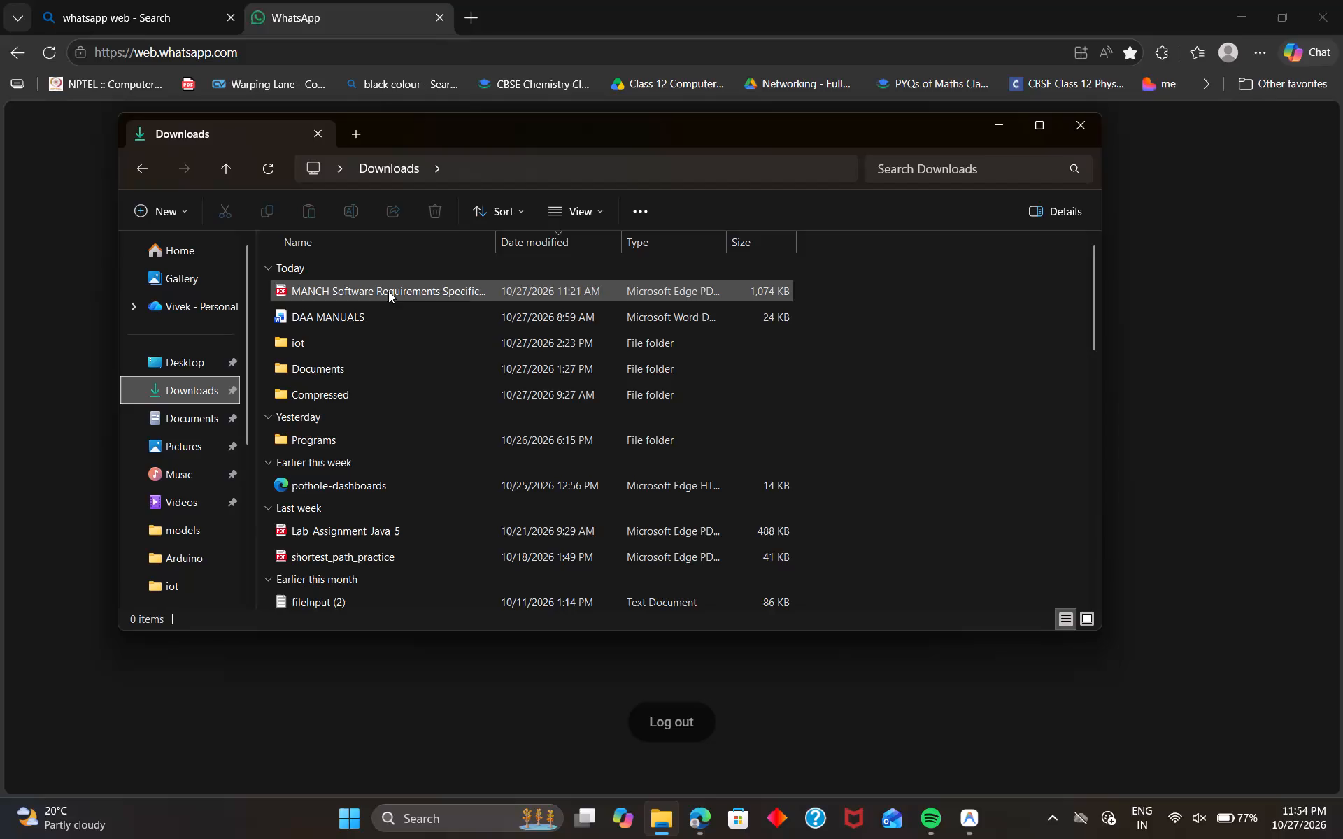
Look through the Compressed, Documents and iot folders inside Downloads, and examine the list of project files in iot.
double_click(343, 385)
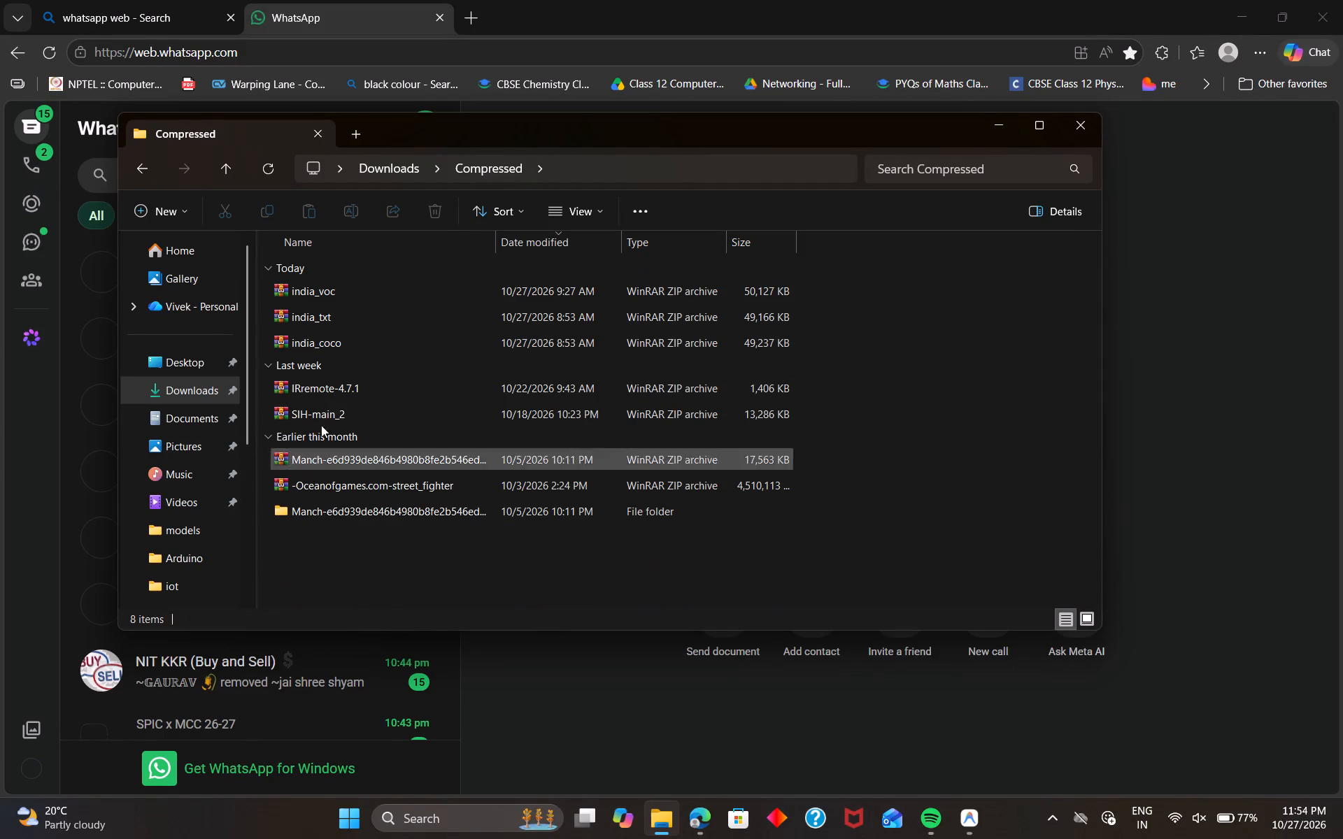
left_click(378, 166)
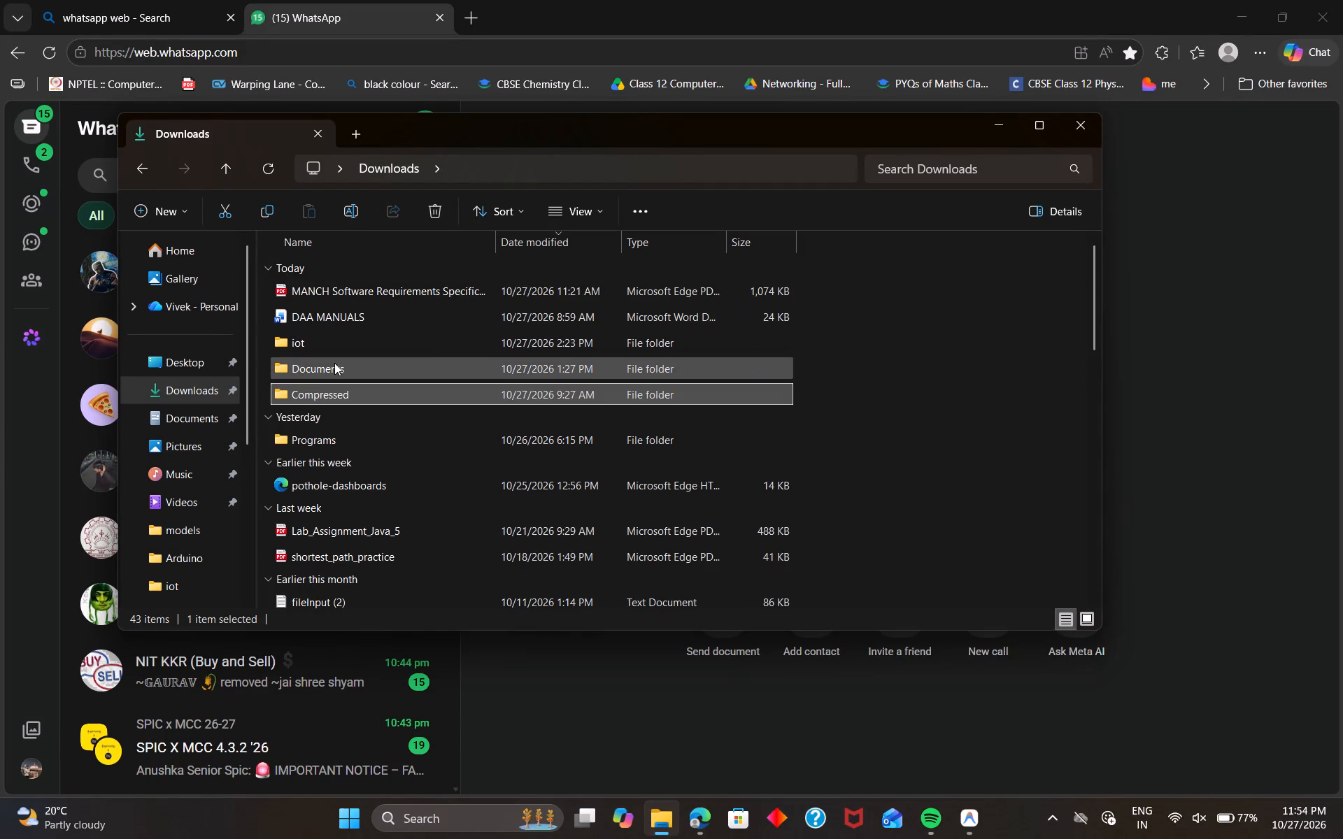
double_click(334, 364)
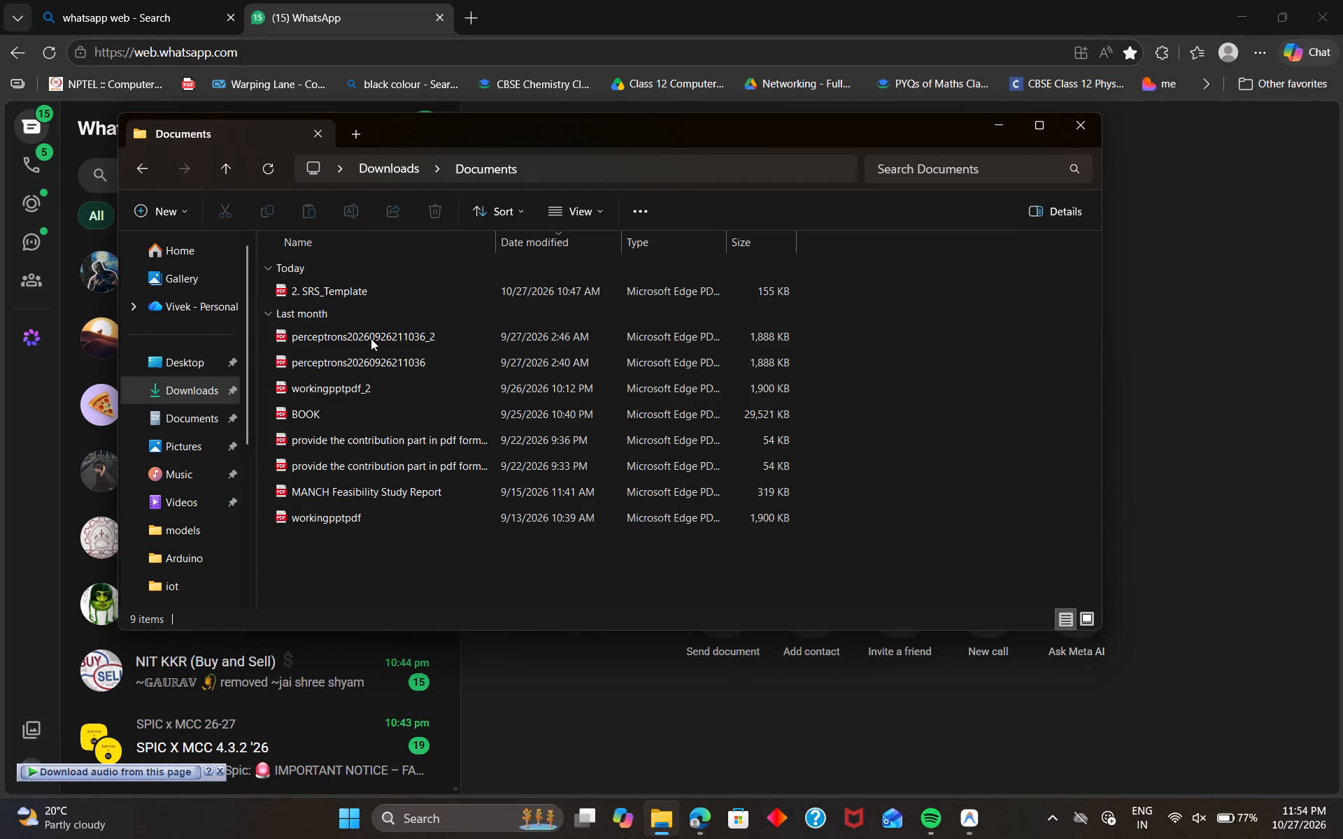
left_click(383, 175)
double_click(327, 340)
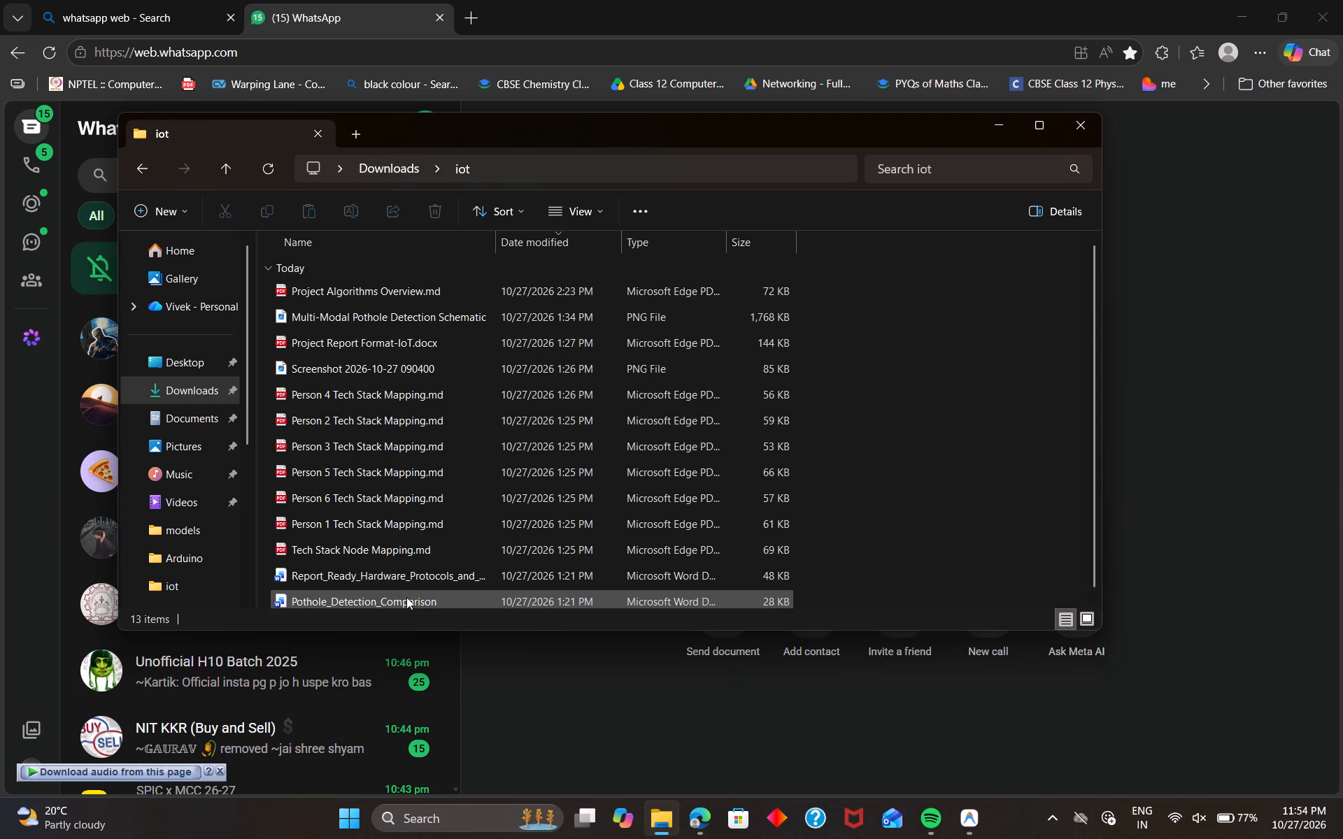
scroll(406, 597, "down", 2)
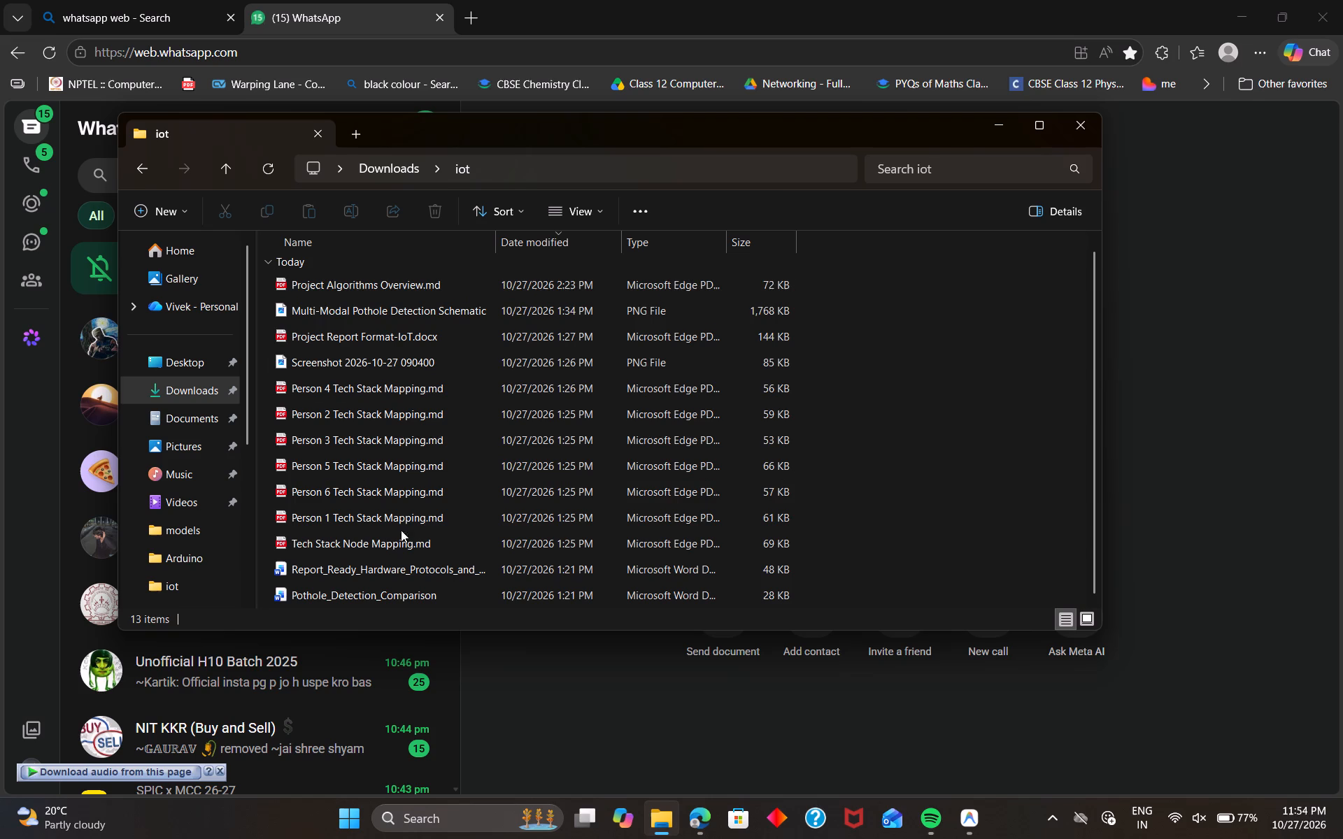
scroll(377, 591, "down", 1)
scroll(427, 521, "up", 2)
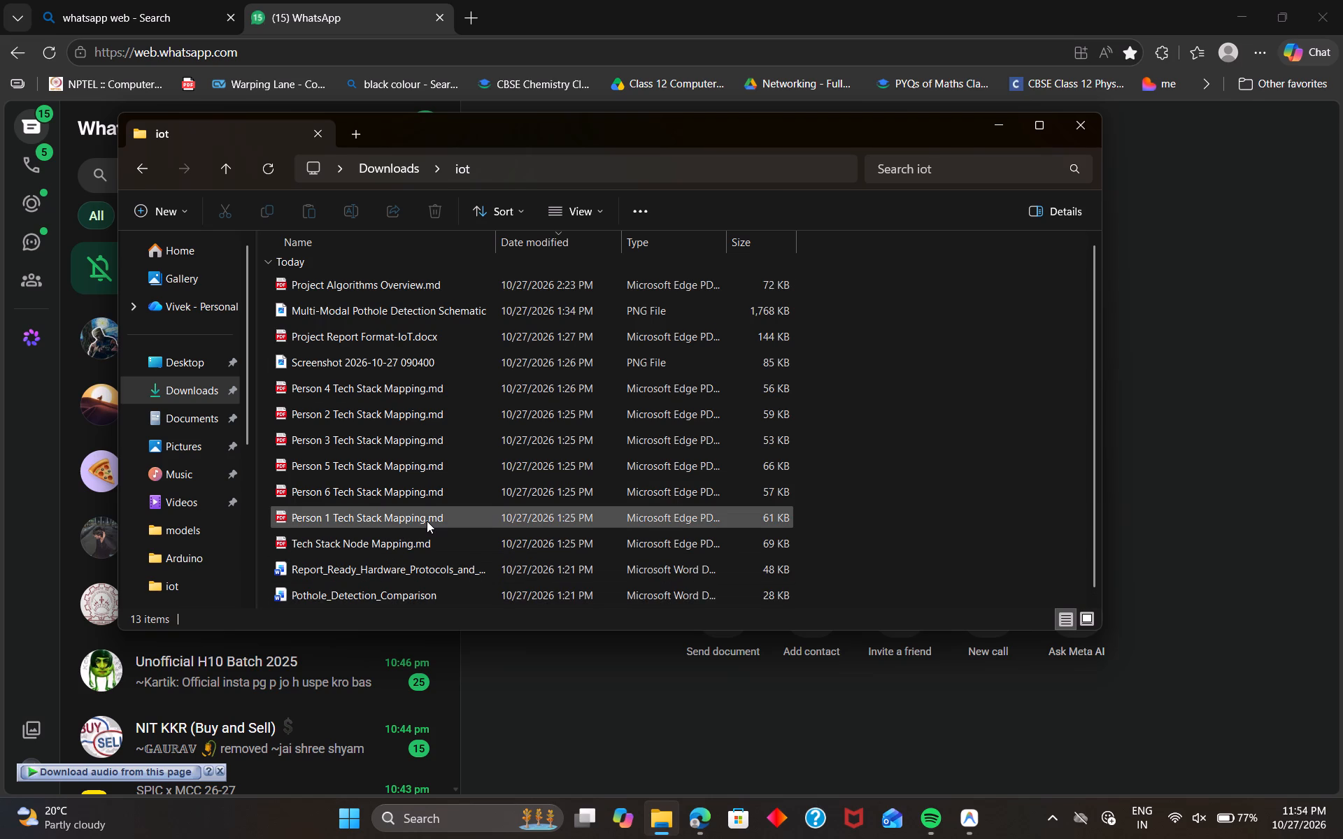
scroll(427, 521, "down", 1)
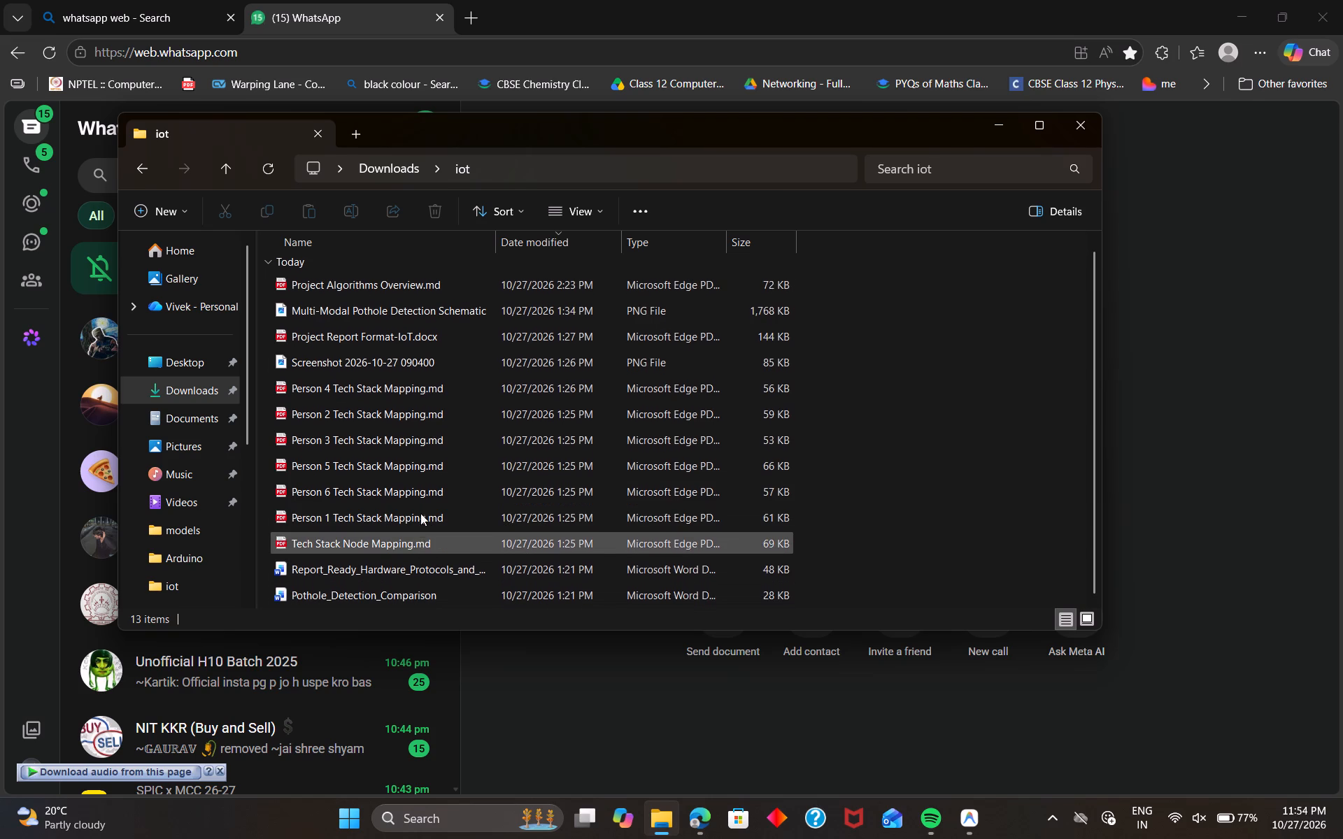
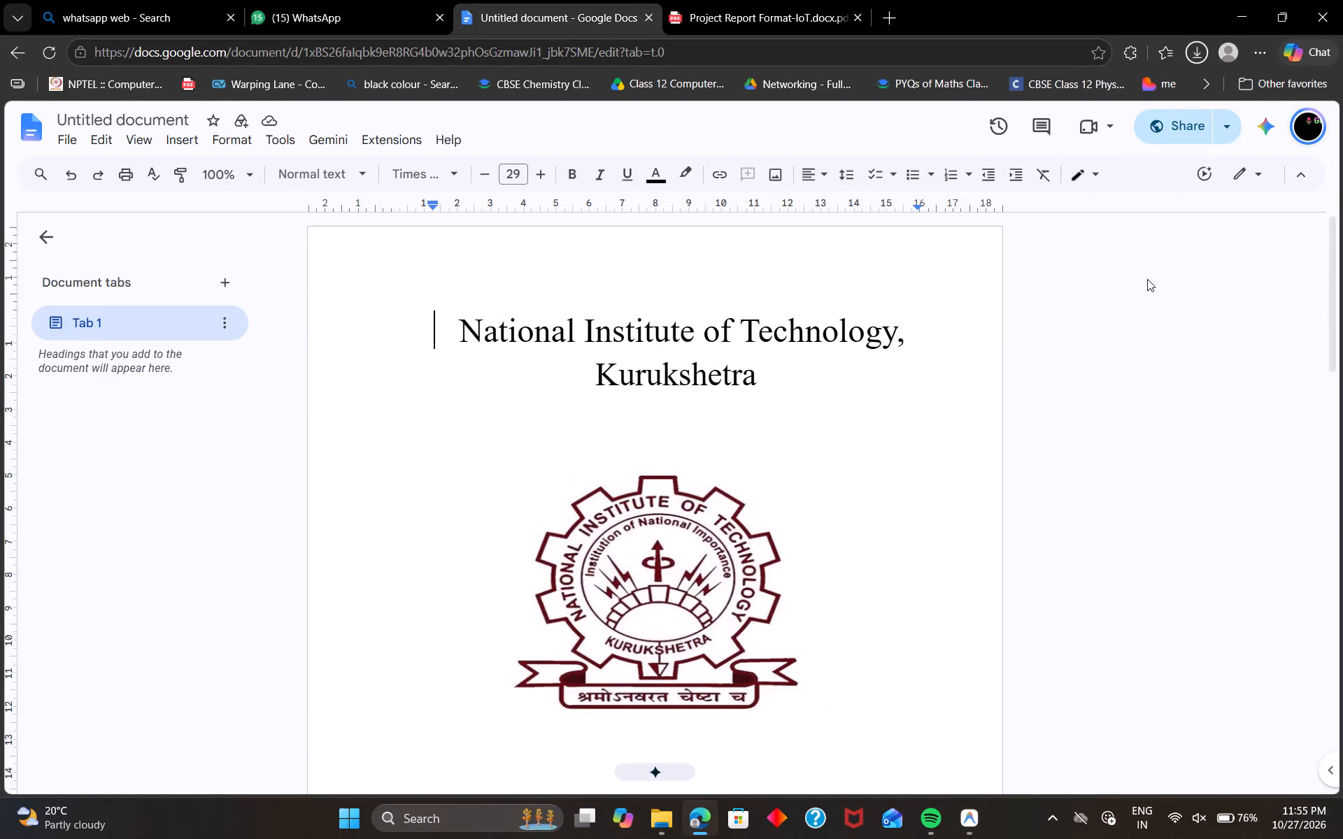
Open the quick sharing options for the untitled National Institute of Technology, Kurukshetra report document.
left_click(1223, 131)
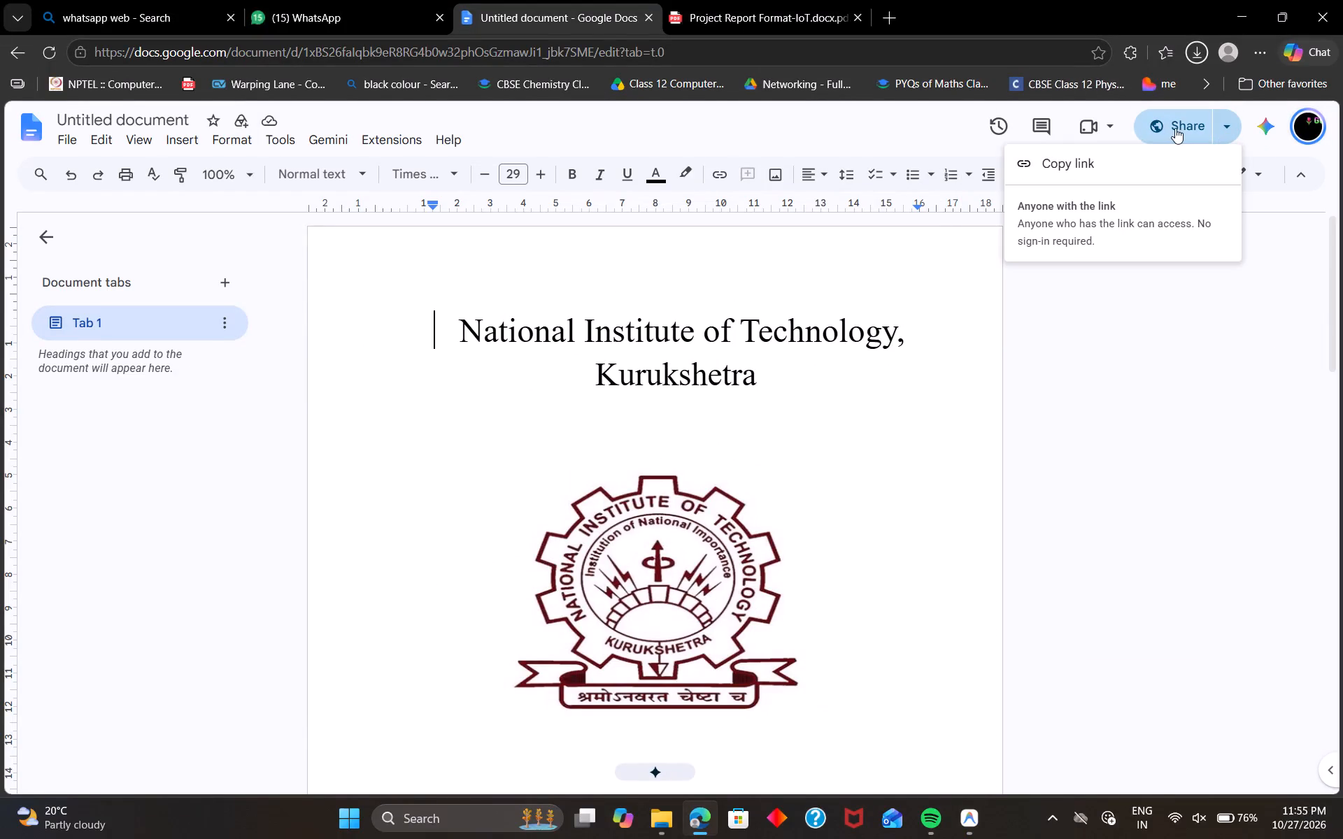
Download the untitled report document as a Microsoft Word (.docx) file.
left_click(79, 132)
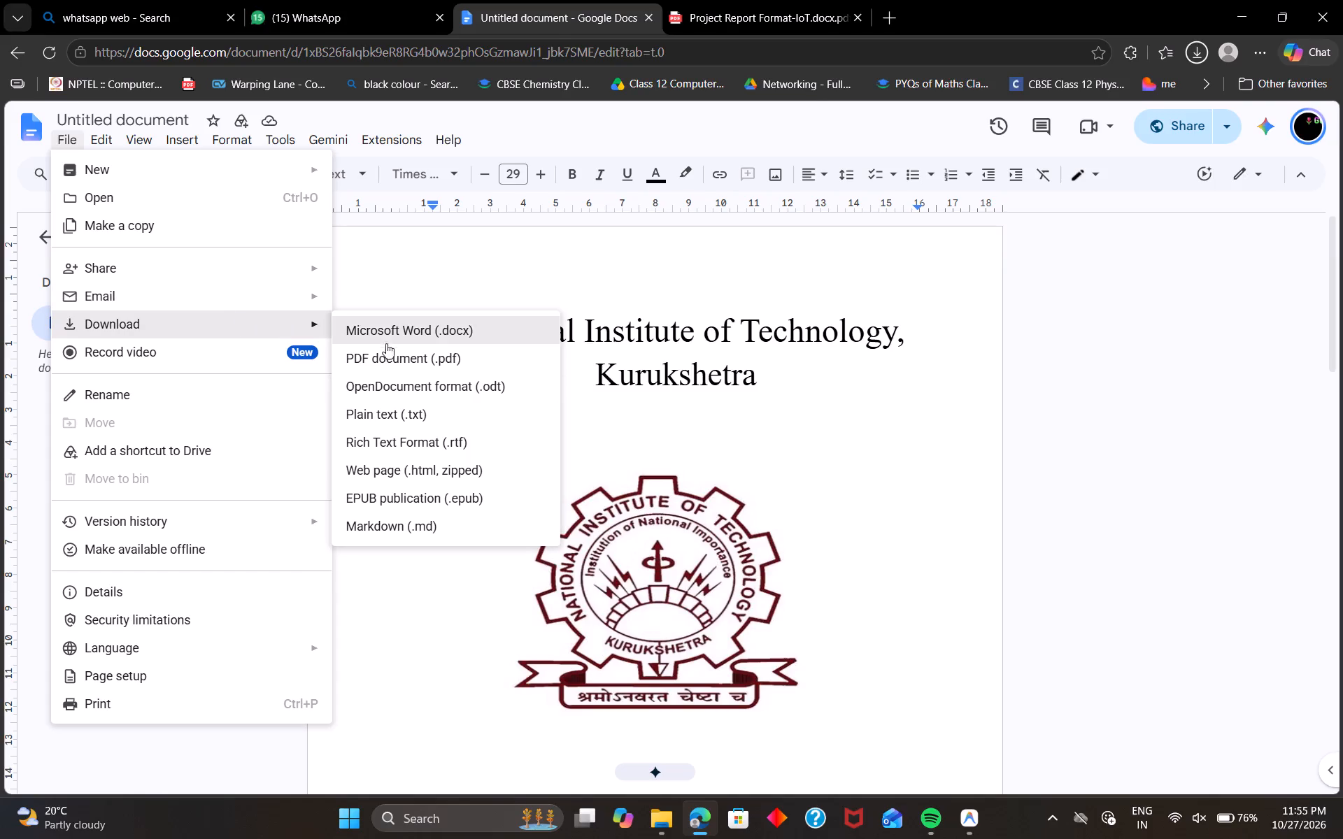
left_click(383, 324)
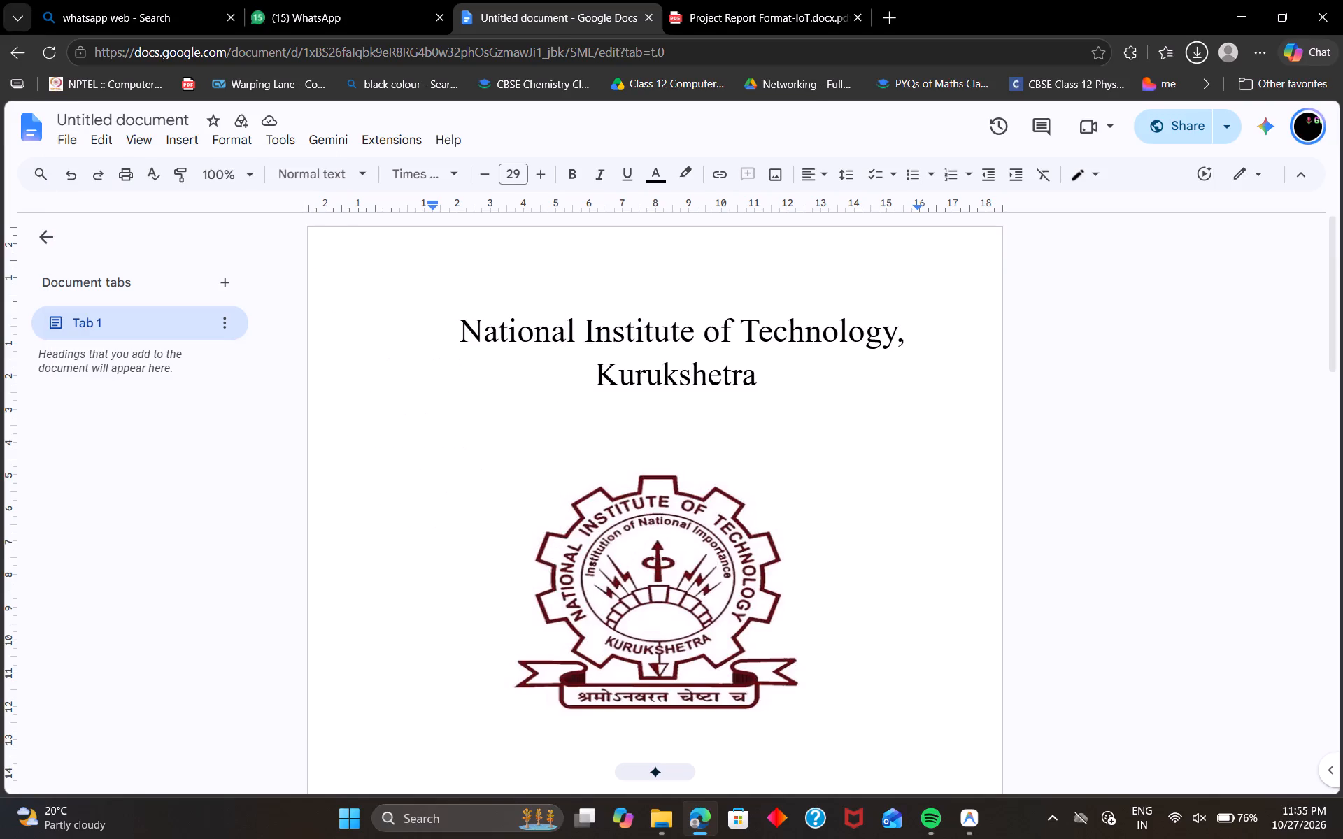
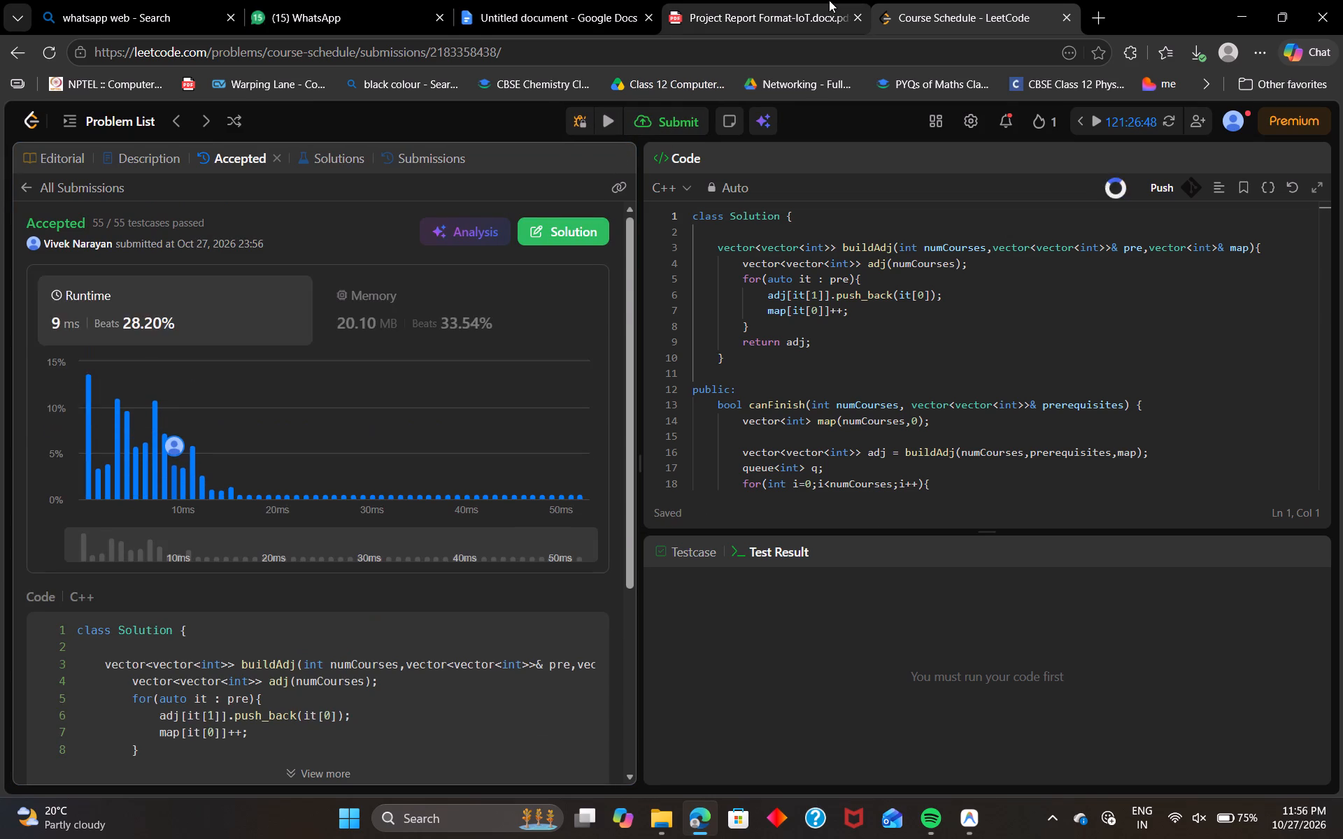
Open the downloaded Untitled document.docx from the Downloads folder in Word and enable editing.
left_click(816, 377)
scroll(816, 377, "up", 3)
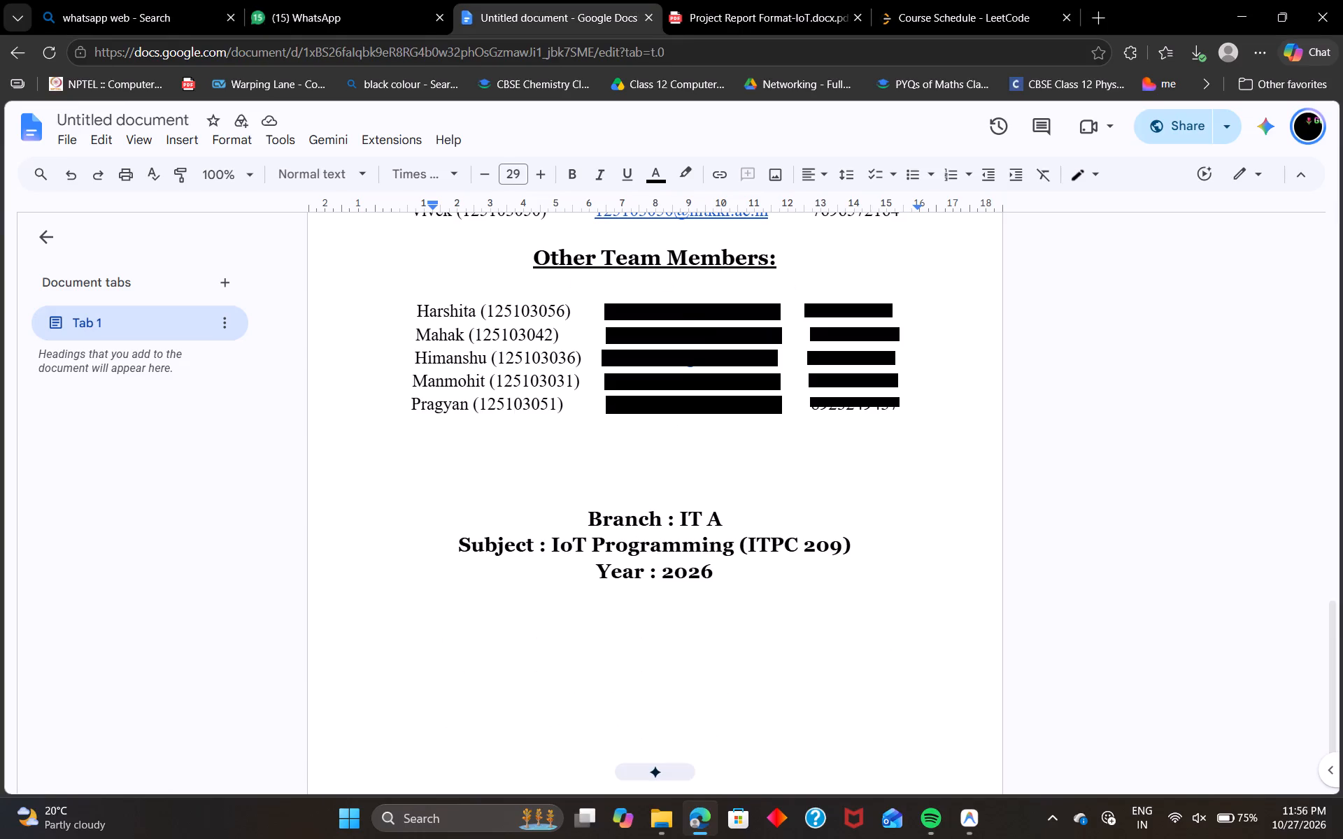
left_click(64, 140)
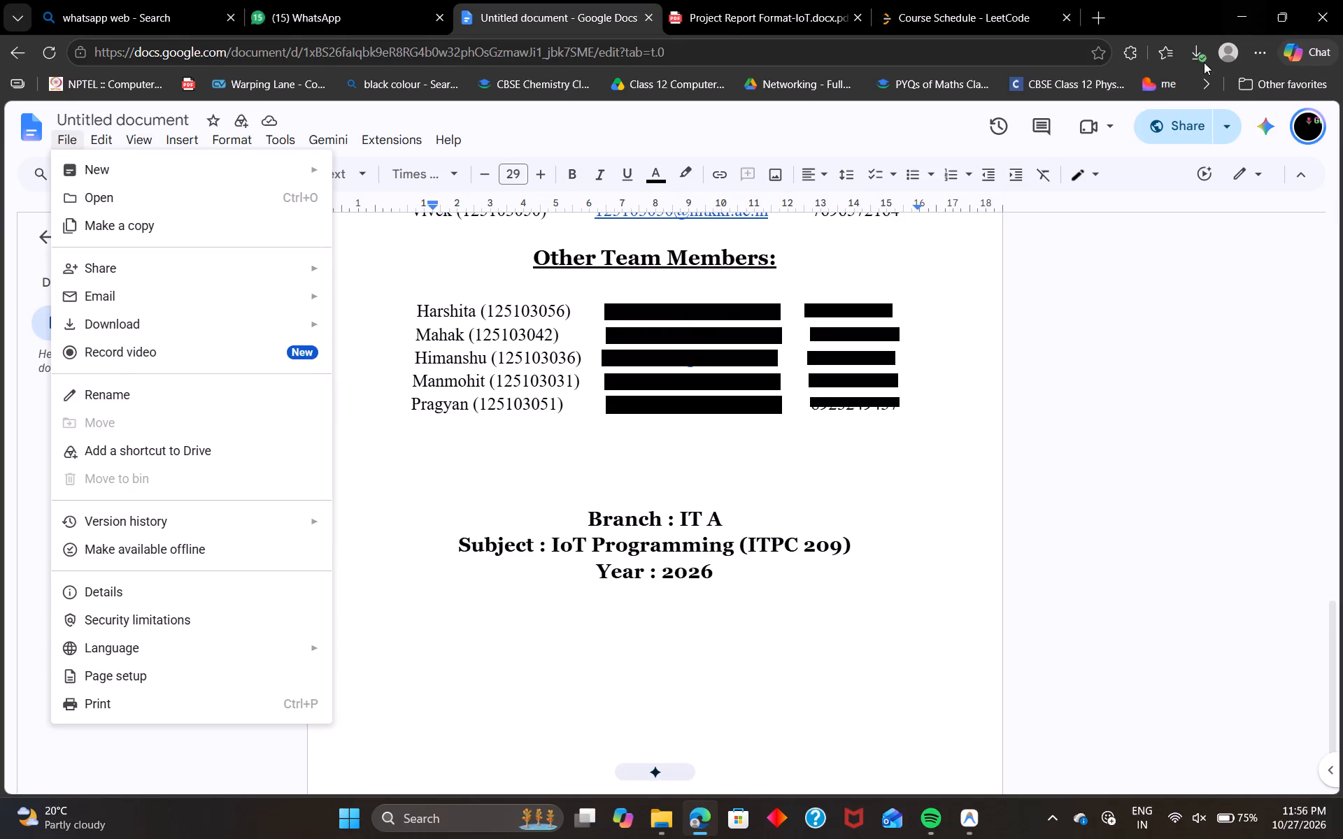
left_click(1201, 62)
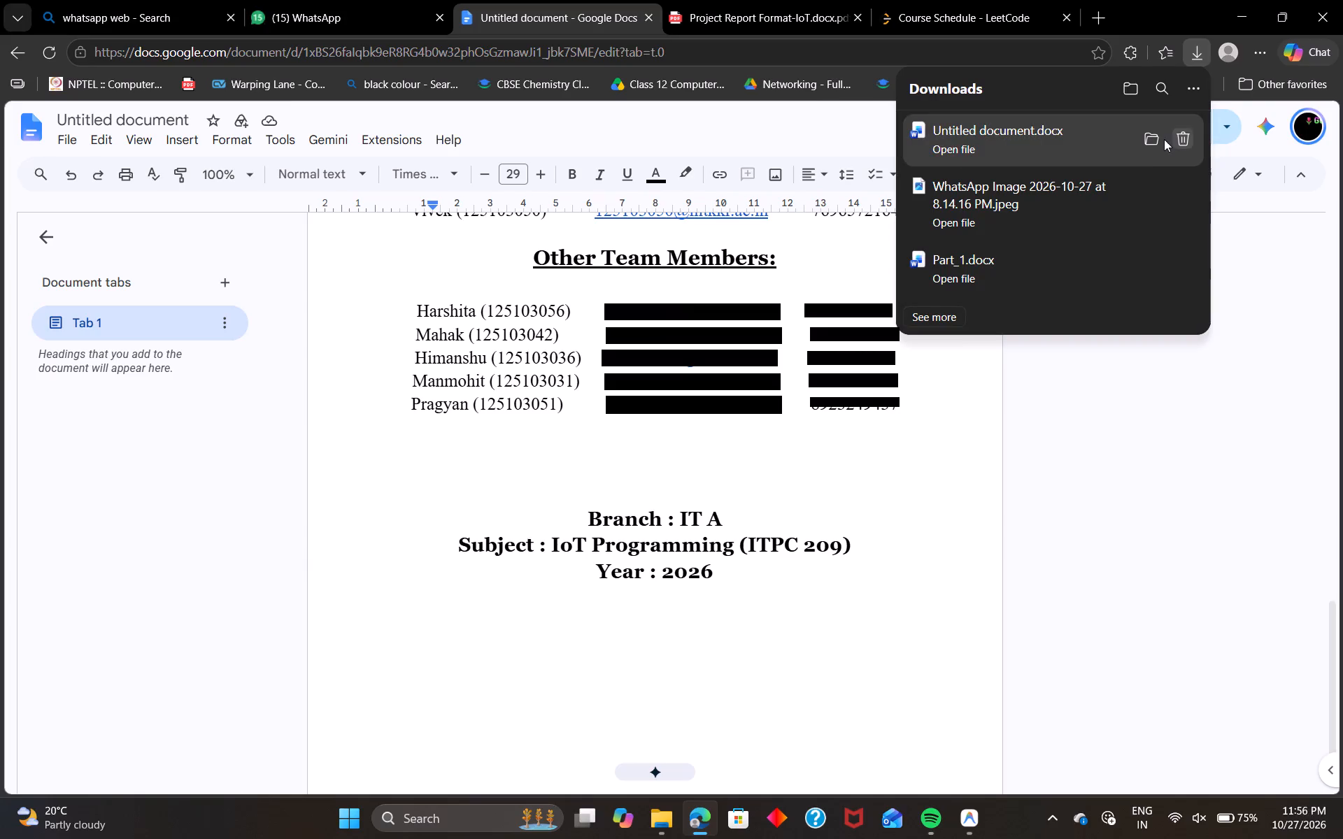
left_click(1155, 137)
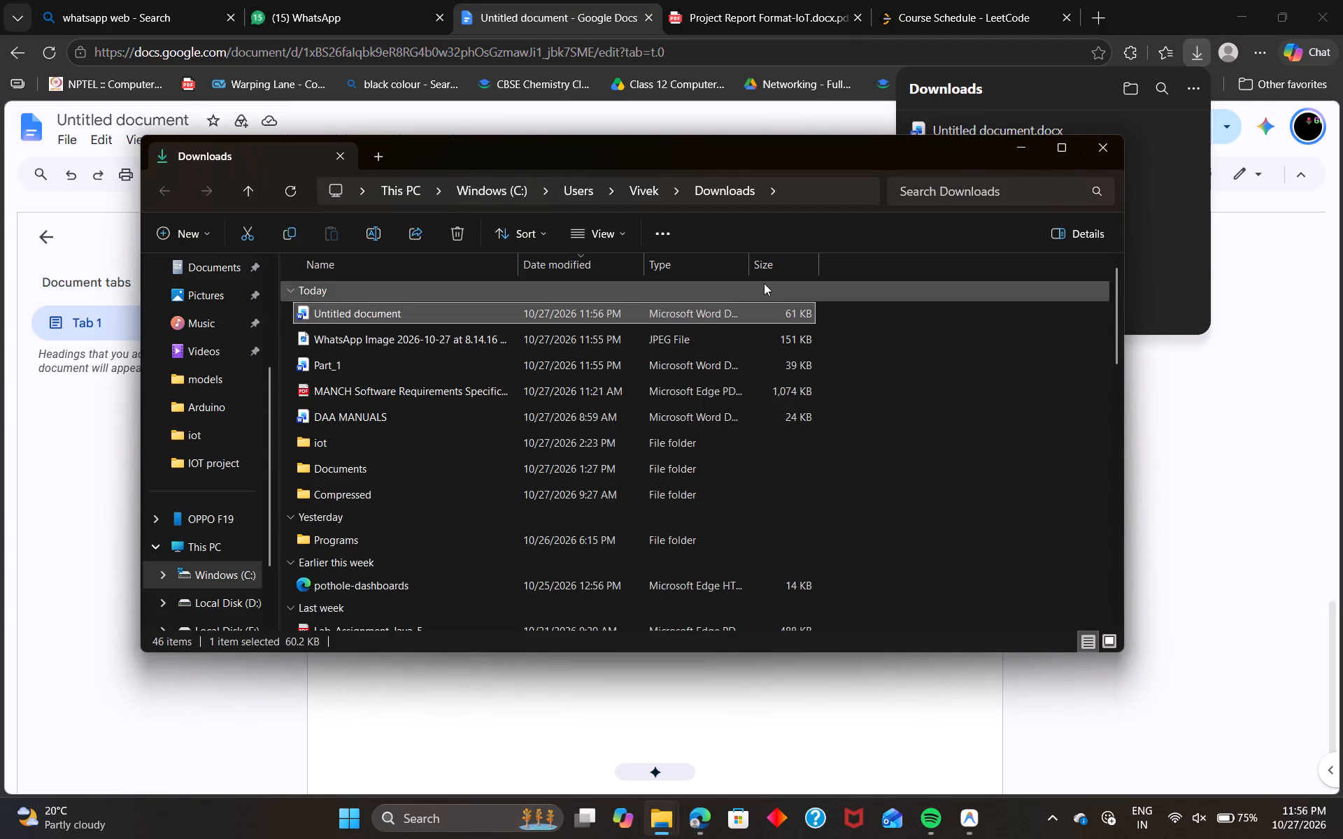
double_click(737, 311)
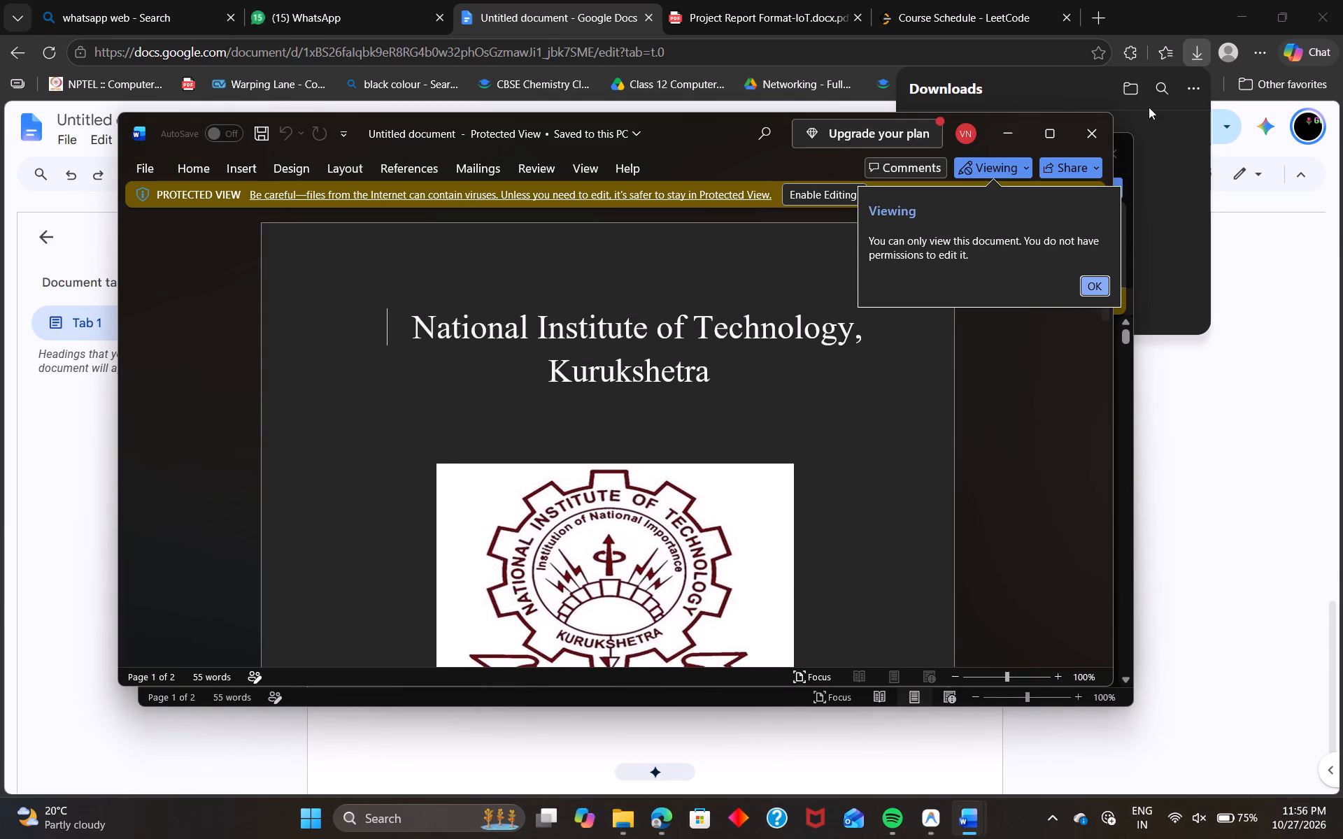
left_click(1051, 141)
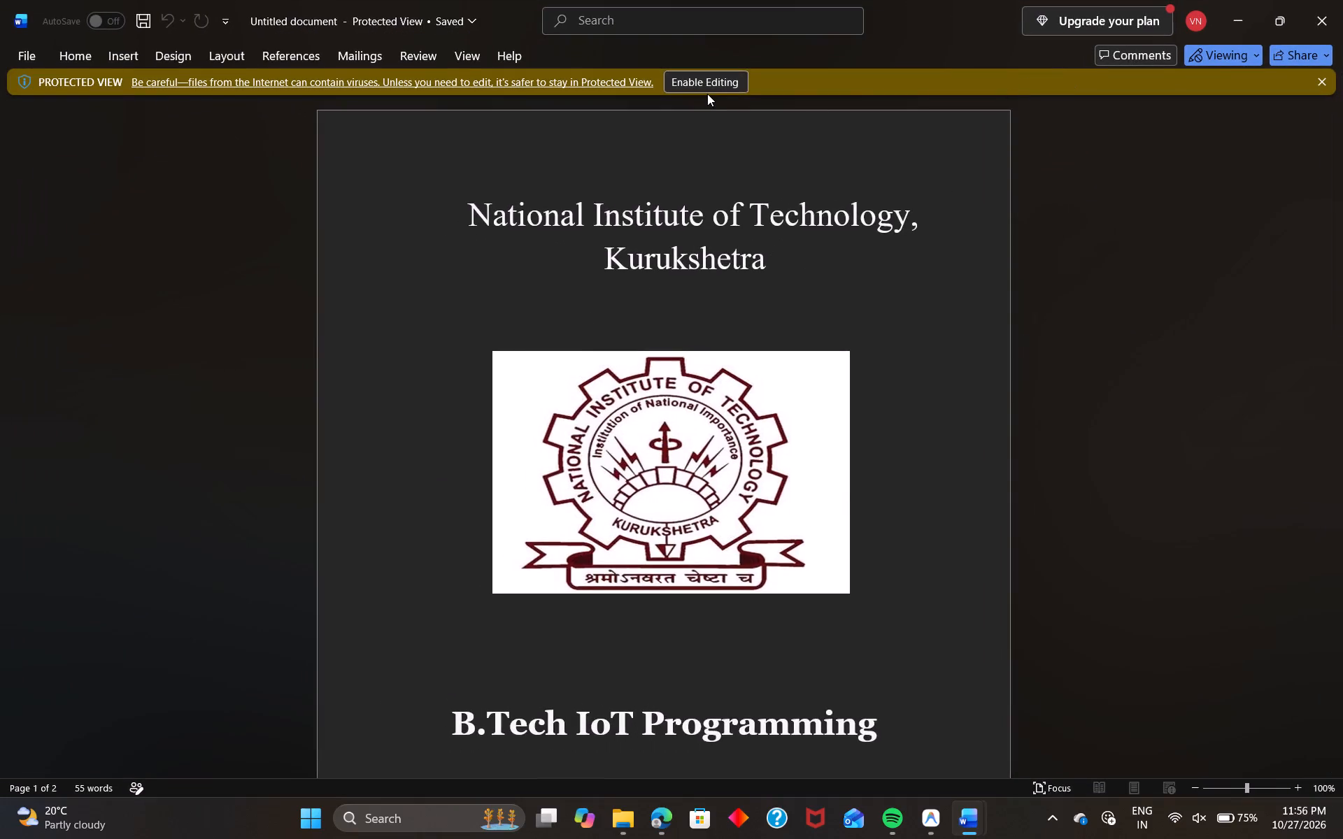
left_click(707, 94)
left_click(706, 89)
Add eight blank lines after the "Year : 2026" line at the end of the report's cover section.
scroll(706, 354, "down", 1)
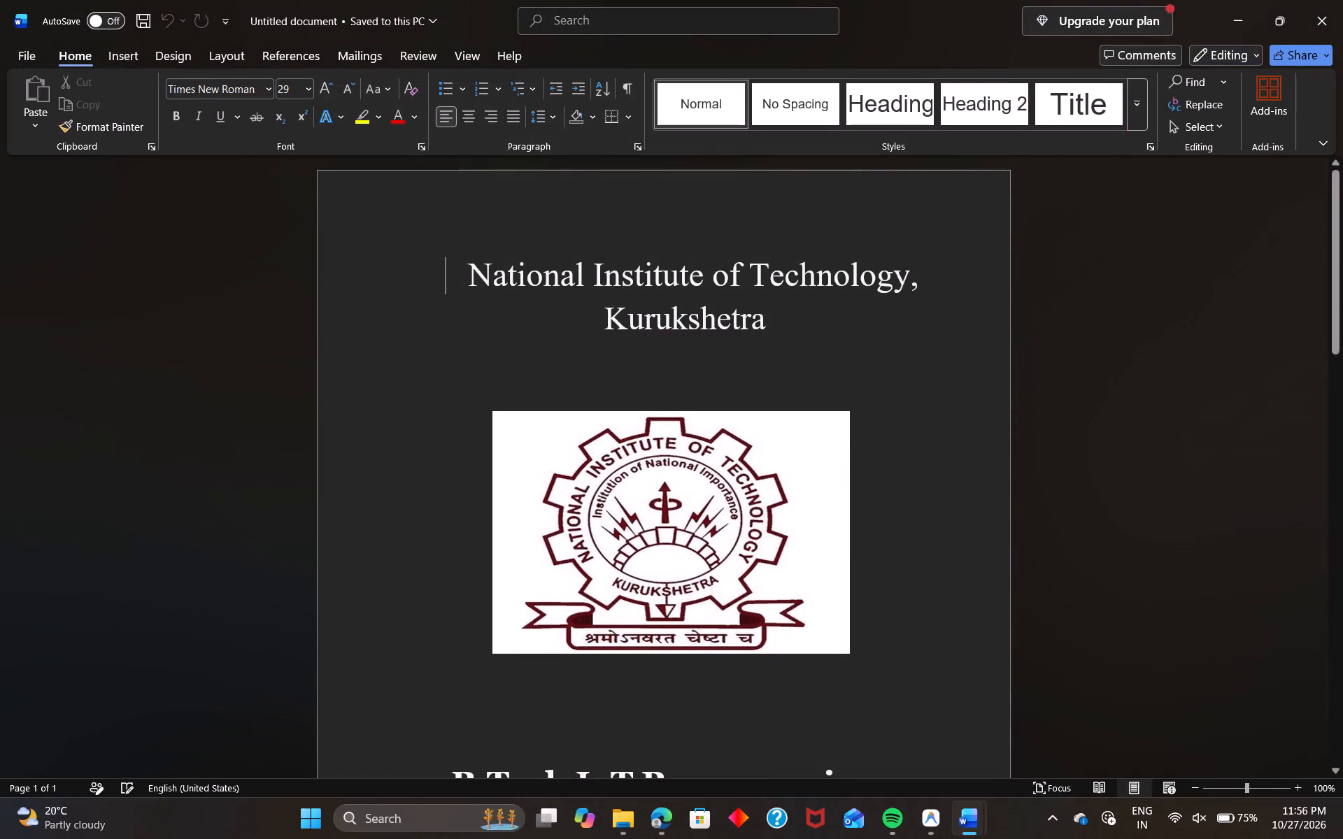
scroll(706, 354, "down", 2)
scroll(740, 490, "down", 2)
left_click(740, 490)
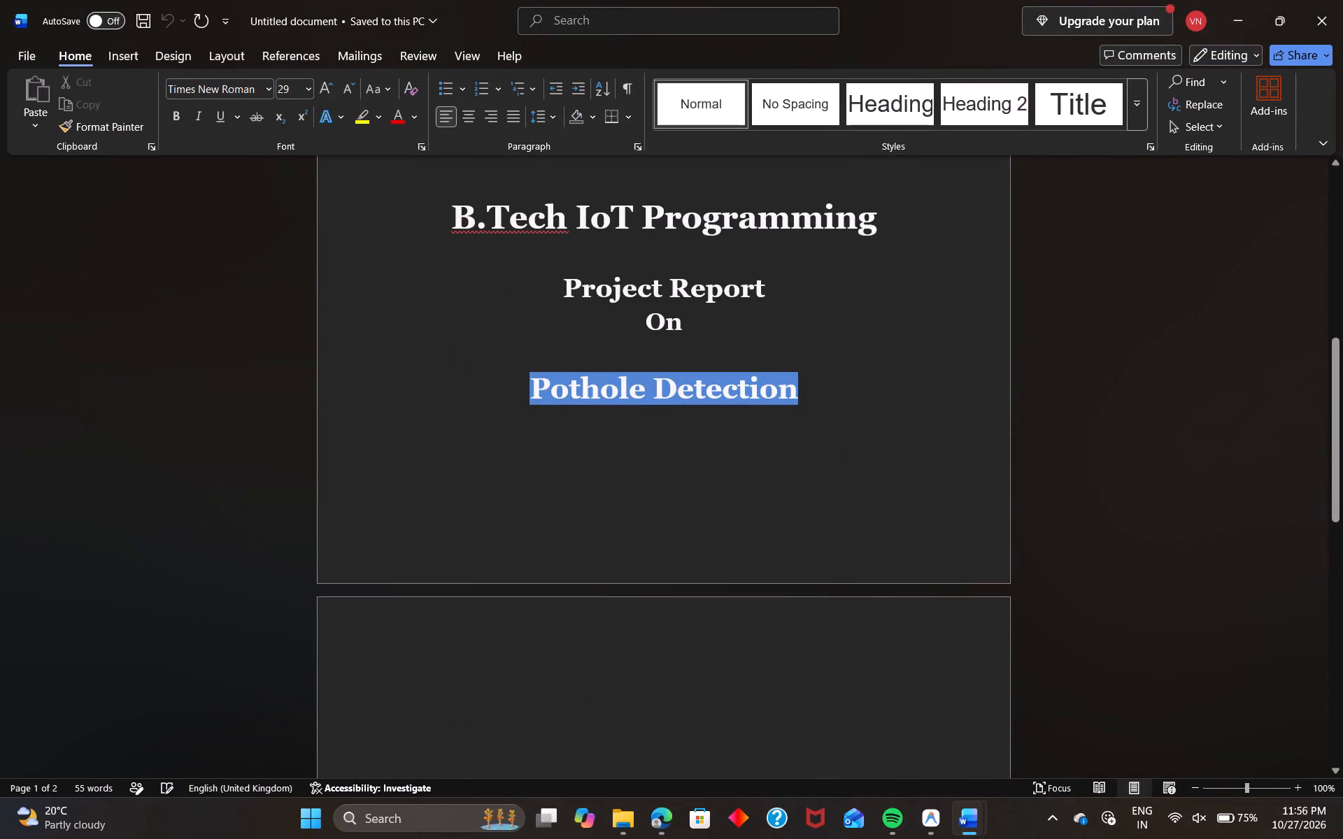
scroll(740, 490, "up", 2)
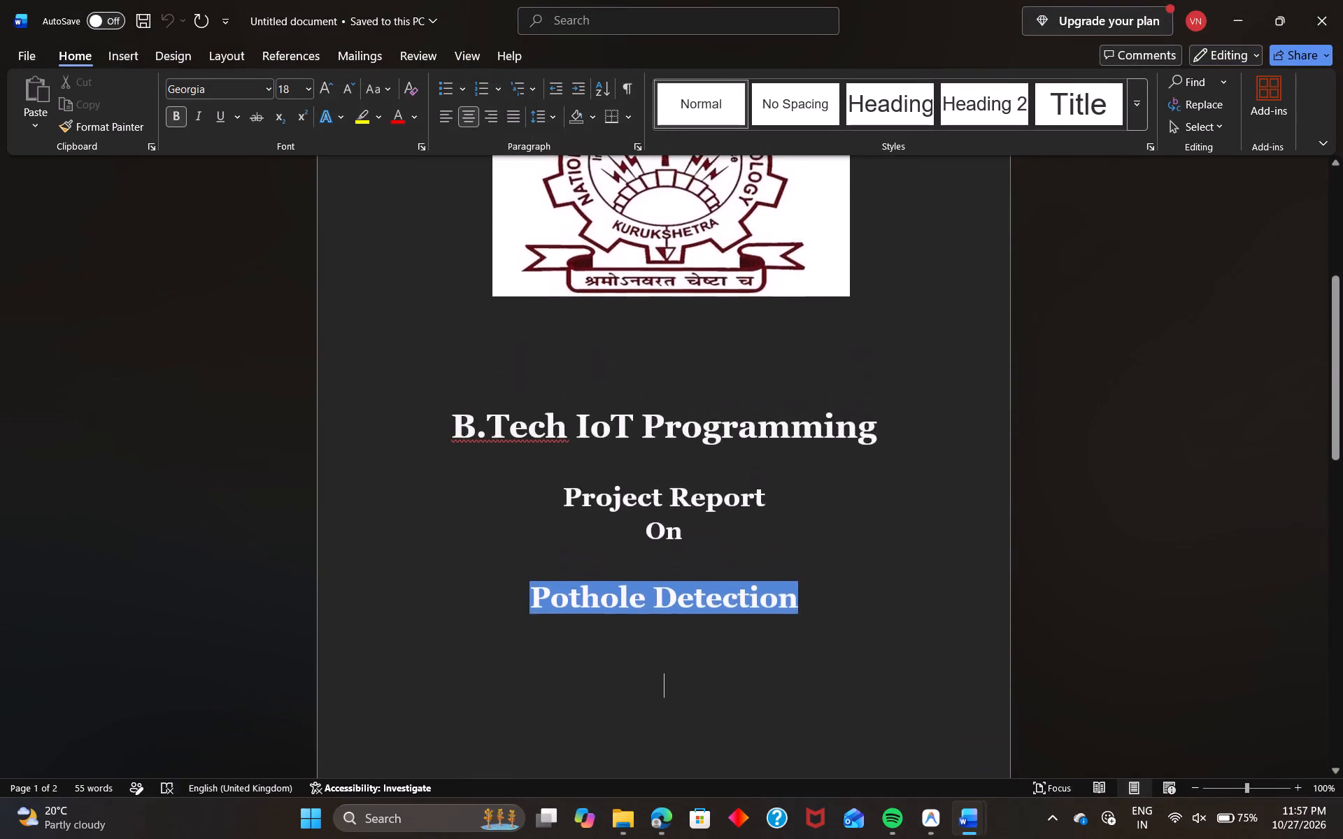
scroll(740, 490, "down", 7)
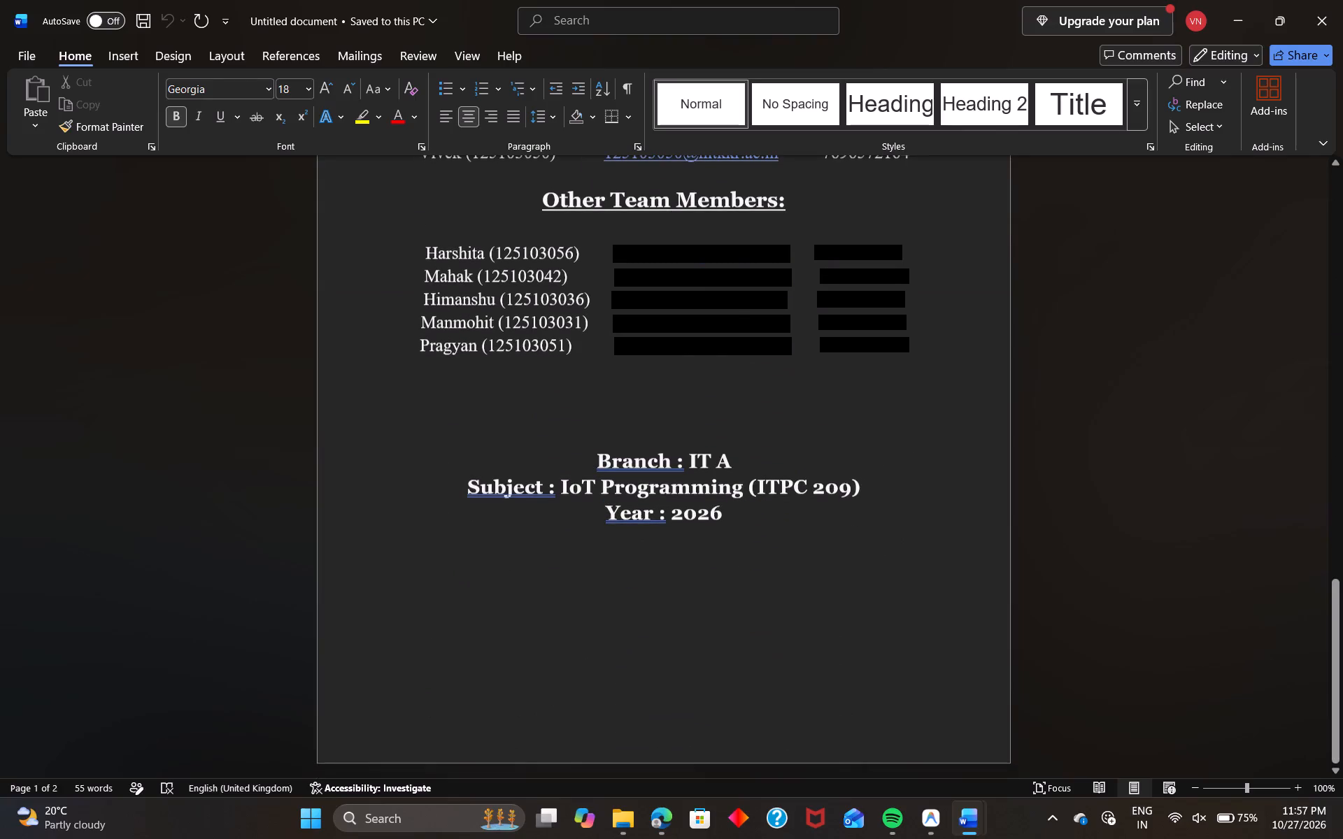
scroll(740, 490, "down", 3)
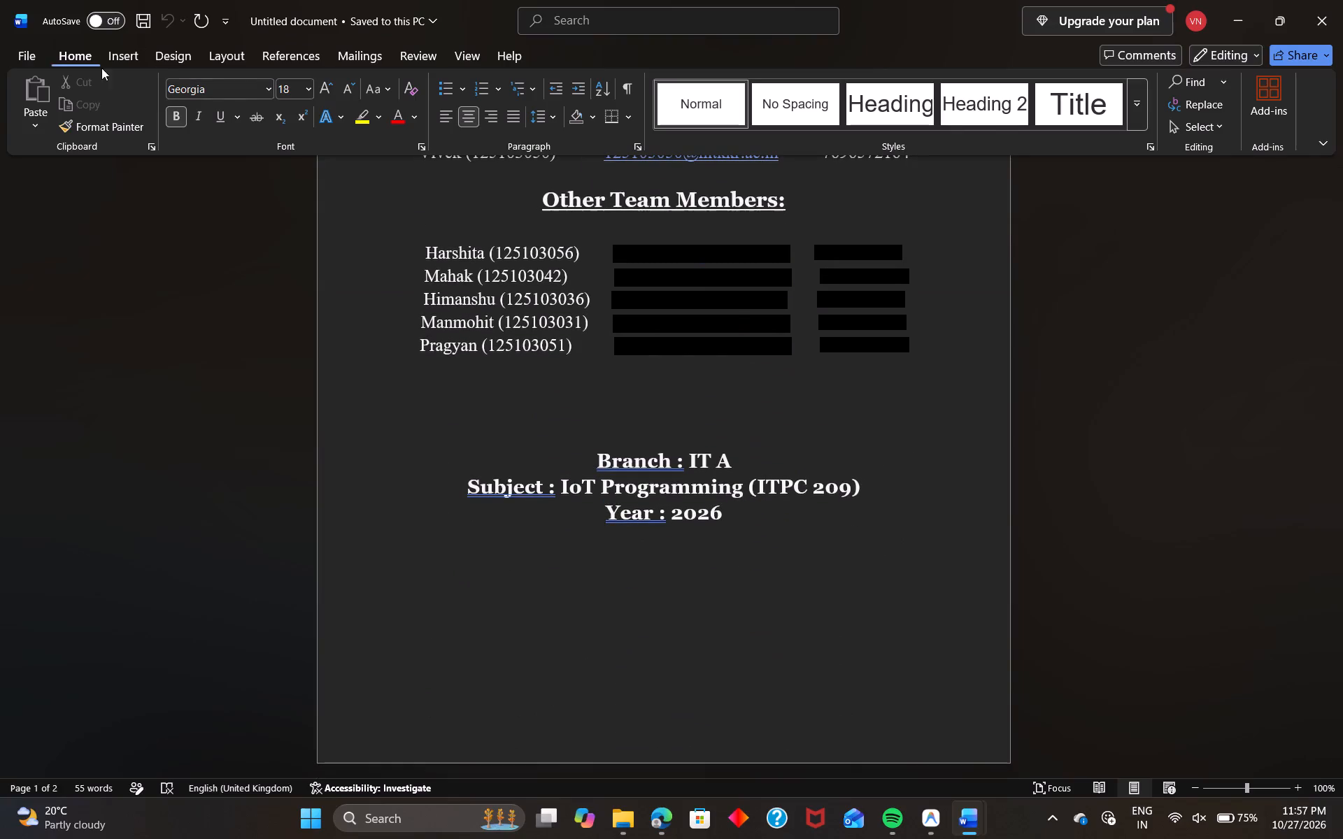
left_click(733, 535)
key("Return")
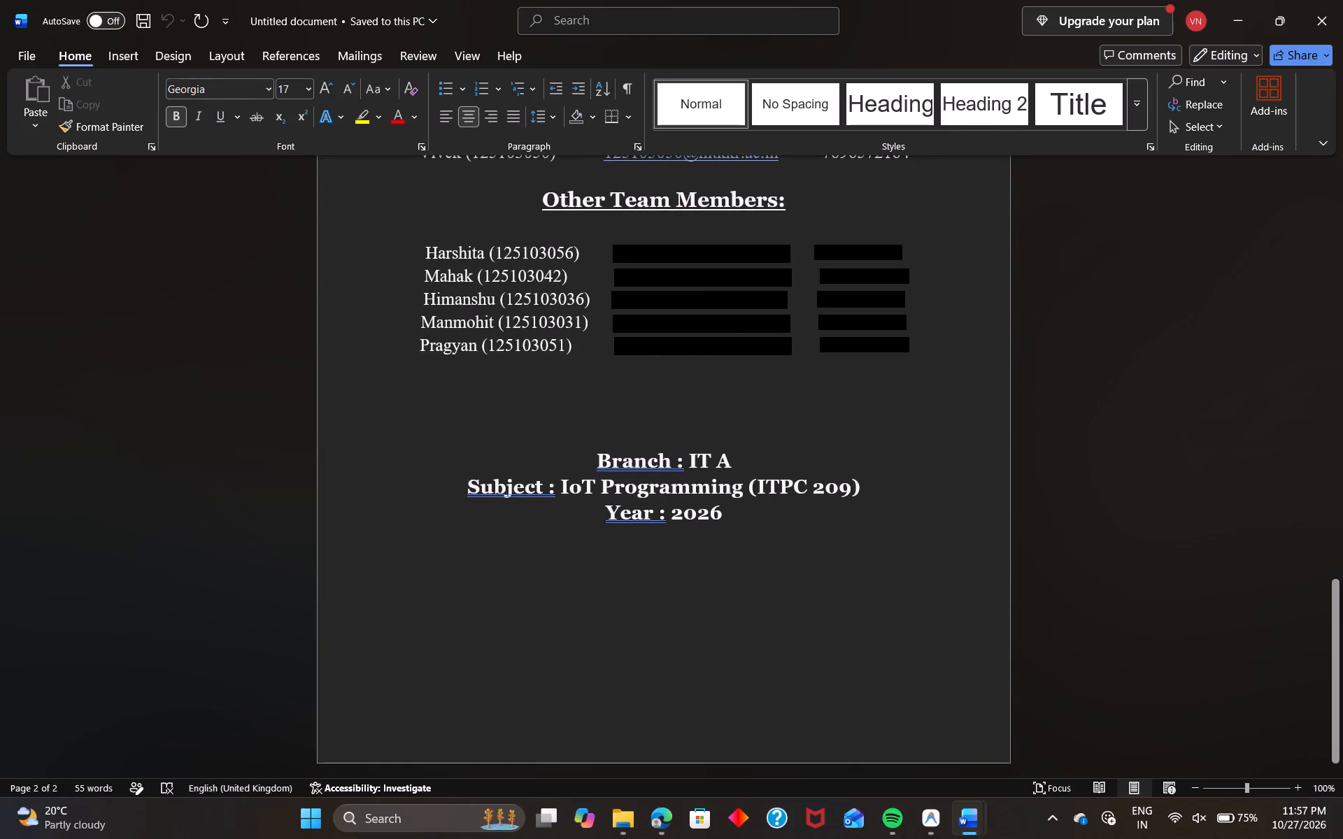
key("Return")
key("Return")
key("Return")
key("Return")
key("Return")
key("Return")
key("Return")
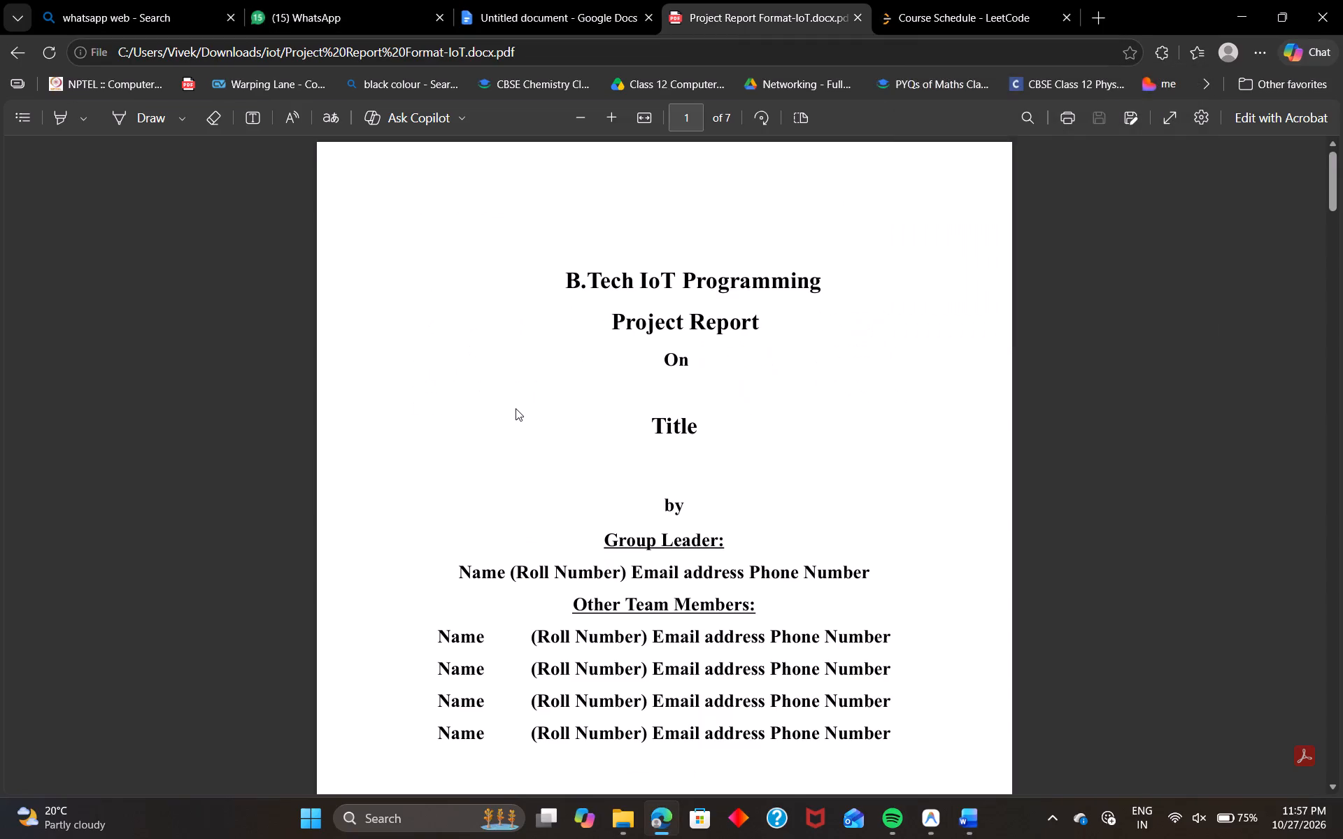
Switch to the Project Report Format-IoT PDF in Edge and examine the cover page layout and the Abstract section's requirements.
scroll(516, 408, "down", 8)
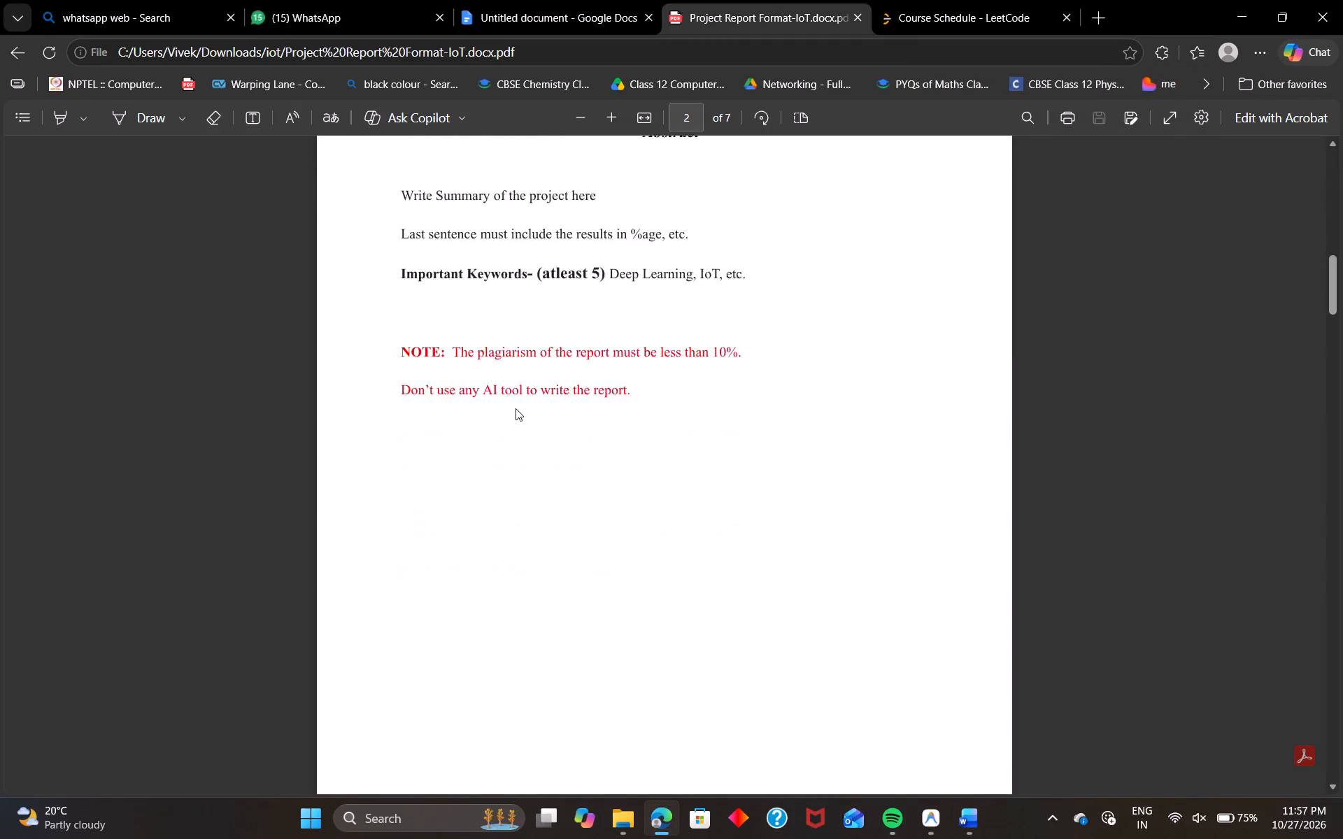
scroll(516, 408, "down", 1)
scroll(516, 408, "up", 11)
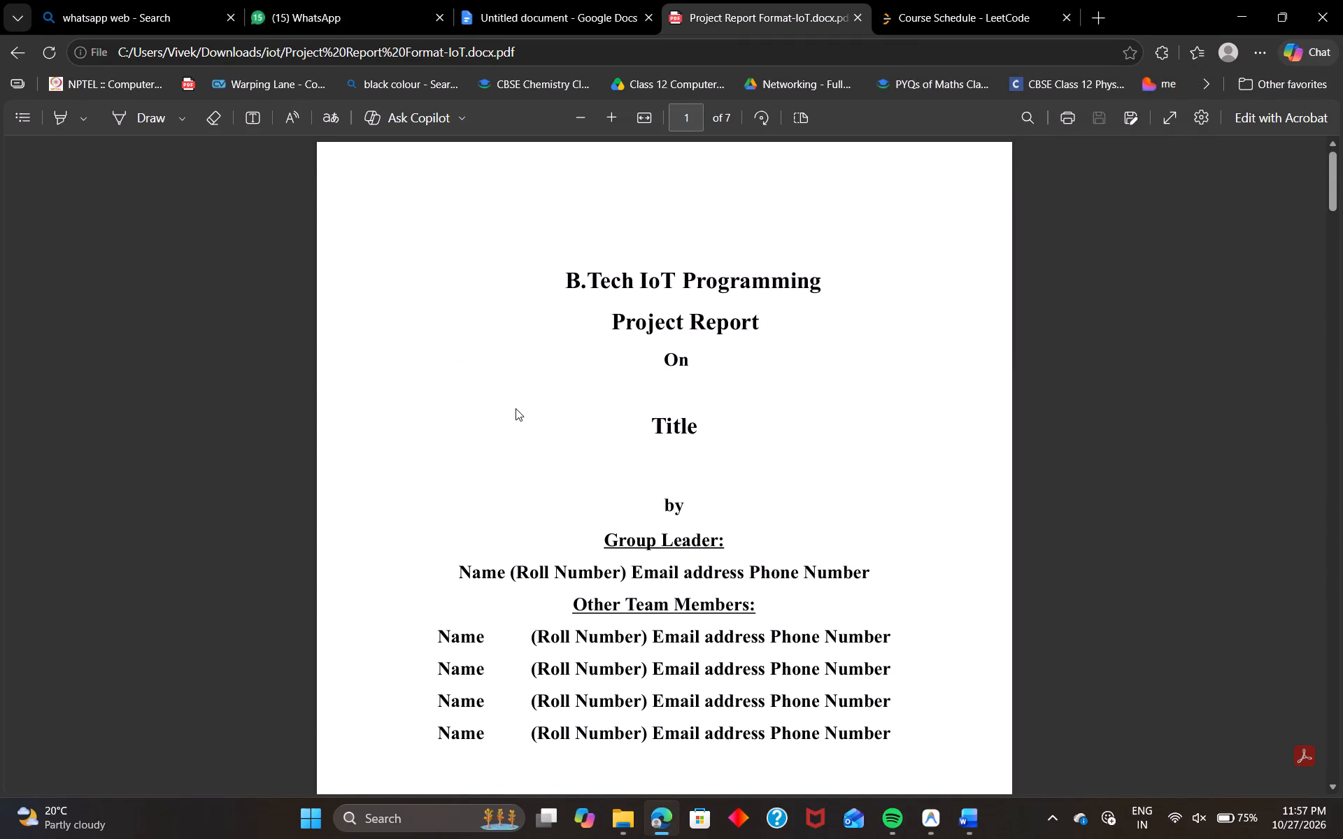
scroll(516, 408, "down", 3)
scroll(516, 408, "up", 3)
scroll(516, 408, "down", 5)
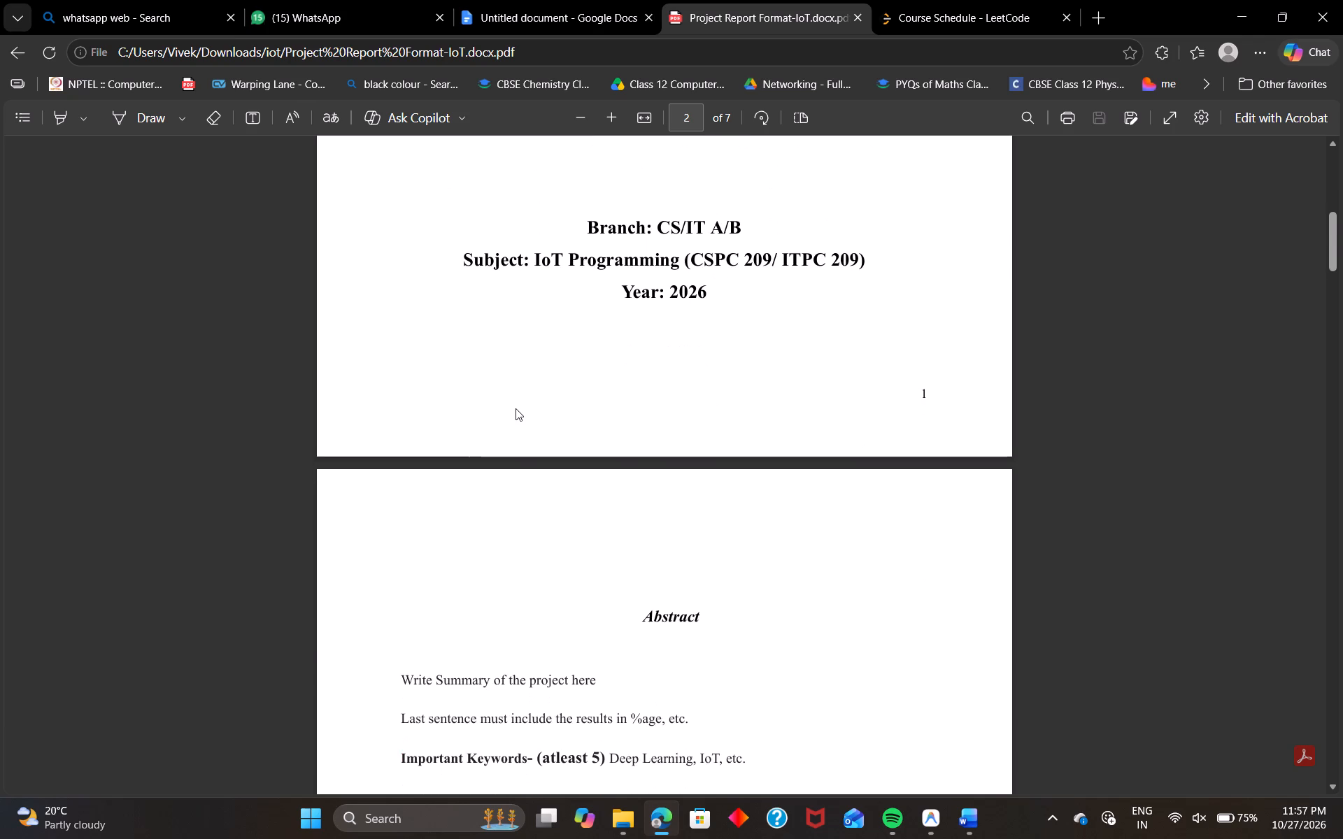
scroll(516, 408, "down", 2)
left_click_drag(424, 438, 602, 441)
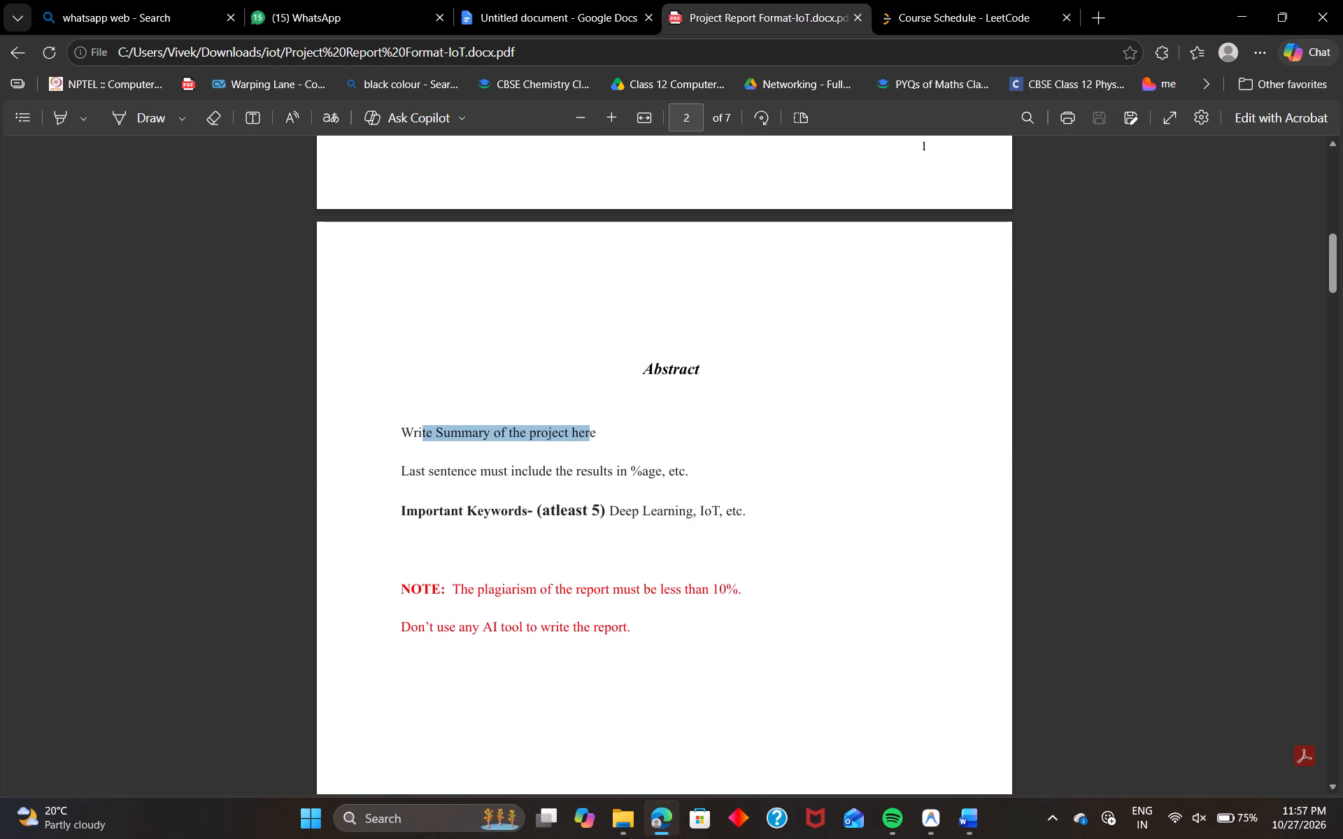
left_click_drag(602, 441, 635, 468)
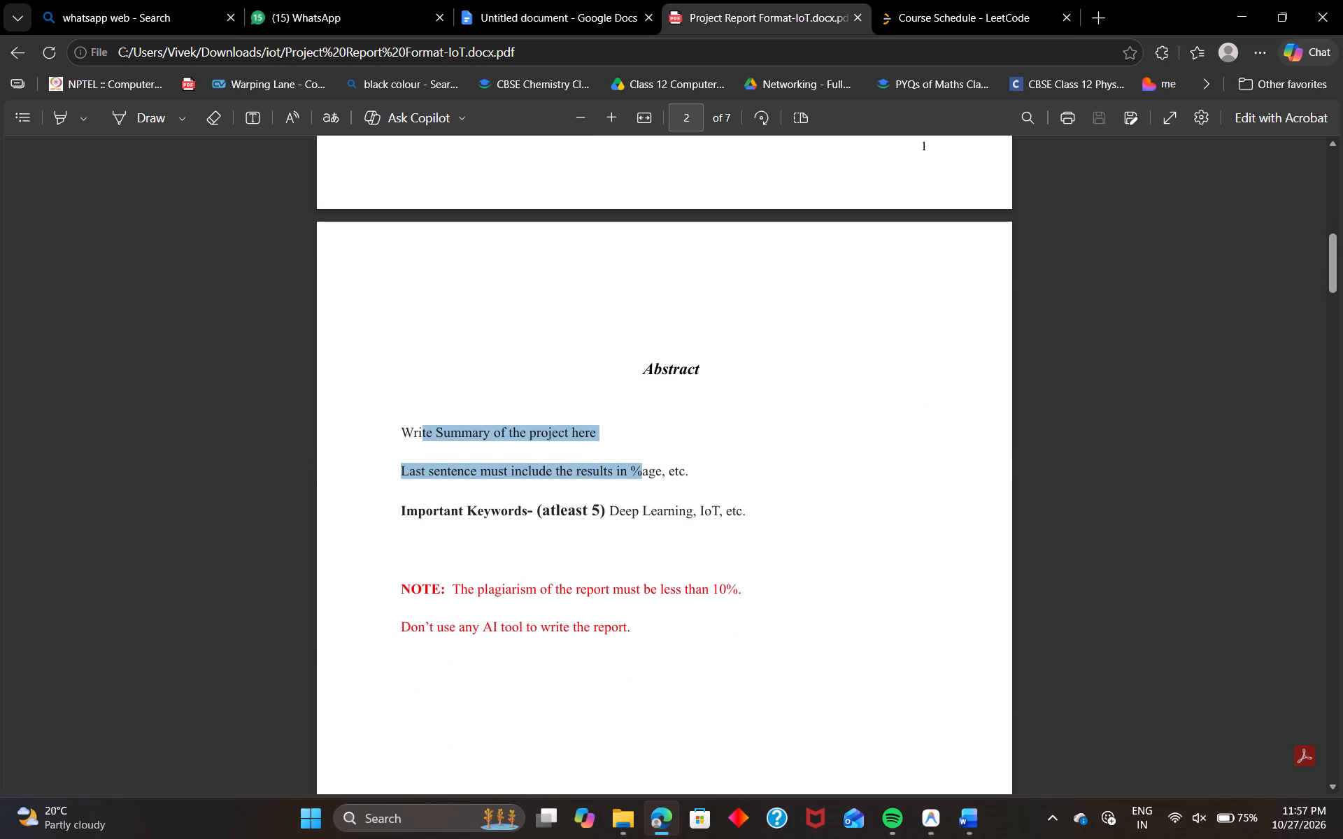
left_click_drag(635, 468, 688, 482)
Open the downloaded Part_1.docx in Word from the browser's recent downloads.
left_click(1265, 54)
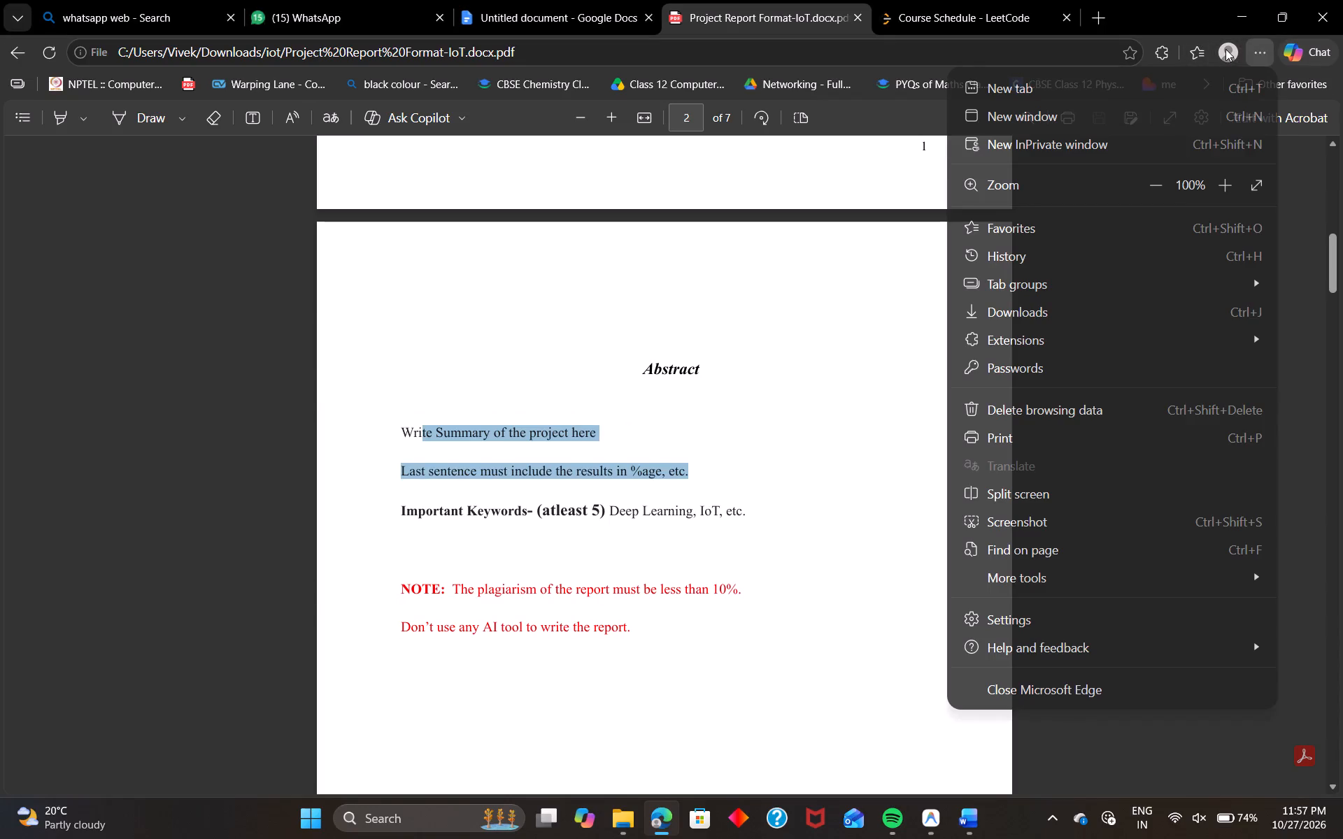
left_click(1225, 49)
left_click(1254, 57)
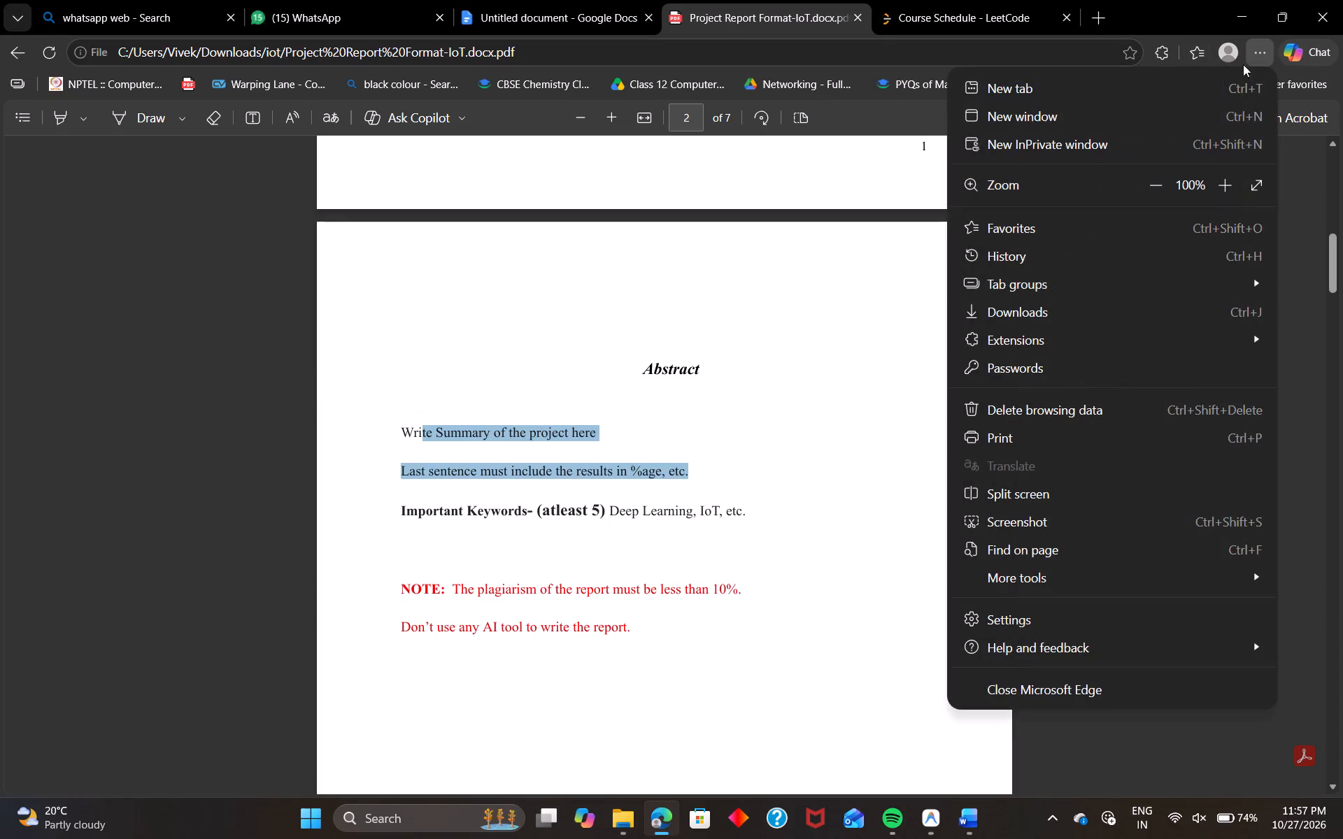
left_click(1044, 323)
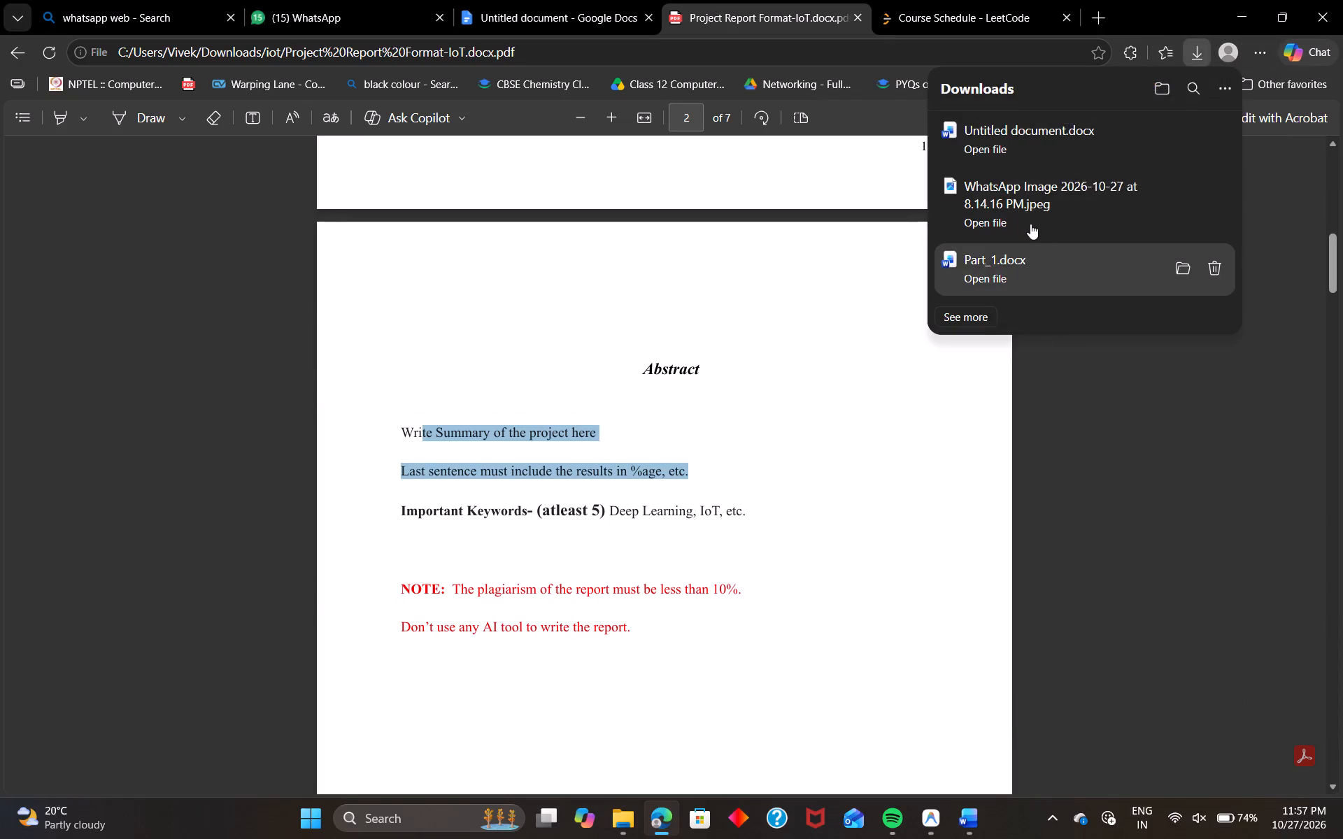
left_click(986, 282)
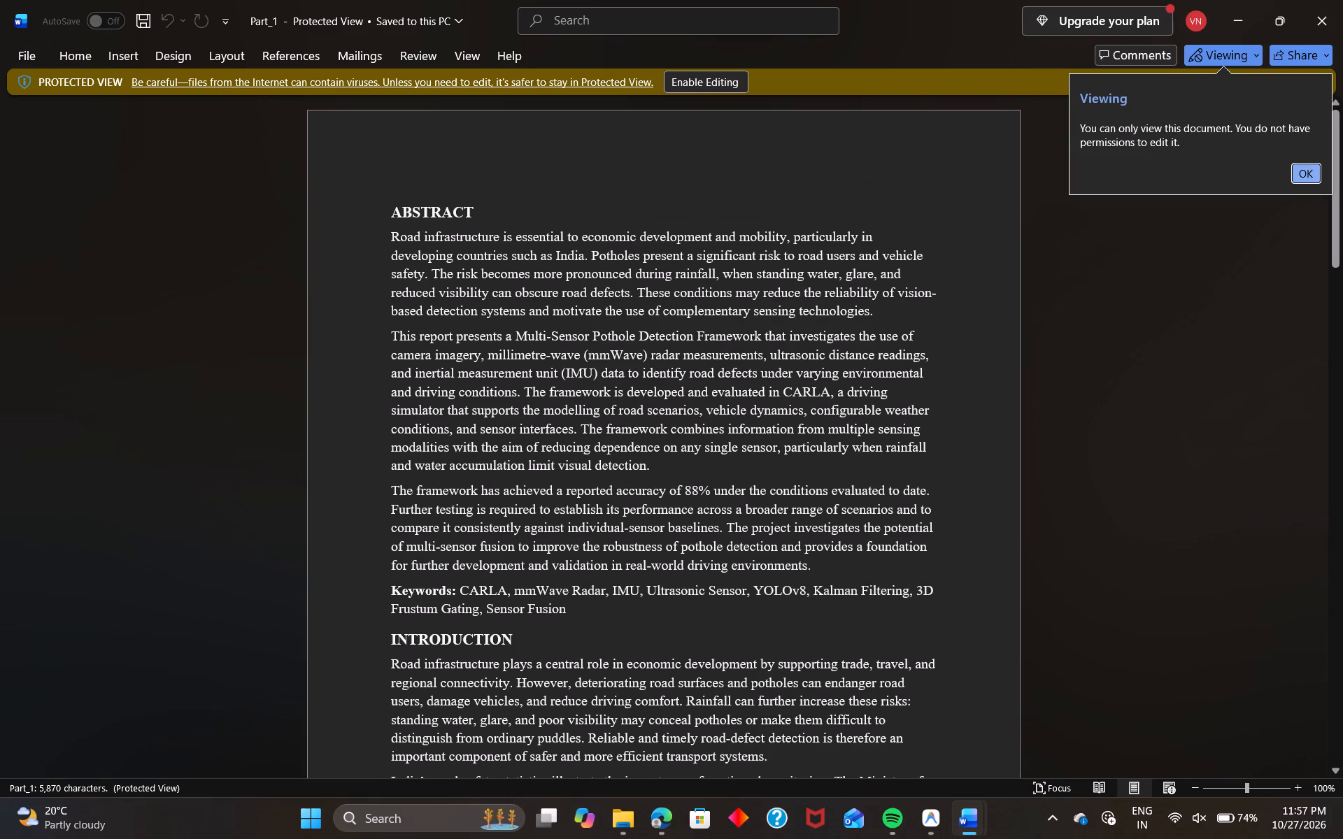
Copy the entire text of Part_1, from the ABSTRACT heading through the sixth unique functionality, Inverse-Covariance-Based Sensor Fusion.
left_click_drag(401, 213, 515, 661)
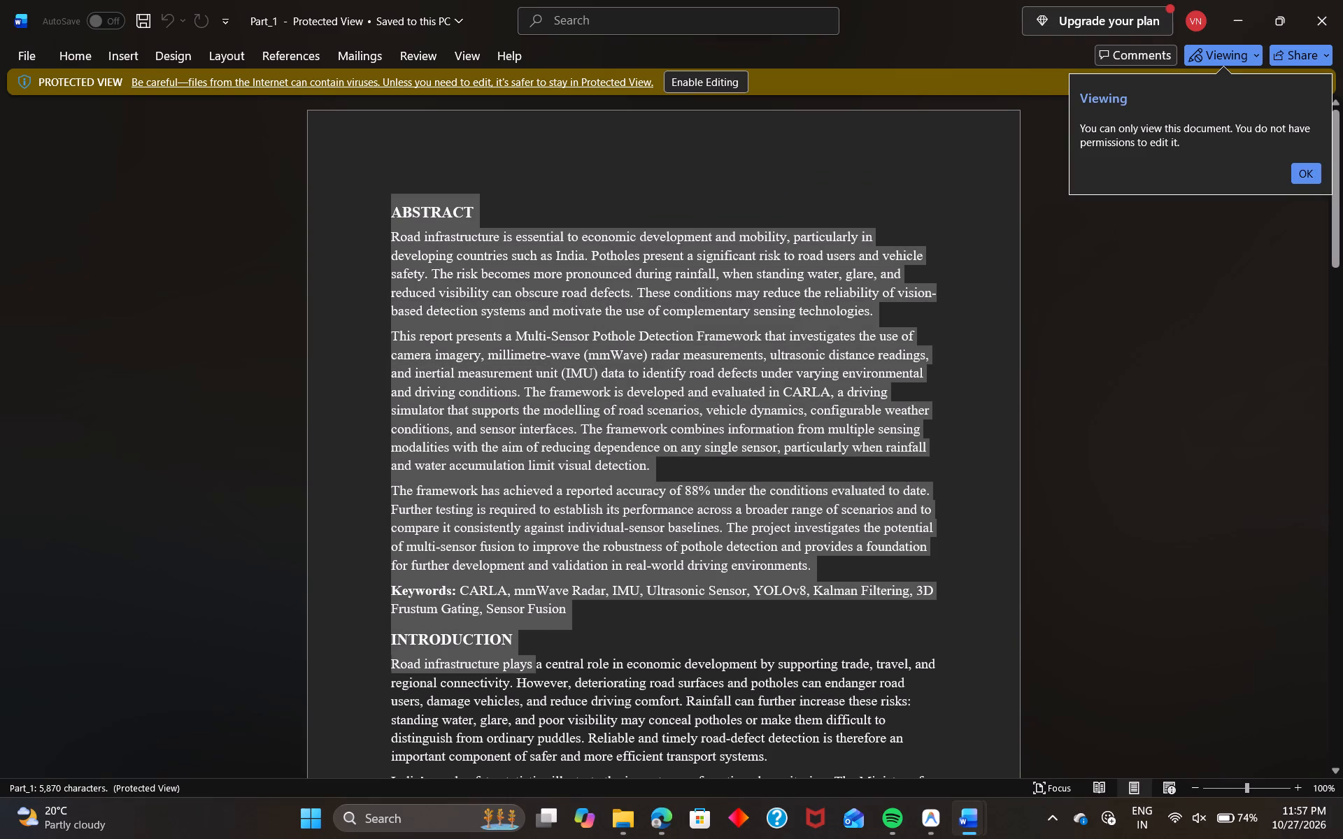
left_click_drag(515, 661, 511, 698)
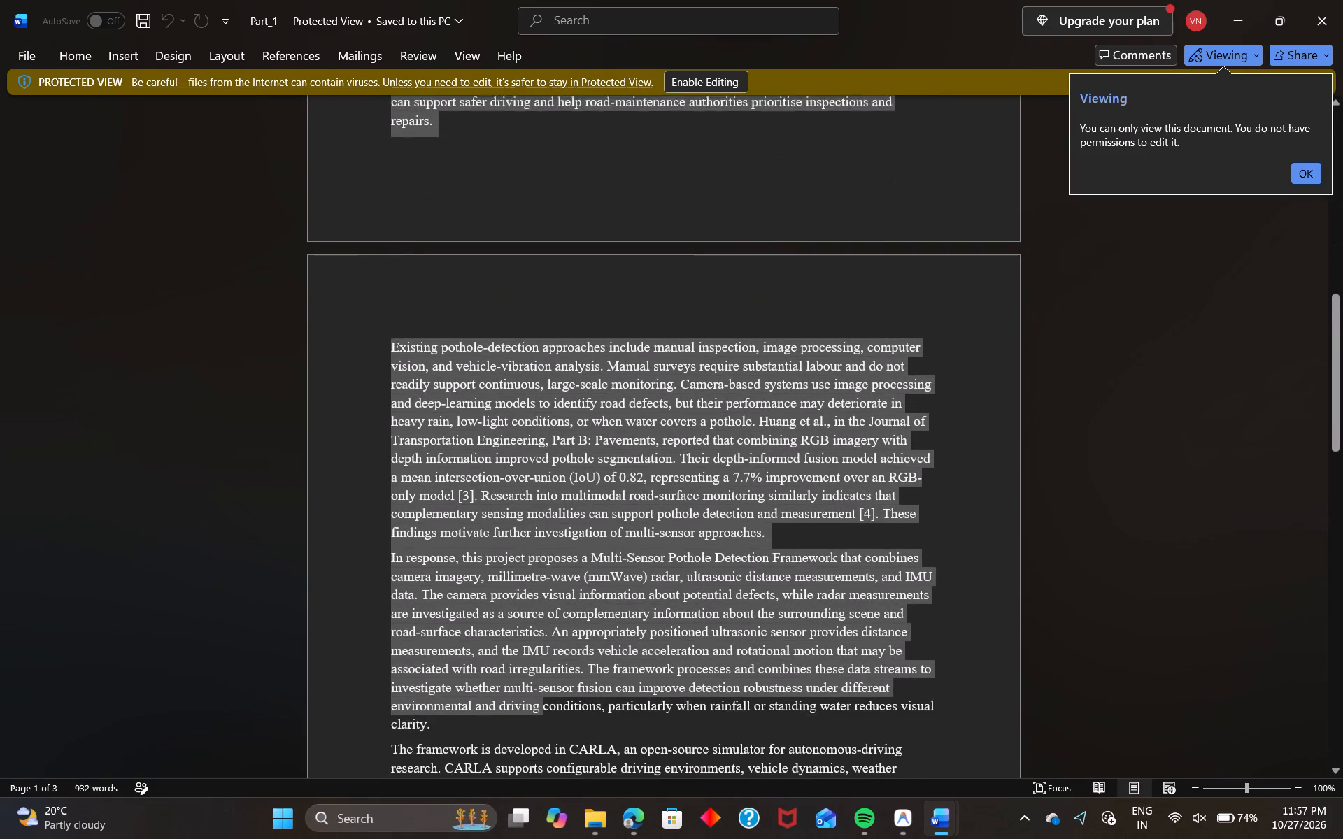
left_click_drag(511, 698, 518, 780)
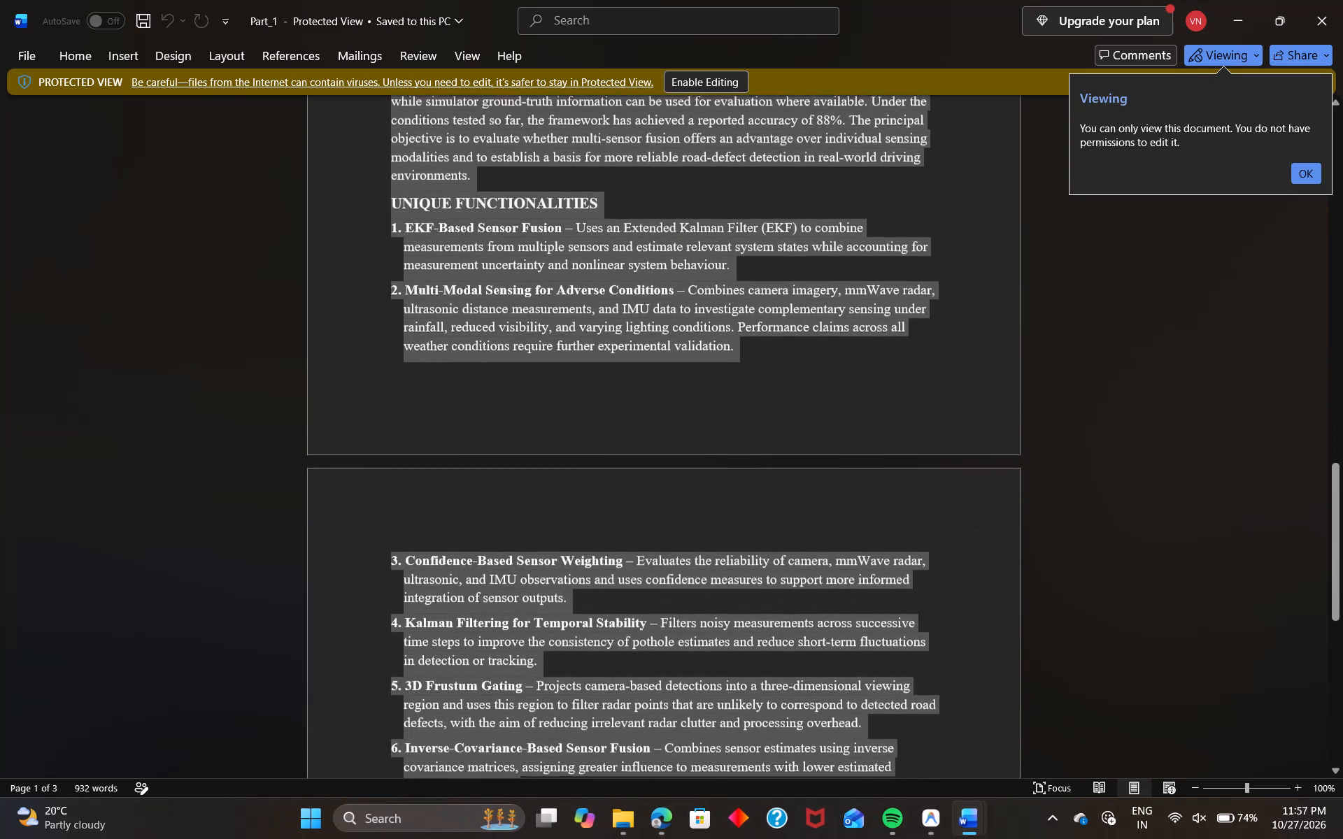
left_click_drag(518, 780, 684, 529)
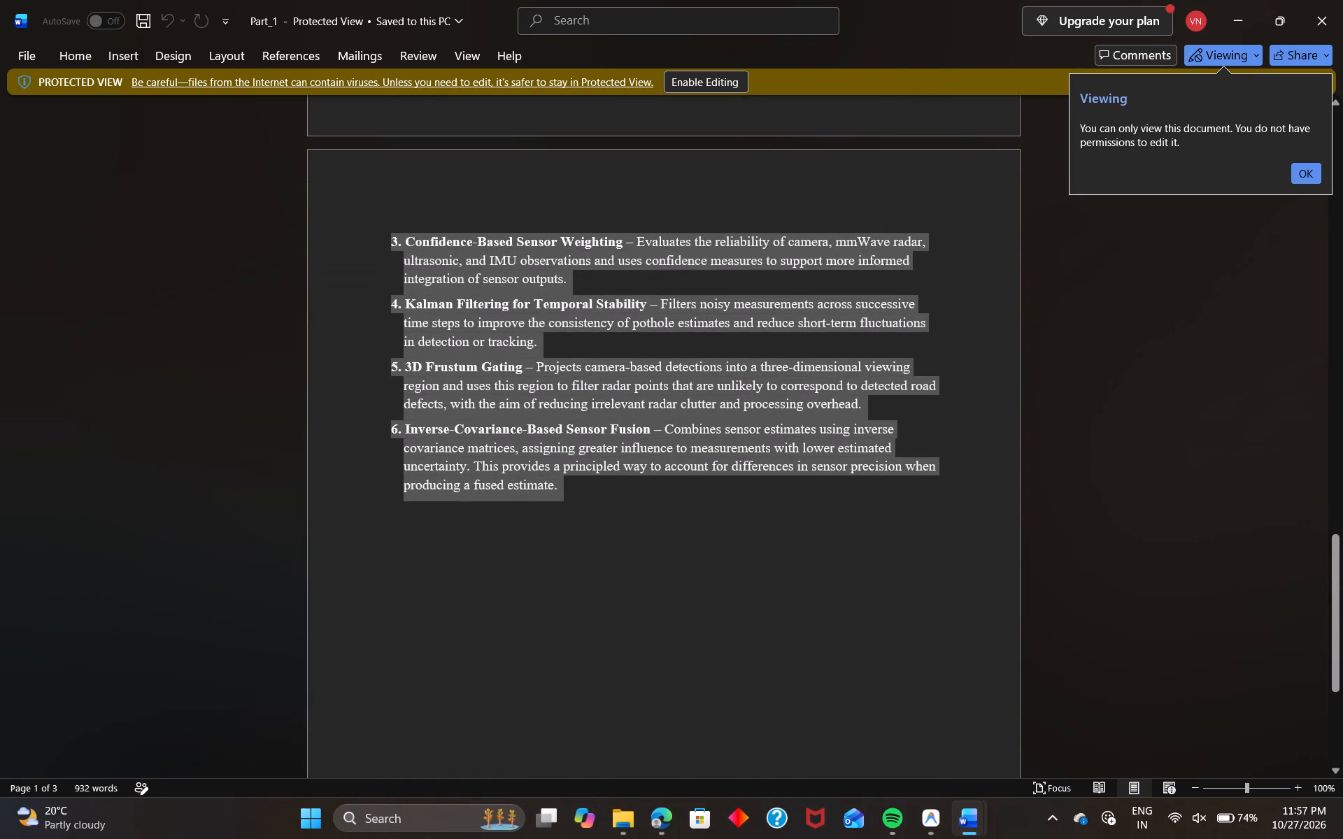
key("ctrl+x")
key("ctrl+c")
Paste the copied Part_1 text left-aligned on a new line on page 3 of the Untitled document.
scroll(758, 460, "down", 1)
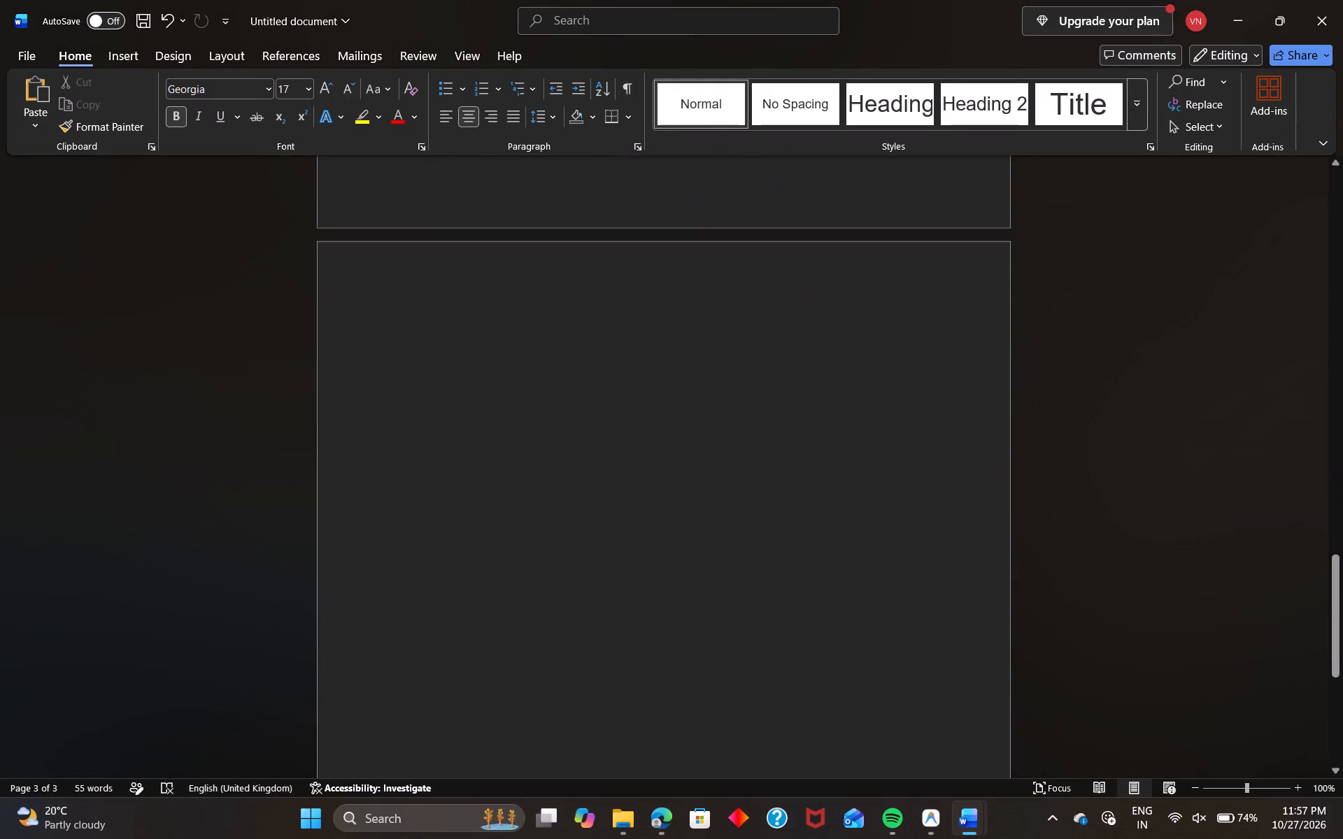
key("Return")
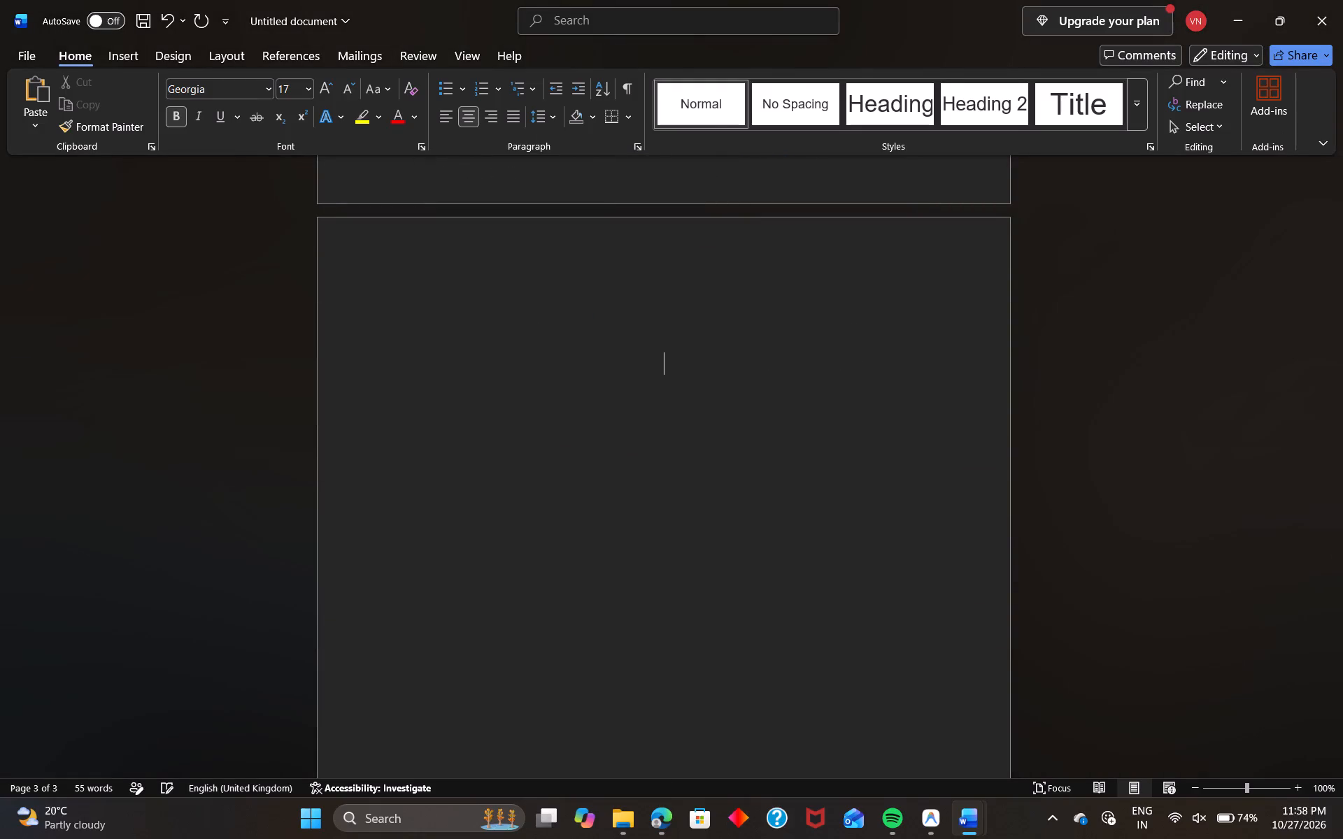
left_click(446, 120)
key("ctrl+v")
scroll(603, 319, "up", 2)
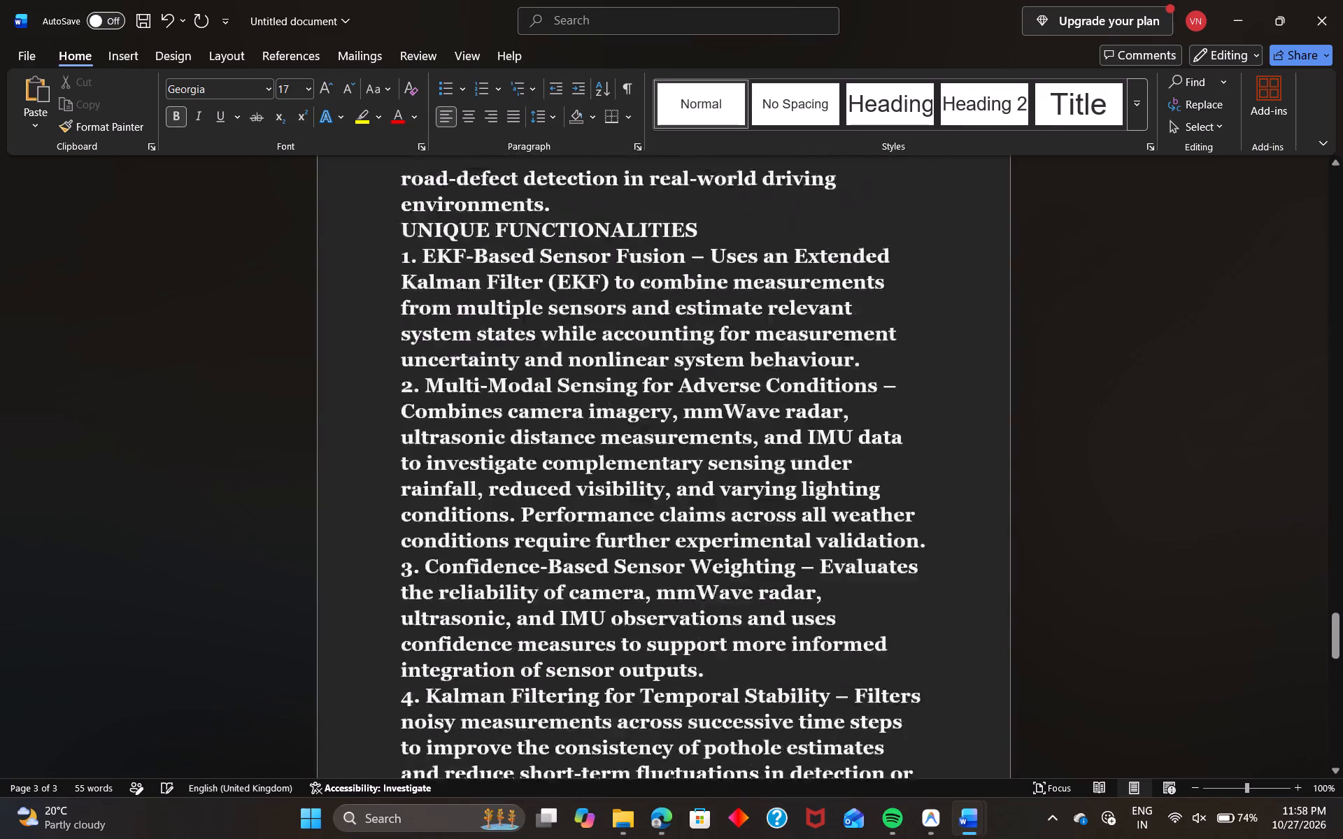
scroll(603, 319, "up", 8)
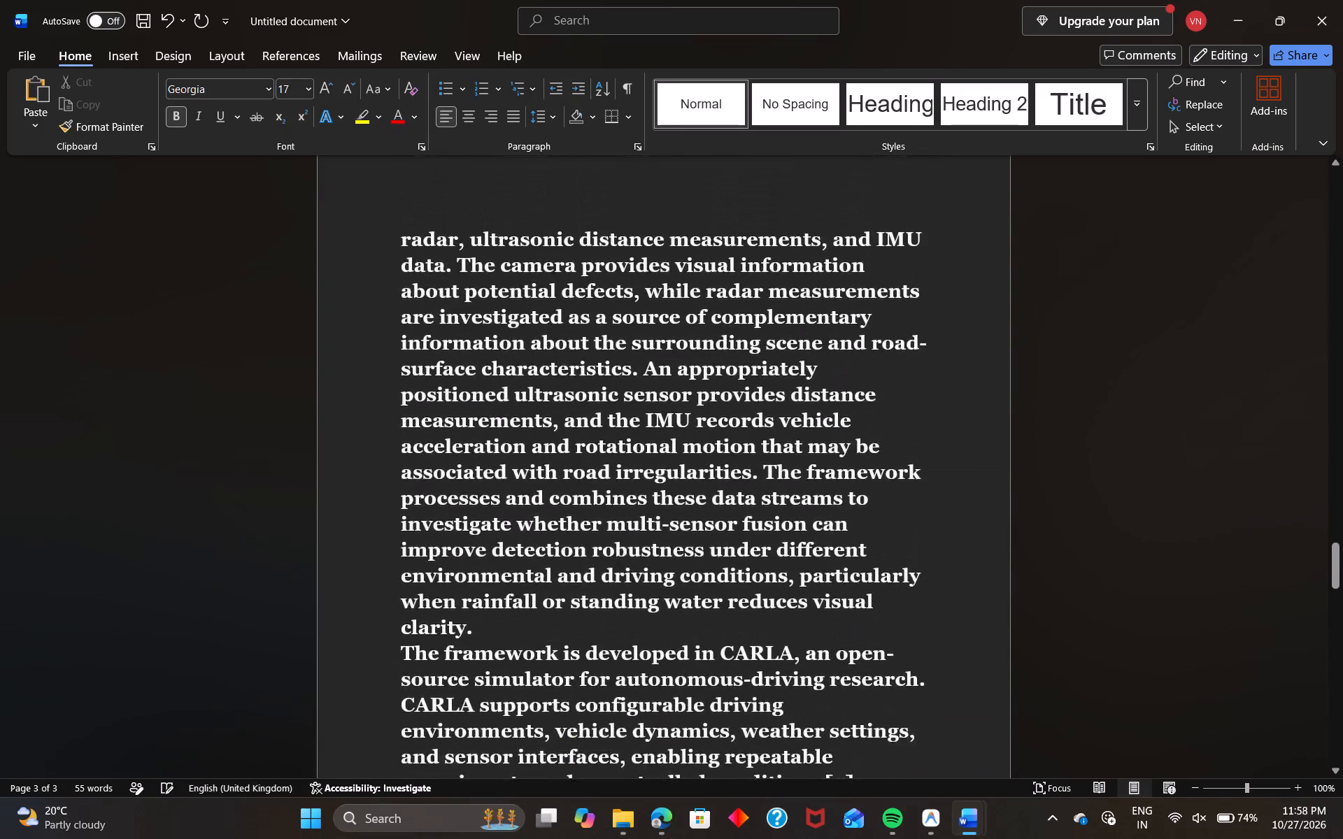
Undo the last paste of the Part_1 text on page 3.
scroll(603, 319, "up", 3)
key("ctrl+z")
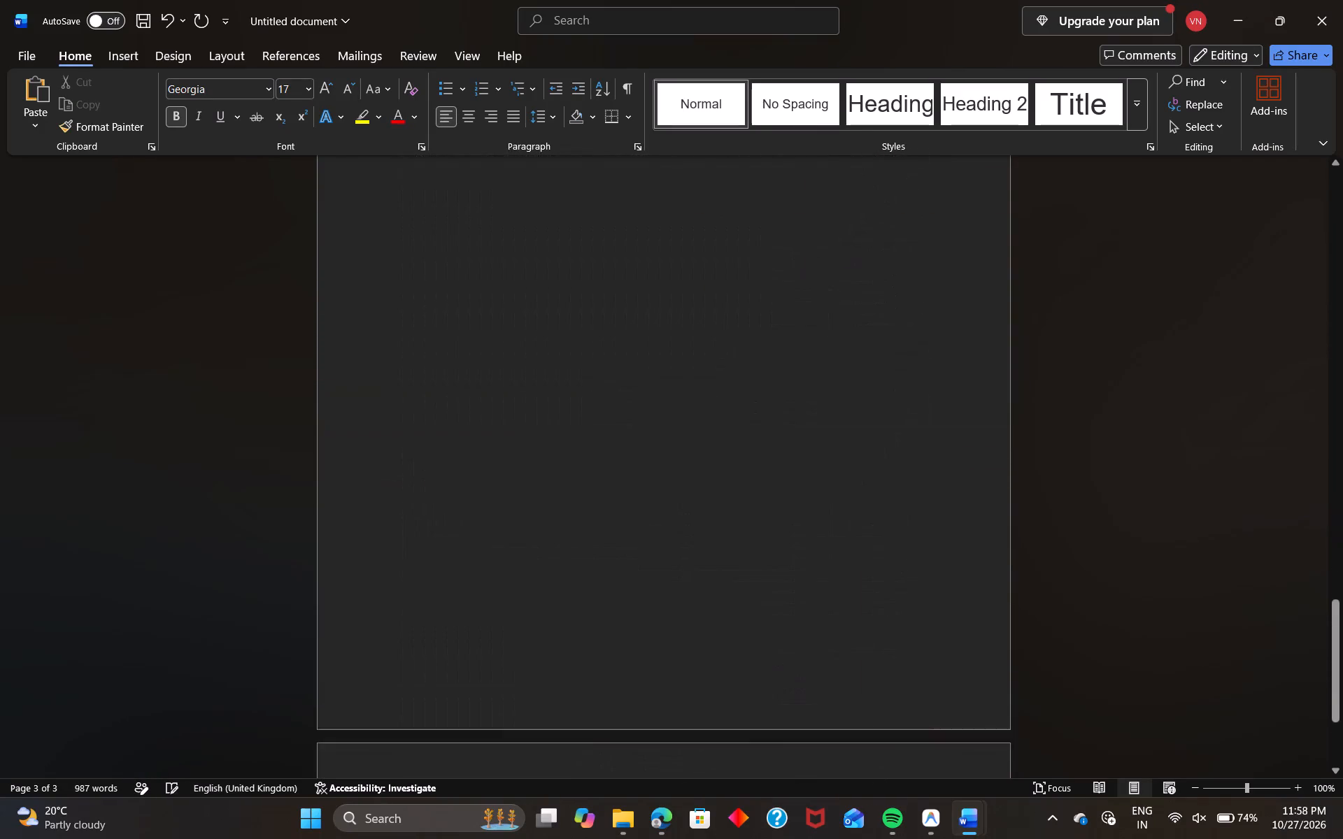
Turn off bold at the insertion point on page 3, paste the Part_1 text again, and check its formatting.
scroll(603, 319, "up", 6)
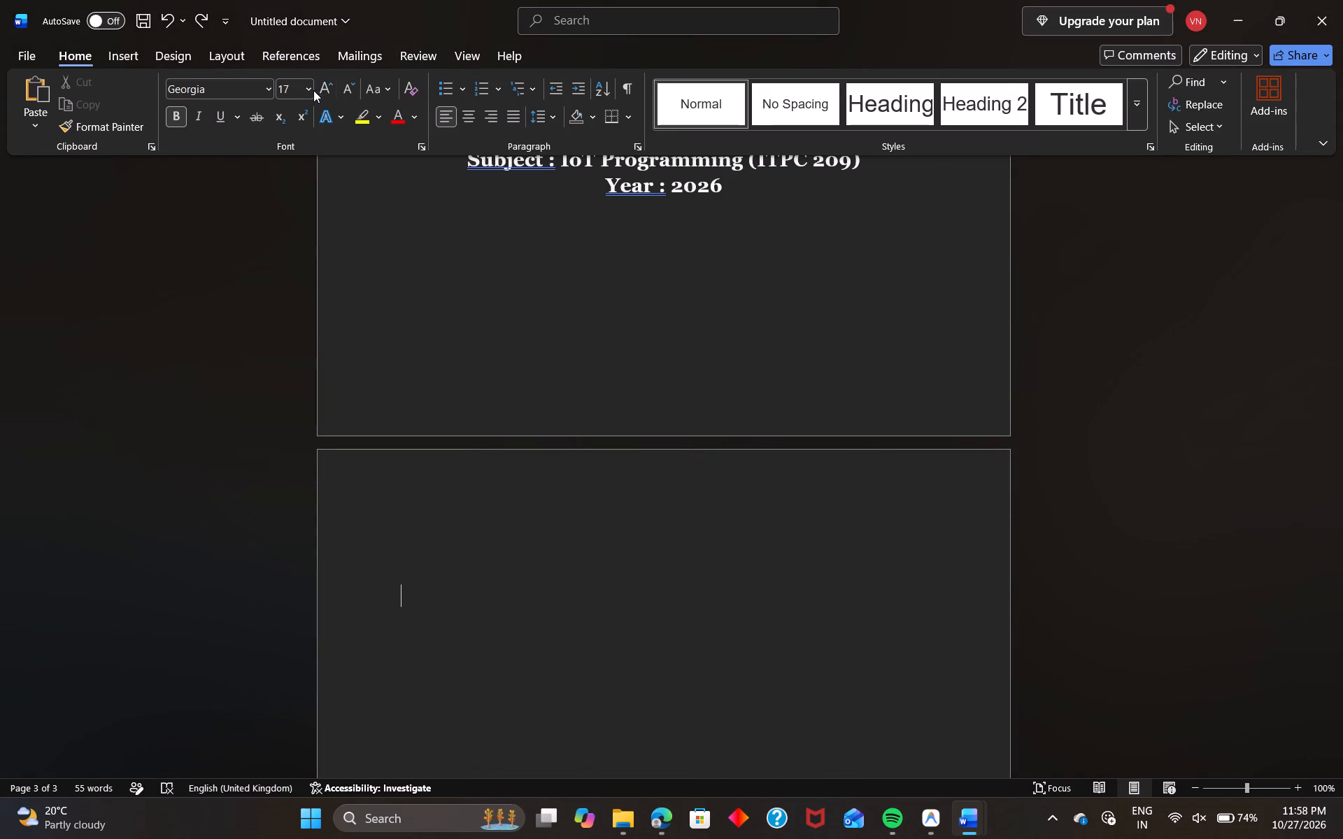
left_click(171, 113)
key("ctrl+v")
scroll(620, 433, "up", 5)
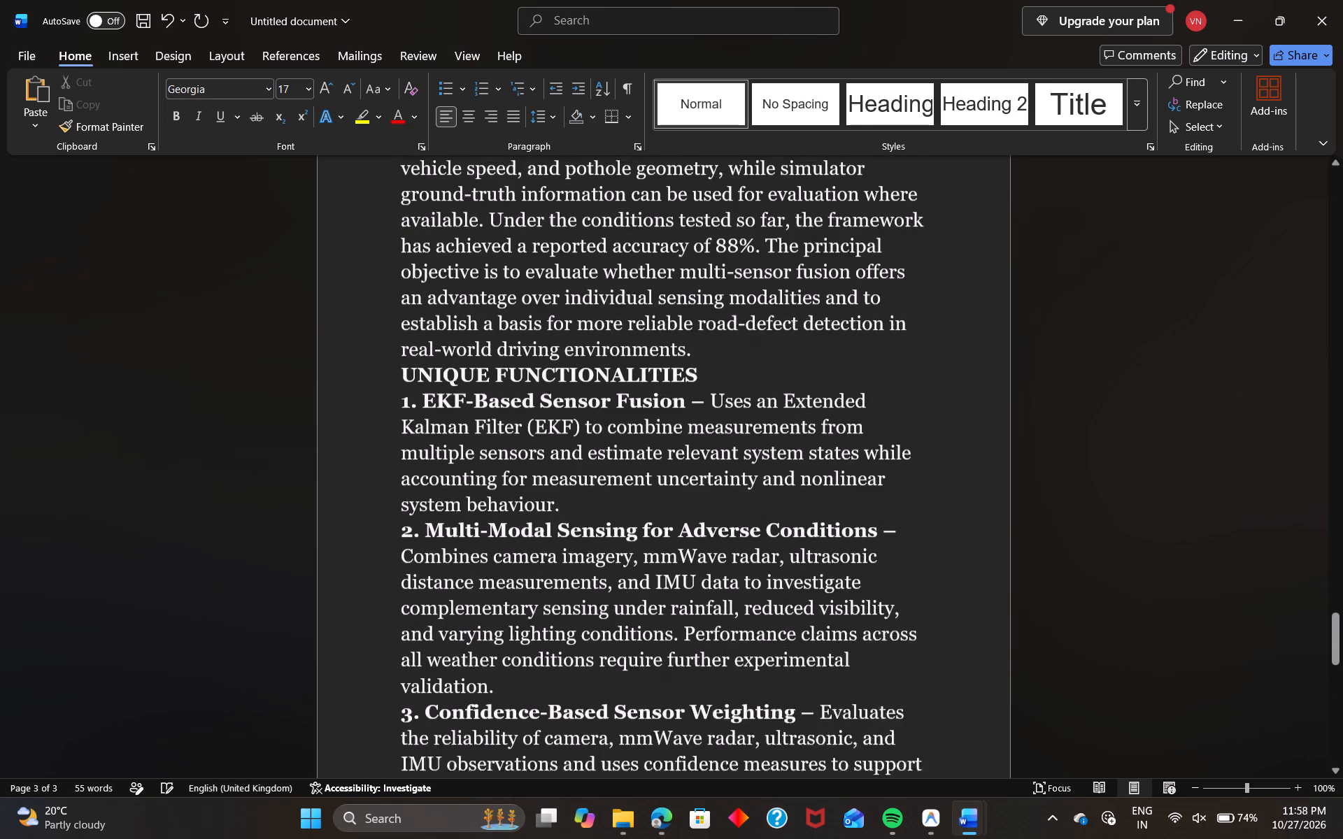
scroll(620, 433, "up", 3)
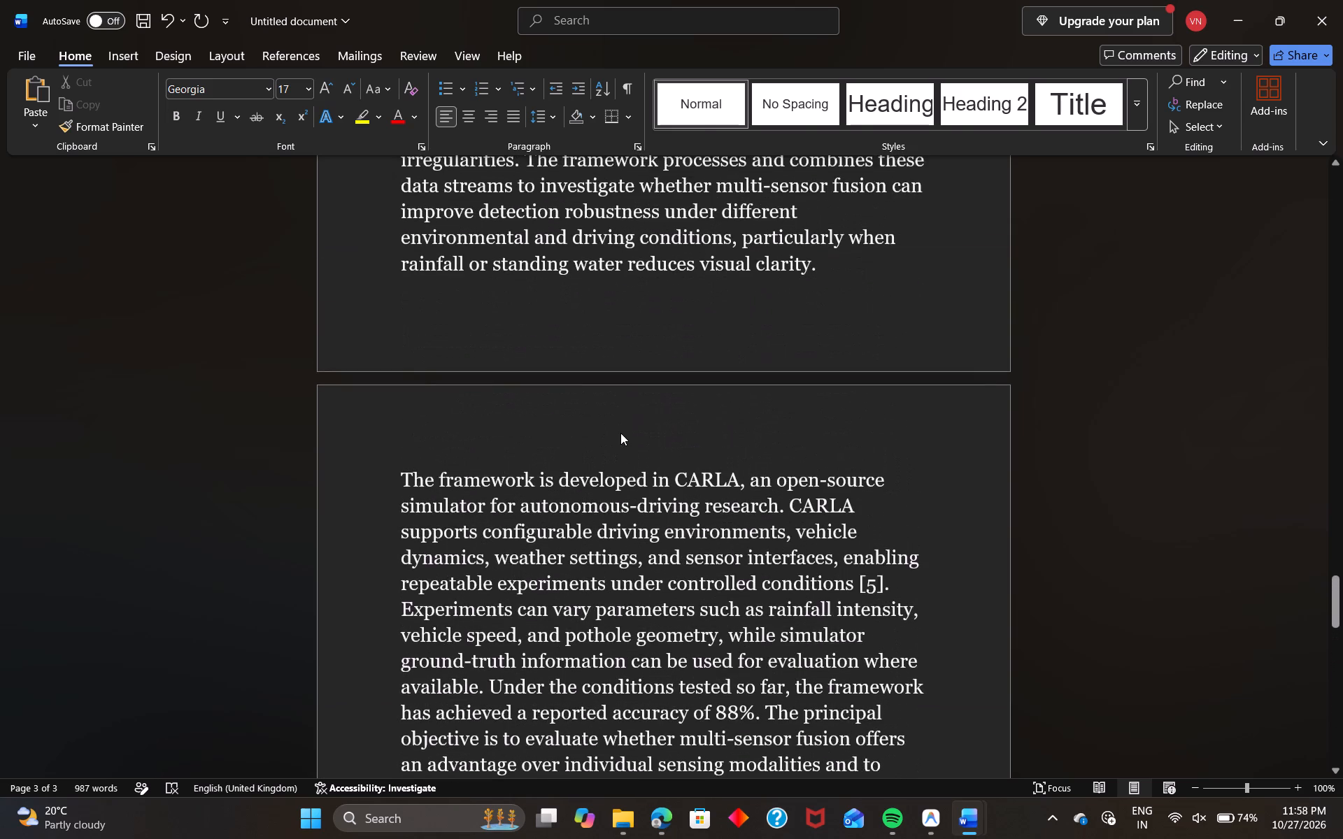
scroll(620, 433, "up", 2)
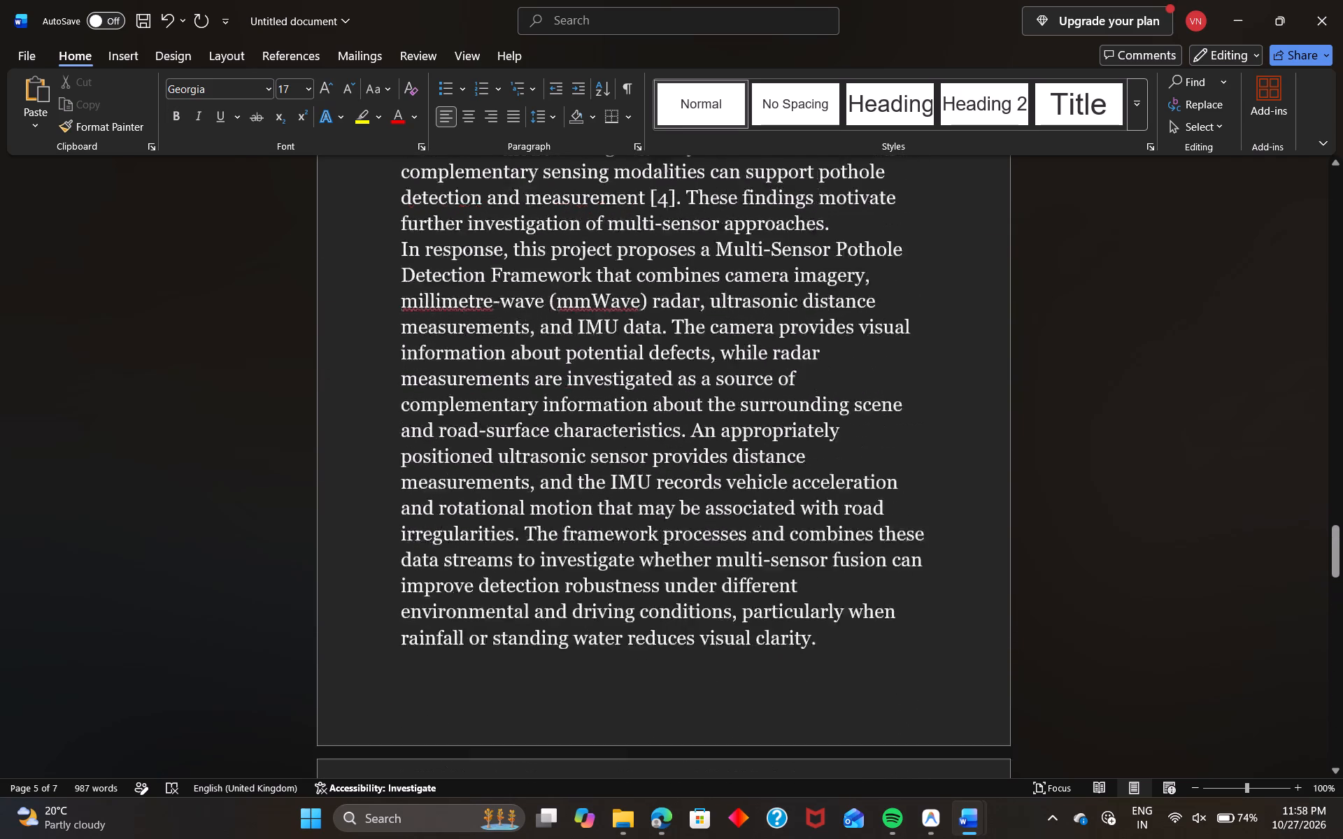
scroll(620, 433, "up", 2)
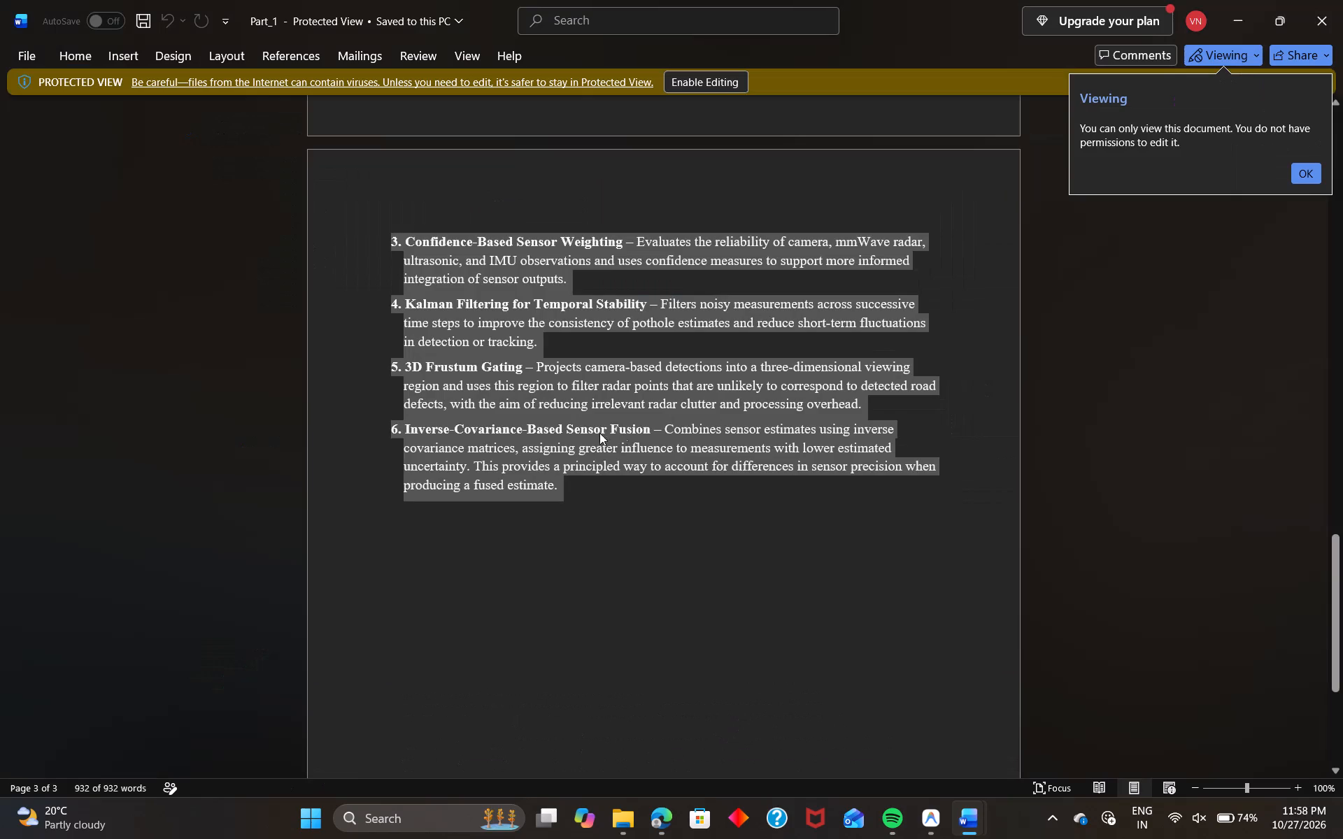
Enable editing for the Part_1 document opened in Protected View.
left_click(709, 635)
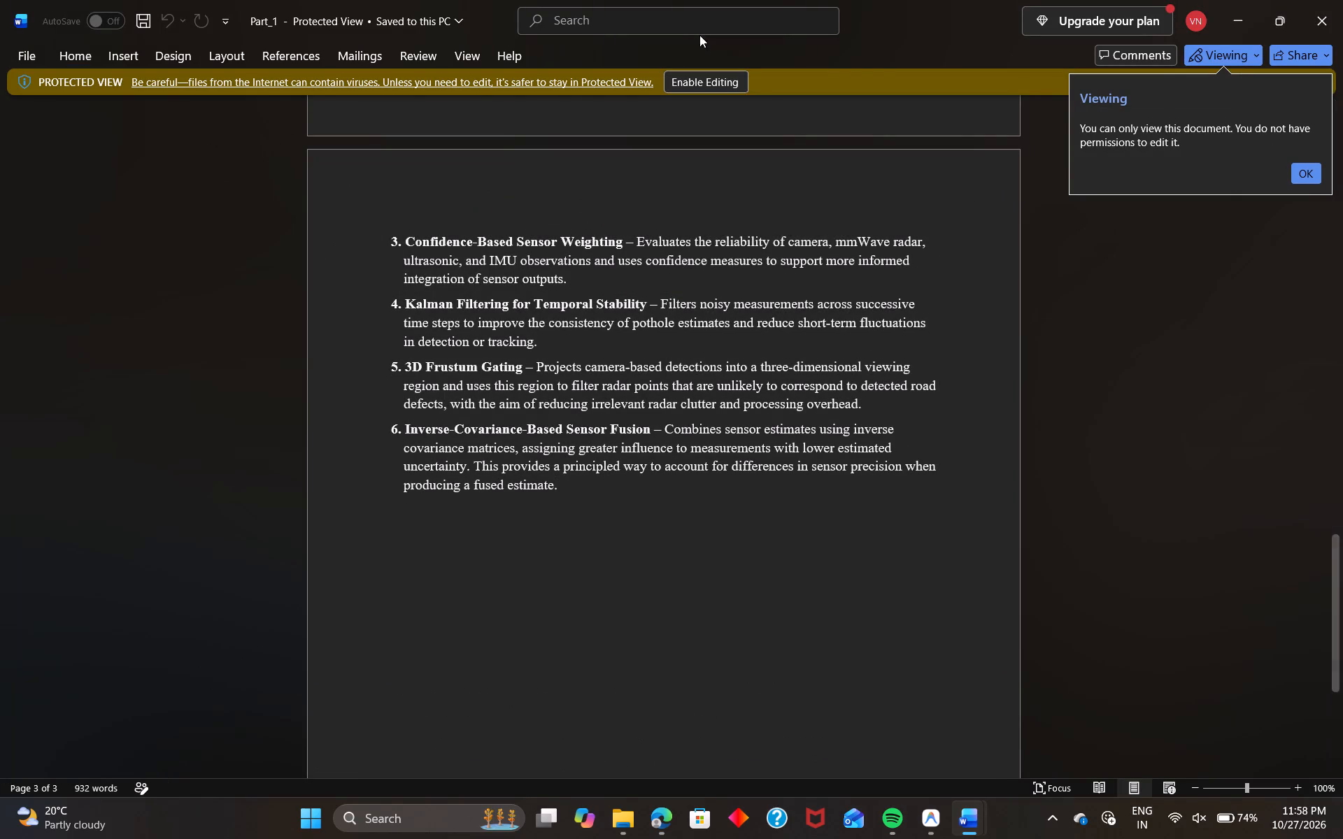
left_click(693, 79)
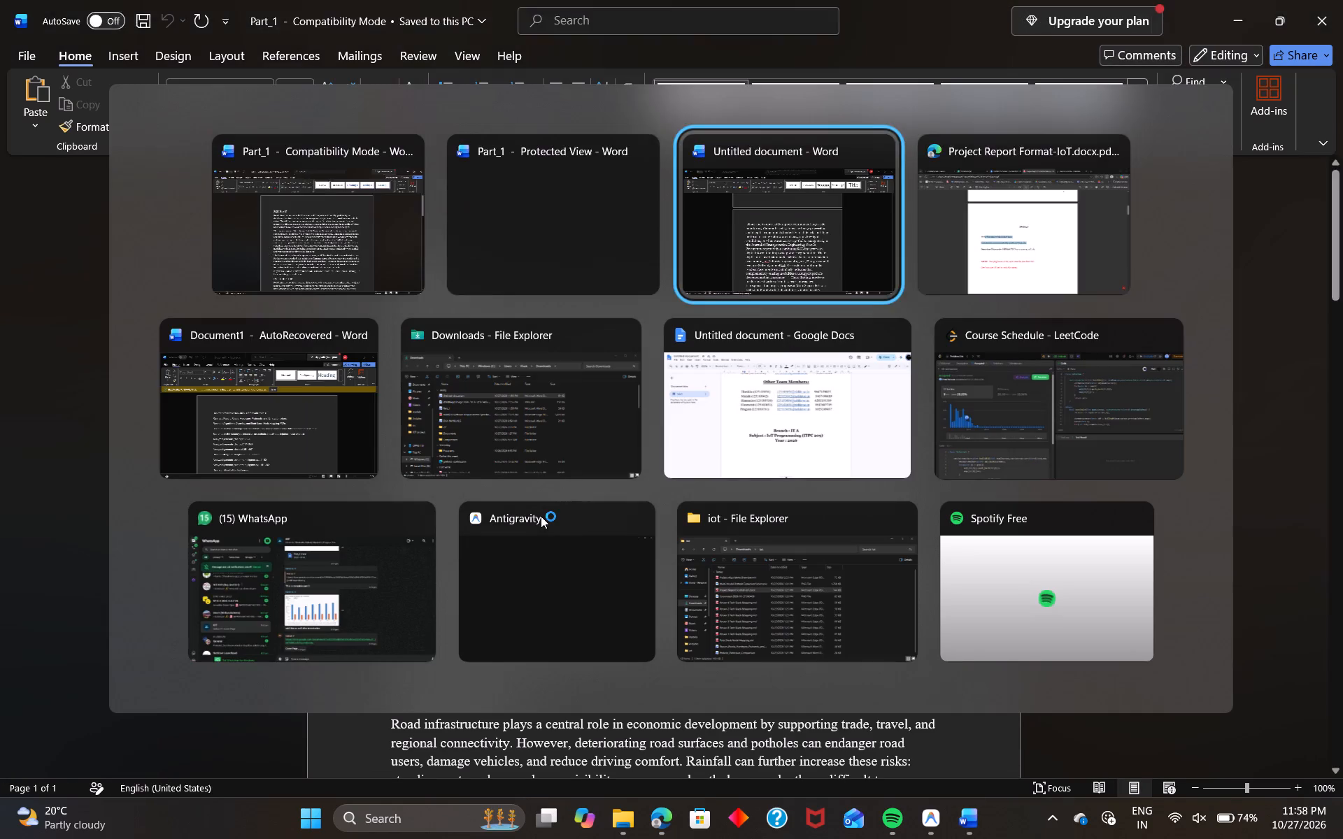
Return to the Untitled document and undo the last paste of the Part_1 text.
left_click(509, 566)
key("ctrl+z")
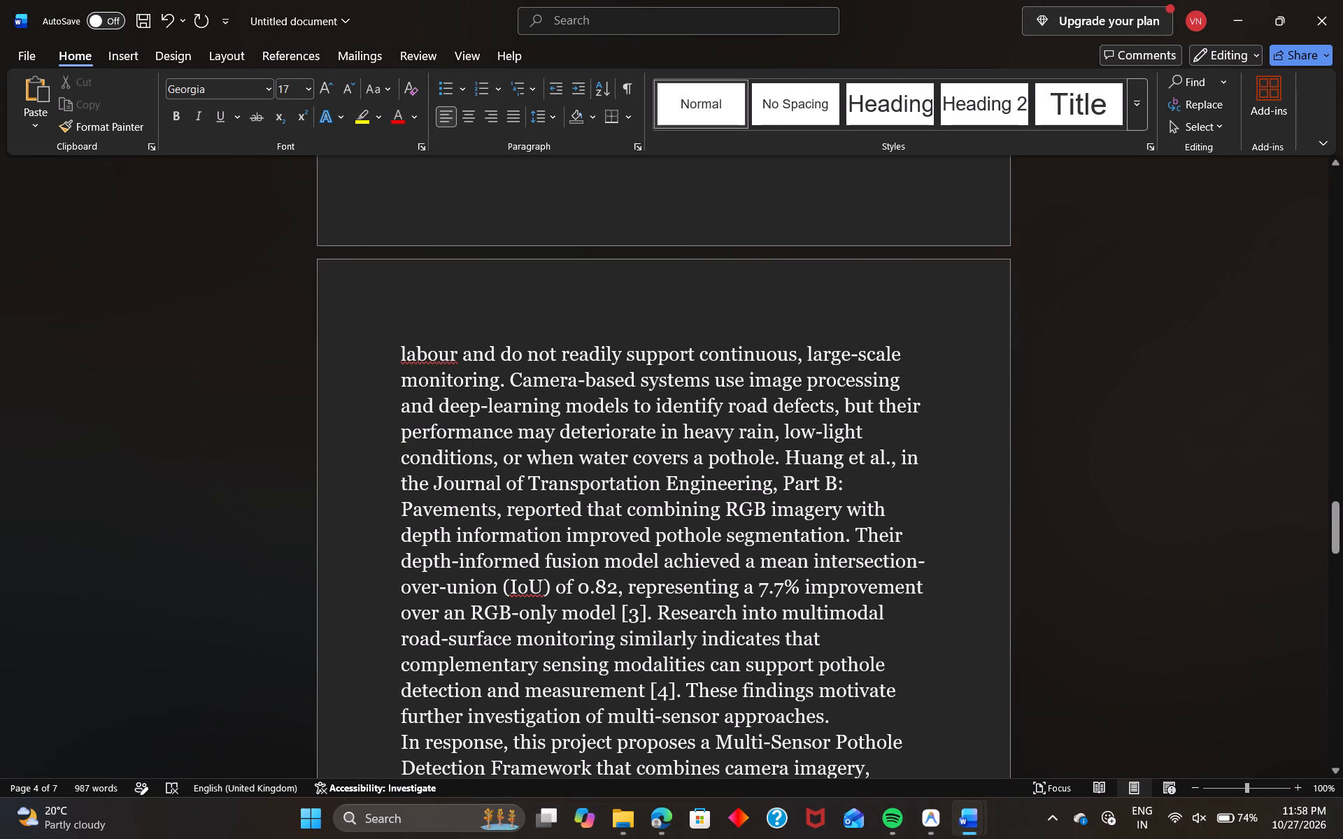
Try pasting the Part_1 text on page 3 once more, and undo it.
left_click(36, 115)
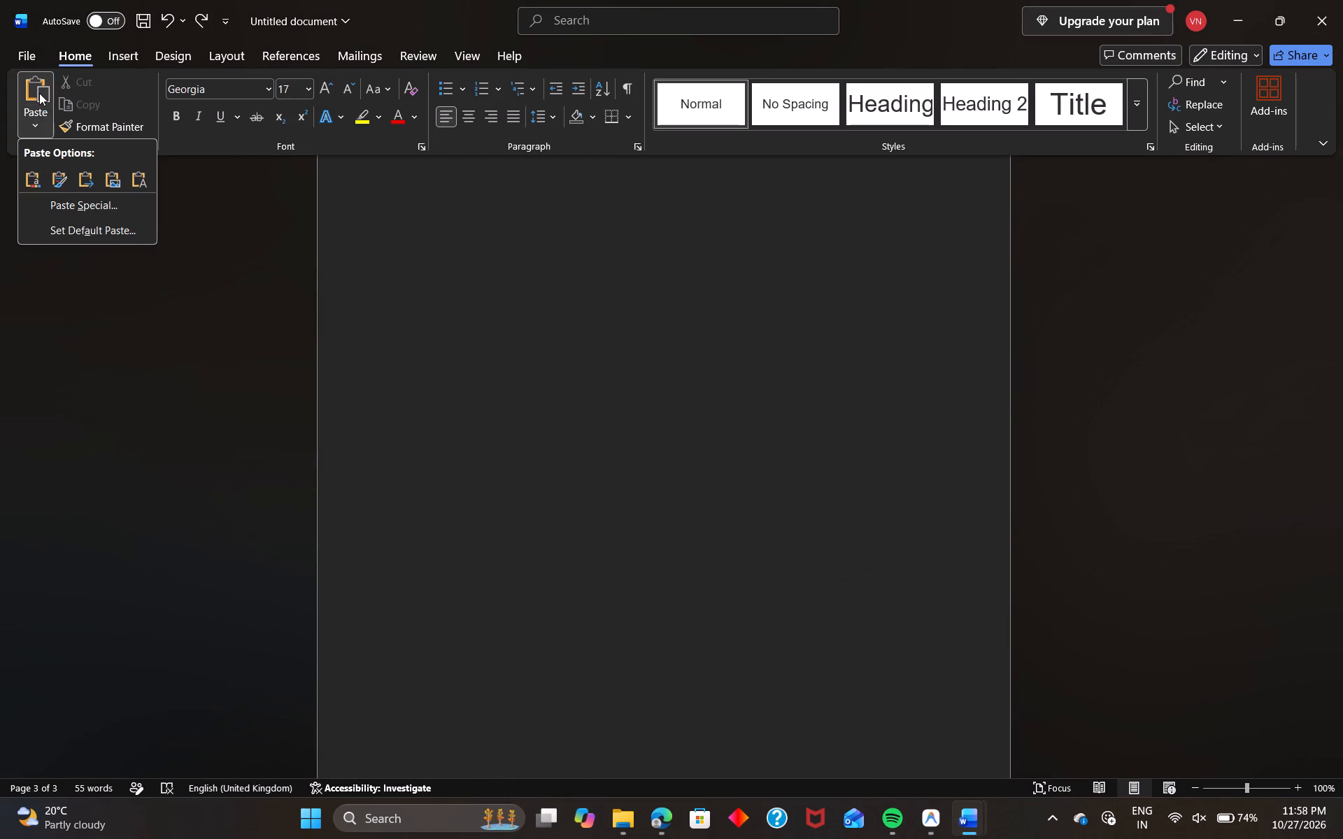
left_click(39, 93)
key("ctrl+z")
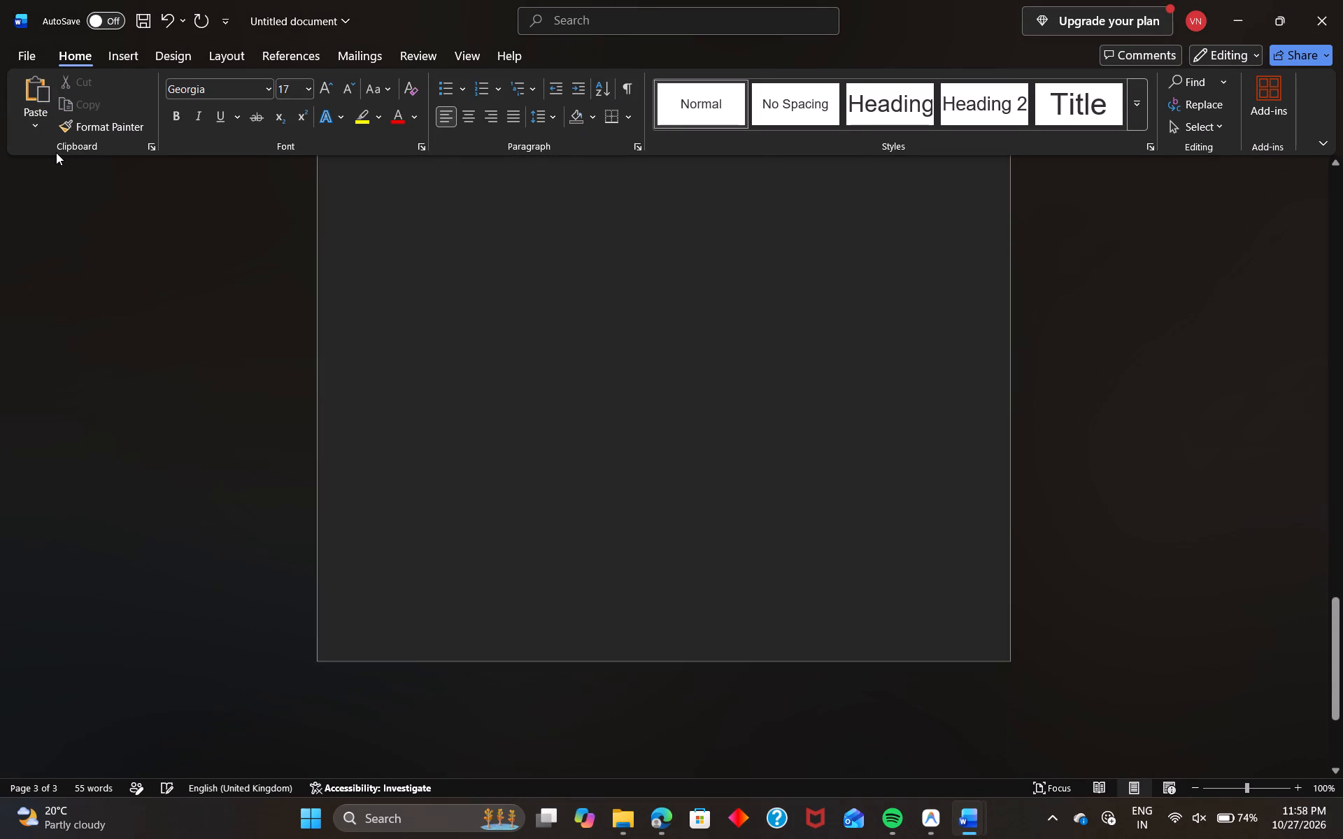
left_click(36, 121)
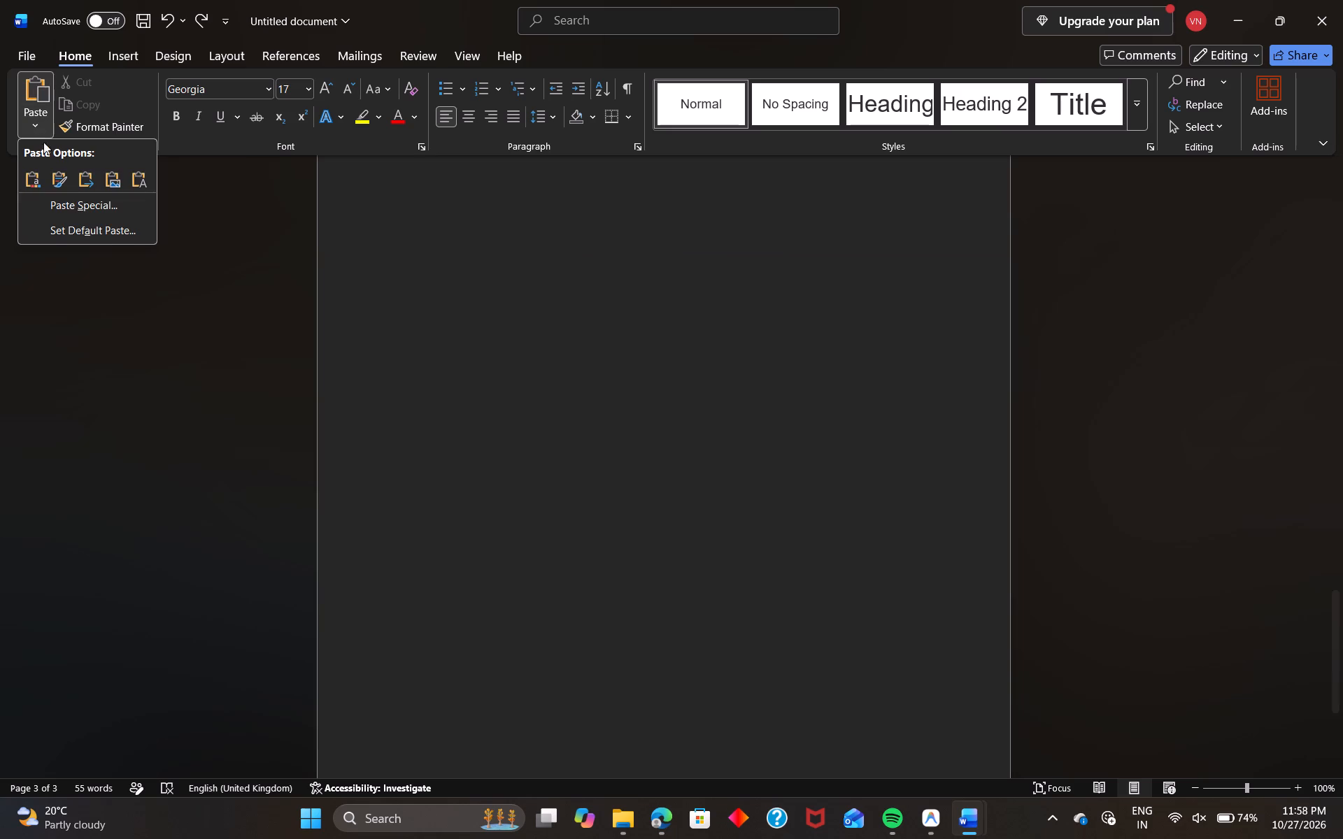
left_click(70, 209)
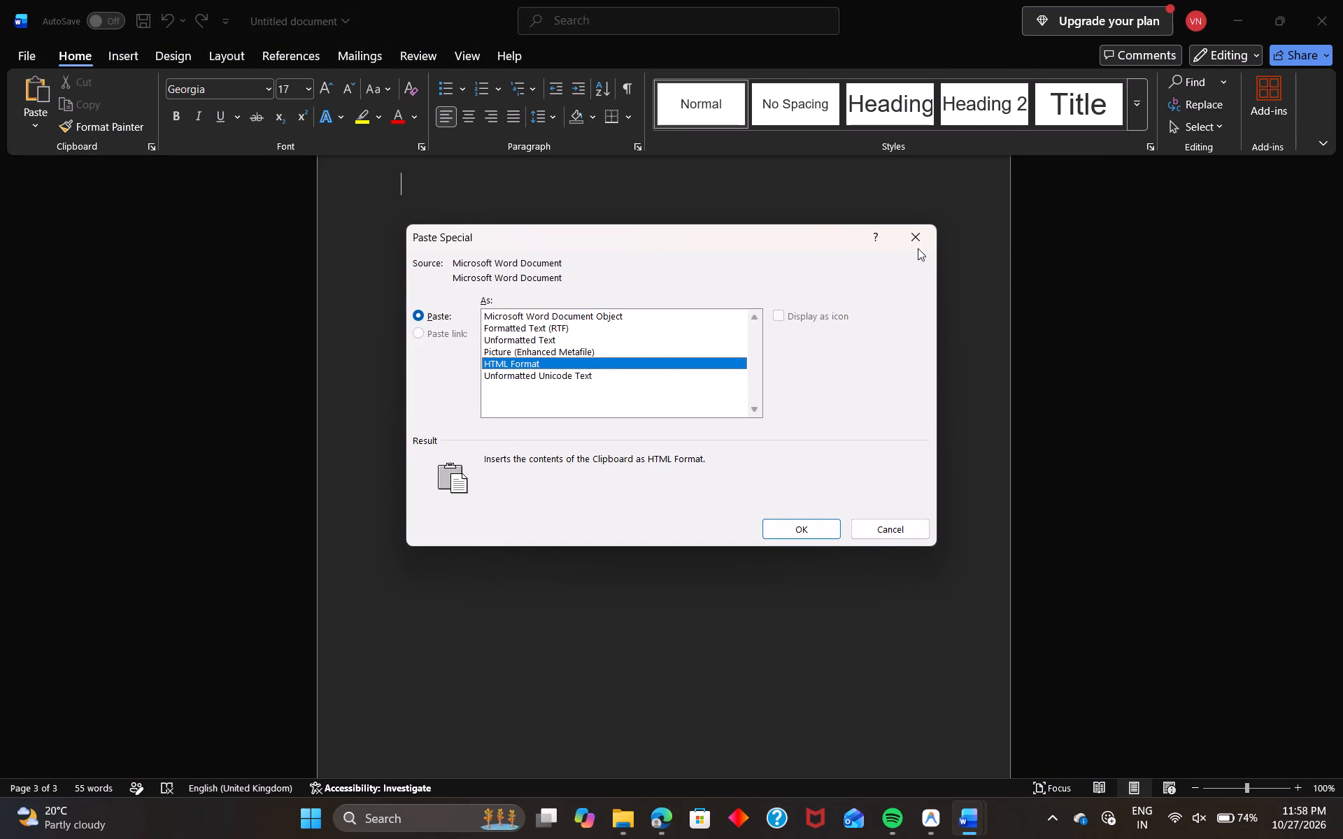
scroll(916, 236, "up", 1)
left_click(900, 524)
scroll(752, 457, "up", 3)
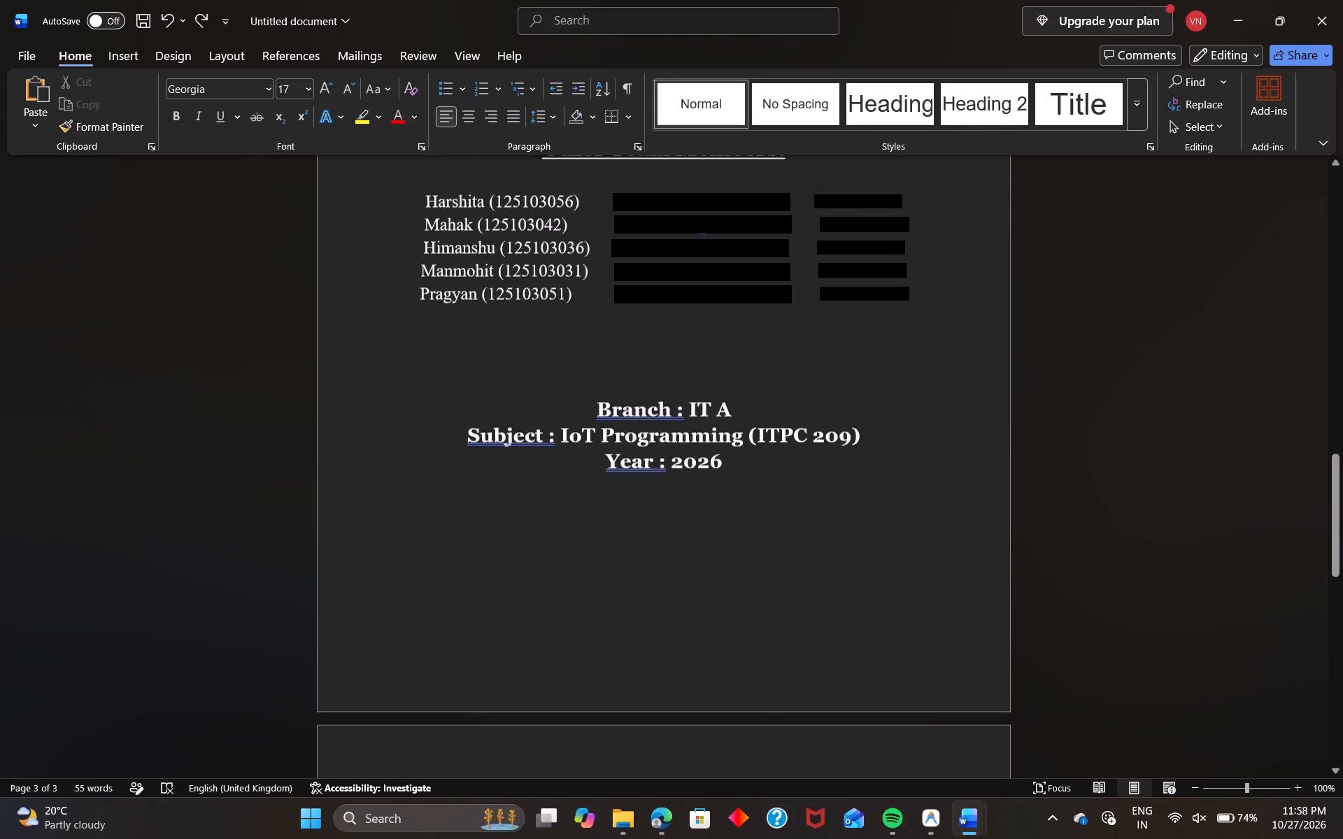
Copy the entire text of the editable Part_1 document.
right_click(641, 413)
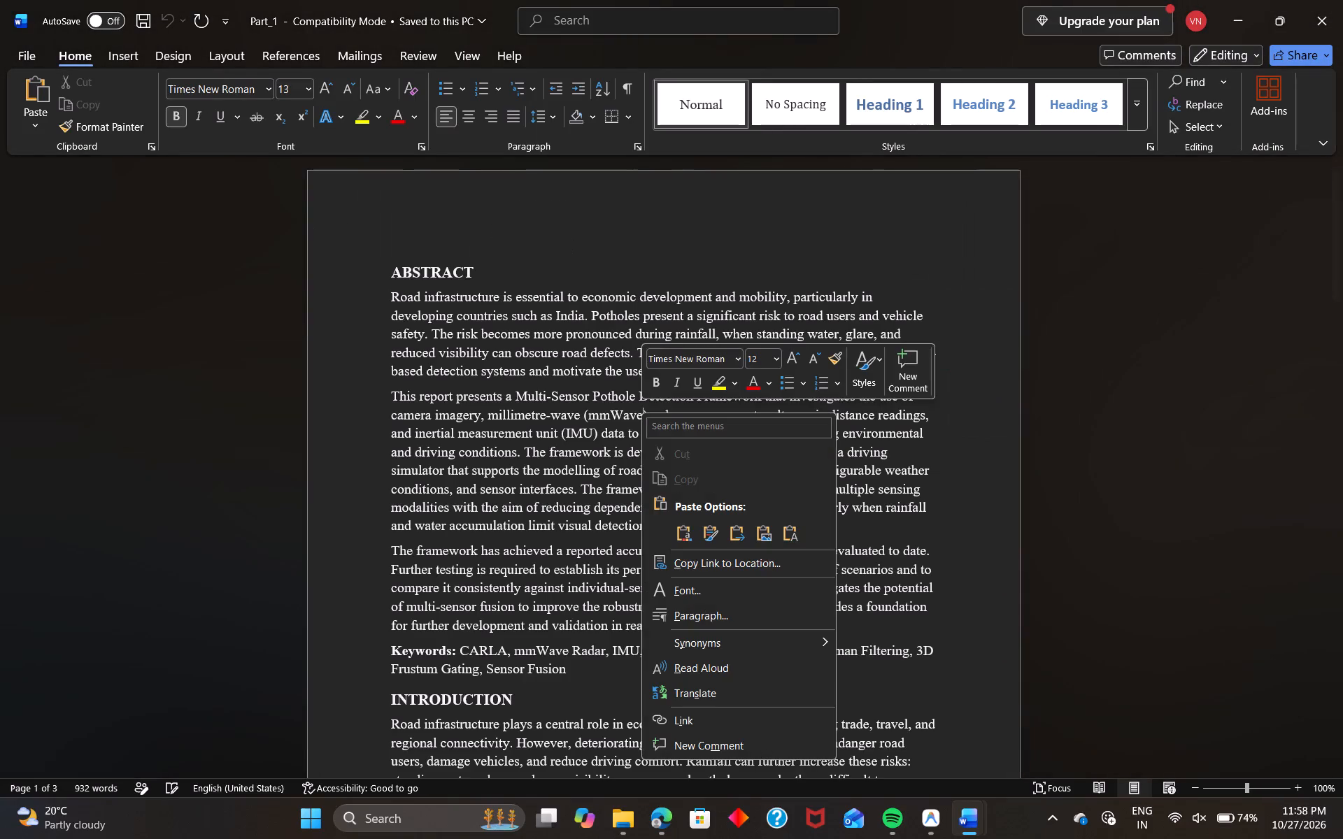
left_click(439, 264)
scroll(381, 301, "down", 2)
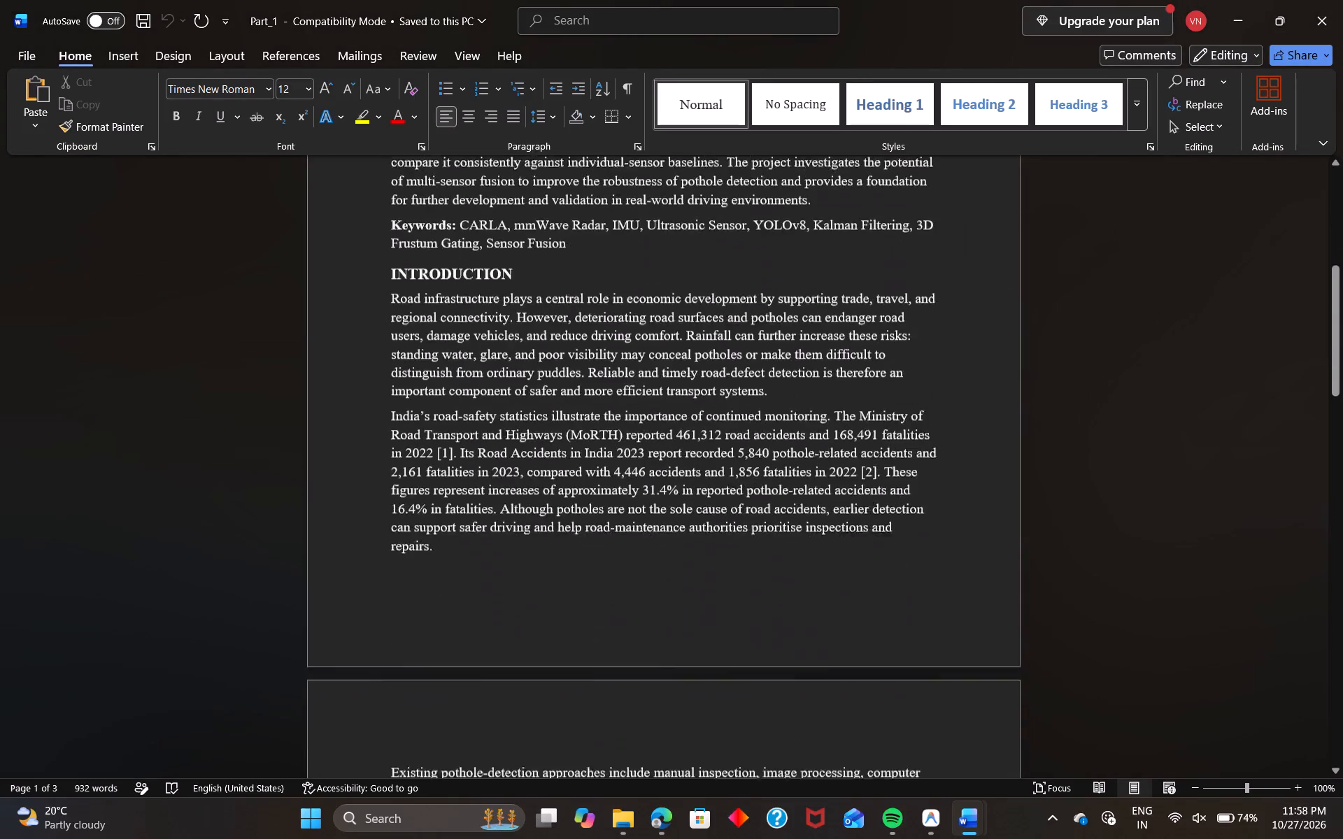
scroll(381, 301, "down", 4)
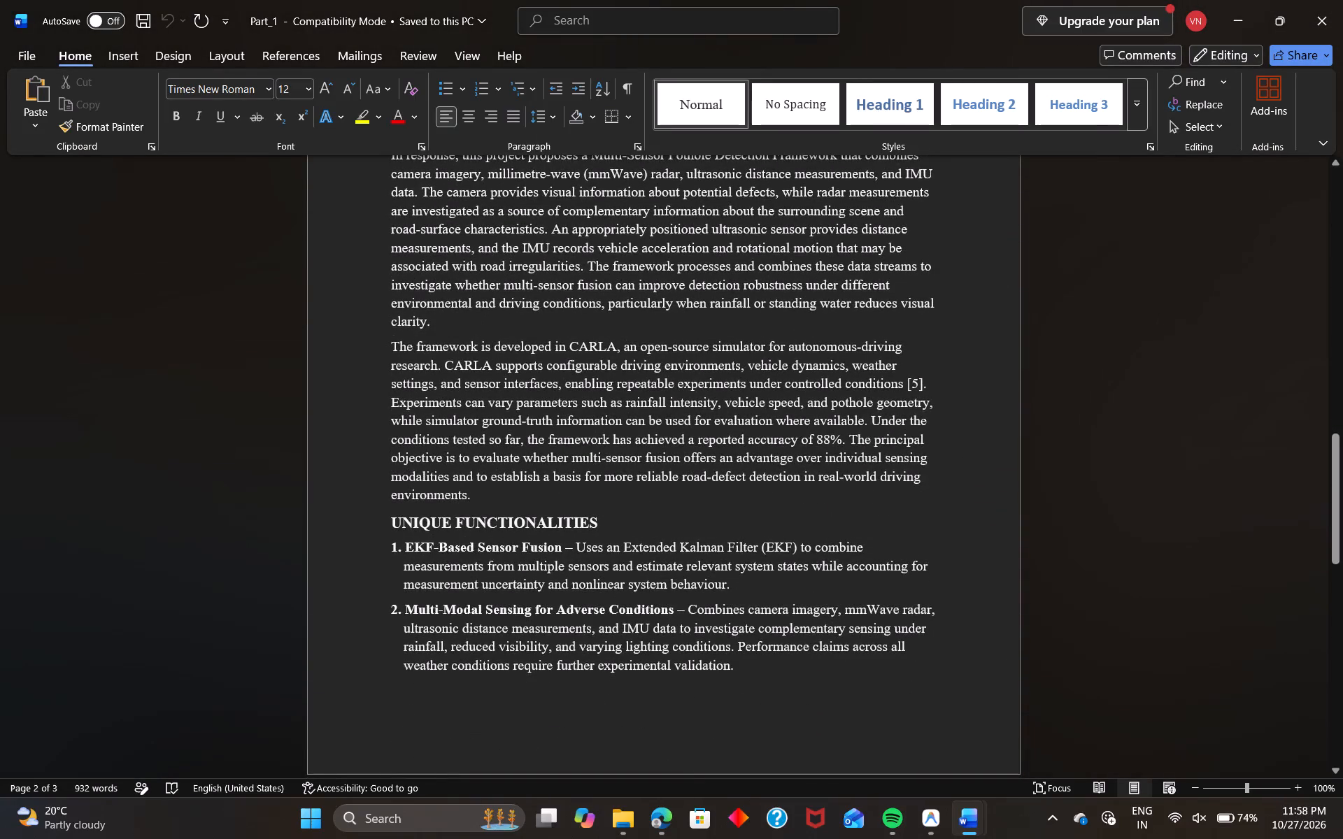
key("ctrl+a")
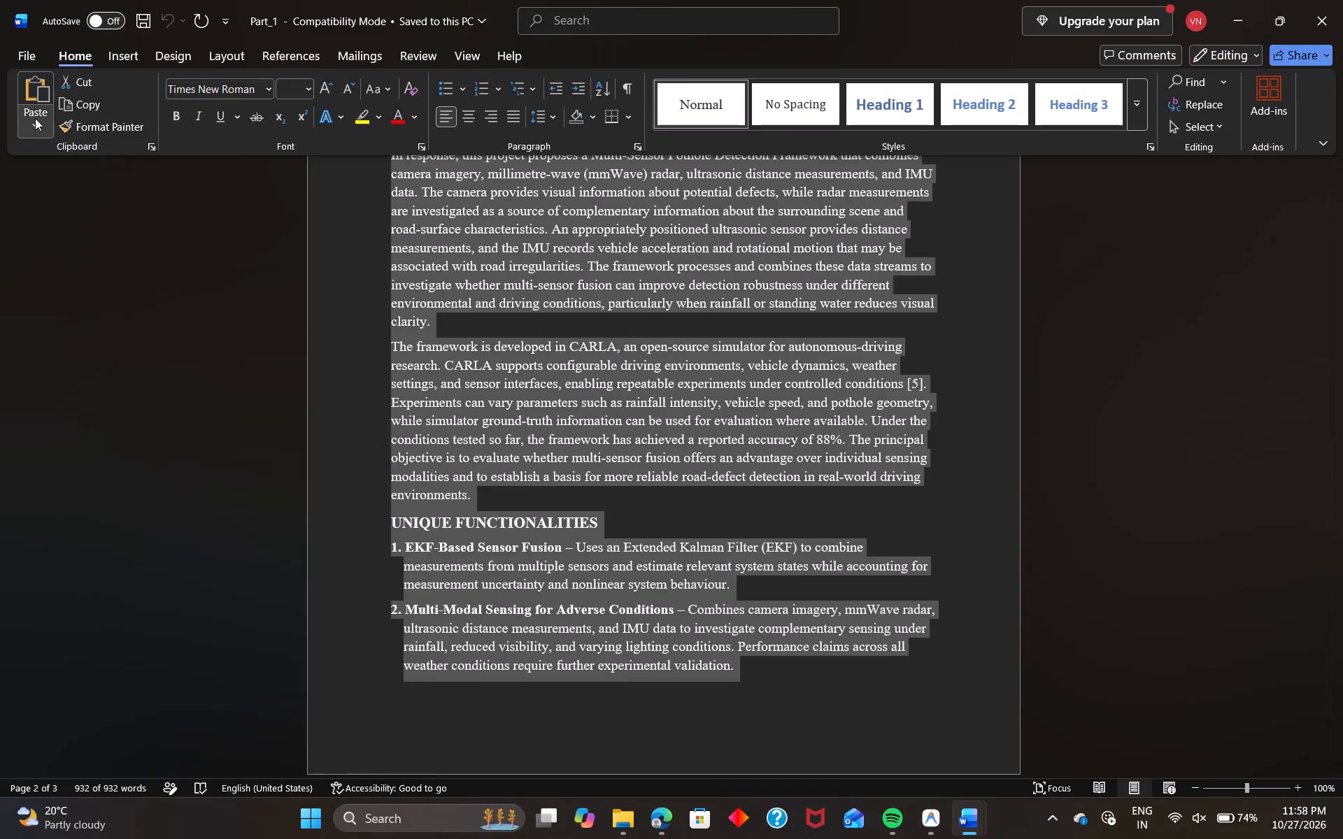
key("ctrl+c")
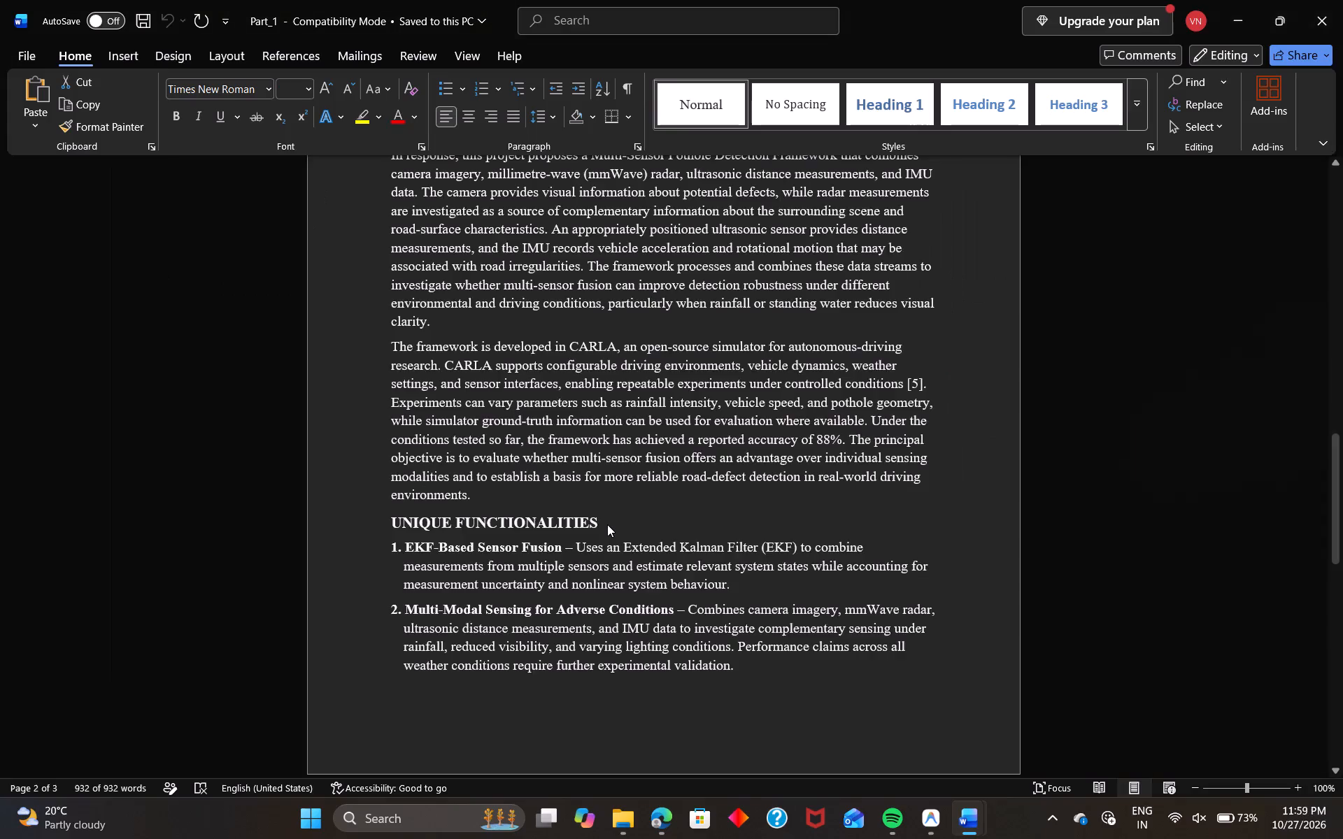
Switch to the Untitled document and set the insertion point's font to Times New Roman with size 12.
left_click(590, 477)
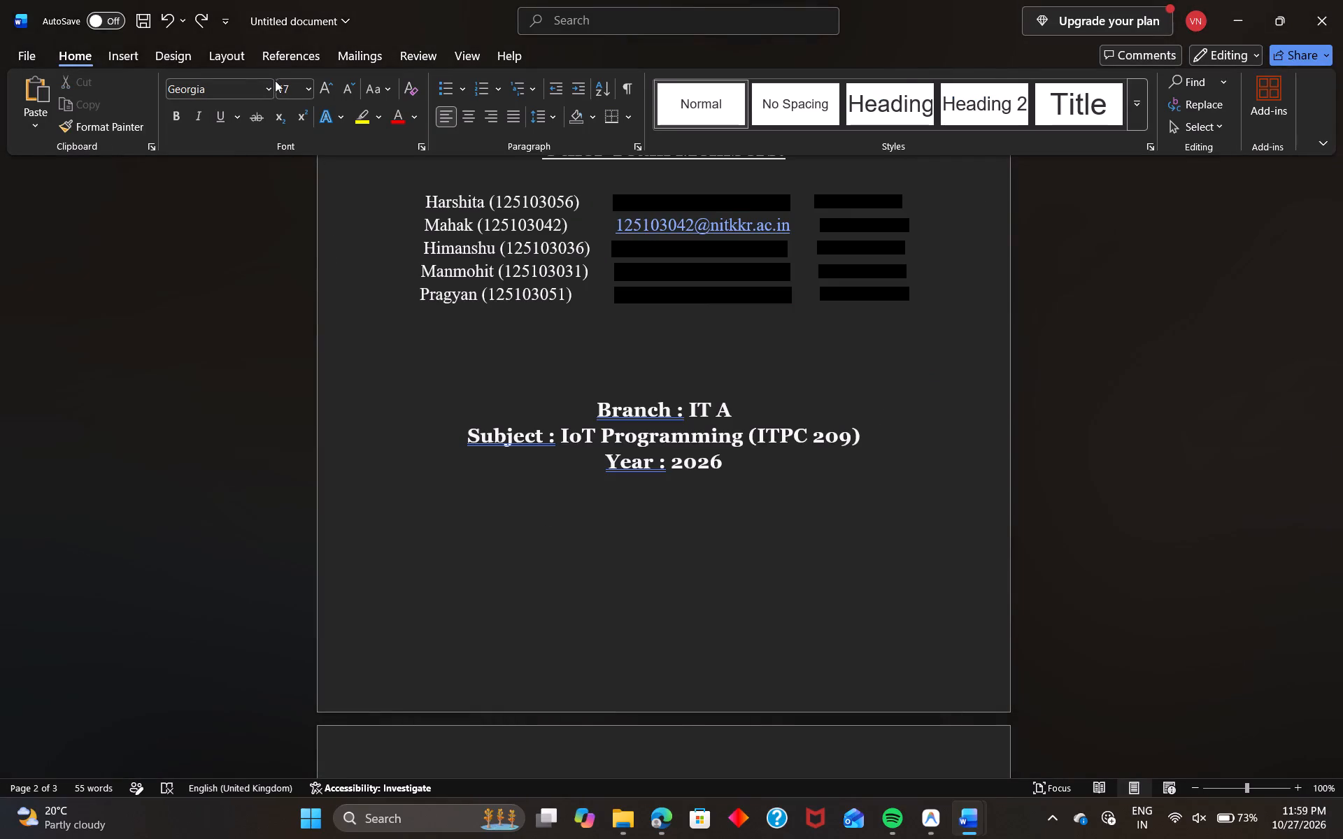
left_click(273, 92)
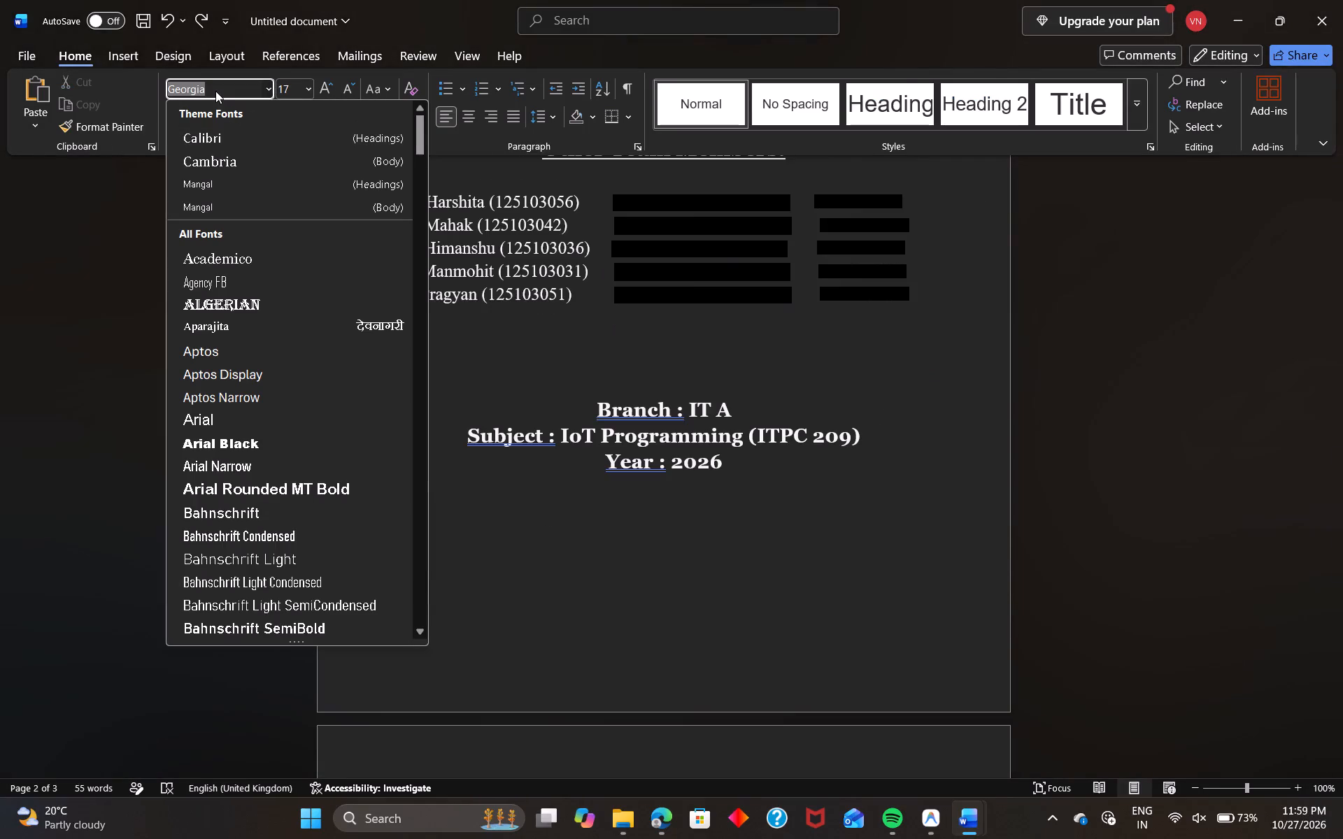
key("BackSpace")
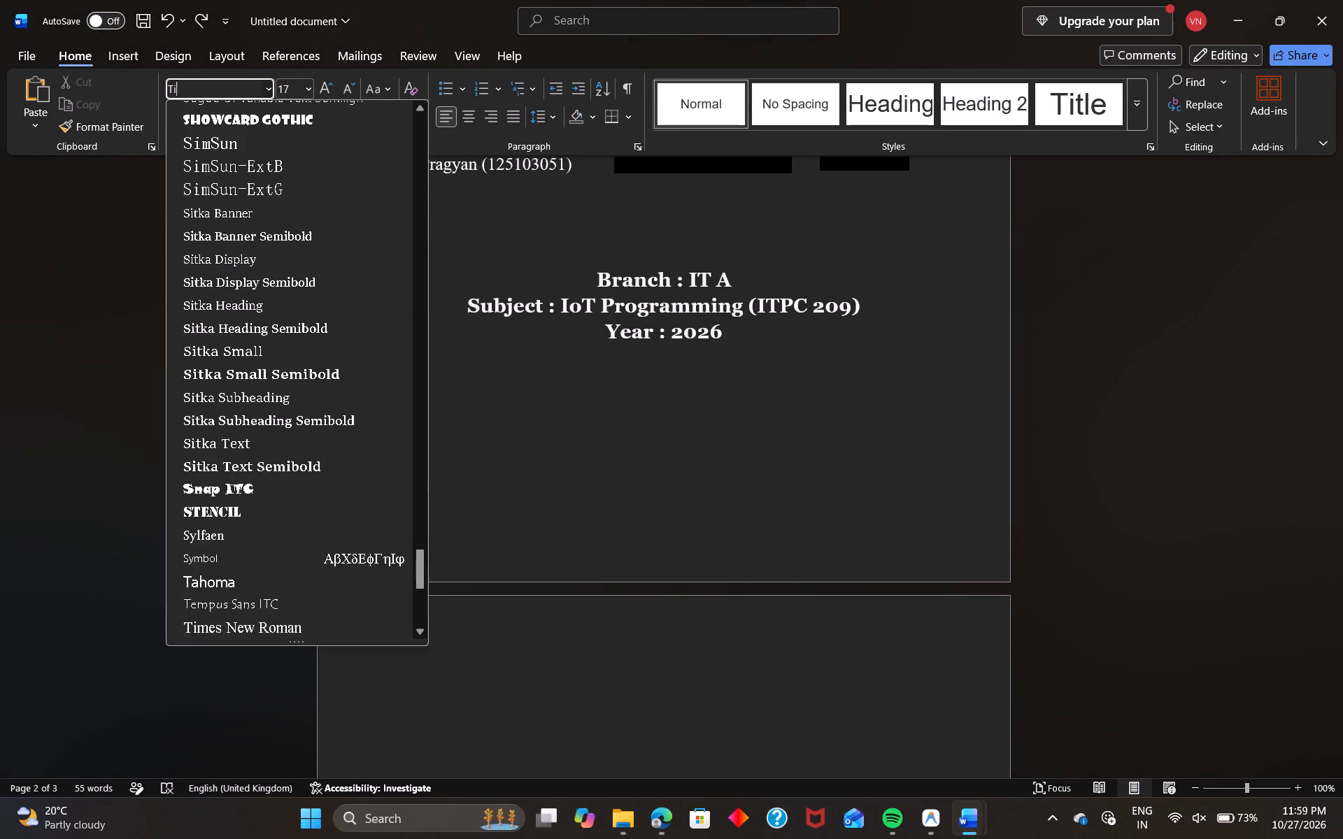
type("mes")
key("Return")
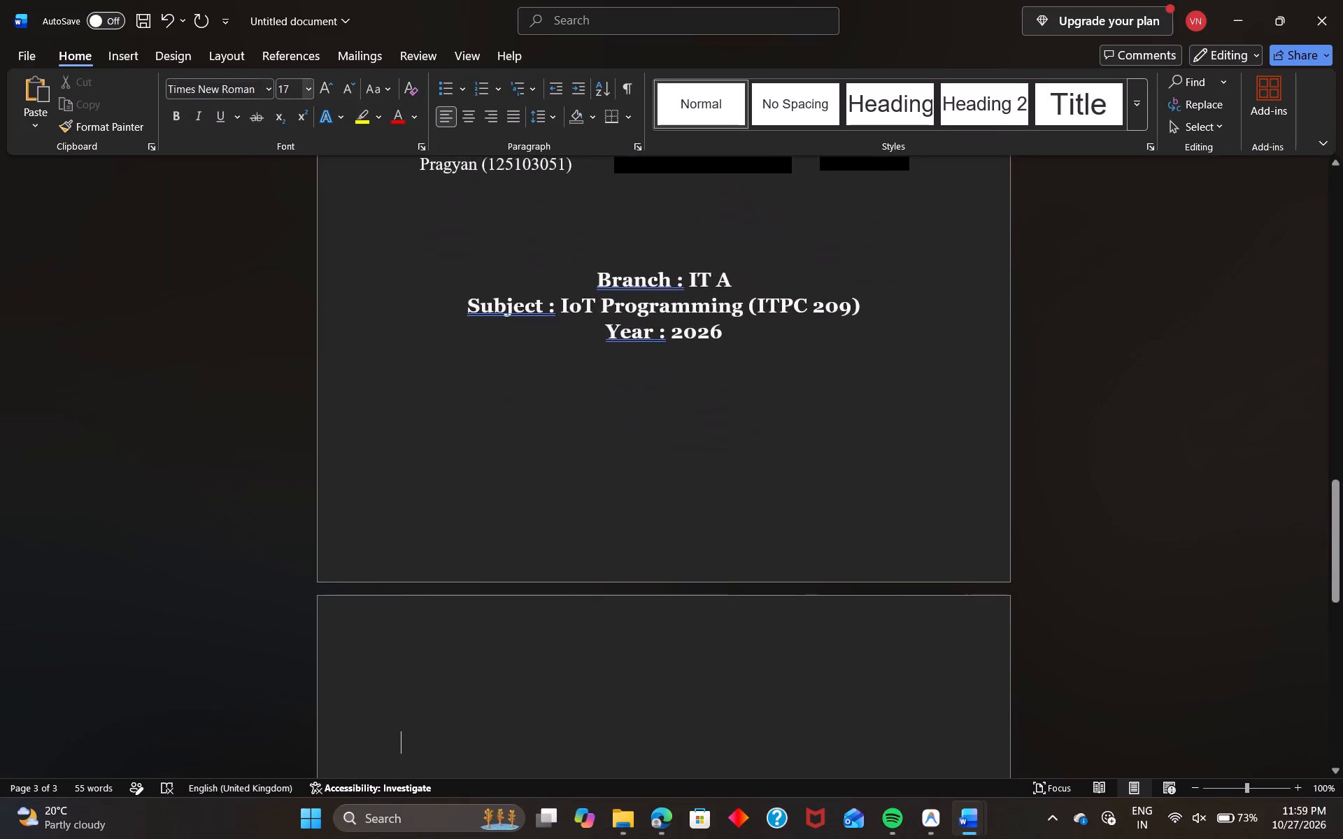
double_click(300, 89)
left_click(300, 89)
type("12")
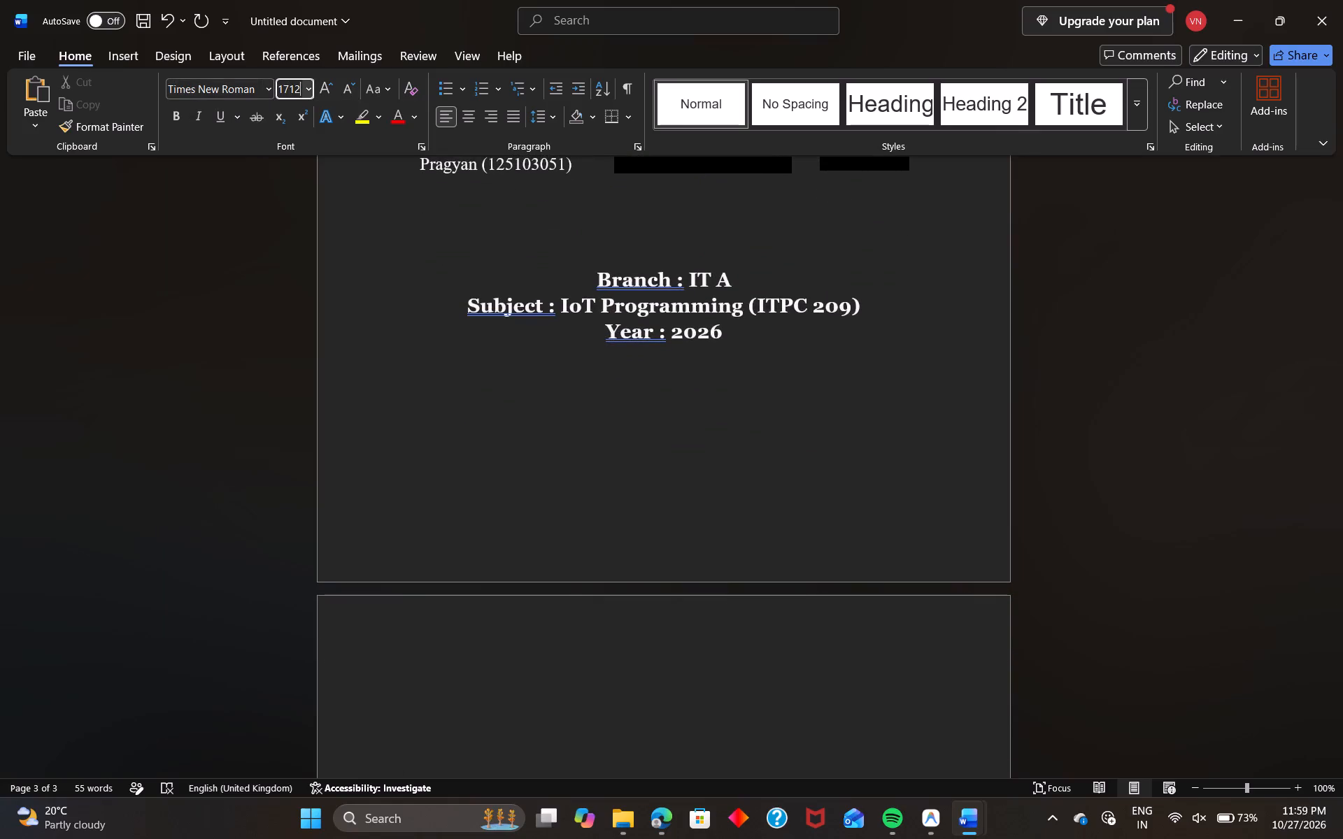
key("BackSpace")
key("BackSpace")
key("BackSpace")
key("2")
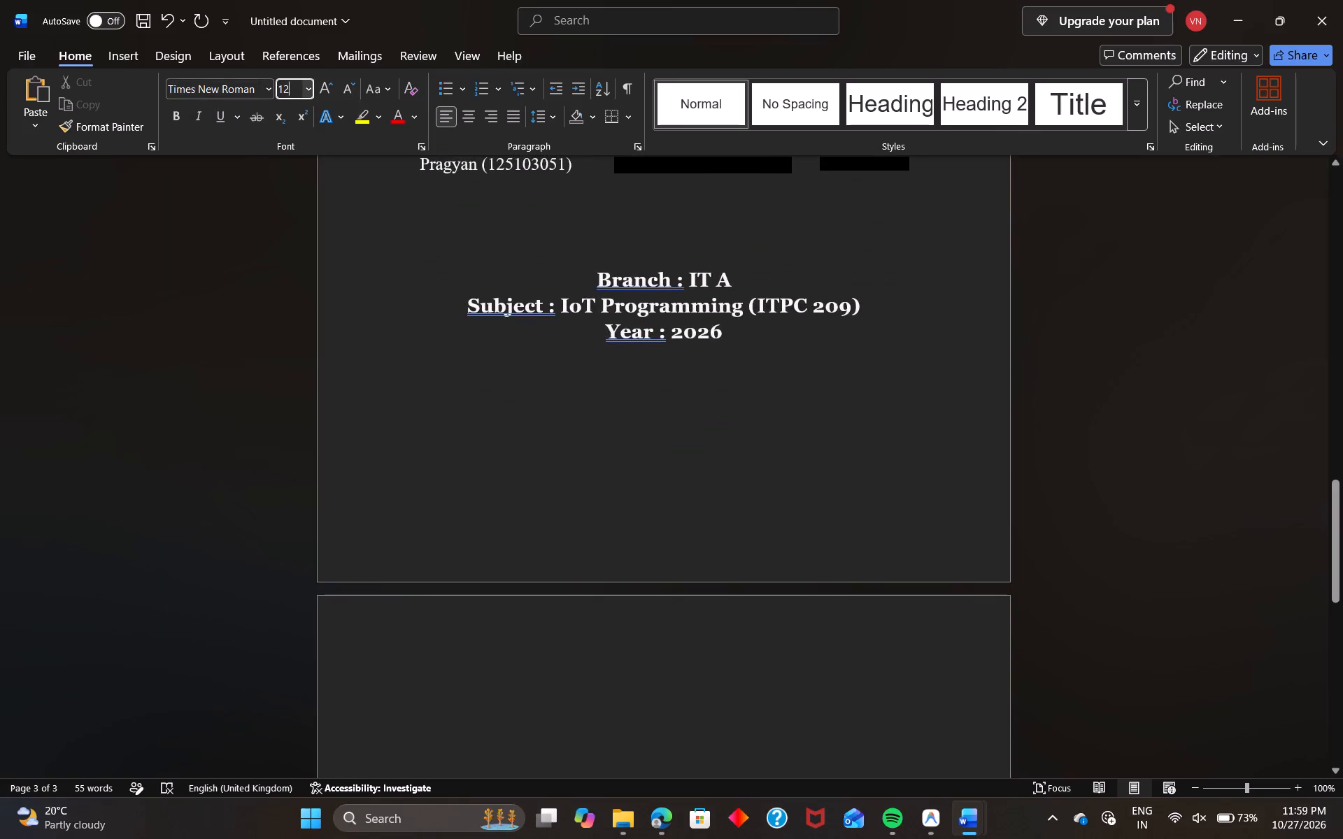
Paste the newly copied Part_1 text on page 3 of the Untitled document, after the cover pages.
left_click(472, 510)
left_click(492, 726)
scroll(492, 726, "down", 1)
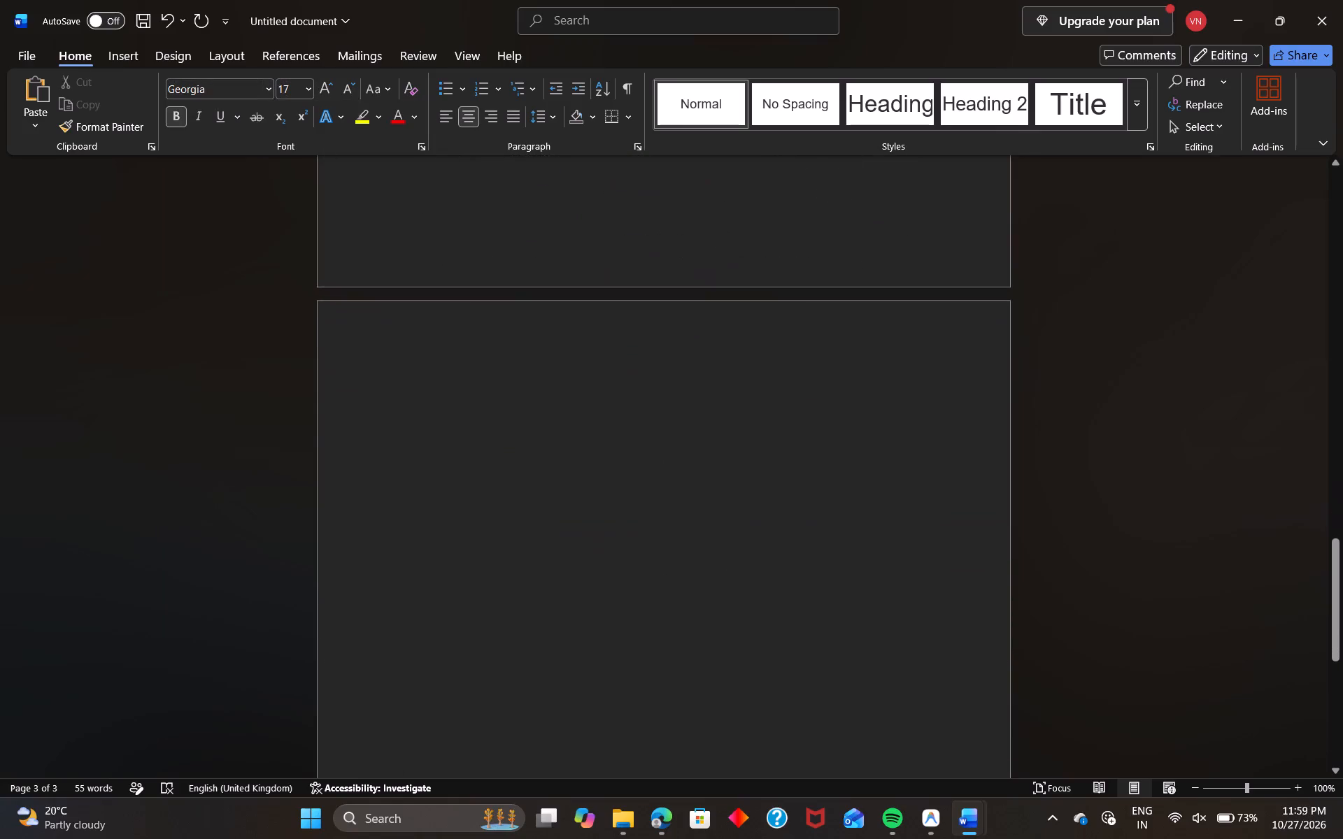
key("BackSpace")
key("ctrl+v")
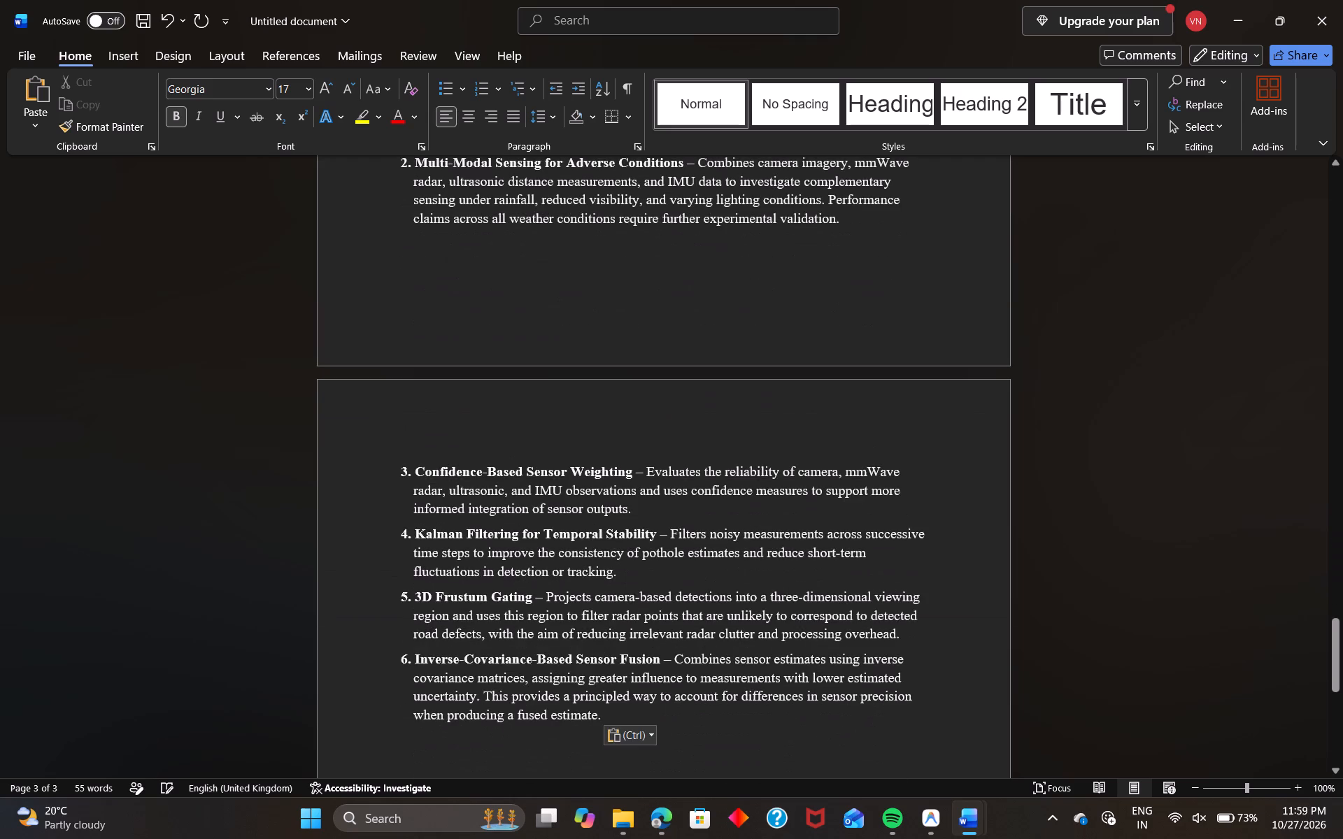
Set the font size of the ABSTRACT heading on page 3 to 24.
scroll(488, 608, "up", 6)
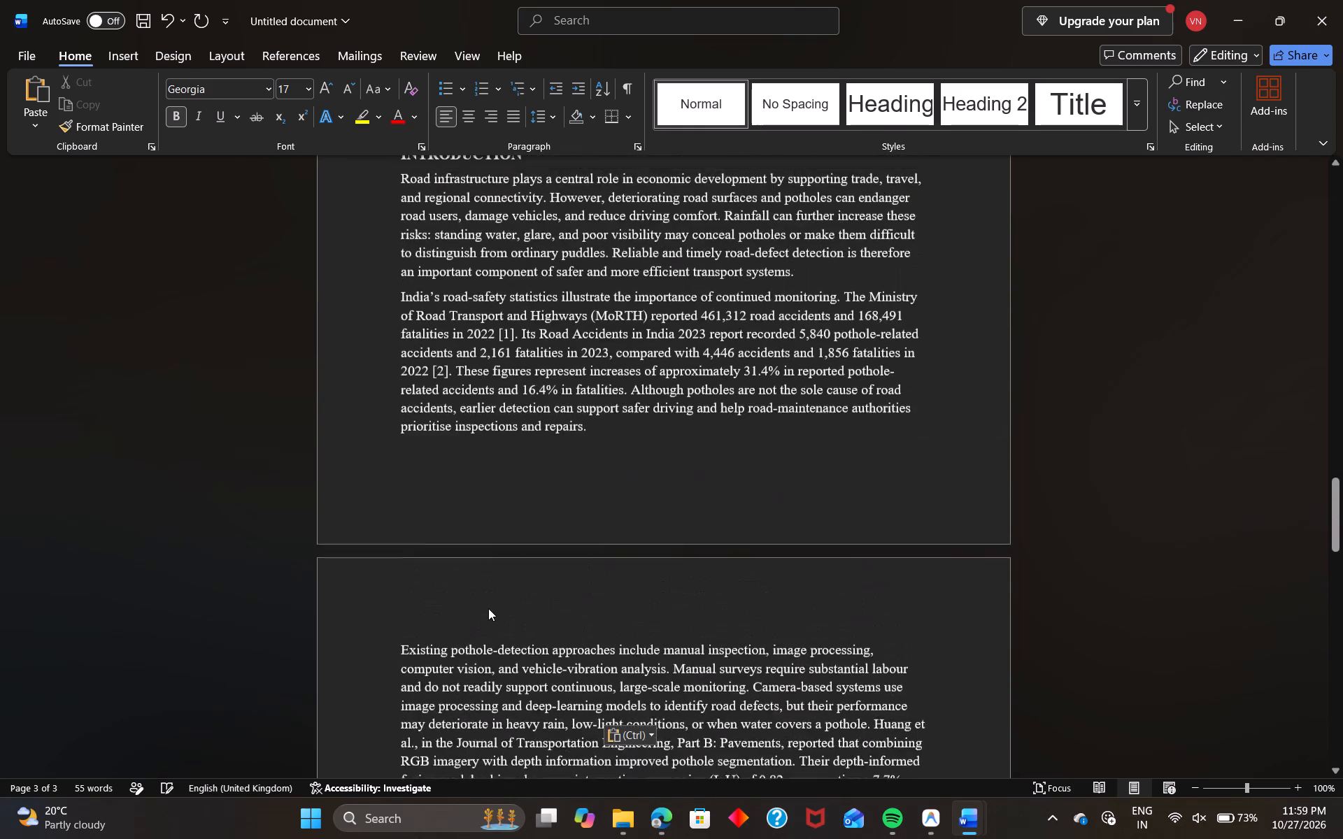
scroll(488, 608, "up", 3)
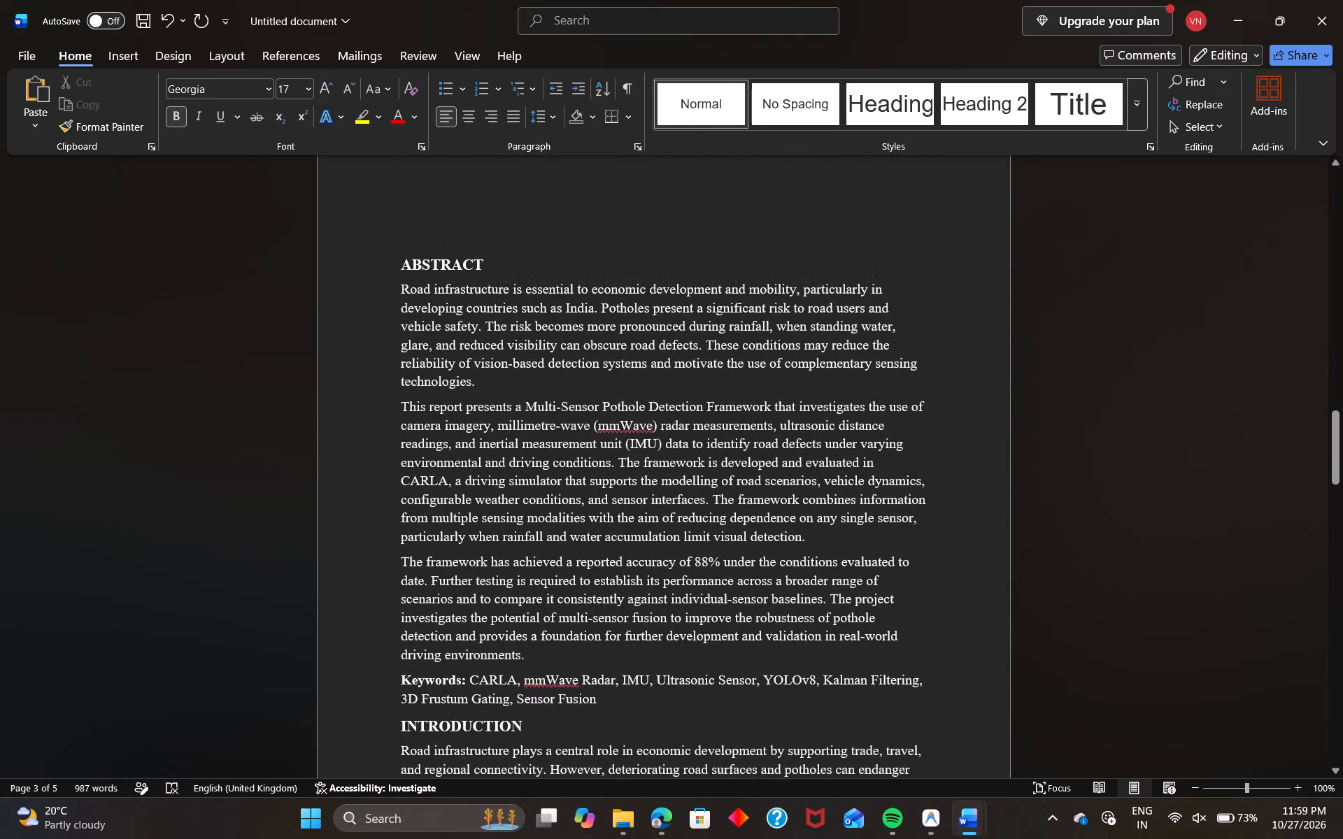
left_click_drag(489, 264, 392, 260)
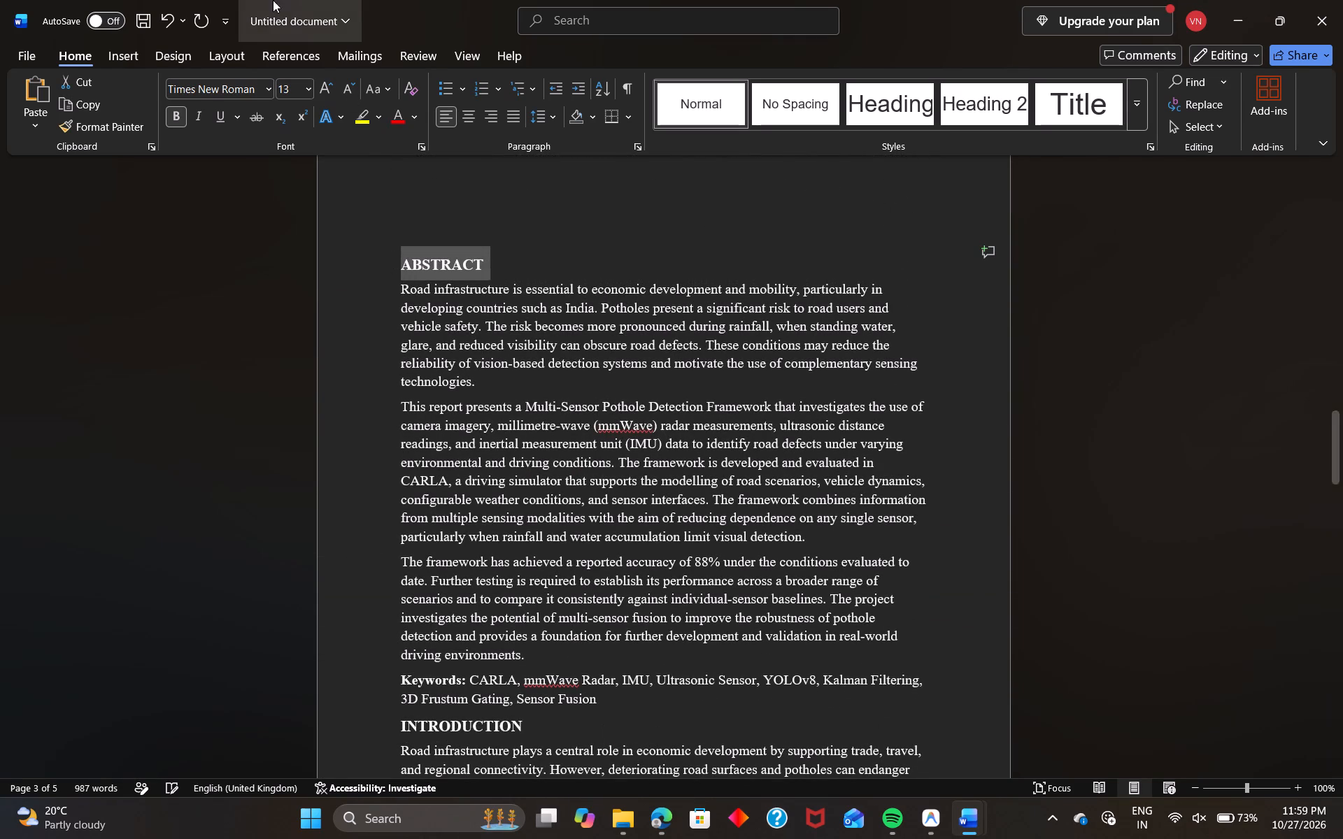
left_click(311, 86)
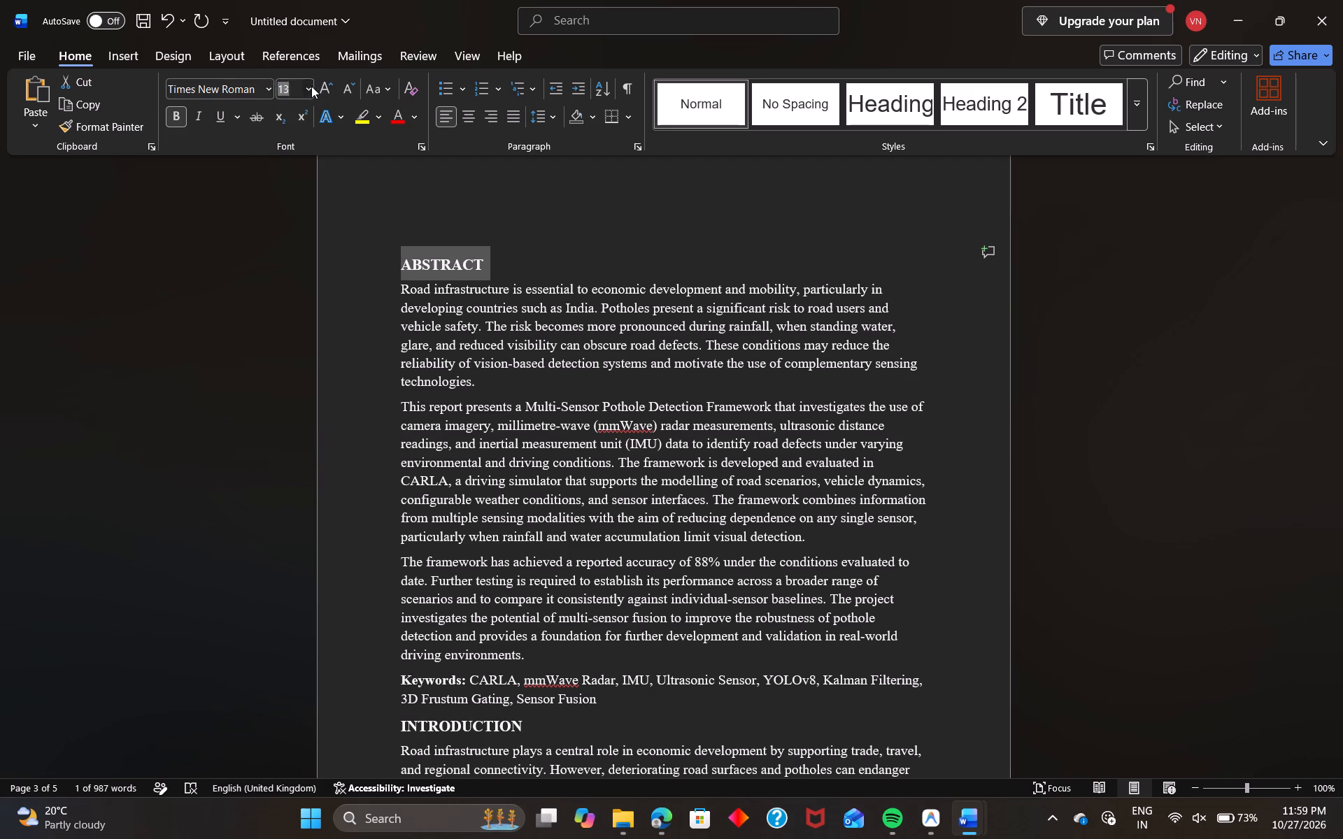
left_click(292, 322)
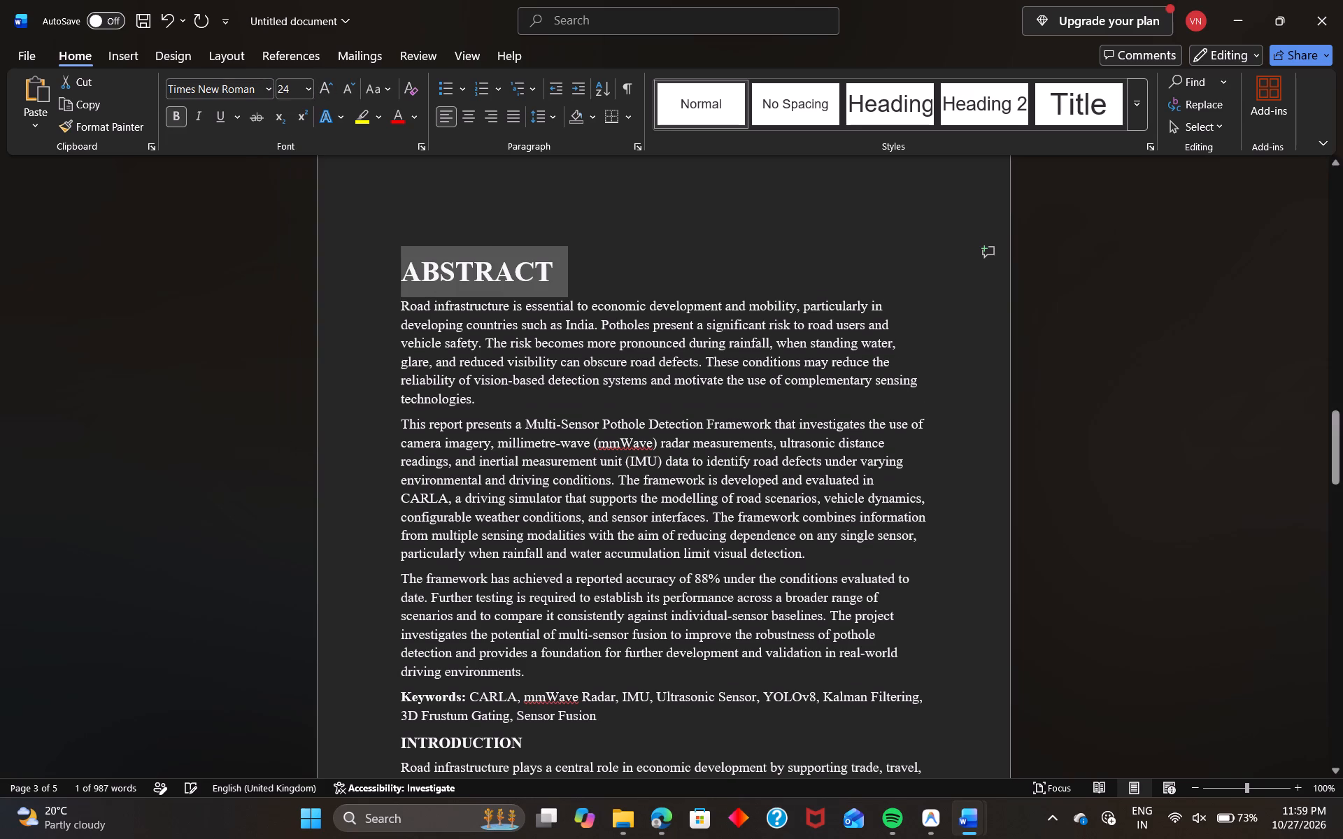
left_click(365, 368)
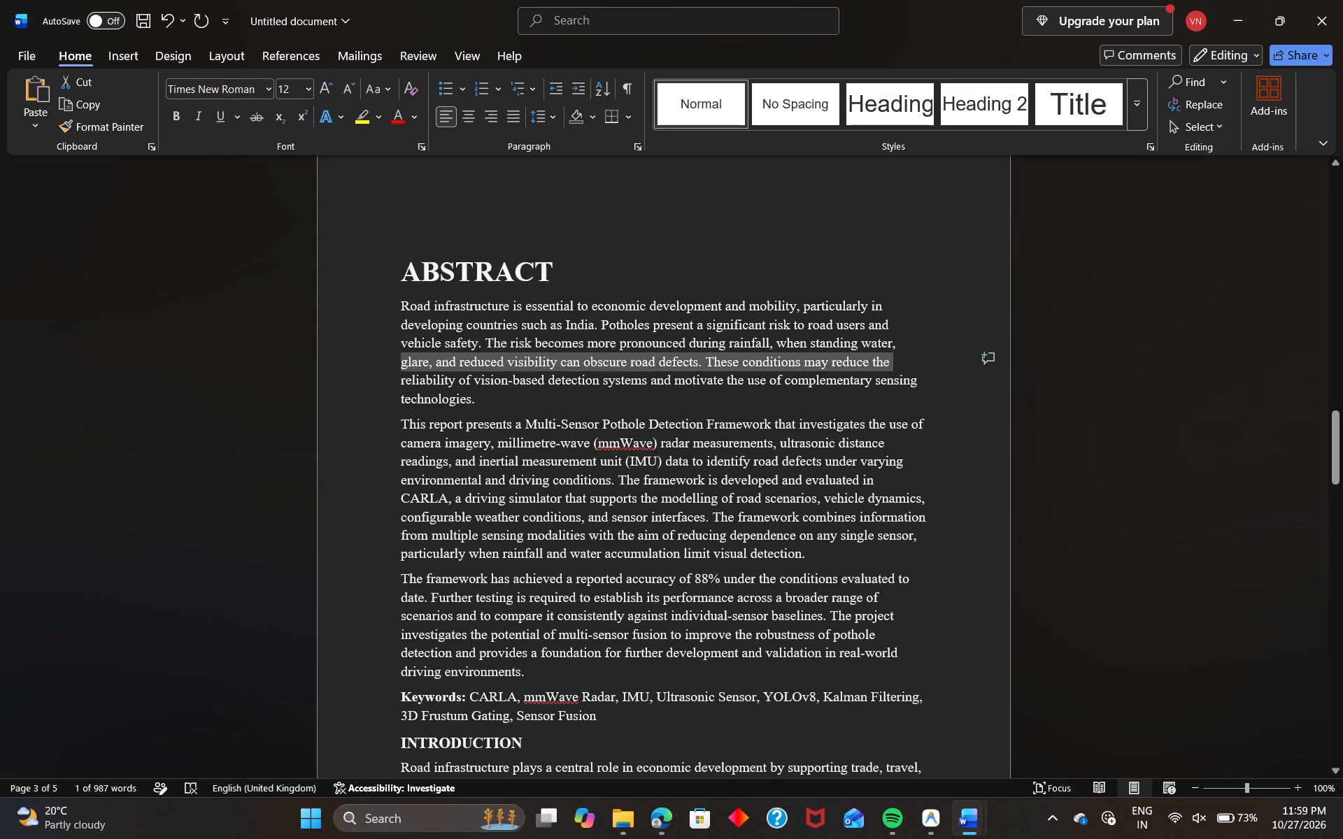
Set the font size of the INTRODUCTION heading on page 3 to 20.
scroll(595, 708, "down", 1)
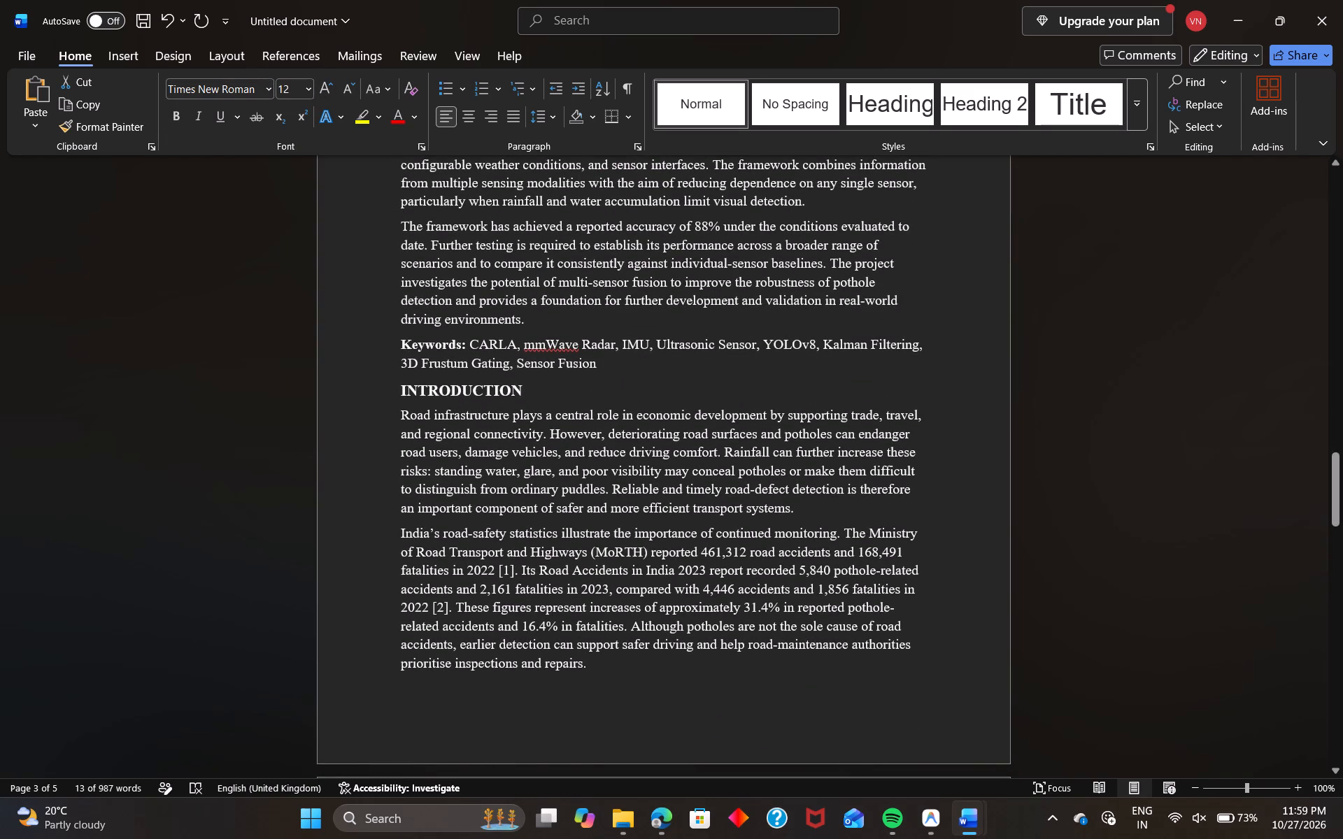
left_click_drag(540, 382, 398, 380)
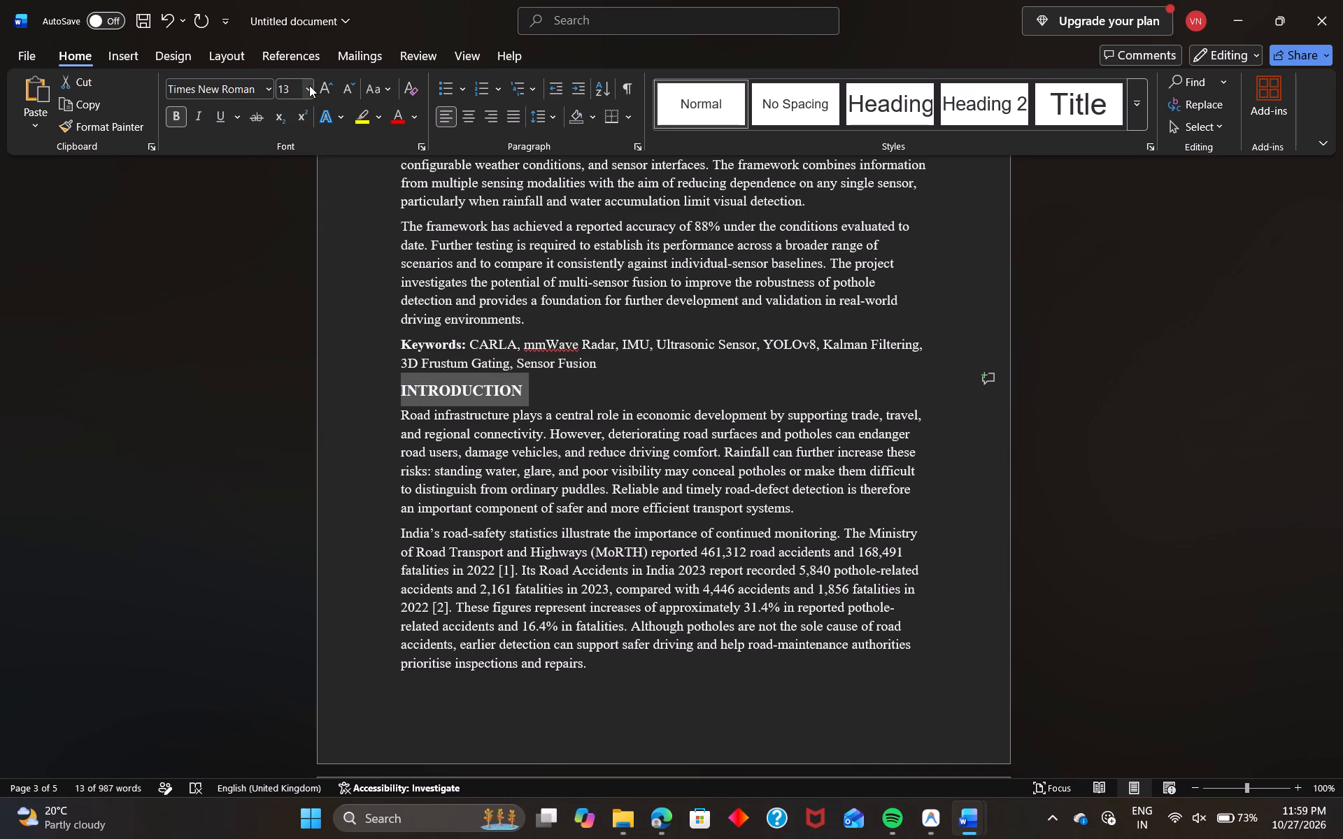
left_click_drag(309, 85, 295, 277)
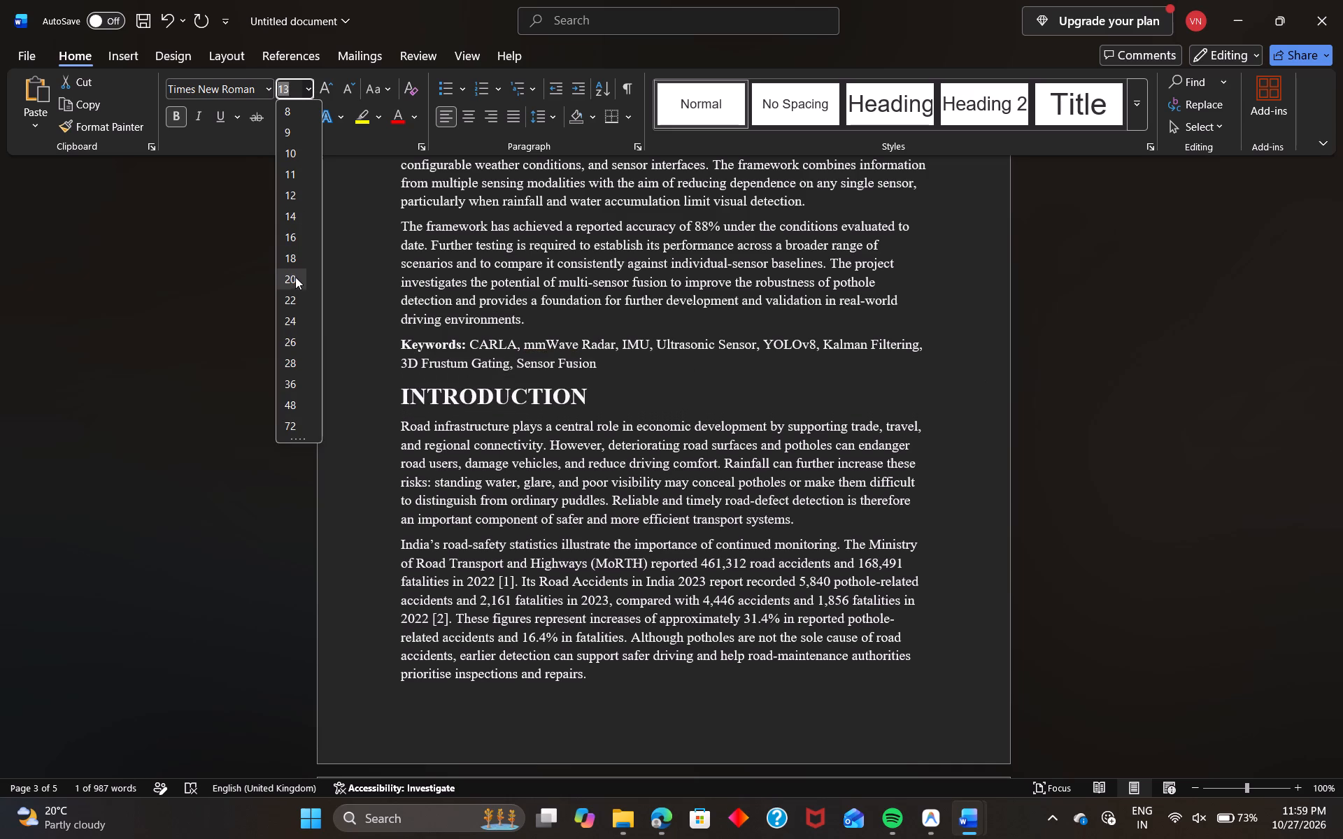
left_click_drag(295, 277, 295, 278)
left_click(295, 278)
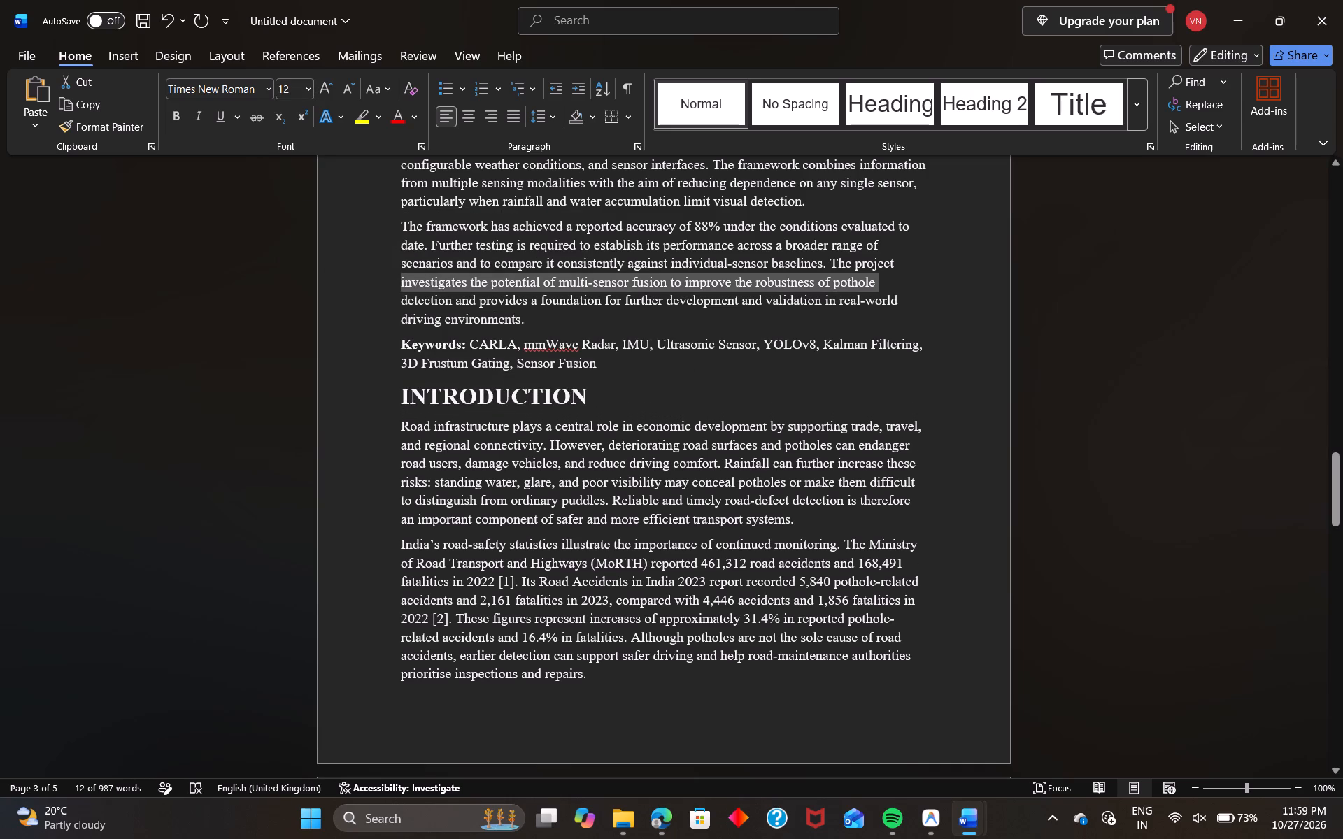
Insert two line breaks after the Keywords paragraph to space it from the INTRODUCTION heading.
left_click(613, 359)
key("Return")
key("Return")
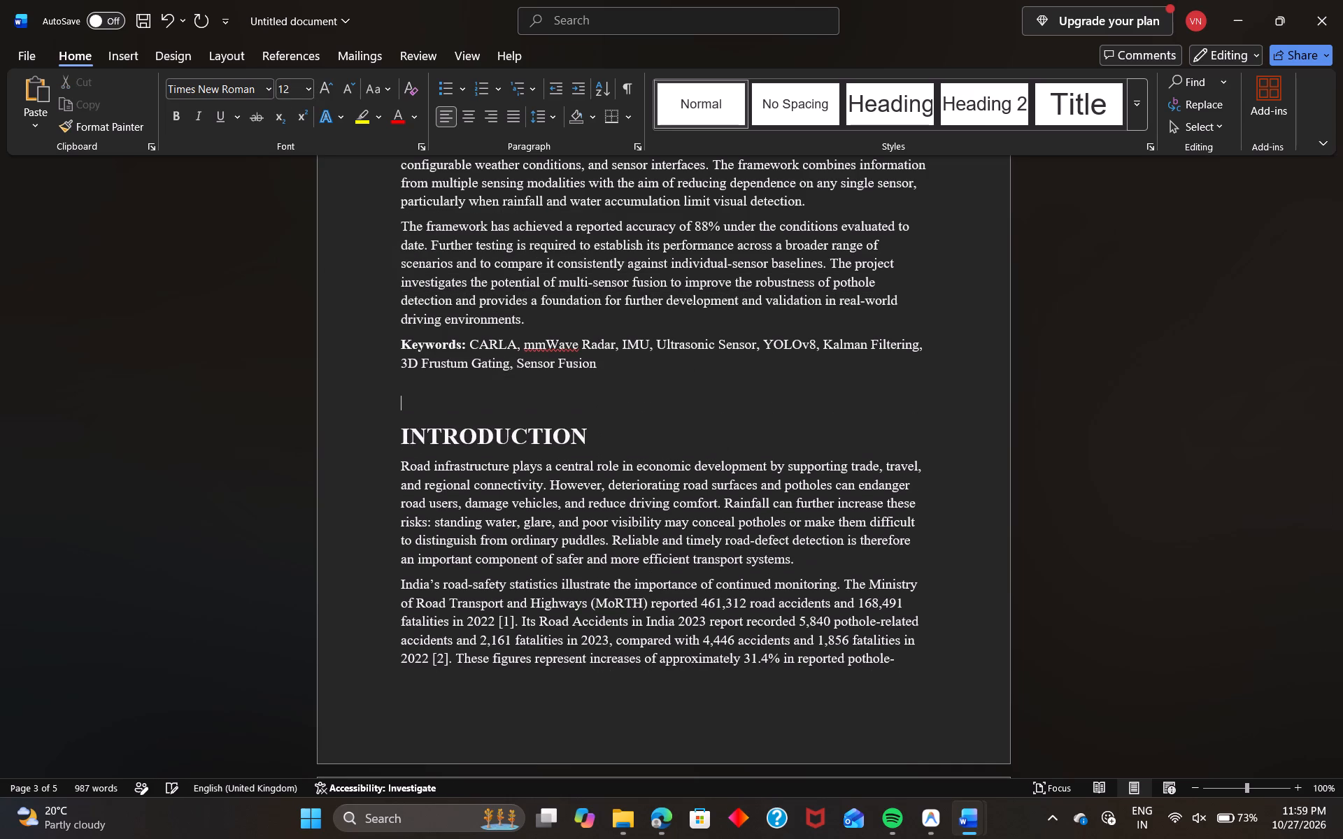
Switch to the Project Report Format-IoT PDF in Edge and examine the prescribed layout of its Abstract and Introduction pages.
scroll(613, 359, "up", 4)
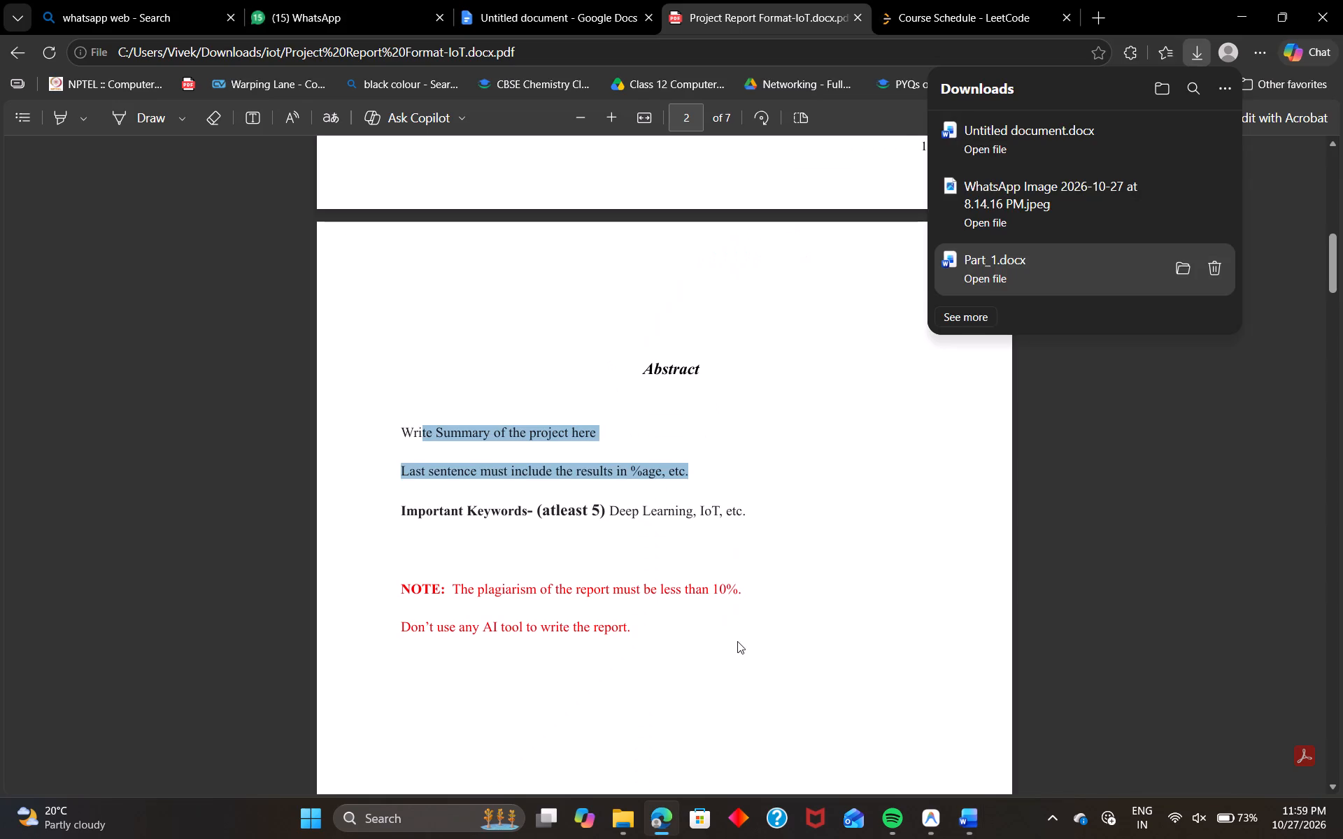
left_click(737, 641)
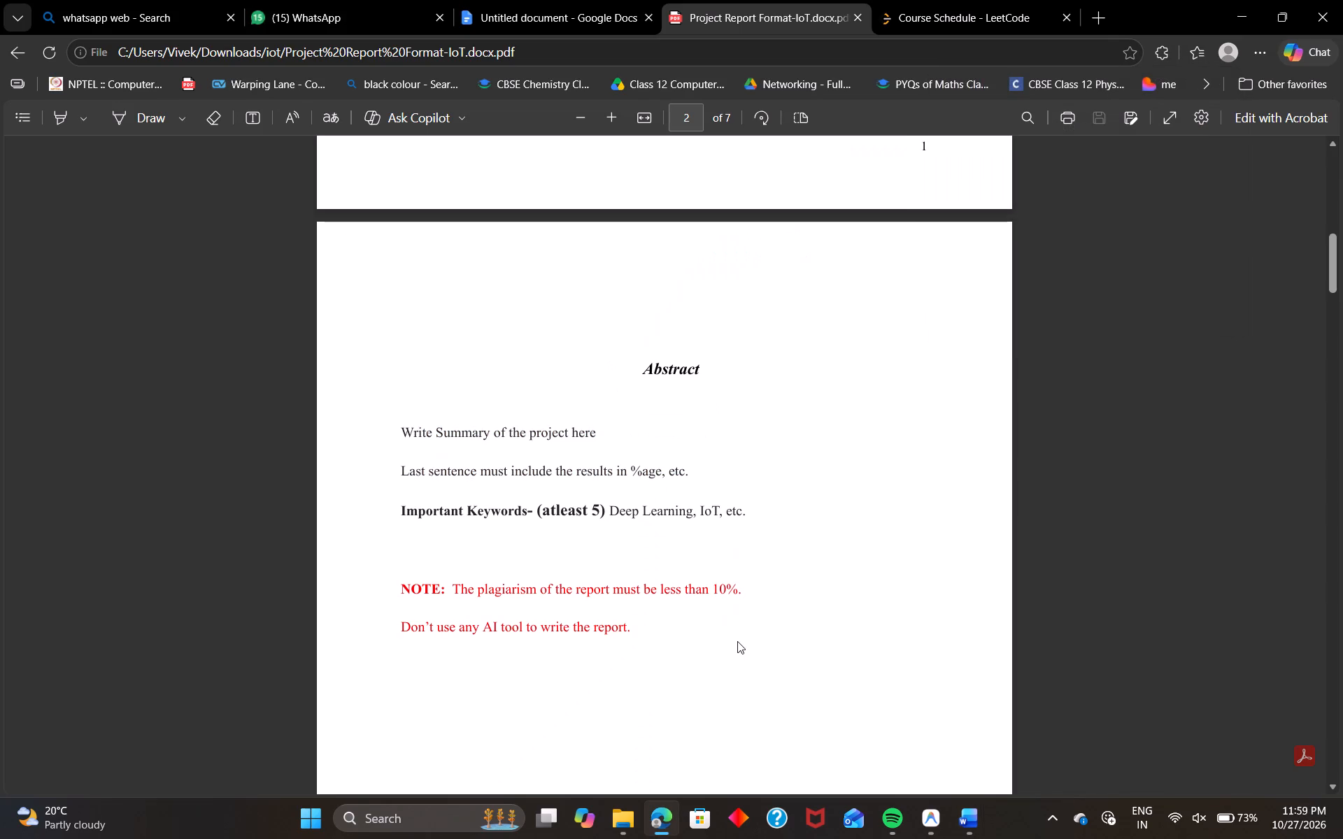
scroll(737, 641, "down", 2)
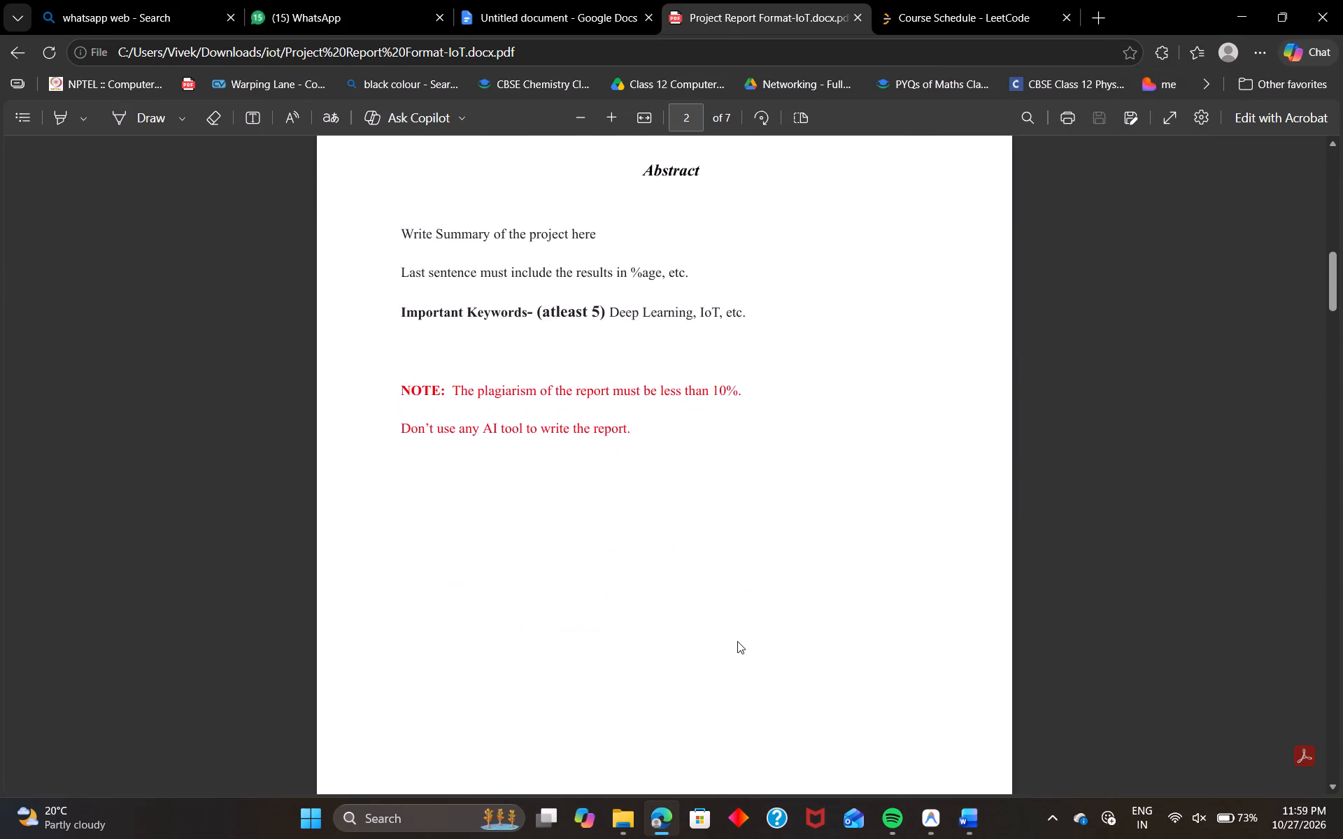
scroll(737, 641, "down", 2)
scroll(737, 641, "up", 1)
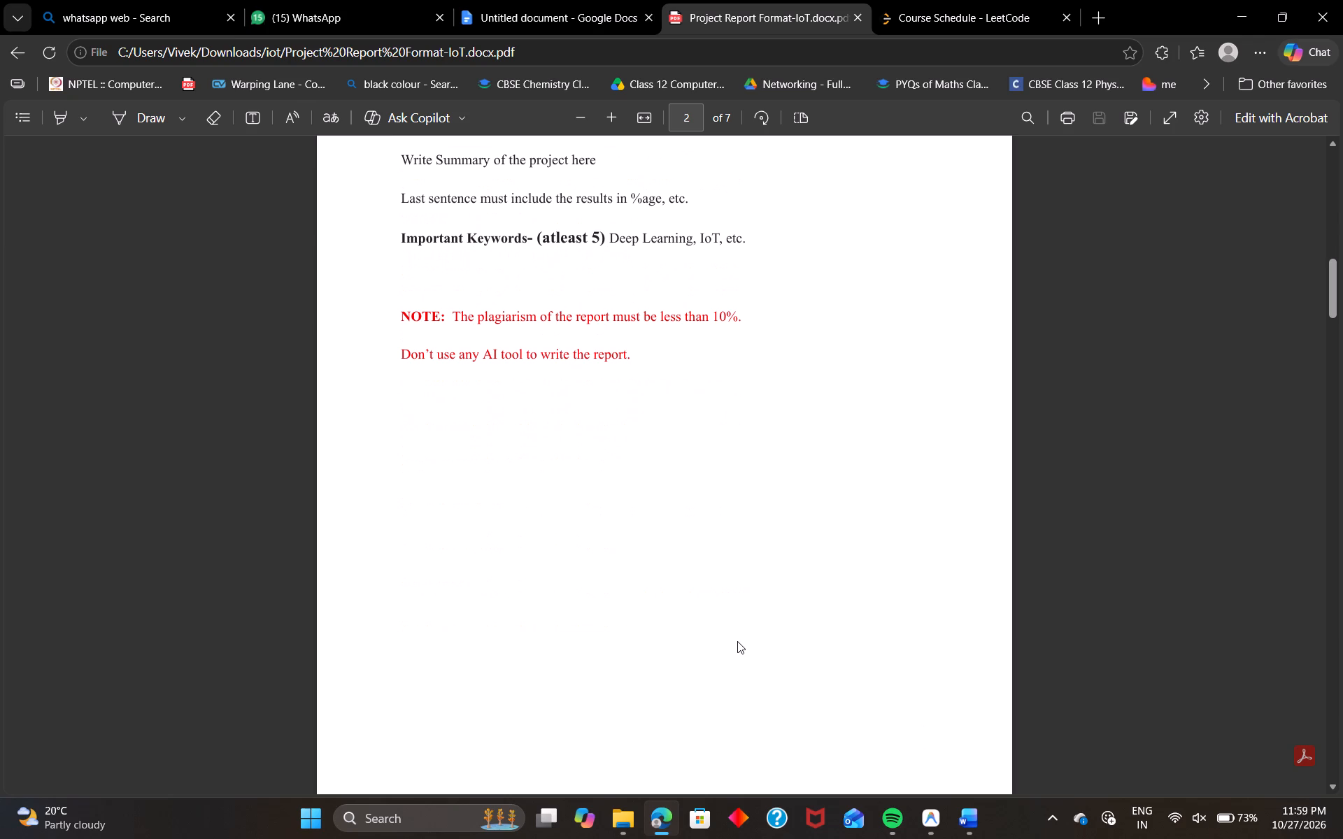
scroll(737, 641, "down", 1)
scroll(737, 641, "up", 2)
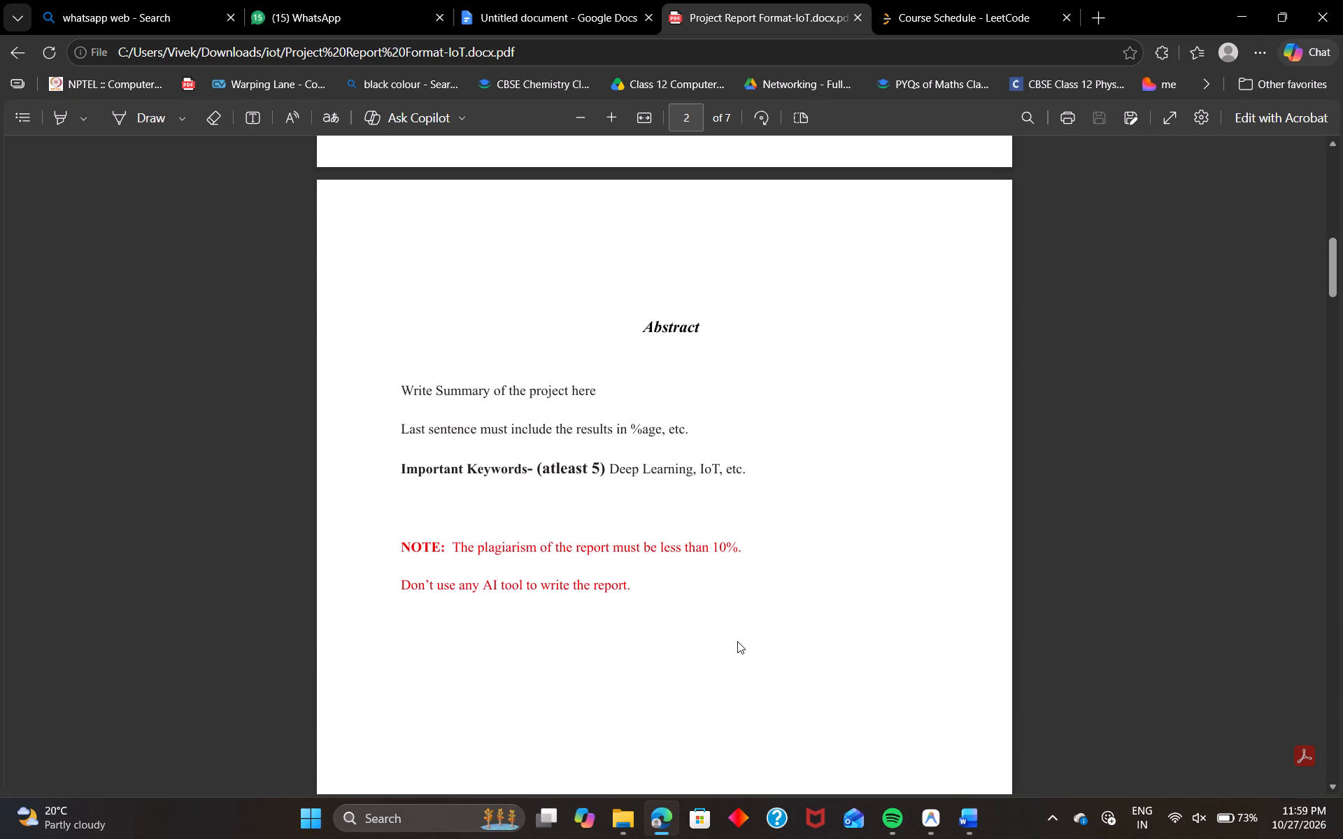
scroll(737, 641, "down", 9)
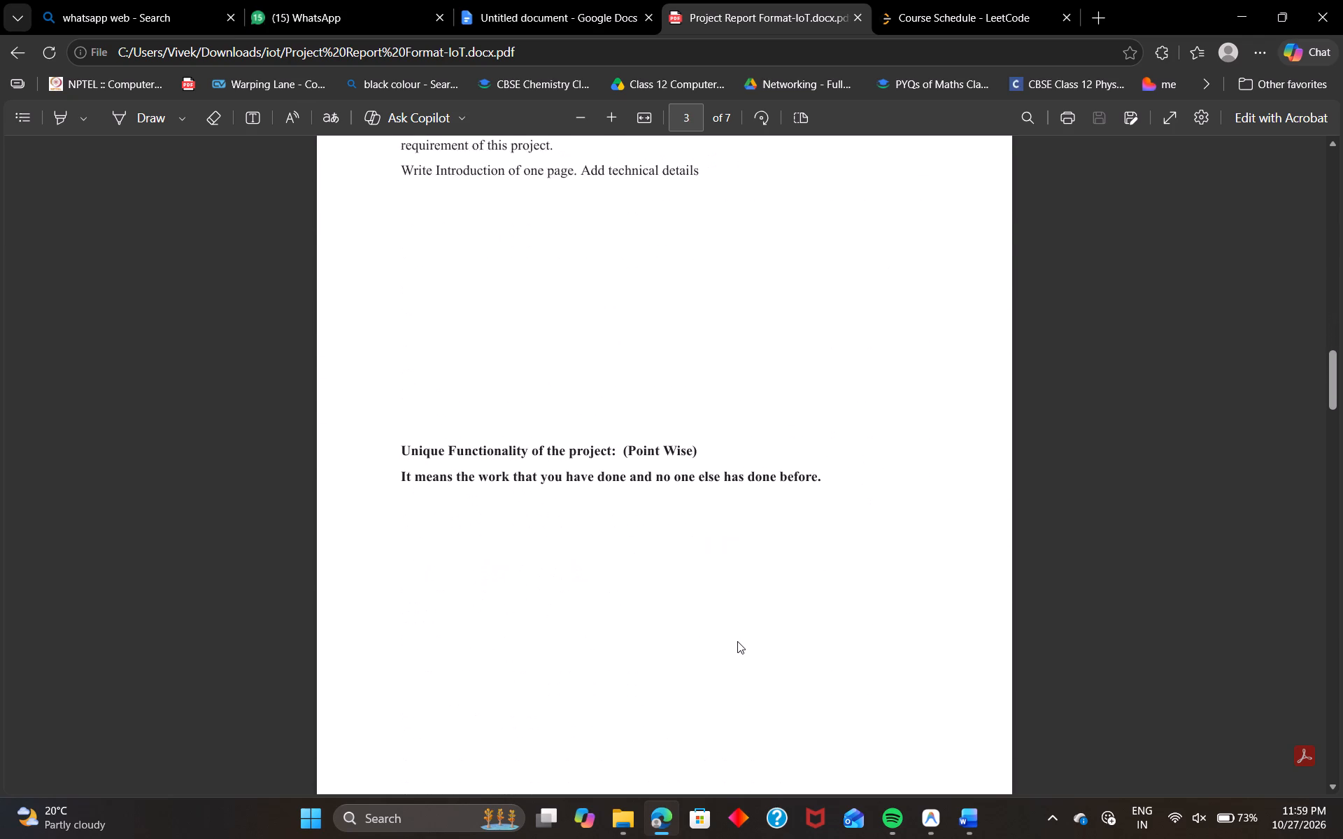
scroll(737, 641, "up", 9)
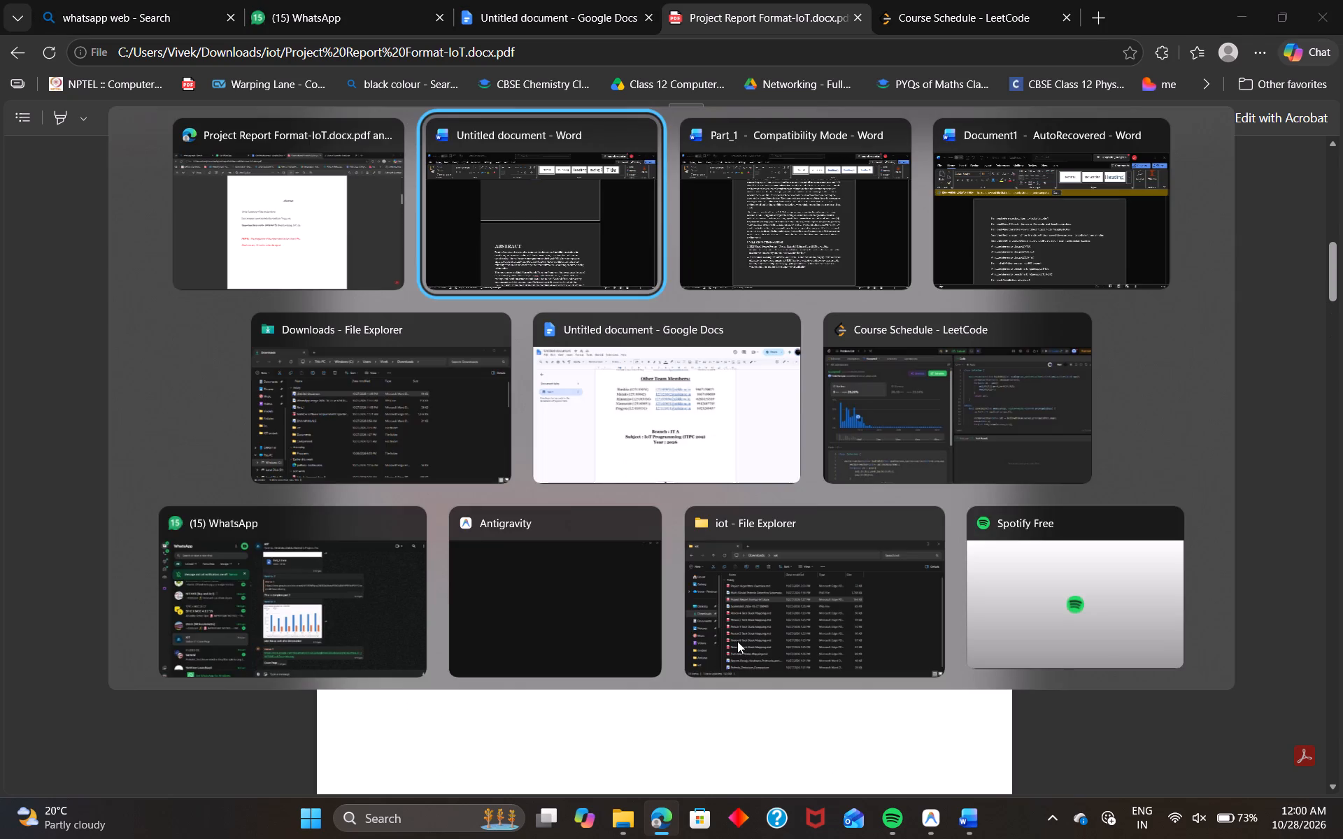
Return to the Untitled document in Word and insert three line breaks between the abstract's last paragraph and the Keywords line.
scroll(811, 580, "down", 1)
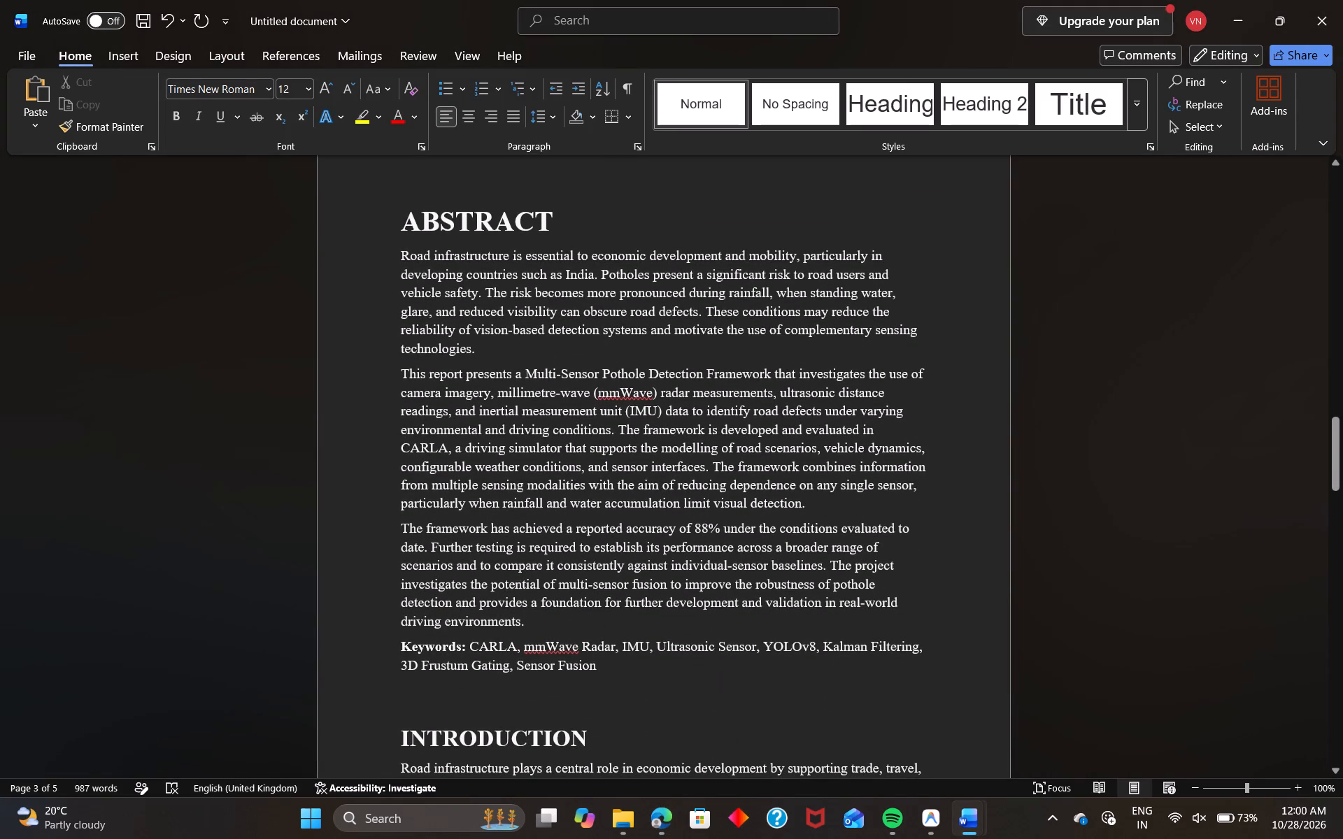
left_click(543, 629)
key("Return")
key("Return")
key("Return")
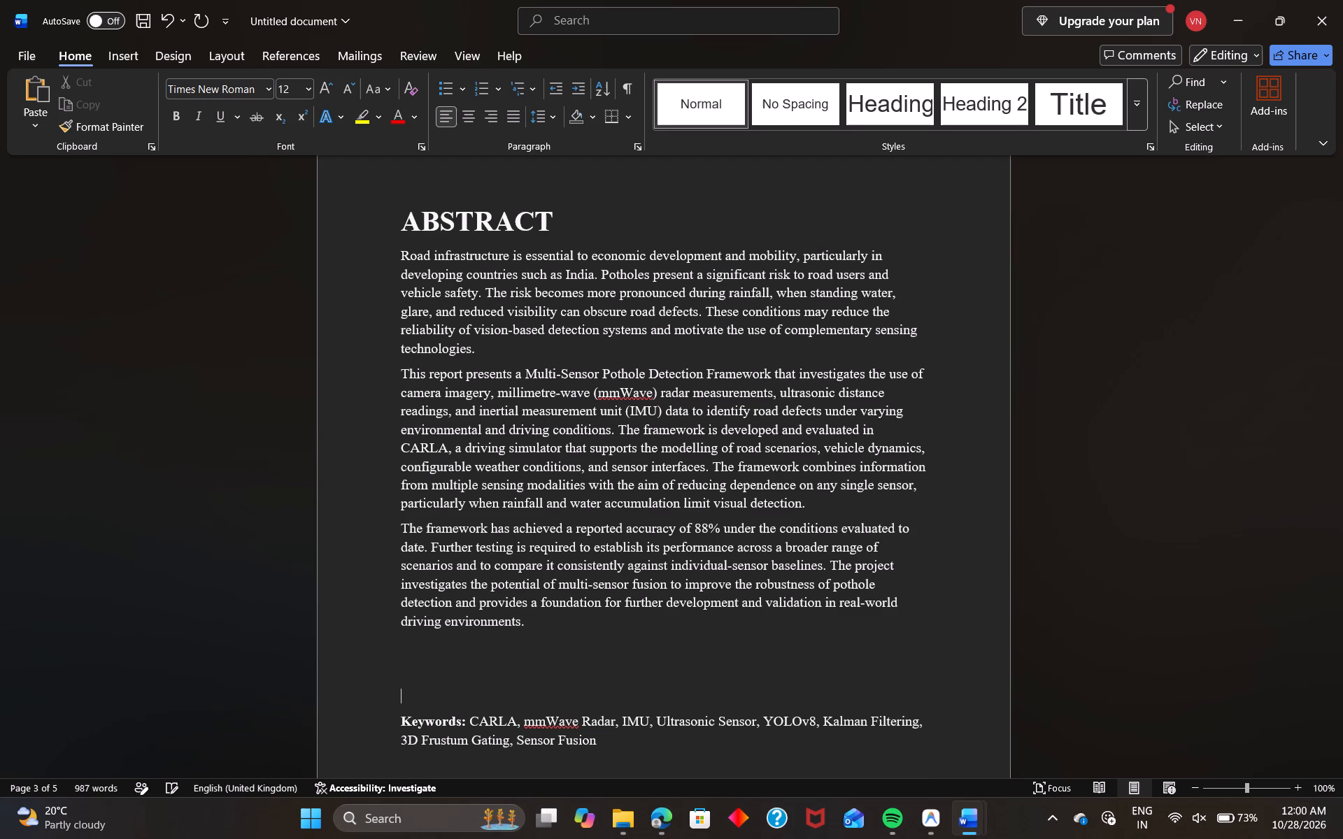
Set the font size of the bold "Keywords:" label below the abstract to 16.
scroll(543, 629, "down", 1)
left_click_drag(467, 534, 375, 525)
left_click(303, 87)
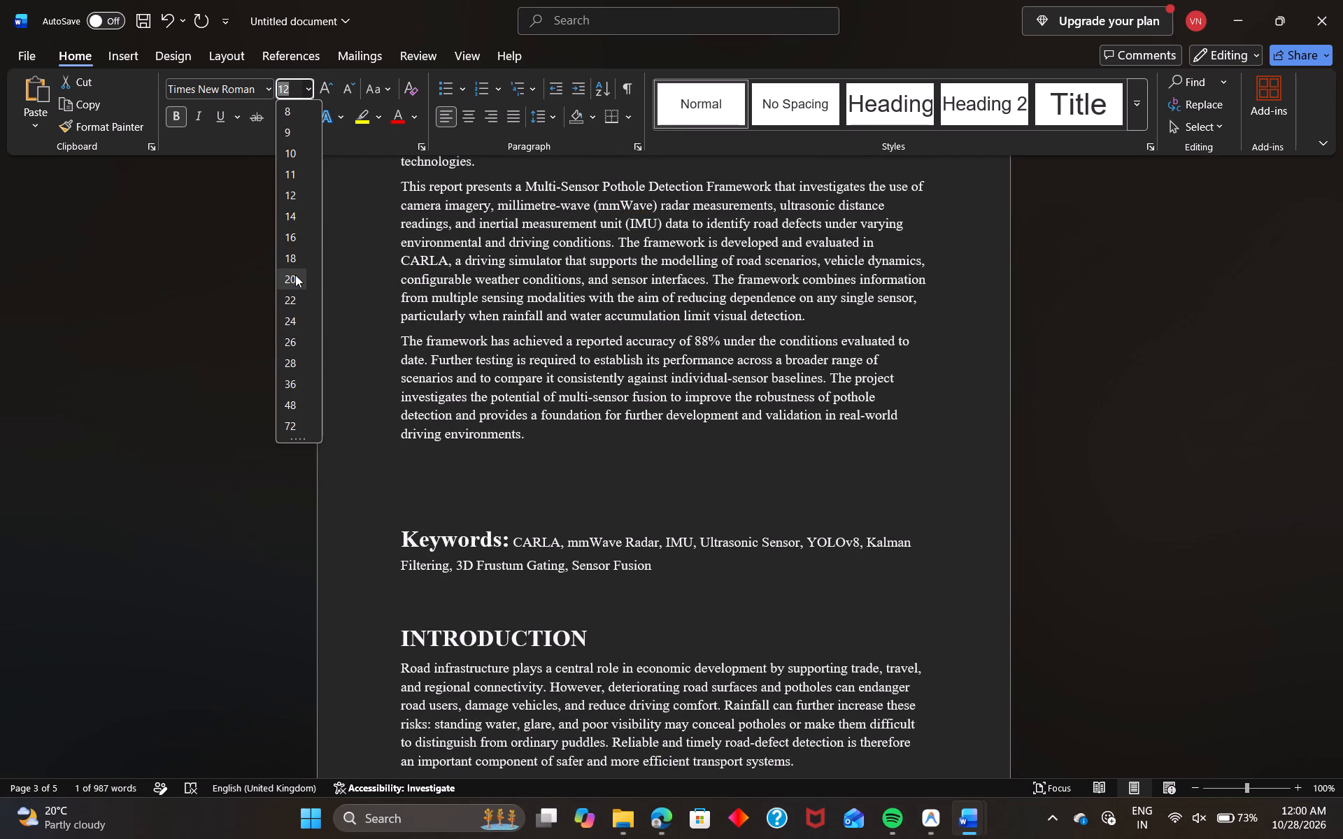
left_click(284, 234)
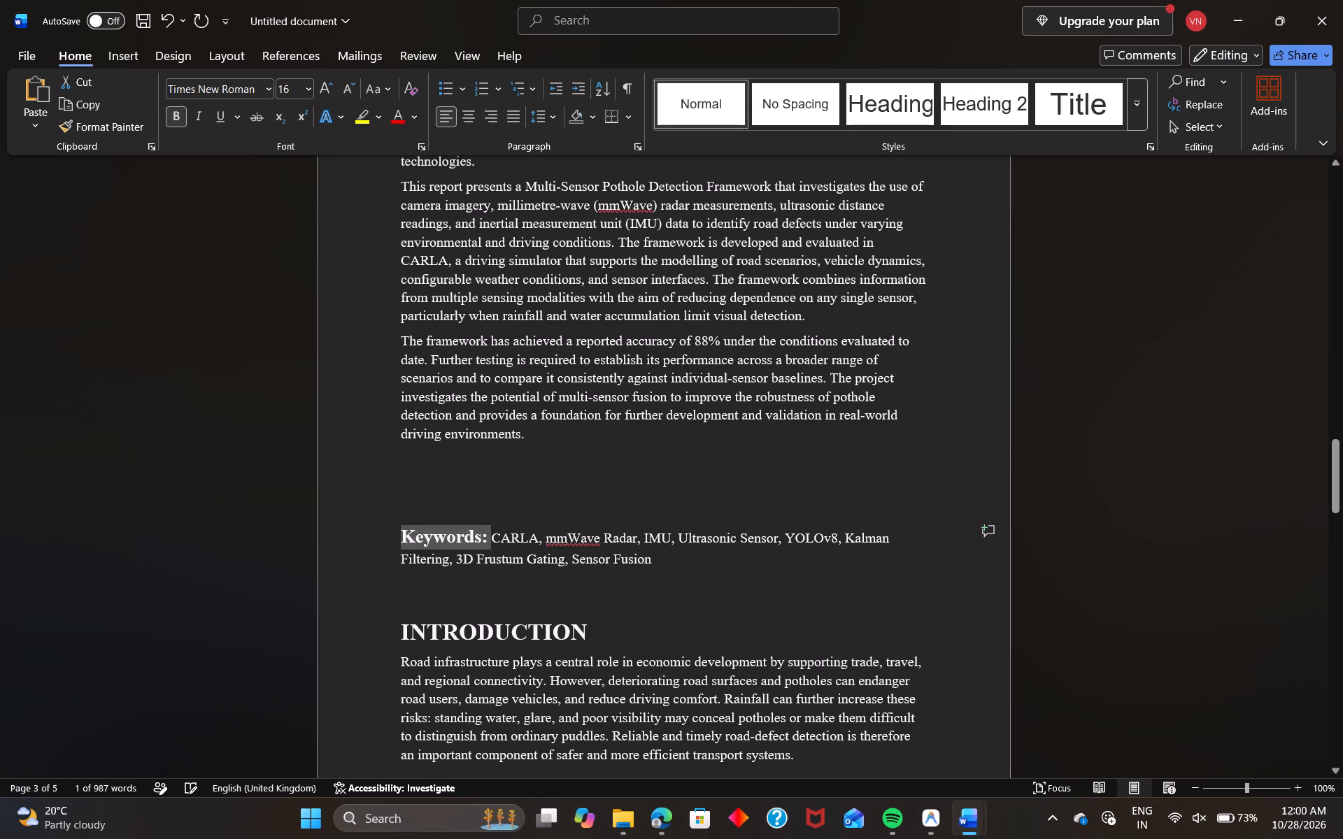
left_click(559, 534)
left_click(506, 489)
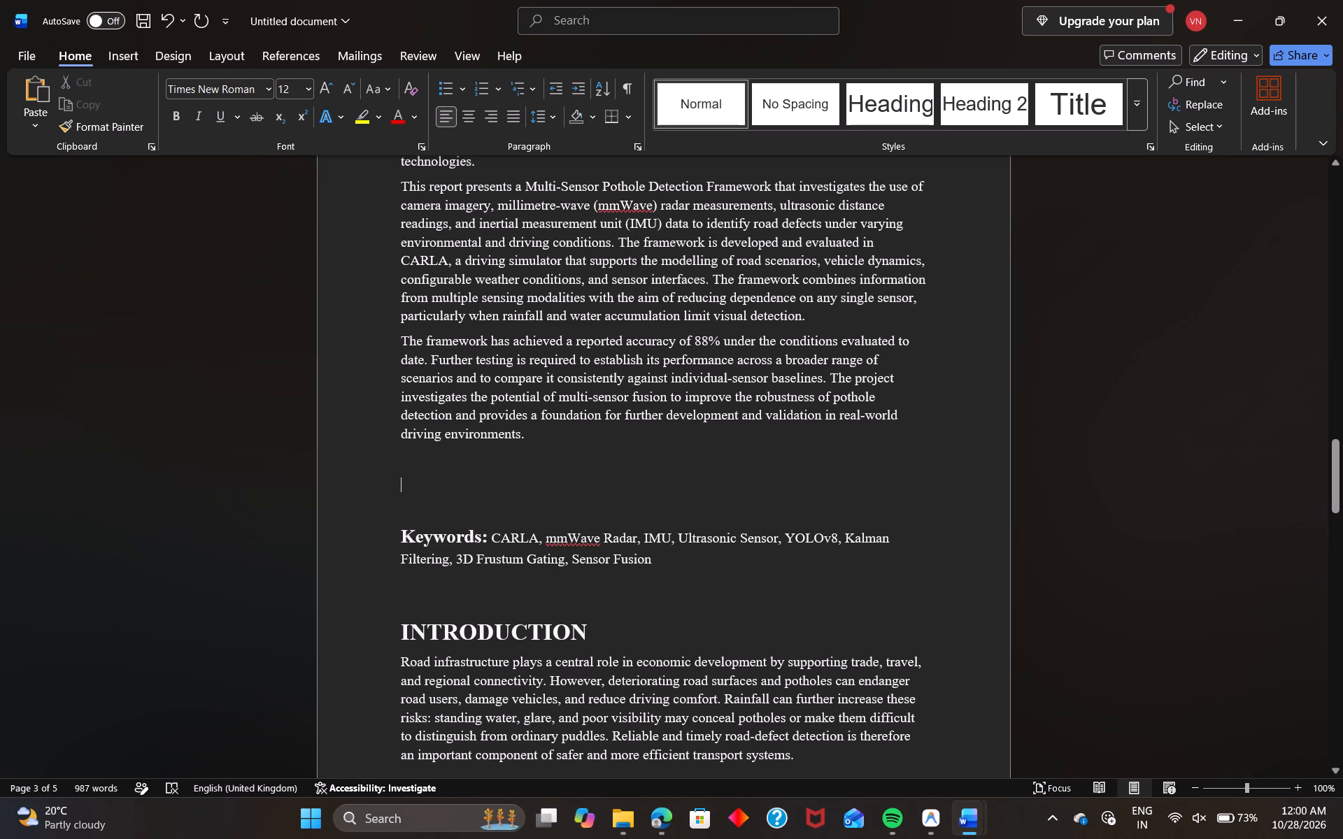
Centre the ABSTRACT heading on page 3.
scroll(506, 489, "up", 1)
left_click_drag(559, 293, 446, 285)
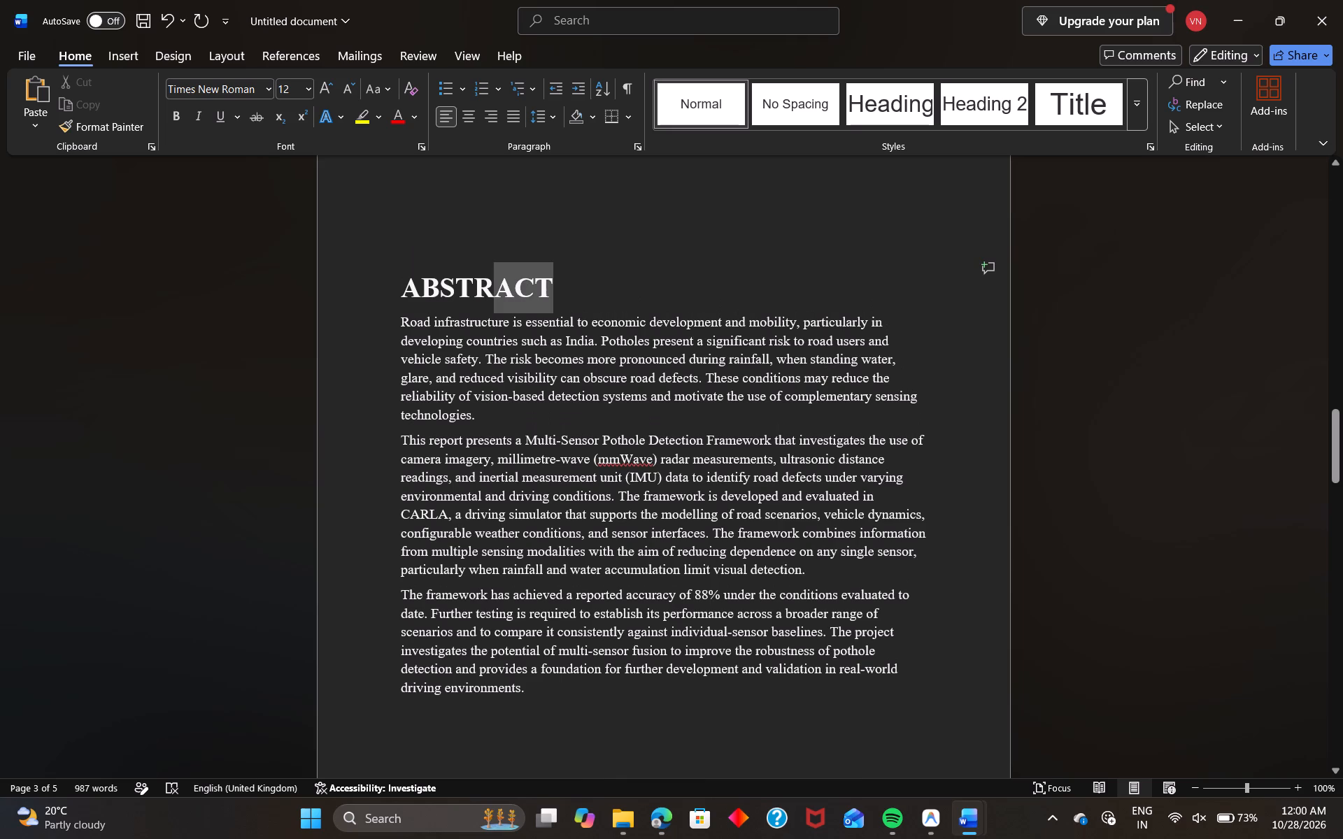
left_click_drag(446, 285, 361, 283)
left_click(467, 111)
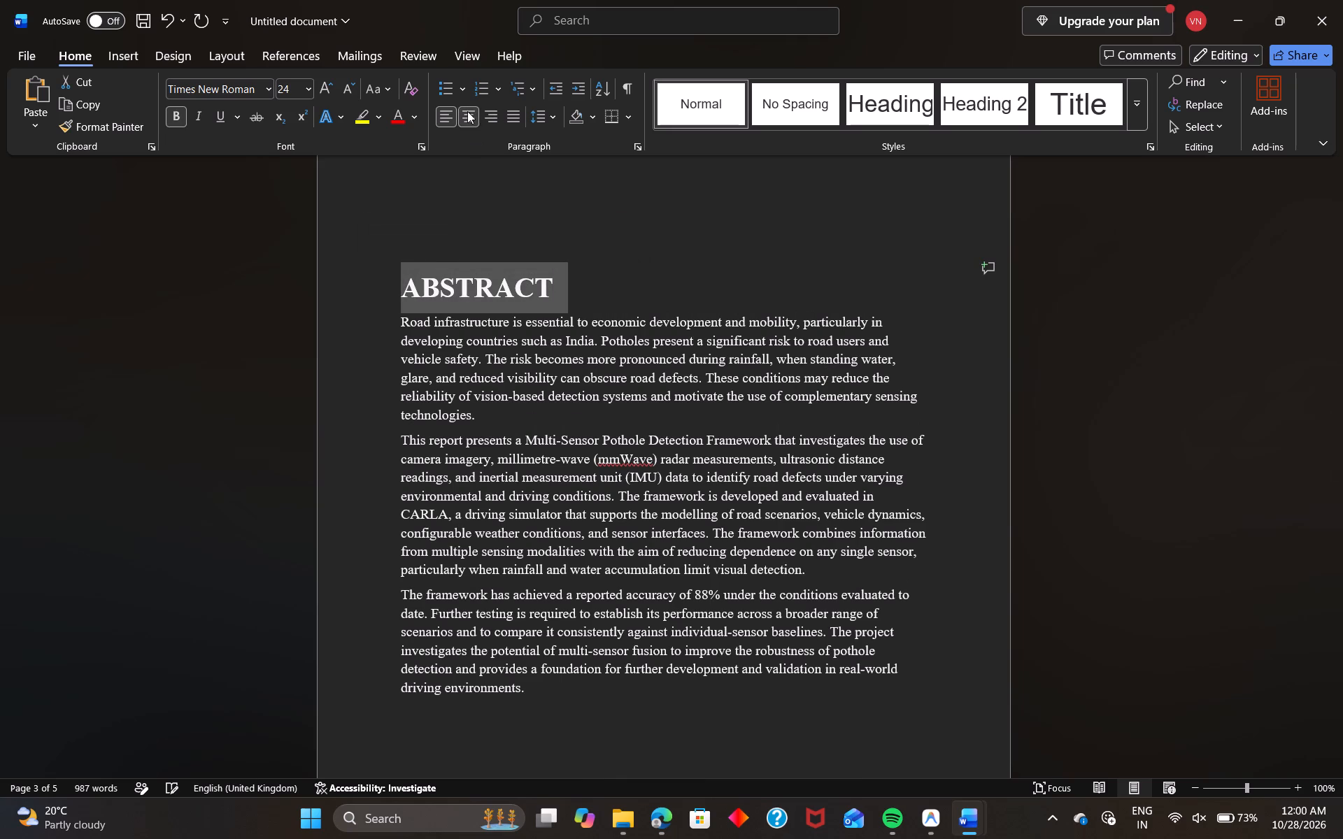
left_click(252, 498)
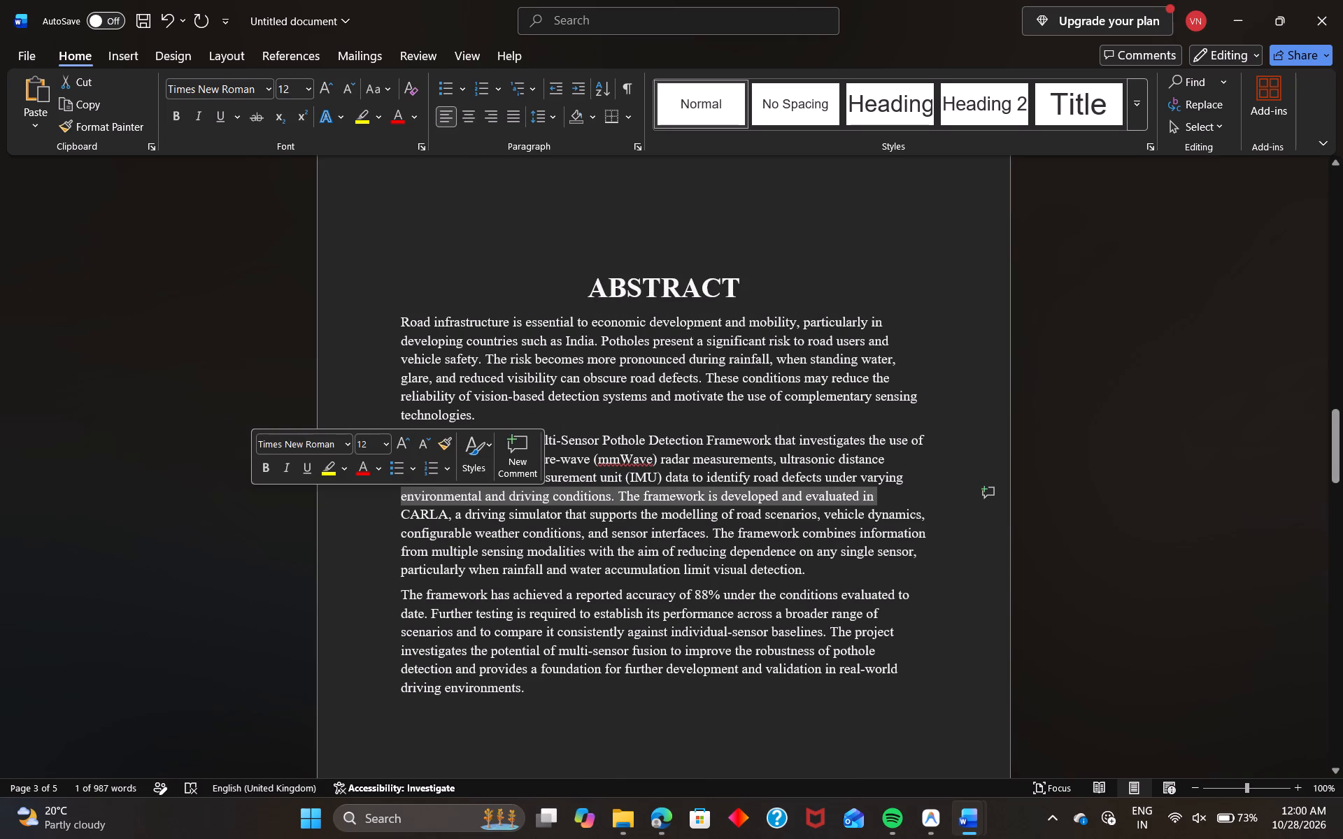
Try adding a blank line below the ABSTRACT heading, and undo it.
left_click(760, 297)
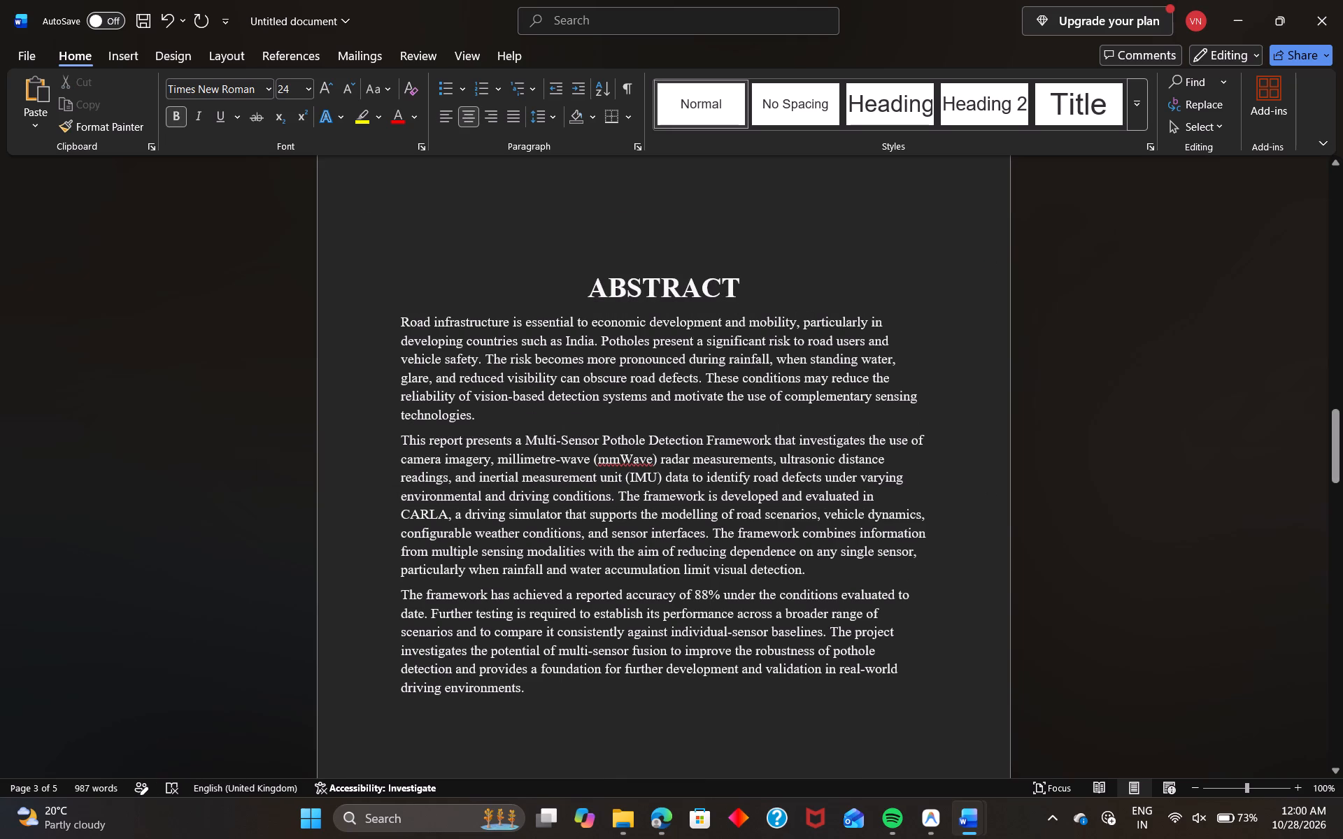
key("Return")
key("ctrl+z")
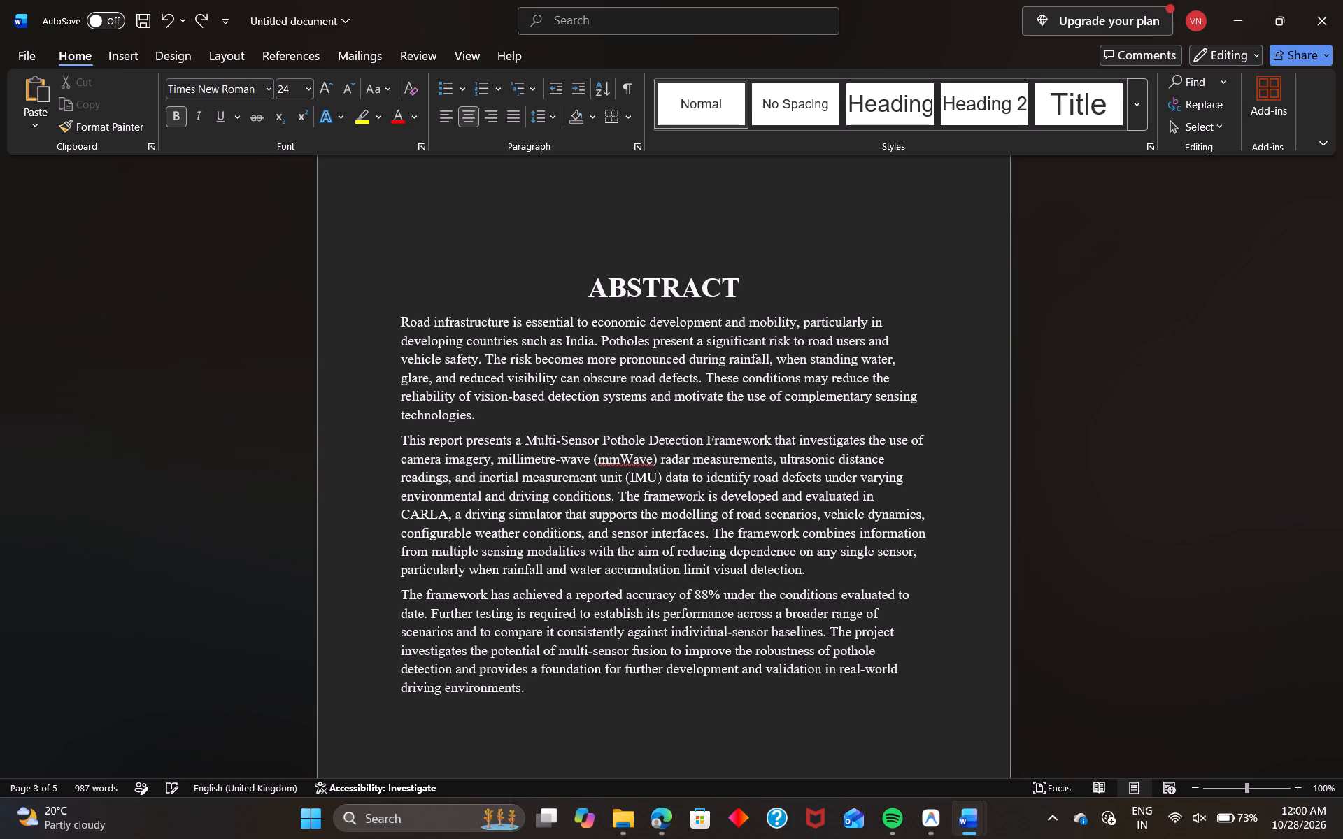
Remove the empty line above the ABSTRACT heading so that it starts page 3.
left_click(733, 276)
left_click(692, 248)
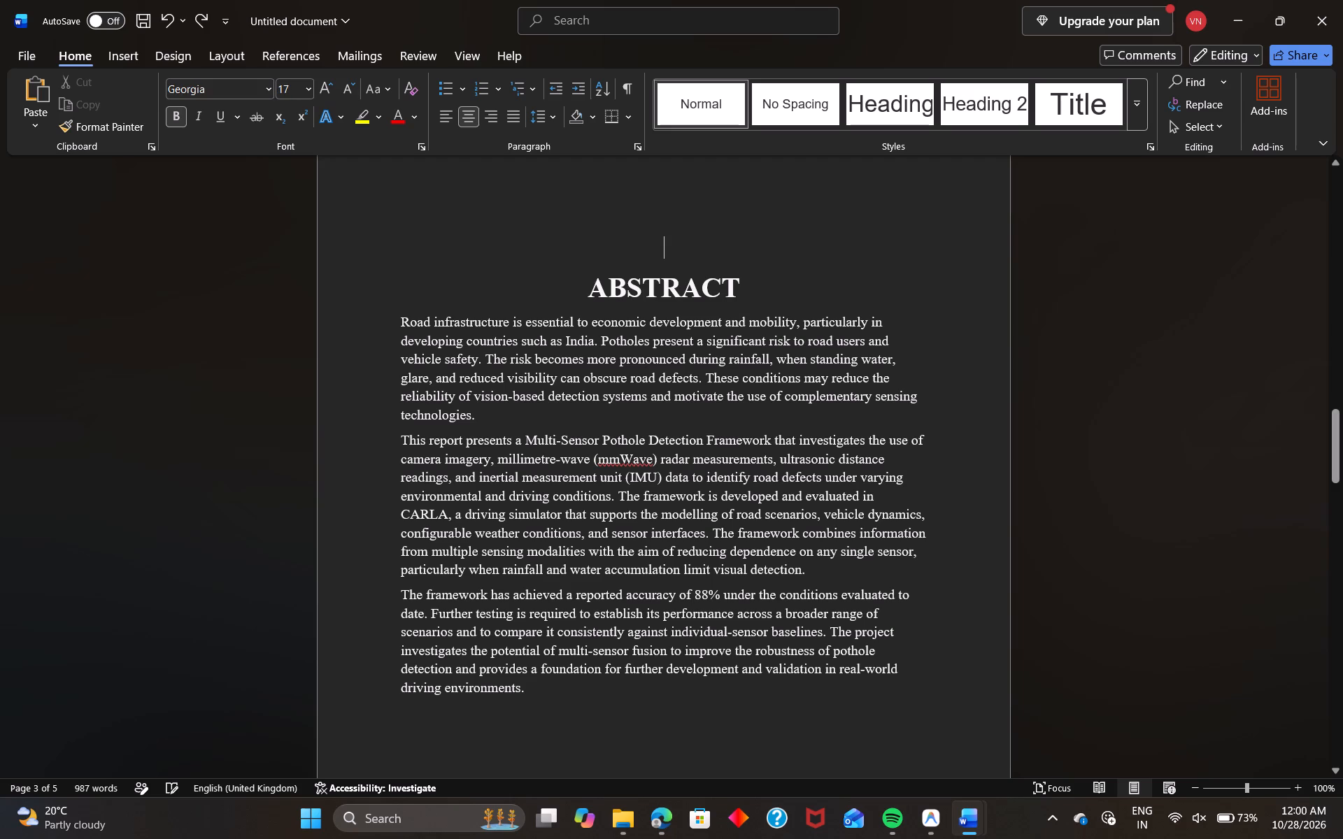
key("BackSpace")
key("BackSpace")
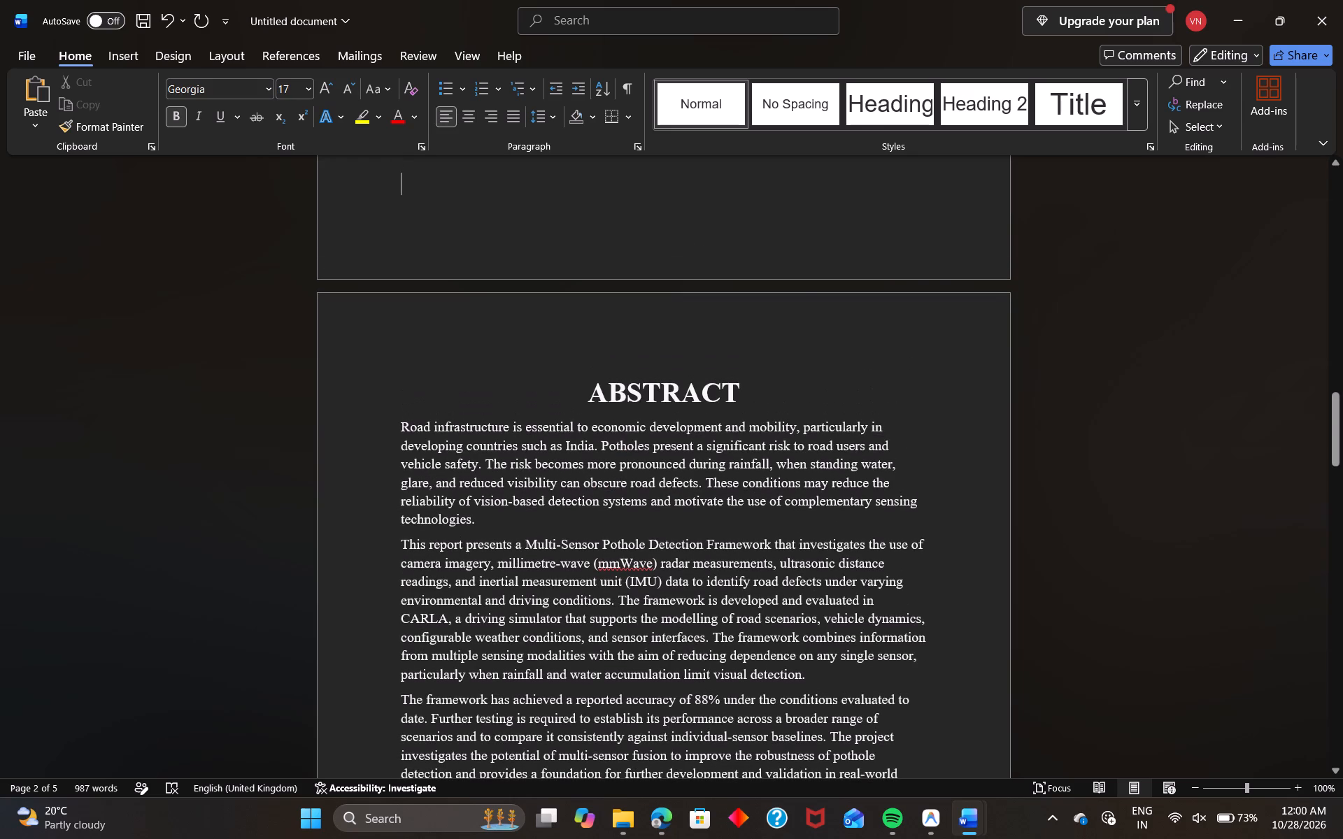
Centre the INTRODUCTION heading on page 3.
scroll(807, 418, "down", 1)
scroll(552, 612, "down", 1)
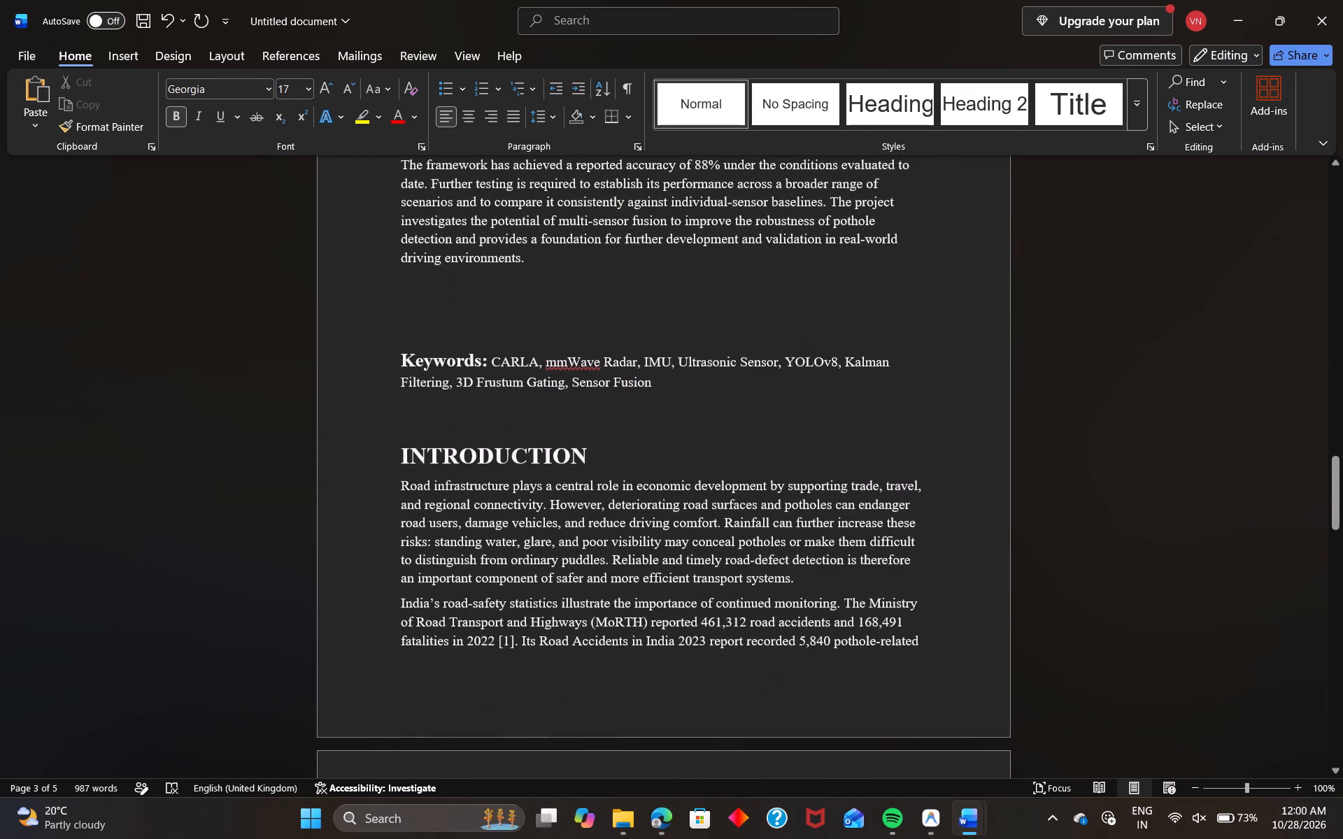
left_click_drag(616, 457, 373, 443)
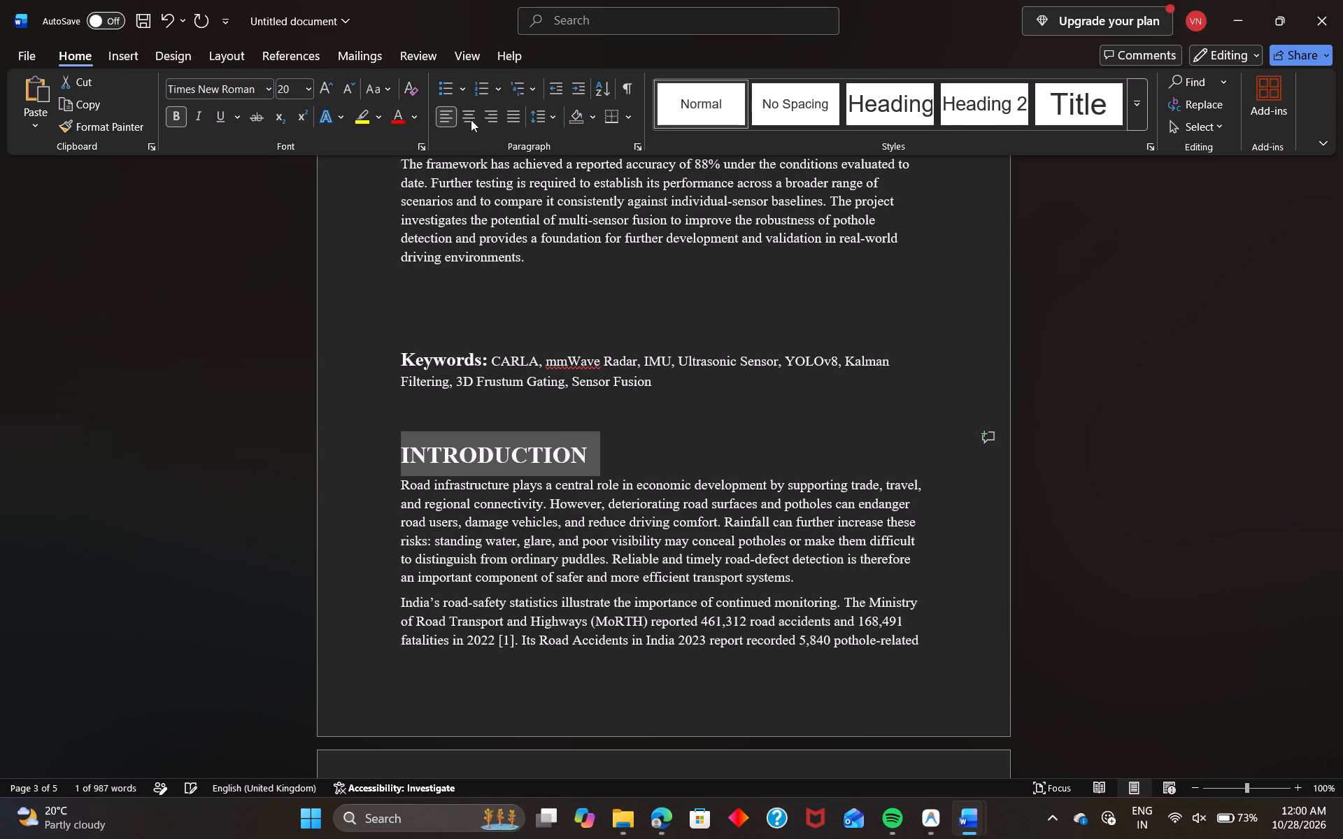
left_click(471, 120)
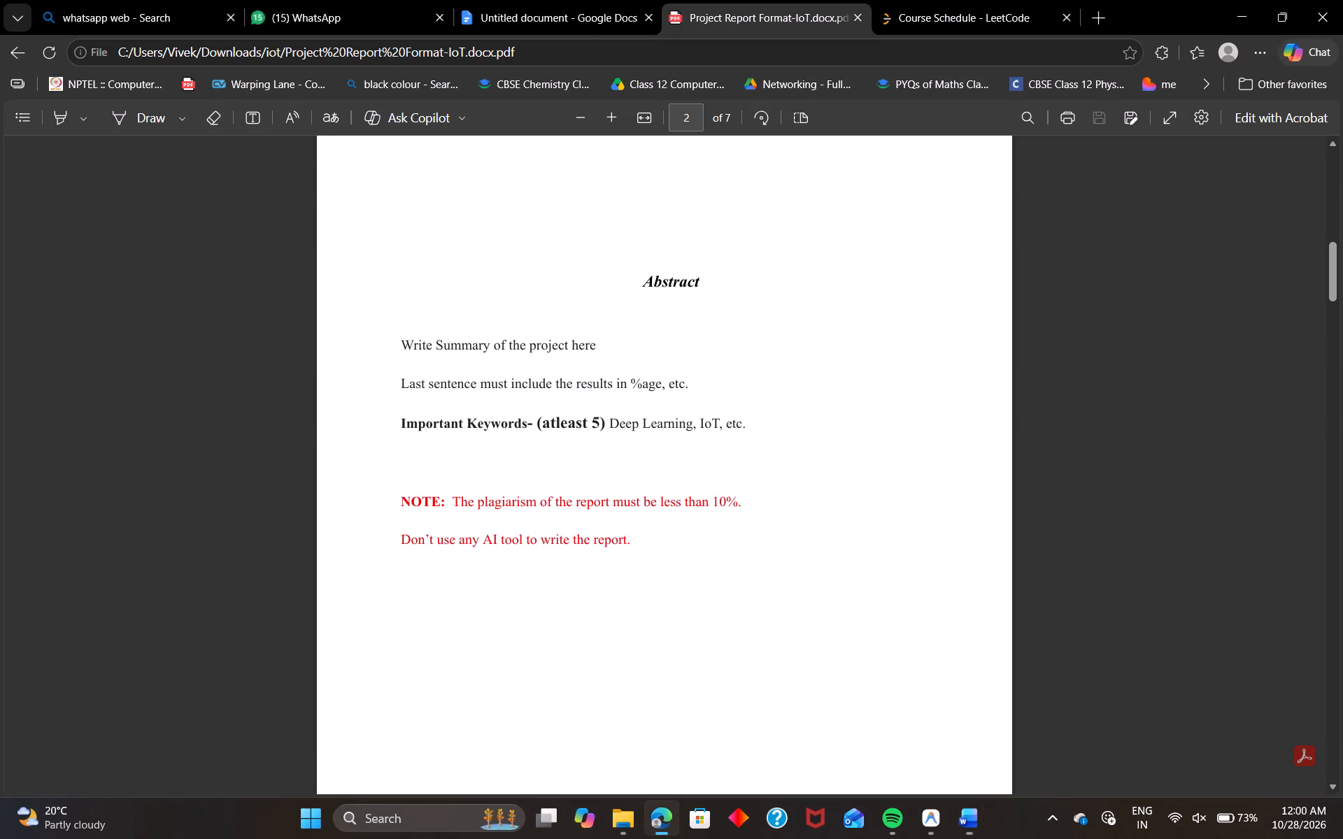
Compare the Abstract and Introduction layout in the report format PDF in Edge with the corresponding sections of the Word document.
scroll(695, 546, "right", 2)
scroll(695, 546, "down", 2)
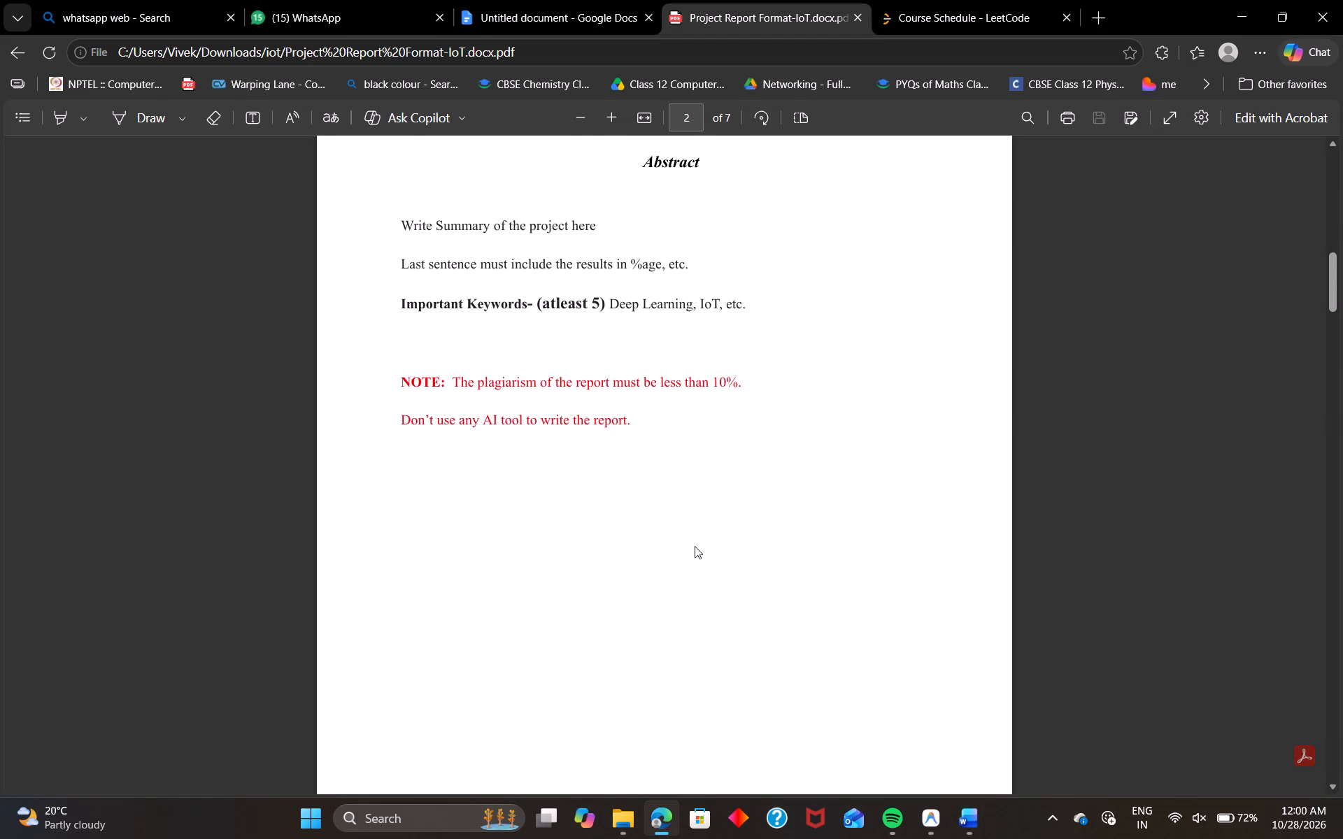
scroll(695, 546, "down", 3)
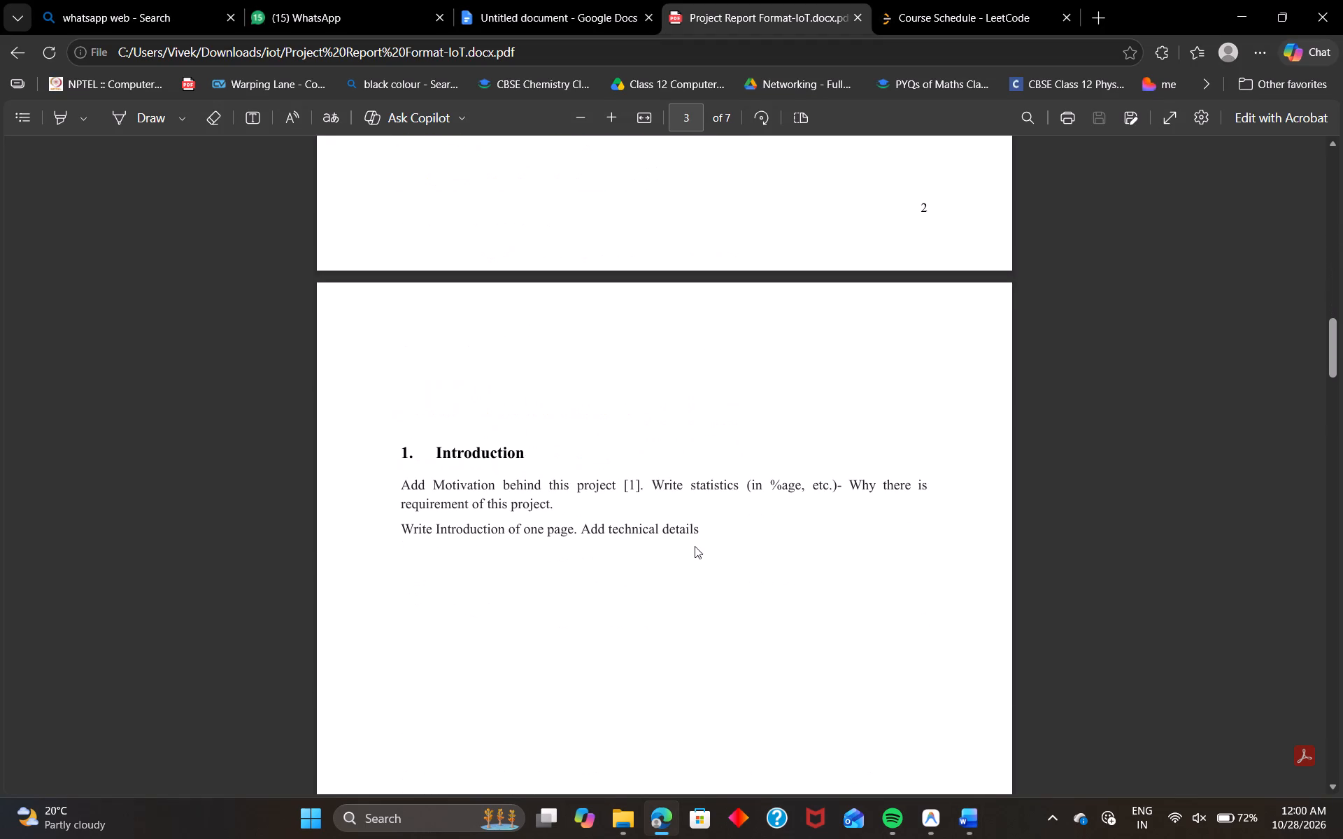
scroll(695, 546, "down", 2)
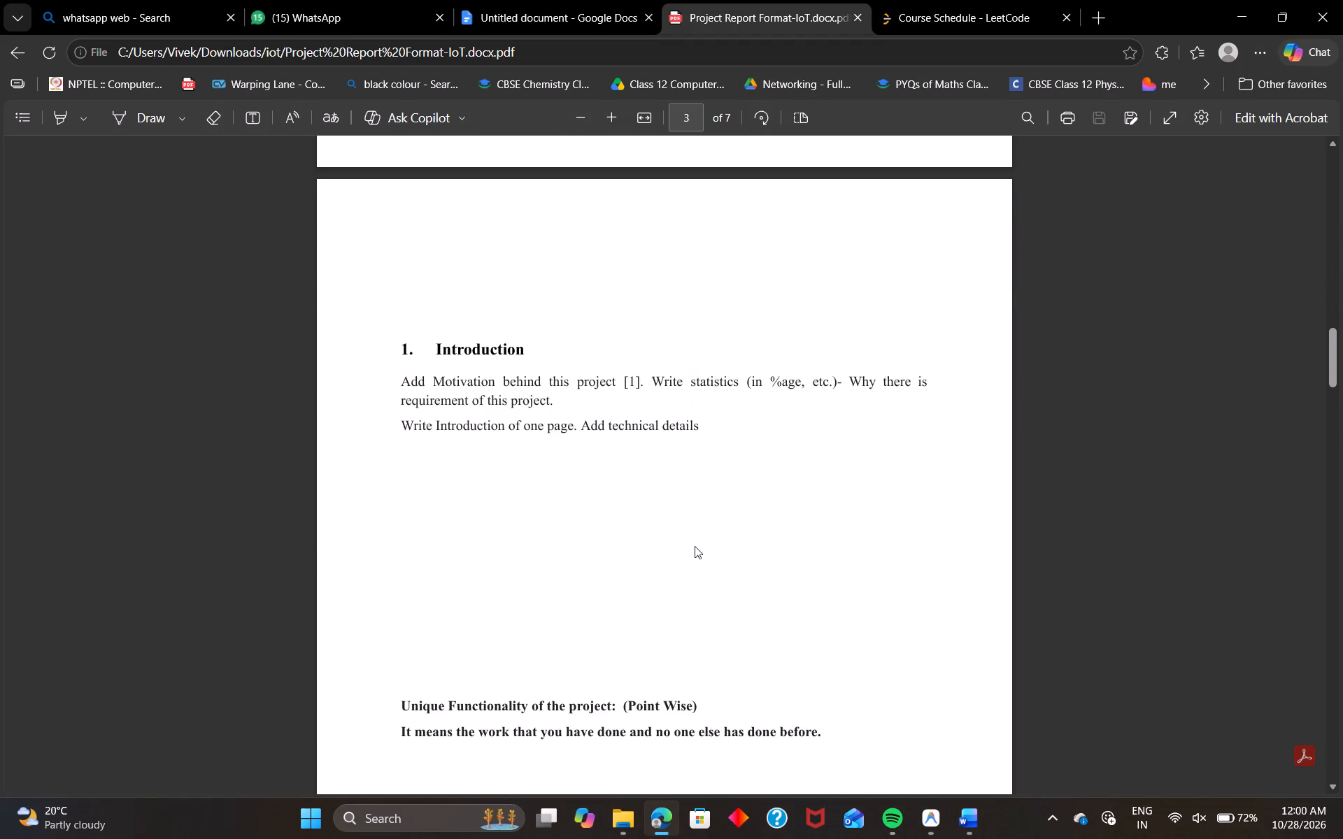
scroll(695, 546, "down", 1)
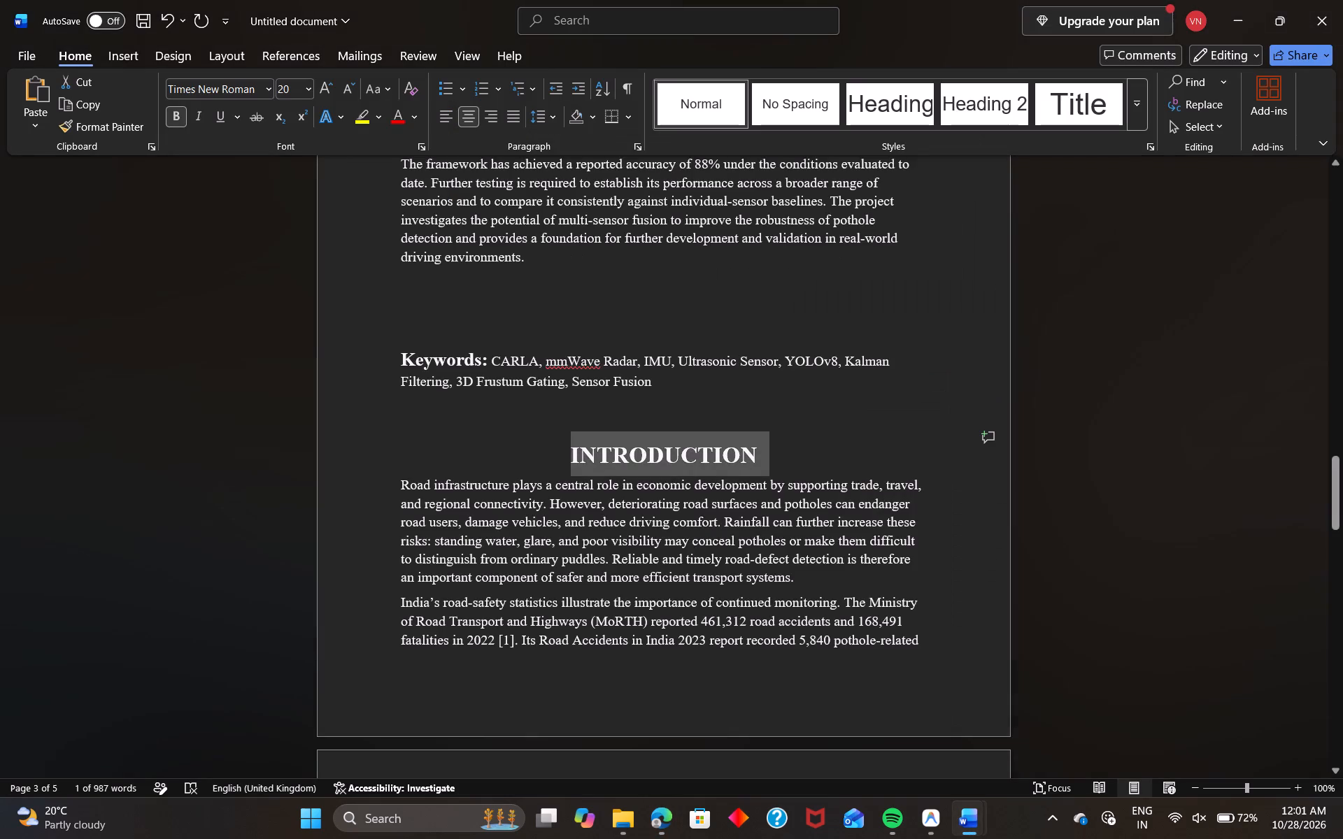
scroll(844, 560, "up", 4)
scroll(844, 560, "down", 1)
left_click(997, 529)
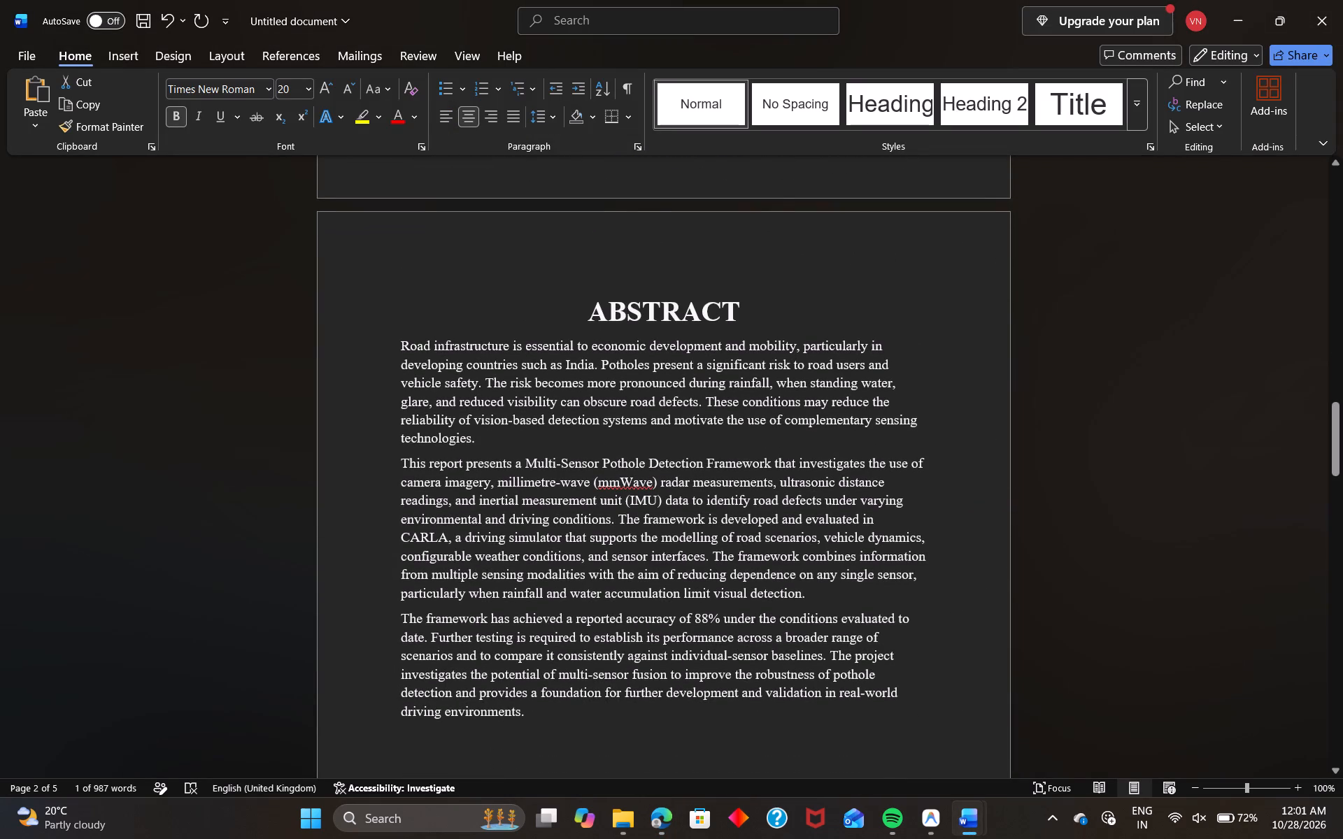
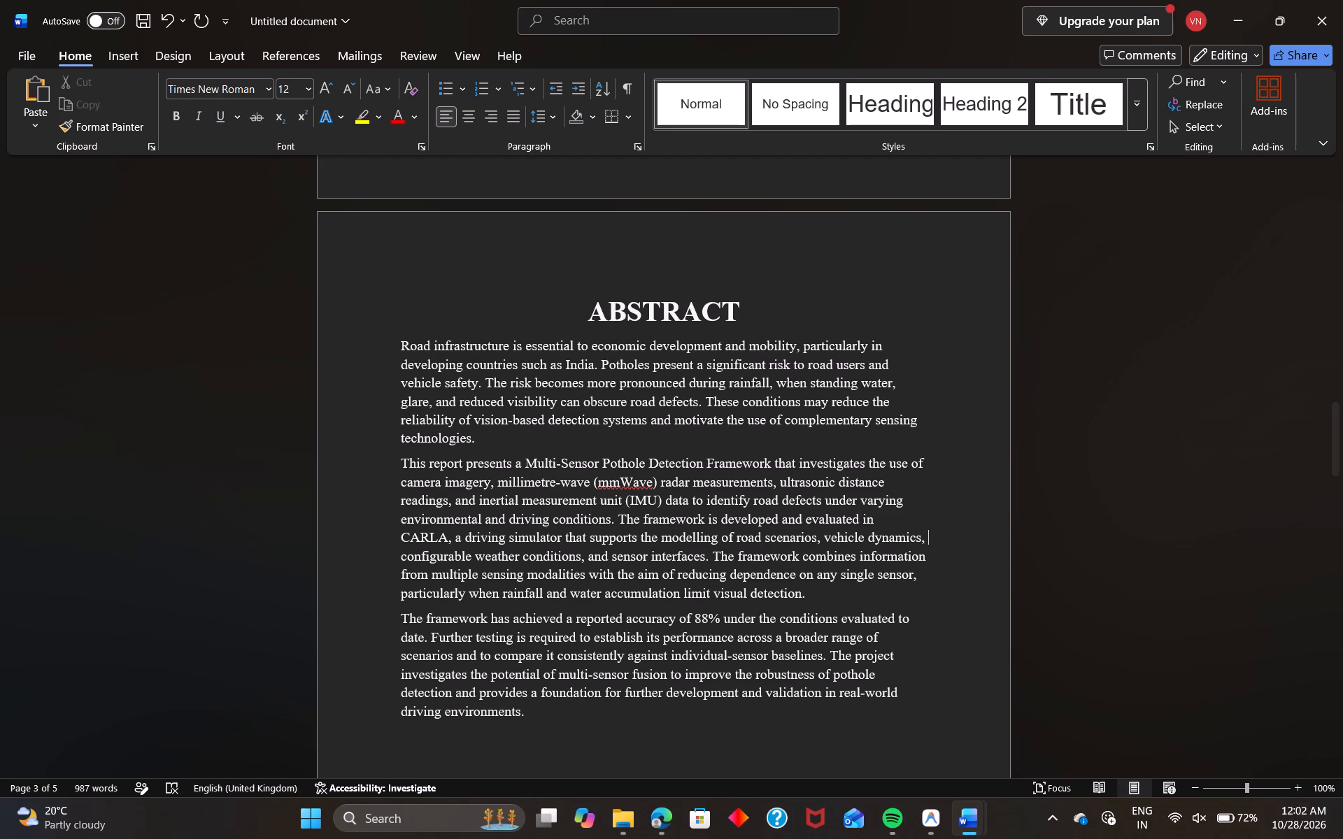
Compare the Introduction and Unique Functionalities sections of the Word document with the matching sections of the report format PDF in Edge.
scroll(802, 631, "down", 3)
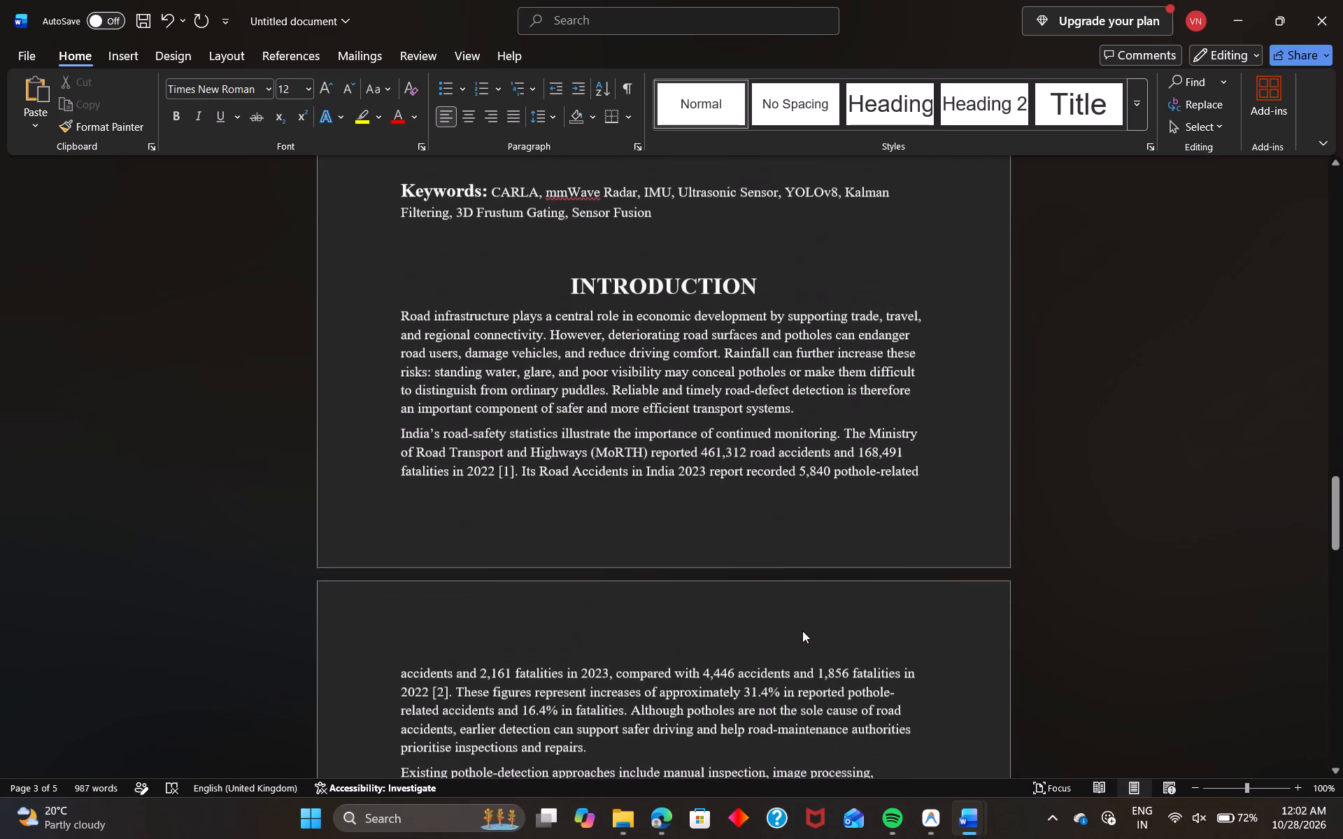
scroll(802, 631, "down", 1)
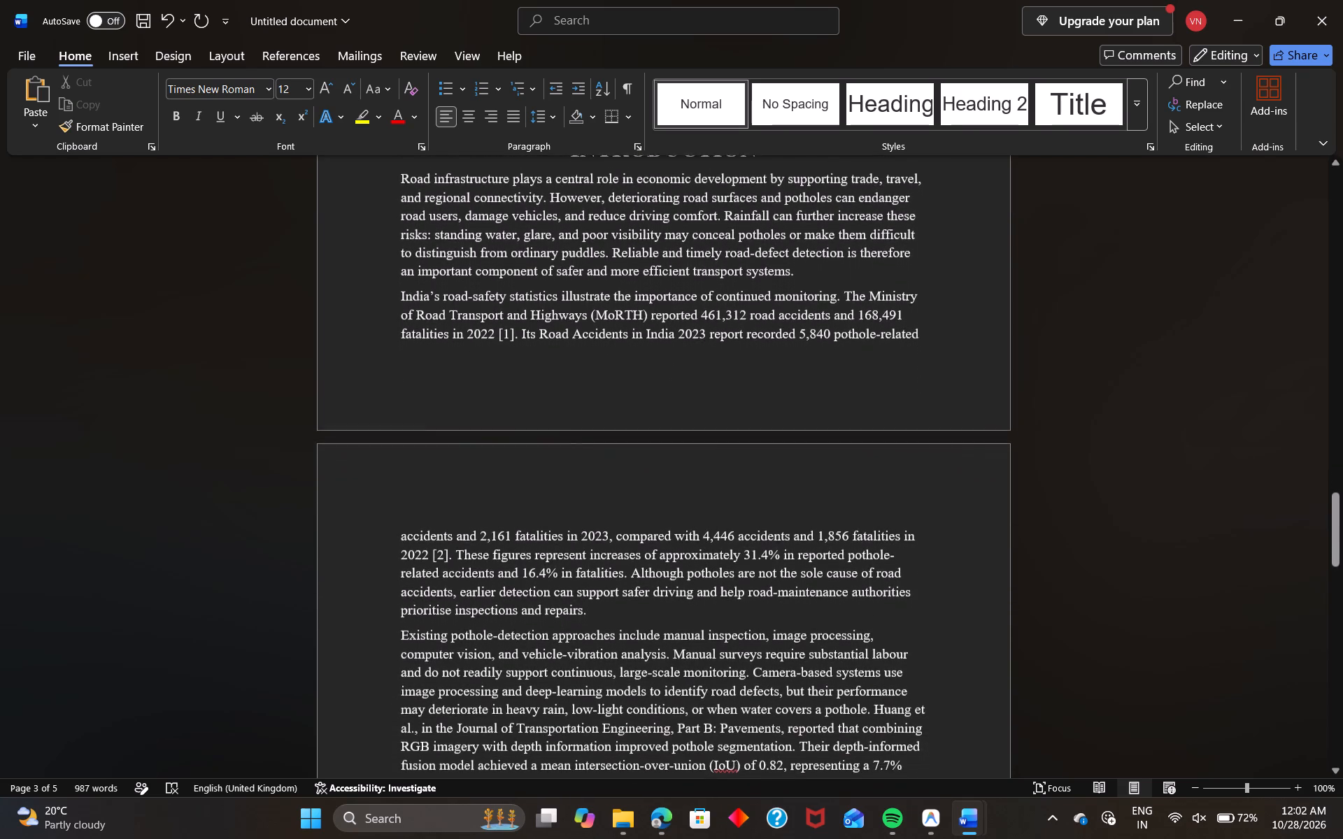
scroll(802, 631, "down", 2)
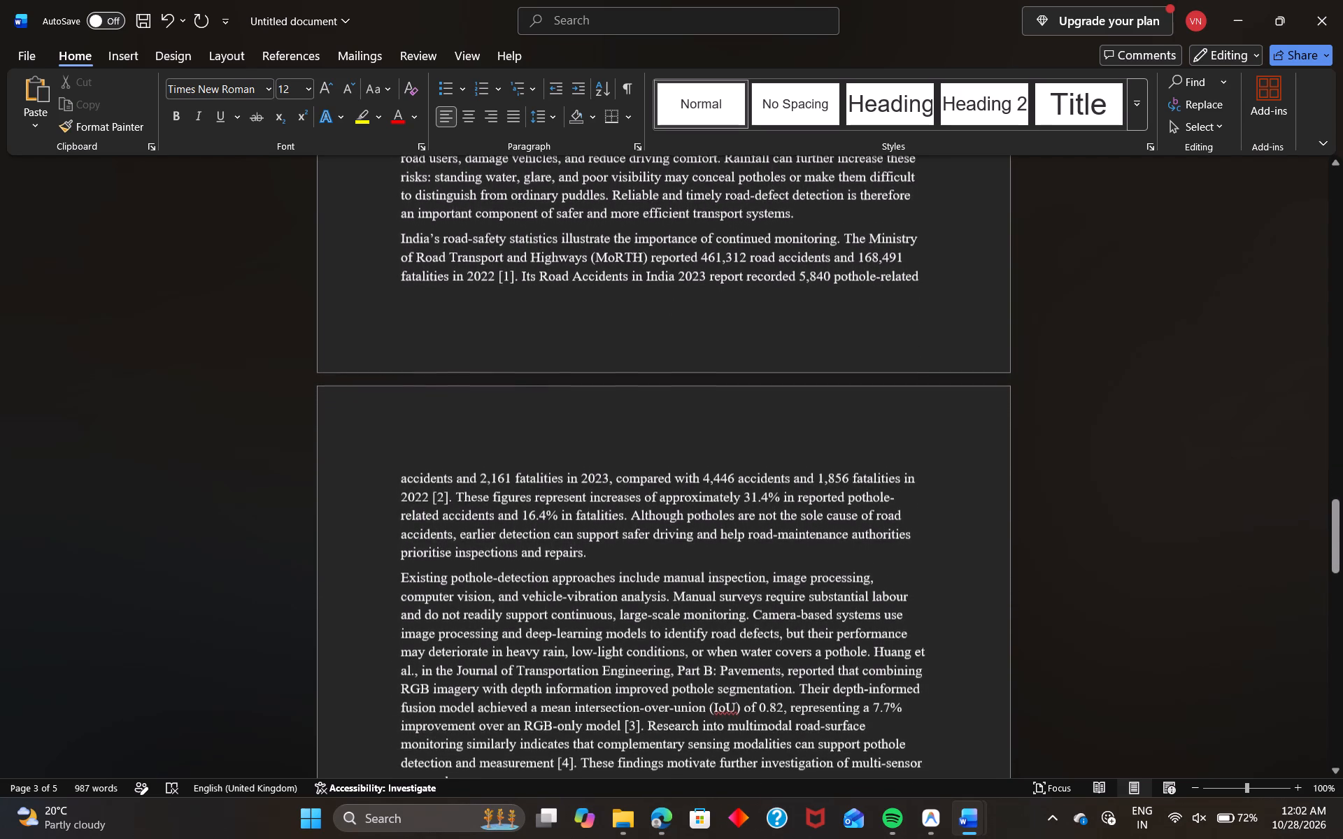
scroll(802, 631, "down", 3)
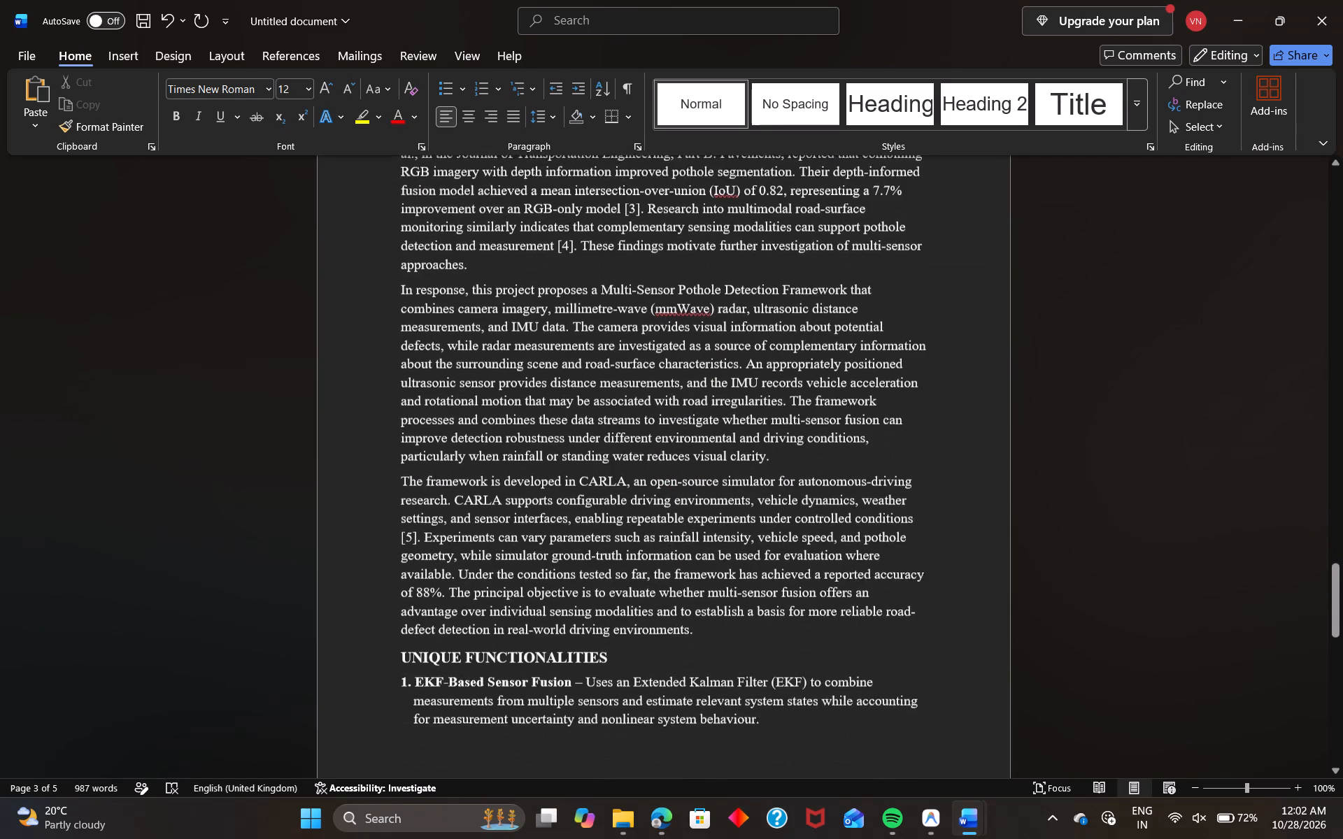
scroll(802, 631, "down", 2)
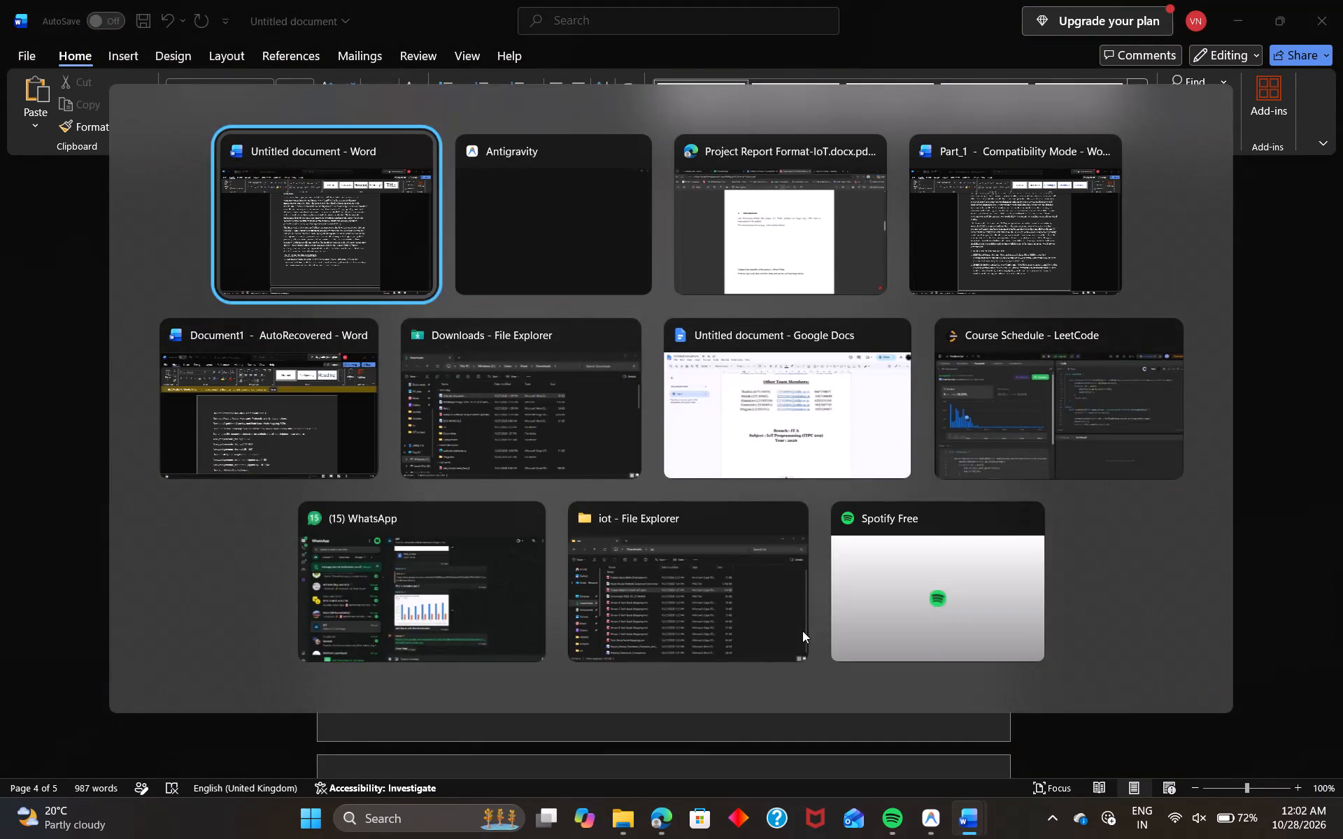
scroll(802, 631, "up", 1)
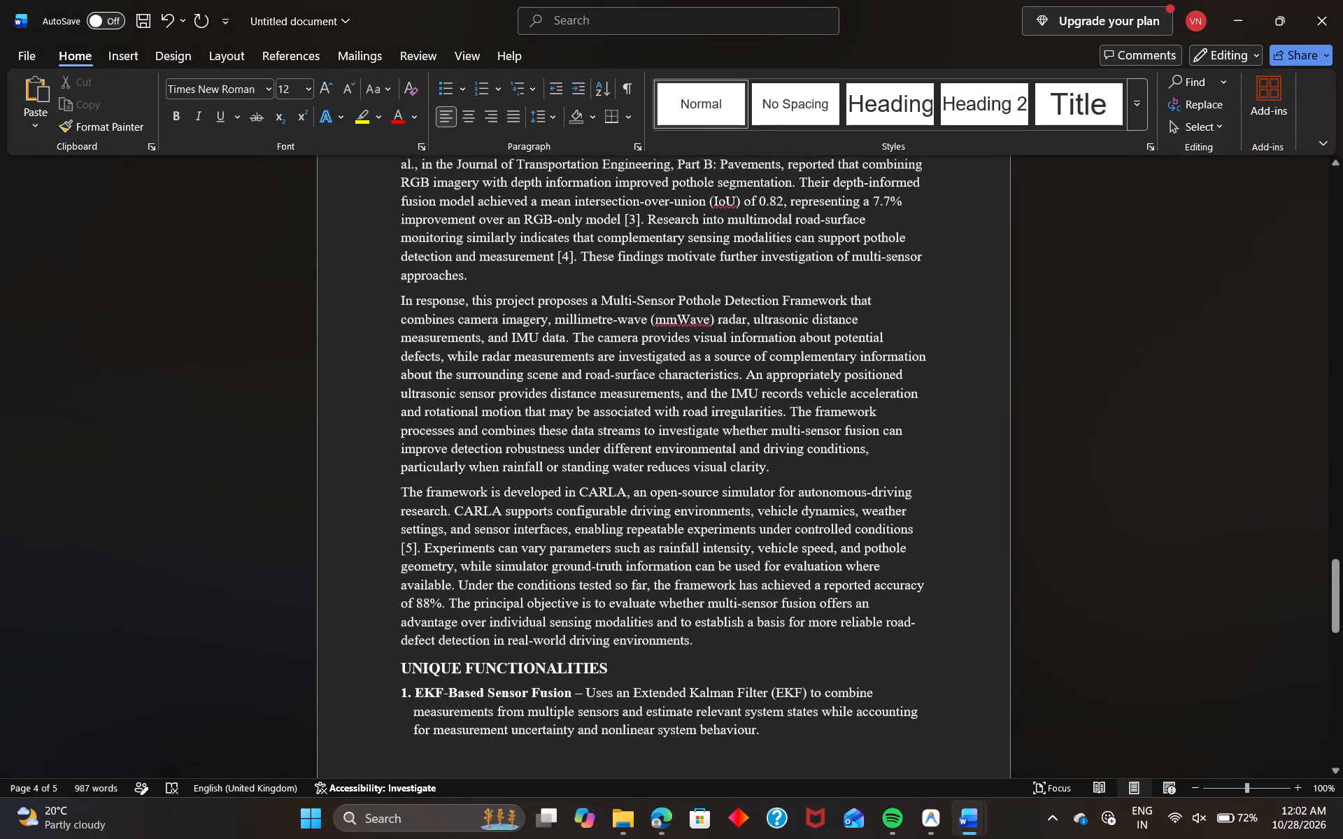
scroll(802, 631, "up", 2)
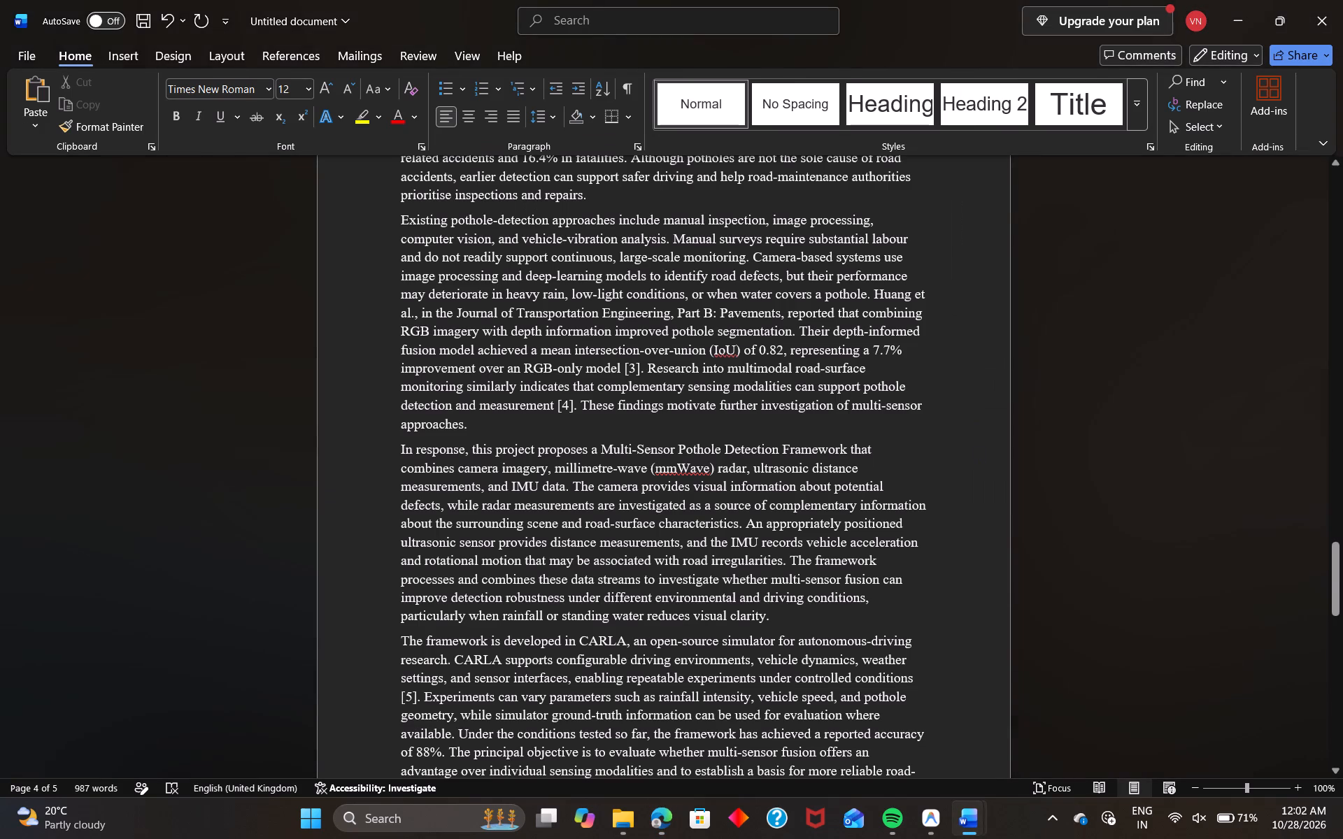
scroll(863, 558, "down", 2)
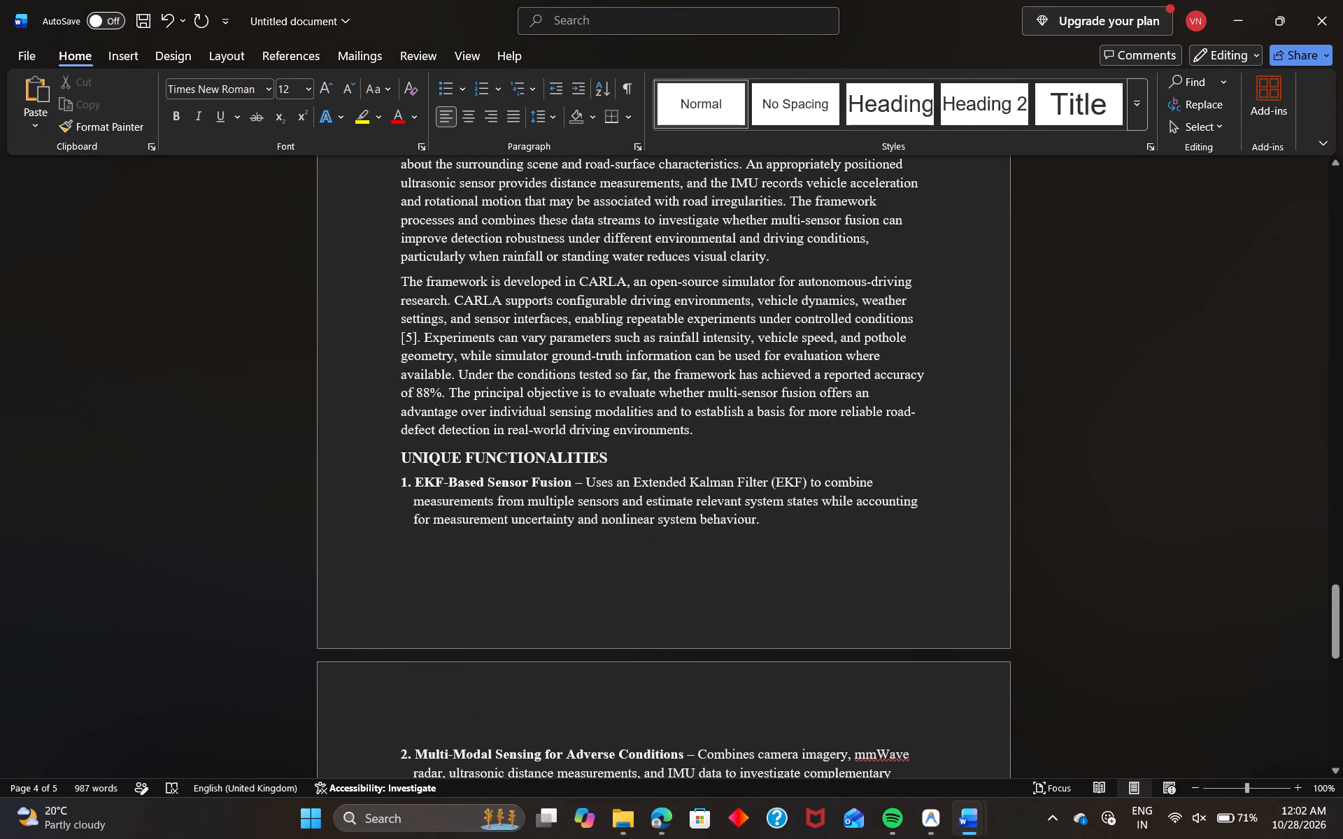
scroll(613, 449, "down", 2)
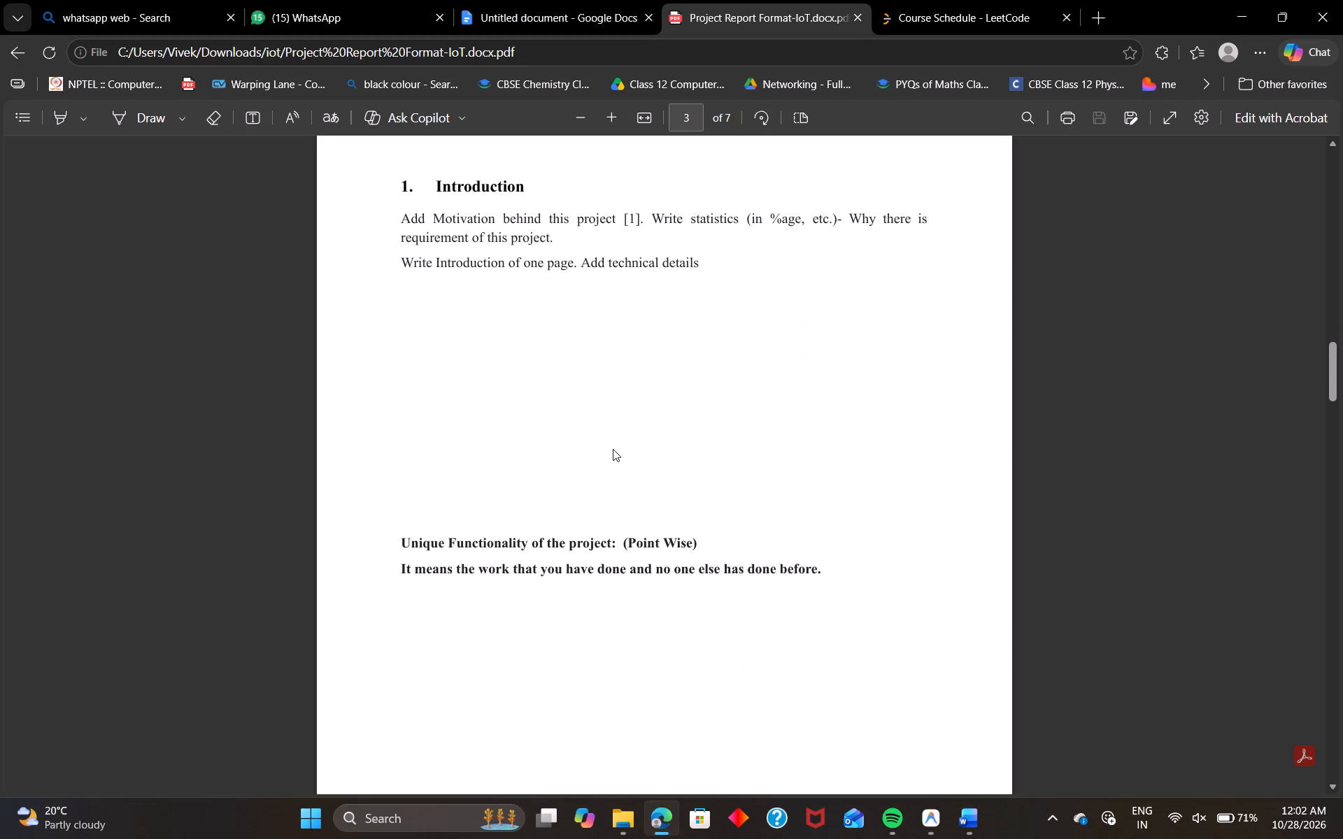
scroll(613, 449, "down", 3)
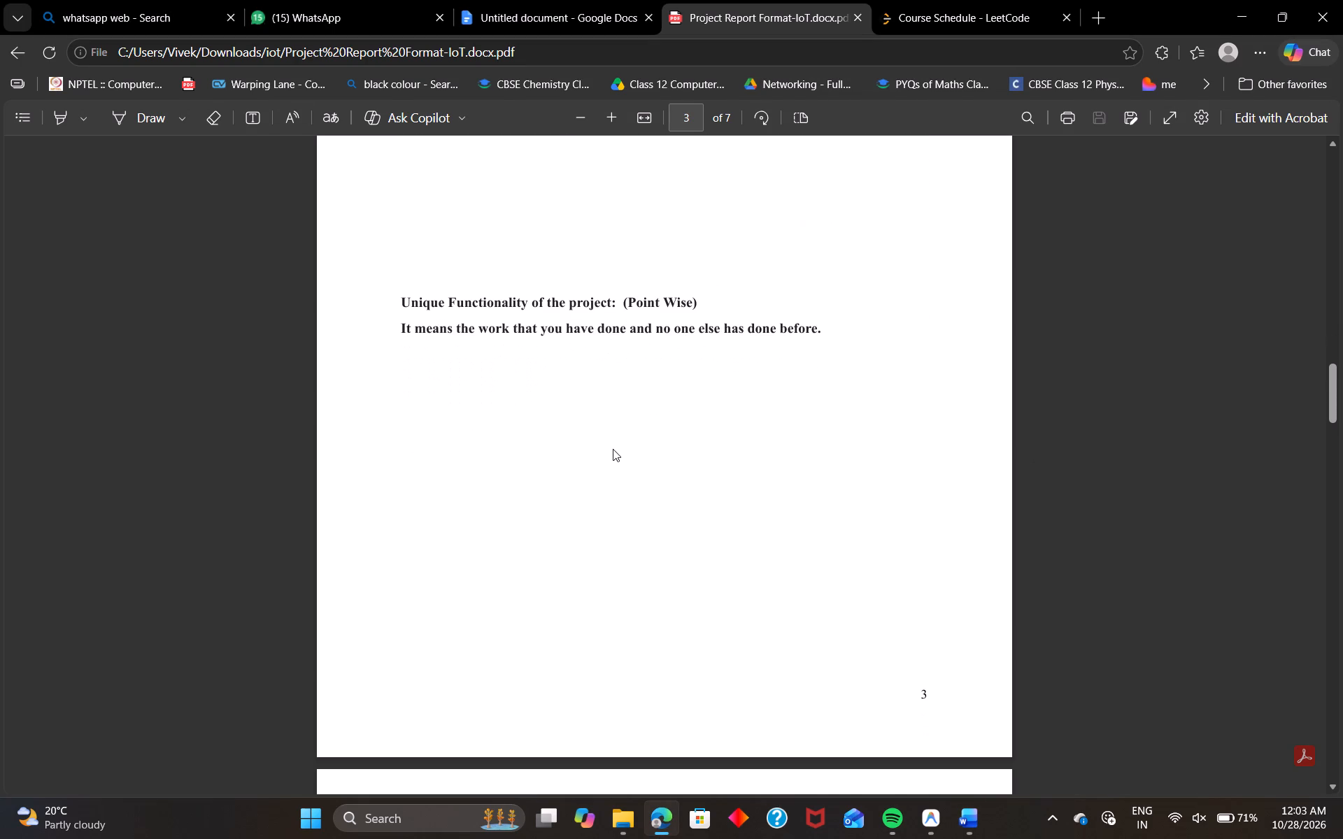
scroll(613, 449, "down", 1)
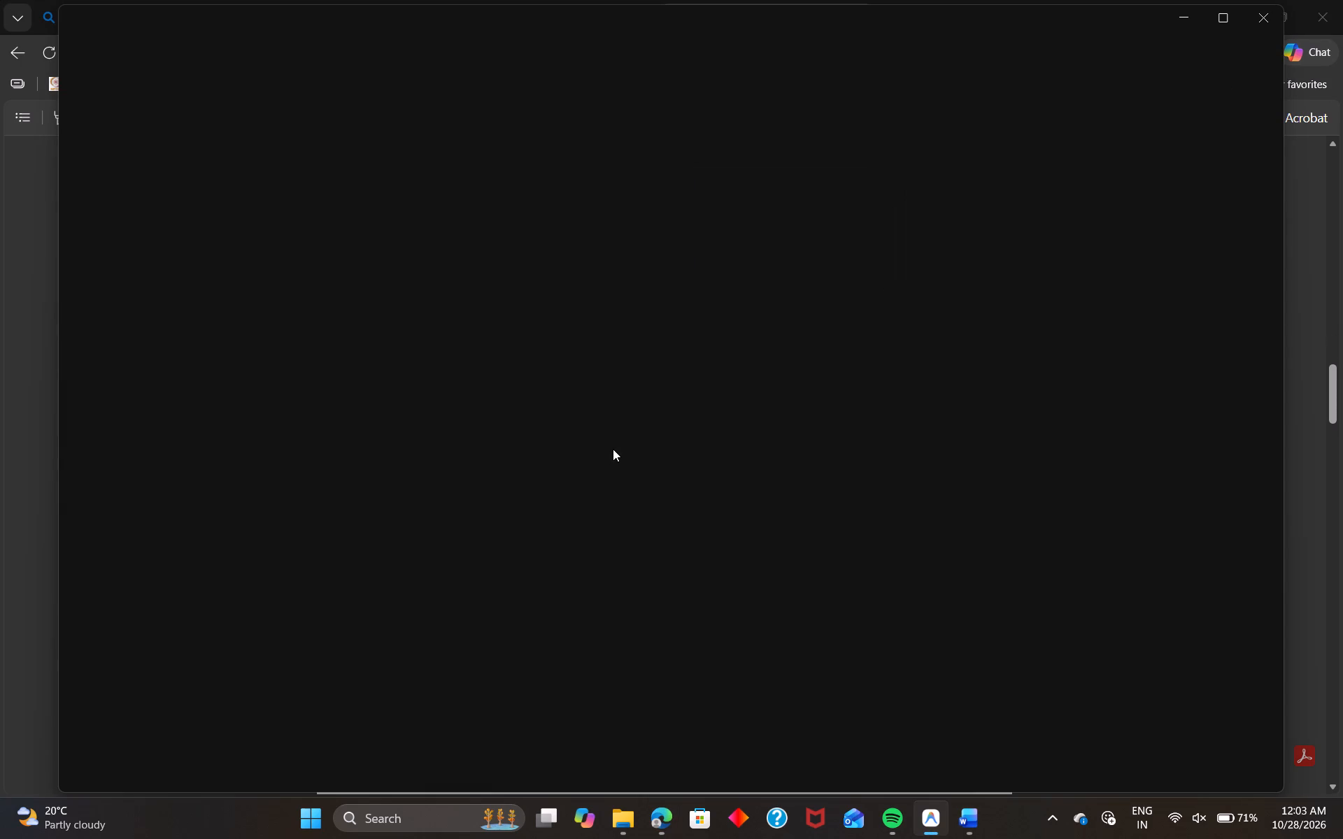
In the Word document, set the UNIQUE FUNCTIONALITIES heading to size 20 and centre it.
scroll(628, 571, "down", 1)
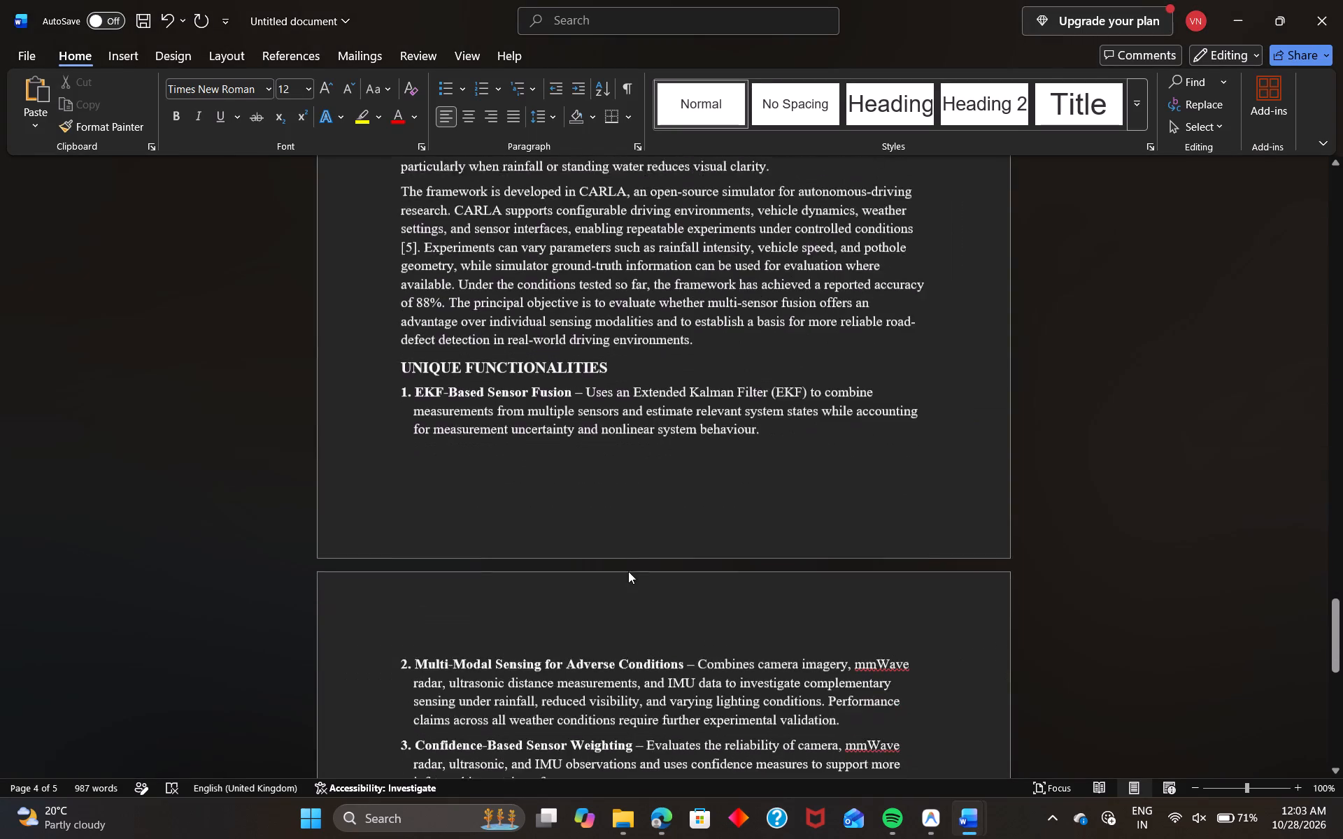
scroll(628, 571, "down", 1)
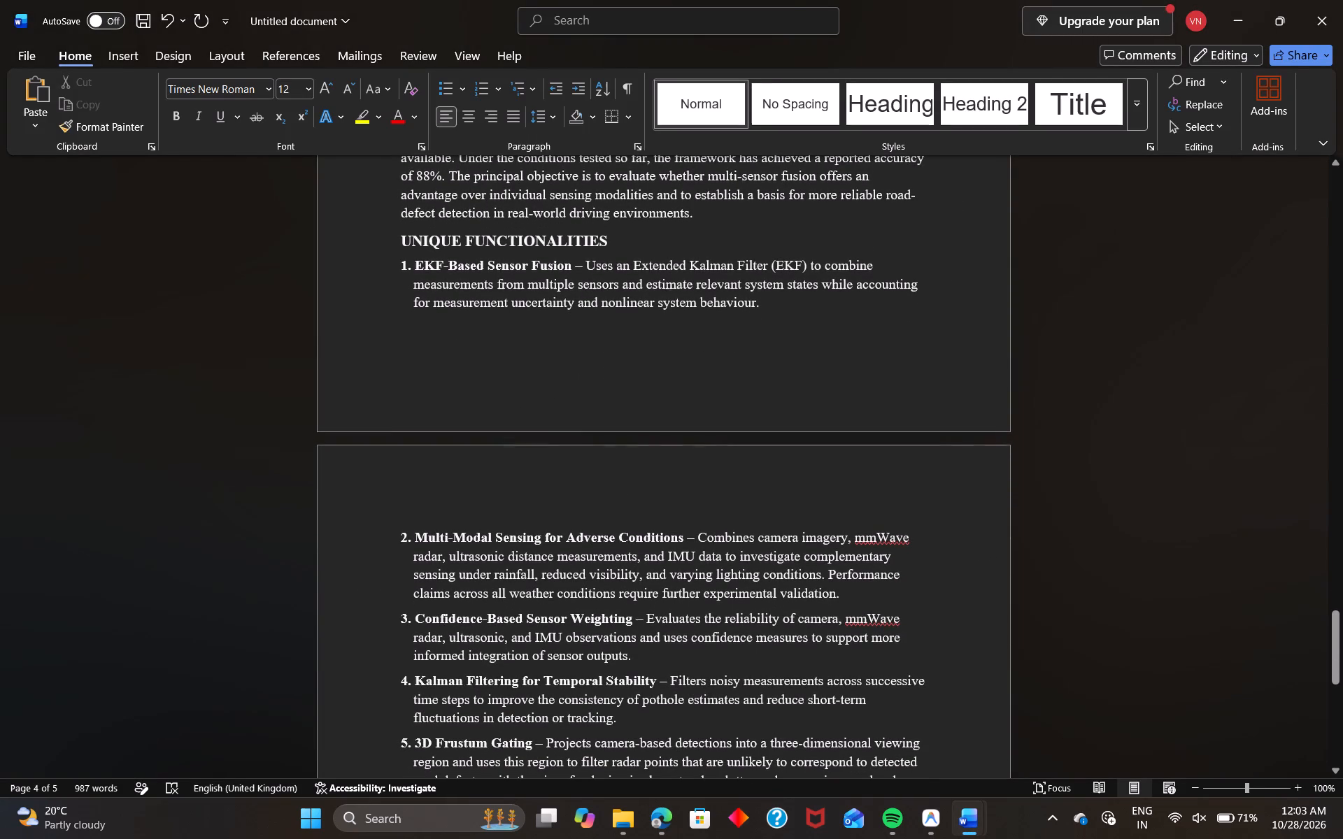
left_click_drag(632, 243, 363, 241)
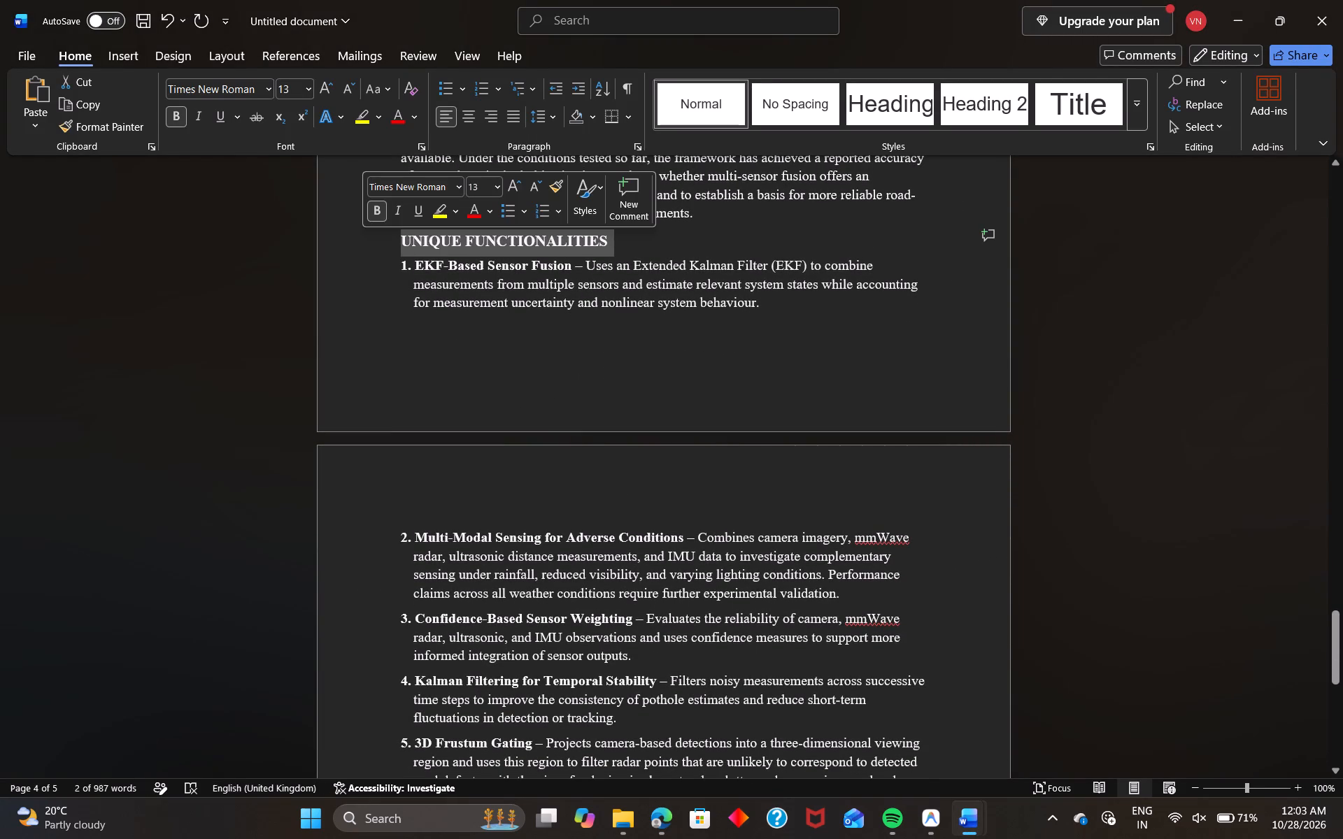
left_click(308, 81)
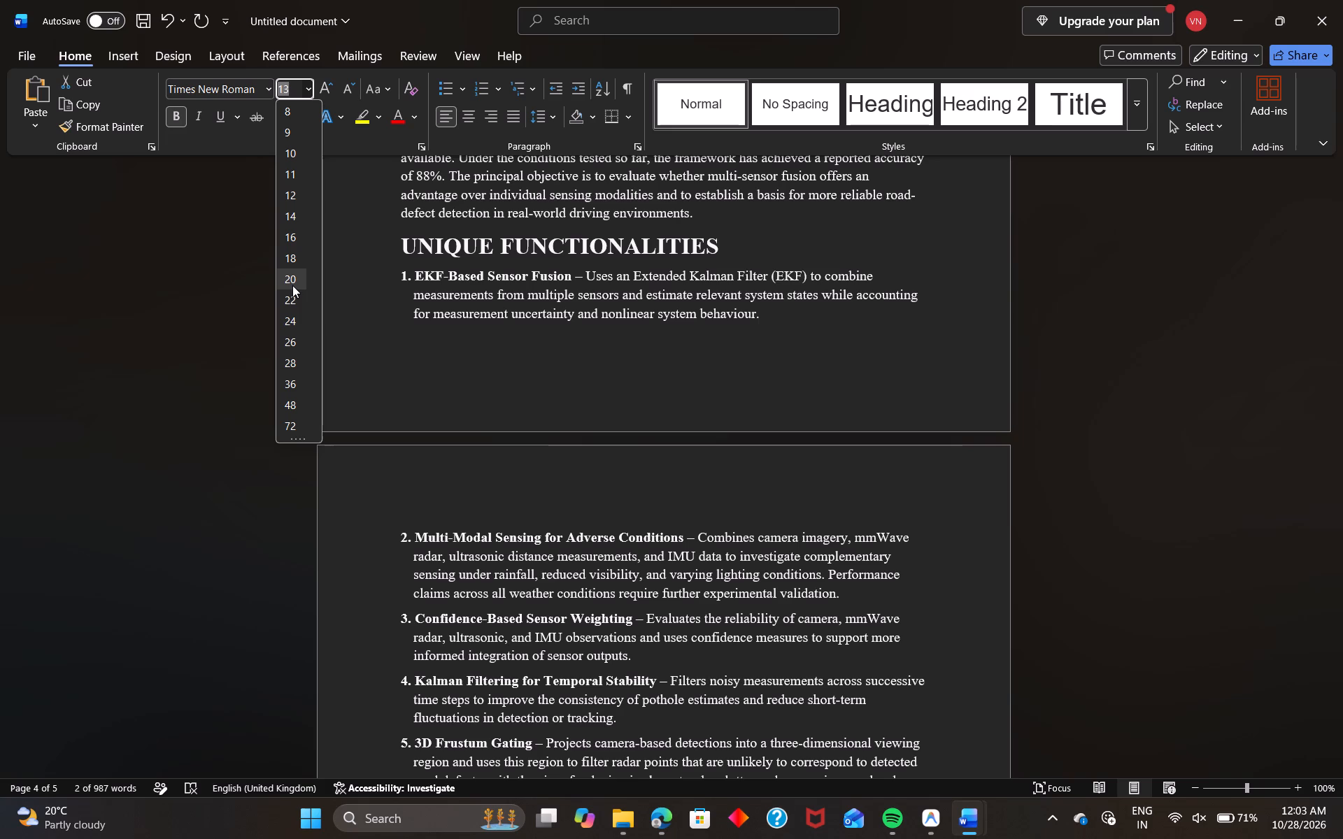
left_click(292, 285)
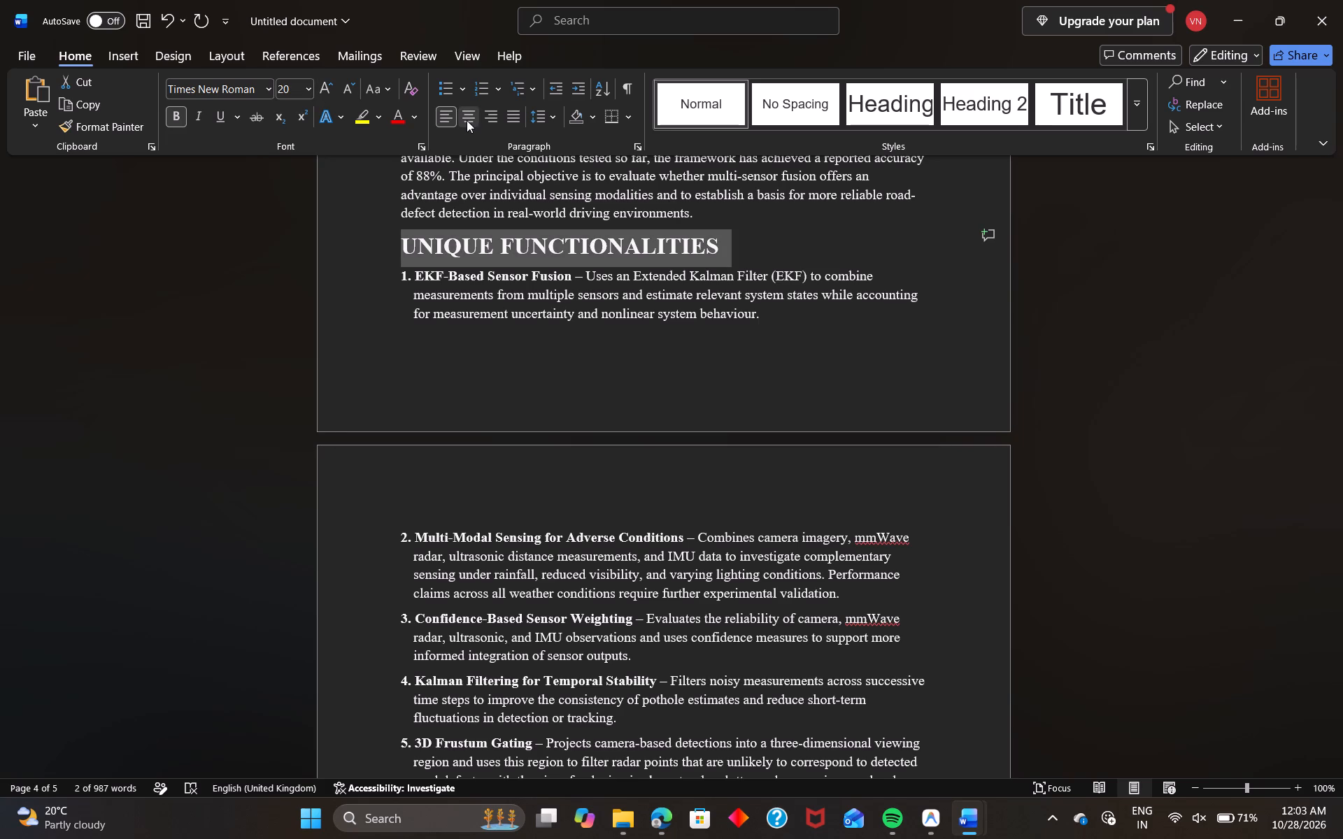
left_click(467, 120)
Insert four blank lines after the last Introduction paragraph to move the UNIQUE FUNCTIONALITIES heading onto the following page.
left_click(702, 213)
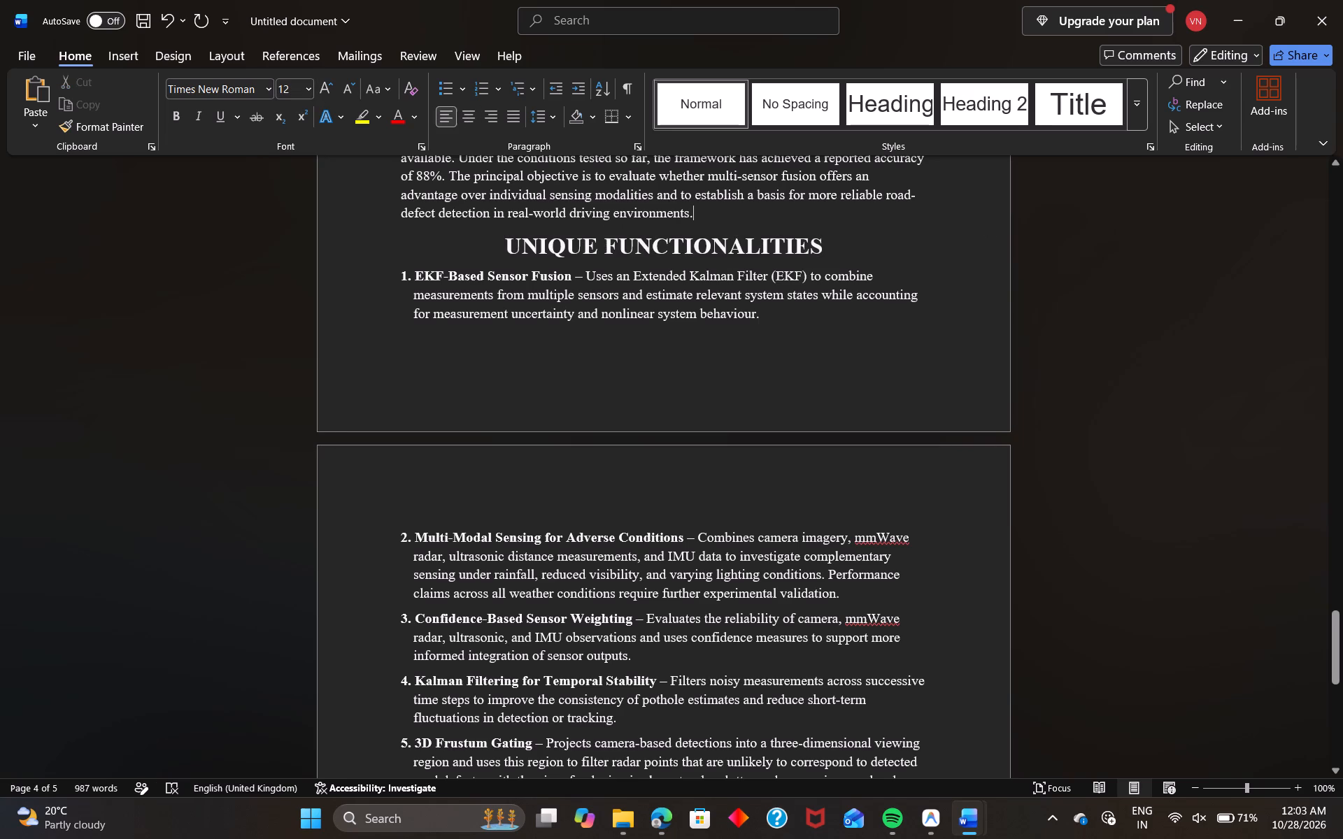
key("Return")
key("Return")
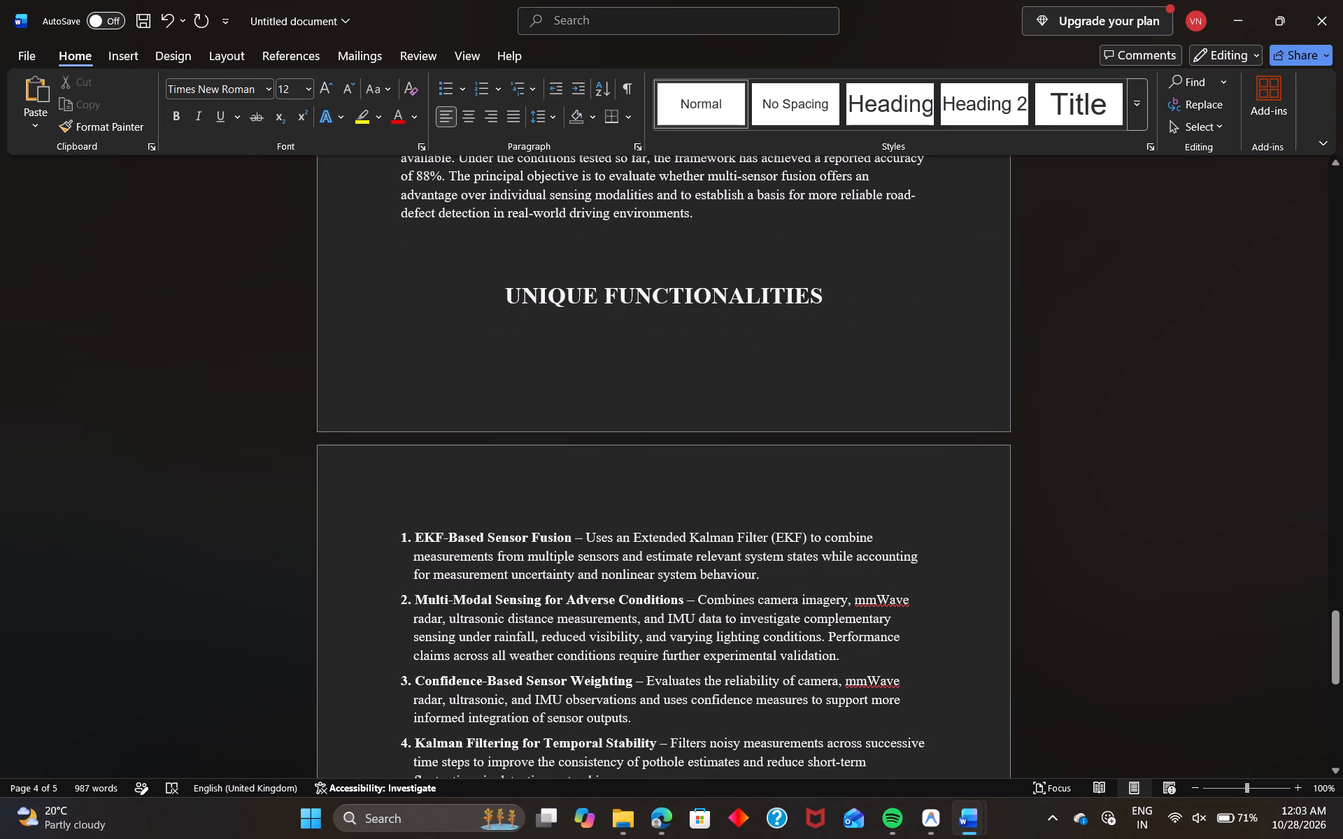
key("Return")
key("Return")
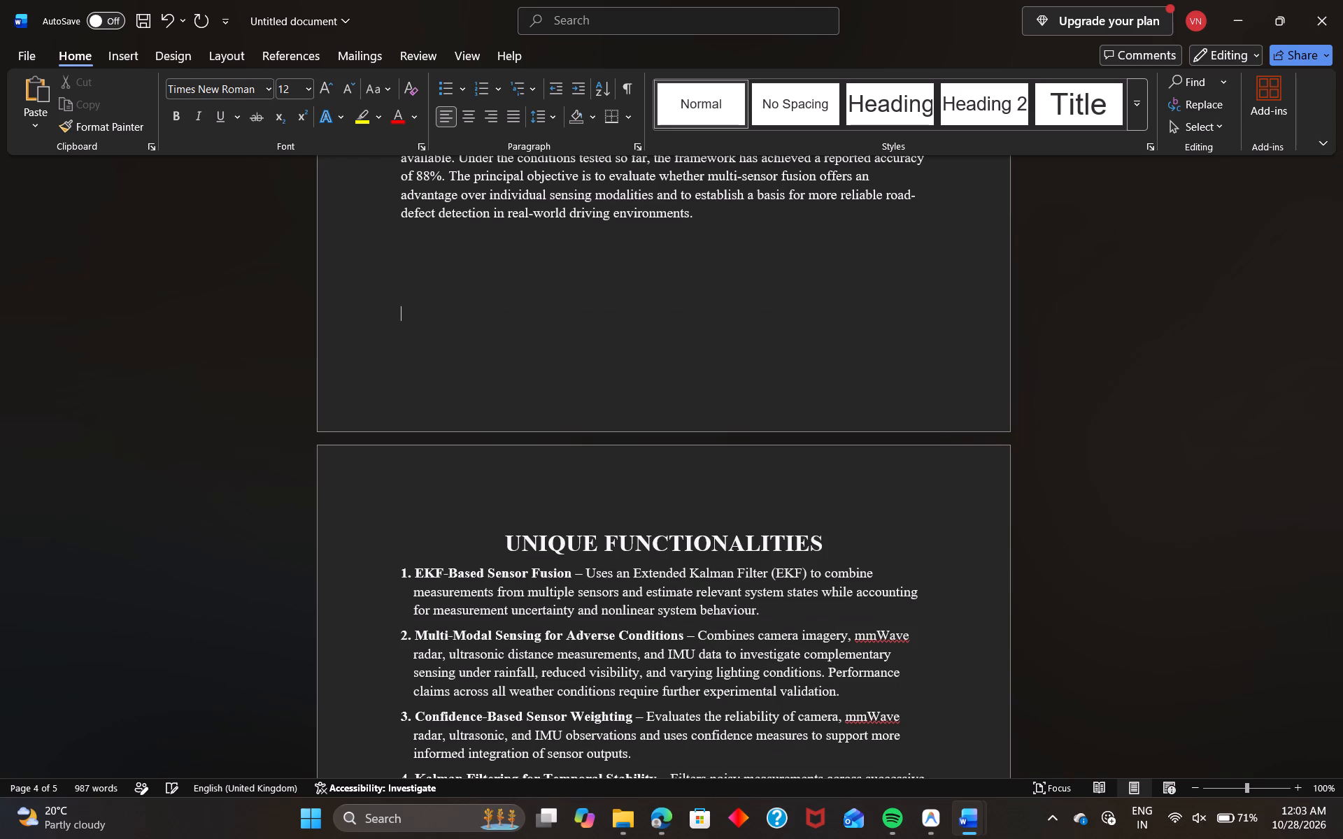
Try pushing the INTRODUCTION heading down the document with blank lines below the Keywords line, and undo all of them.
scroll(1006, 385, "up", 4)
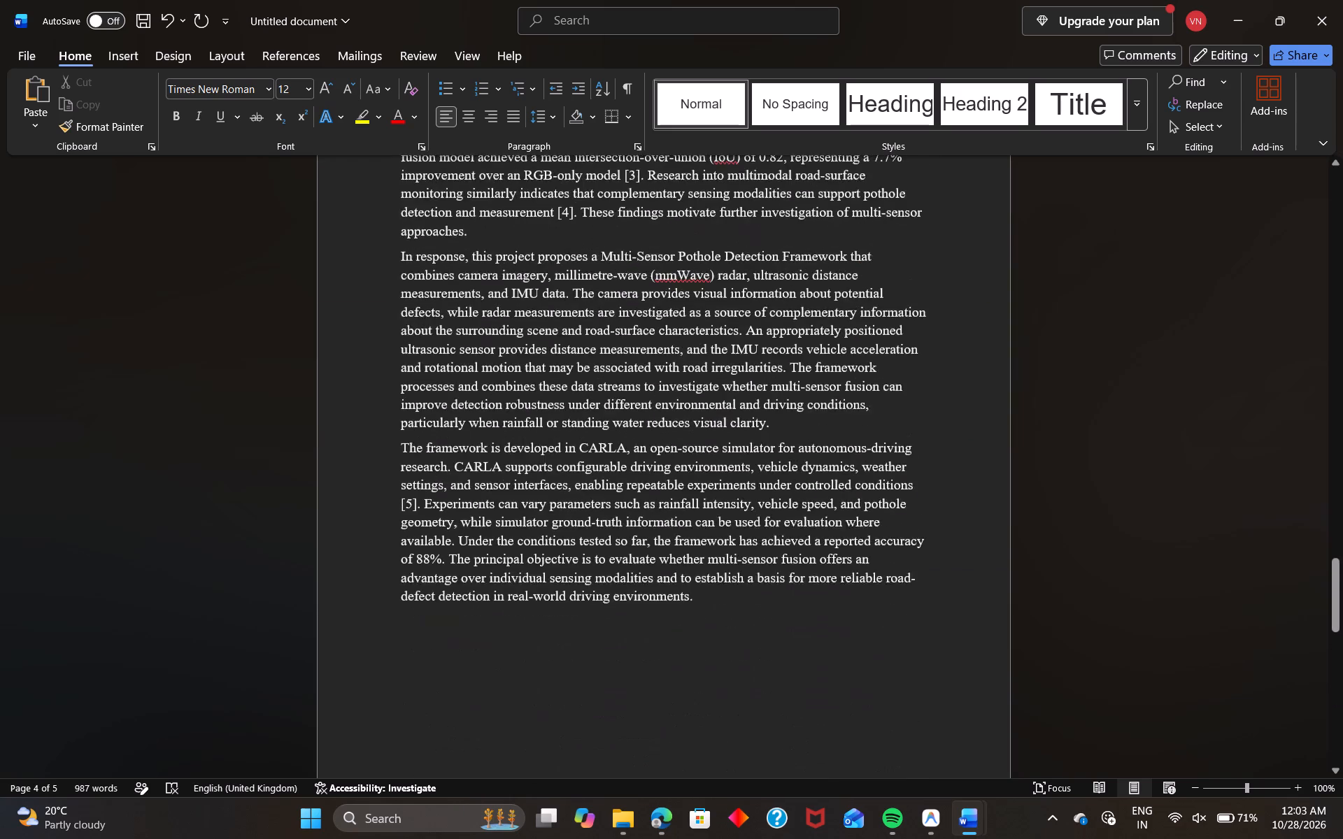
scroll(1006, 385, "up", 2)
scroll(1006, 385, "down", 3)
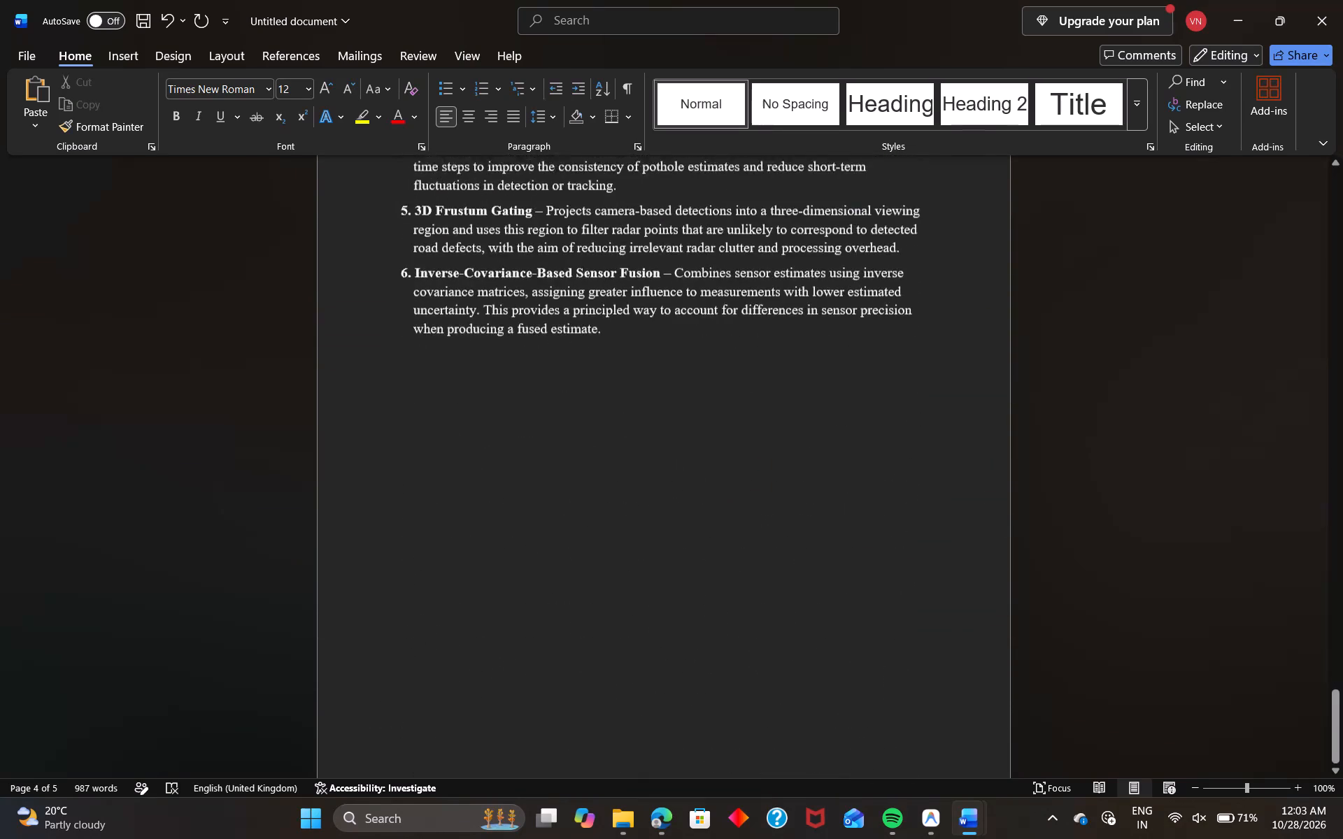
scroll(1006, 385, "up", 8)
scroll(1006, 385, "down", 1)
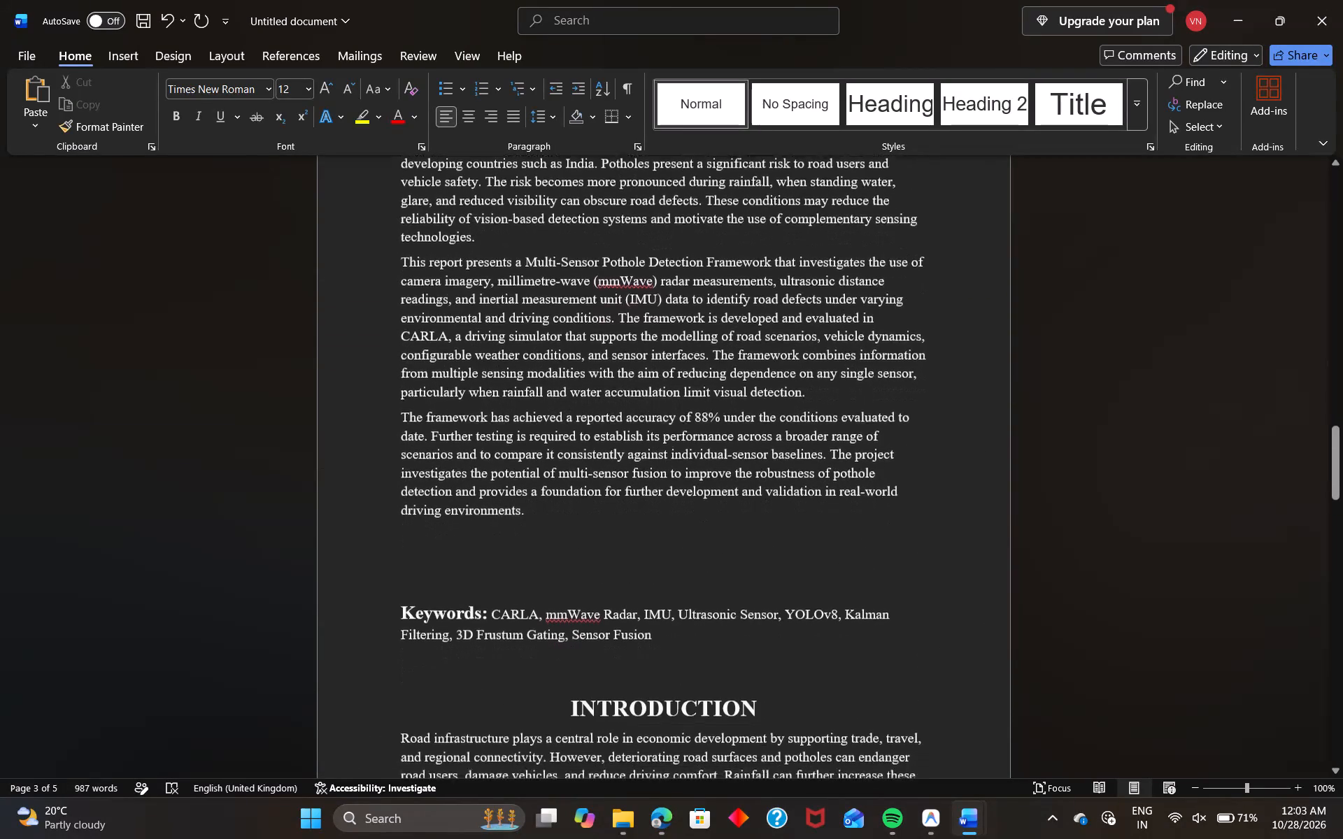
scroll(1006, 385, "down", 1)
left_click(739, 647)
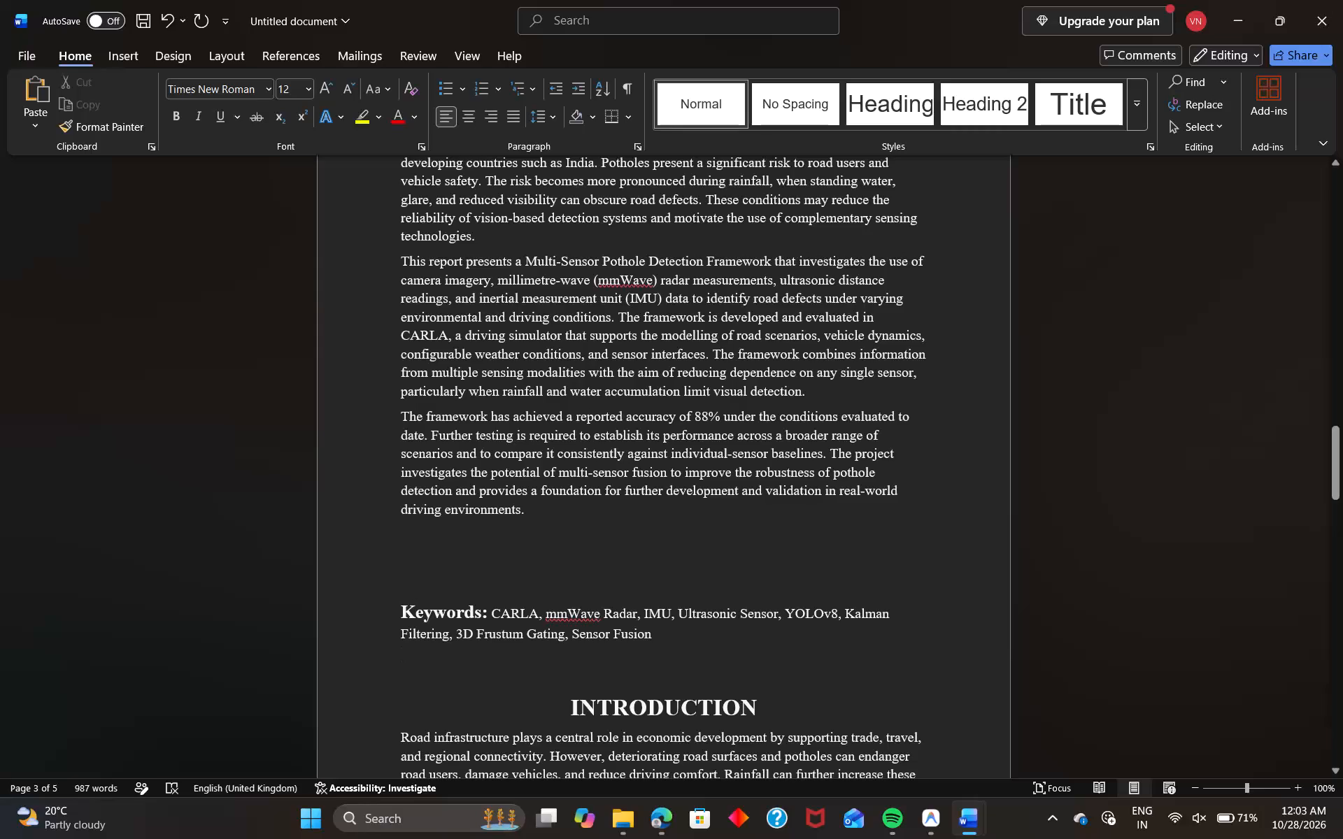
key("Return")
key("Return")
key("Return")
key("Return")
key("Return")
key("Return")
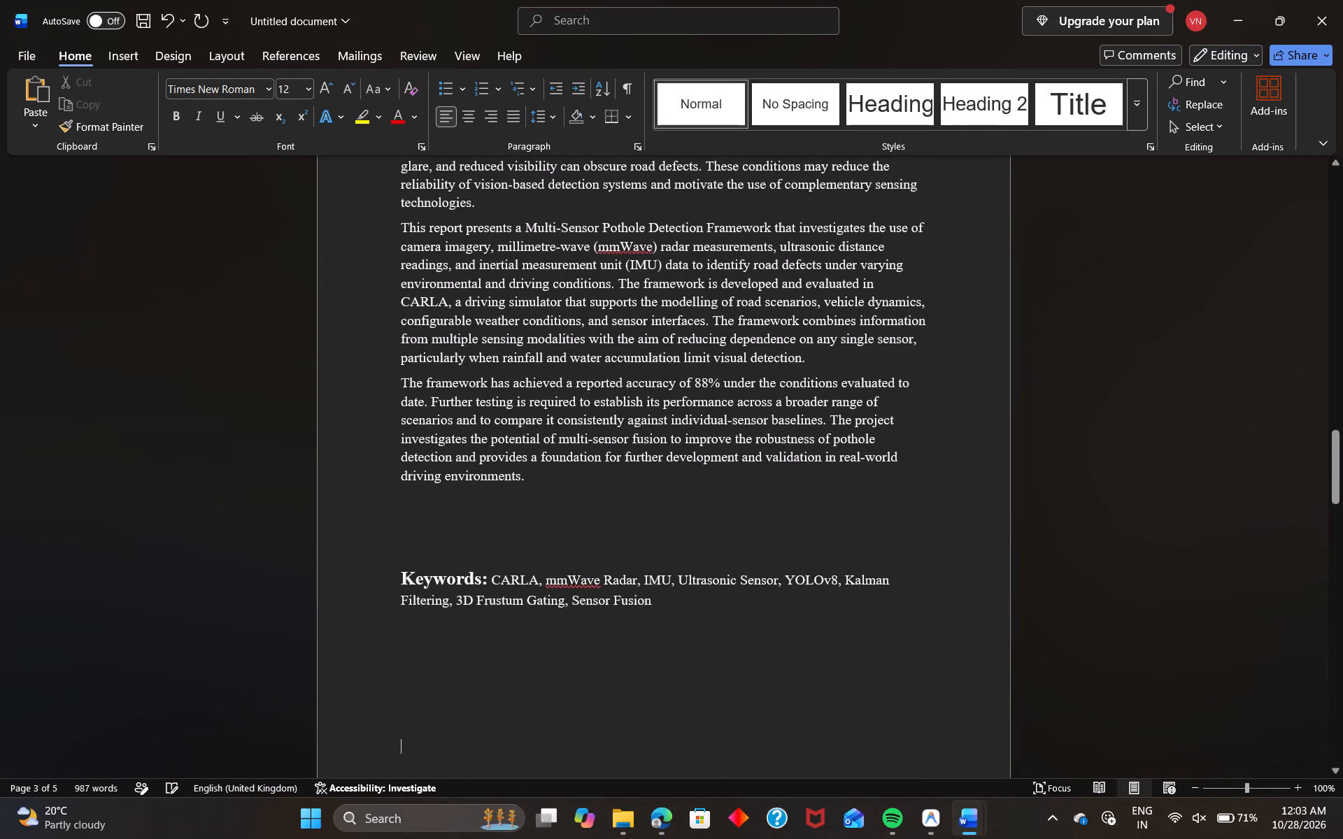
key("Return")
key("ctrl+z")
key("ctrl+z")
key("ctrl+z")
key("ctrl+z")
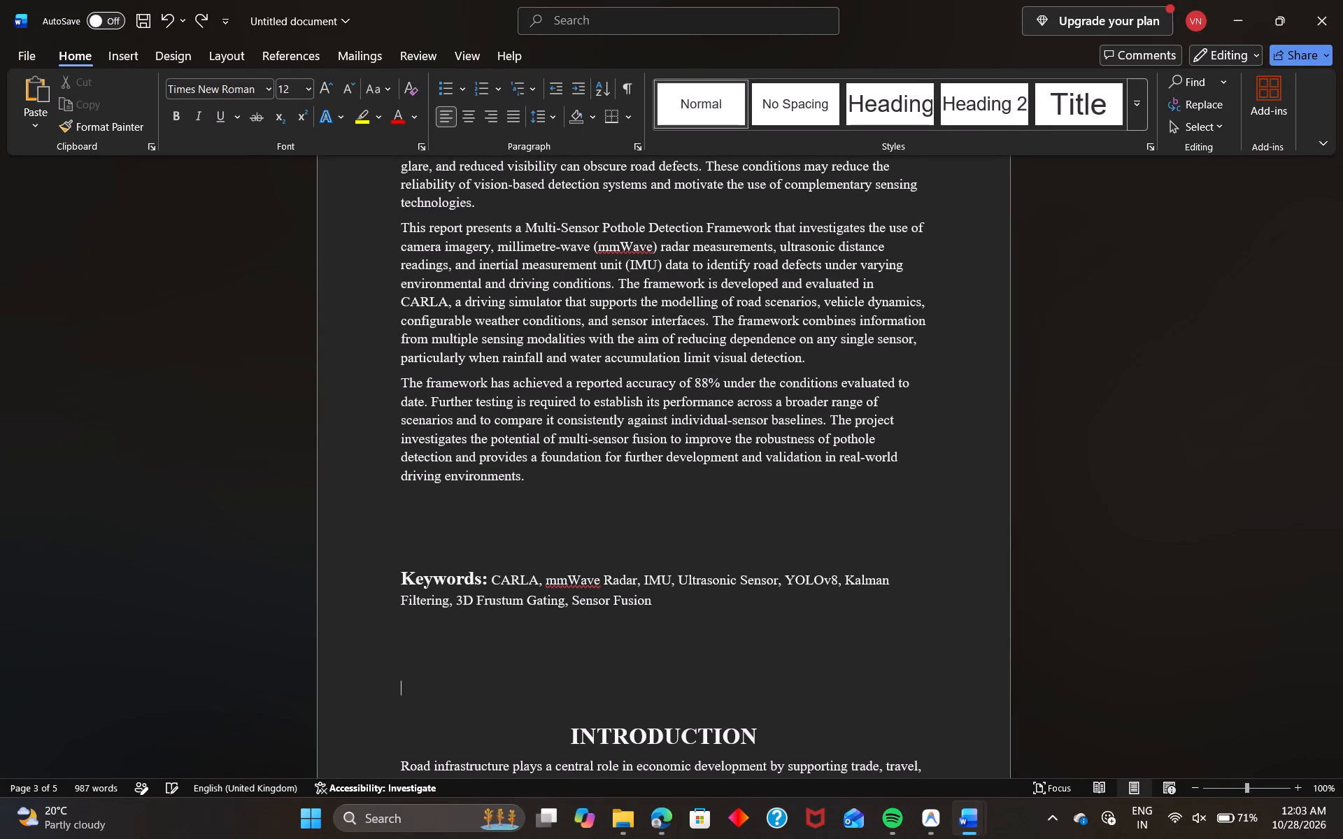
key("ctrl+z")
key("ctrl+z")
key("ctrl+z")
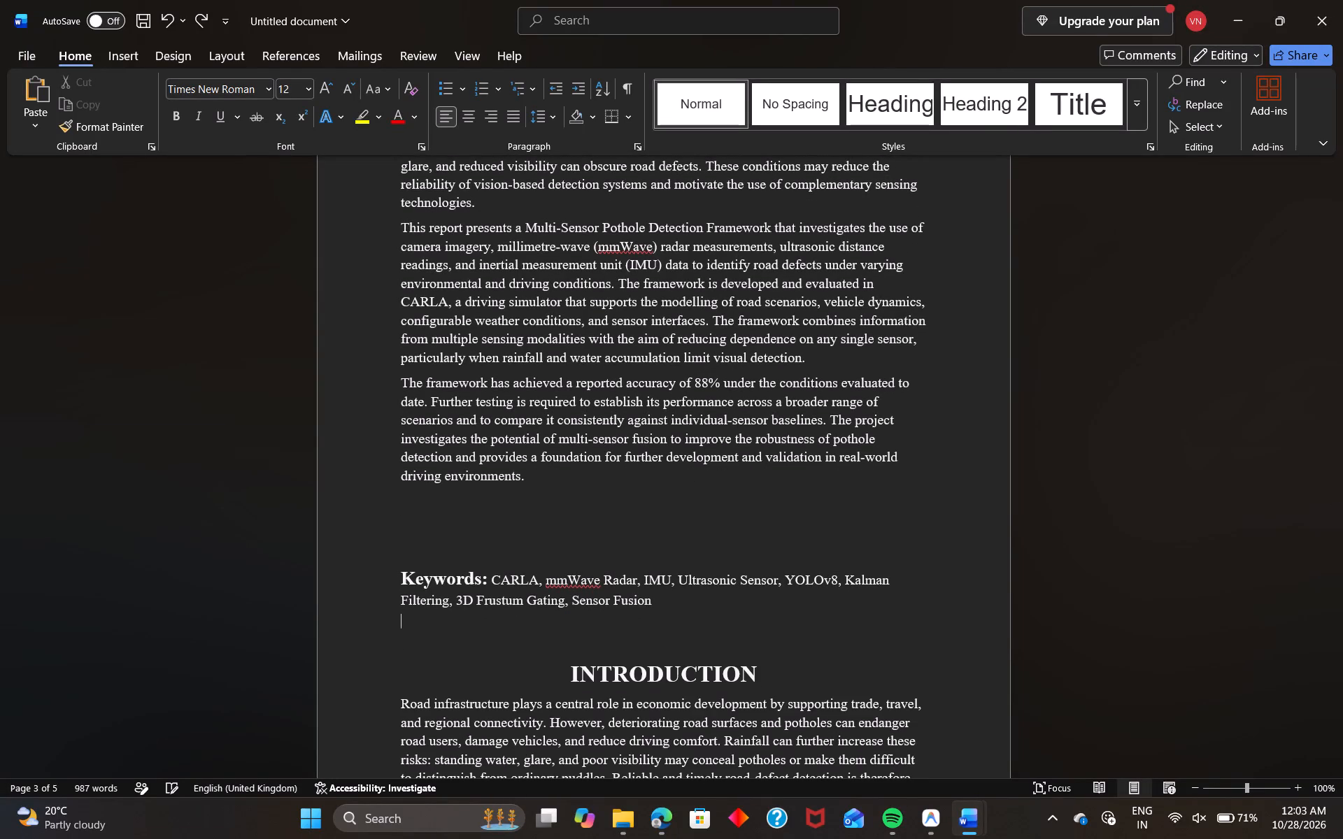
Add a blank line below the UNIQUE FUNCTIONALITIES heading, before the EKF-Based Sensor Fusion item.
scroll(739, 647, "down", 5)
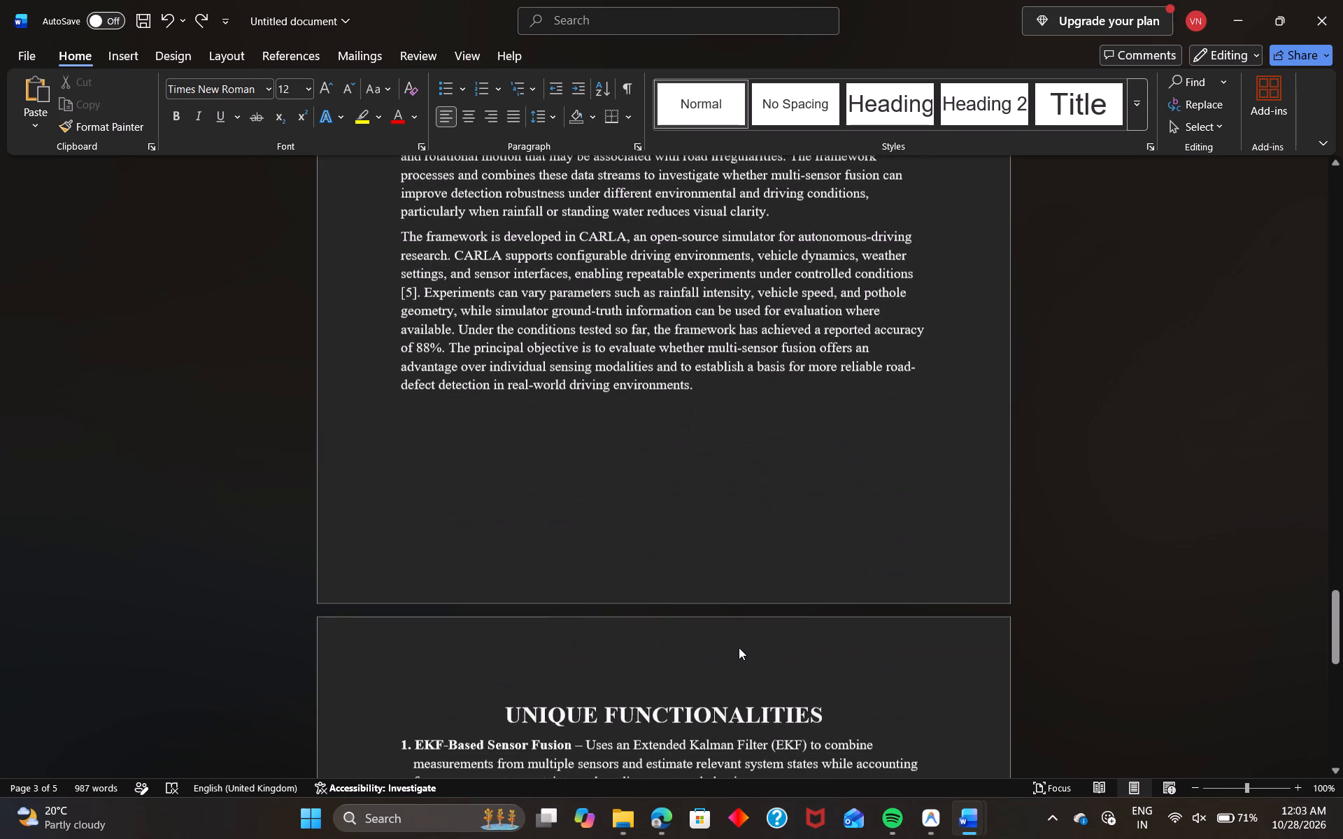
scroll(711, 659, "down", 2)
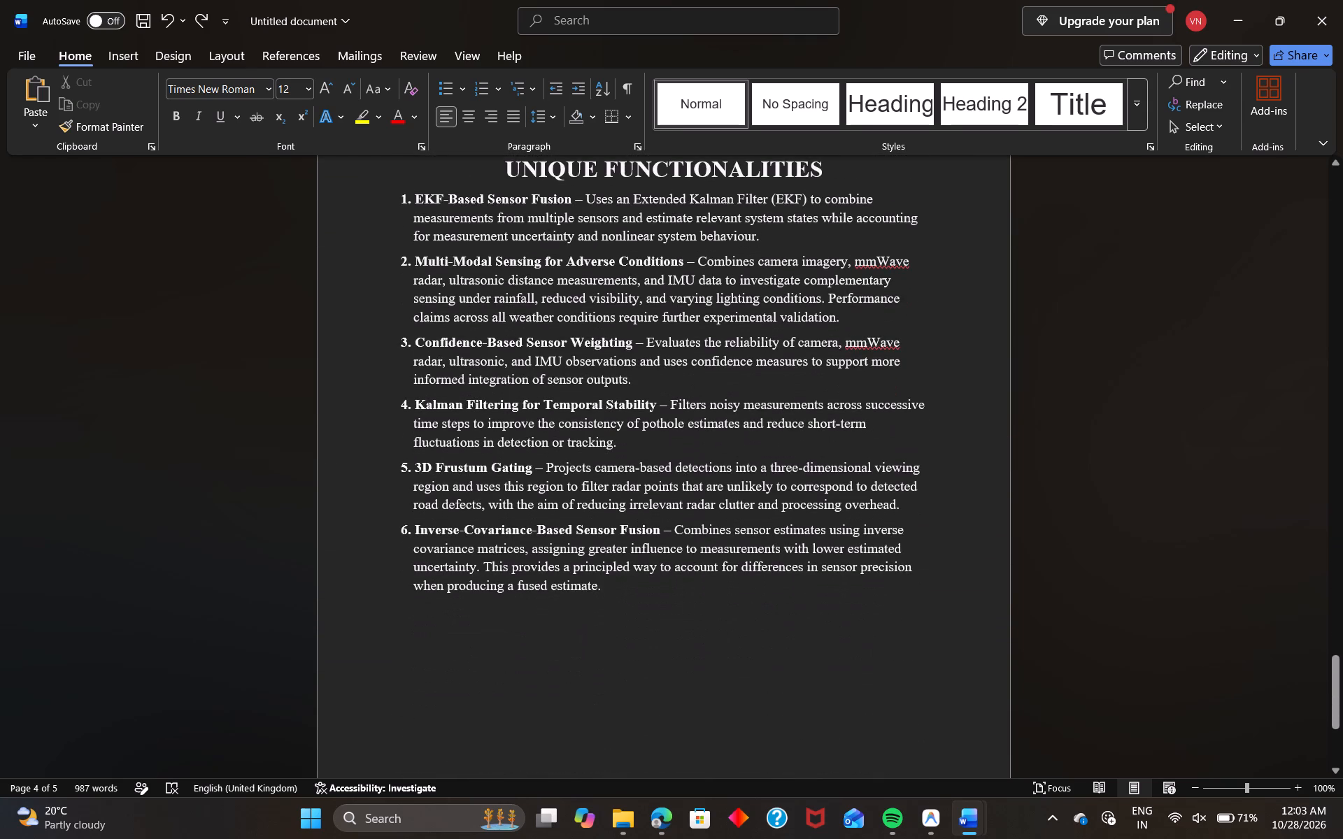
scroll(795, 399, "up", 1)
left_click(844, 404)
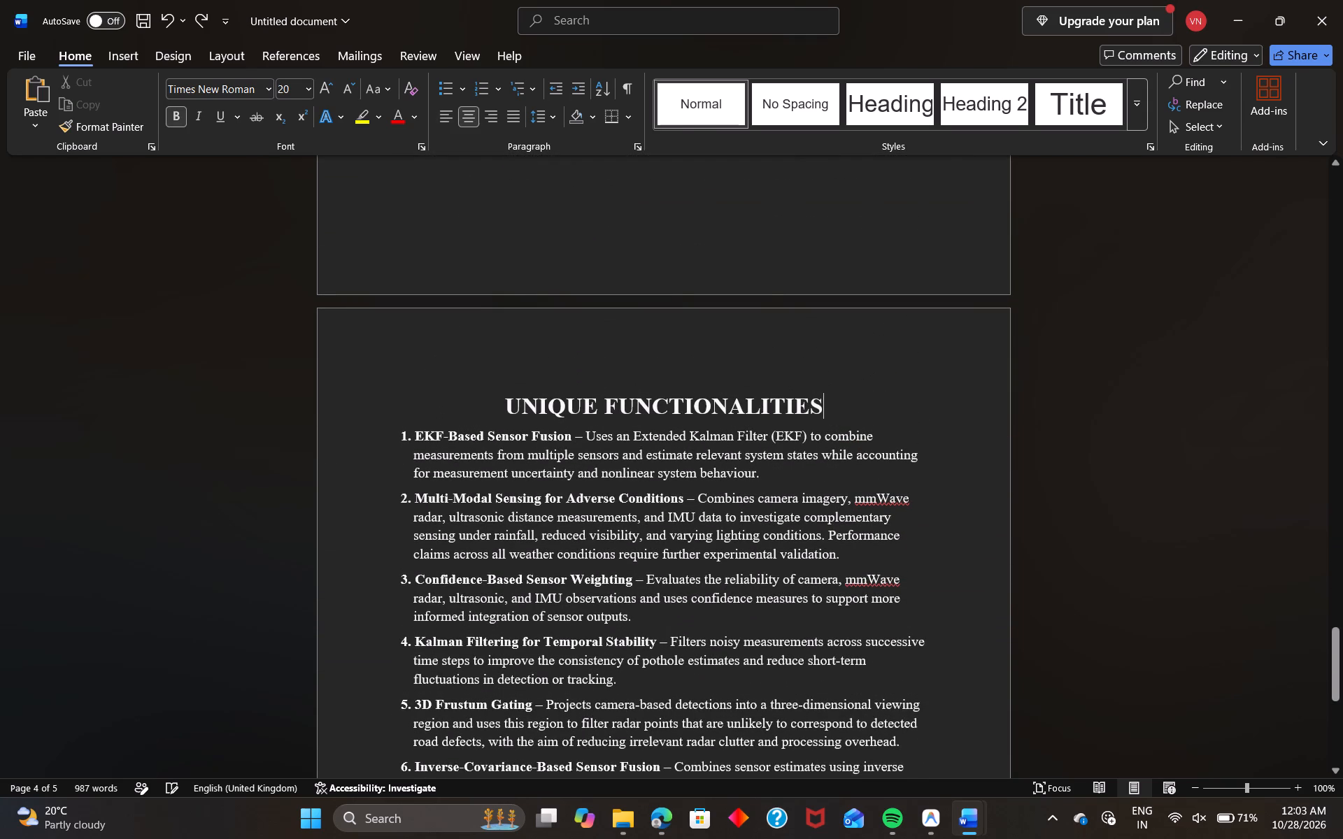
key("Return")
scroll(844, 404, "down", 1)
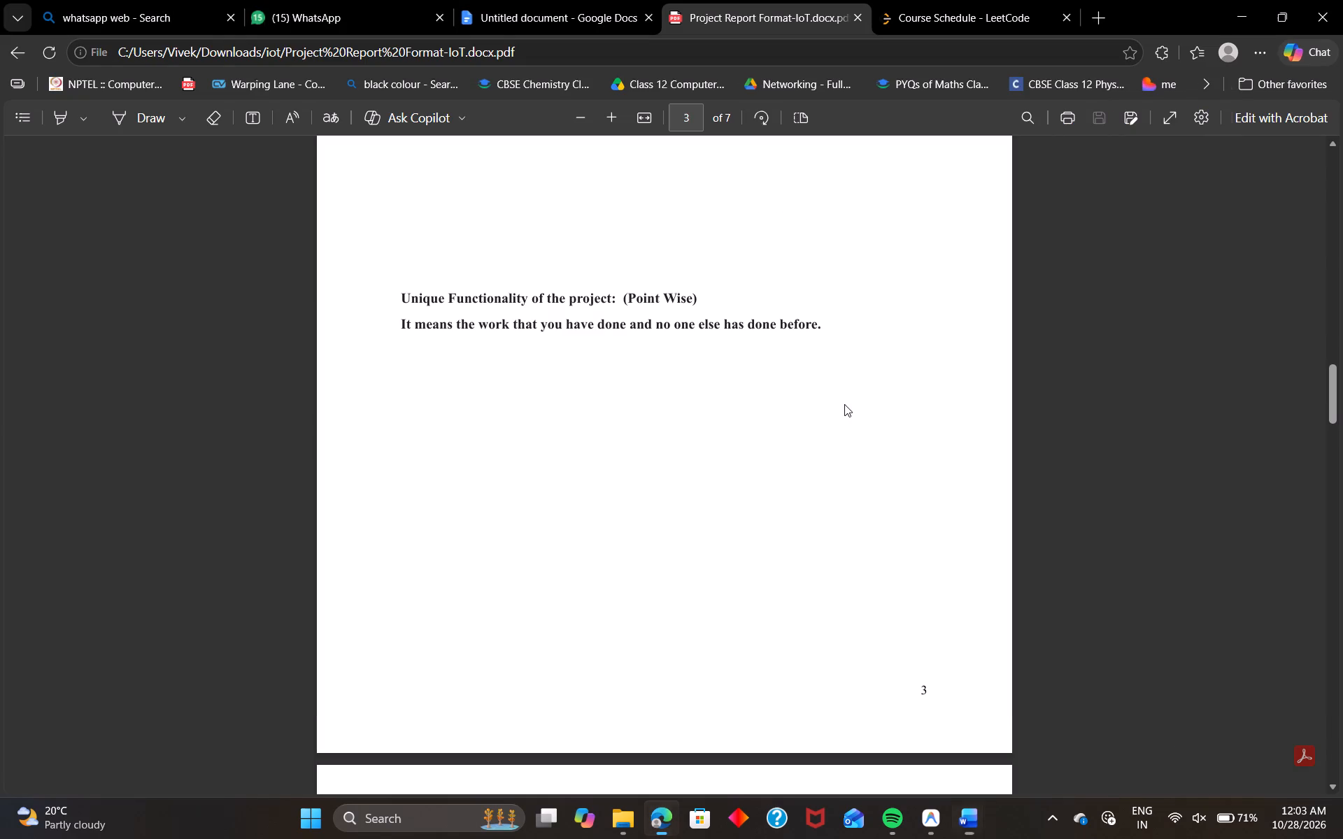
Examine the Related Work in Project section and its table layout in the report format PDF in Edge.
scroll(781, 568, "down", 1)
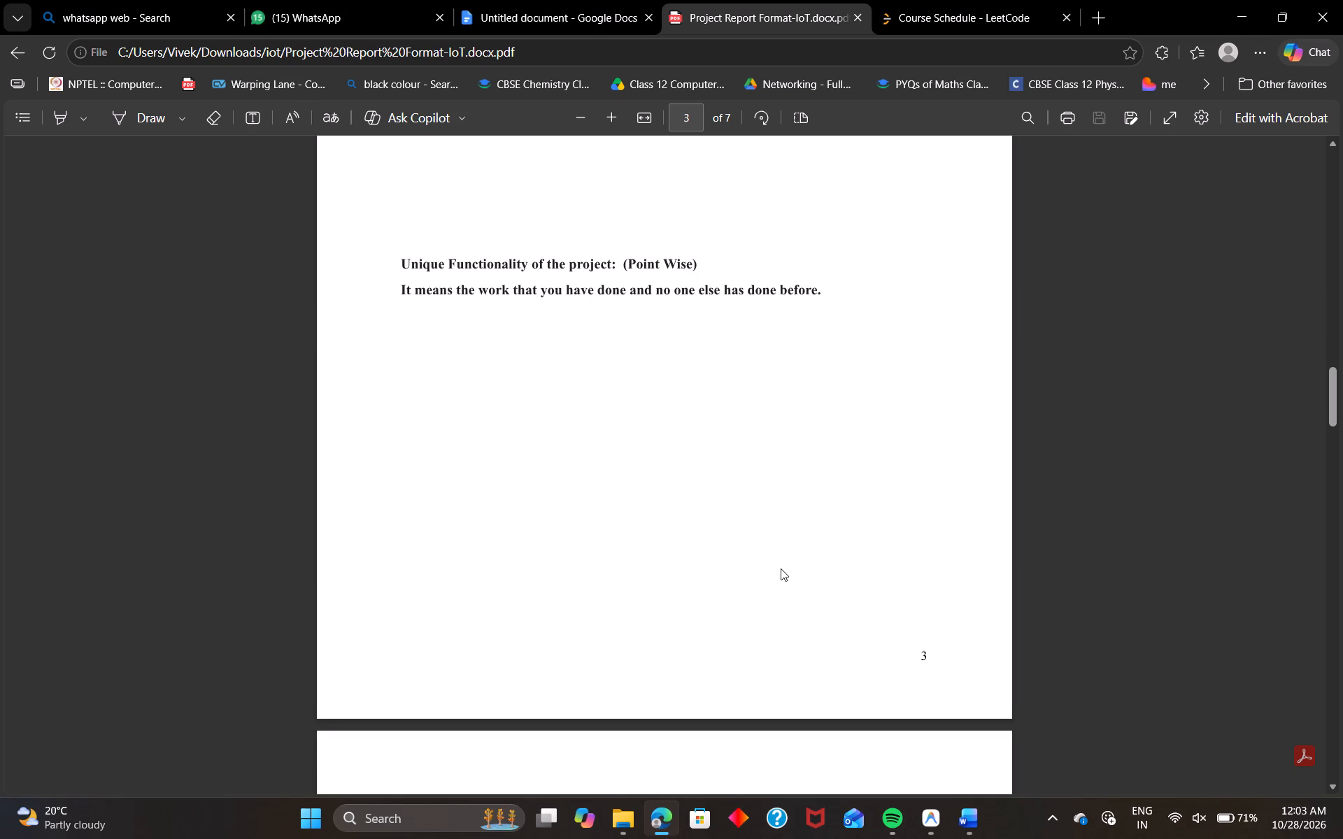
scroll(781, 568, "down", 4)
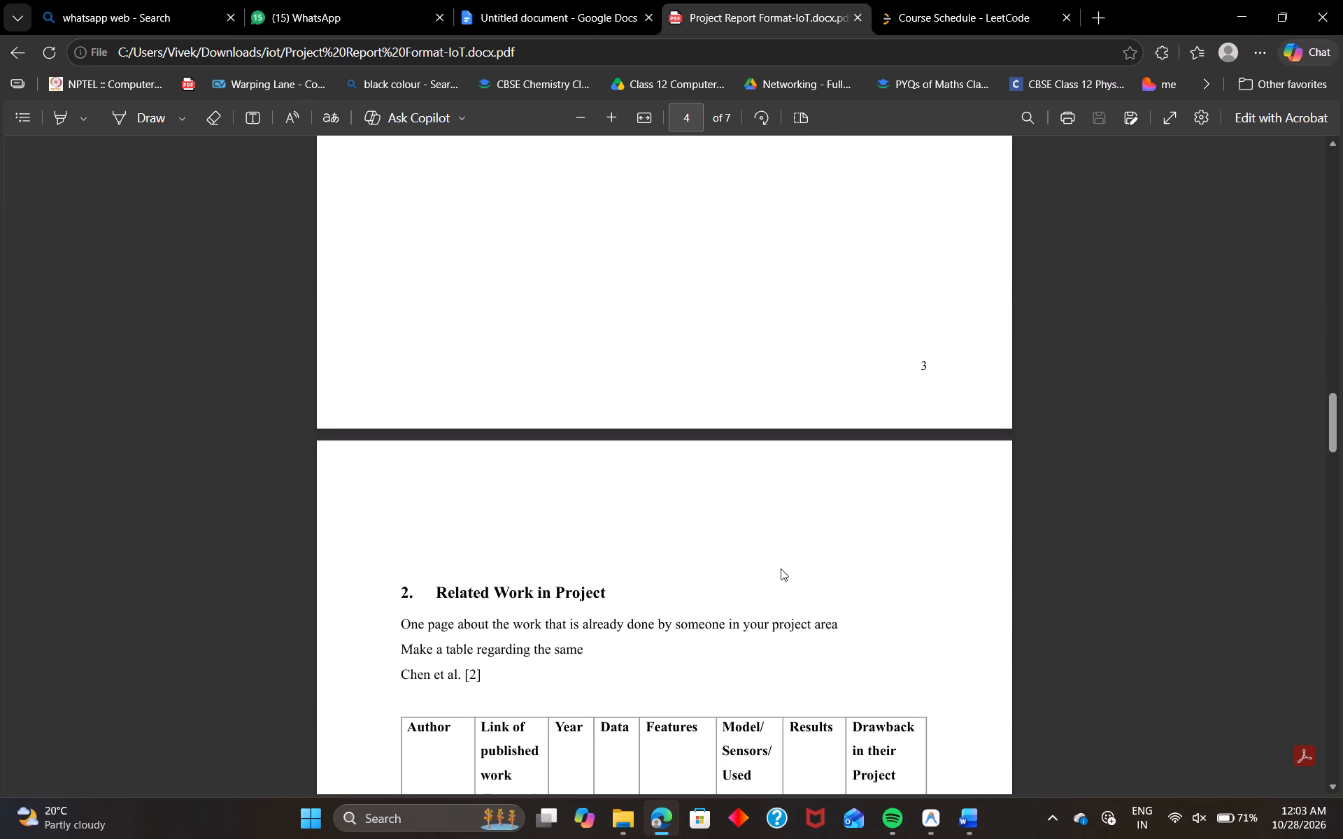
scroll(781, 568, "down", 3)
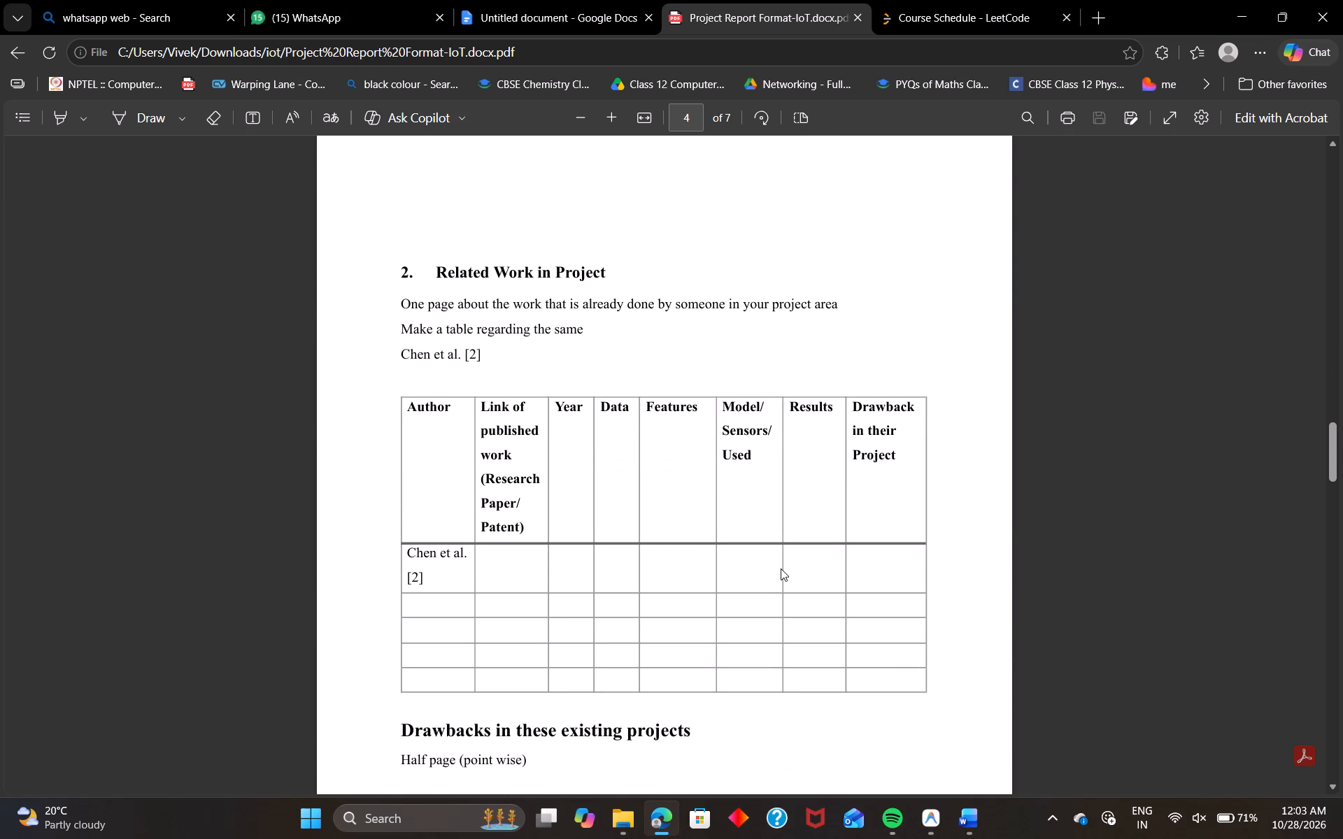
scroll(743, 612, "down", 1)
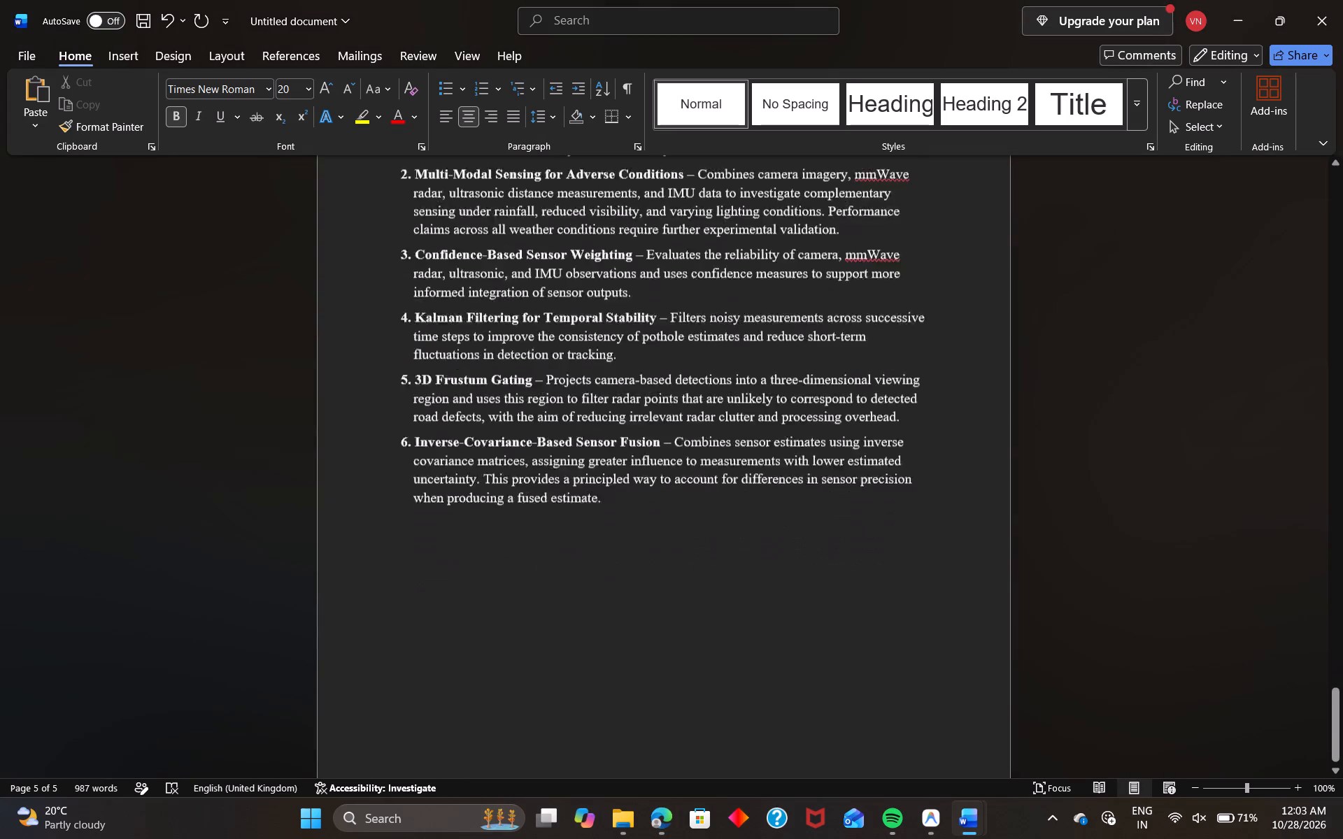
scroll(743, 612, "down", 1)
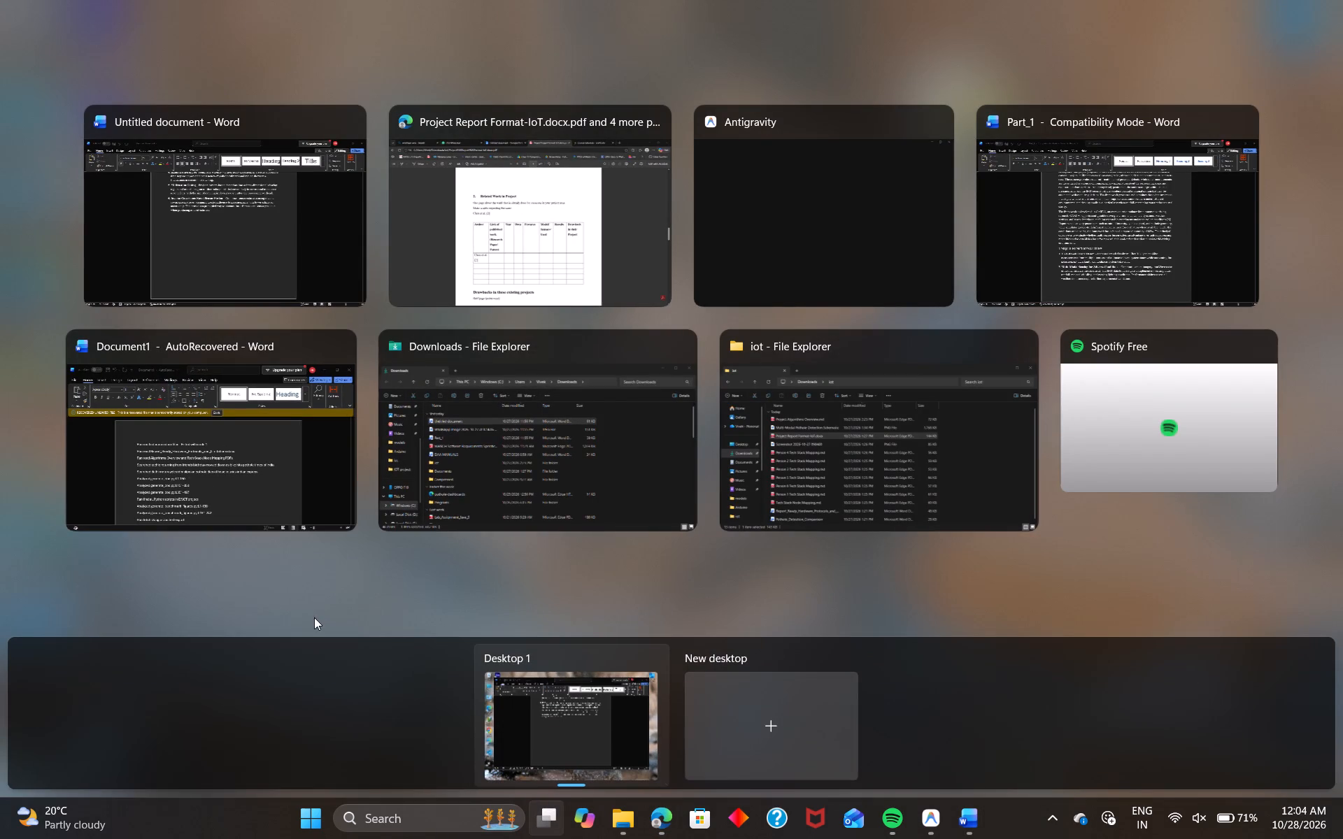
Switch from the Word report to Edge and bring up the Course Schedule page on LeetCode.
left_click(500, 267)
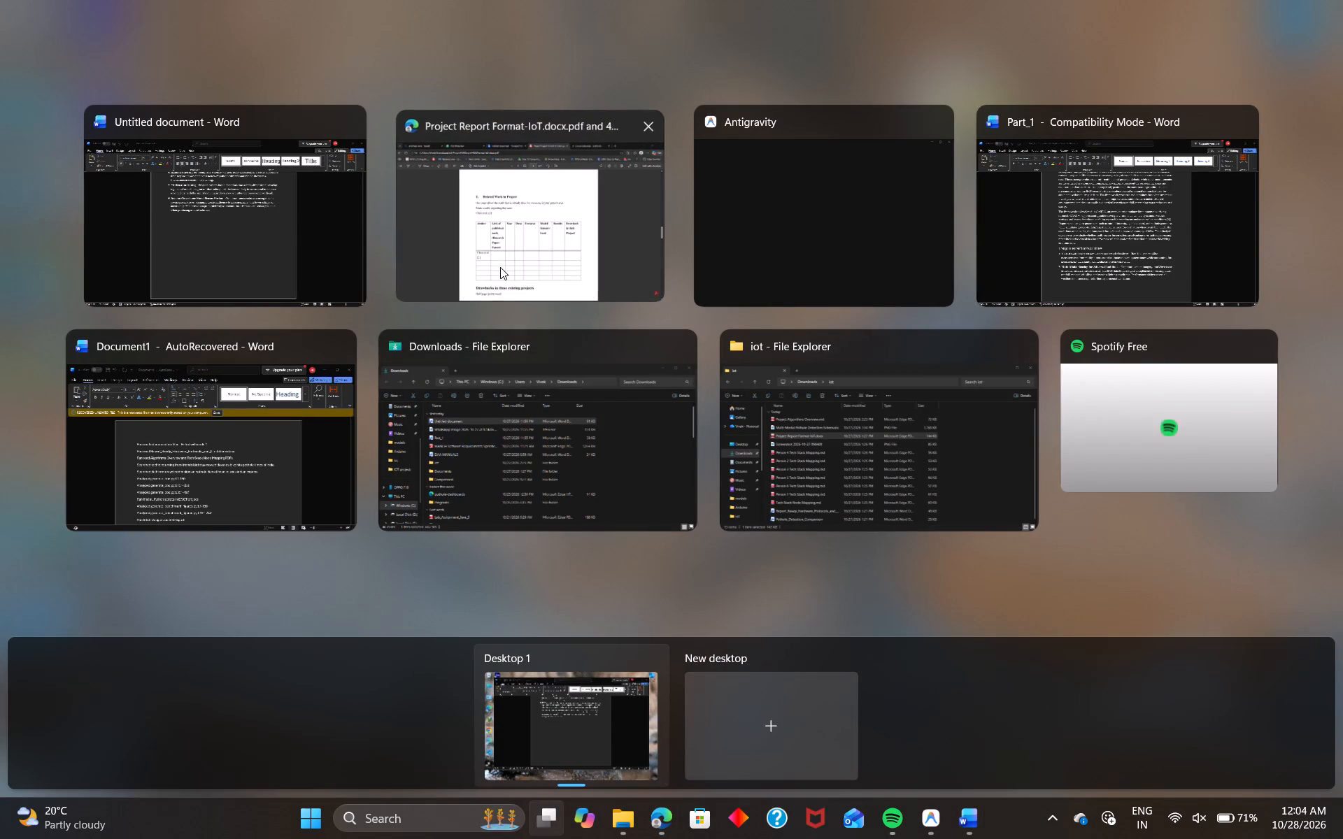
left_click(963, 2)
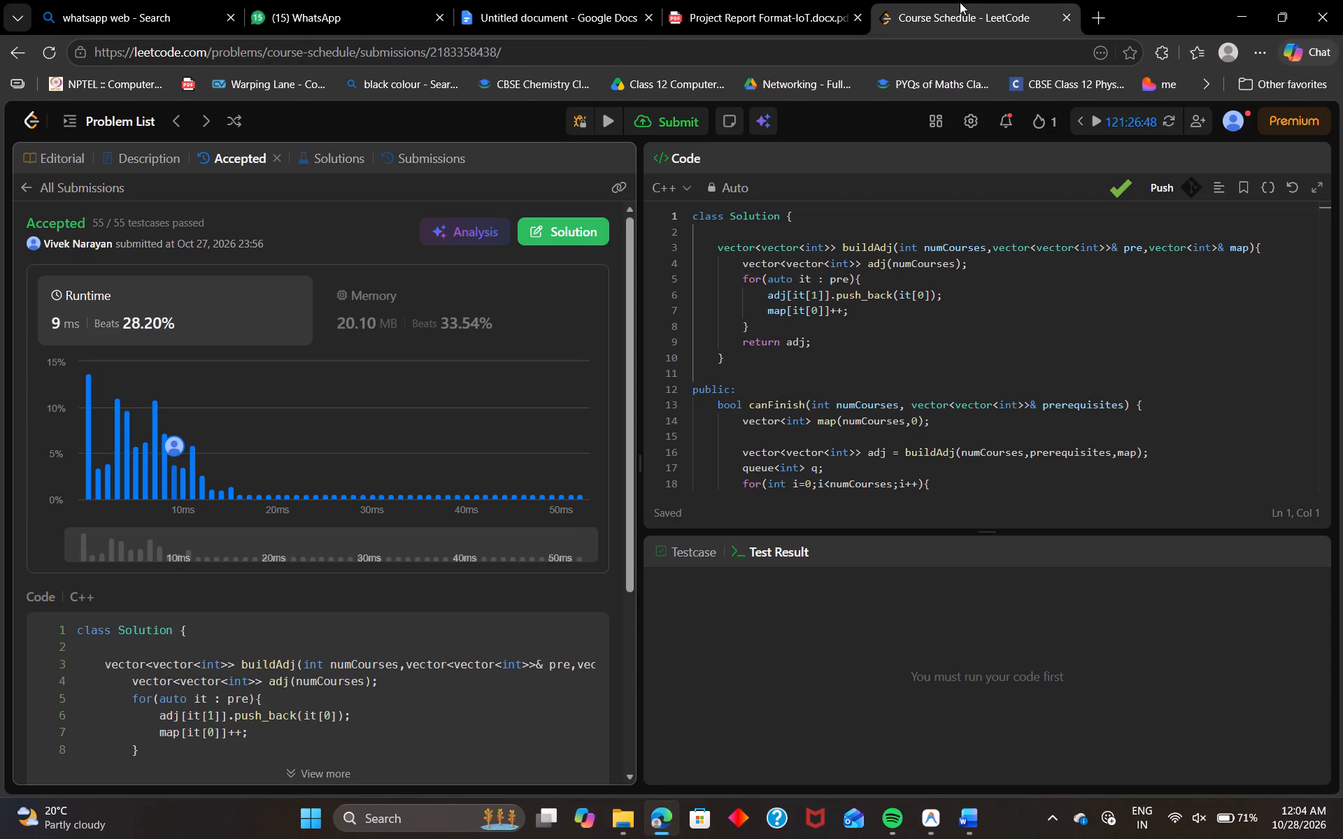
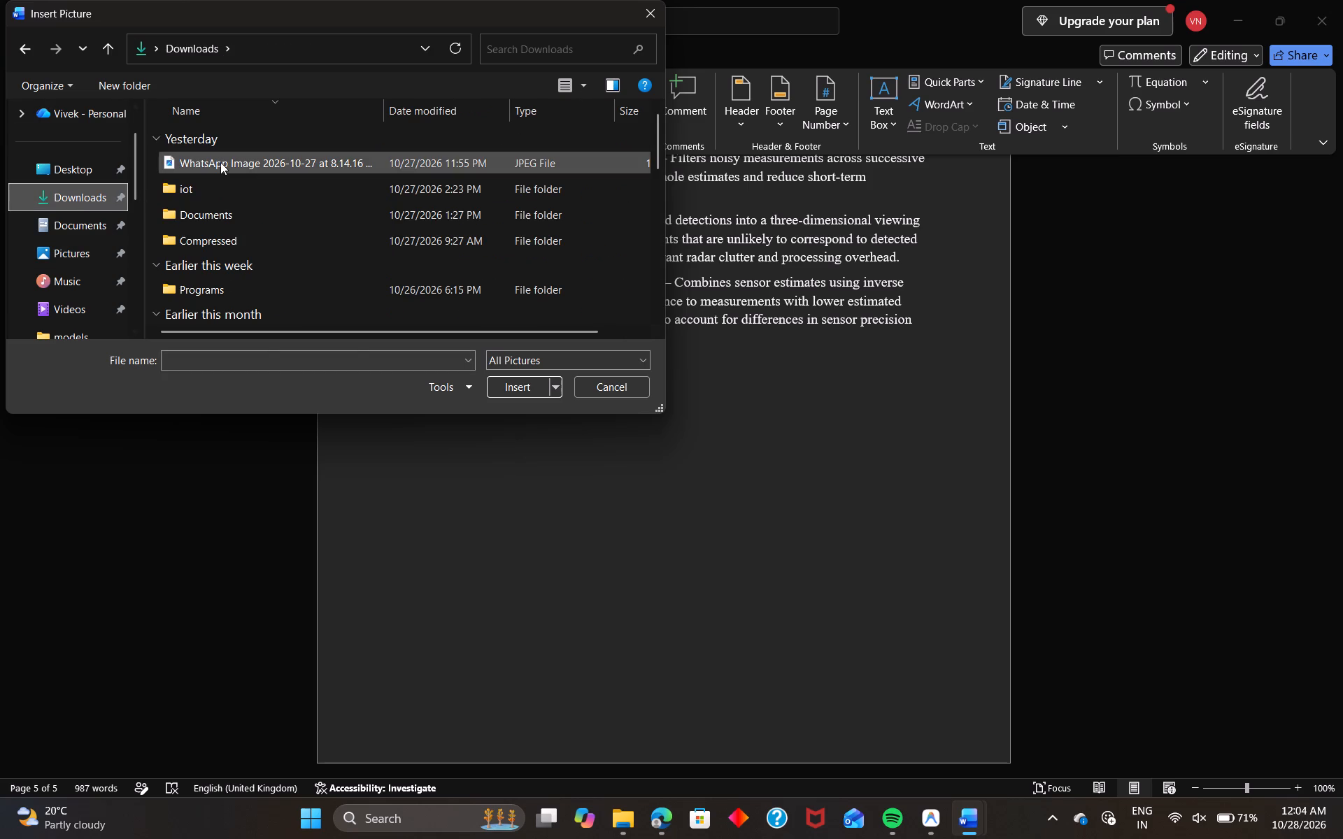
Insert the WhatsApp Image 2026-10-27 at 8.14.16 PM picture from Downloads and place it below item 6, Inverse-Covariance-Based Sensor Fusion.
left_click(220, 162)
left_click(518, 384)
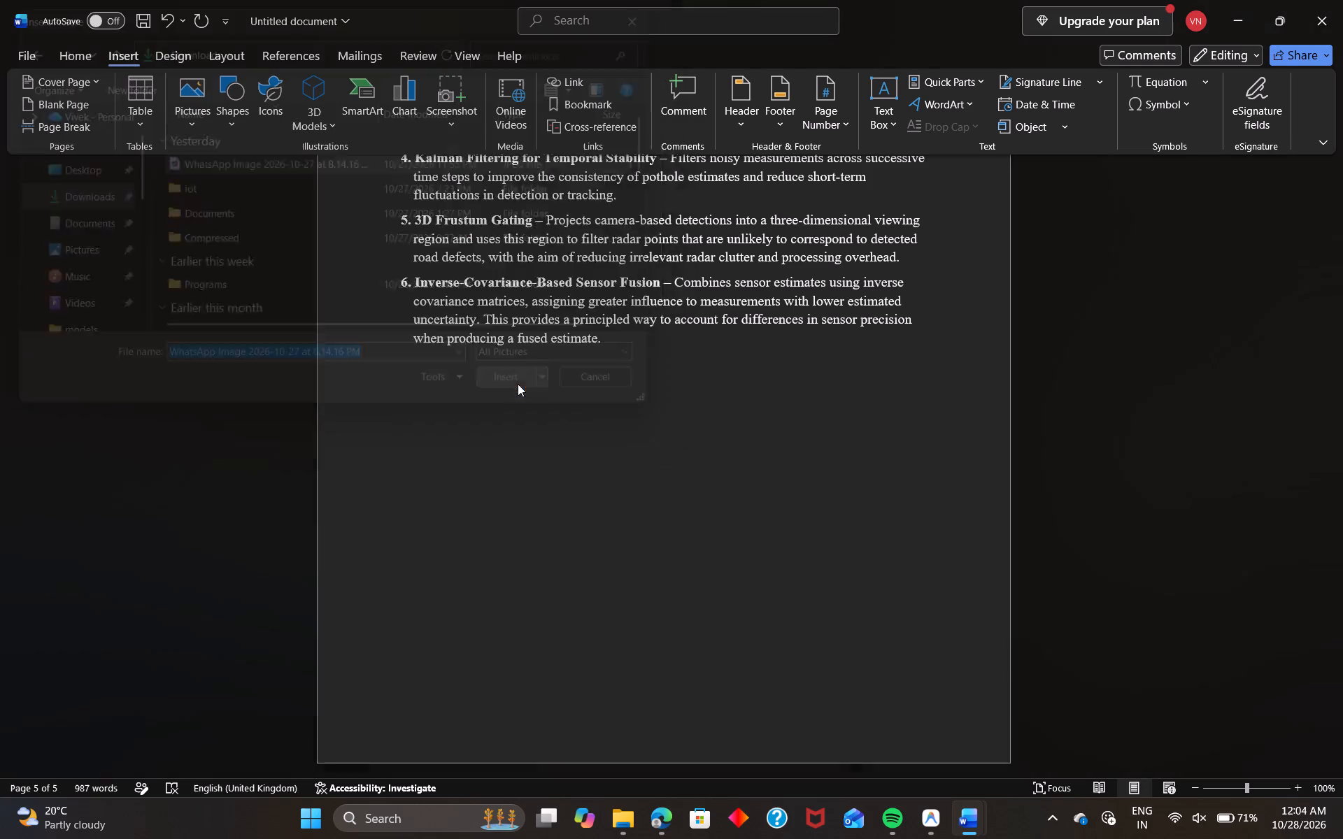
left_click_drag(576, 516, 546, 769)
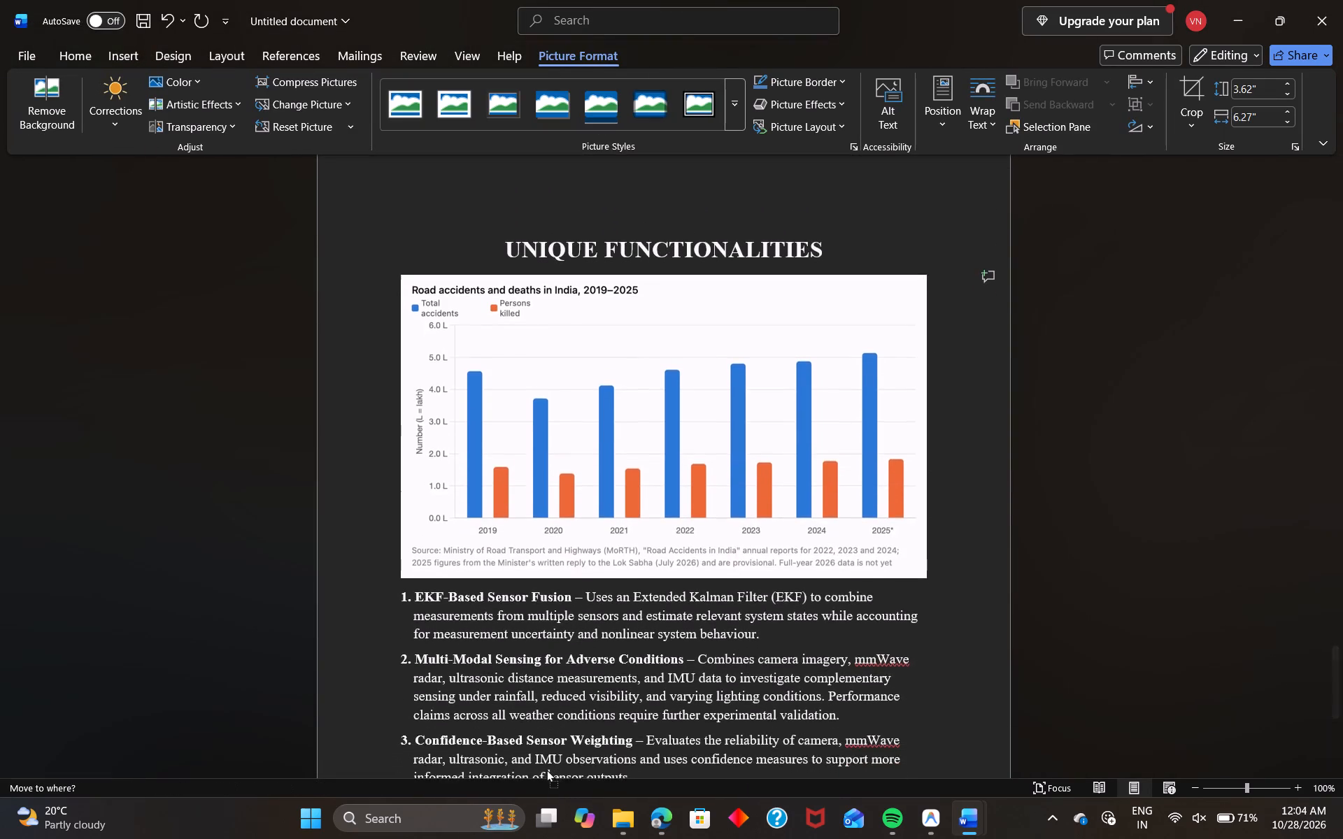
left_click_drag(546, 769, 548, 768)
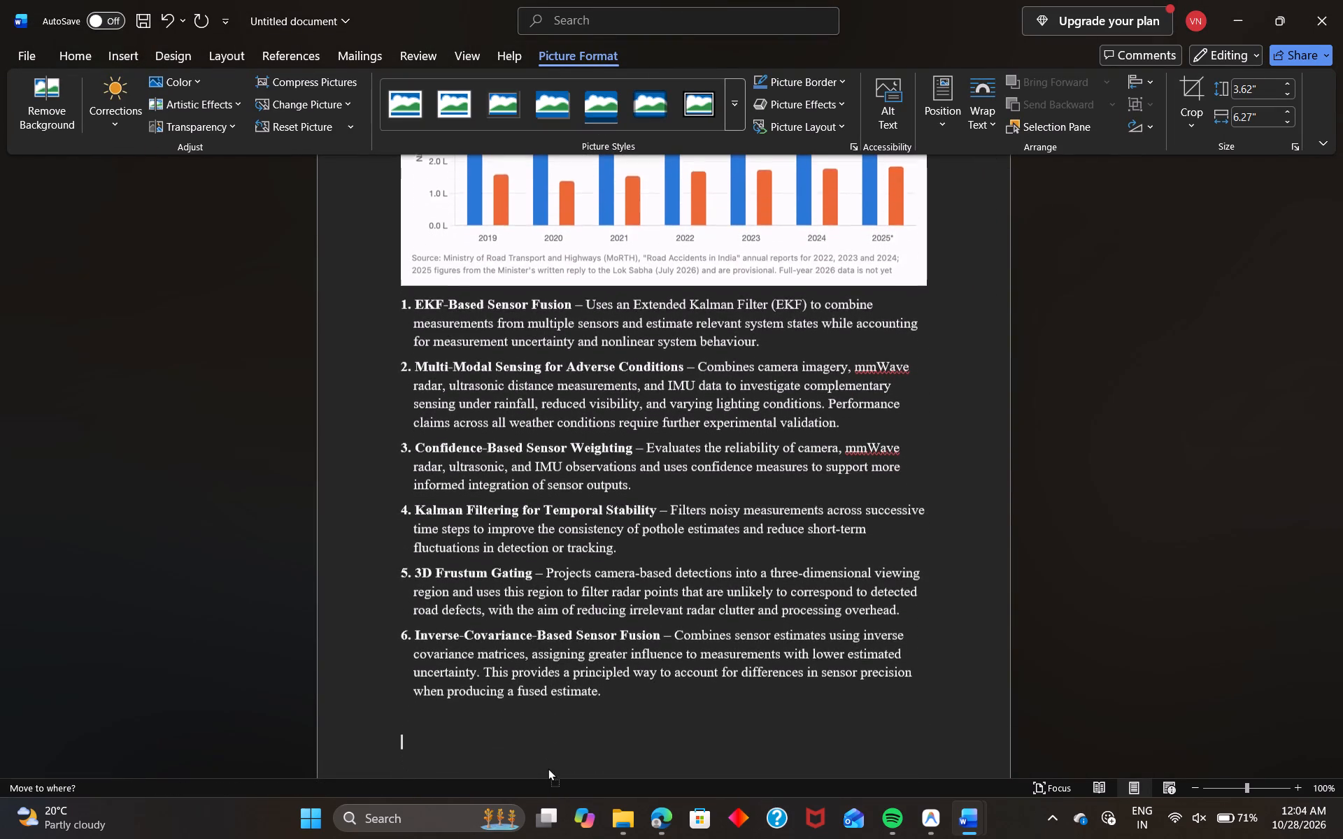
left_click_drag(548, 768, 592, 699)
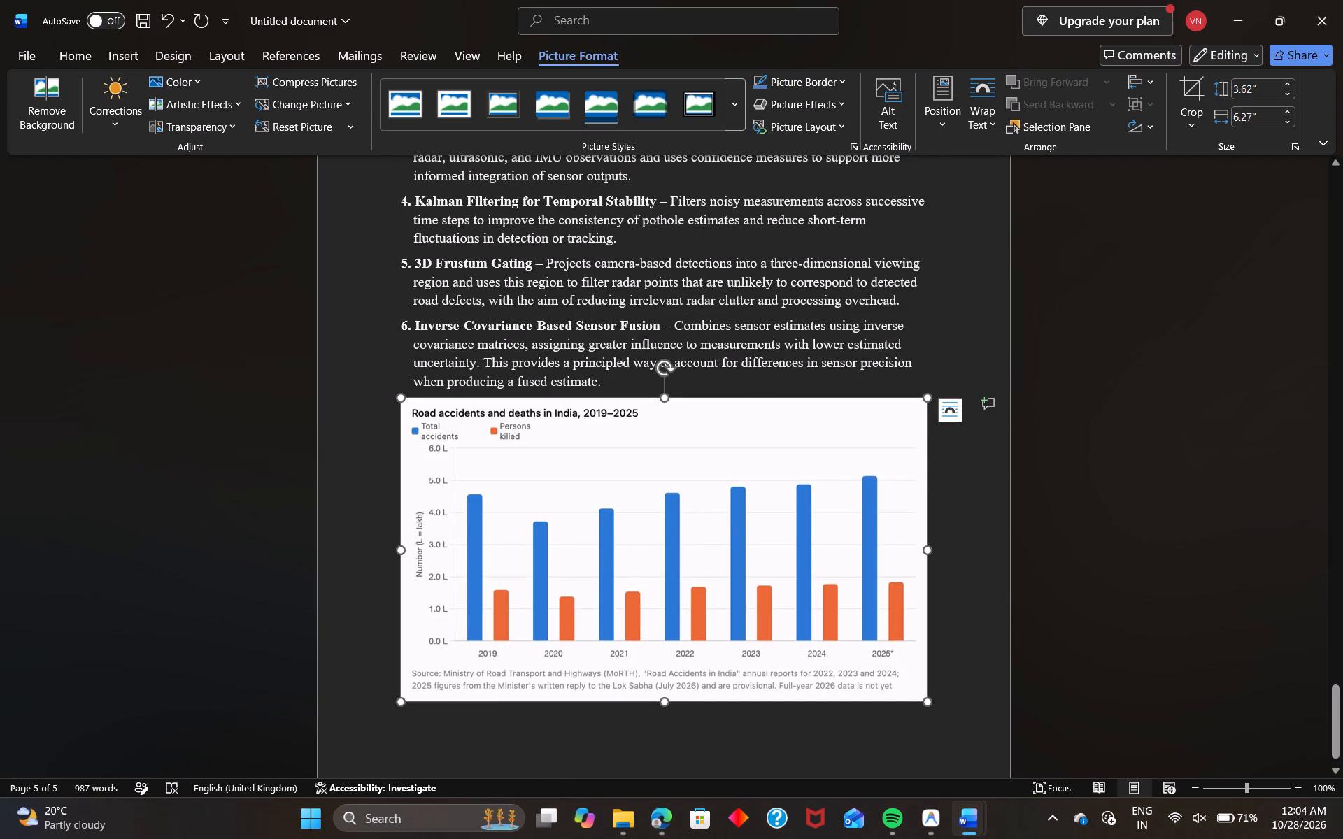
Add a blank line between the end of the Inverse-Covariance-Based Sensor Fusion item and the road accidents chart.
left_click(620, 382)
key("Return")
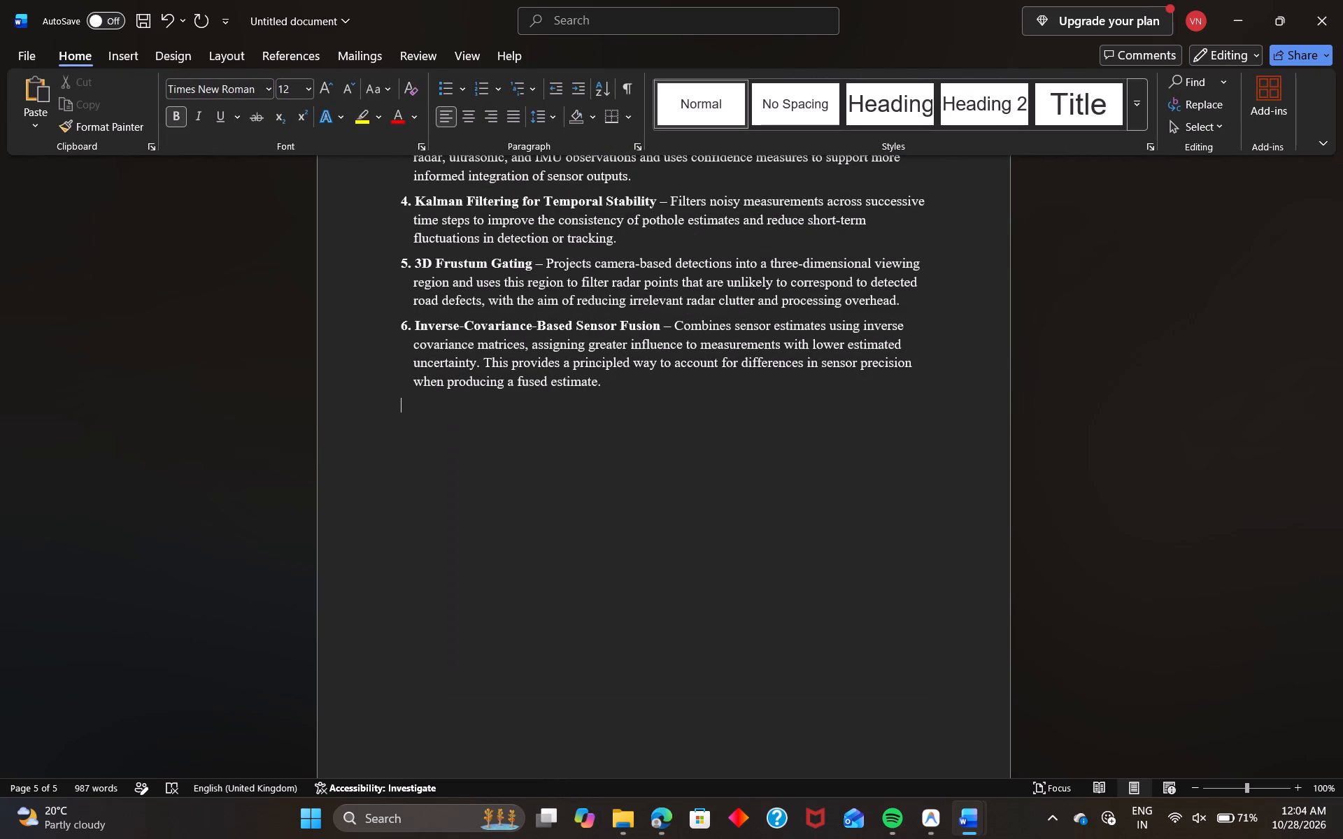
Shrink the road accidents chart picture slightly, keeping its proportions, so it fits on the same page as item 6.
scroll(620, 382, "down", 3)
scroll(620, 382, "up", 2)
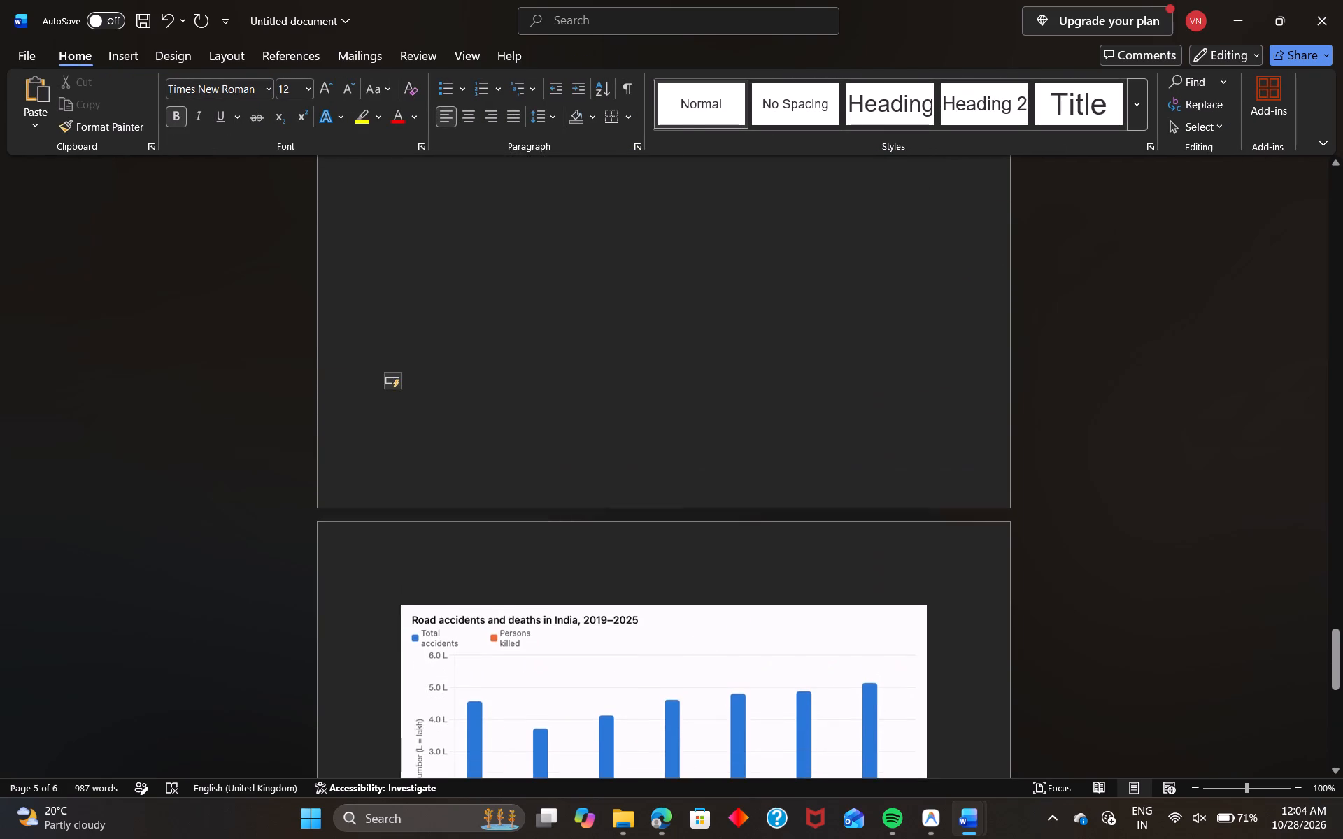
scroll(972, 614, "down", 1)
left_click(922, 540)
left_click_drag(928, 555, 894, 533)
scroll(718, 314, "up", 1)
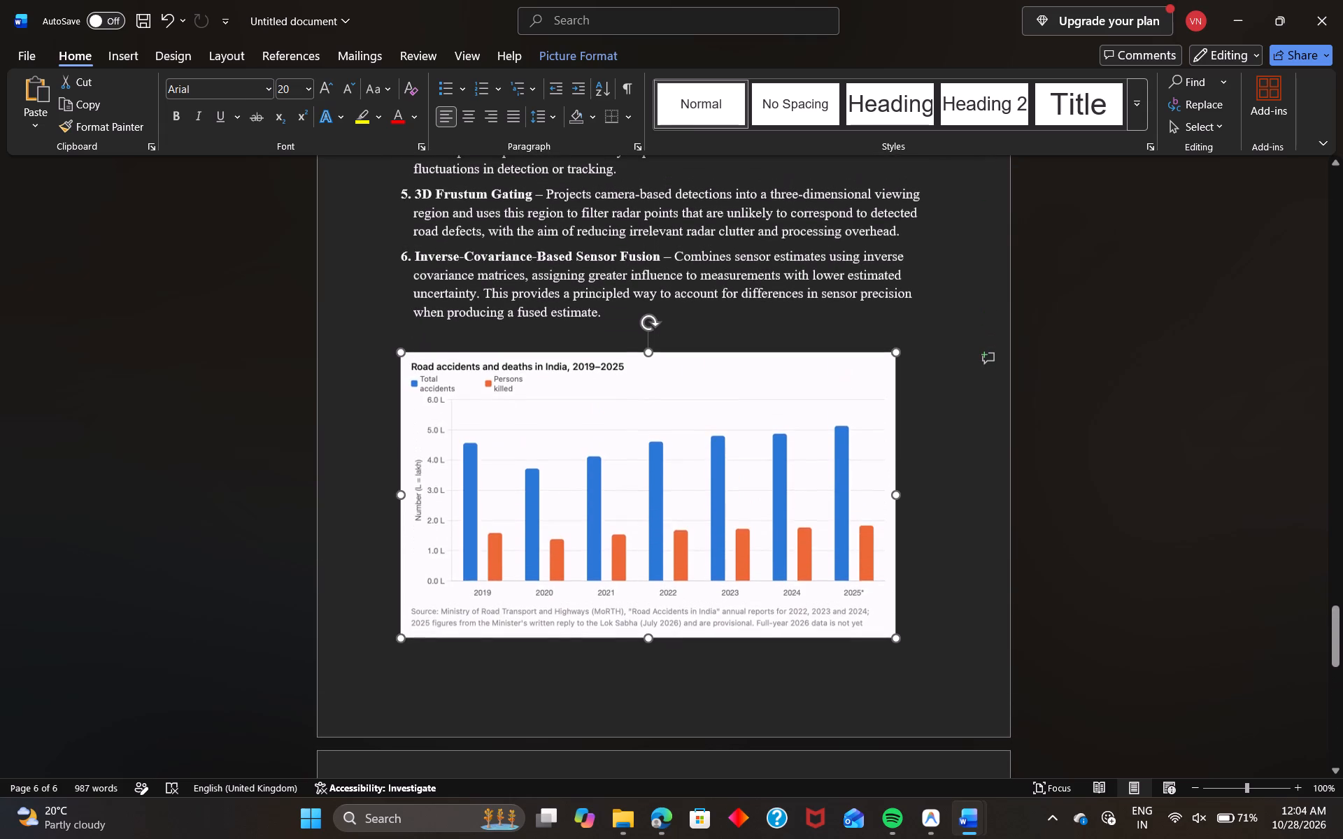
Center the road accidents and deaths in India chart image below the Inverse-Covariance-Based Sensor Fusion item, and deselect it.
left_click_drag(644, 447, 705, 445)
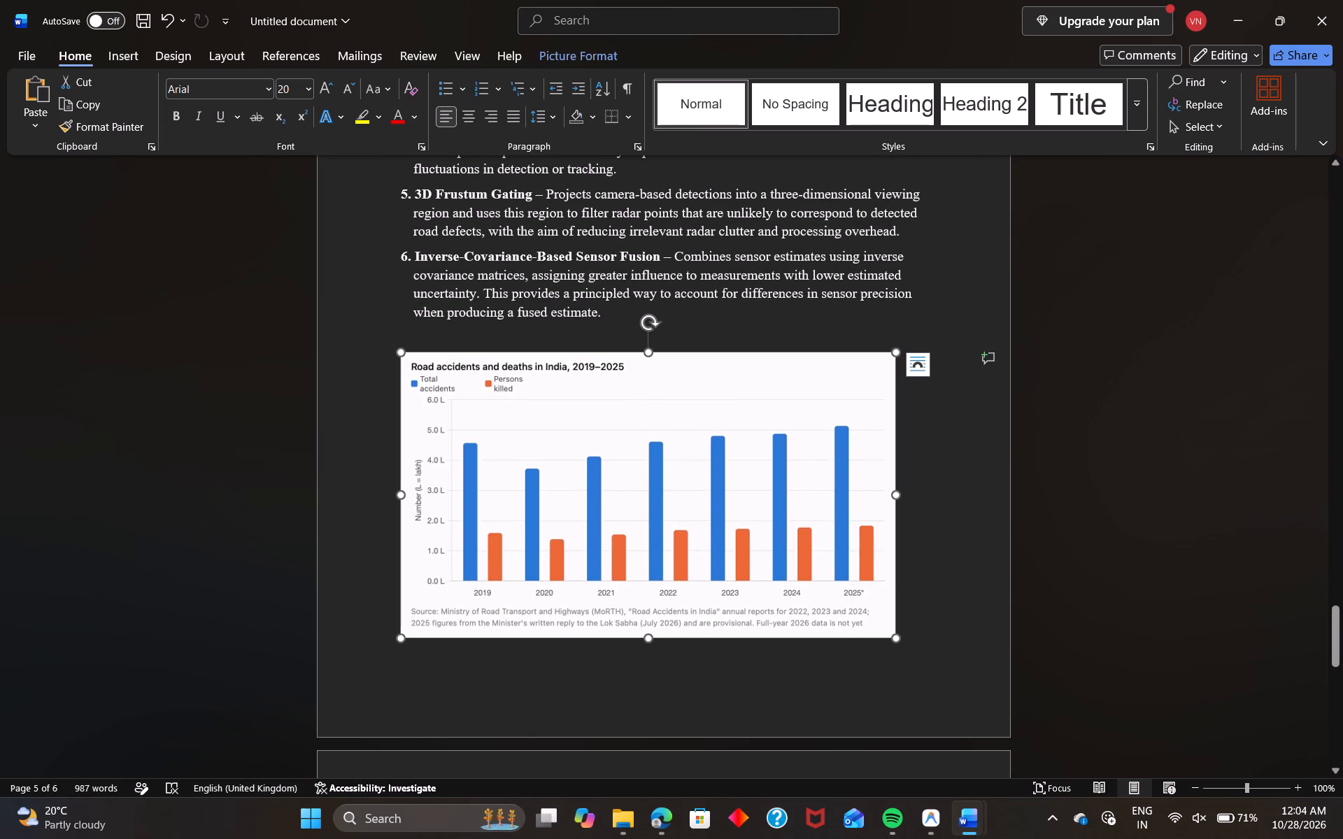
left_click(476, 112)
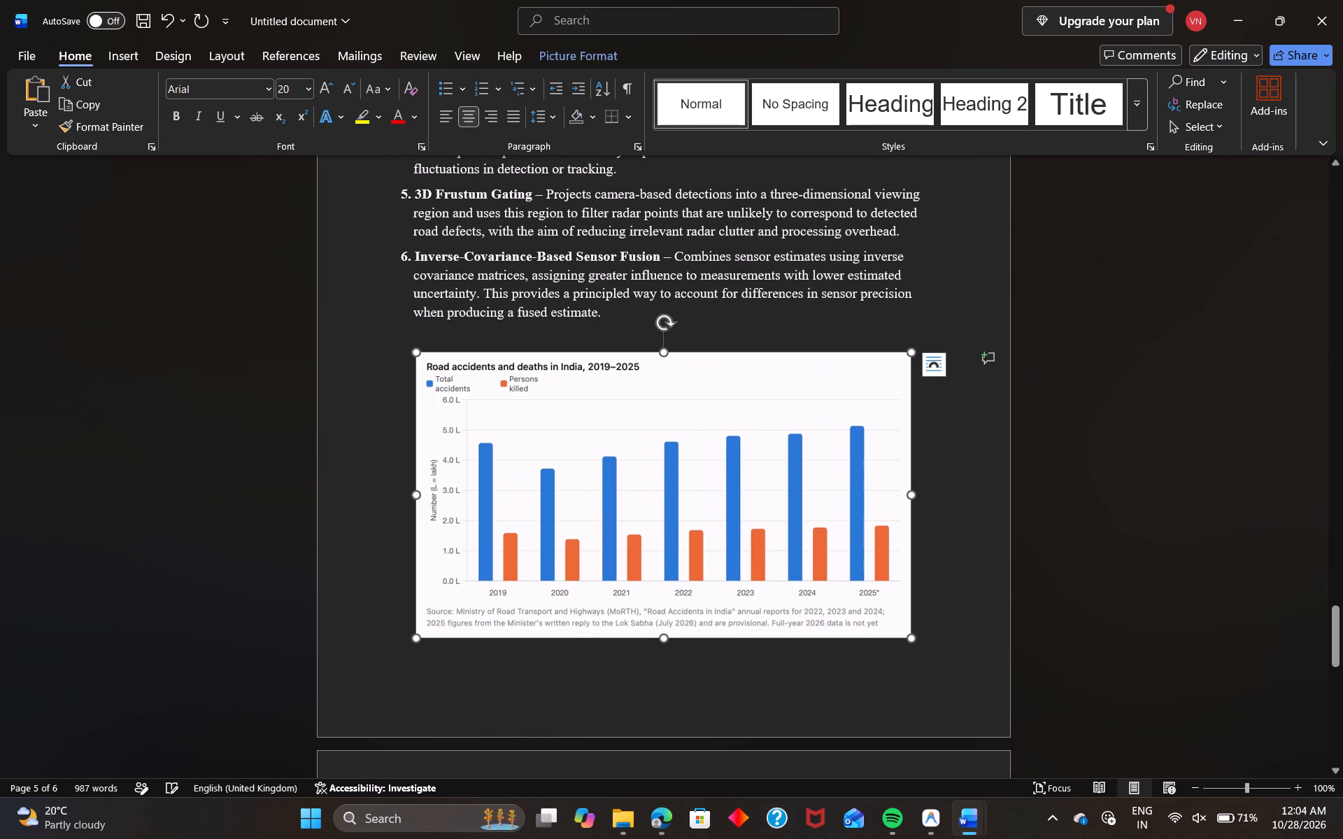
left_click(1207, 439)
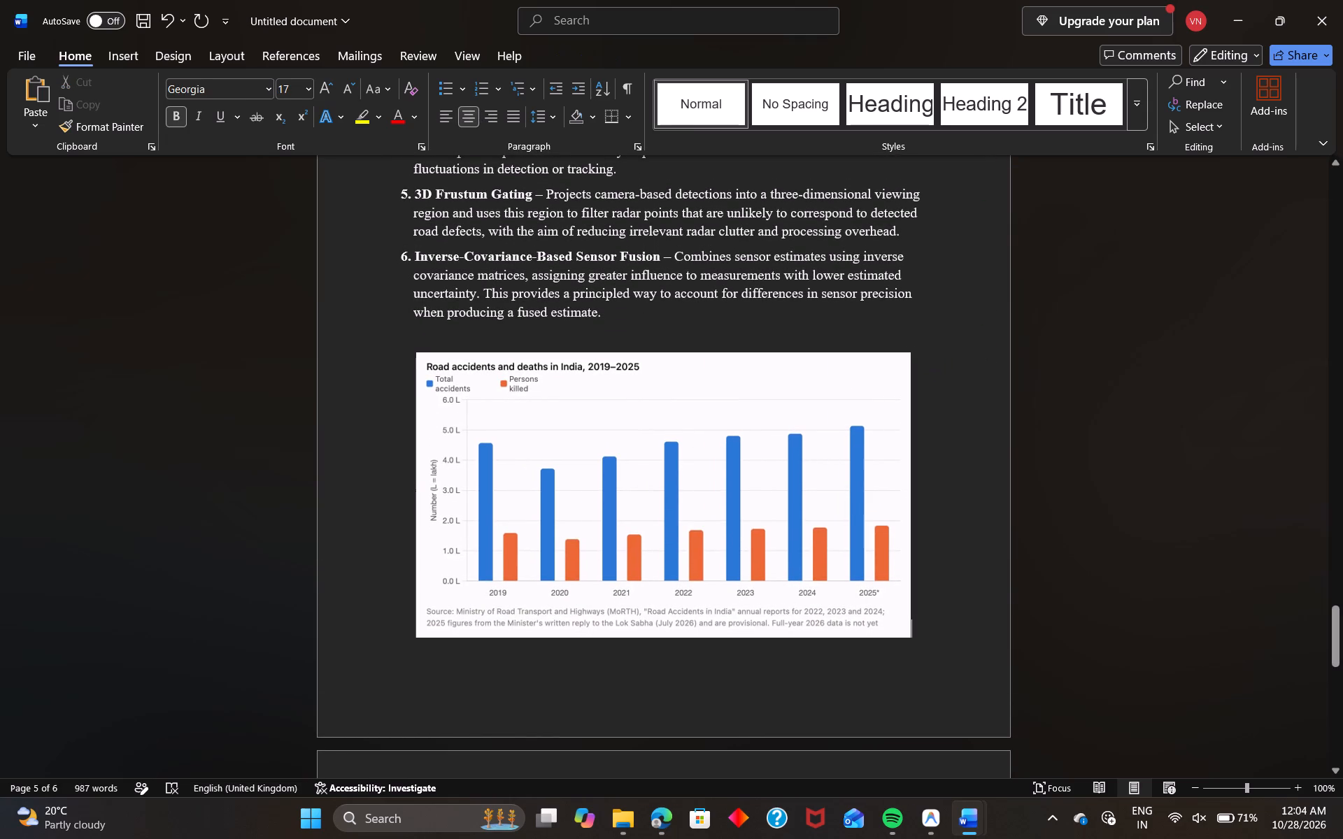
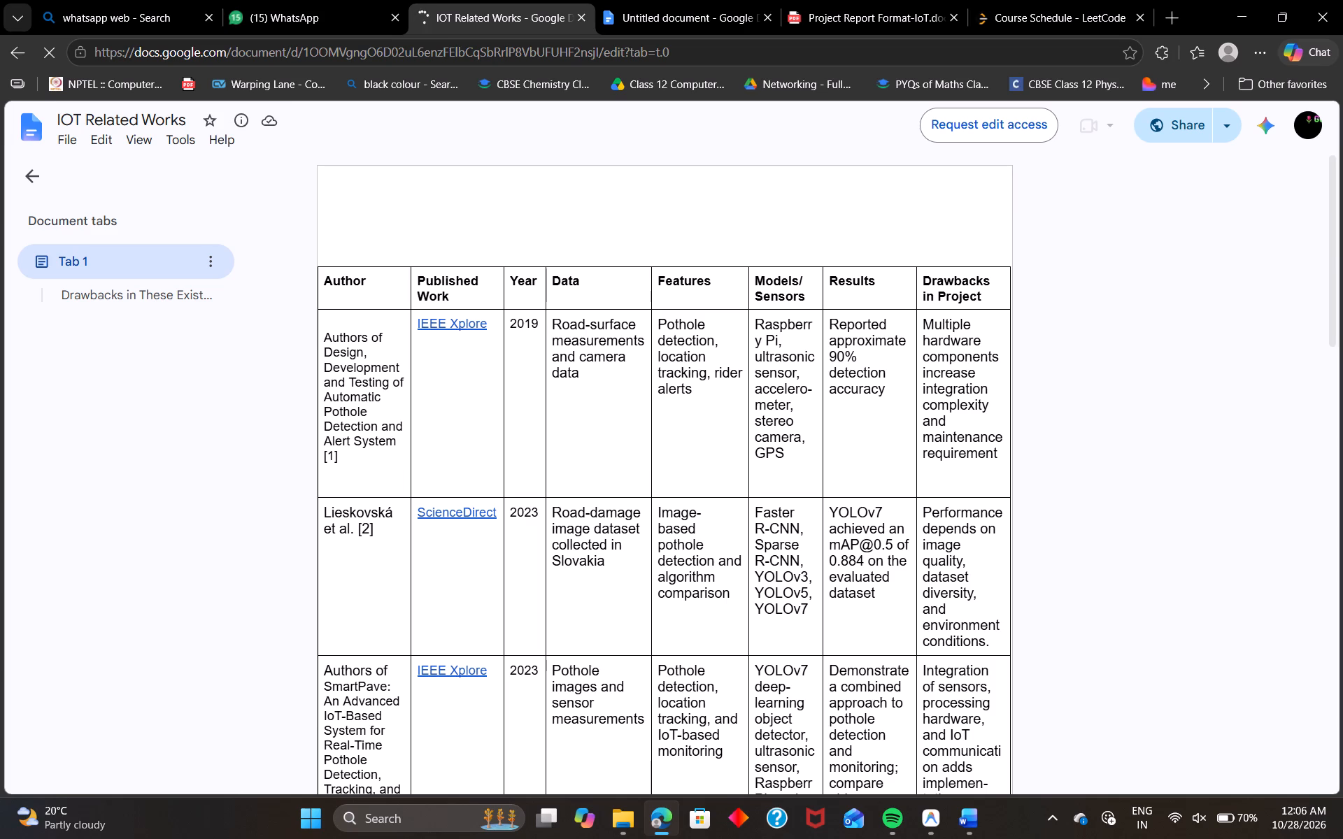
Review the IOT Related Works document, covering the literature table and the Drawbacks in These Existing Projects list.
scroll(603, 343, "down", 1)
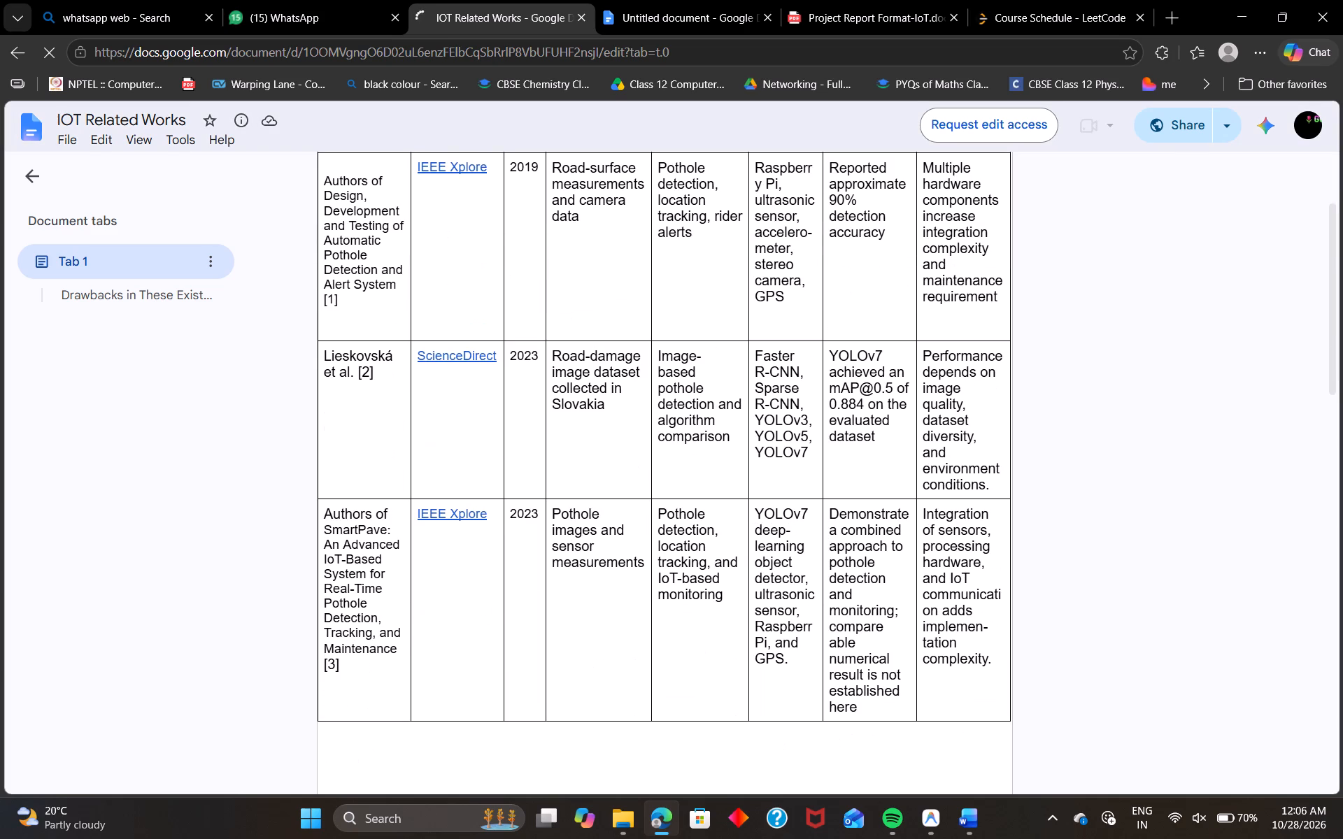
scroll(603, 343, "up", 1)
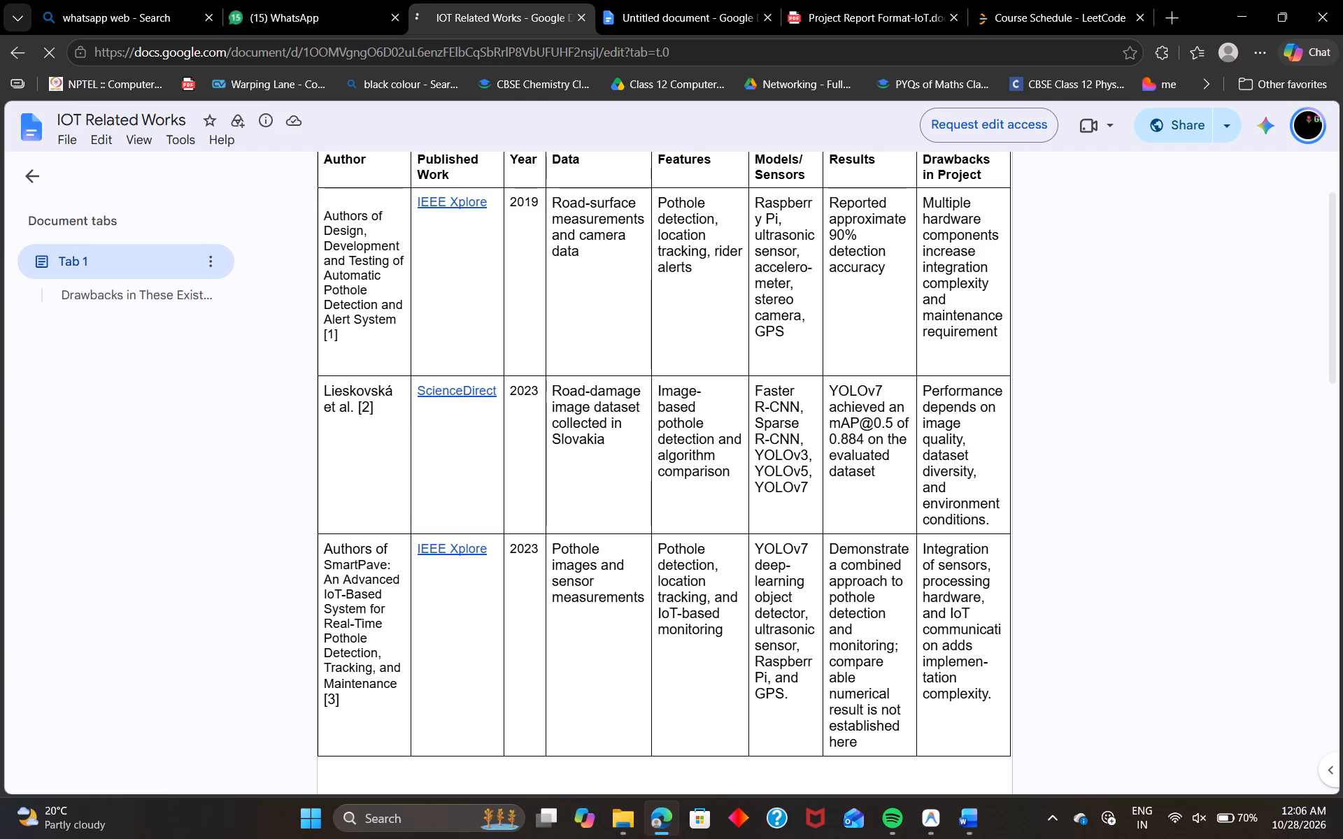
scroll(603, 343, "up", 1)
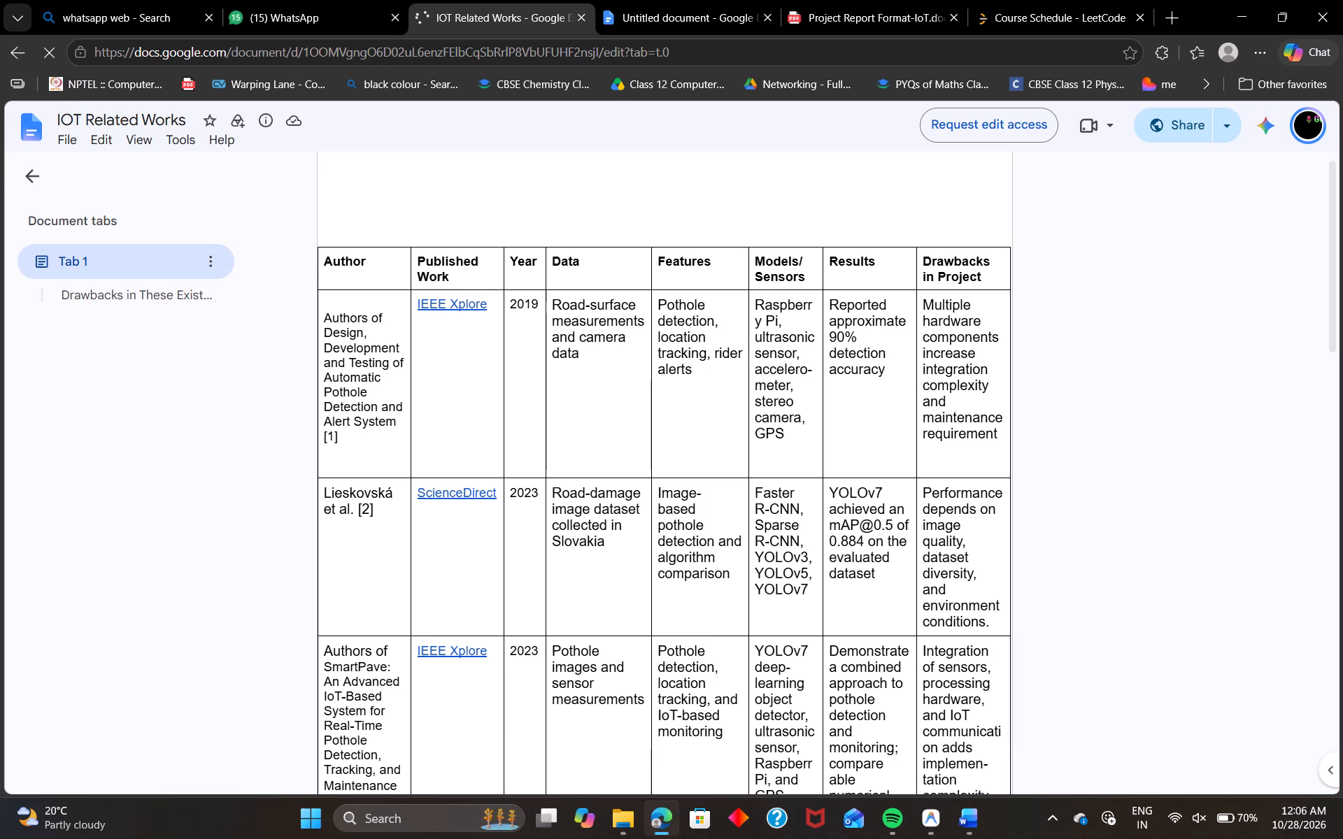
scroll(603, 343, "down", 2)
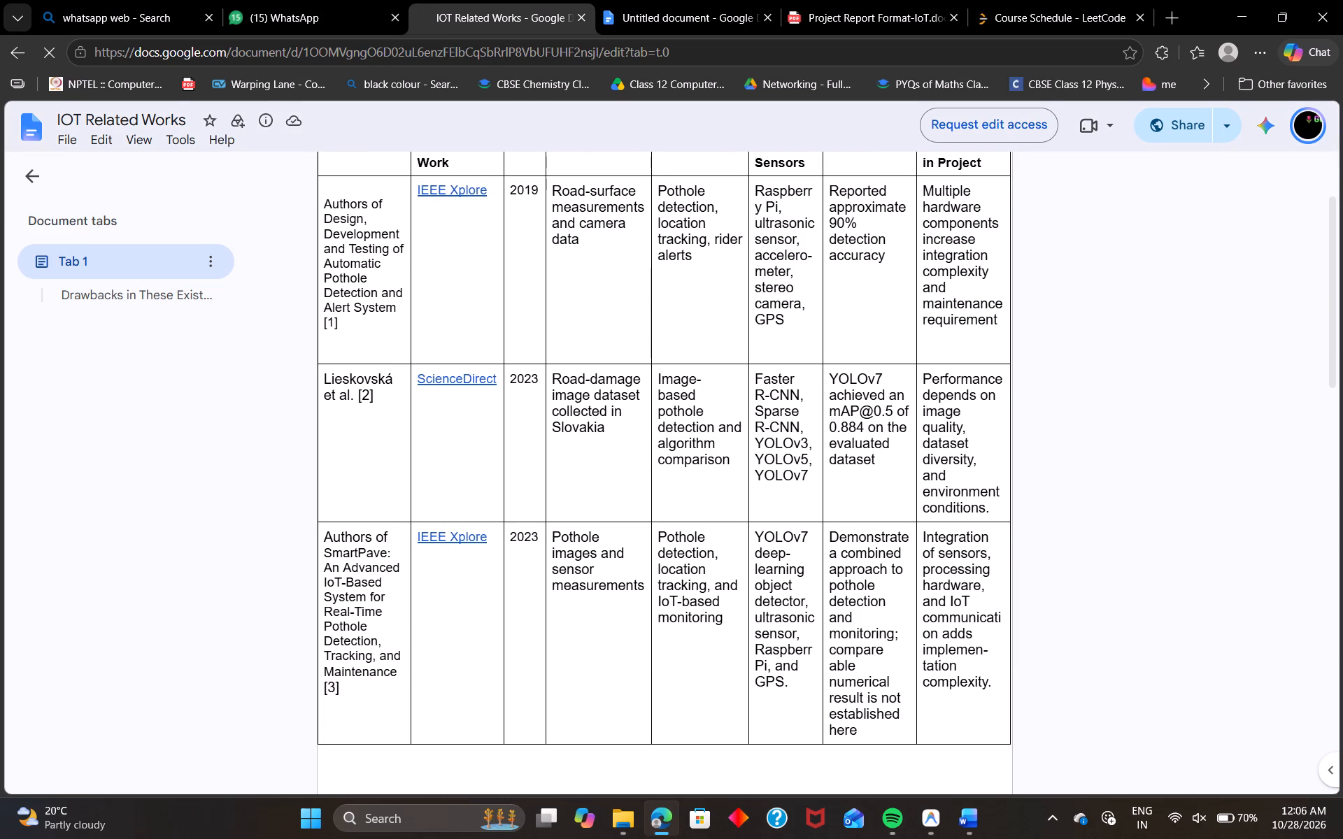
scroll(603, 343, "down", 1)
scroll(603, 343, "up", 1)
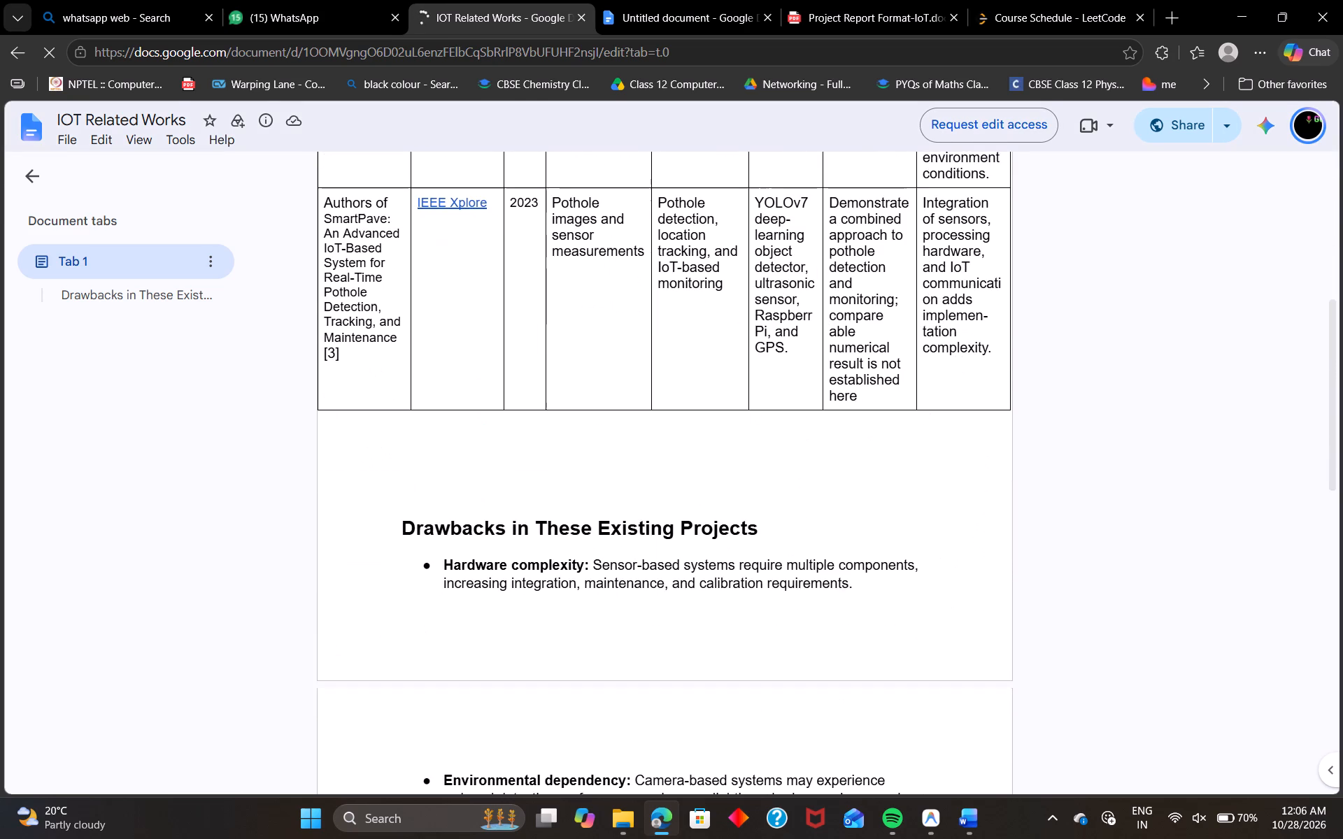
scroll(603, 343, "up", 2)
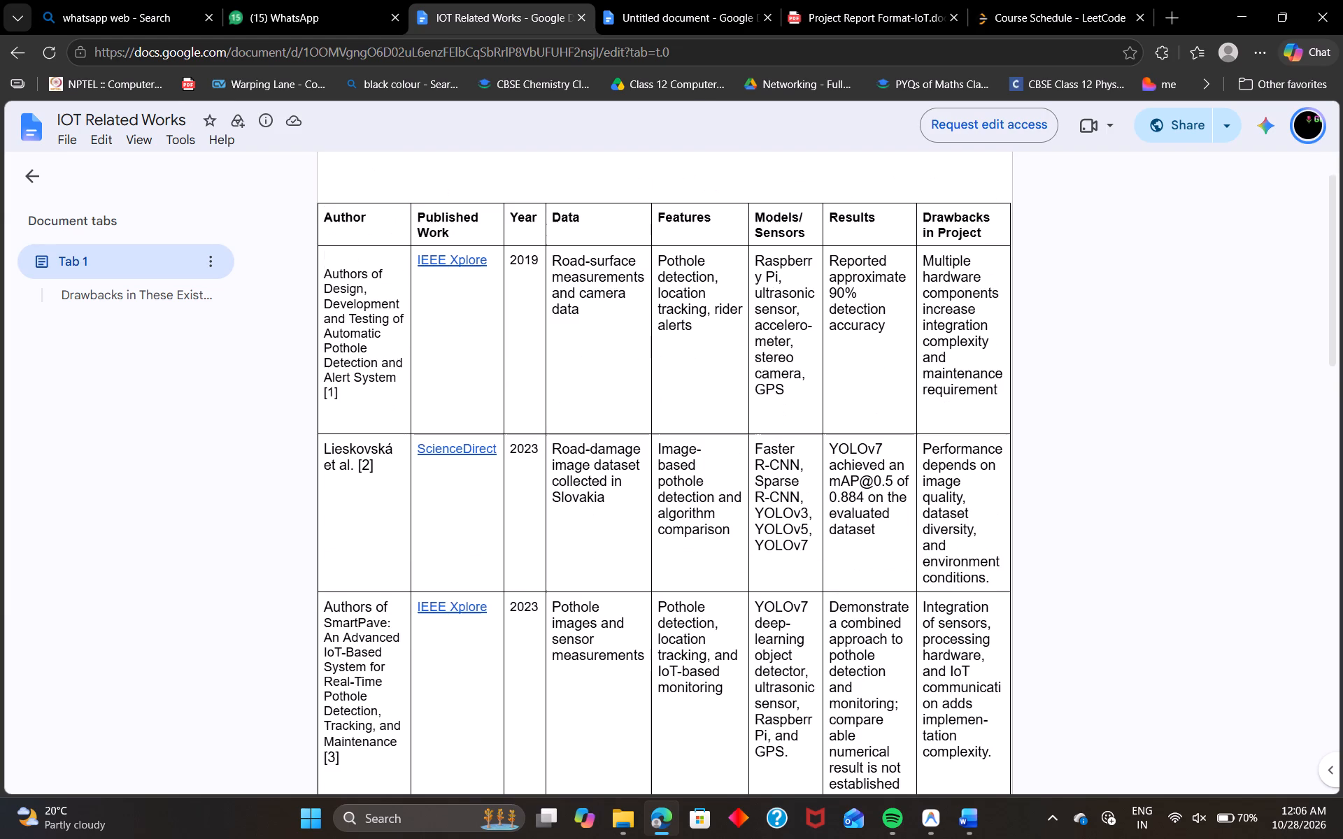
scroll(603, 343, "down", 2)
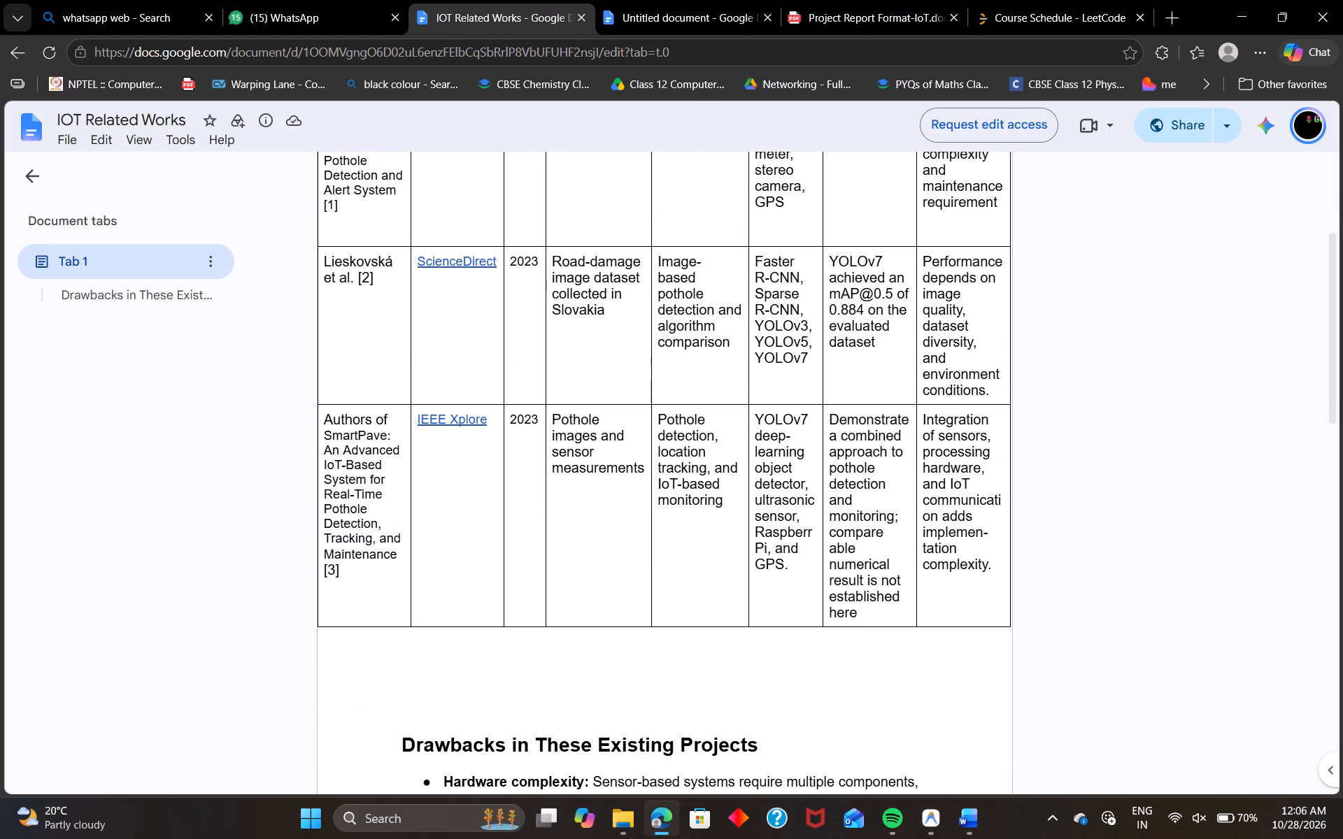
scroll(603, 343, "down", 1)
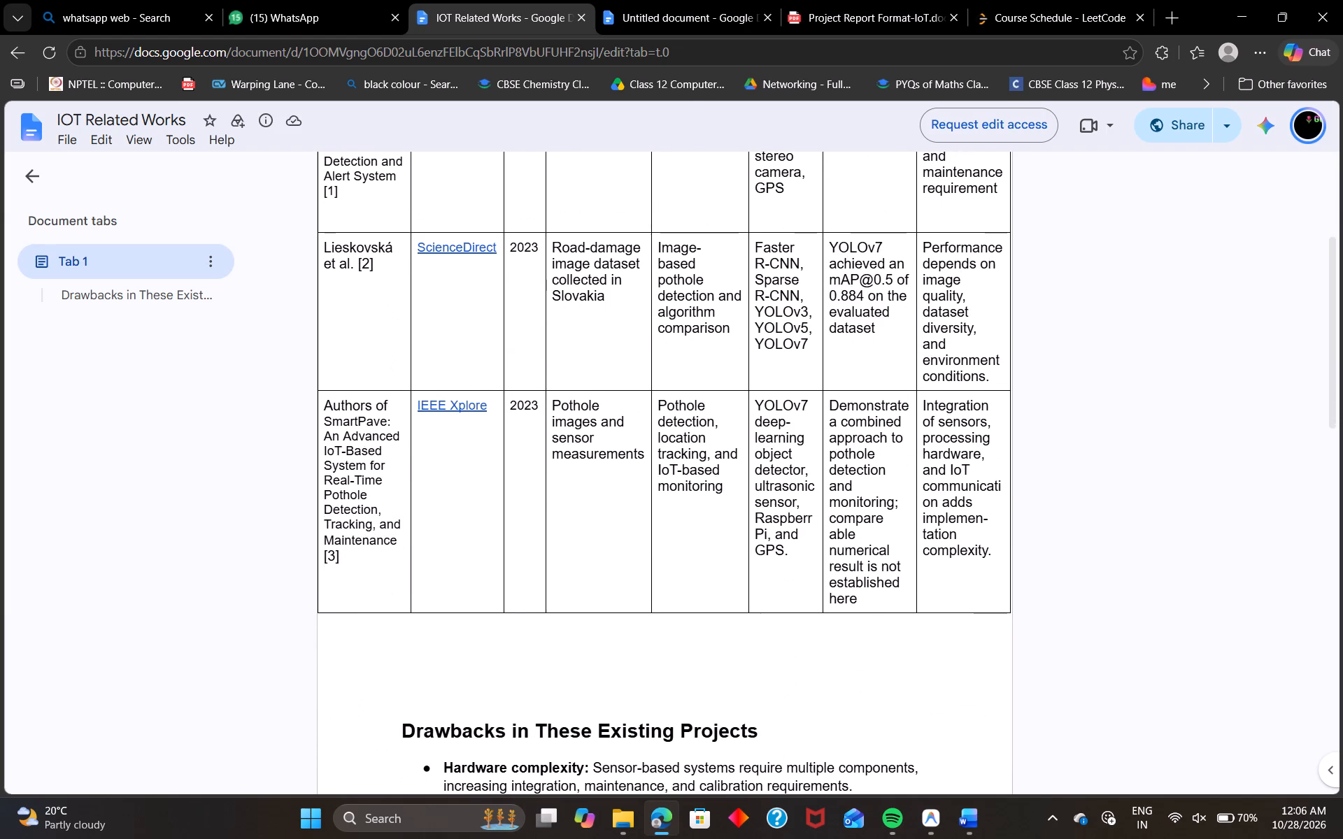
scroll(603, 343, "down", 5)
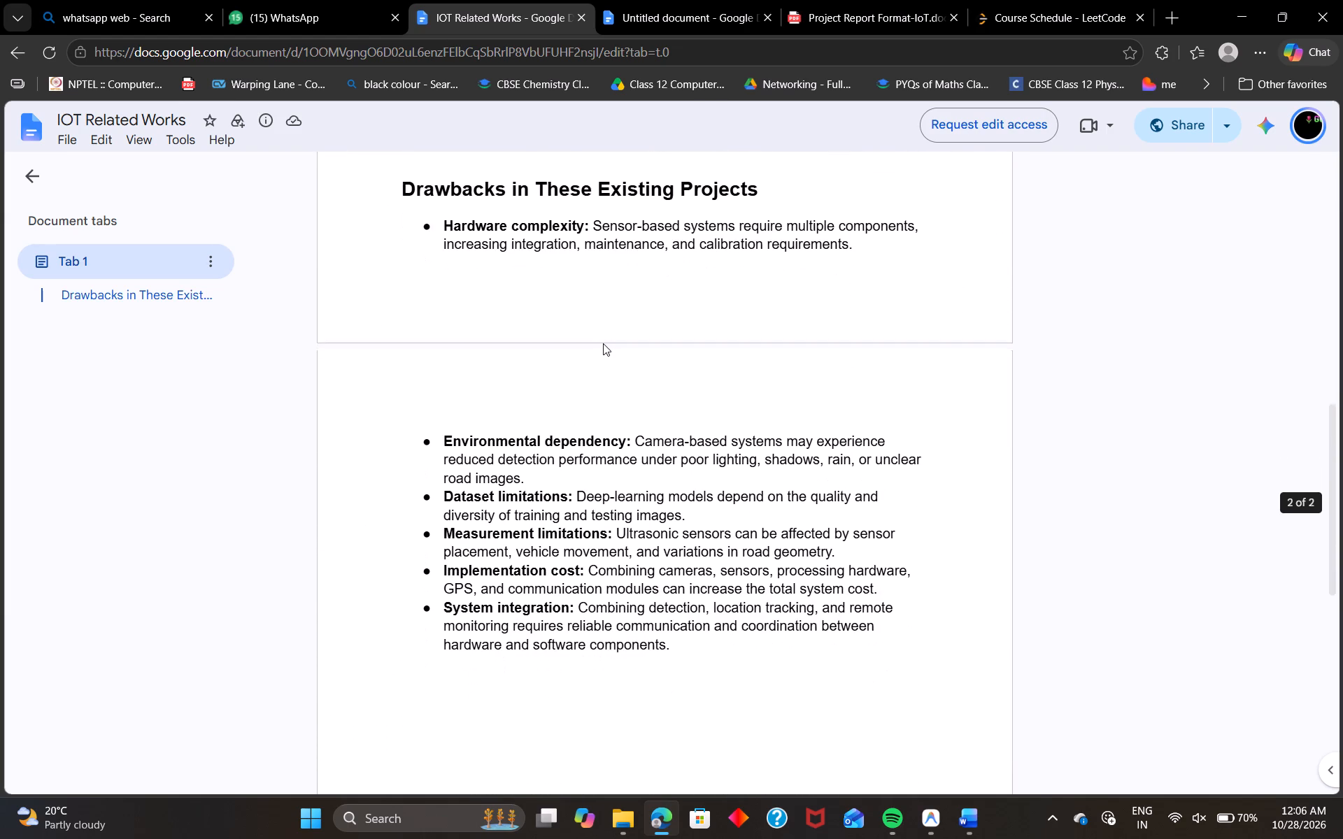
scroll(603, 343, "down", 1)
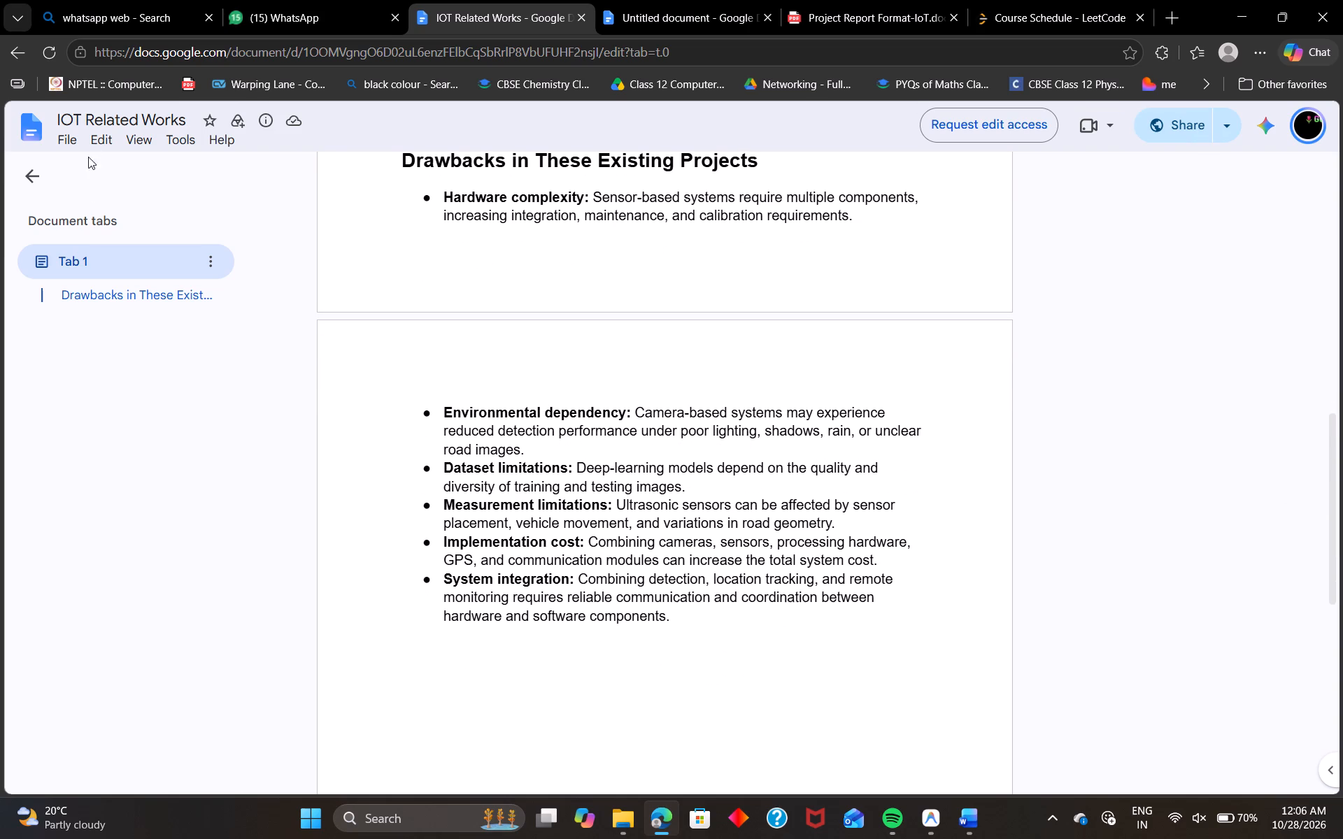
Download the IOT Related Works document in Microsoft Word (.docx) format and open the downloaded file in Word.
left_click(77, 136)
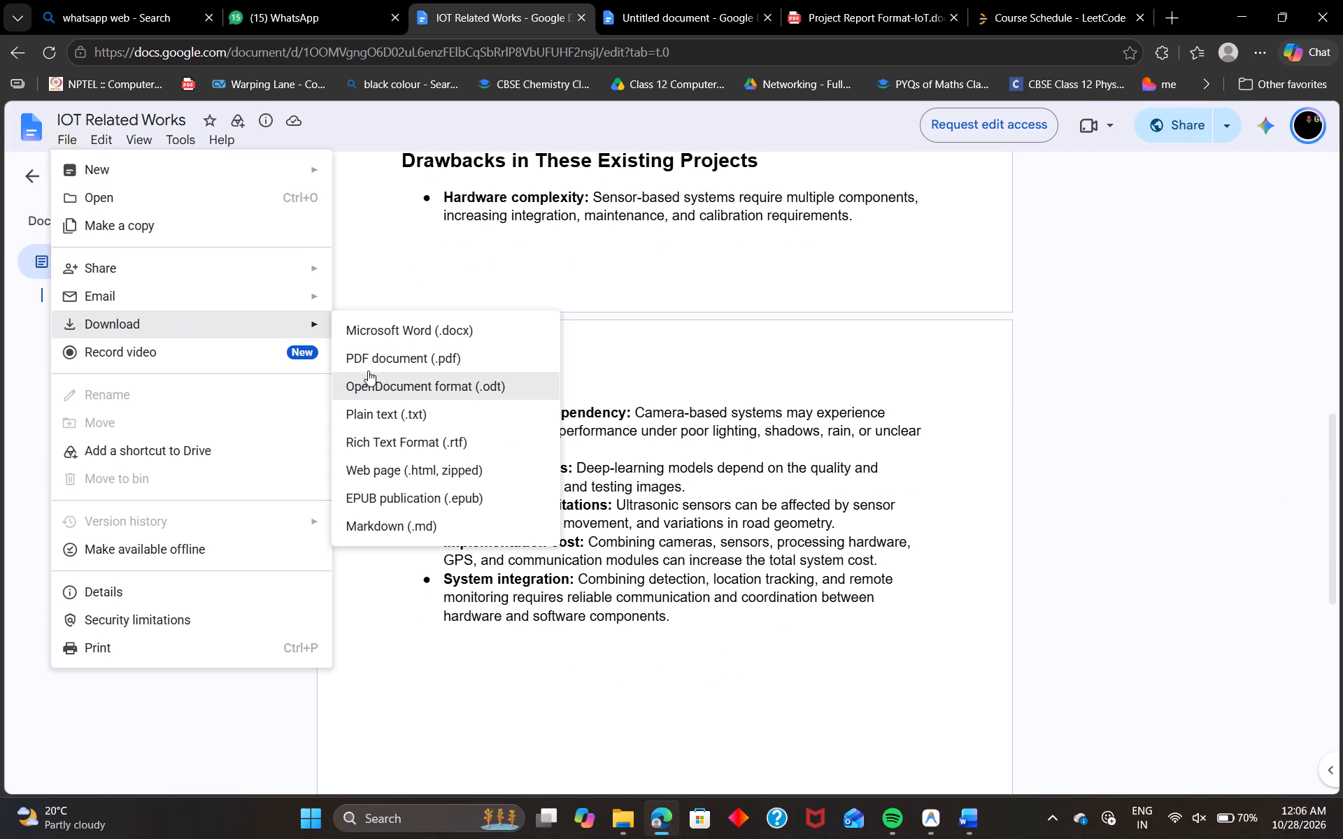
left_click(403, 337)
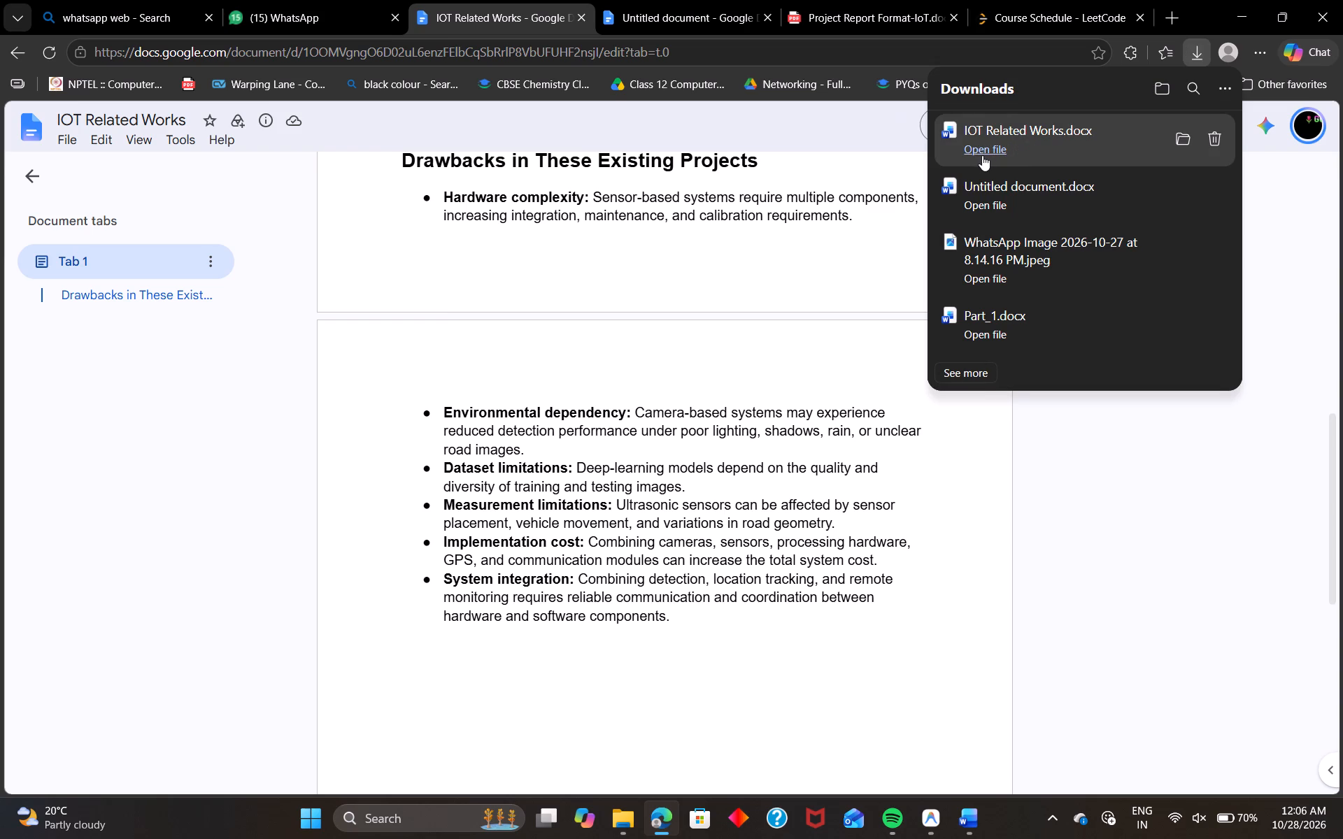
left_click(982, 155)
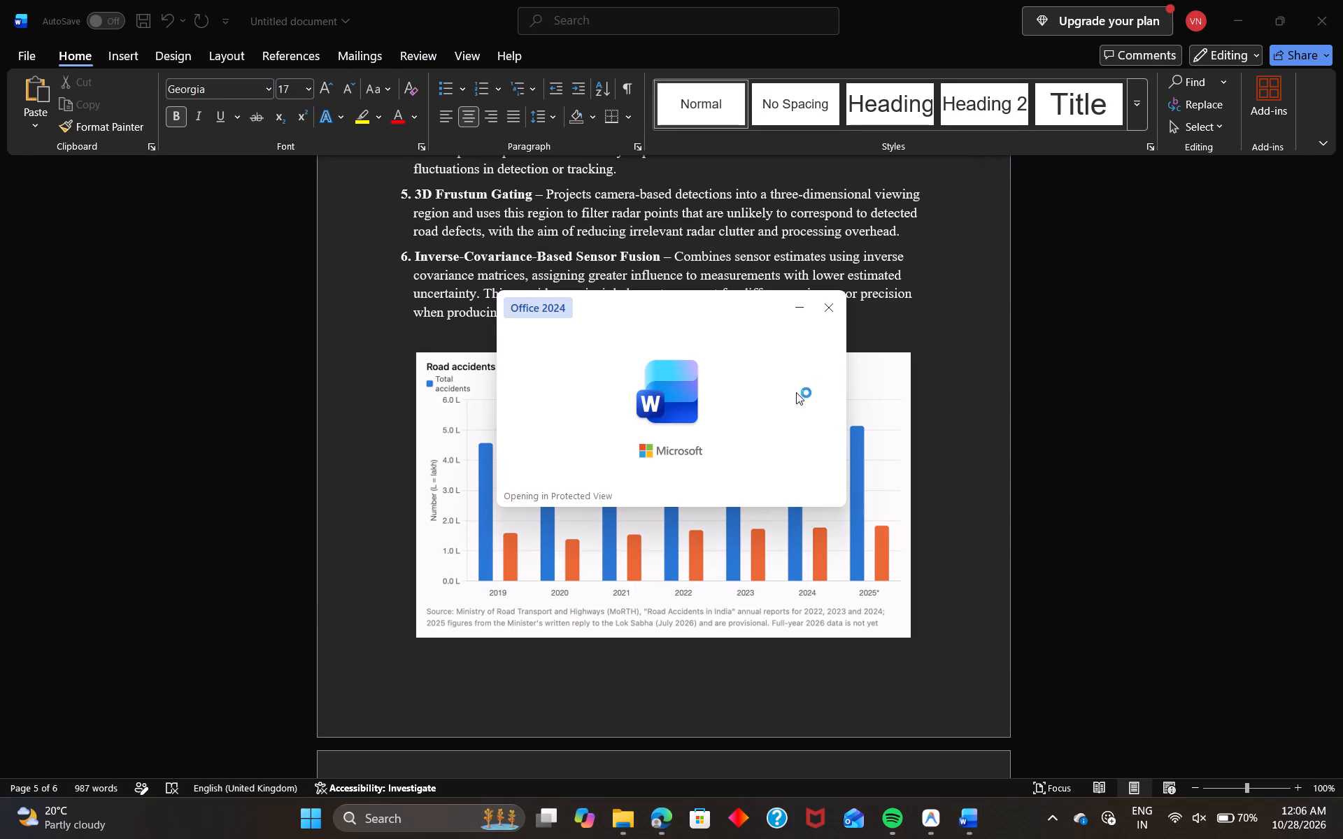
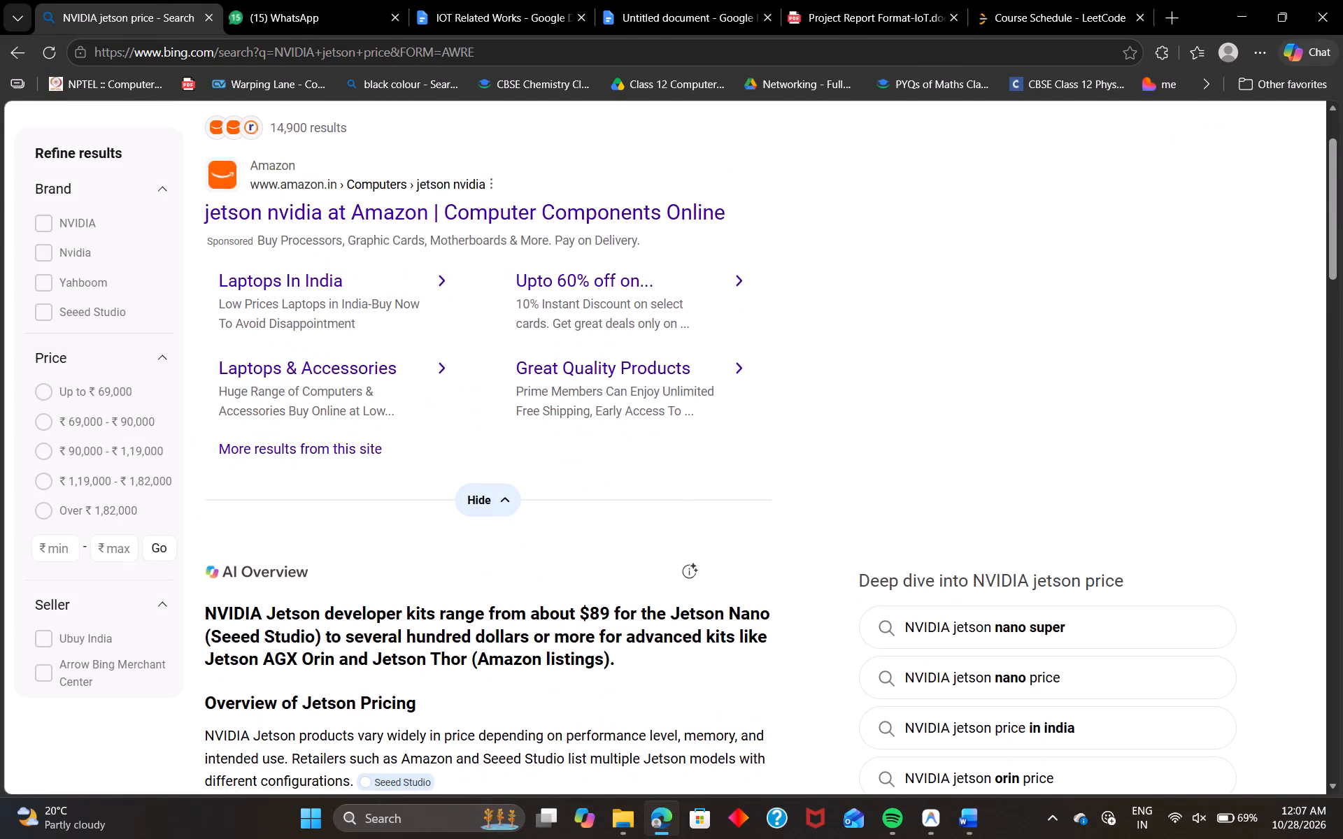
Expand the AI overview in the NVIDIA Jetson price search results and review its model price table and notes.
scroll(450, 626, "down", 1)
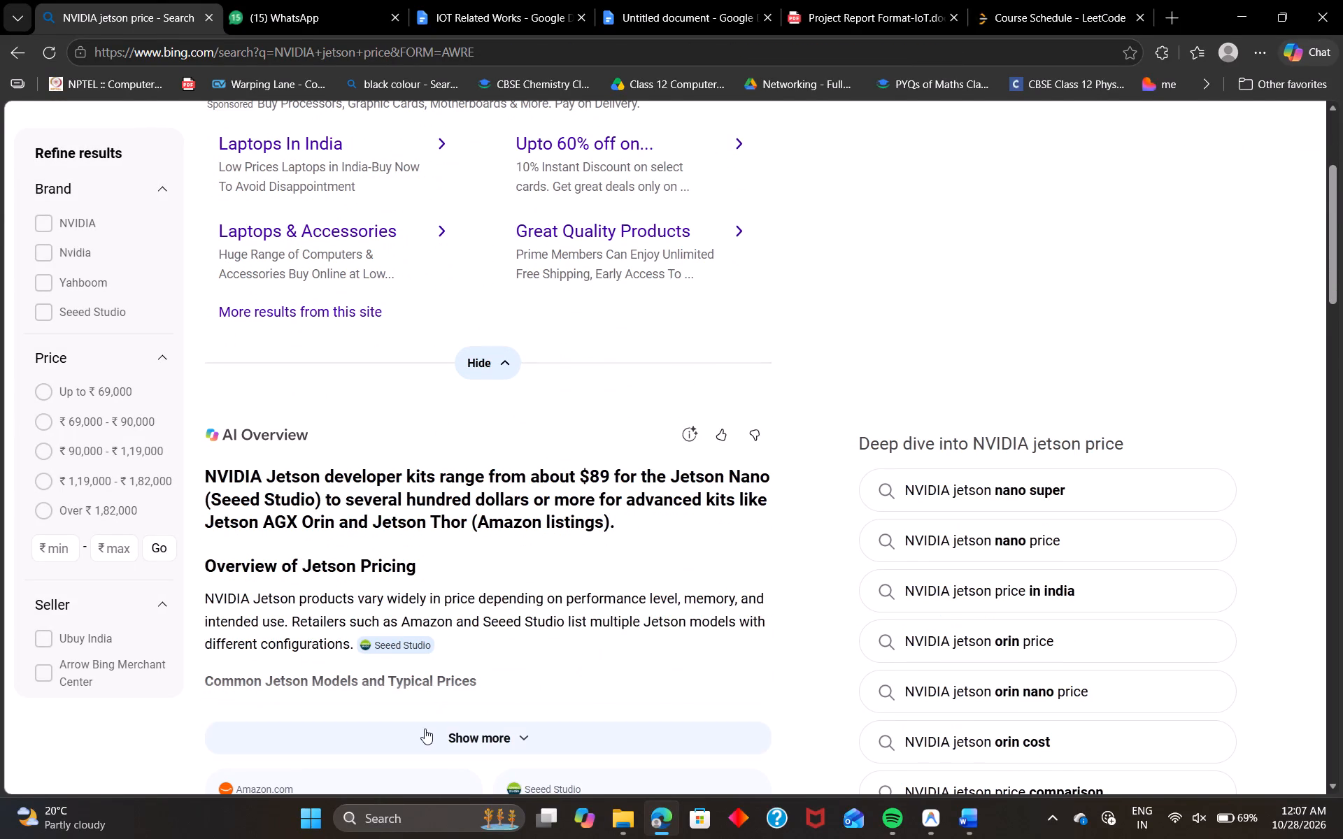
left_click(425, 729)
scroll(425, 729, "down", 2)
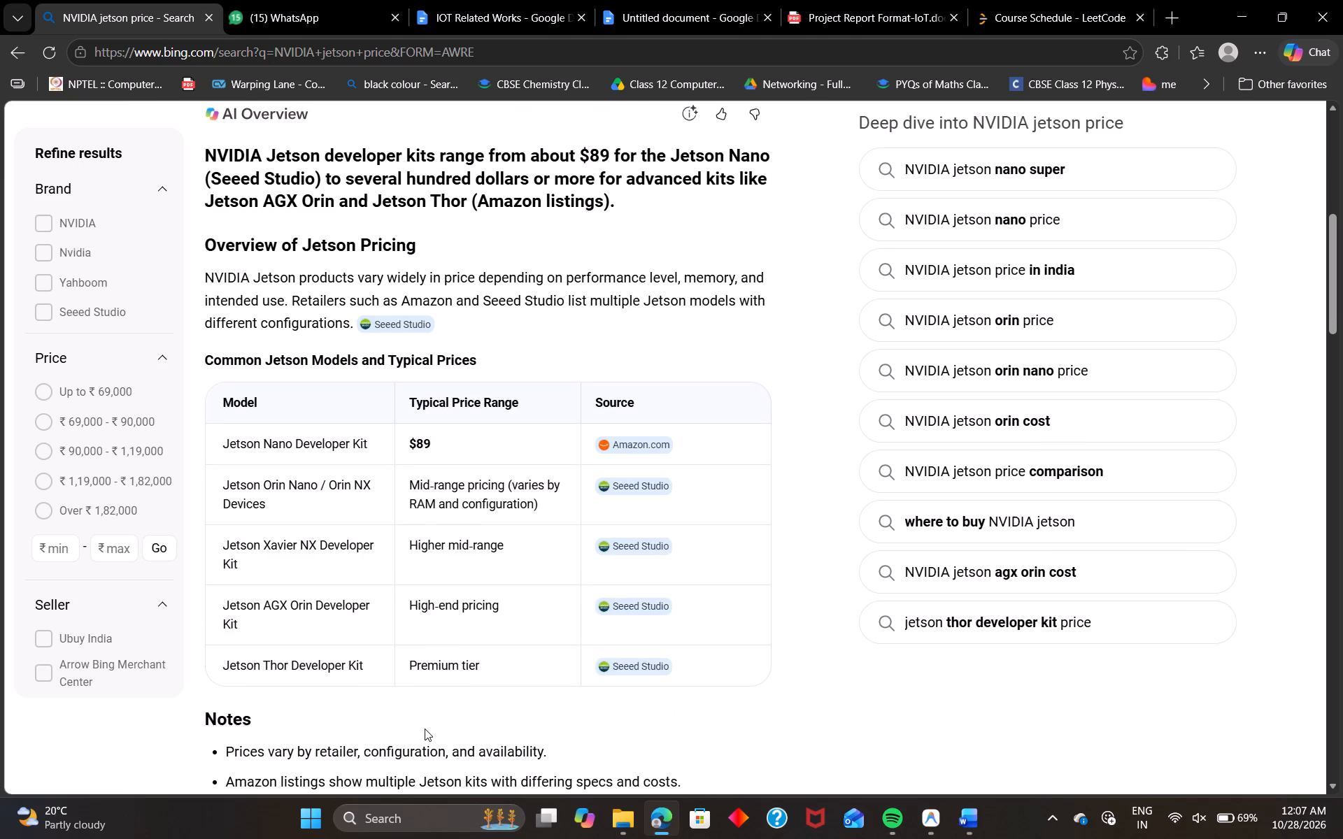
scroll(425, 729, "down", 2)
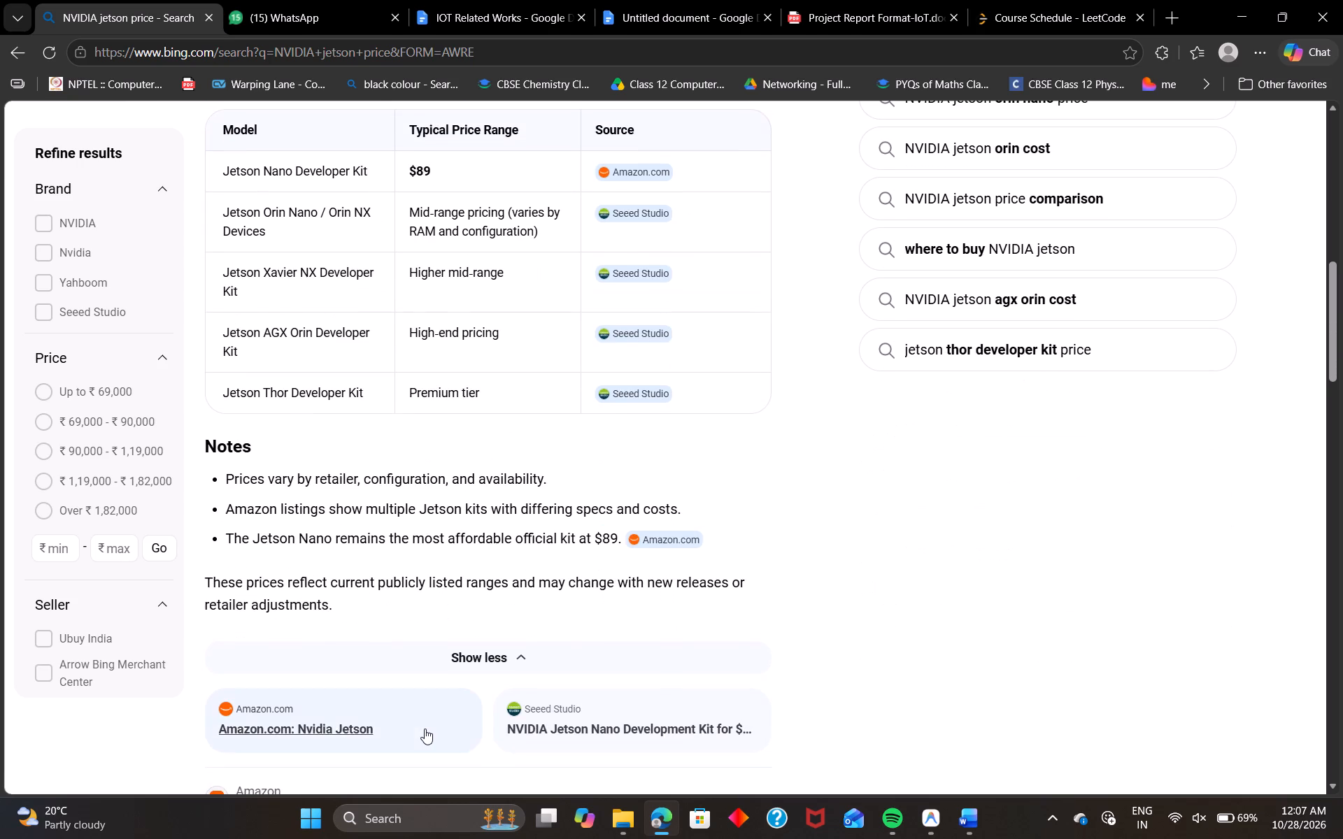
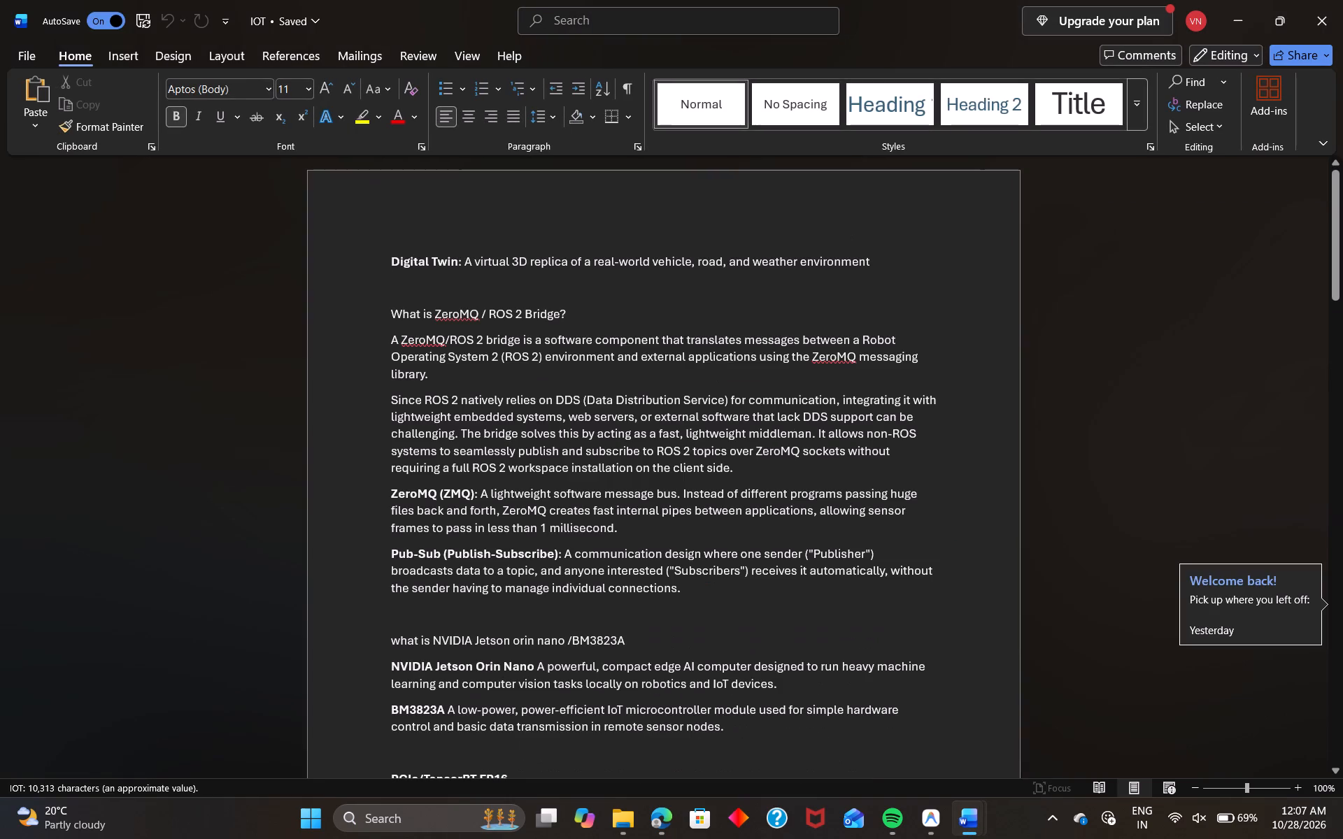
Select the bold term "NVIDIA Jetson Orin Nano" at the start of its definition in the IOT document.
scroll(659, 555, "down", 1)
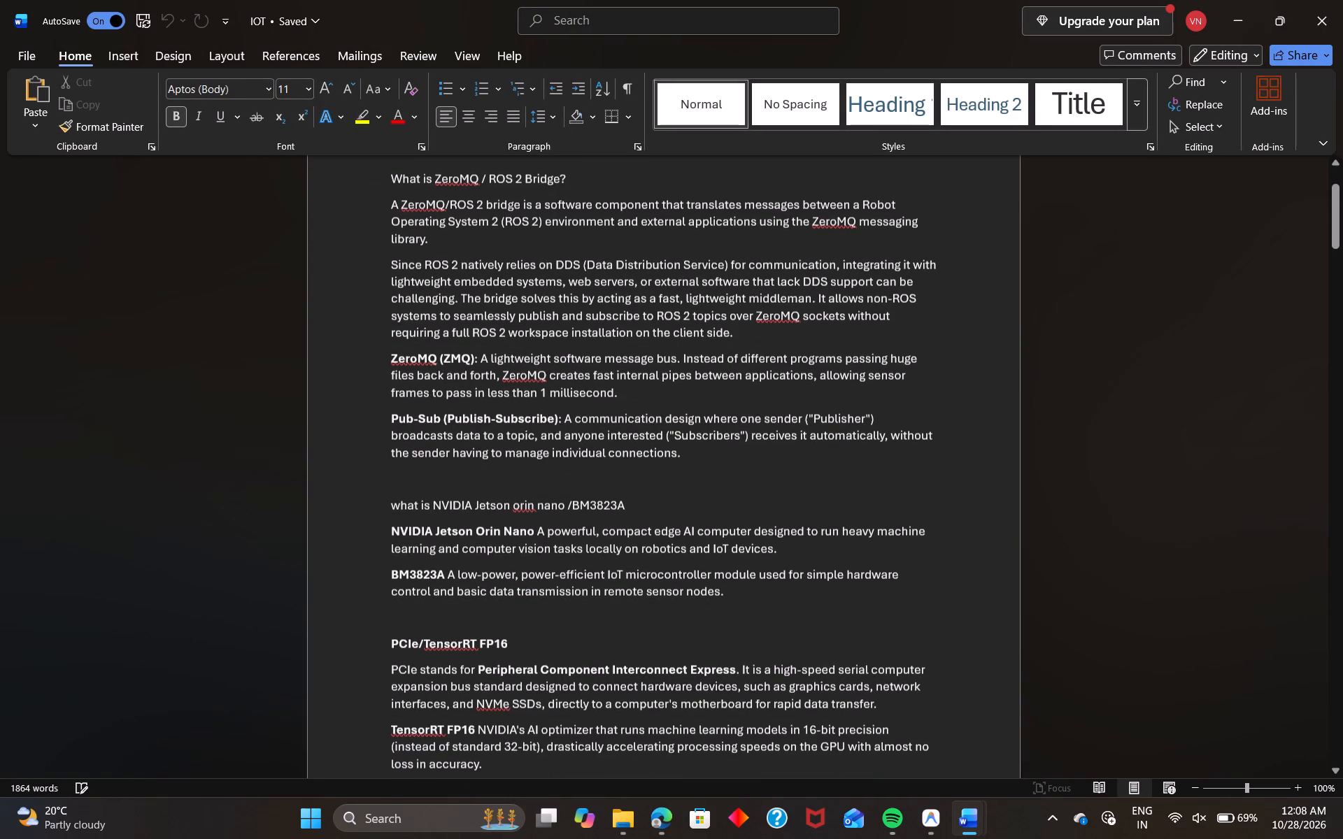
left_click_drag(534, 531, 385, 529)
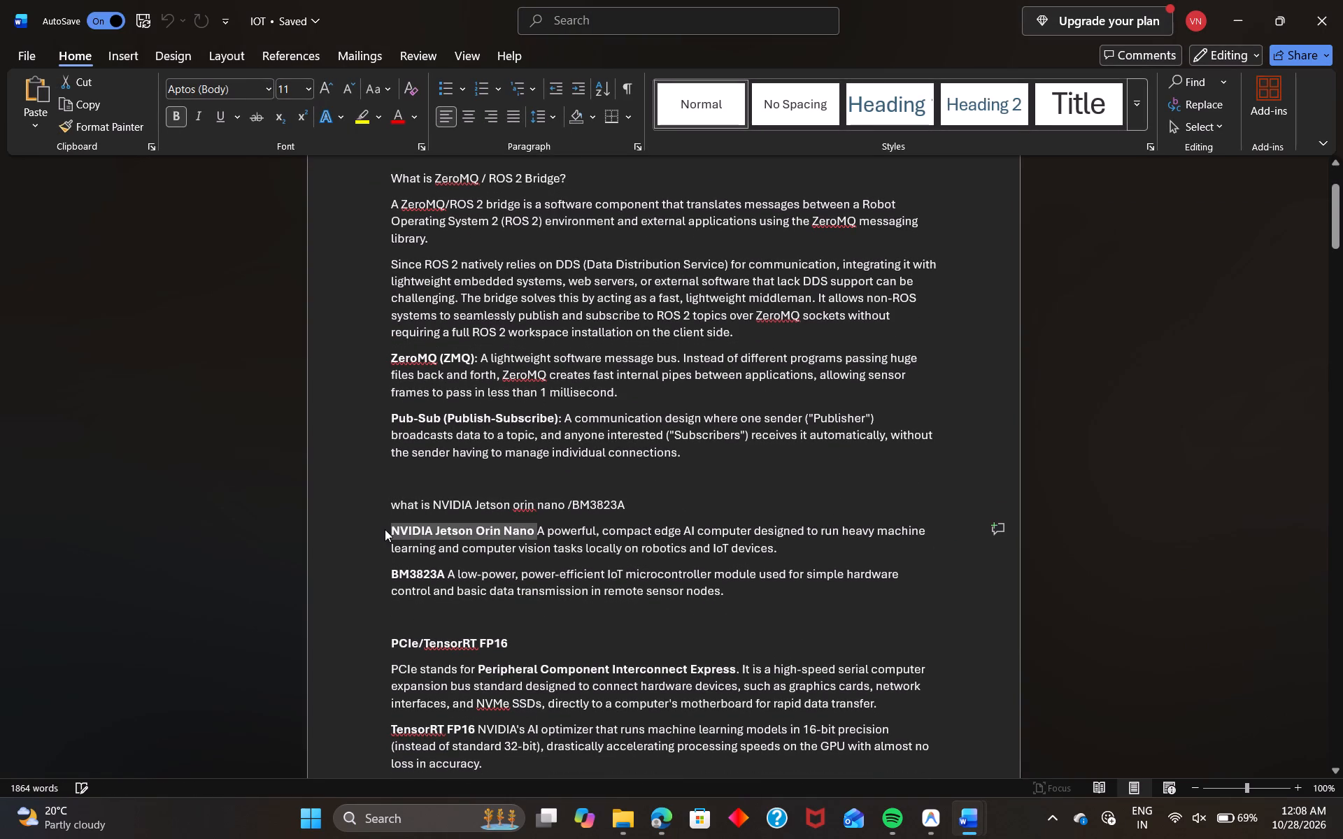
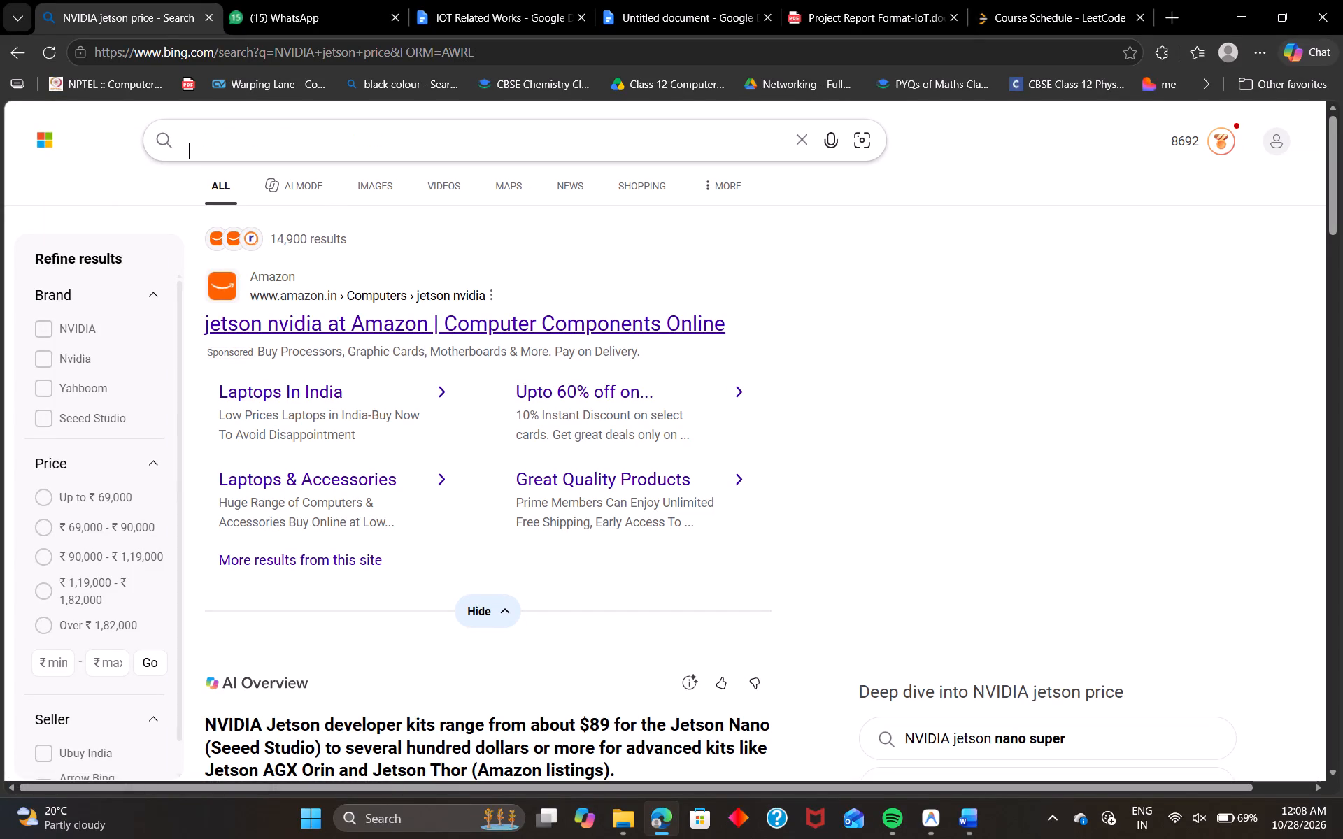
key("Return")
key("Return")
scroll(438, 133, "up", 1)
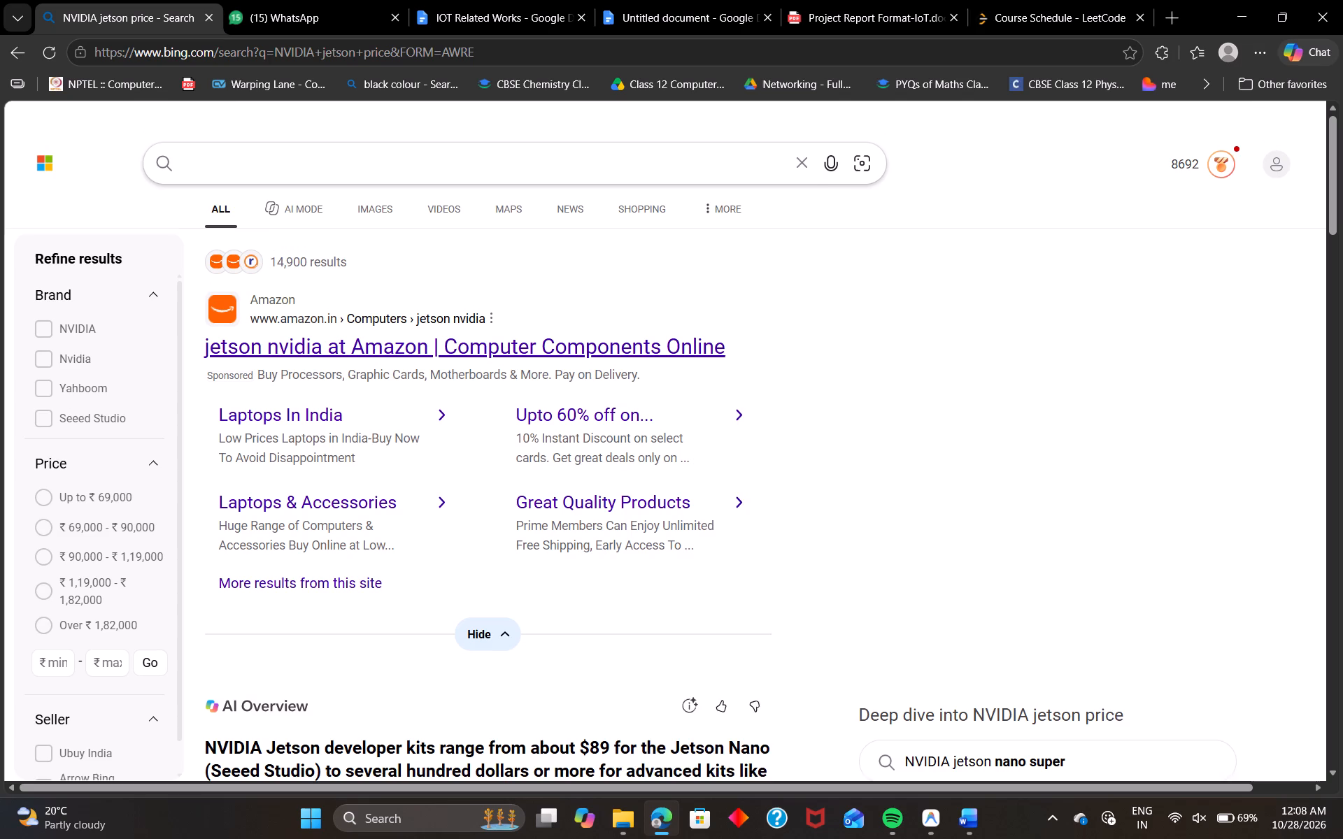
Search the web for NVIDIA Jetson Orin Nano.
scroll(438, 133, "up", 1)
key("ctrl+a")
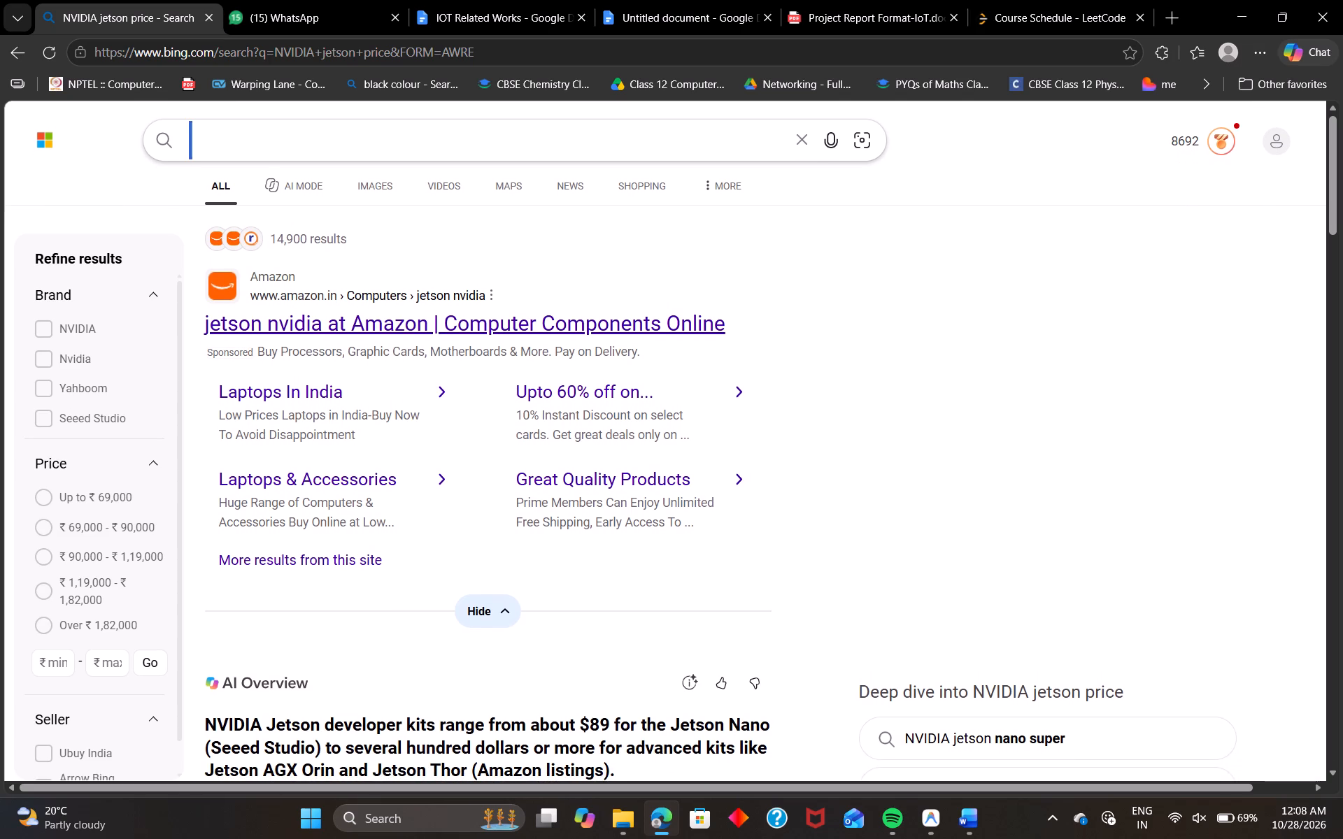
key("ctrl+v")
key("Return")
left_click(48, 55)
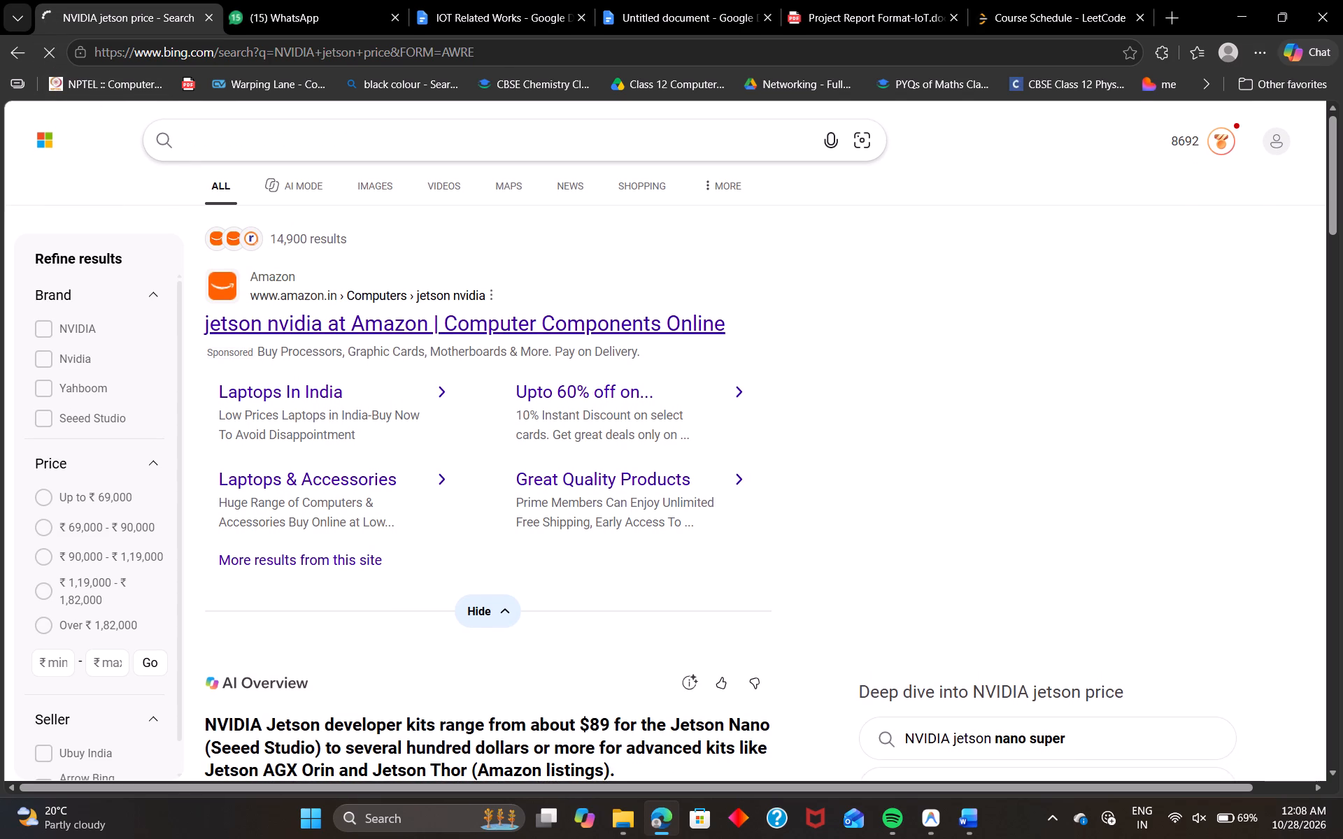
left_click(288, 53)
key("ctrl+v")
key("Return")
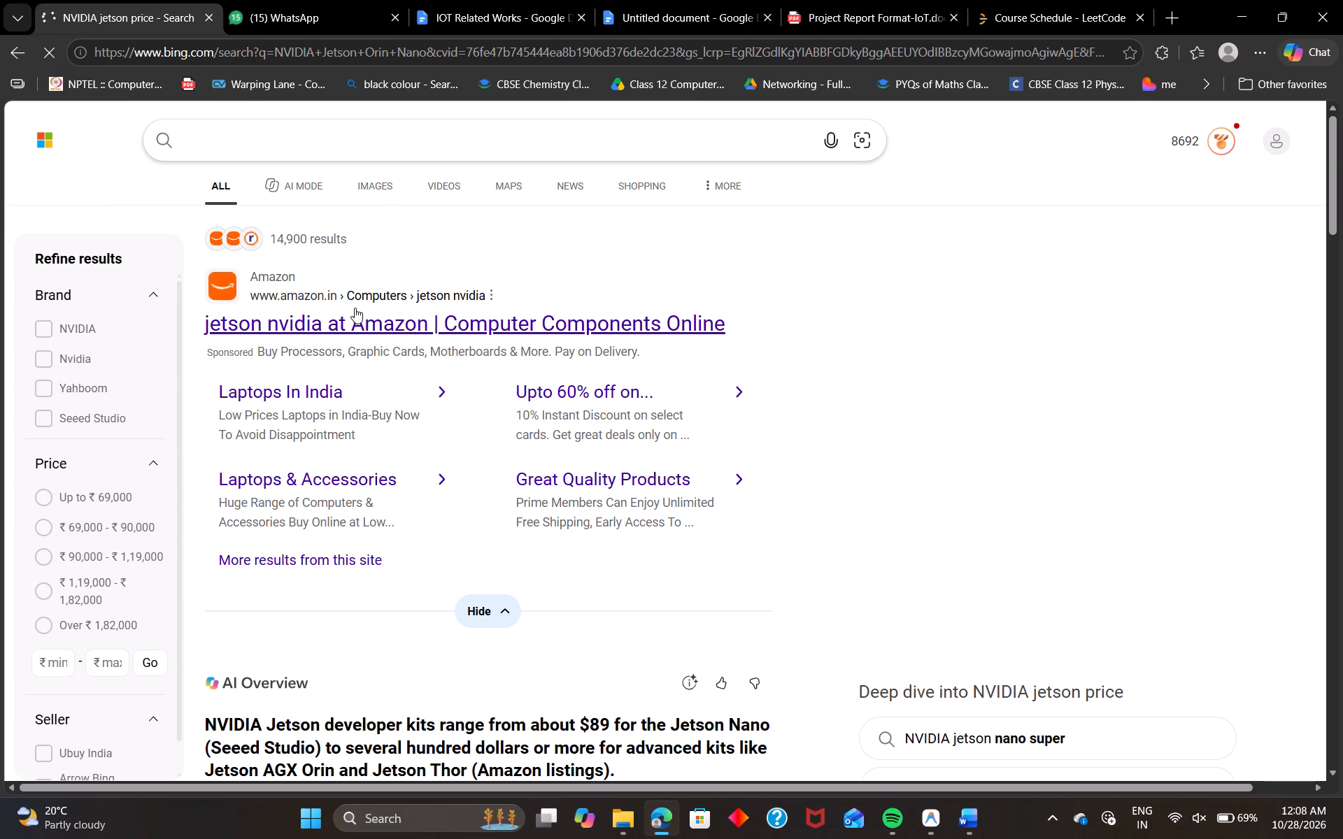
Look through the NVIDIA Jetson price results page, from the AI overview down to the retailer and price-guide listings.
scroll(355, 308, "down", 3)
scroll(355, 308, "up", 1)
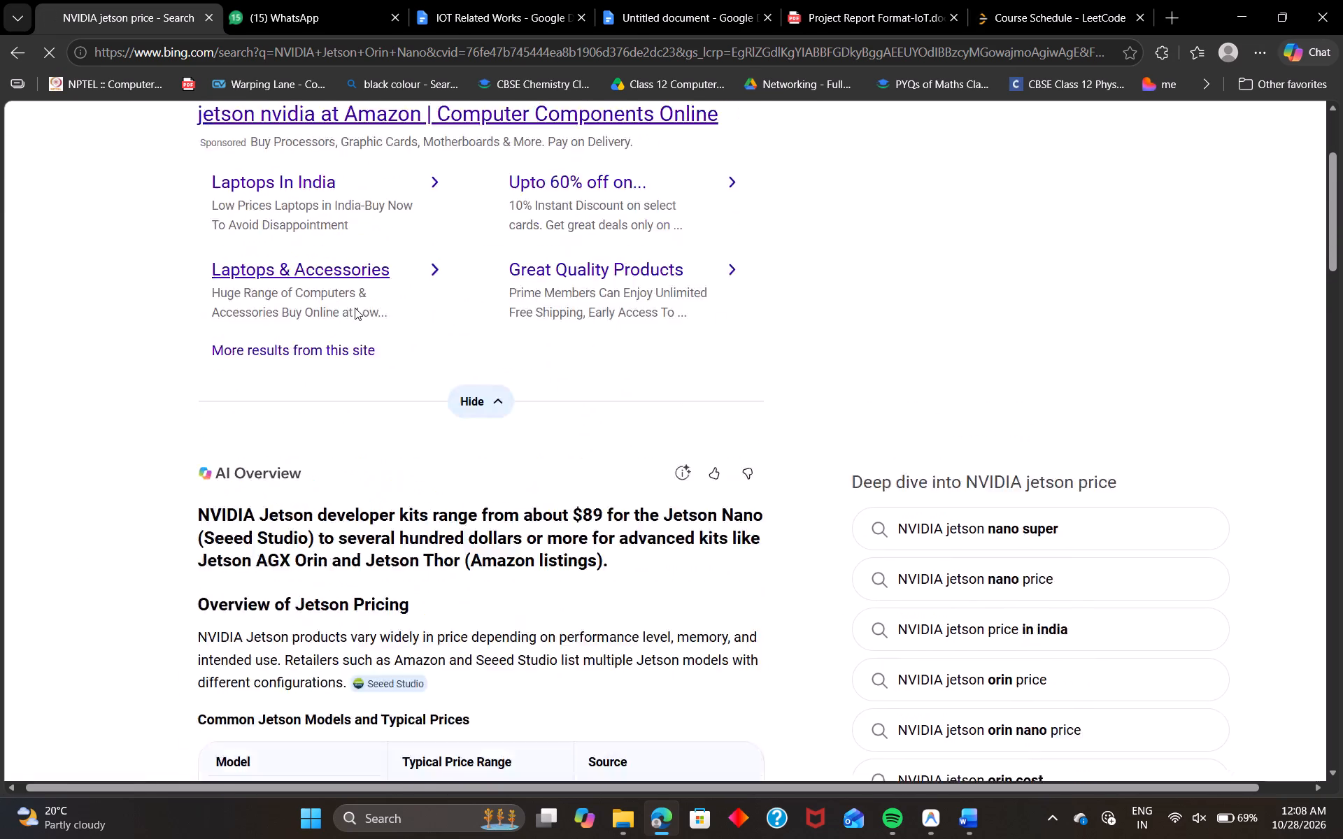
scroll(355, 308, "up", 2)
scroll(355, 308, "right", 1)
scroll(355, 308, "down", 3)
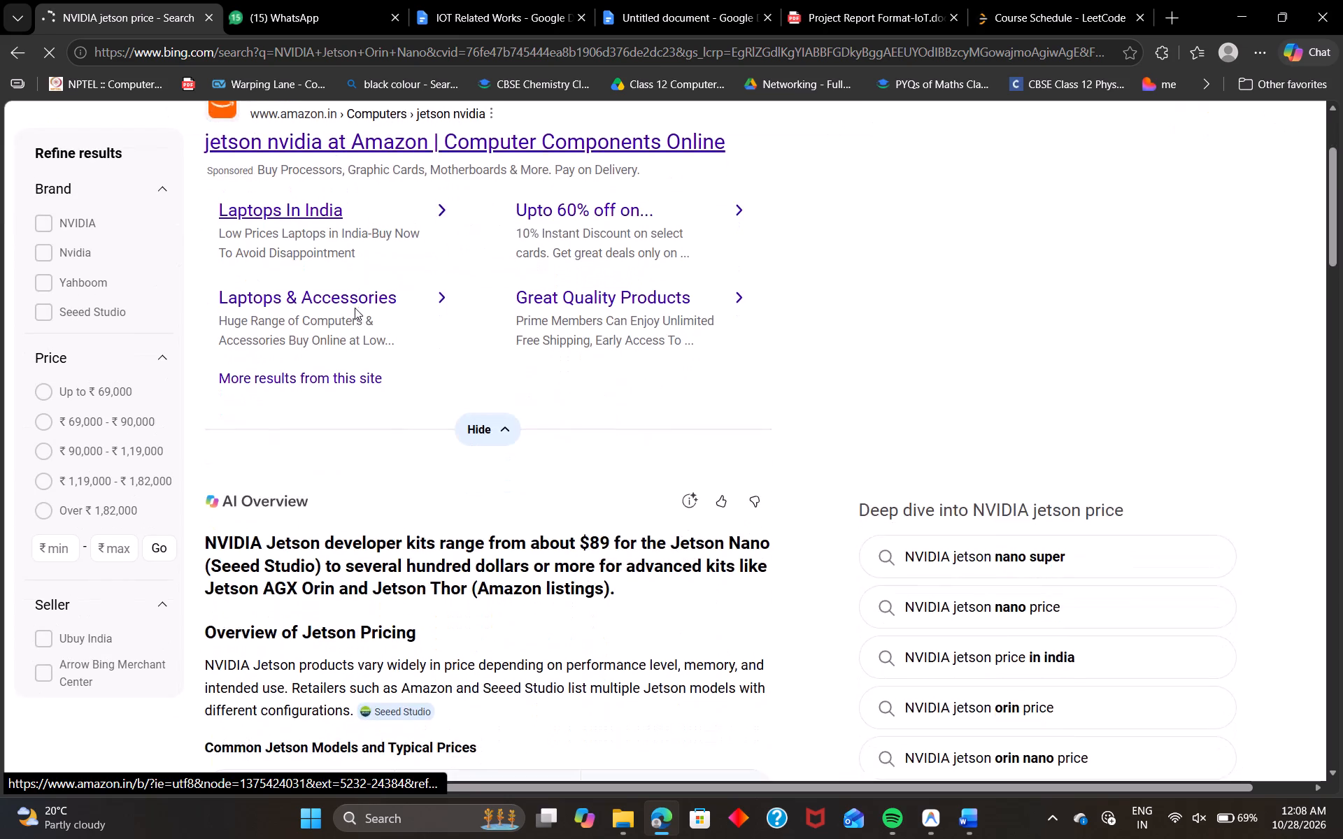
scroll(355, 308, "down", 6)
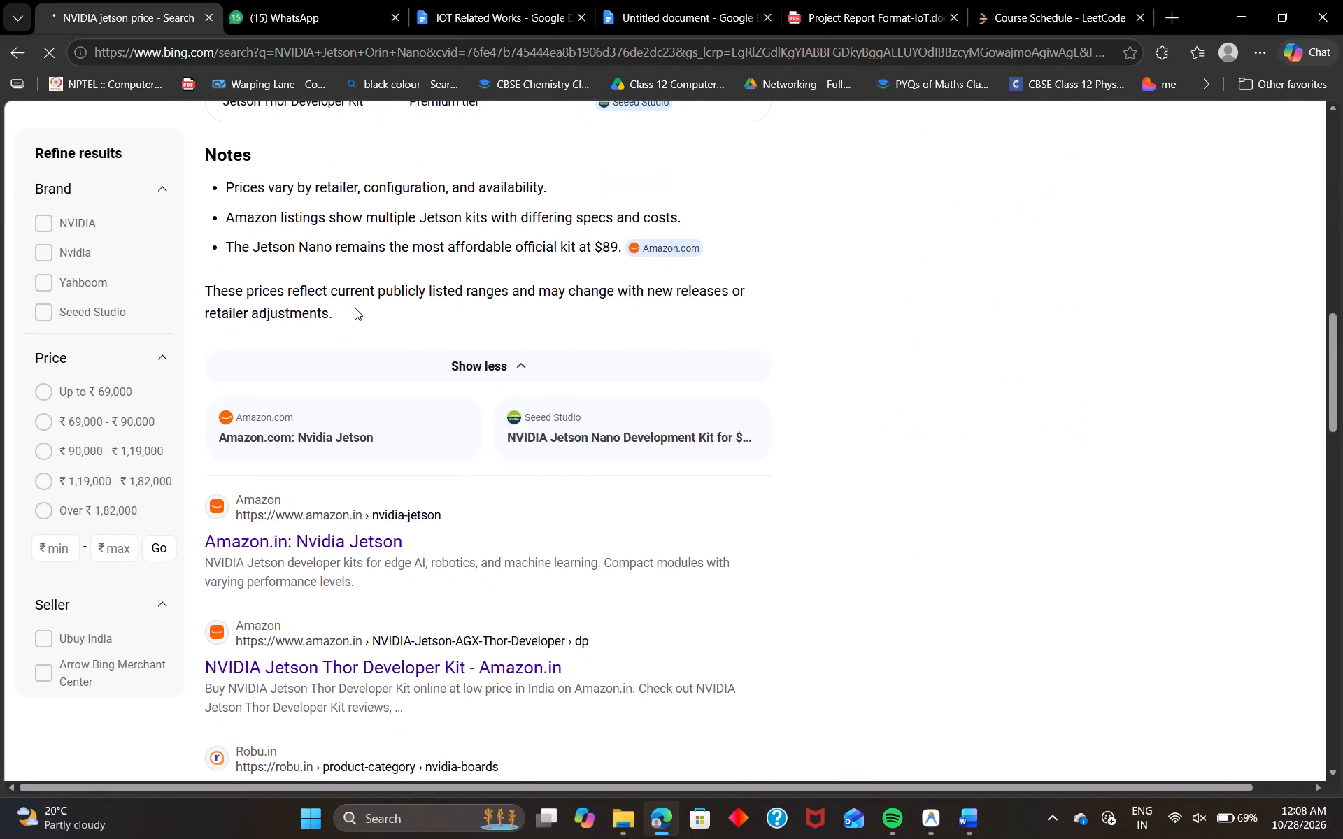
scroll(355, 308, "down", 3)
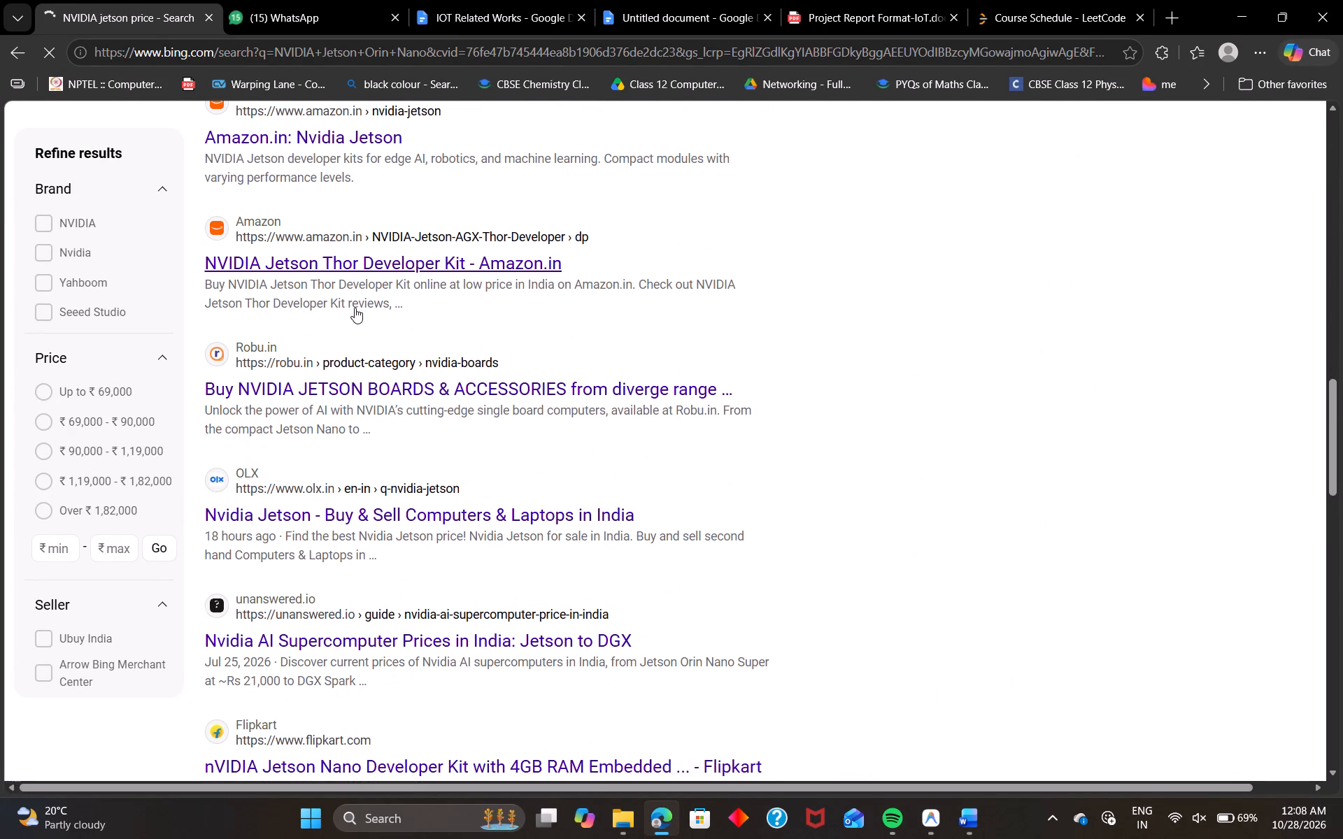
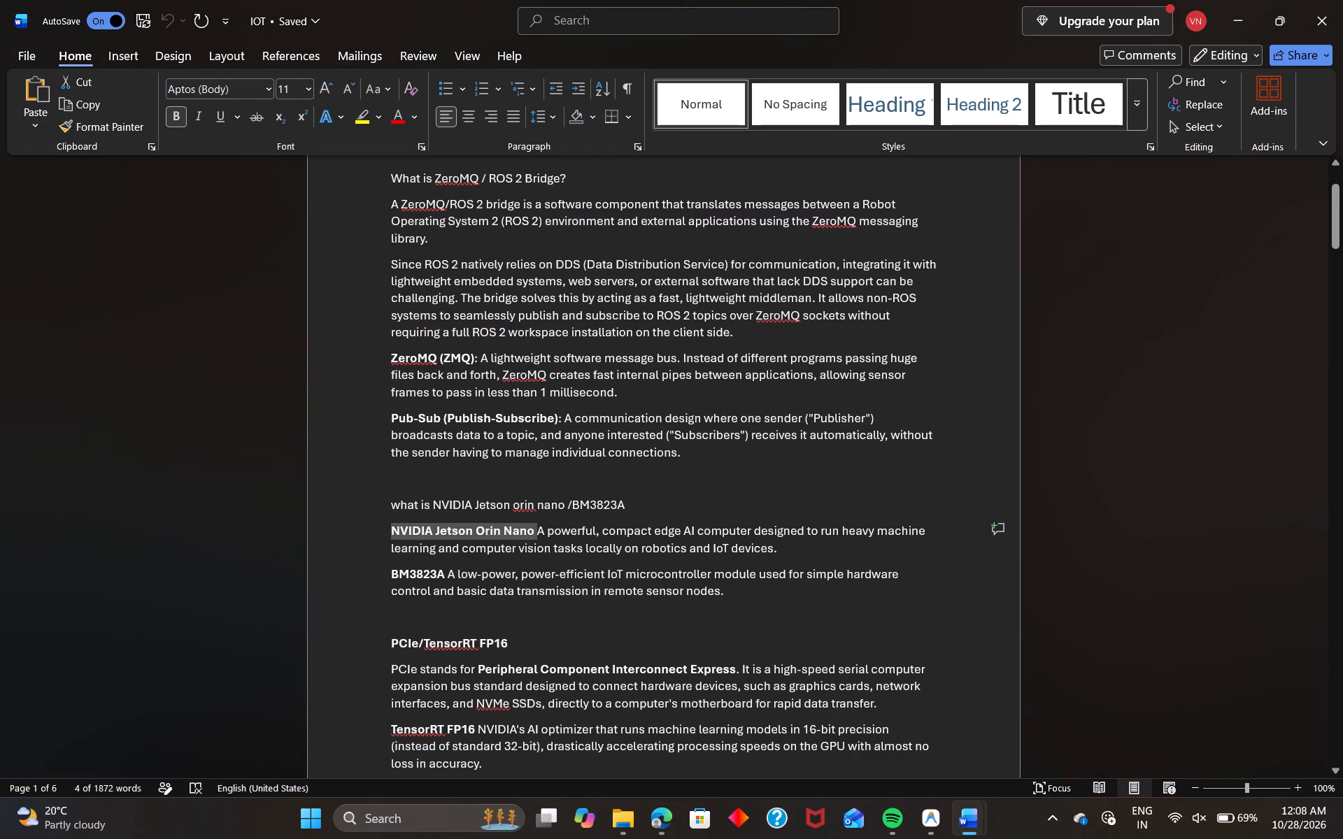
Paste the copied related-works table and its drawbacks list onto the blank page after the road accidents chart in the untitled document.
scroll(502, 521, "down", 1)
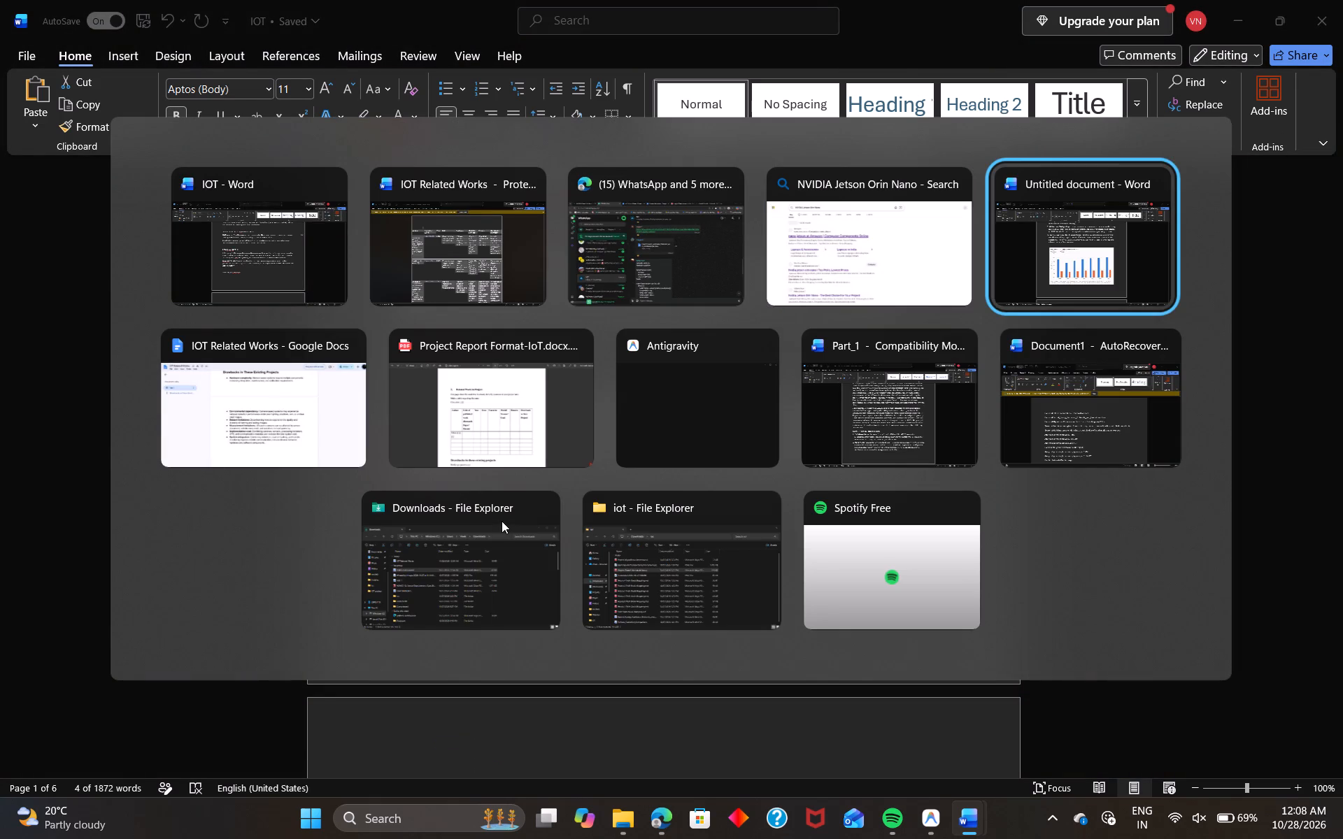
scroll(710, 715, "down", 2)
left_click(651, 438)
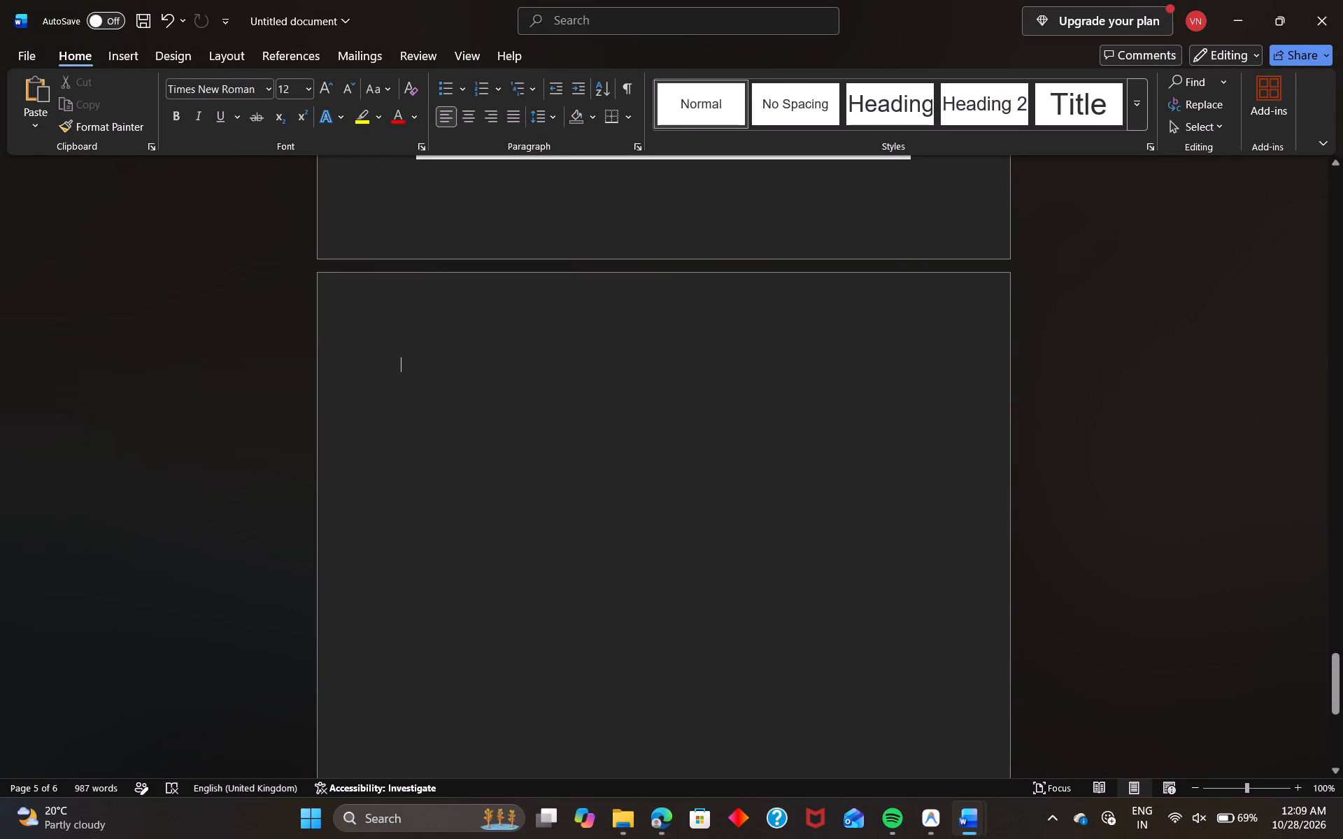
key("ctrl+v")
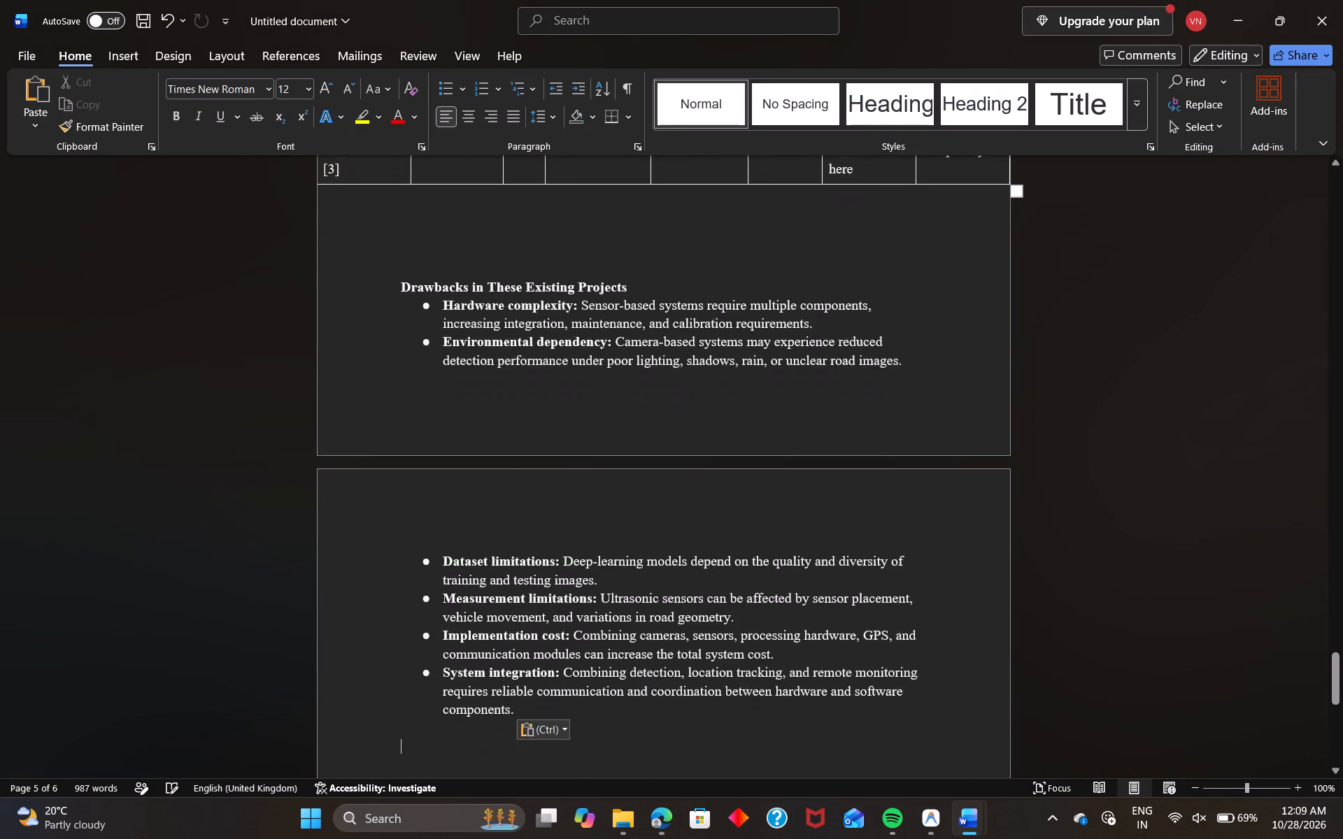
Narrow the pasted related-works table slightly and shift it so it sits centred between the page edges.
scroll(651, 438, "up", 5)
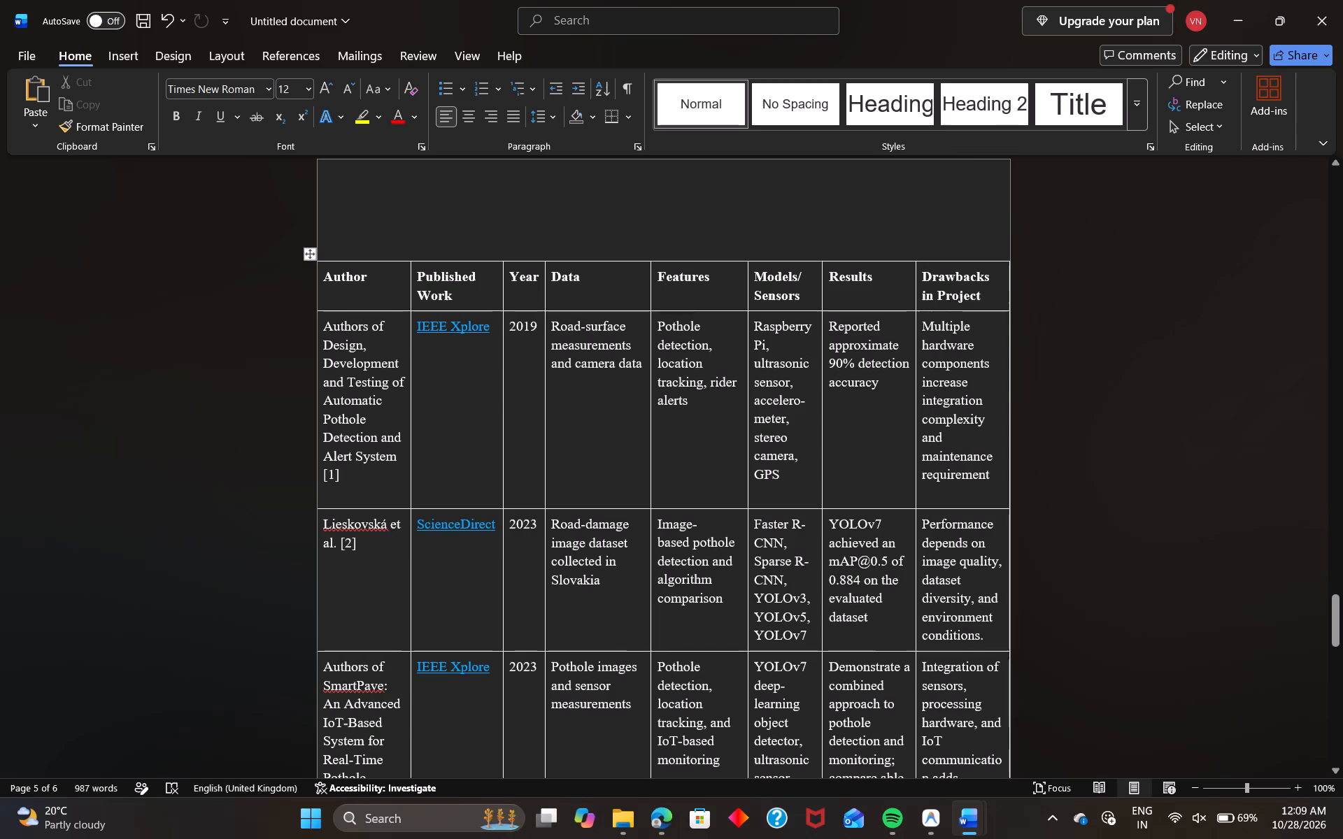
left_click_drag(308, 252, 321, 252)
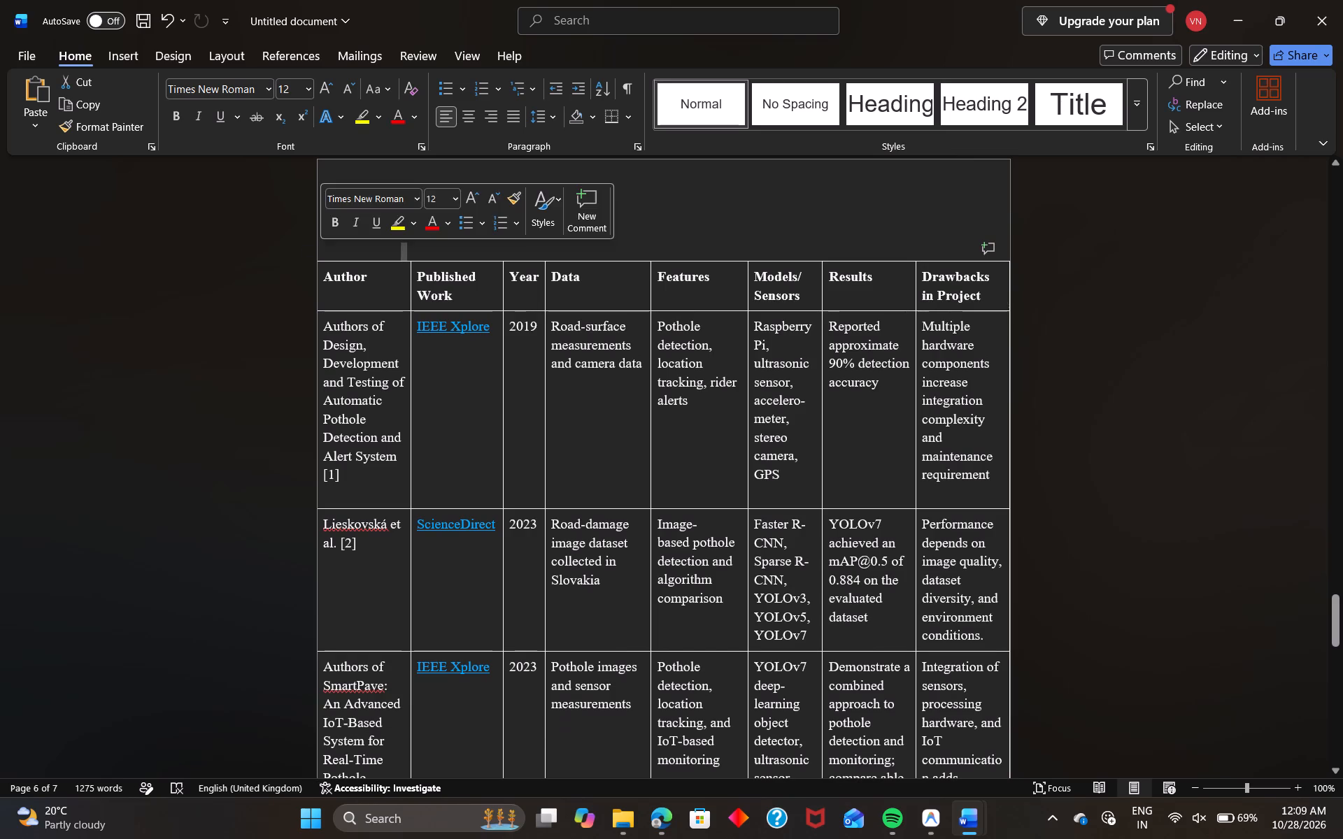
scroll(907, 434, "down", 3)
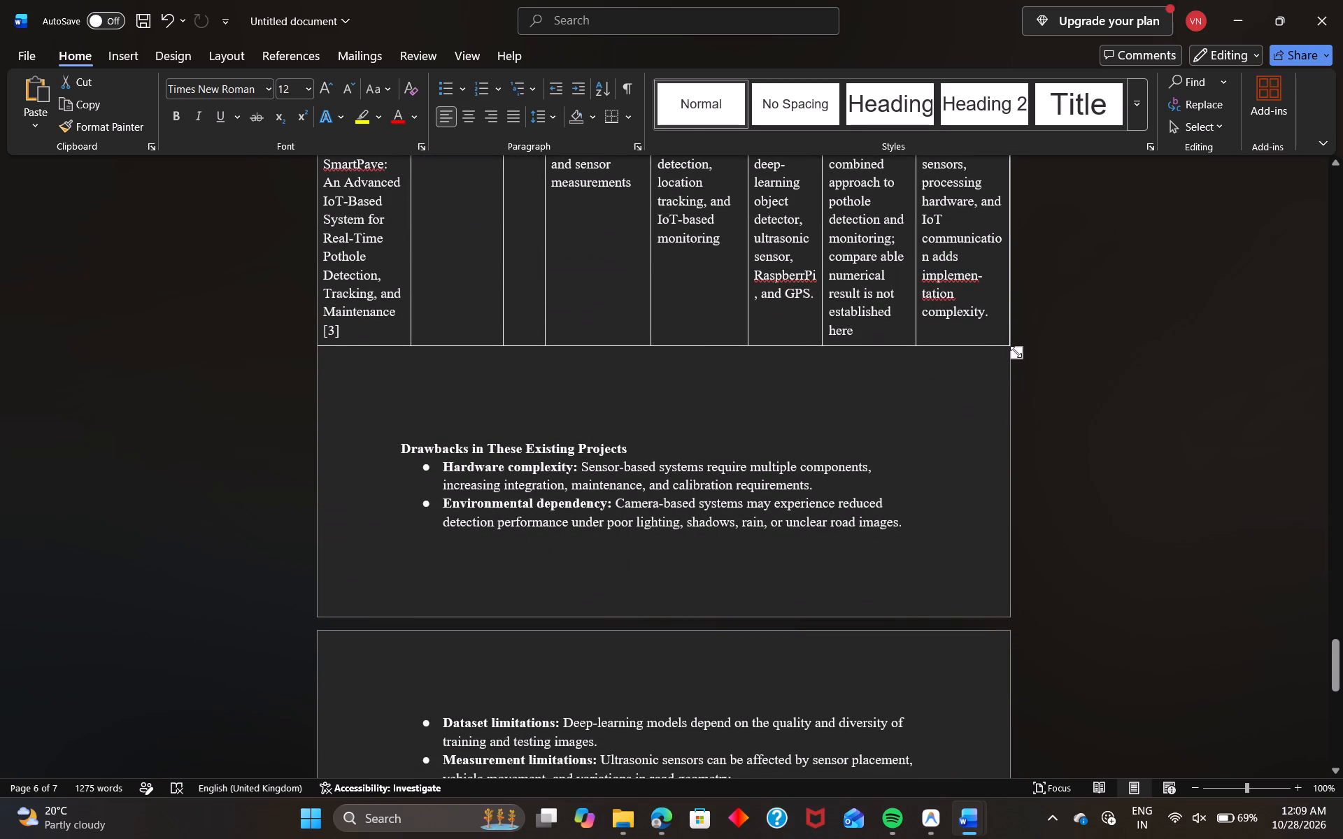
left_click_drag(1015, 352, 985, 331)
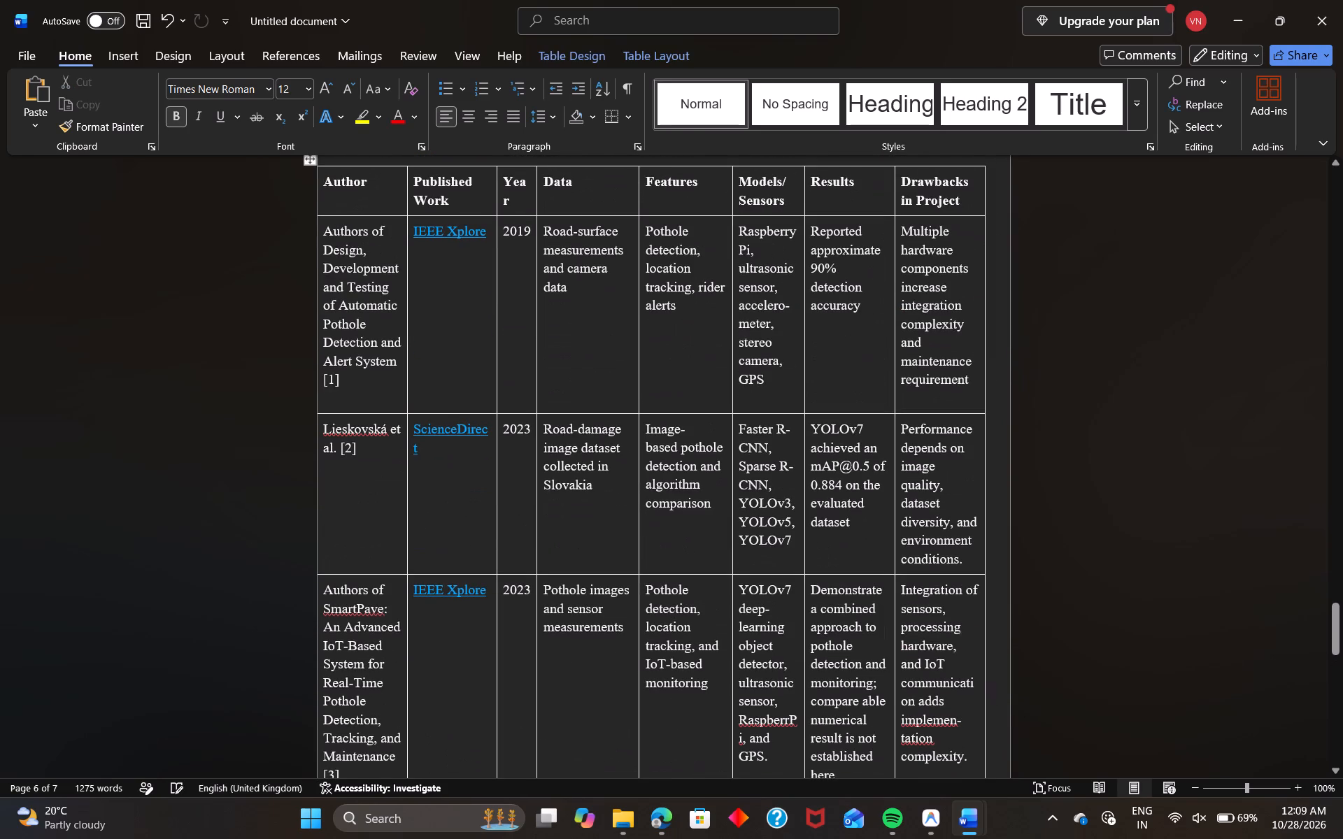
scroll(462, 205, "up", 1)
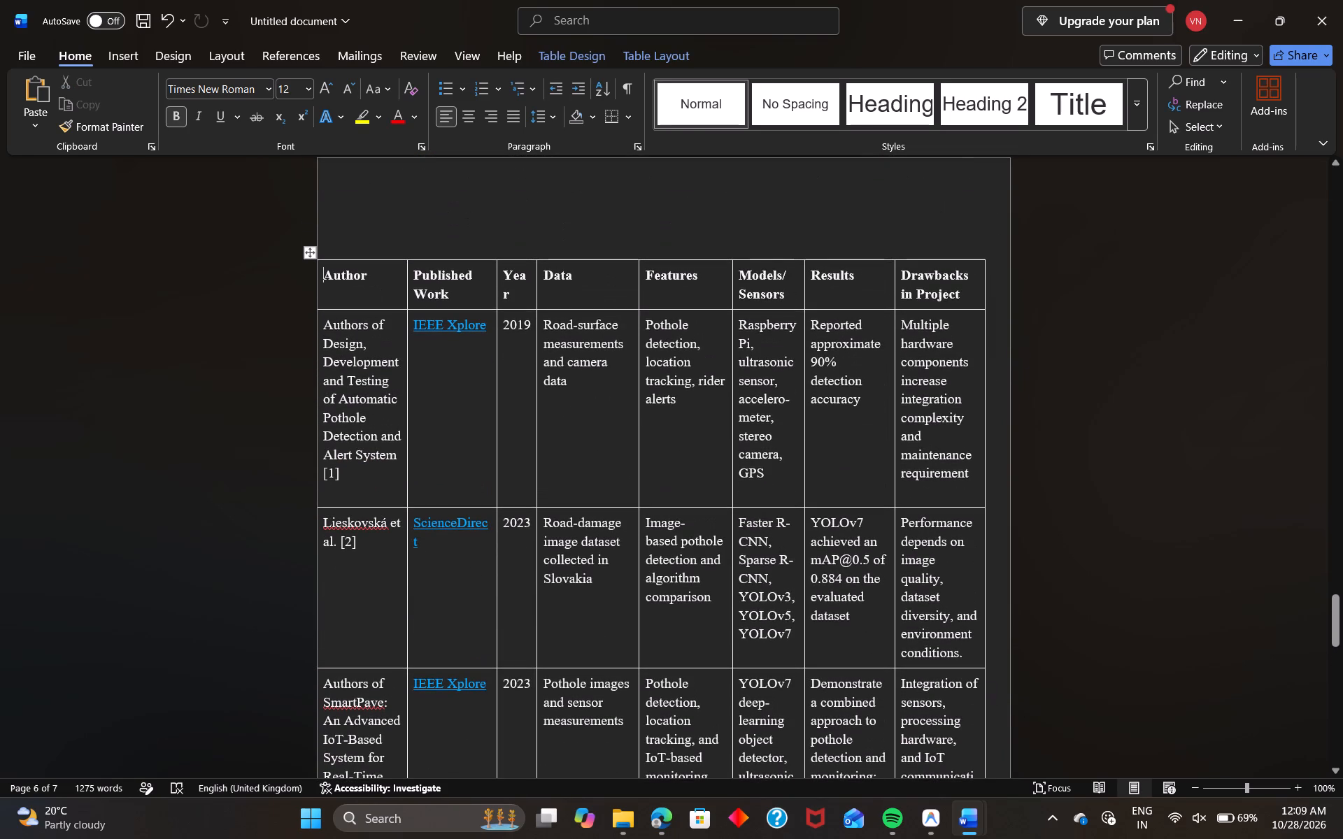
left_click_drag(313, 250, 334, 252)
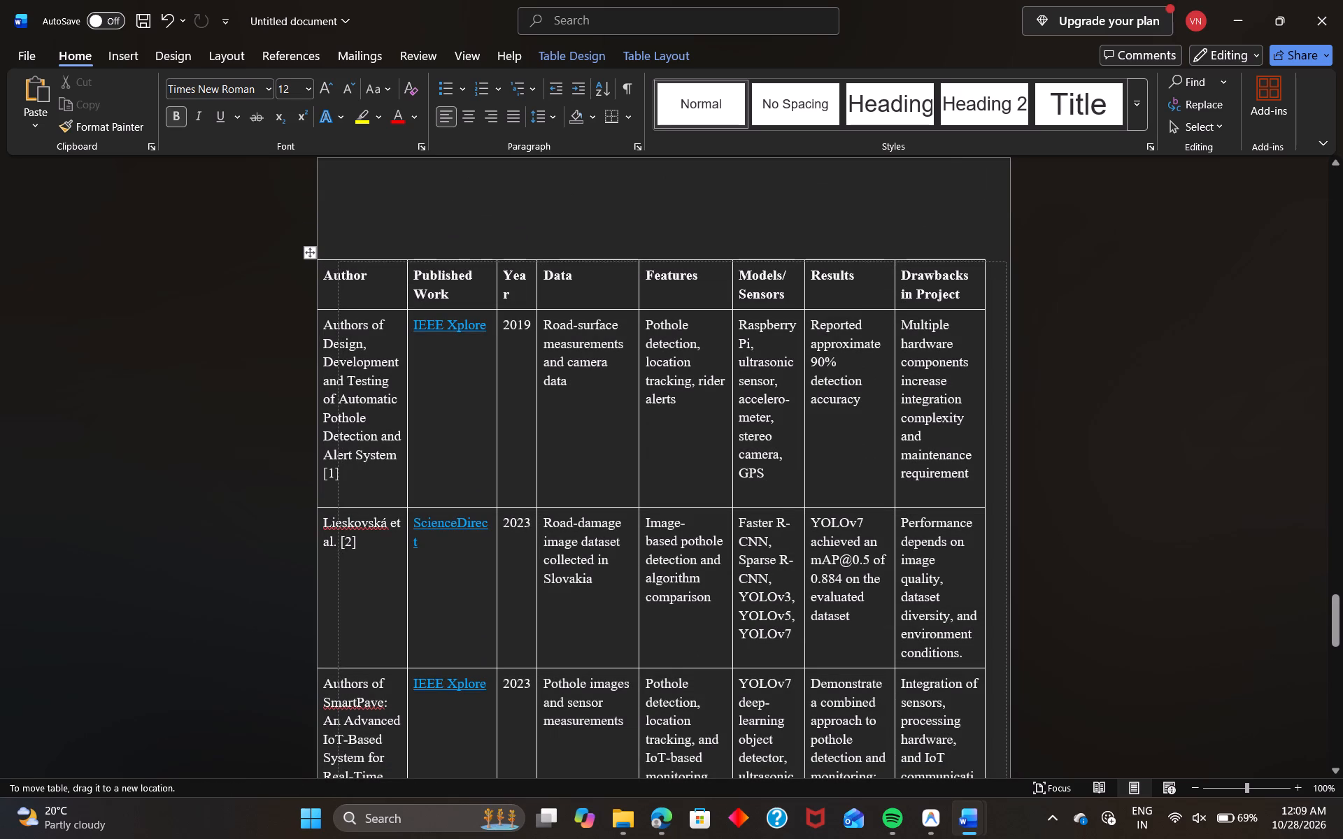
left_click_drag(334, 252, 325, 248)
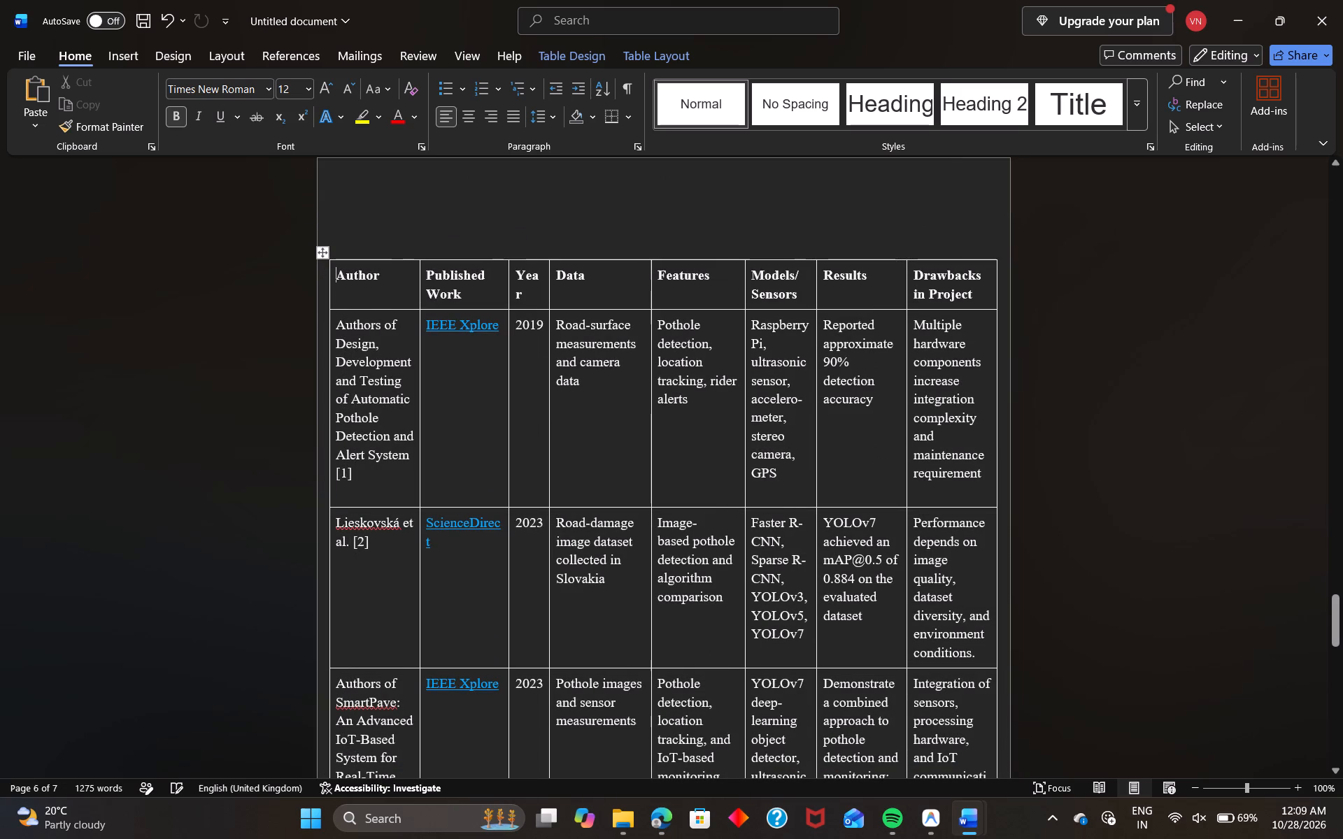
left_click(226, 283)
Copy the "UNIQUE FUNCTIONALITIES" heading and paste it on its own line directly above the related-works table.
left_click(748, 228)
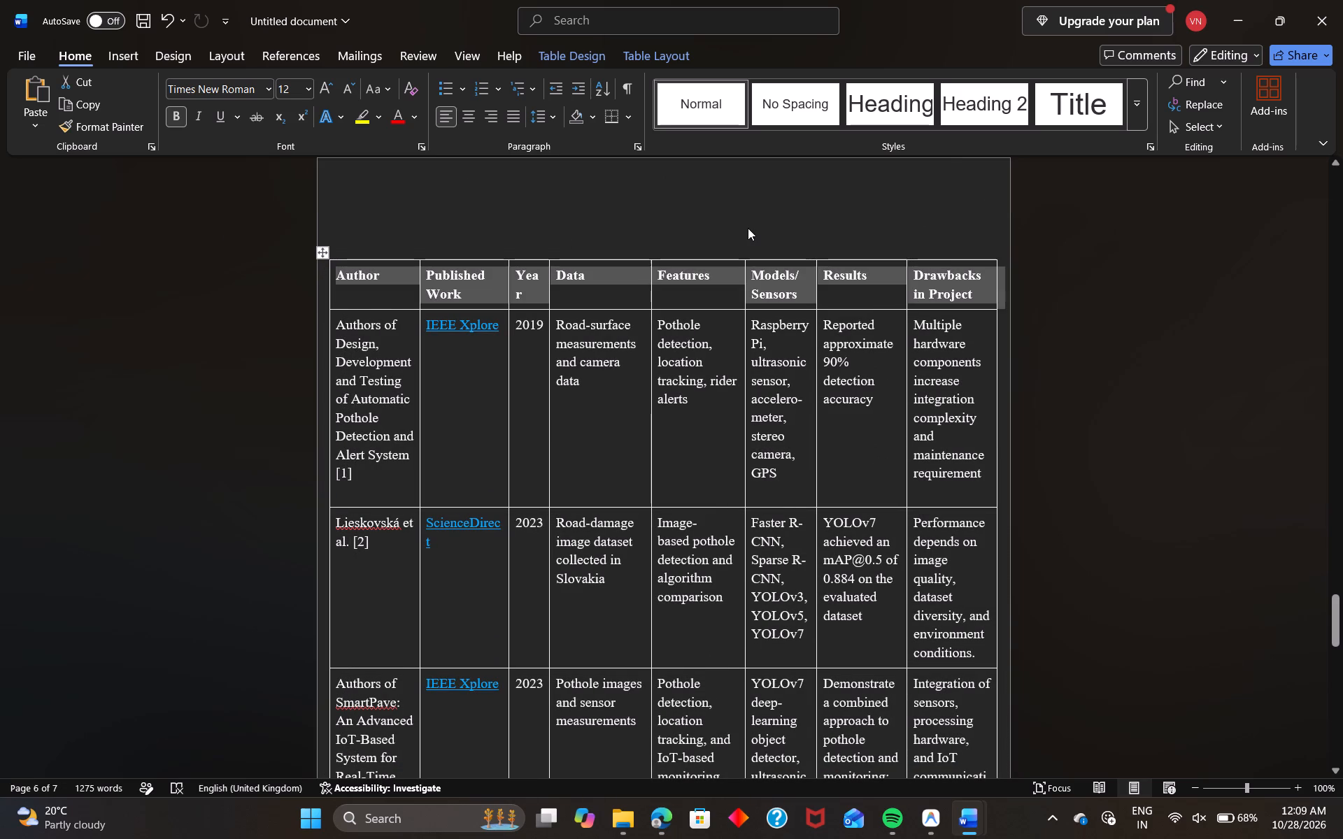
key("Tab")
scroll(682, 228, "up", 2)
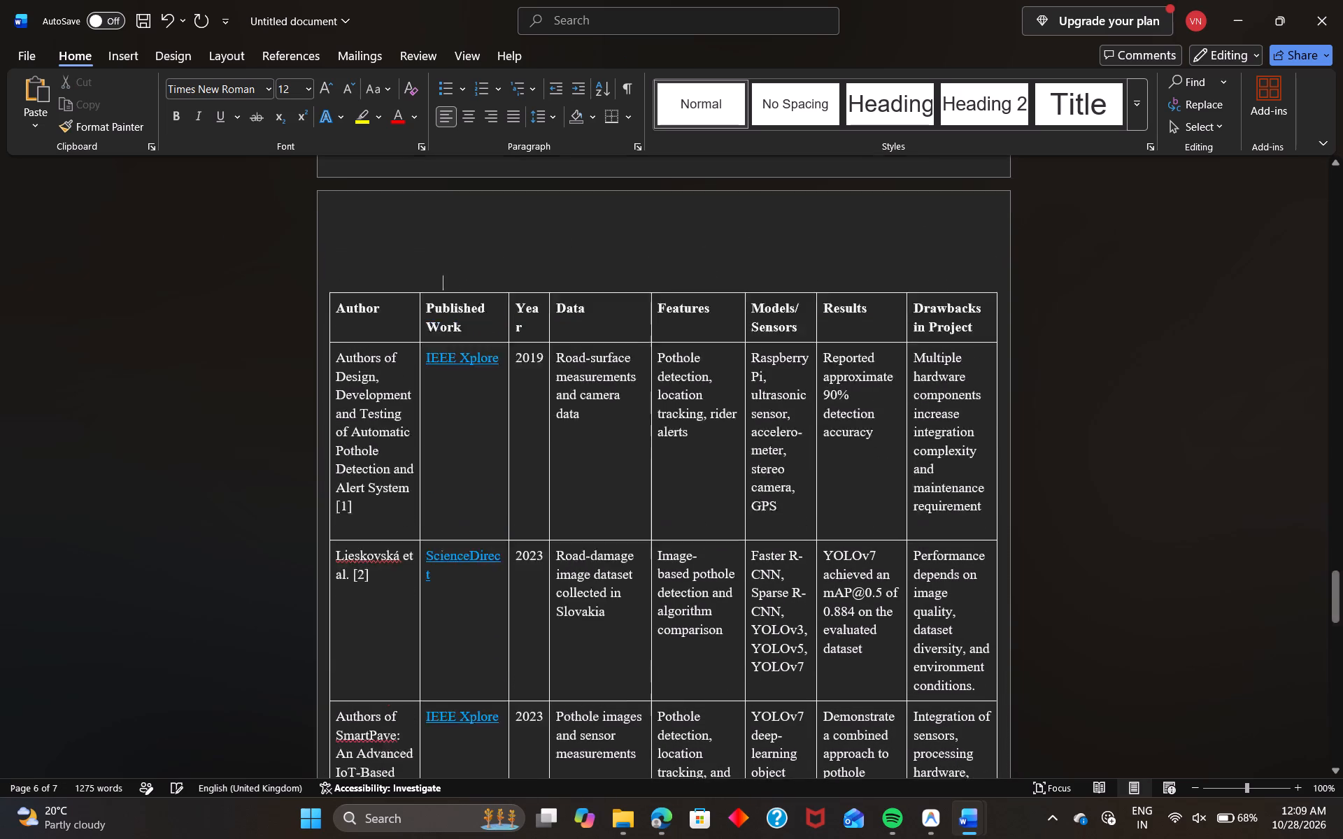
scroll(682, 228, "up", 2)
left_click_drag(837, 322, 552, 299)
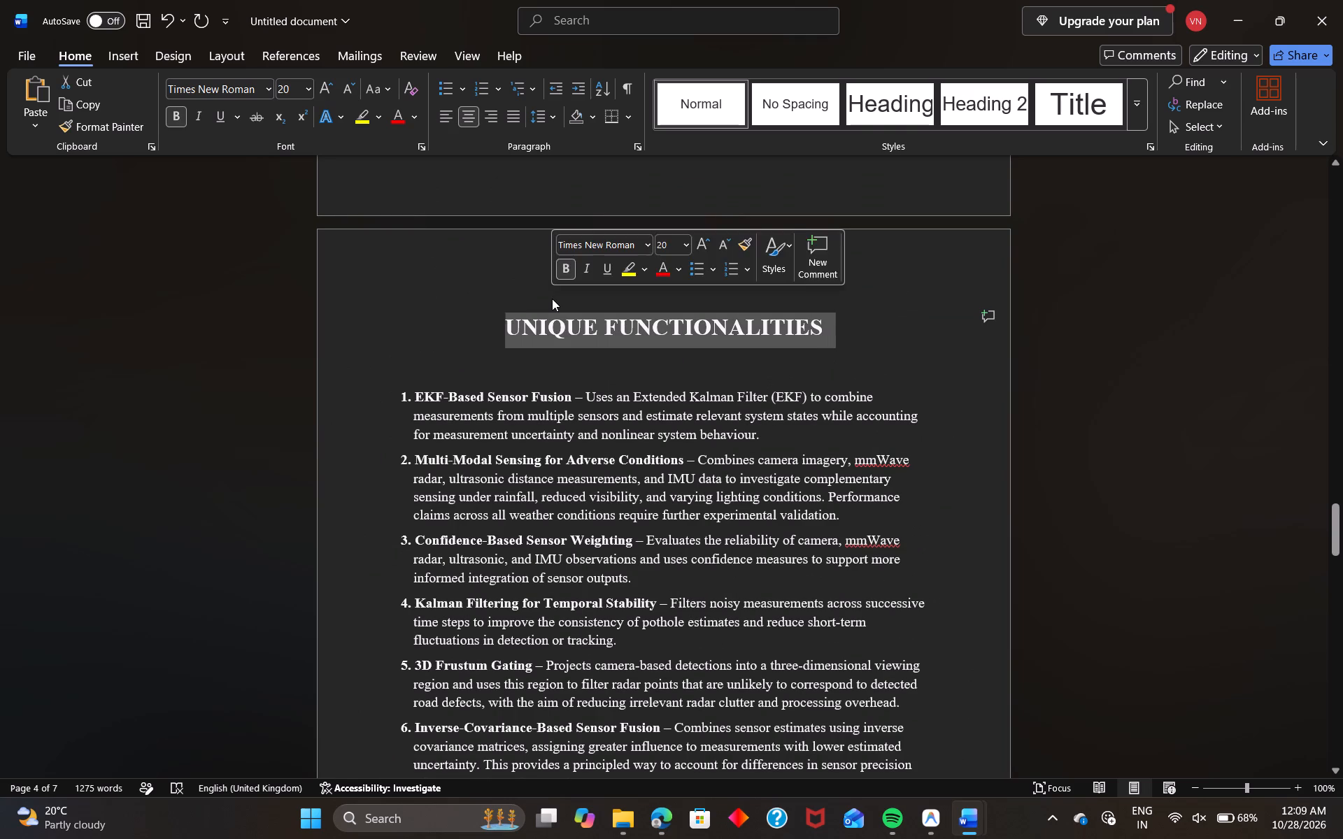
key("ctrl+c")
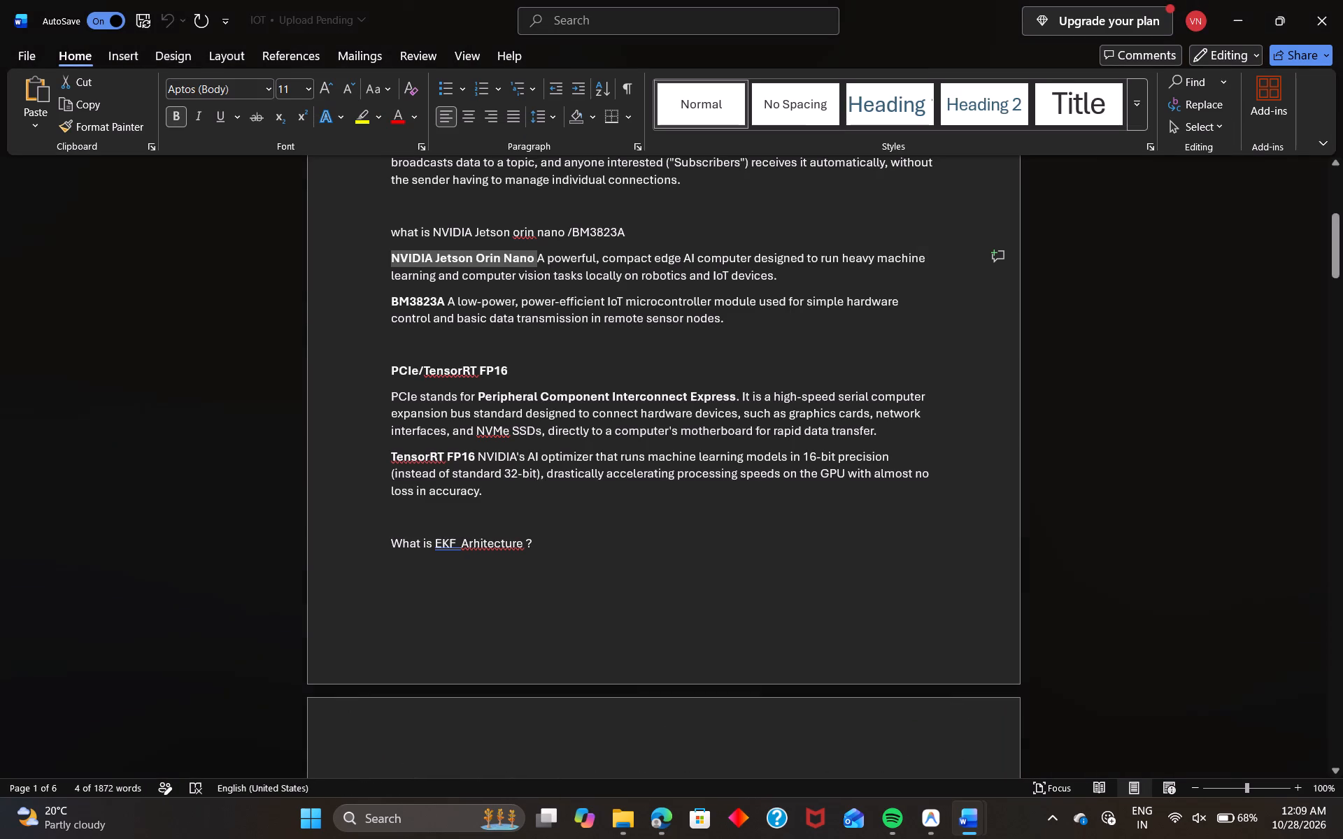
scroll(709, 614, "down", 6)
left_click(646, 626)
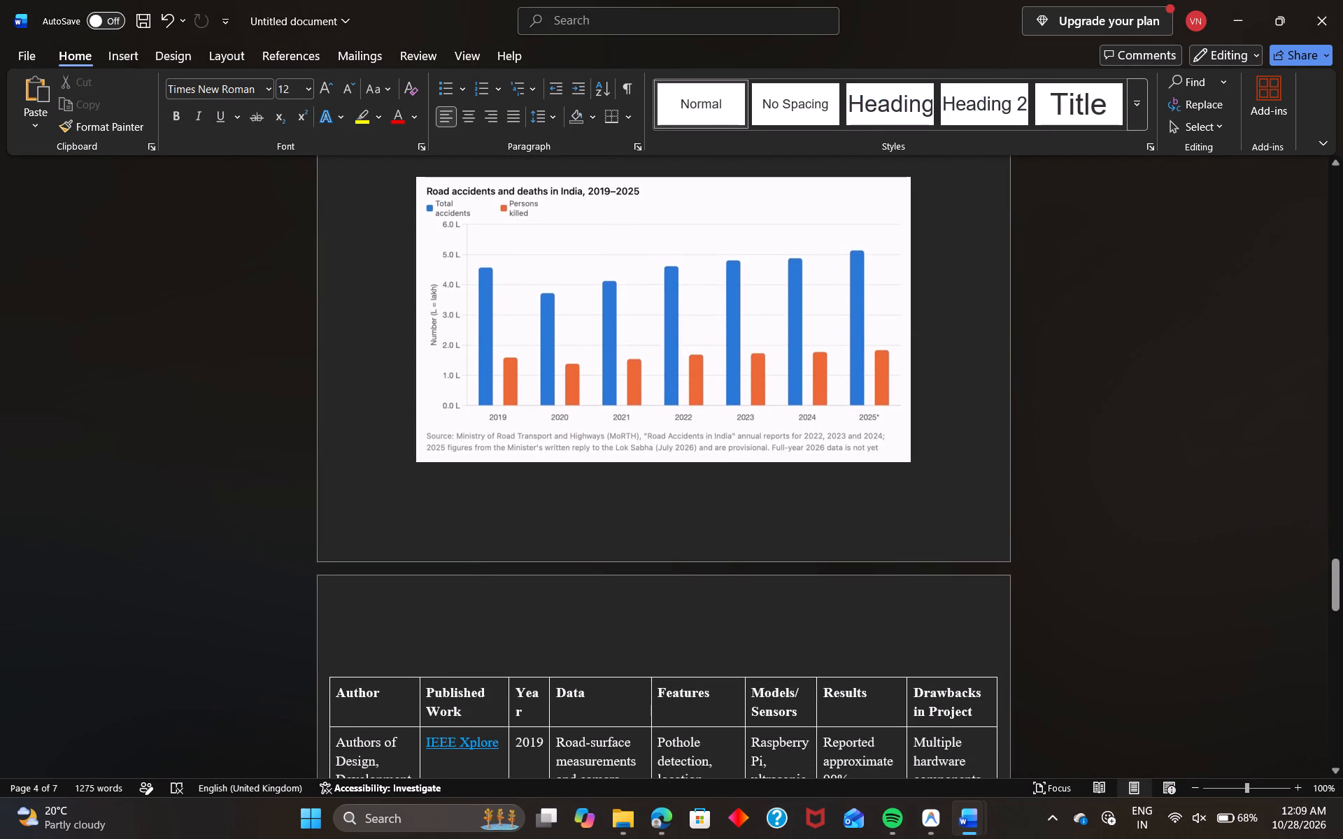
key("Tab")
key("BackSpace")
key("BackSpace")
key("BackSpace")
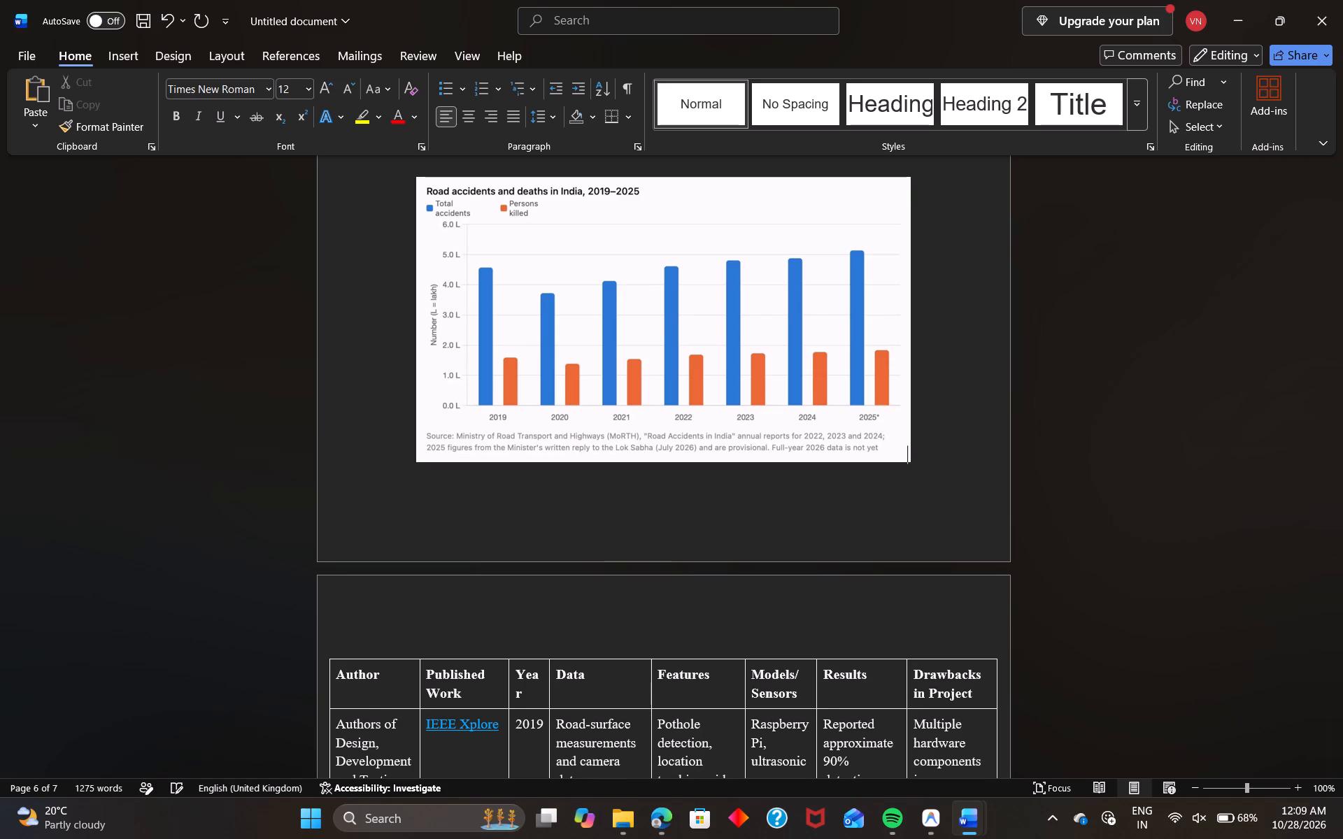
key("Return")
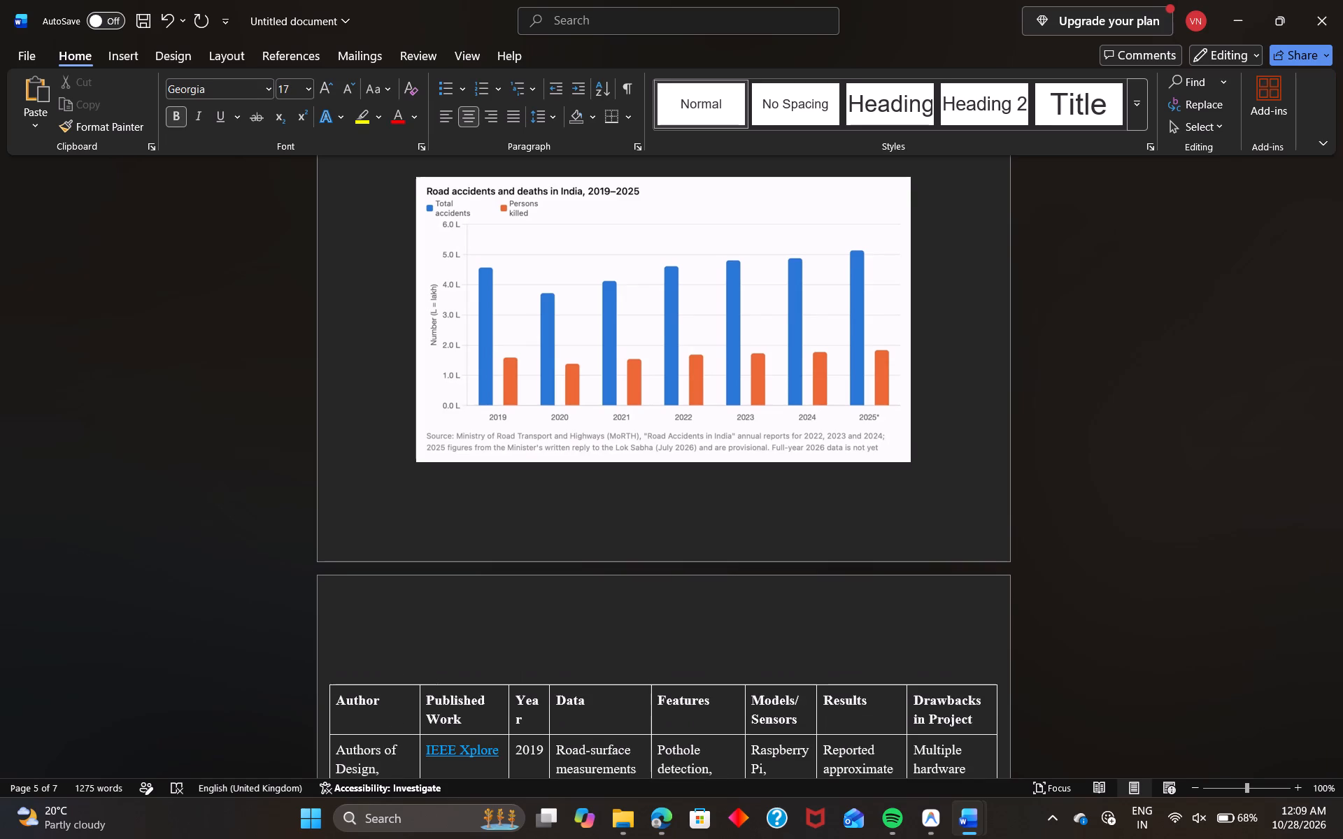
key("ctrl+v")
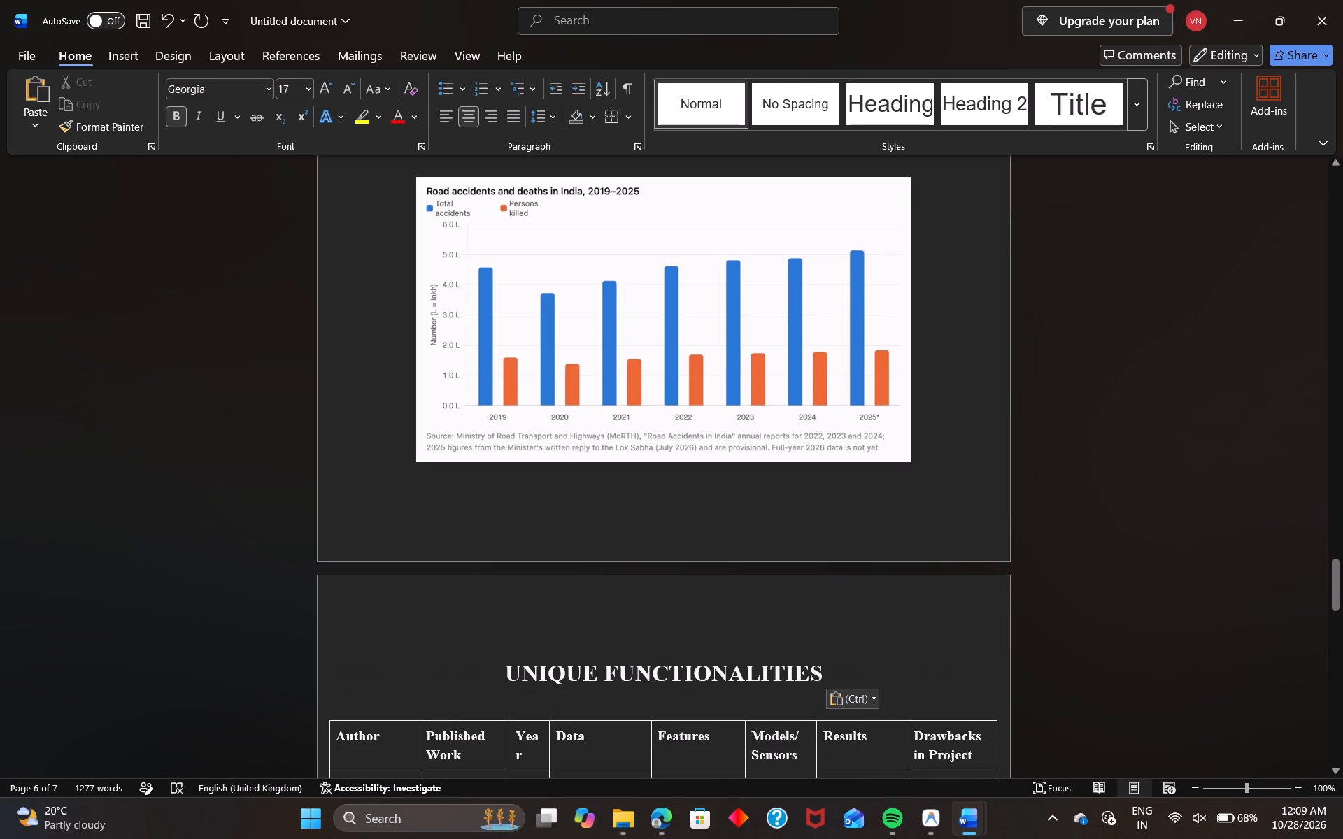
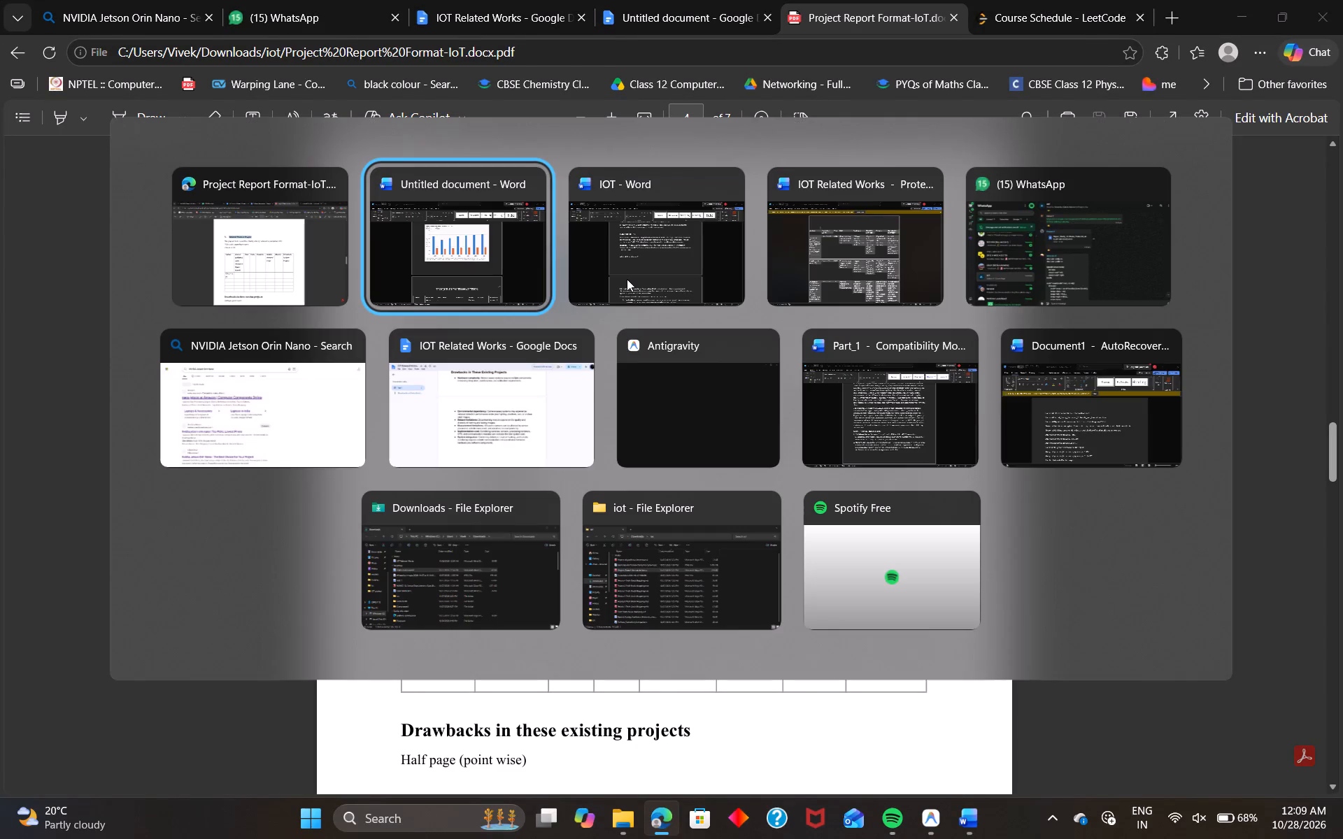
Paste the copied "Related Work in Project" text as the heading above the related-works table in the untitled Word document.
key("ctrl+v")
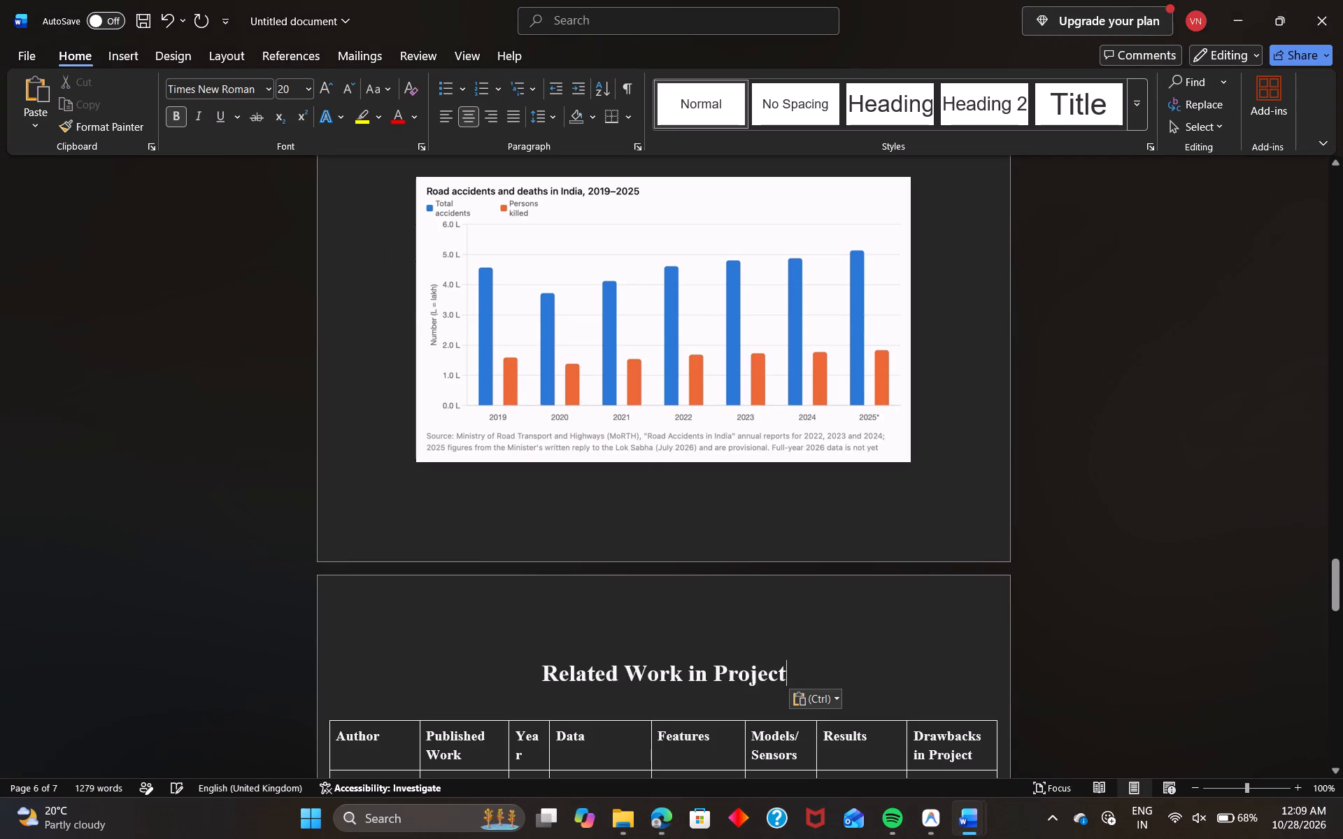
Format the "Drawbacks in These Existing Projects" heading below the related-works table at size 20 and centre it.
scroll(813, 667, "down", 1)
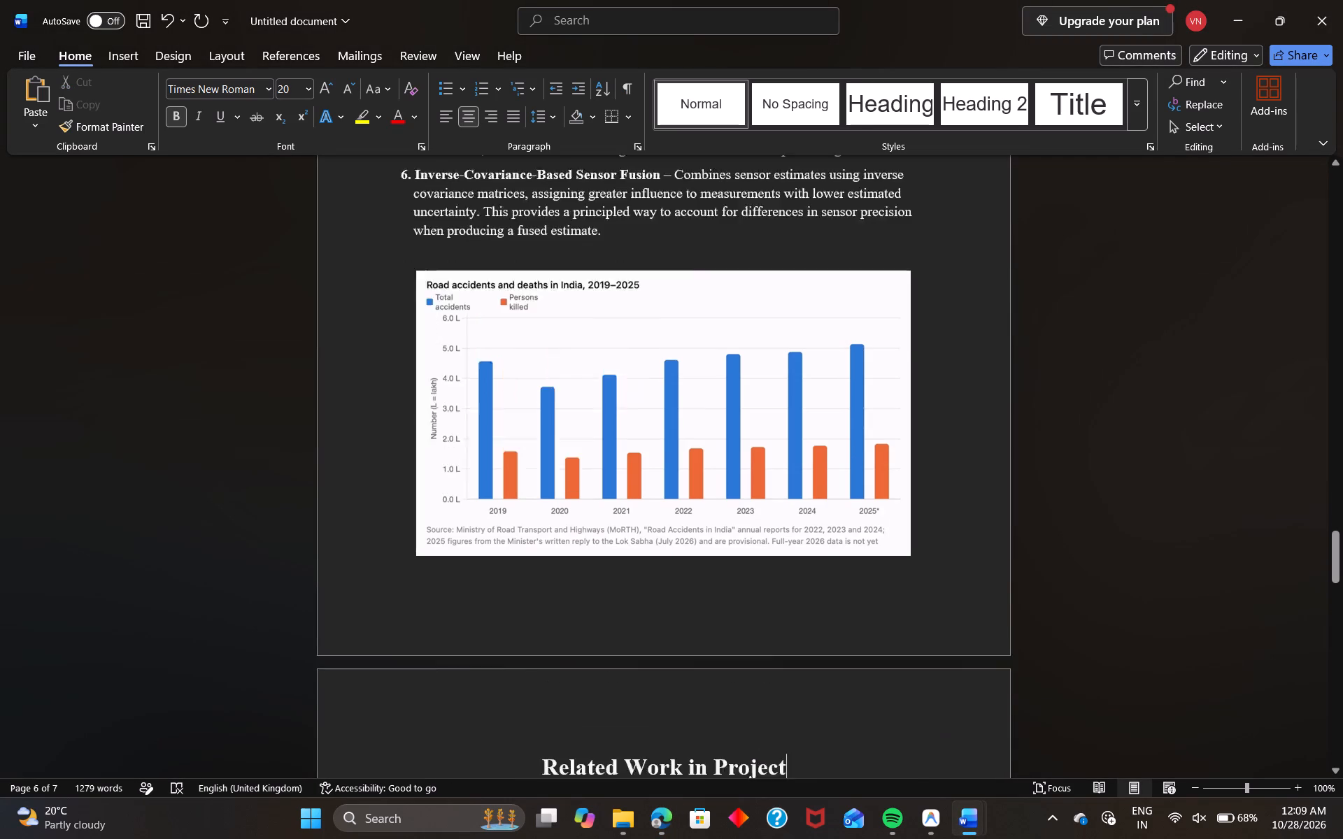
scroll(813, 667, "down", 4)
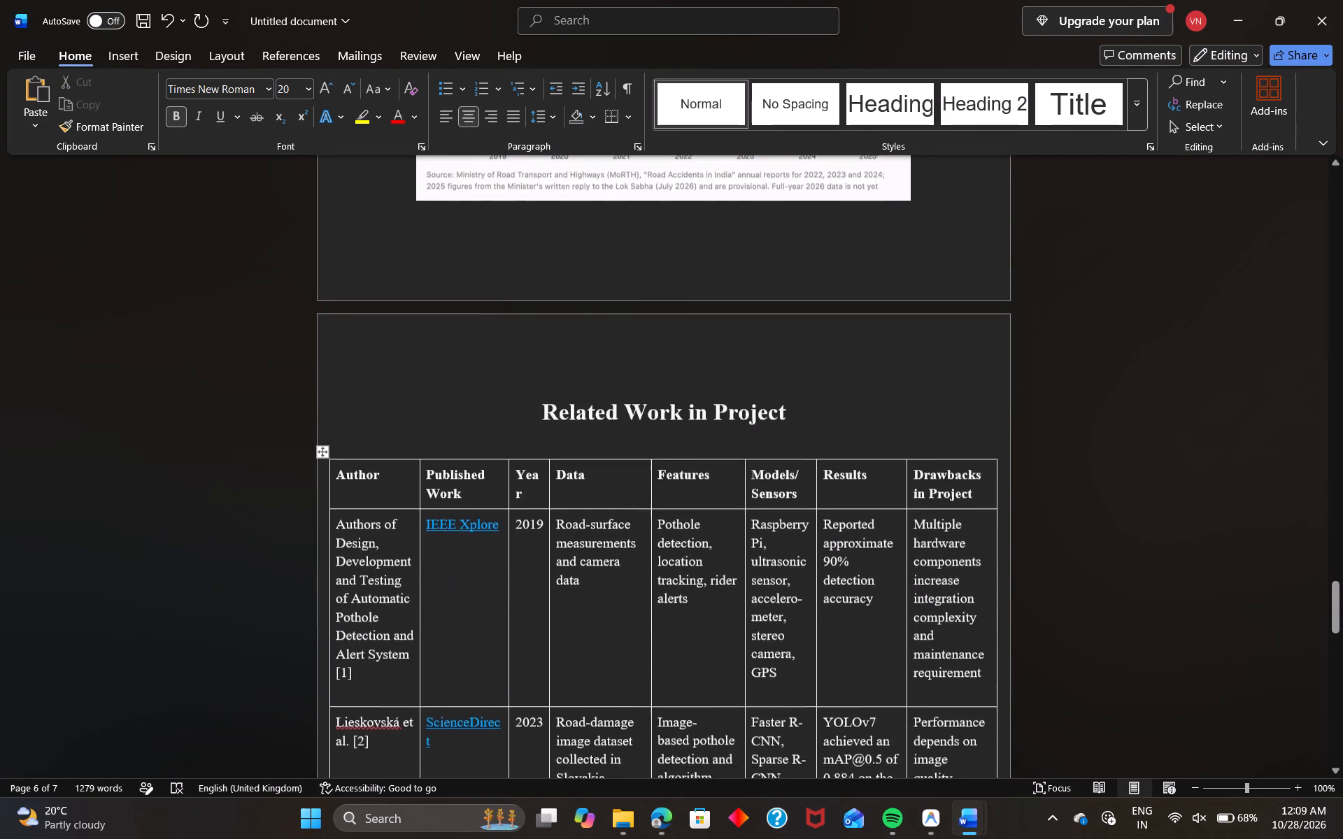
scroll(831, 634, "down", 3)
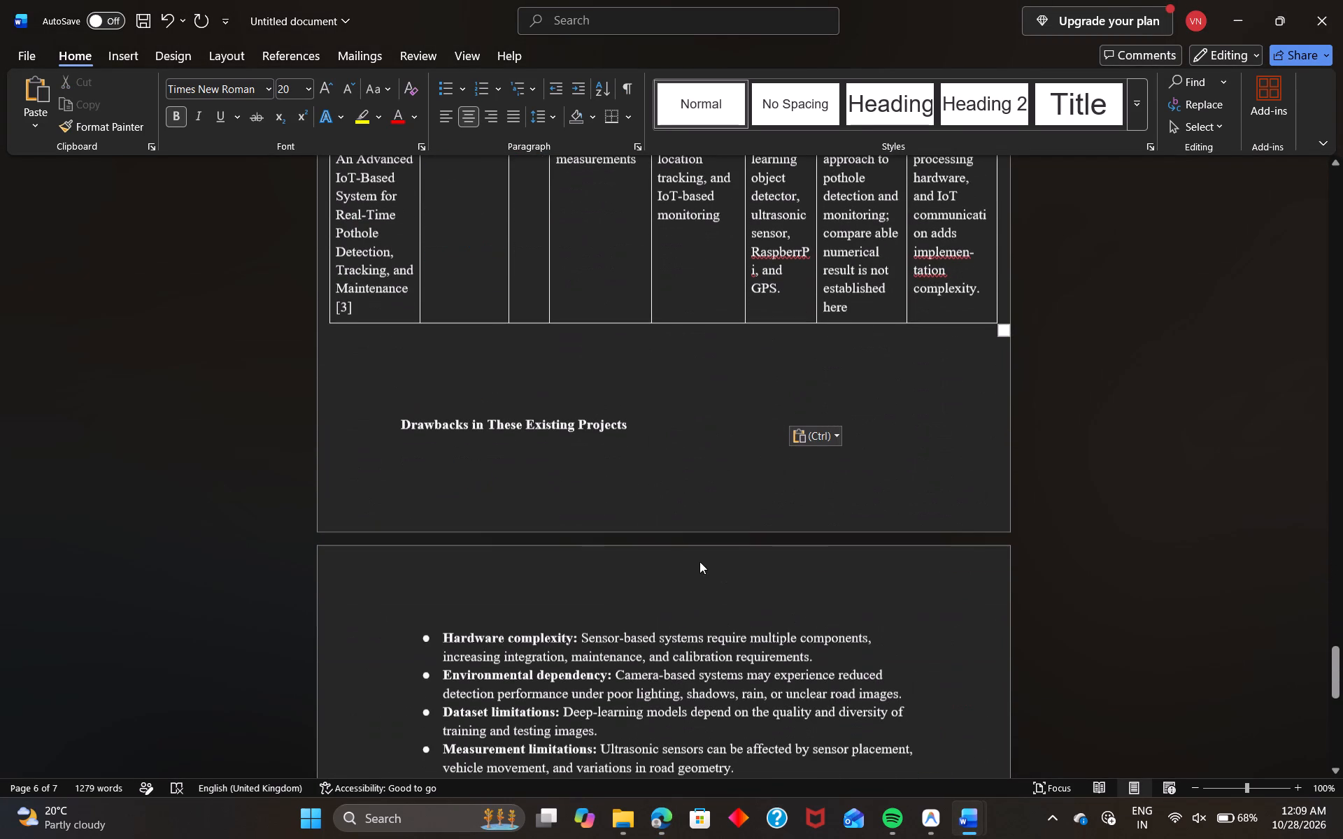
left_click_drag(634, 421, 404, 396)
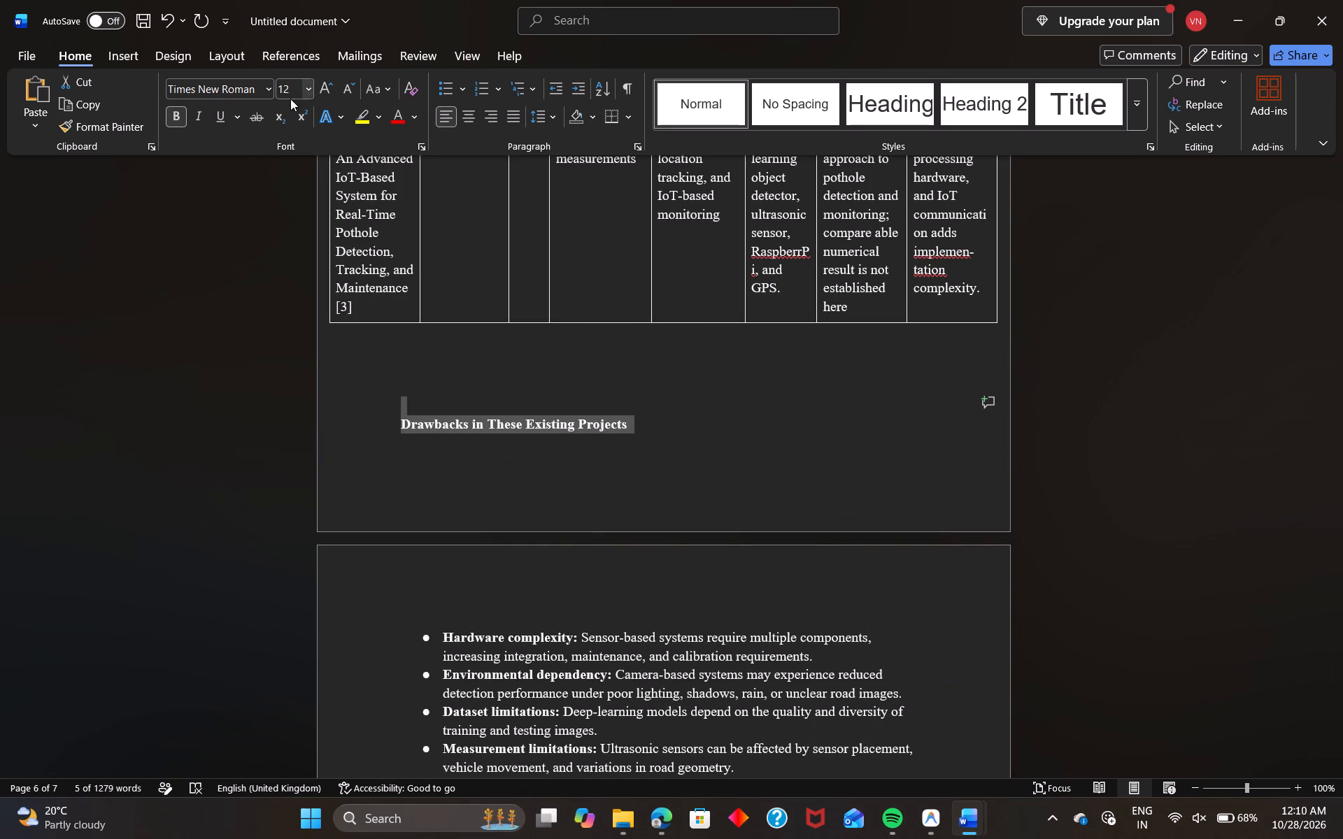
left_click_drag(308, 87, 285, 282)
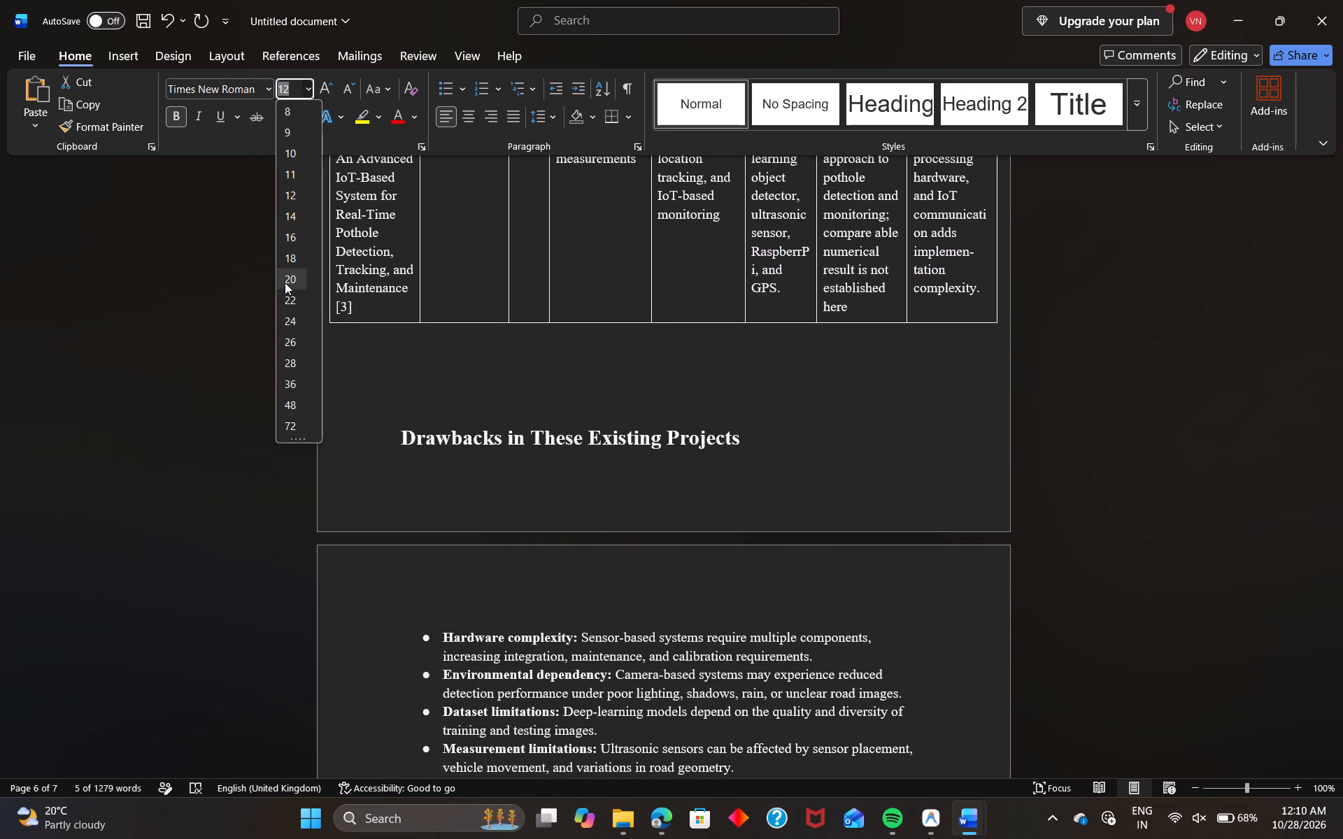
left_click_drag(285, 282, 285, 282)
left_click(287, 280)
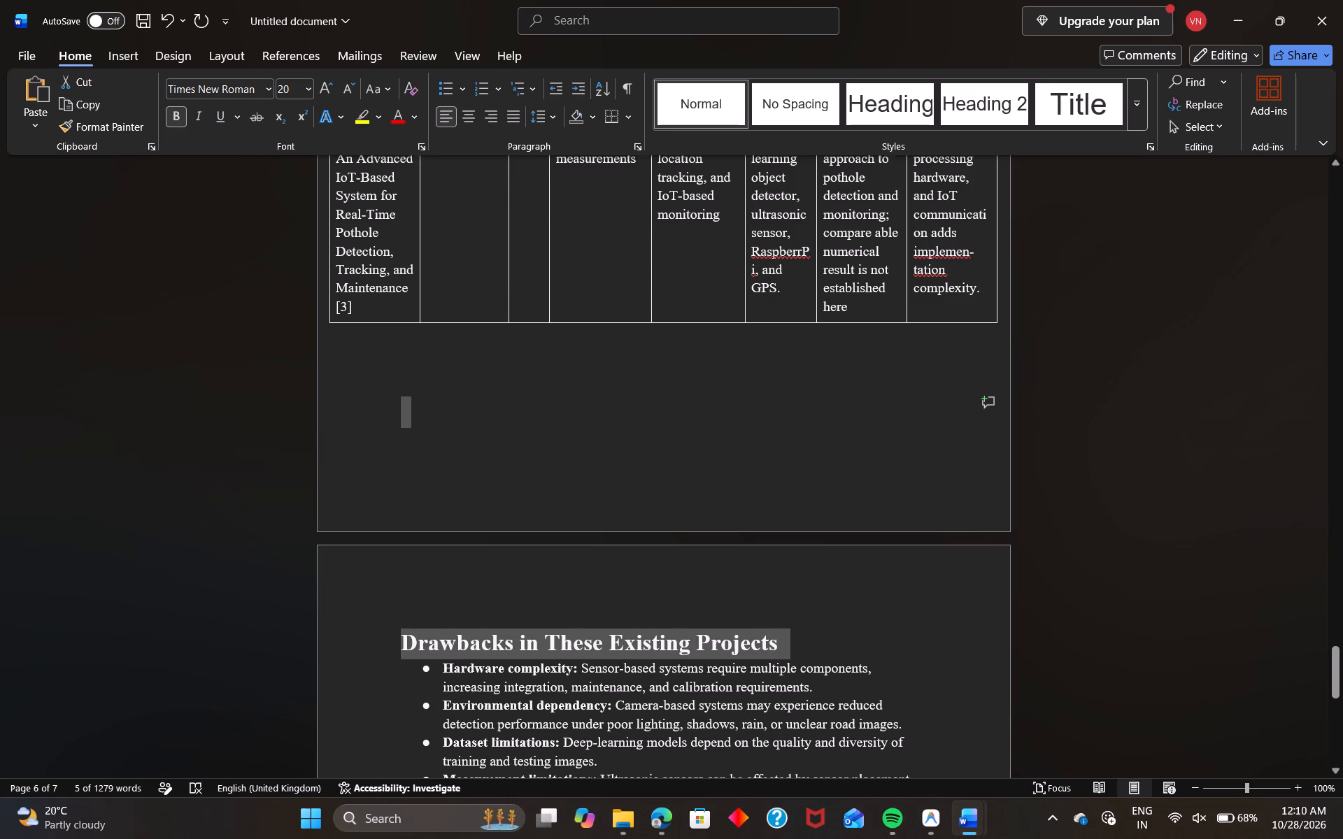
left_click_drag(788, 645, 399, 624)
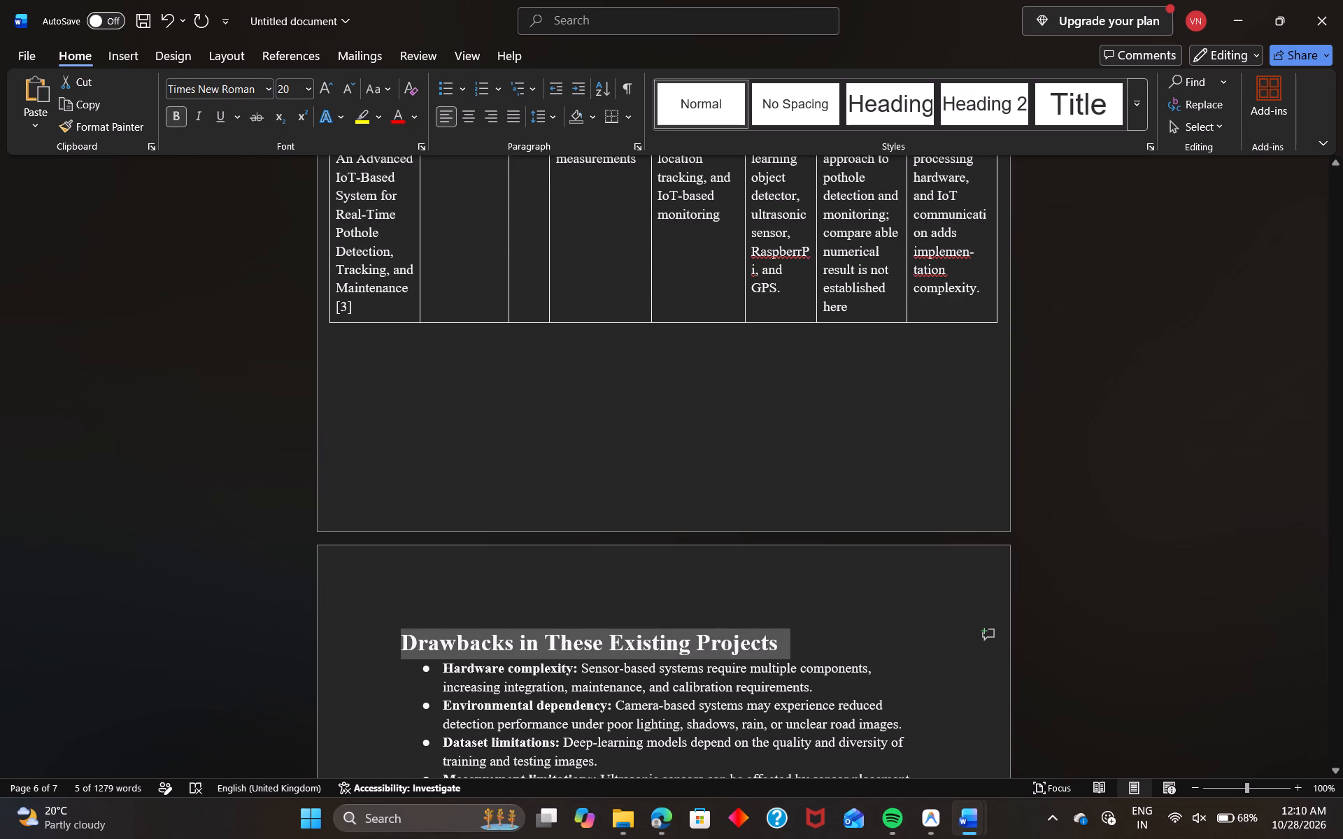
left_click(470, 115)
left_click(893, 642)
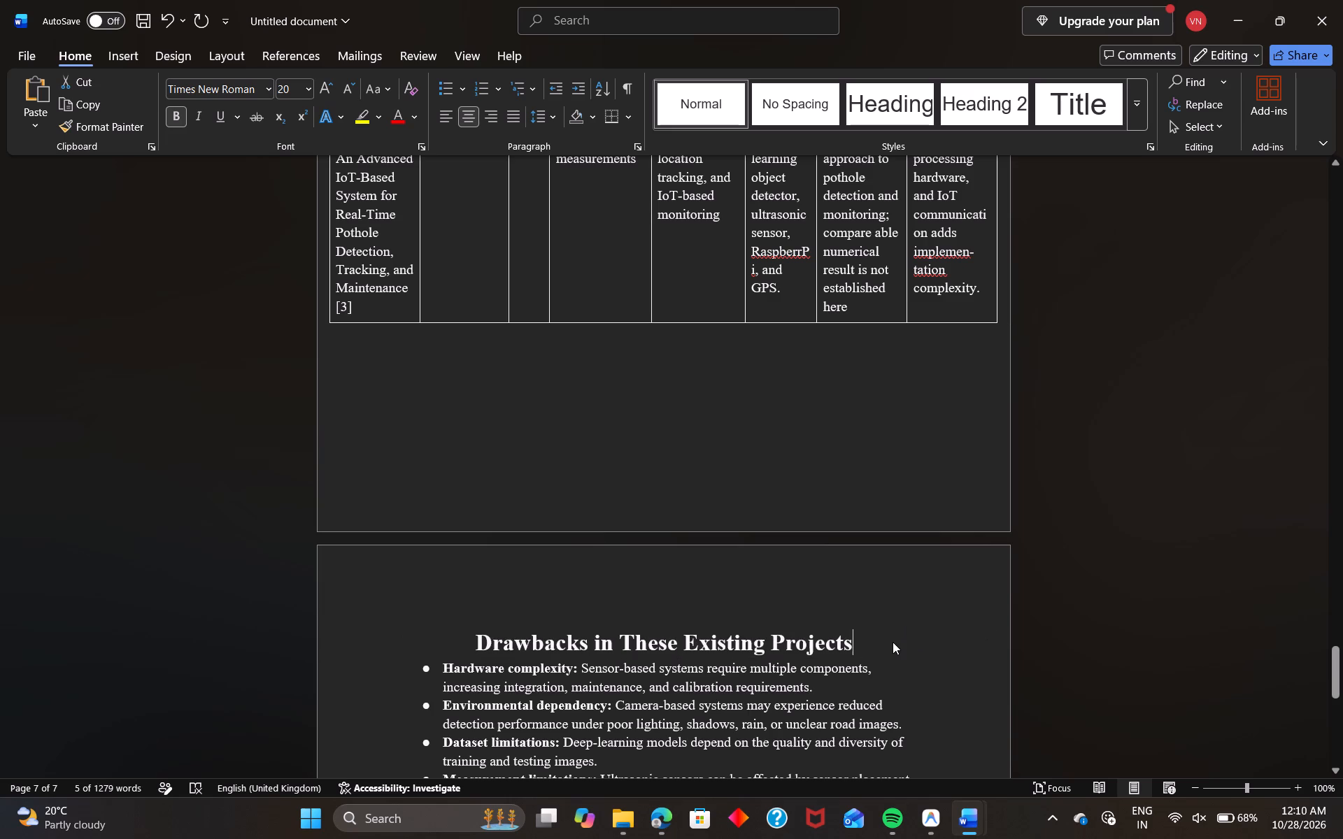
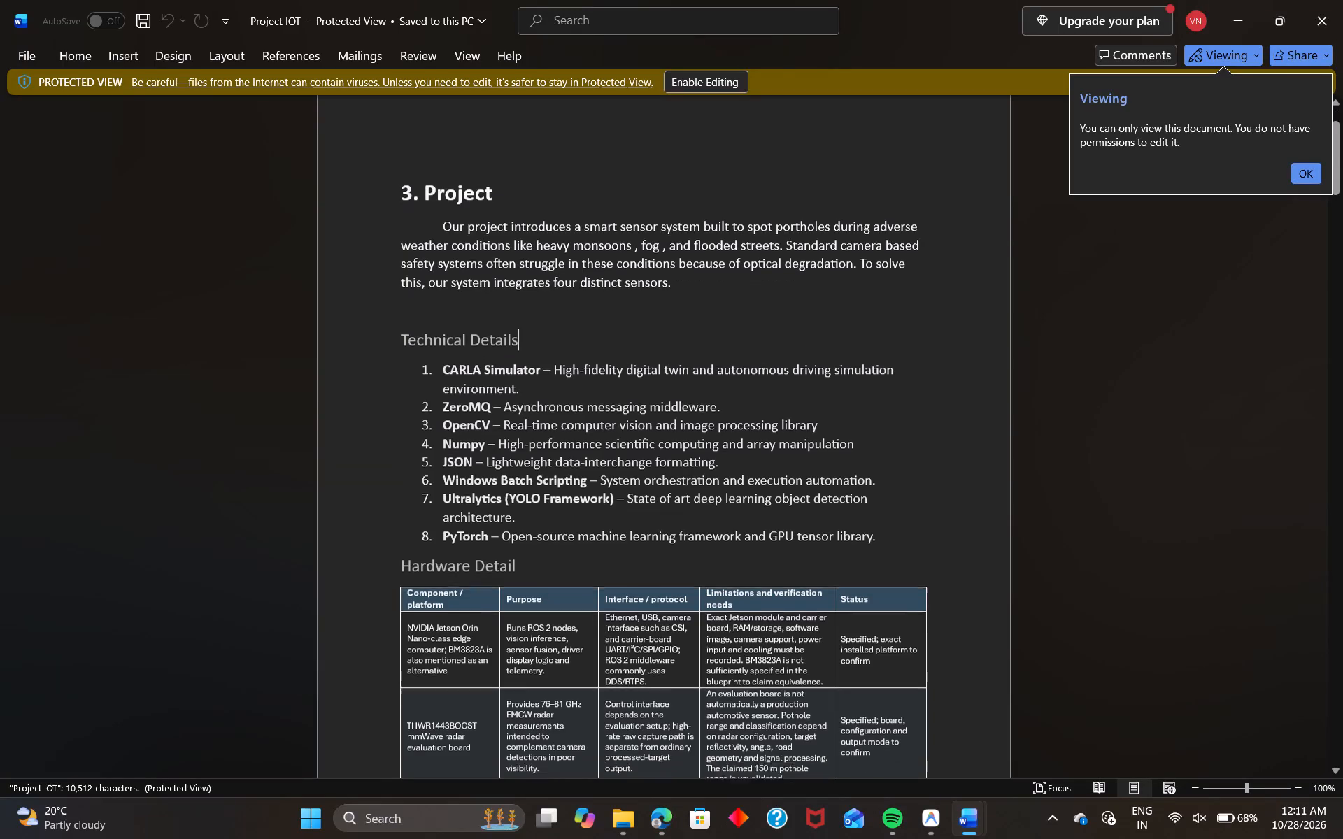
Review the Technical Details list and the Hardware Detail table in the Project IOT document.
scroll(734, 507, "down", 2)
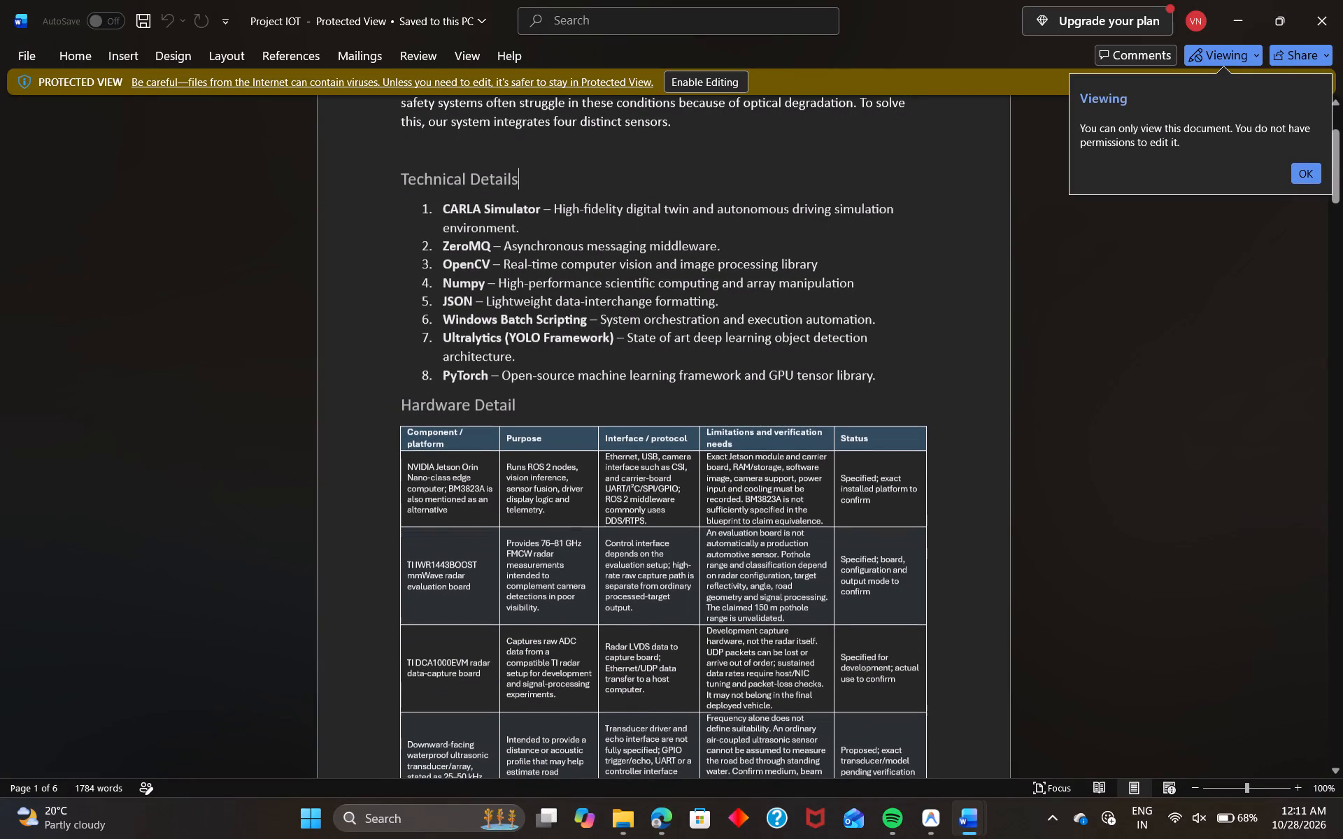
scroll(731, 493, "down", 2)
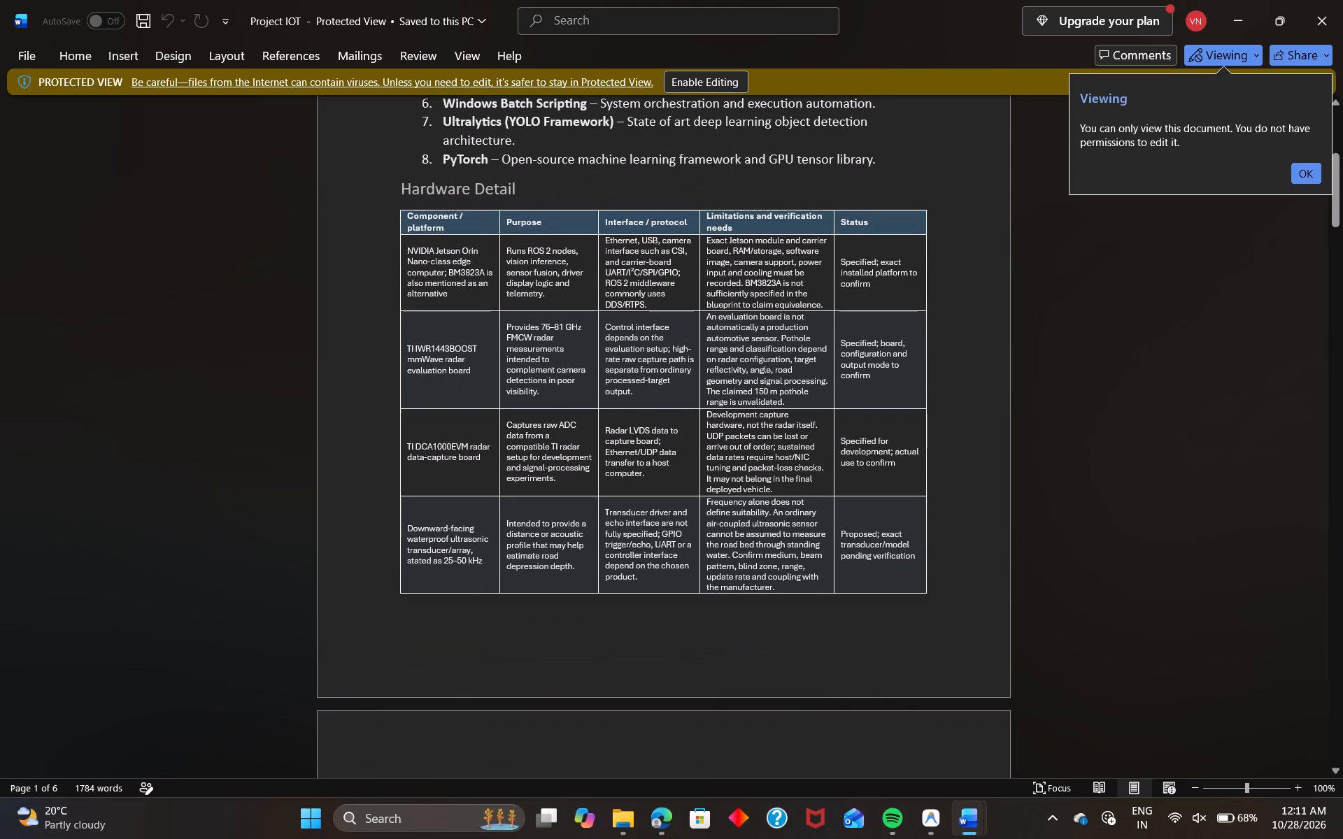
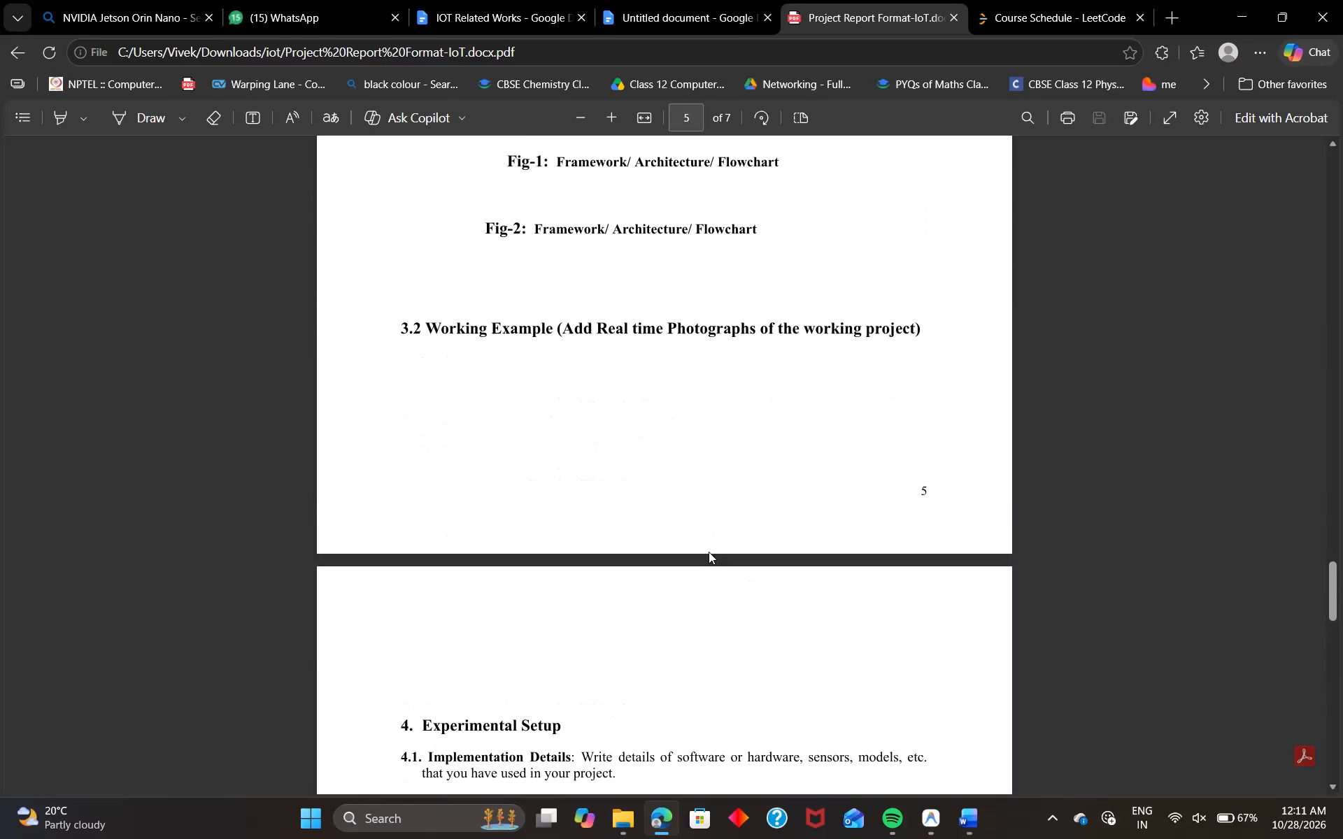
Review the format PDF's requirements from section 3 Project through section 6 Conclusion and Future Work.
scroll(709, 552, "up", 5)
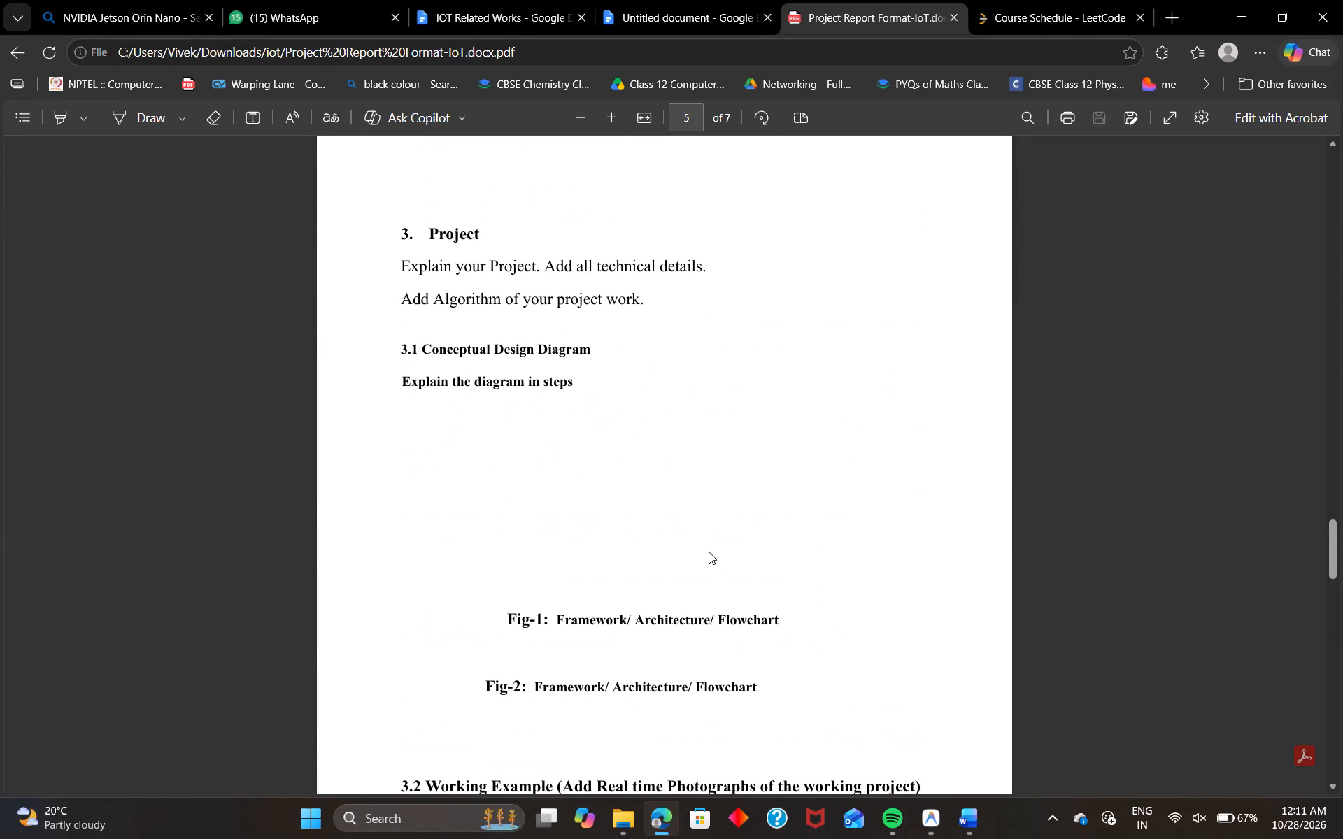
scroll(709, 552, "down", 1)
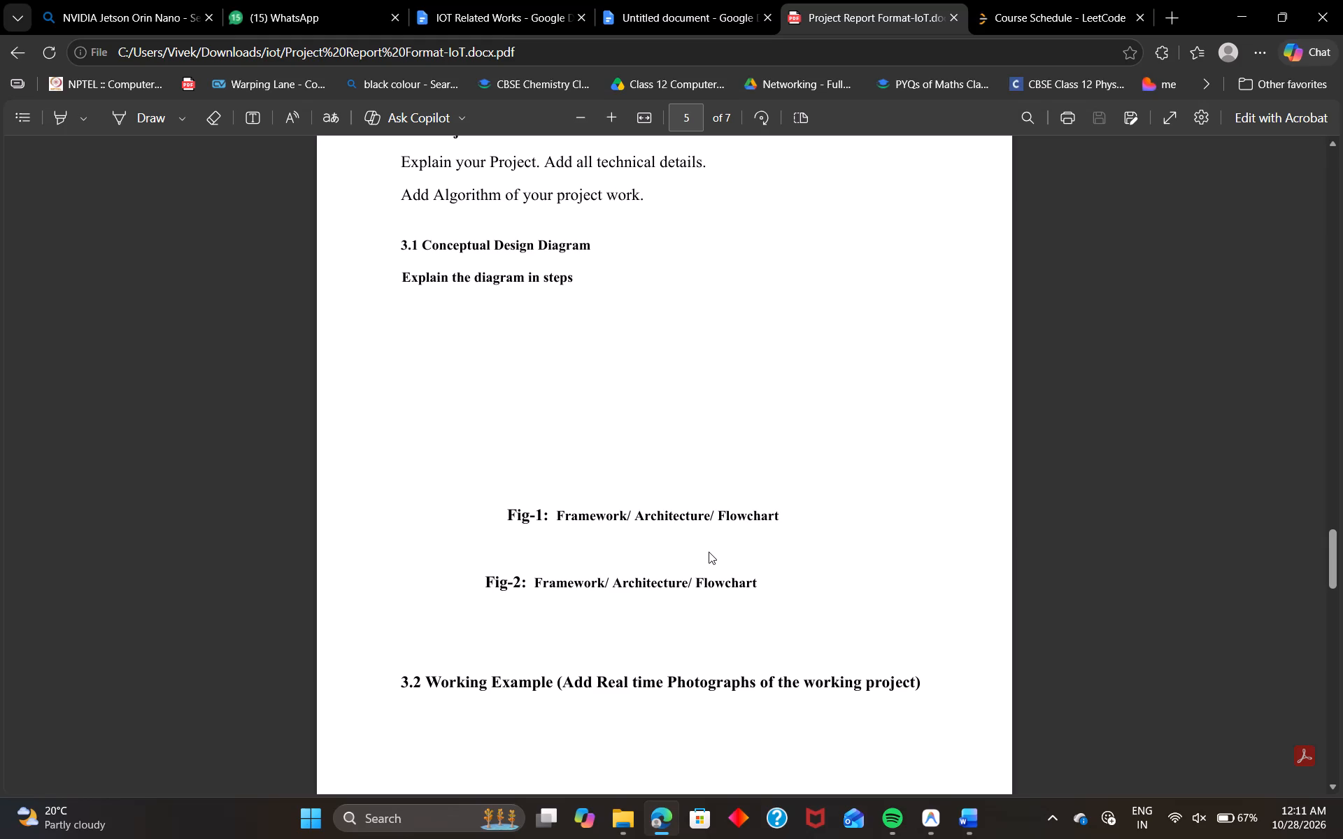
scroll(709, 552, "down", 5)
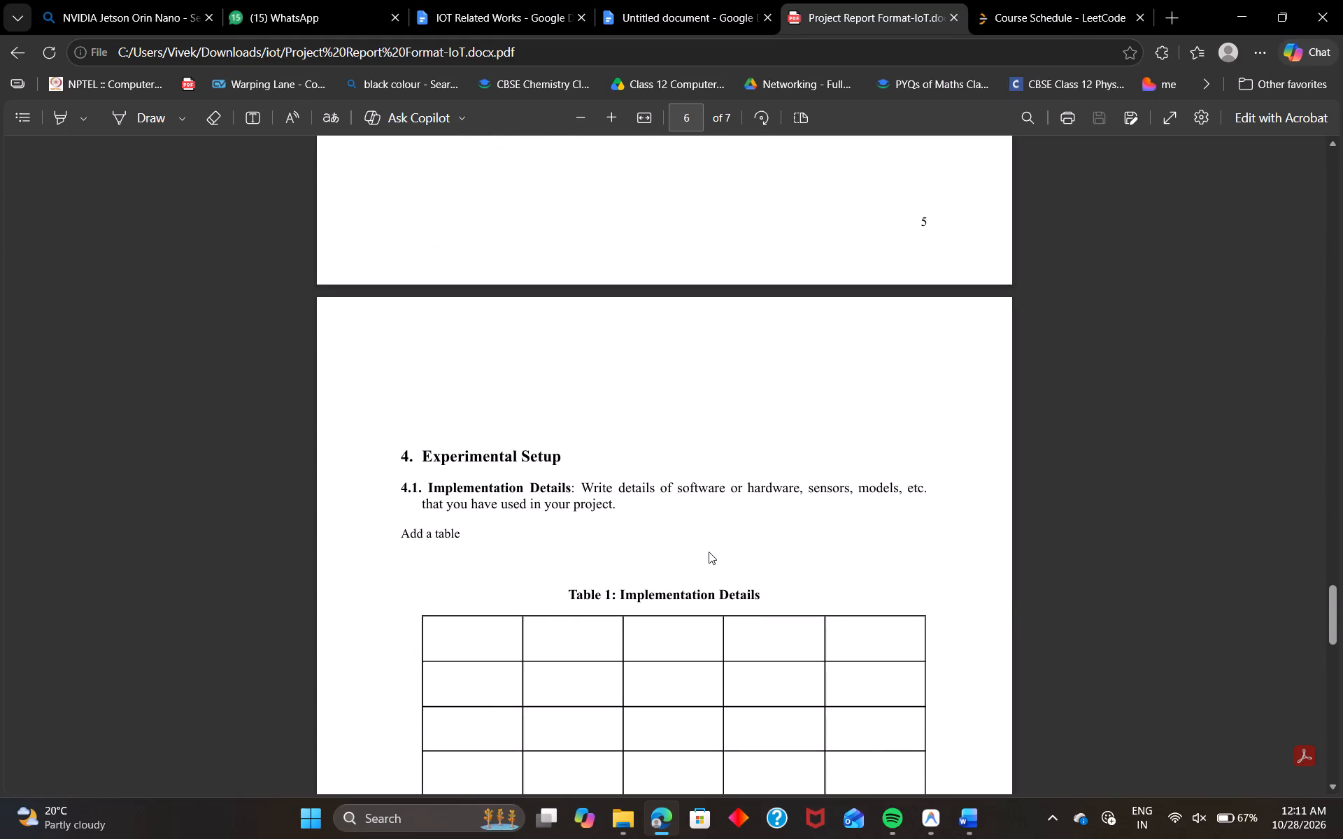
scroll(709, 552, "down", 1)
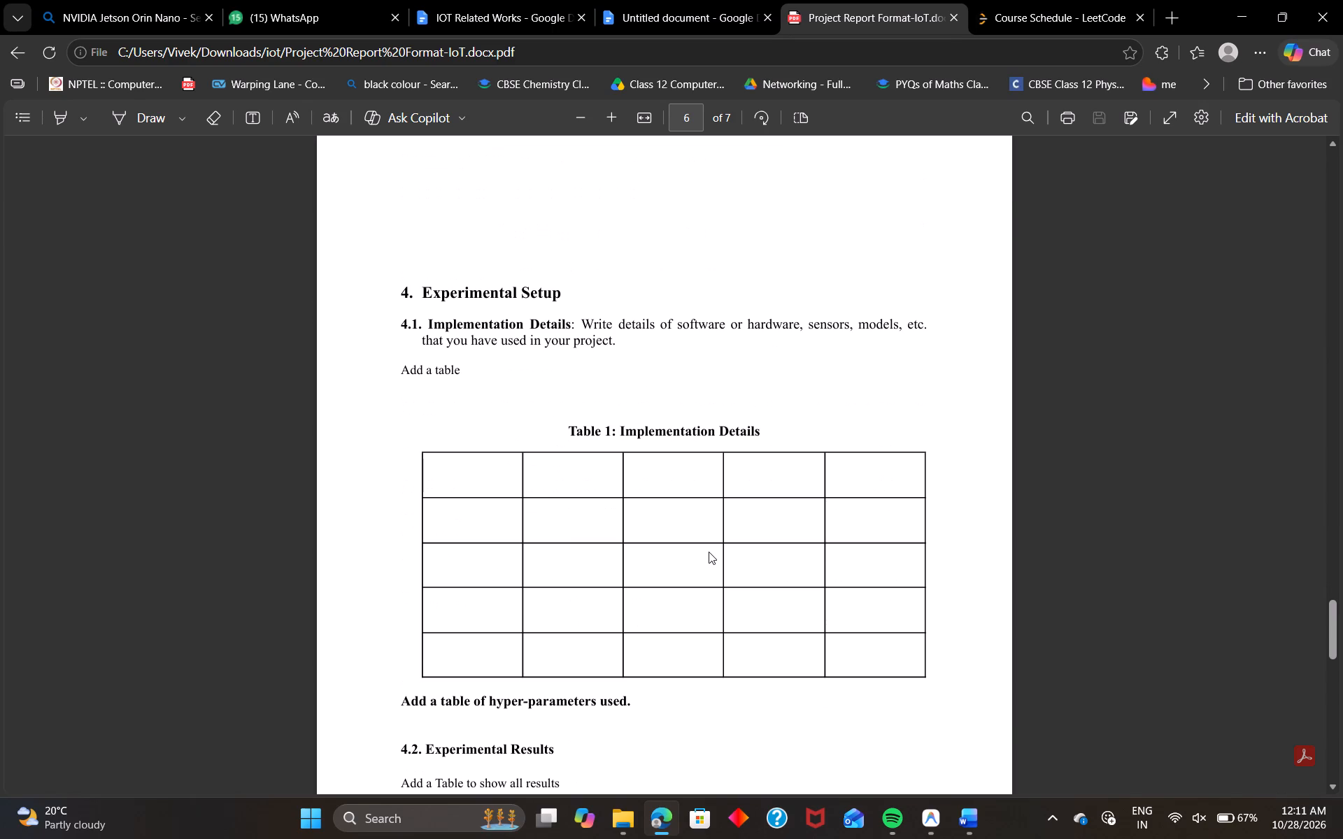
scroll(709, 552, "up", 5)
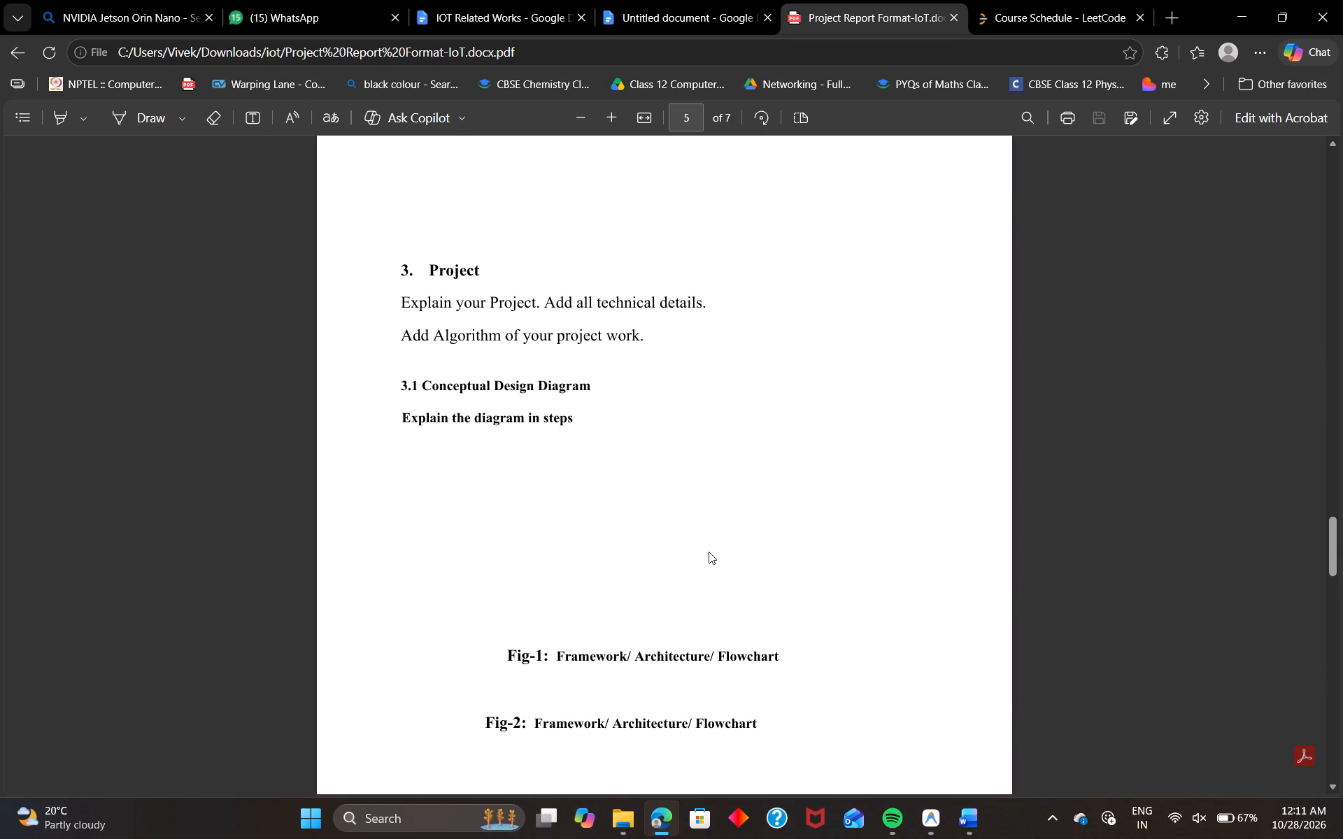
scroll(709, 552, "up", 1)
scroll(709, 552, "down", 4)
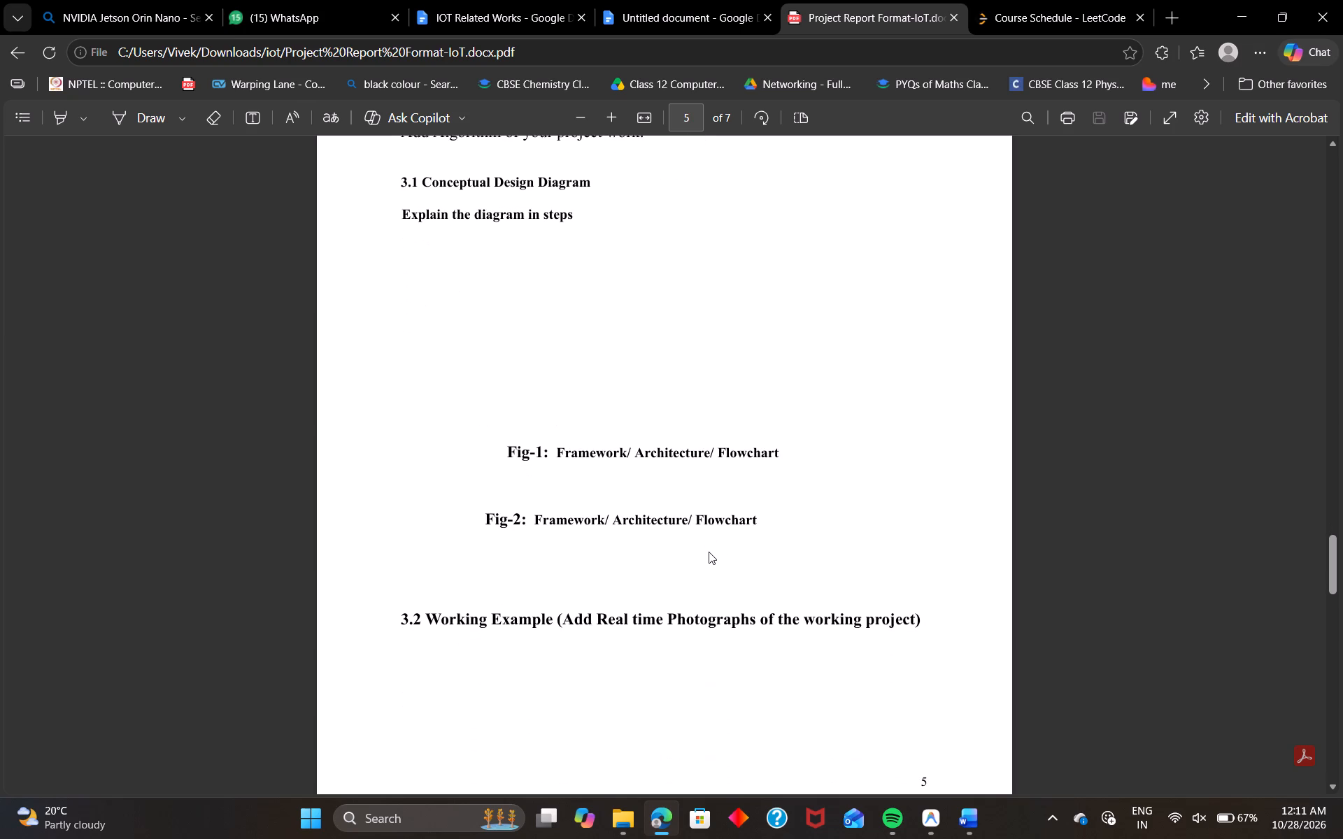
scroll(709, 552, "down", 1)
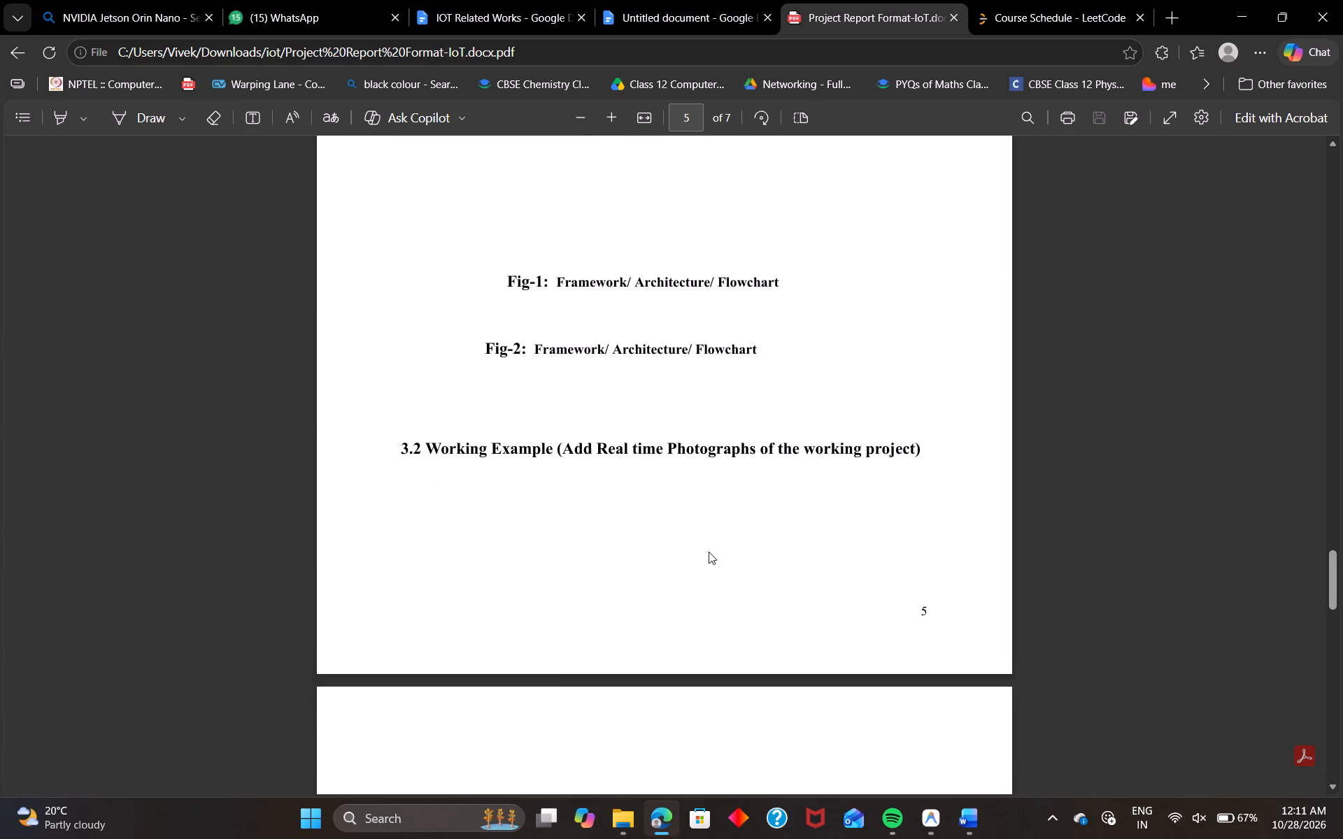
scroll(709, 552, "down", 6)
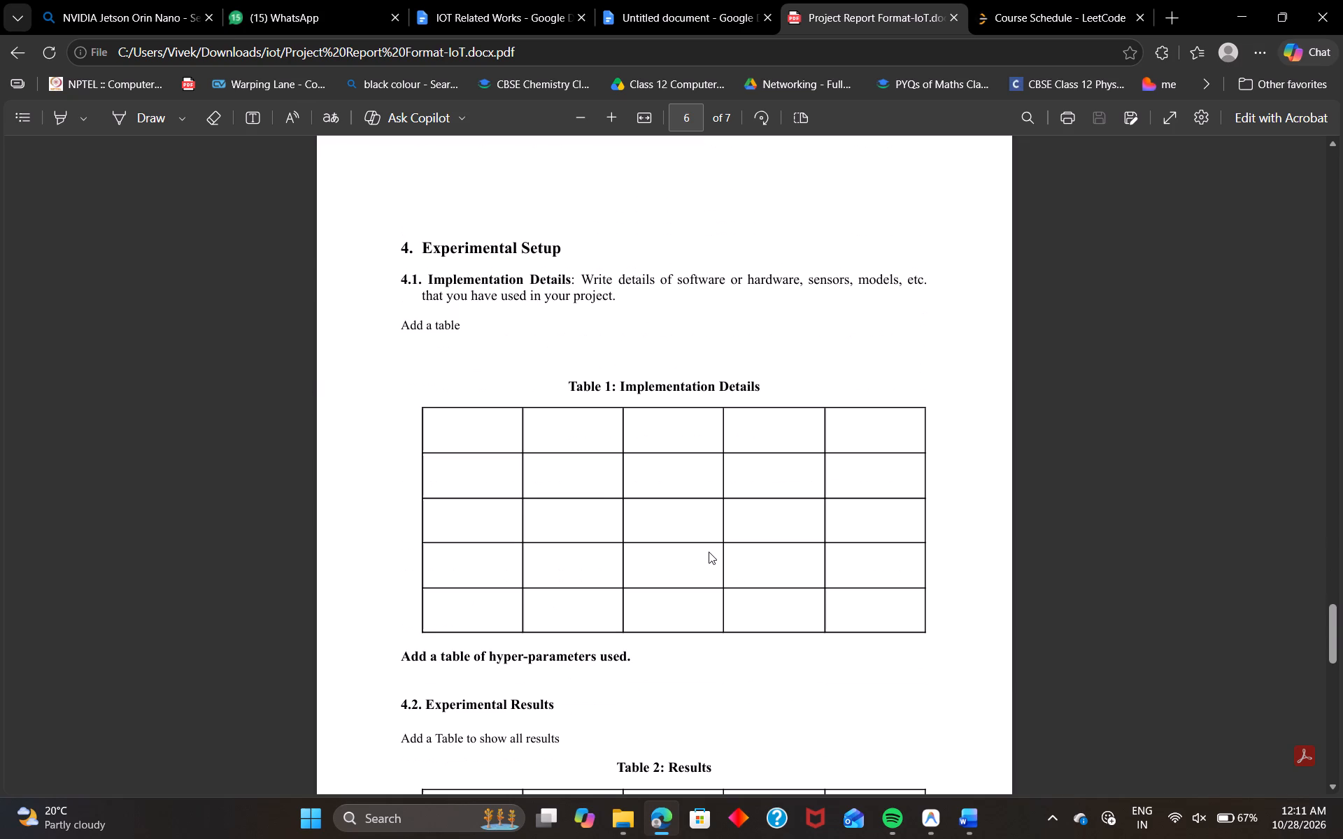
scroll(709, 552, "down", 3)
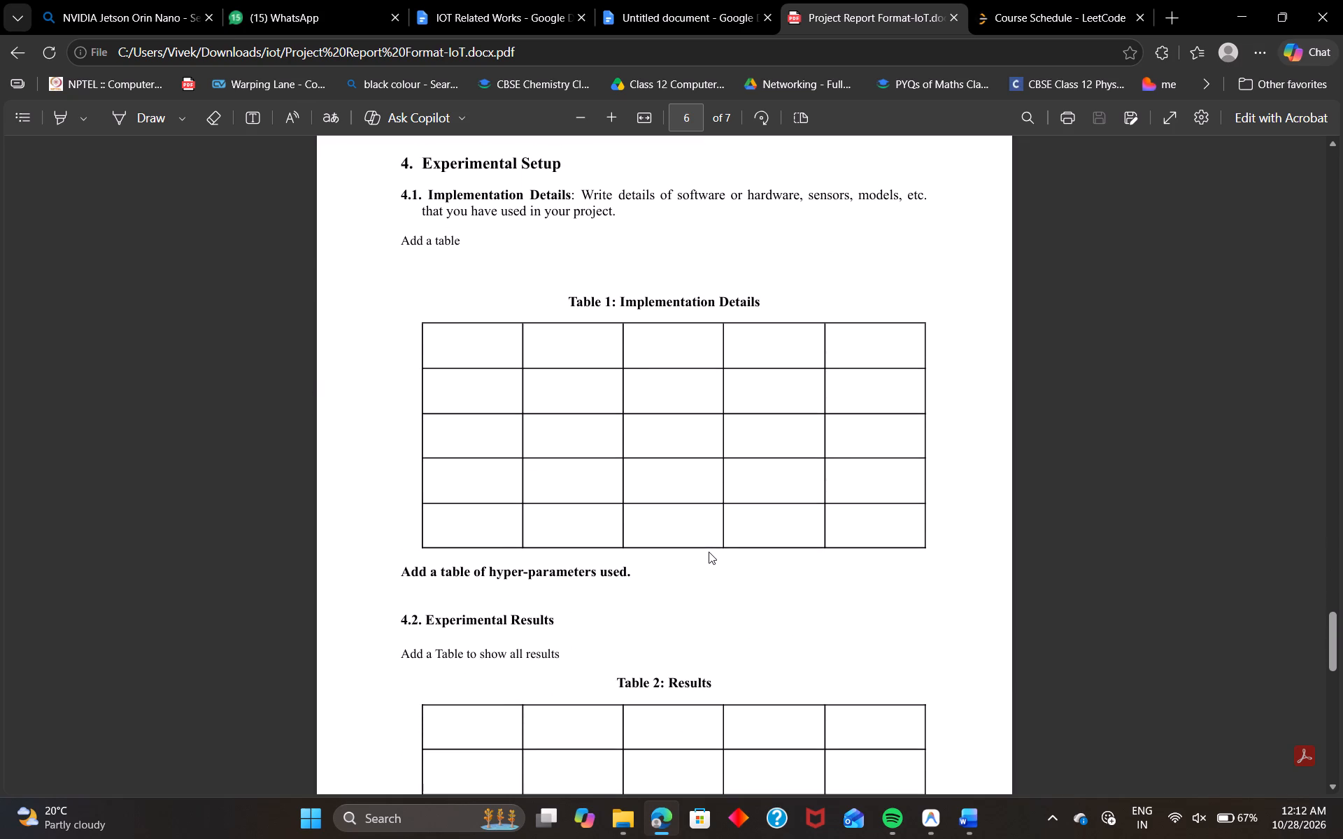
scroll(709, 552, "down", 4)
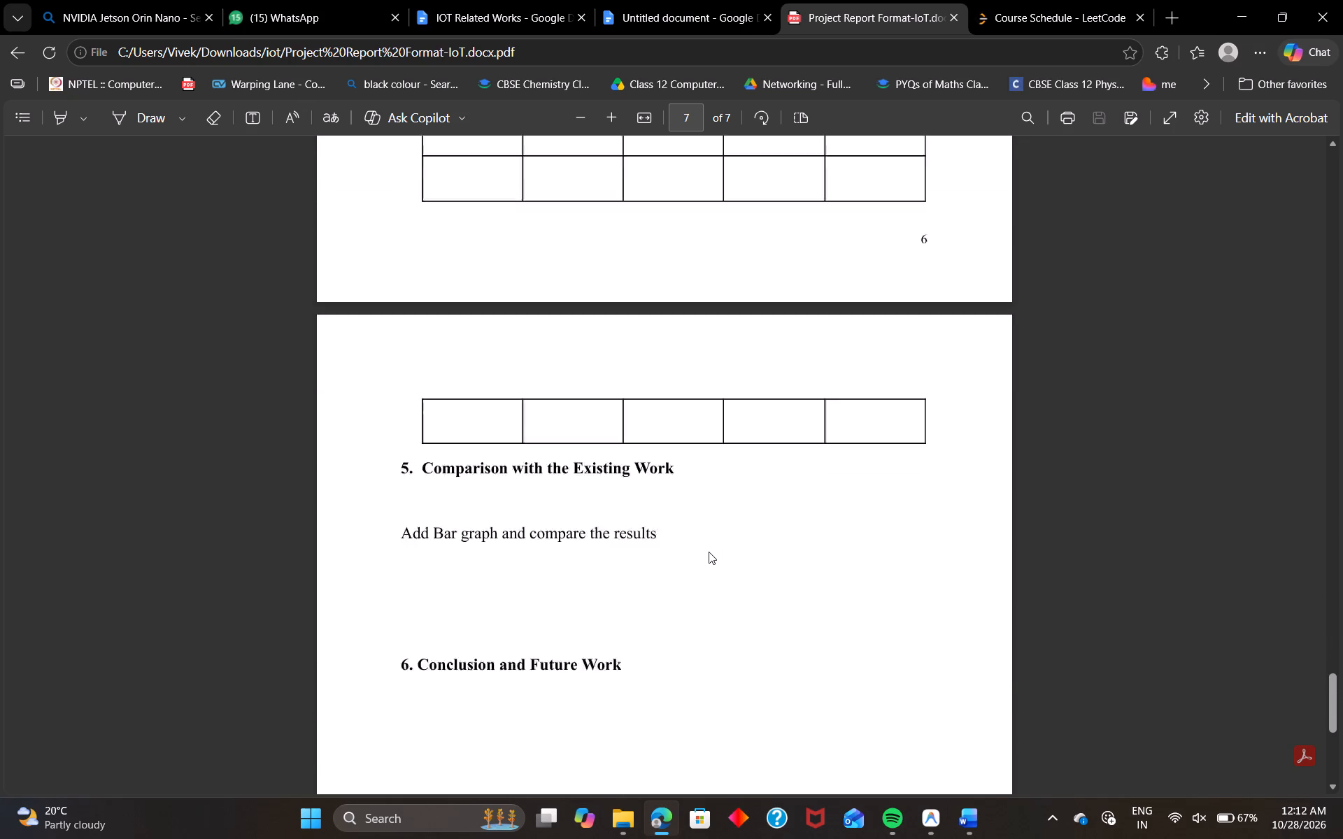
scroll(709, 552, "up", 5)
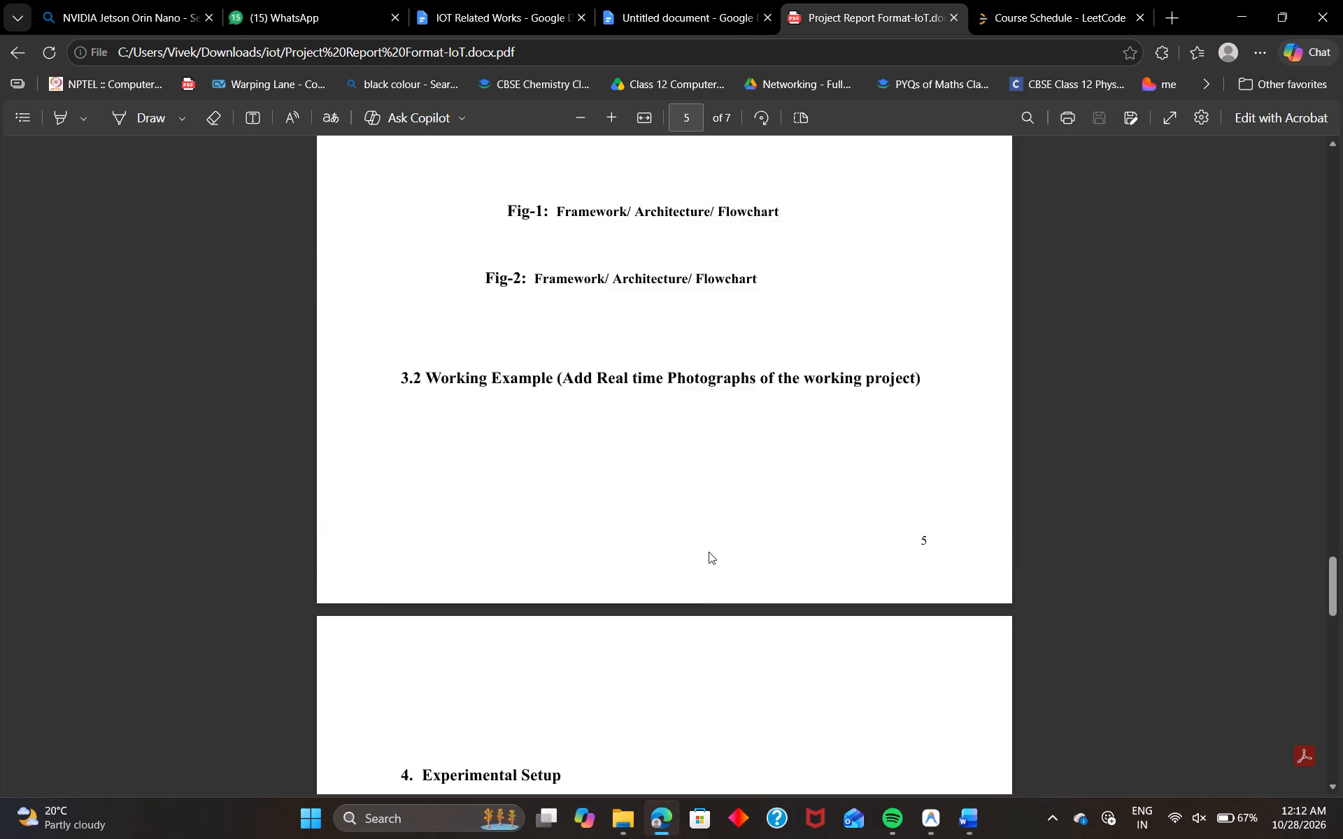
scroll(709, 552, "up", 2)
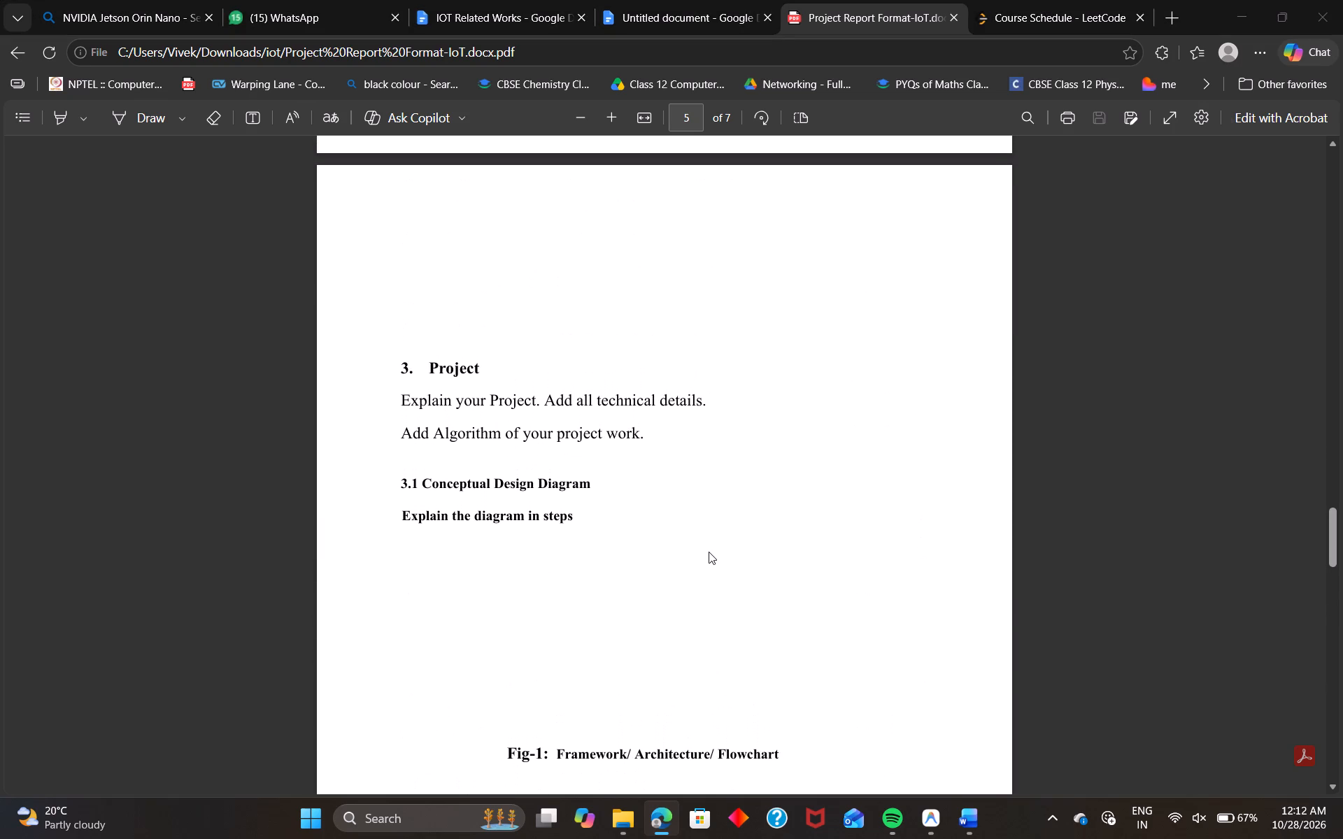
Switch to the Project IOT document in Word and review its project description, hardware and protocol tables, and algorithms list against the format.
scroll(628, 498, "up", 5)
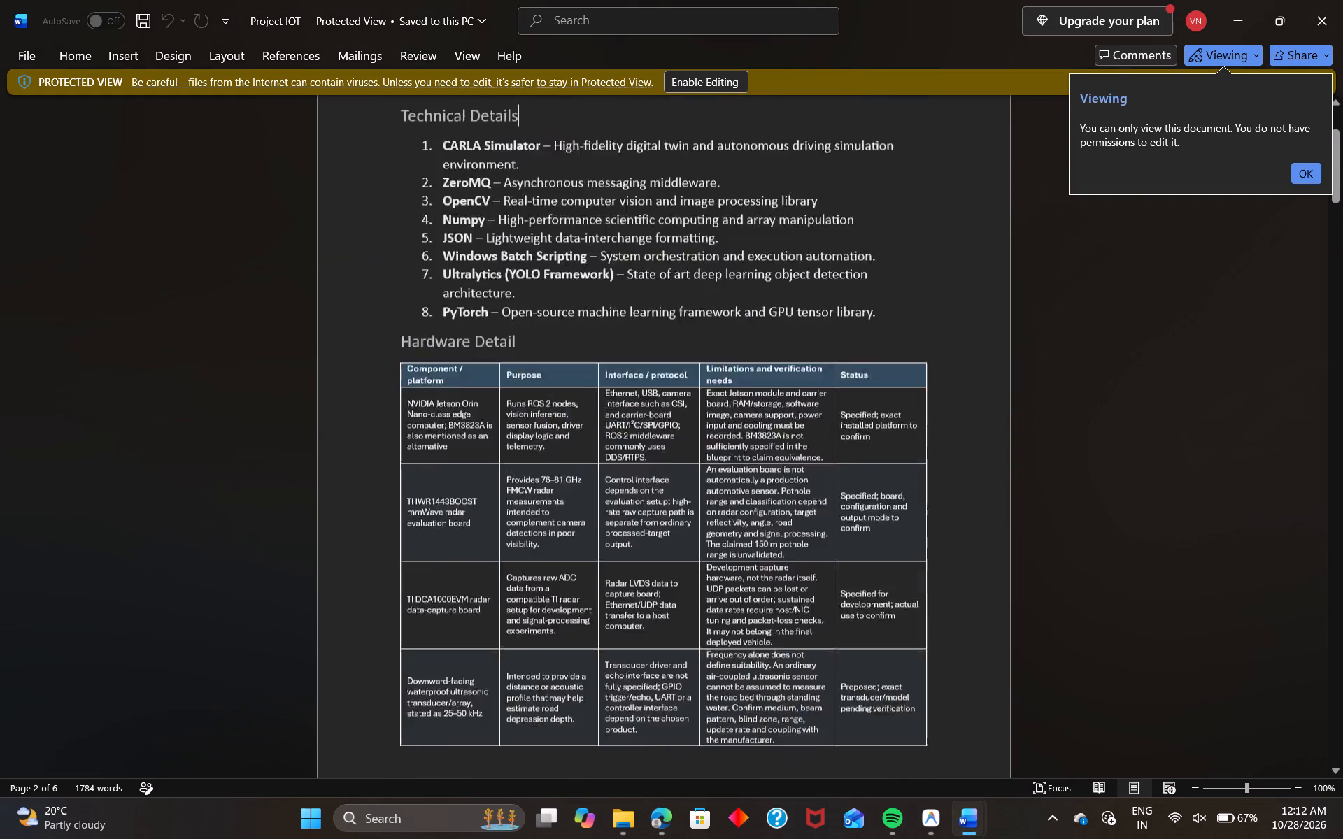
scroll(628, 498, "up", 2)
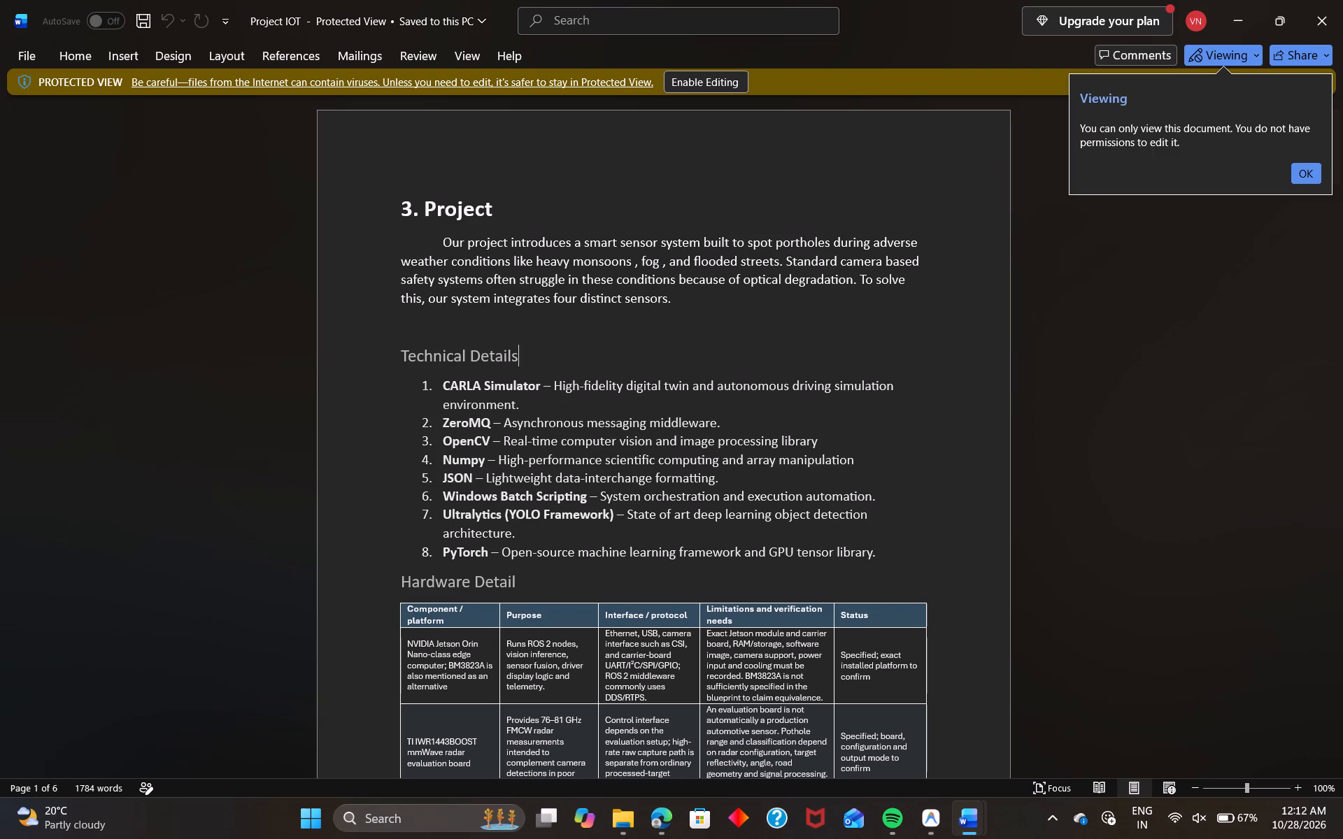
scroll(628, 498, "down", 3)
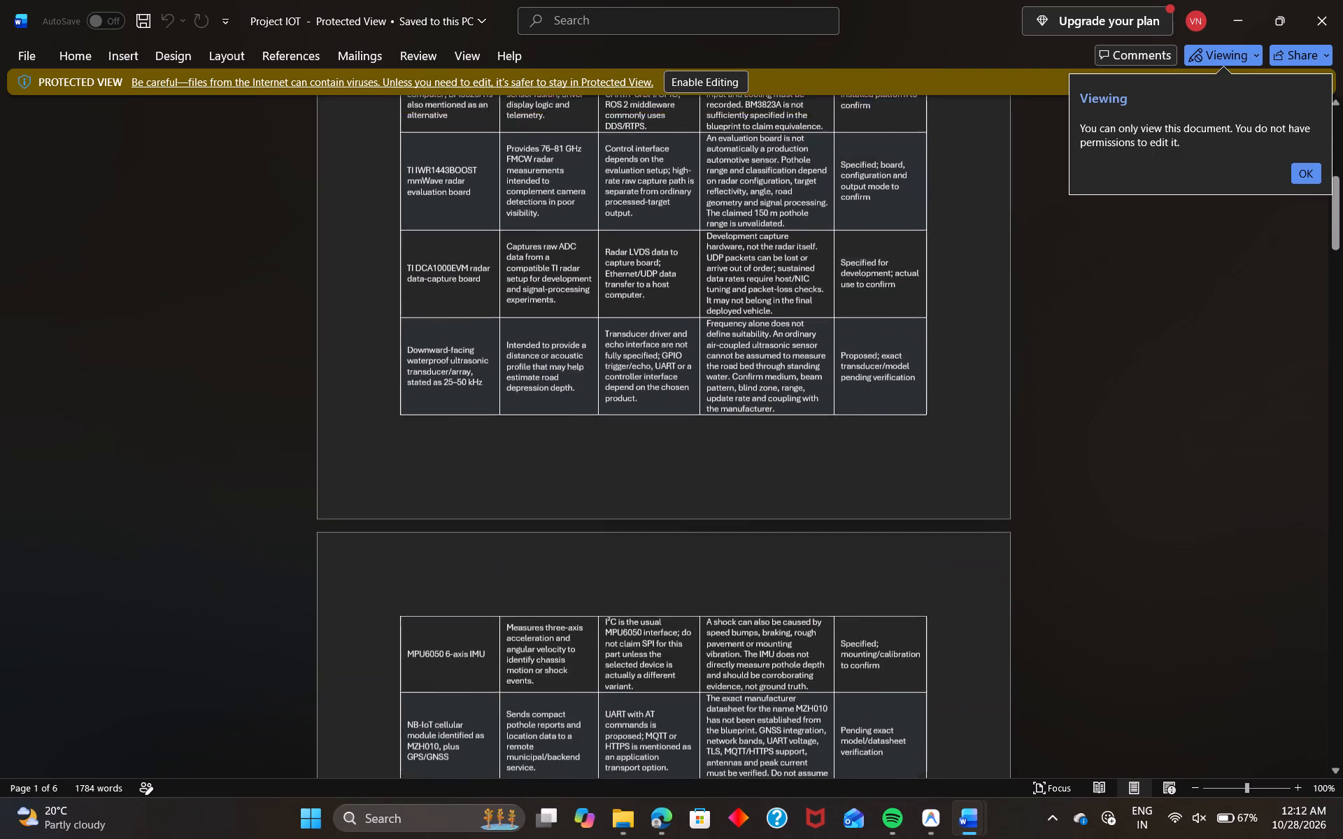
scroll(628, 498, "down", 3)
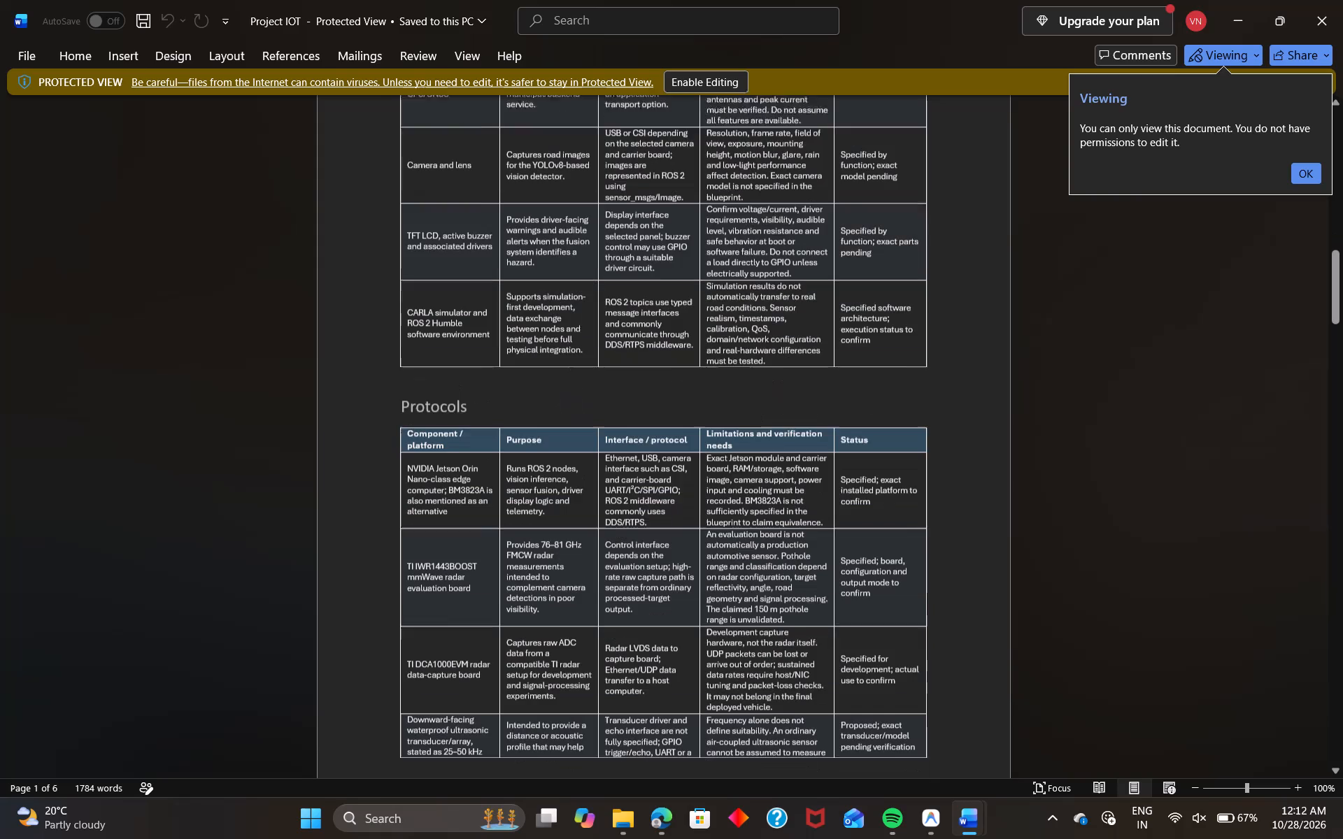
scroll(628, 498, "down", 1)
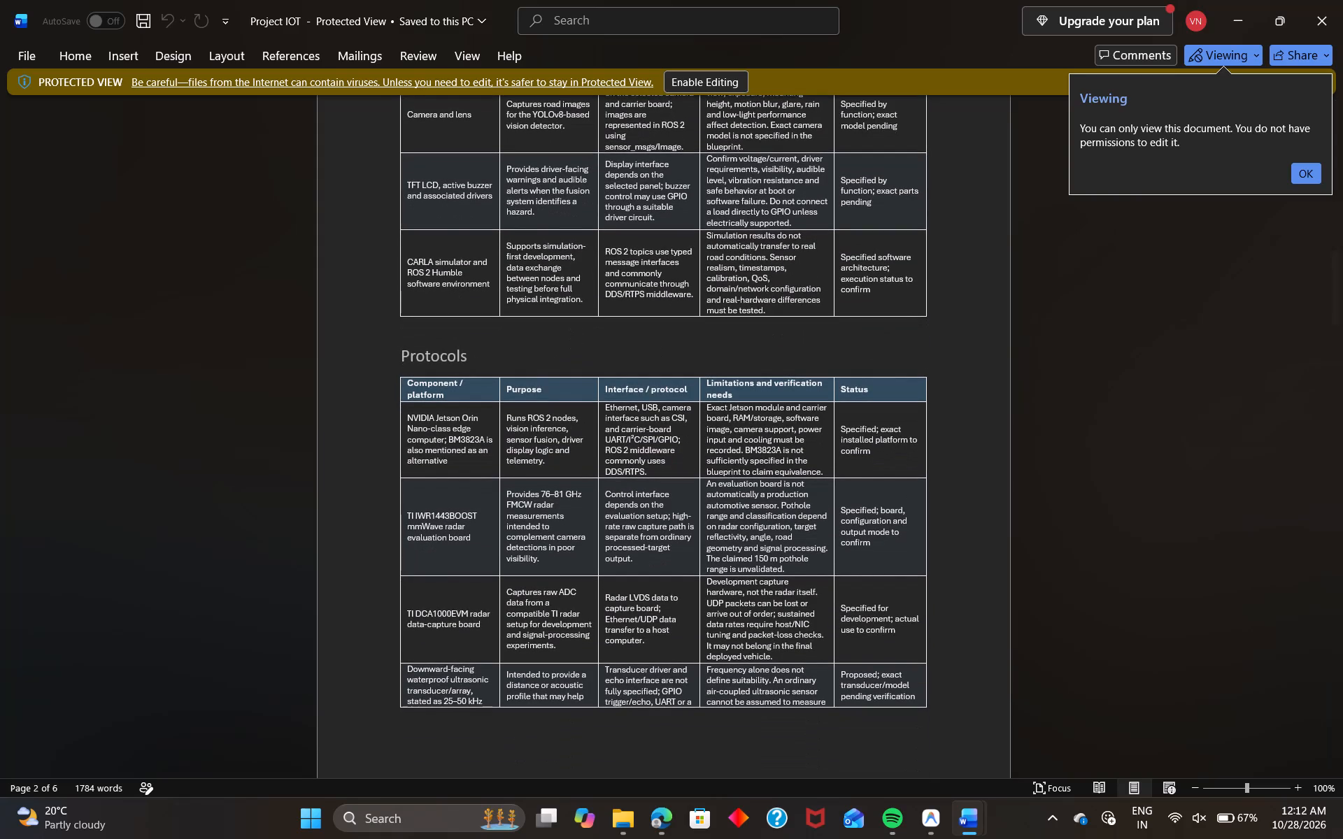
scroll(628, 498, "down", 3)
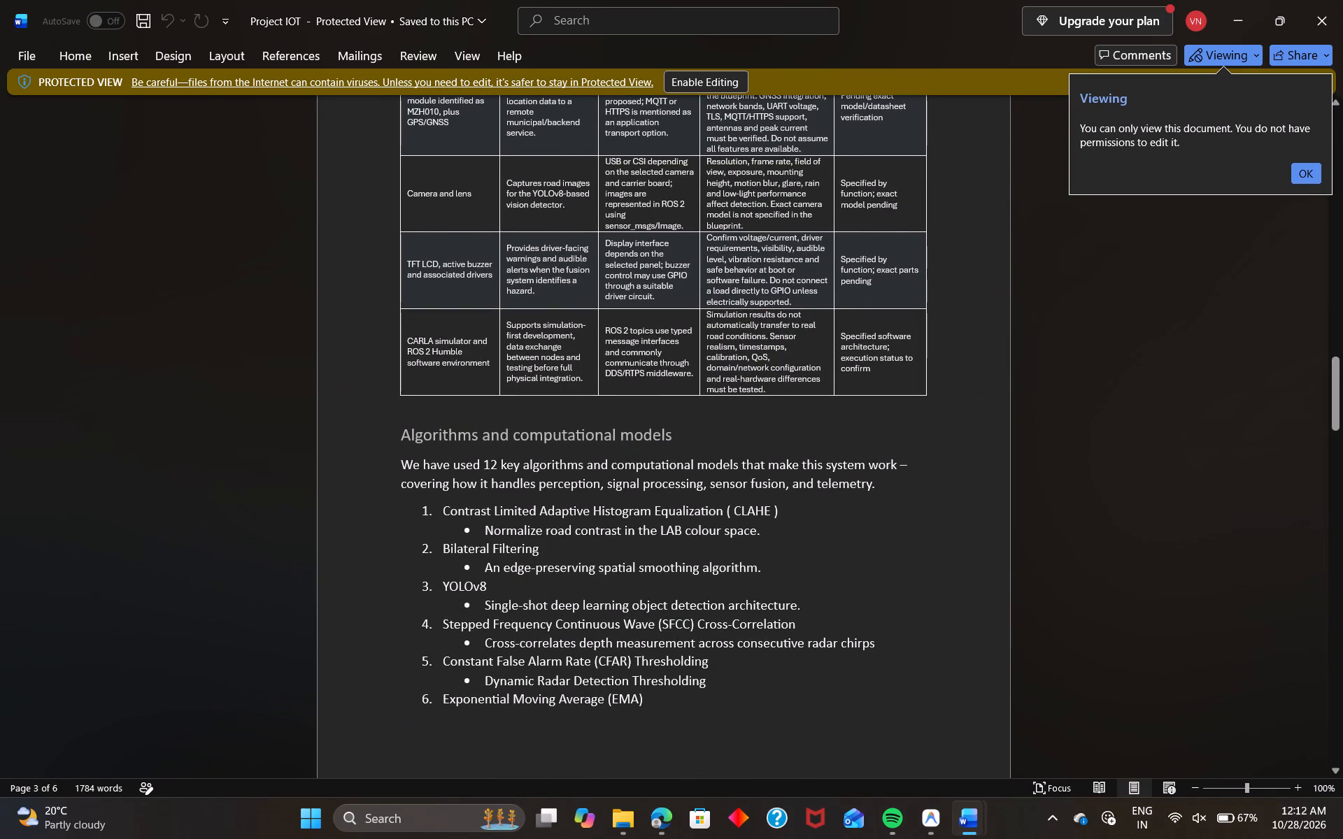
scroll(628, 498, "down", 2)
scroll(628, 498, "up", 2)
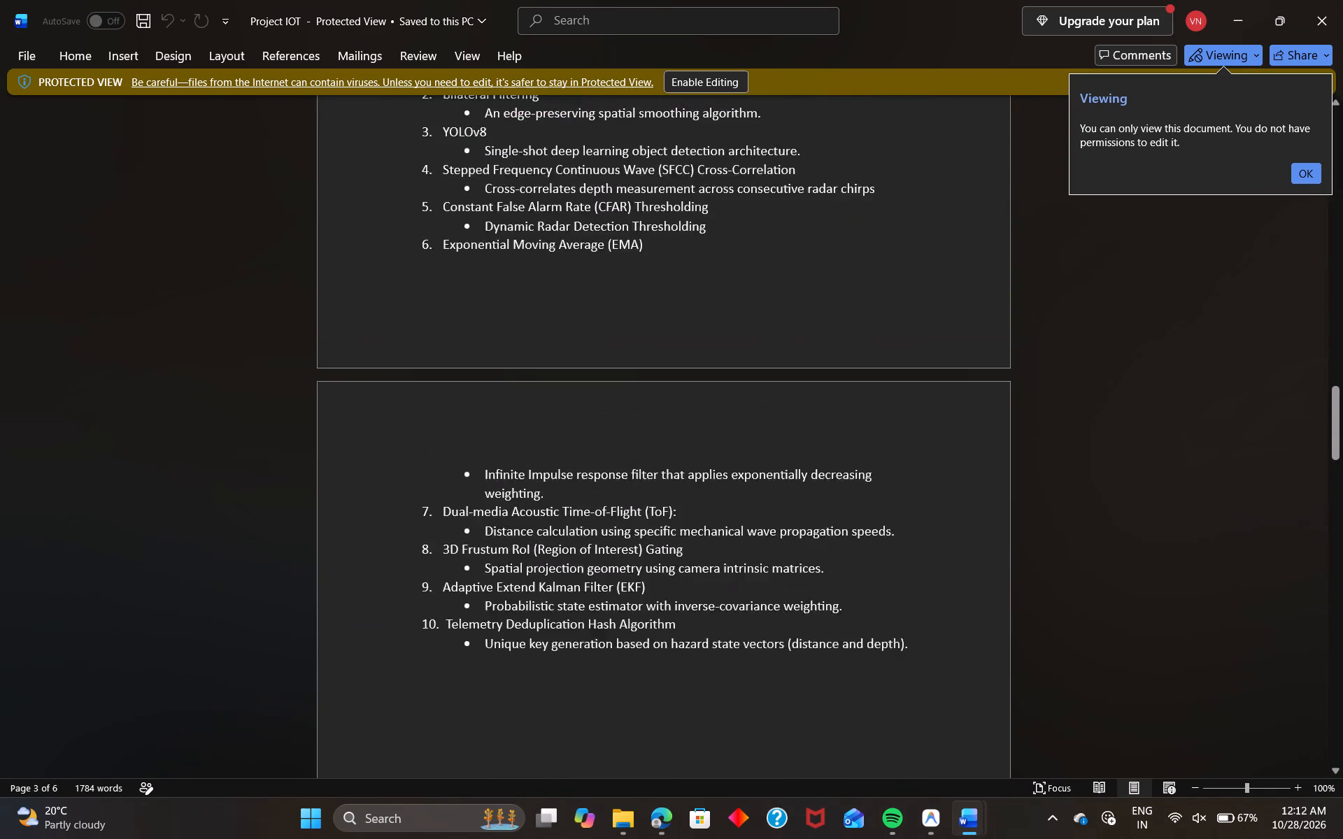
scroll(628, 498, "up", 1)
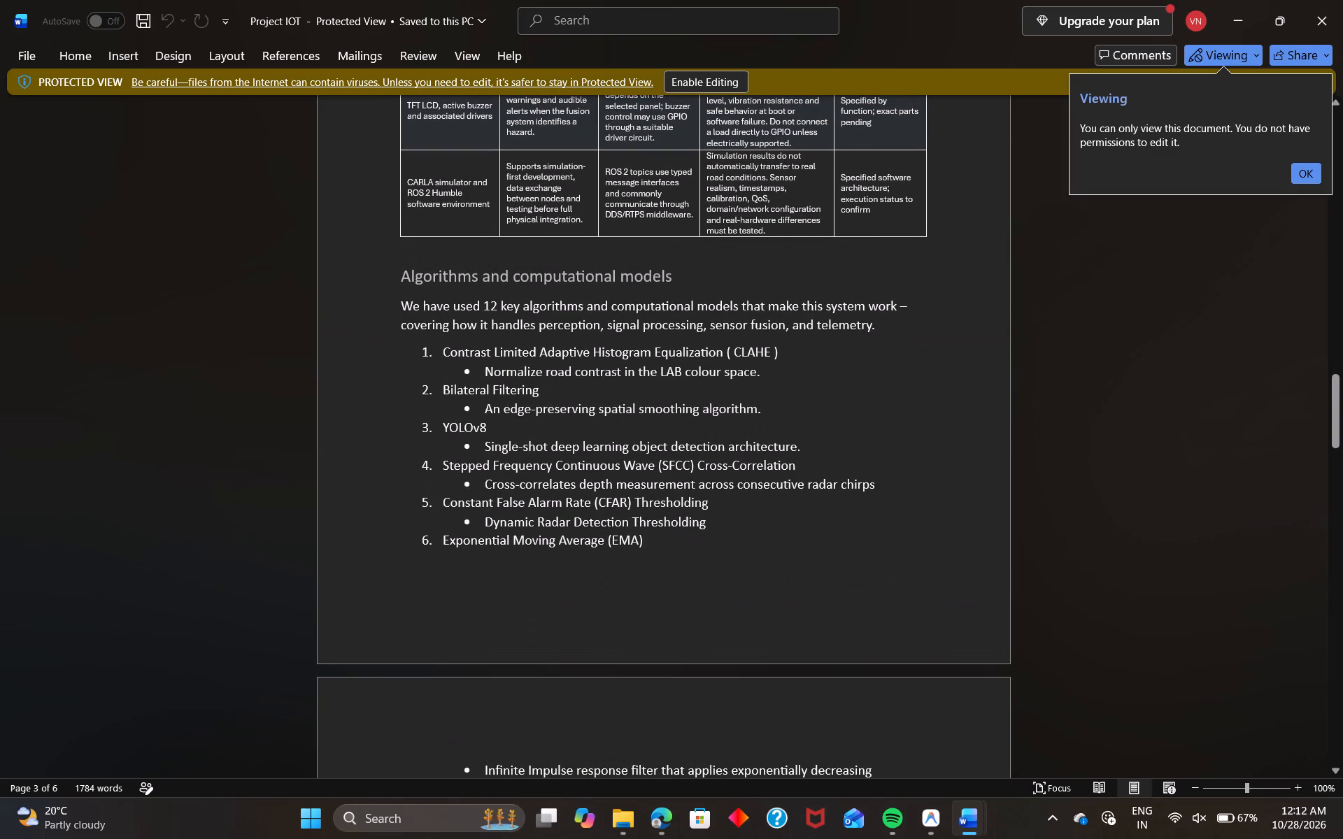
scroll(628, 498, "up", 5)
scroll(637, 626, "up", 6)
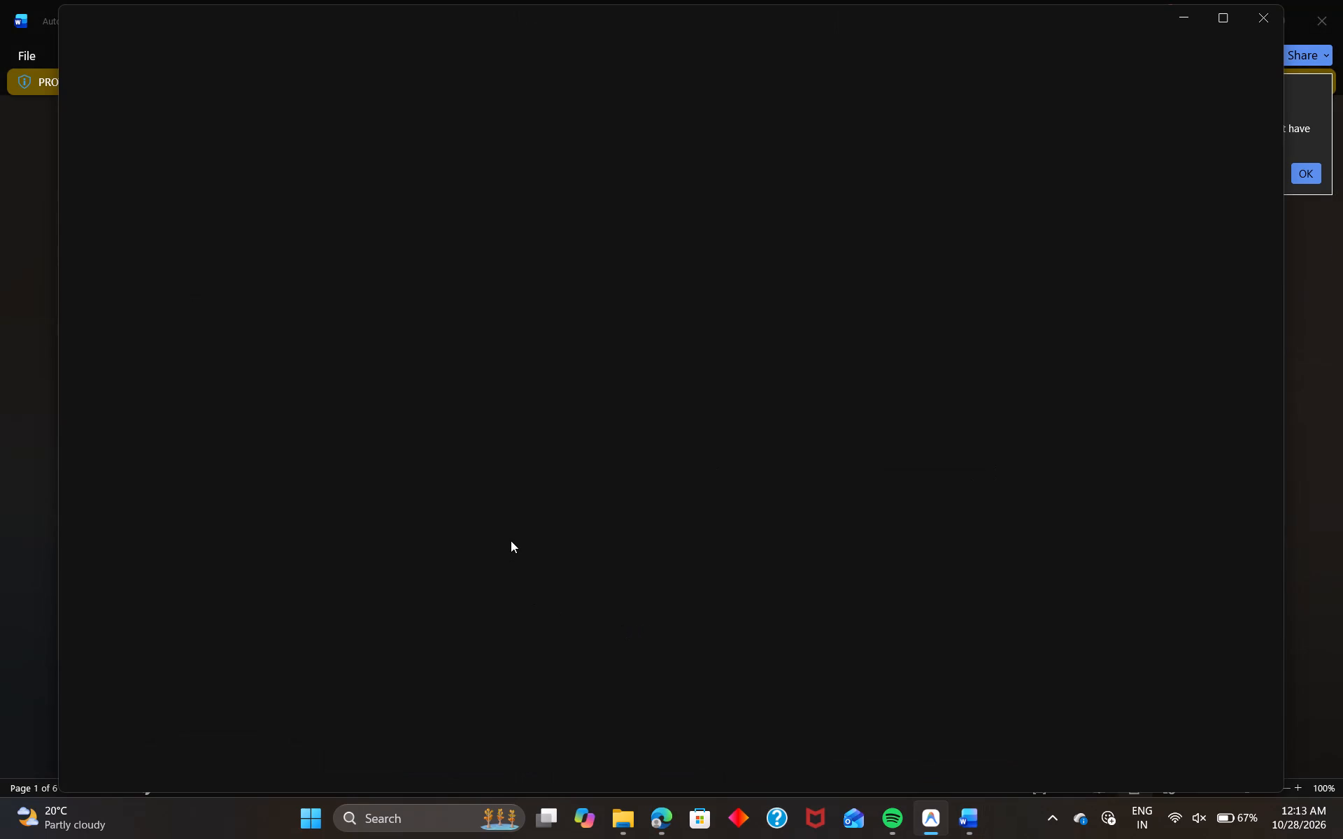
Close the blank Antigravity window and relaunch Antigravity from the desktop.
triple_click(511, 540)
left_click(1281, 24)
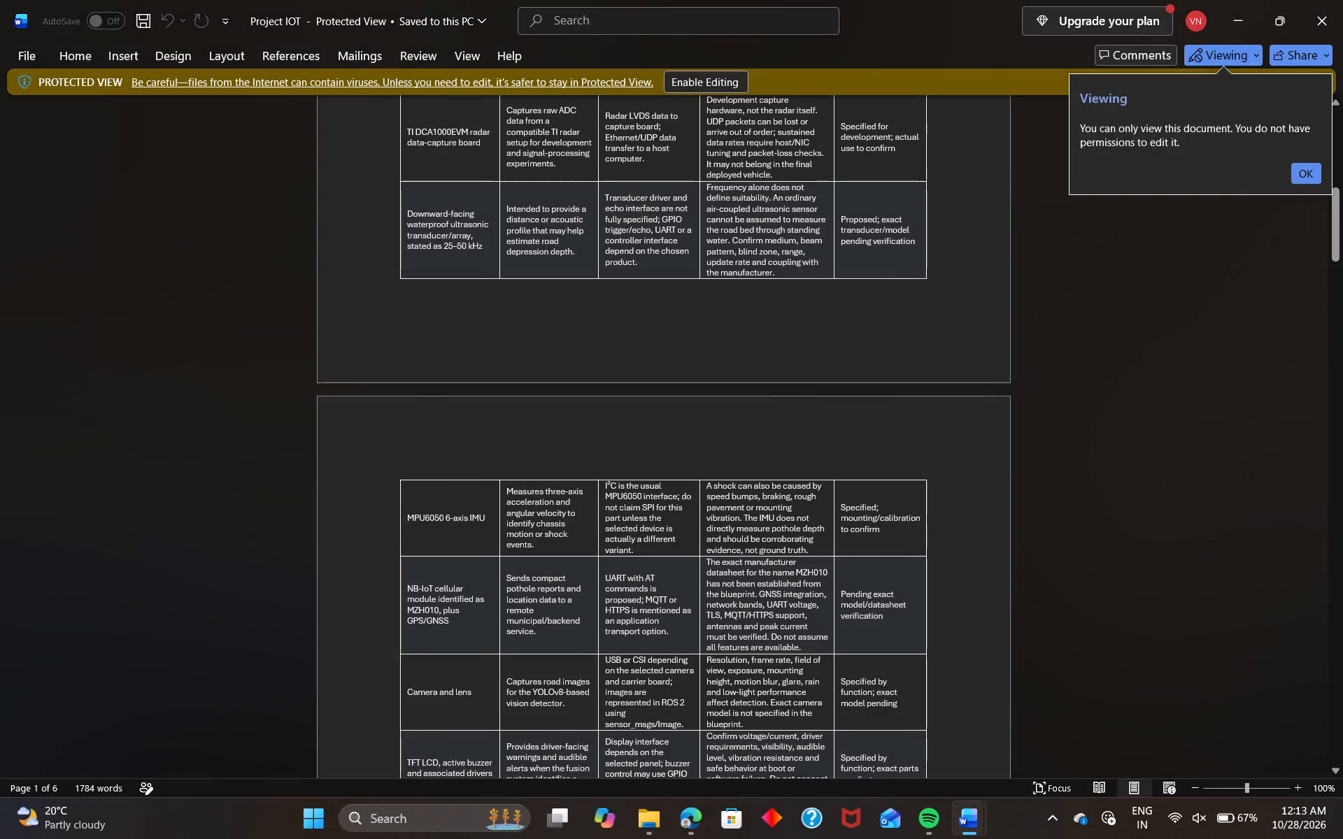
double_click(84, 197)
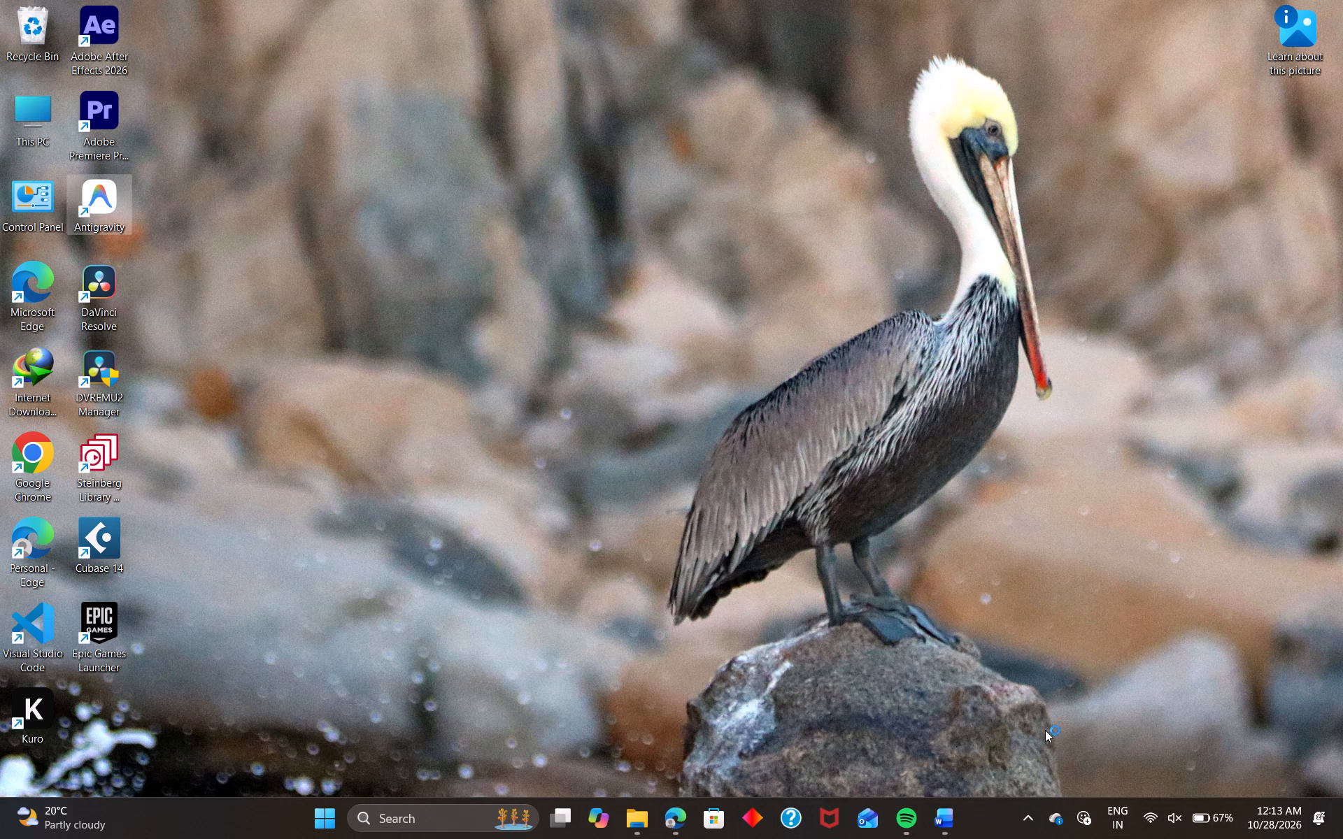
Refresh the list of available Wi-Fi networks and connect the computer to moto g54 5G_9531.
left_click(1148, 827)
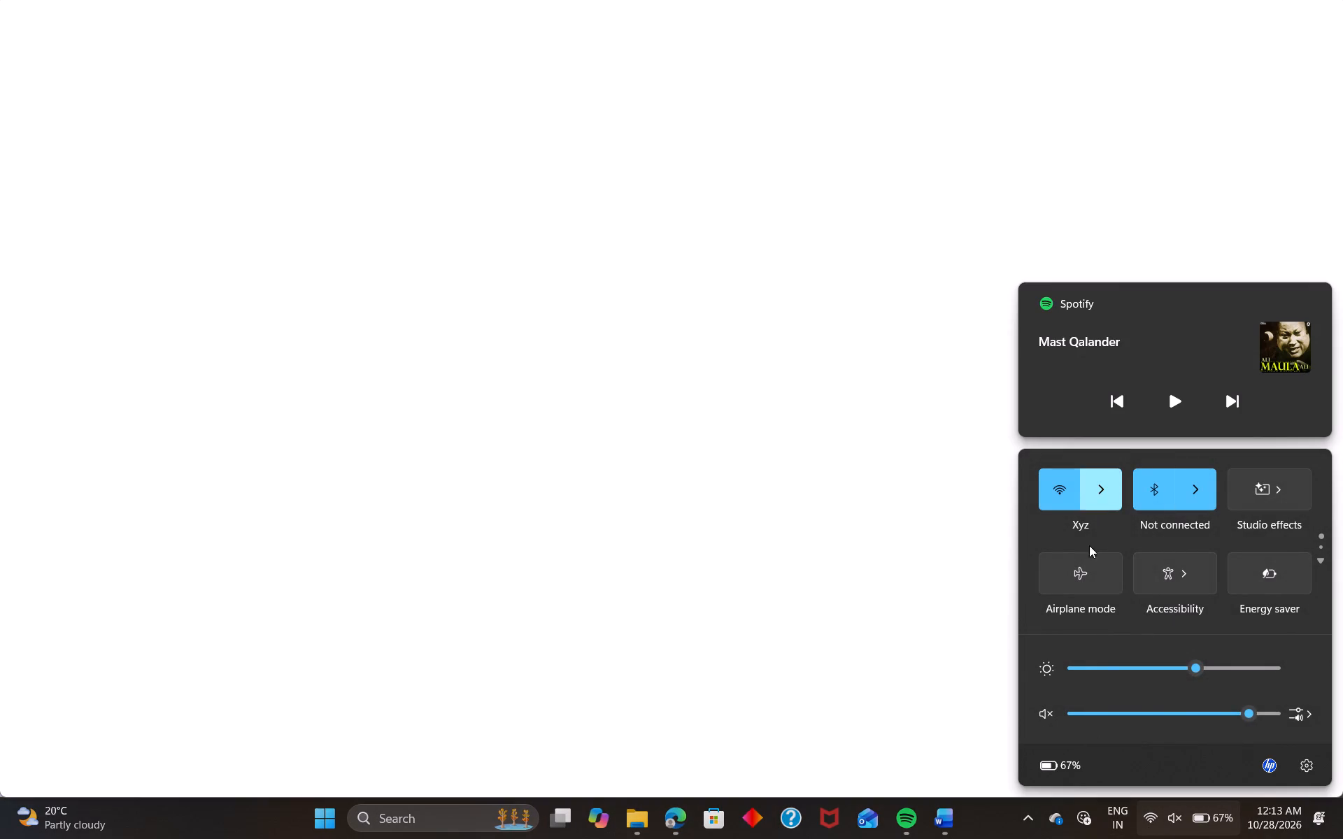
left_click(1107, 496)
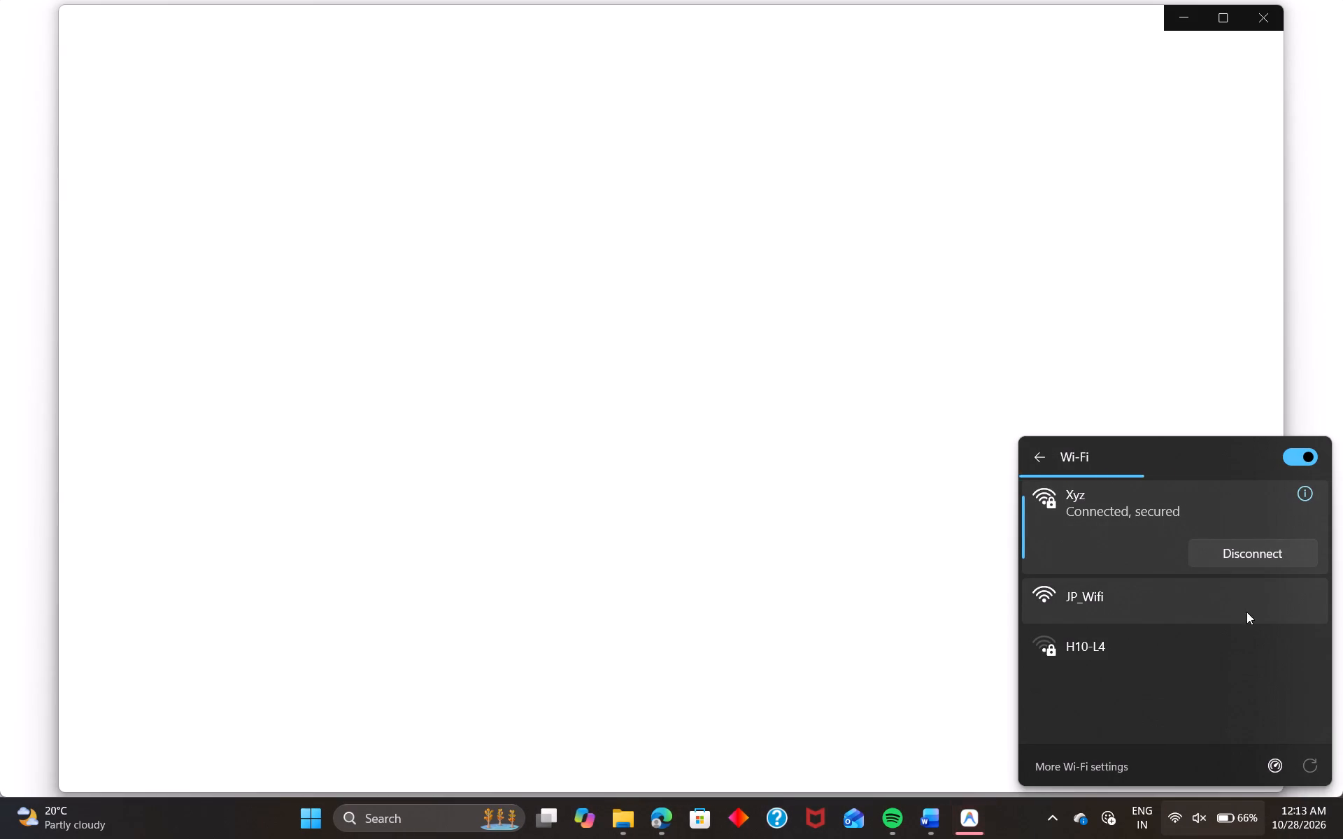
left_click(1305, 768)
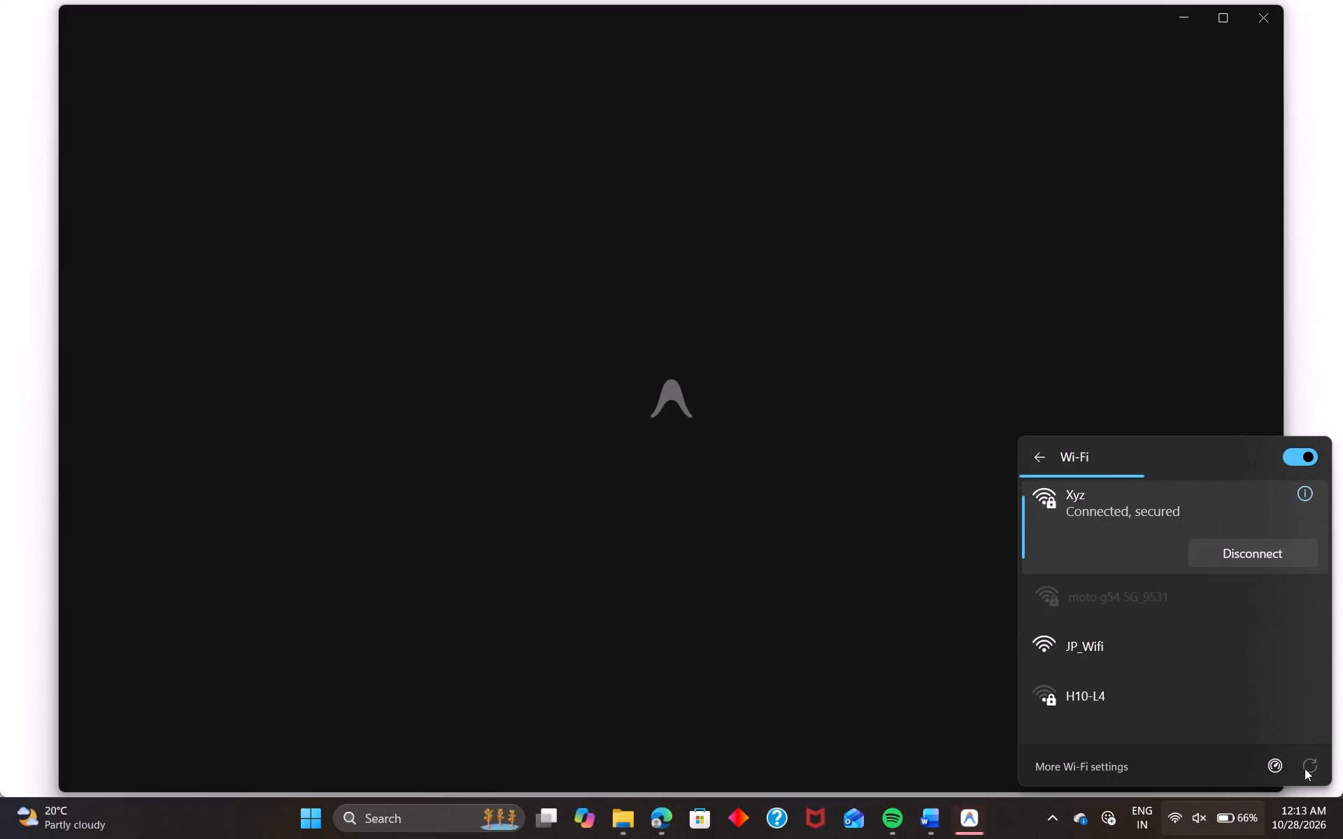
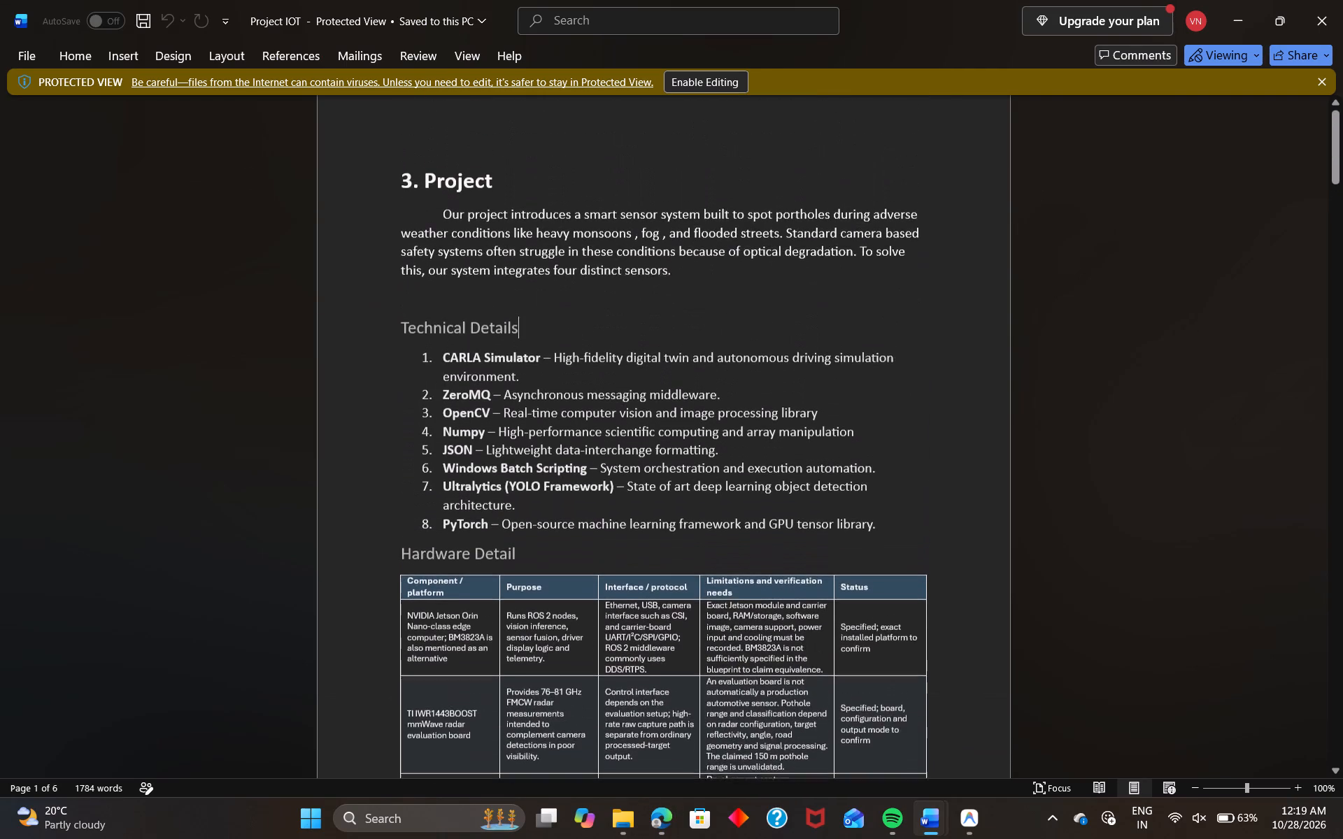
Compare Project IOT's technical details, hardware, protocols and algorithms content with sections 3 to 4.2 of the Complete_BTech_IoT_Project_Report document.
scroll(741, 381, "up", 1)
left_click(646, 338)
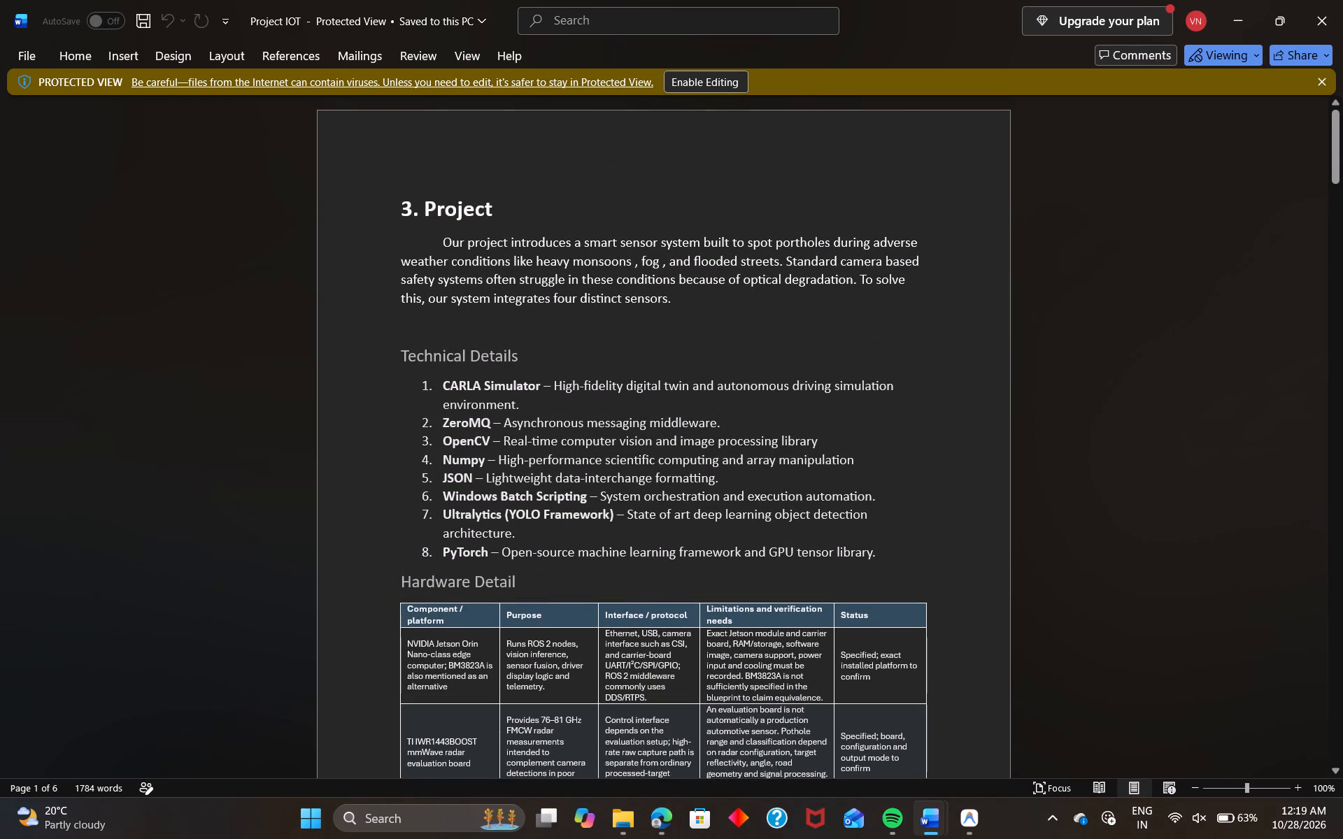
scroll(576, 459, "down", 1)
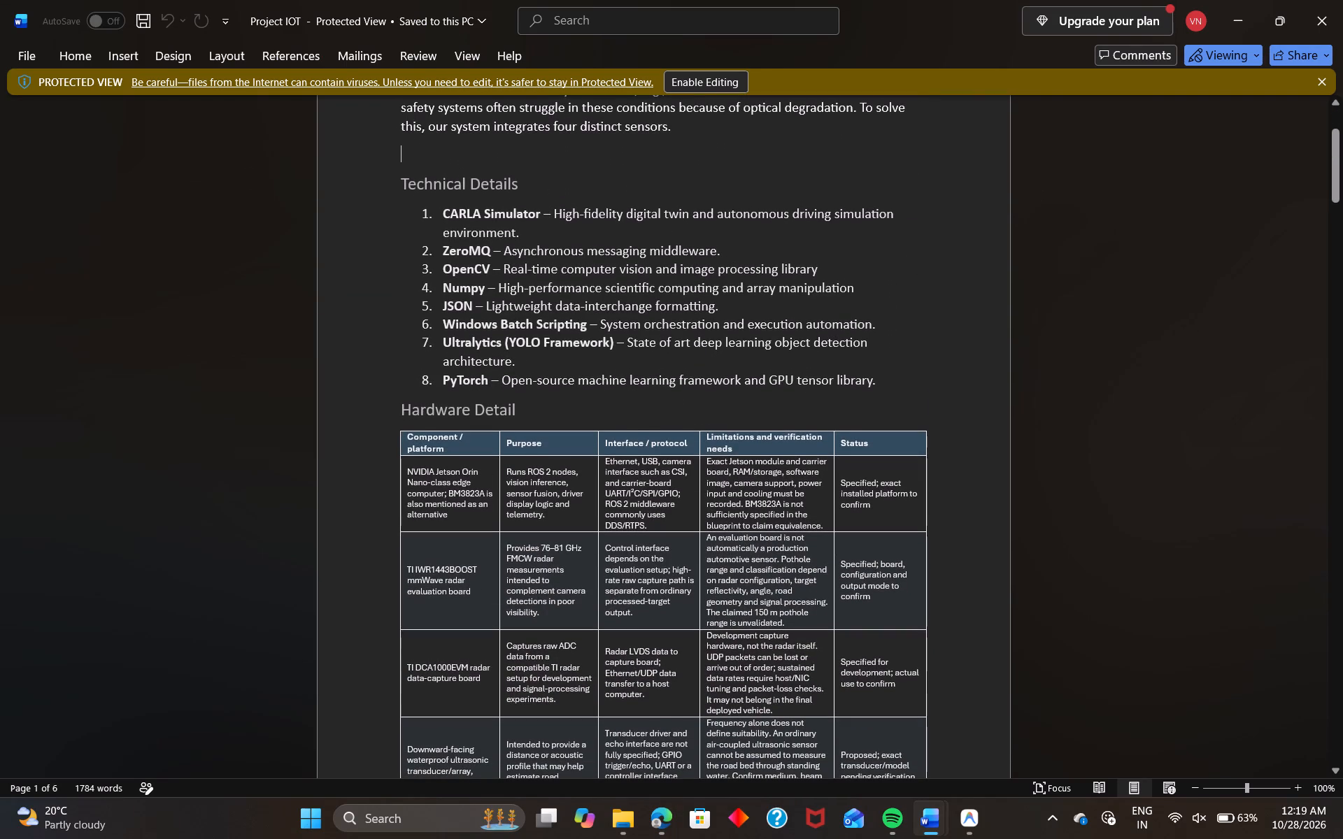
scroll(576, 459, "down", 1)
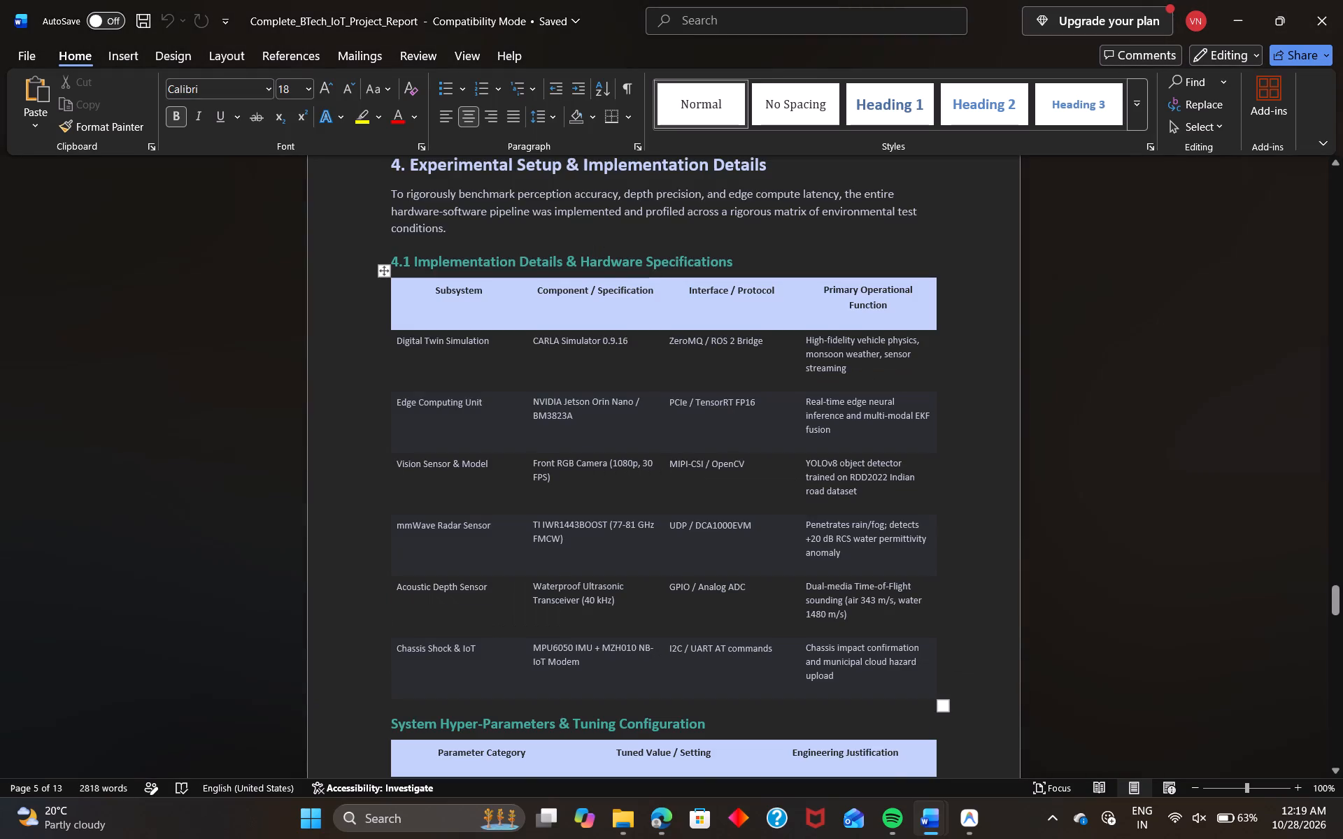
scroll(502, 468, "up", 10)
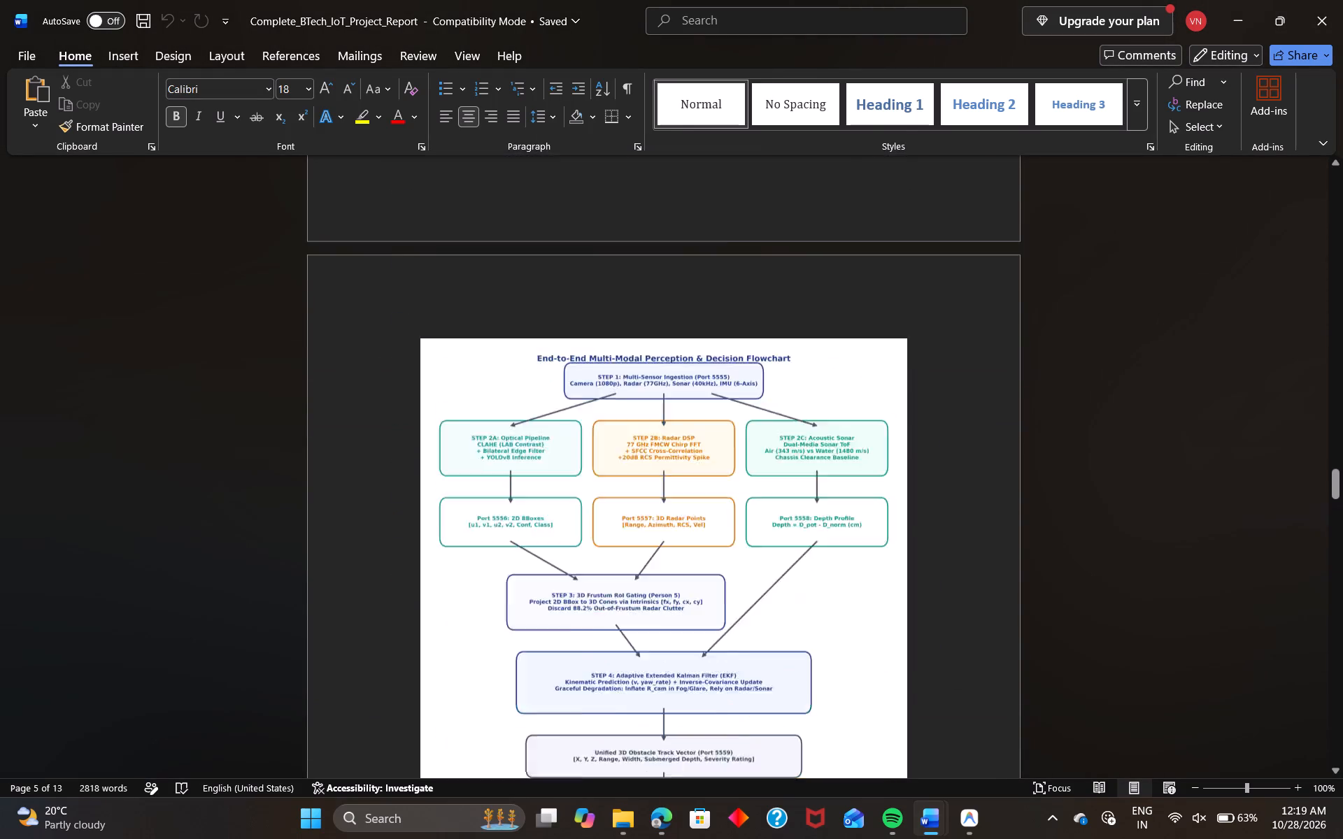
scroll(502, 468, "up", 4)
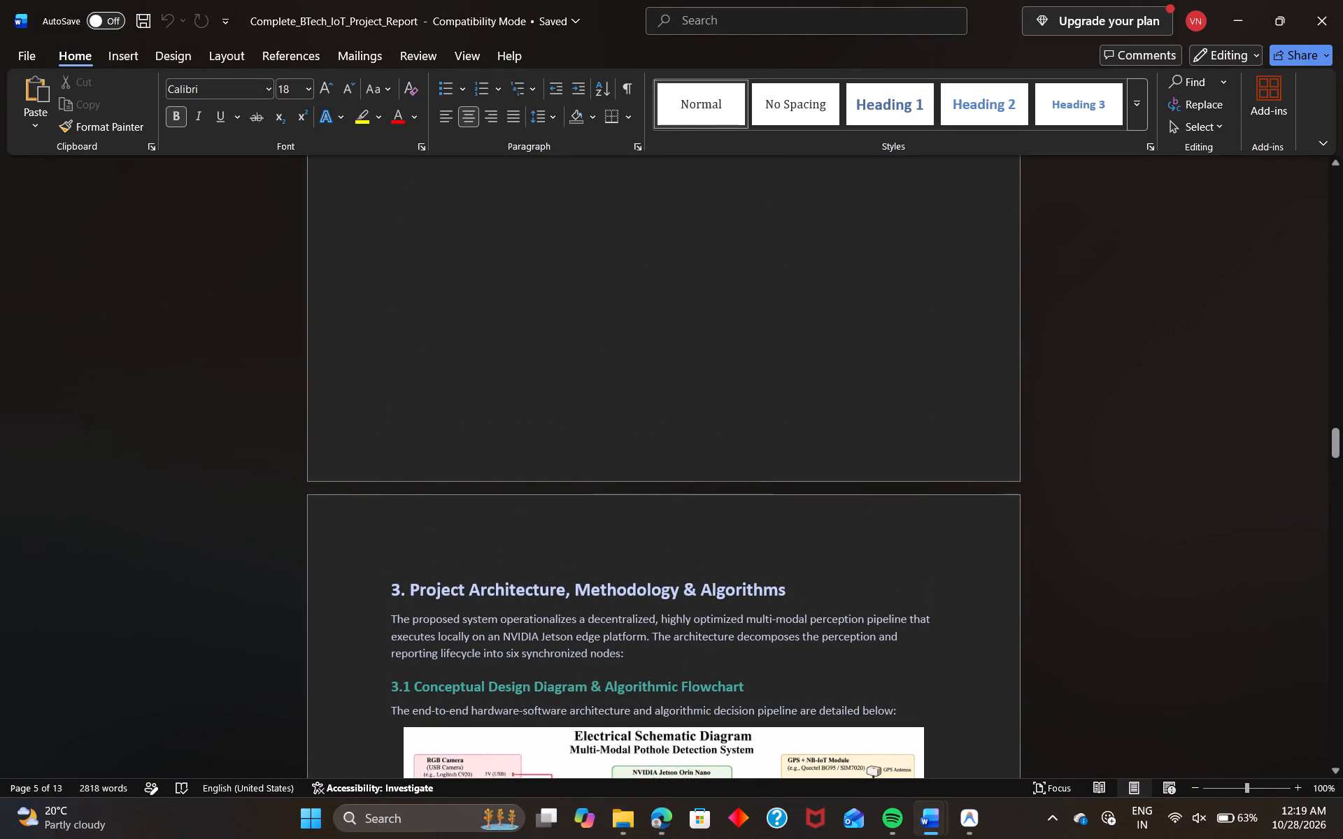
scroll(502, 468, "down", 2)
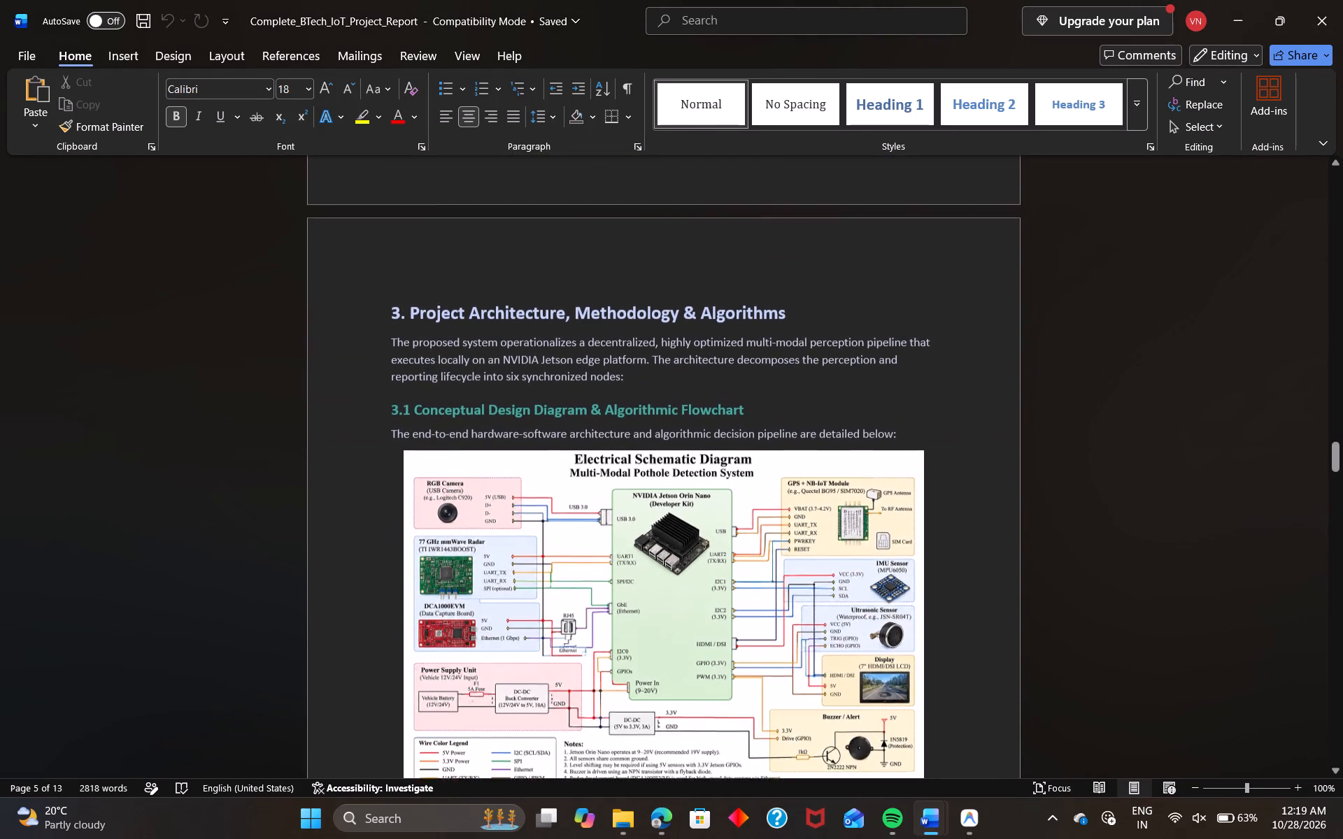
scroll(502, 468, "down", 7)
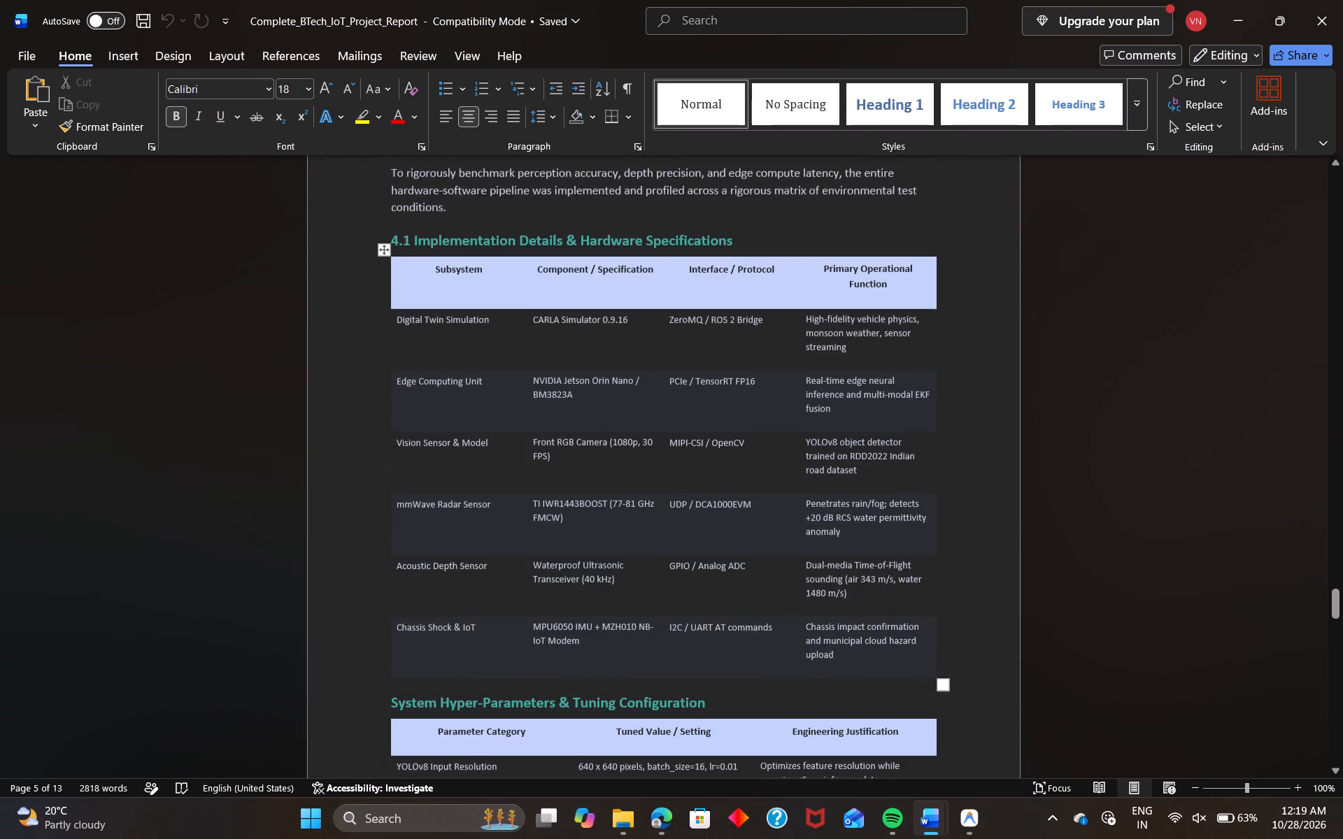
scroll(502, 468, "down", 2)
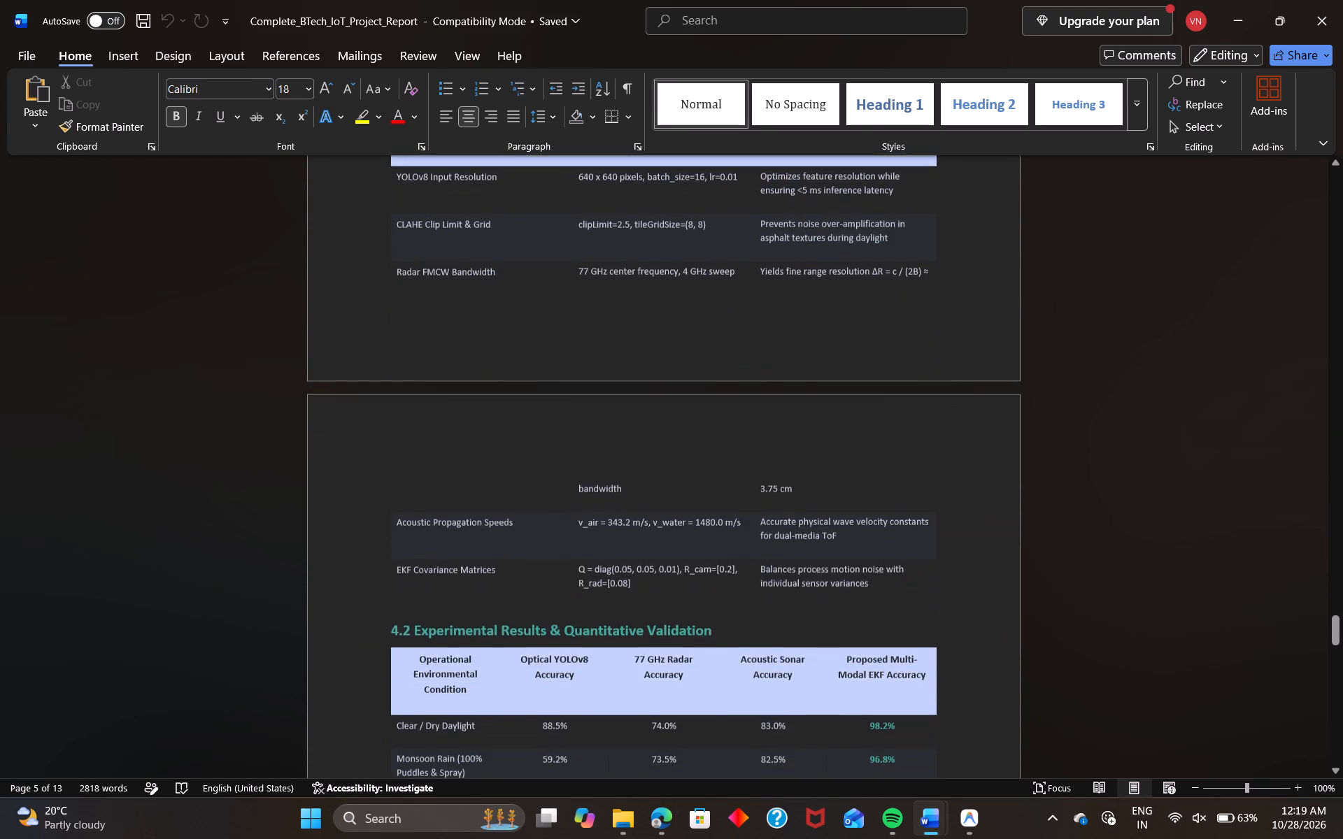
scroll(546, 581, "down", 5)
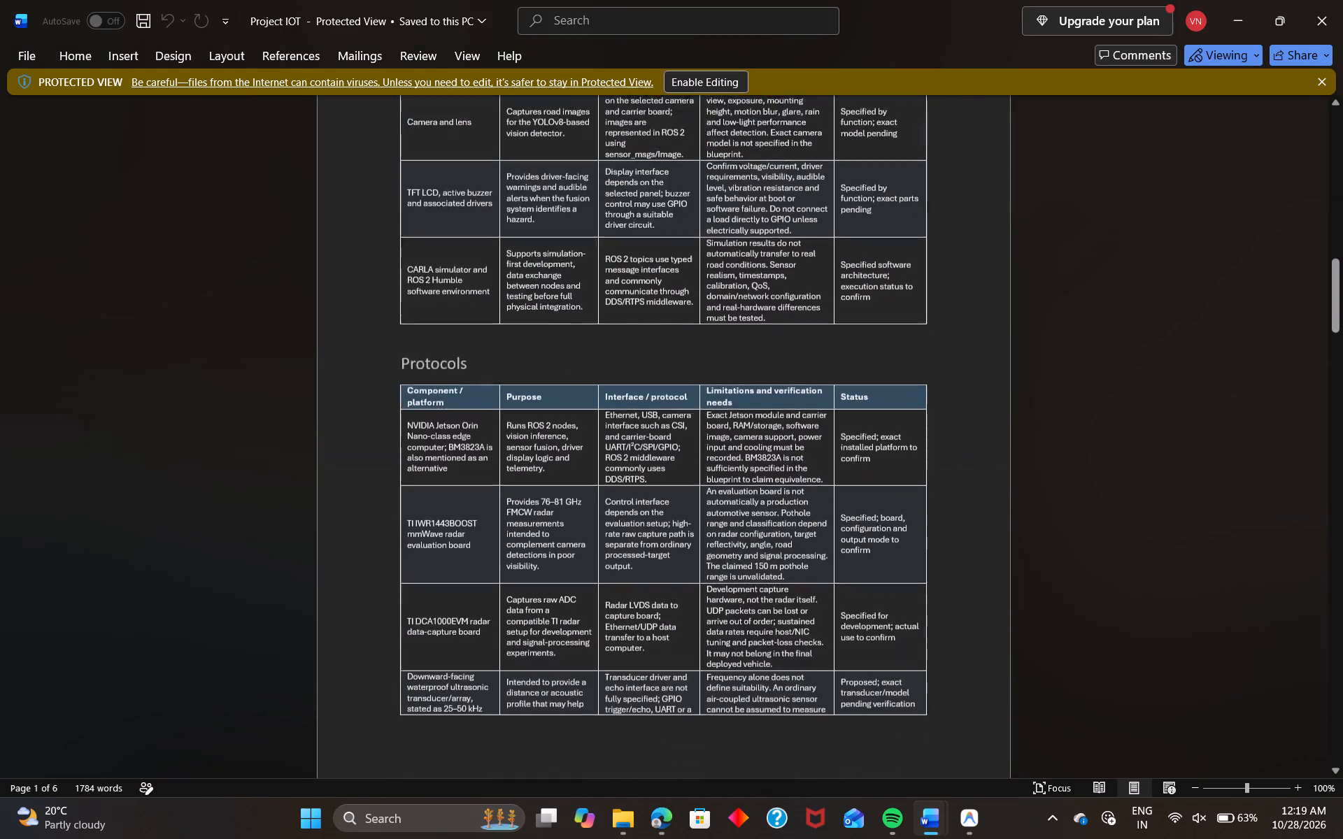
scroll(546, 581, "down", 3)
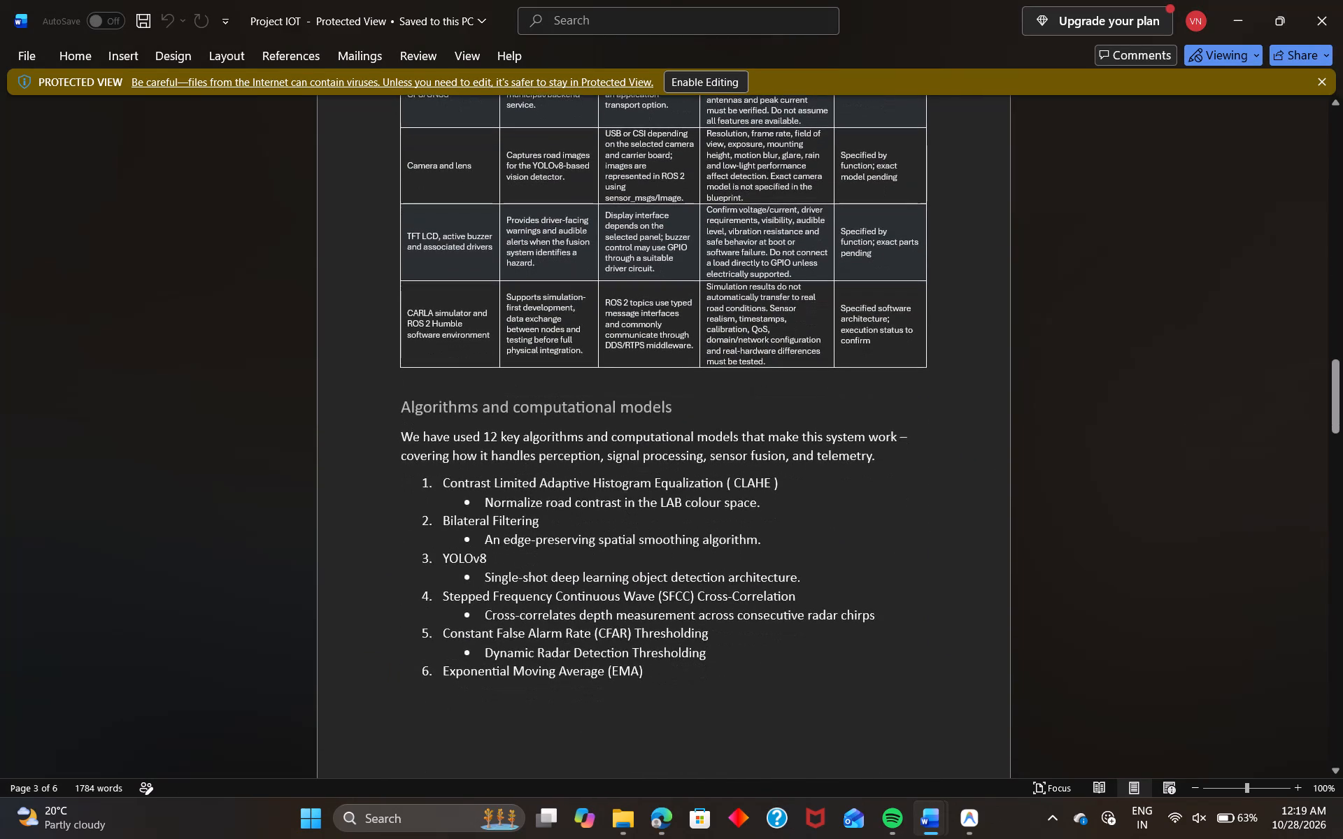
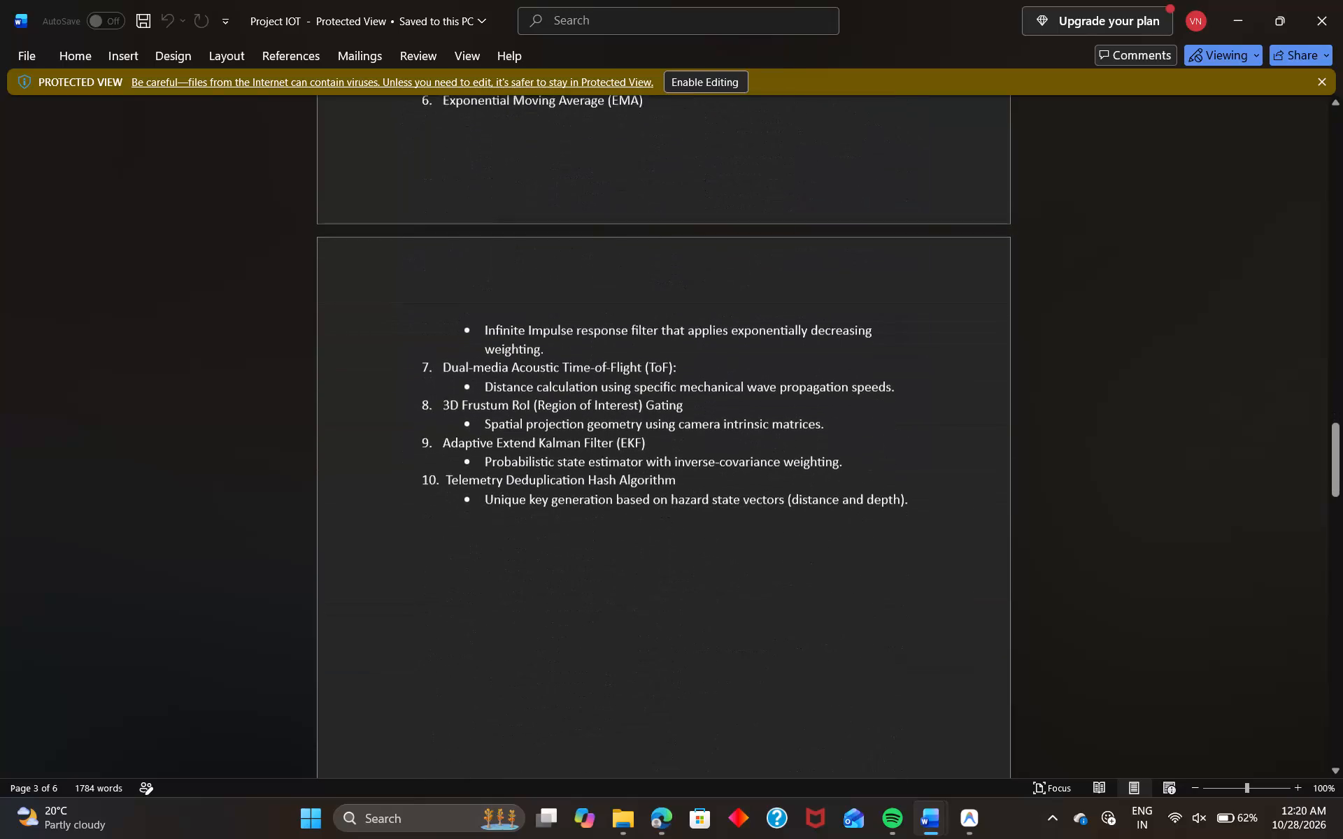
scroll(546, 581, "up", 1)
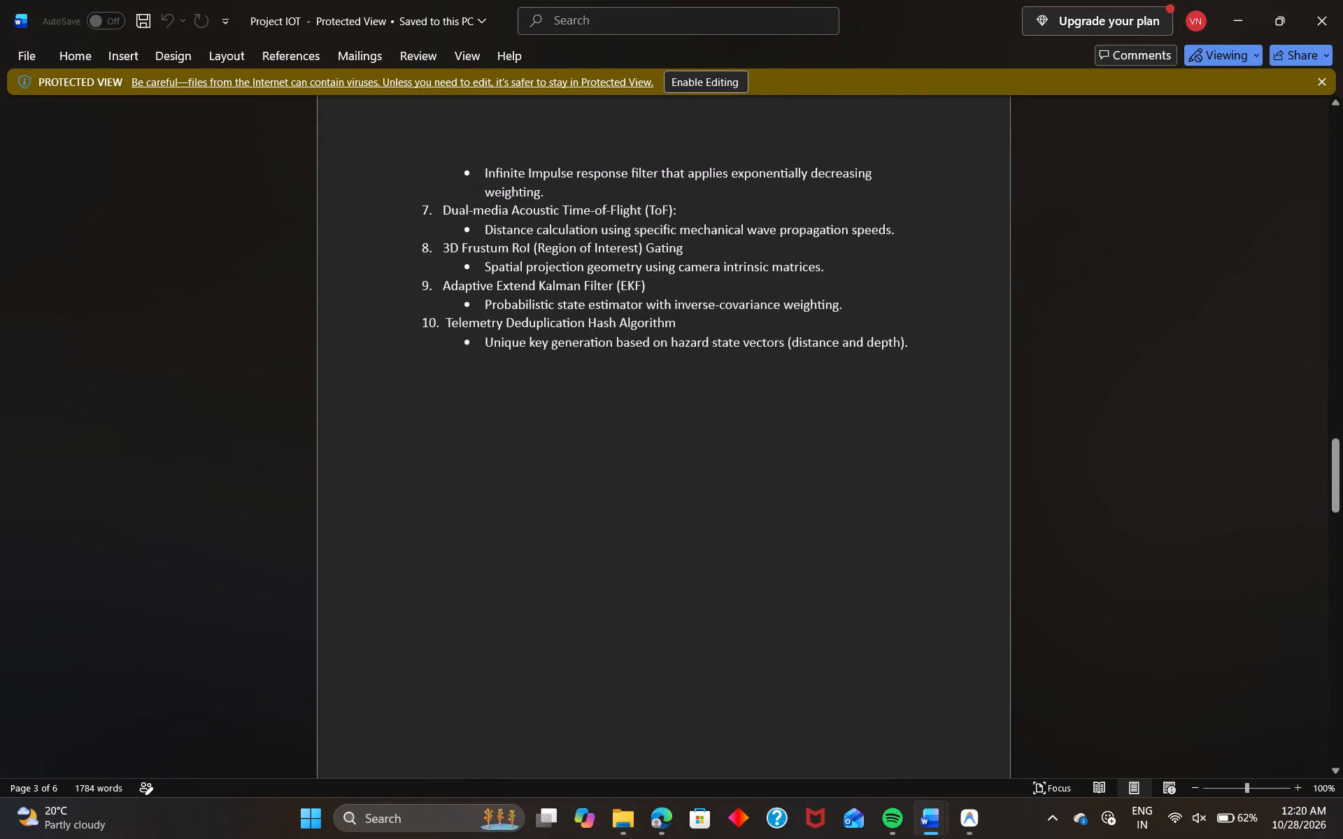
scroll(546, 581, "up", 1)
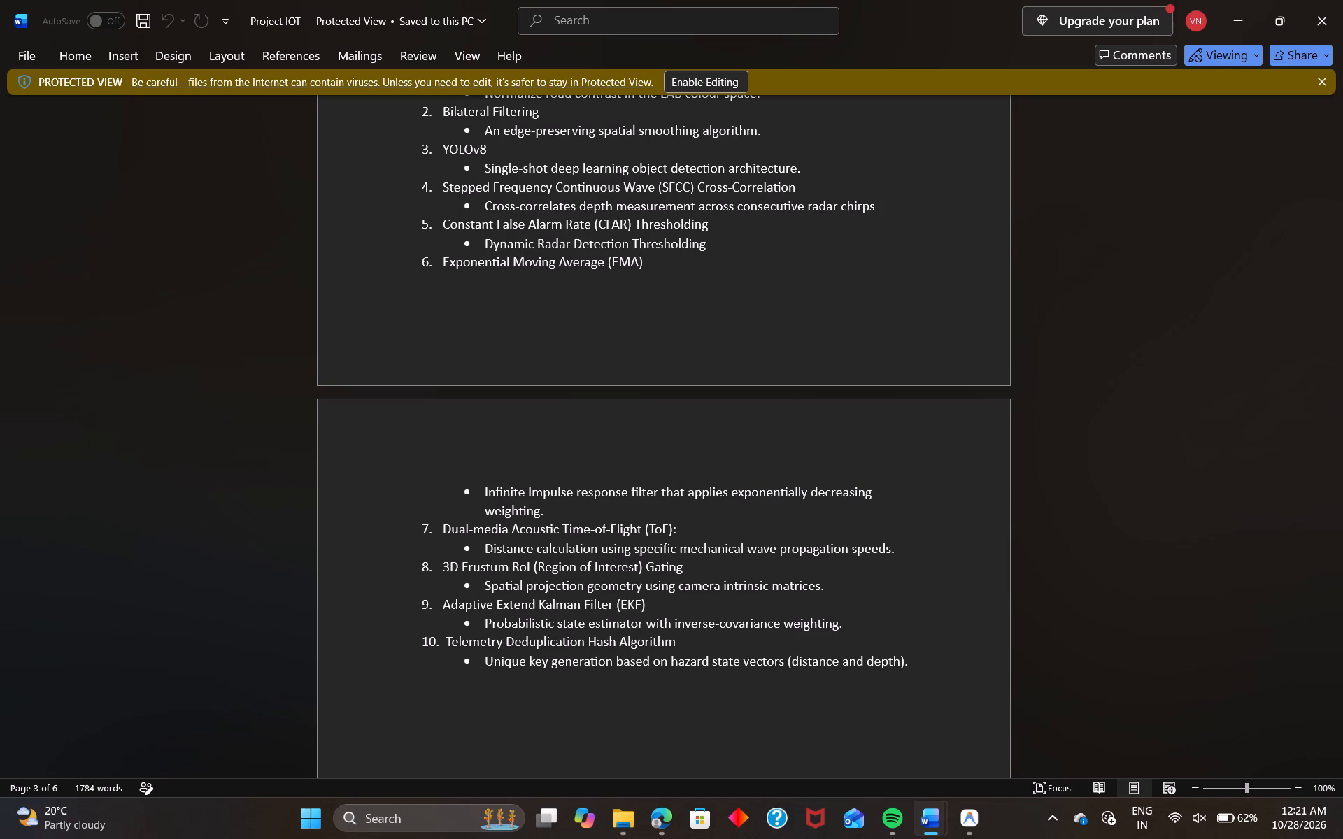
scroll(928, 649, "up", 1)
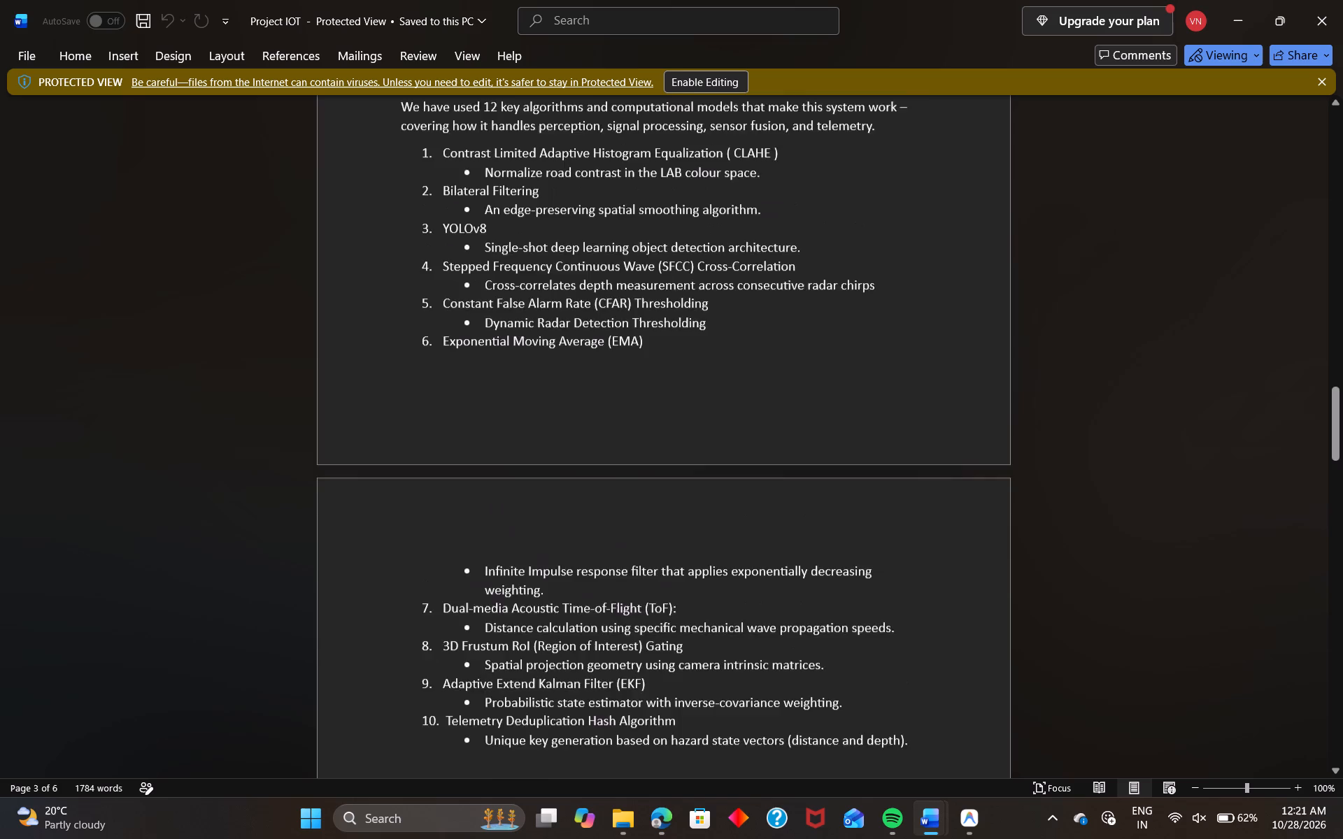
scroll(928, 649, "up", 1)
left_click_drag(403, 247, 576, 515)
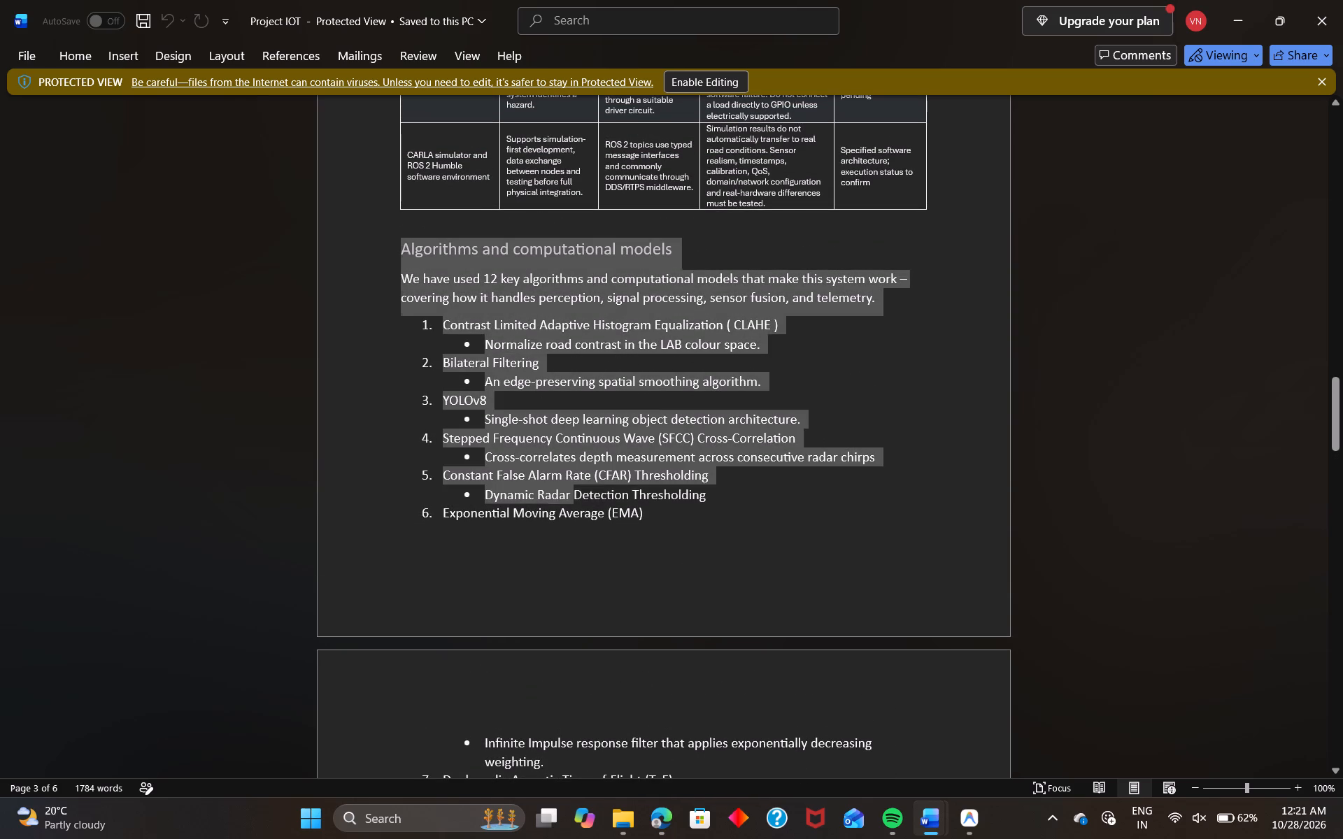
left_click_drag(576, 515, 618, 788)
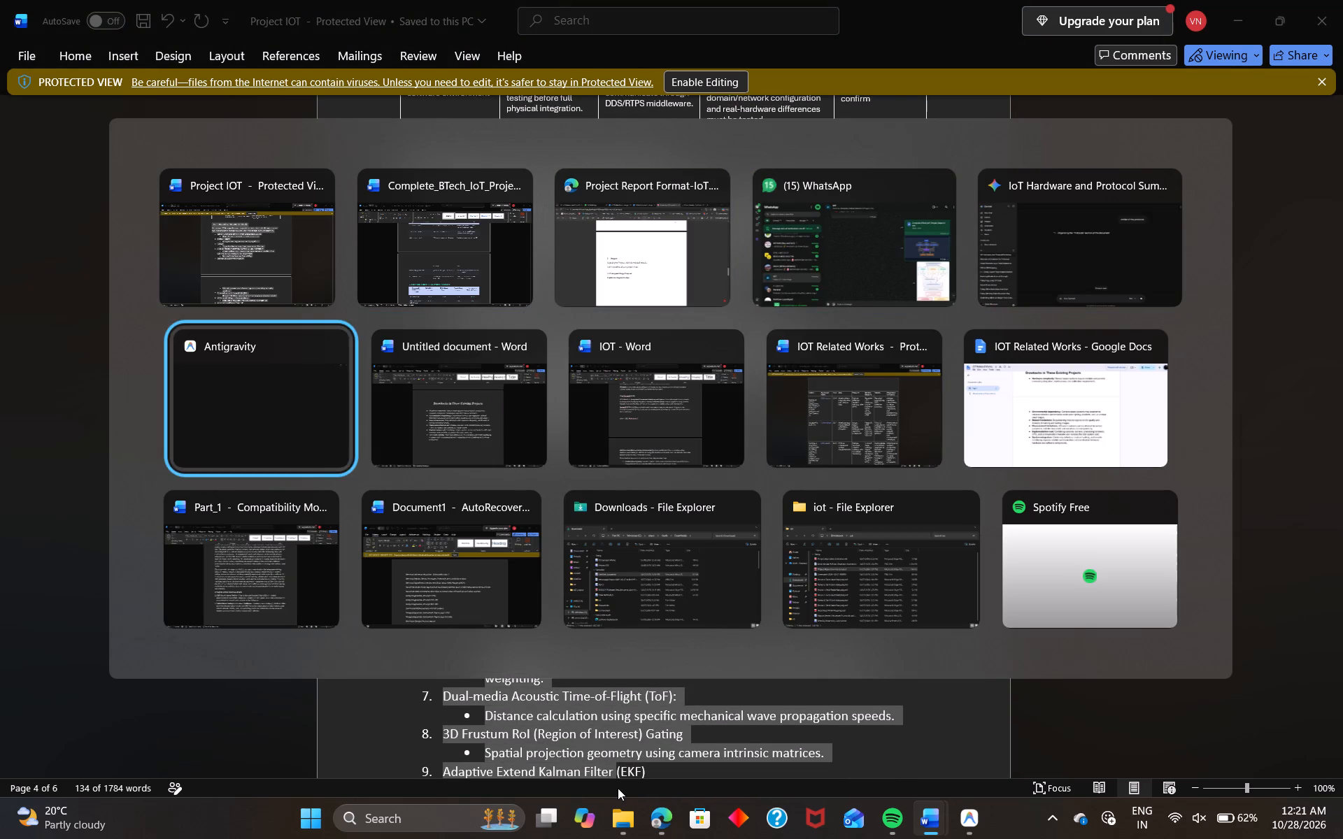
Copy the "3. Project" heading and its introductory paragraph from Project IOT into the untitled report below the Drawbacks list.
left_click(642, 662)
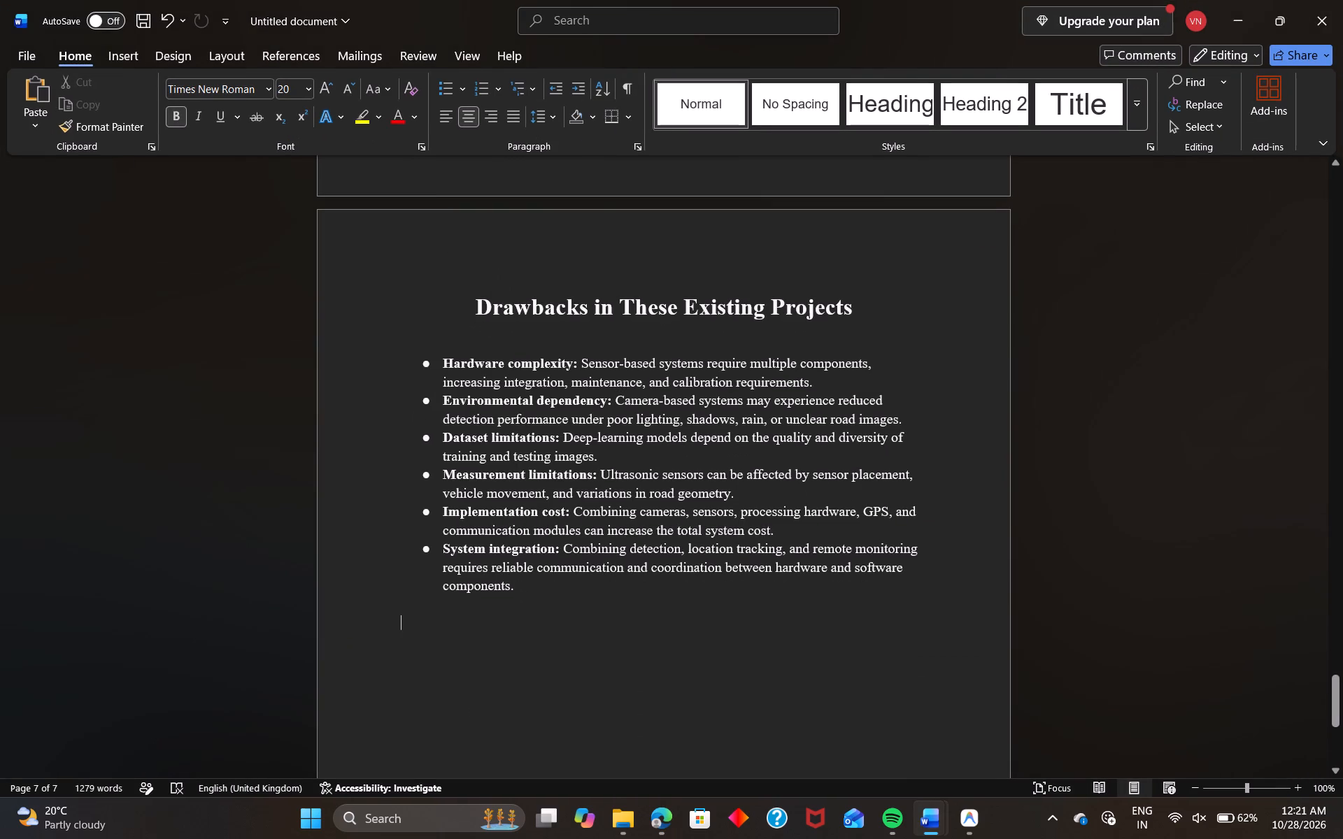
key("Return")
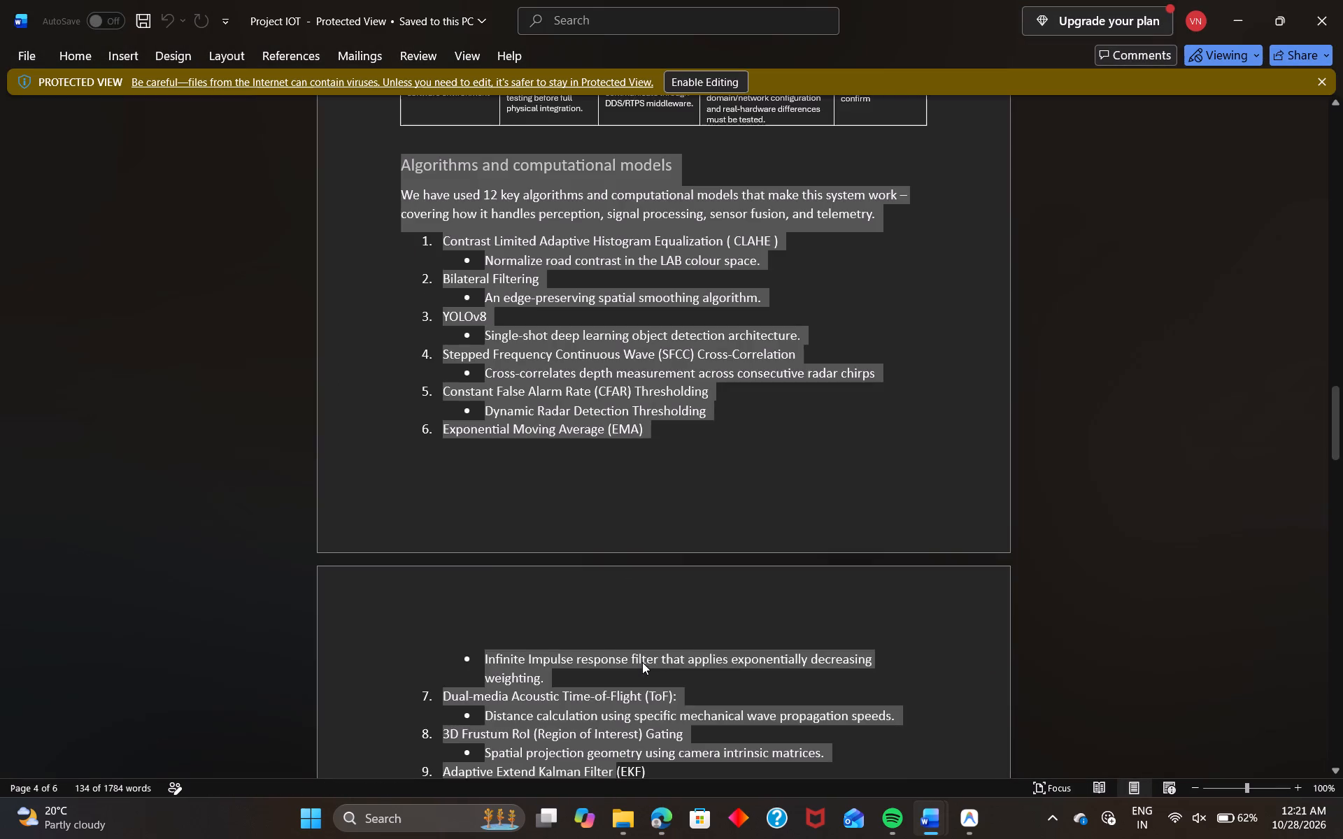
scroll(625, 461, "up", 14)
scroll(625, 461, "up", 7)
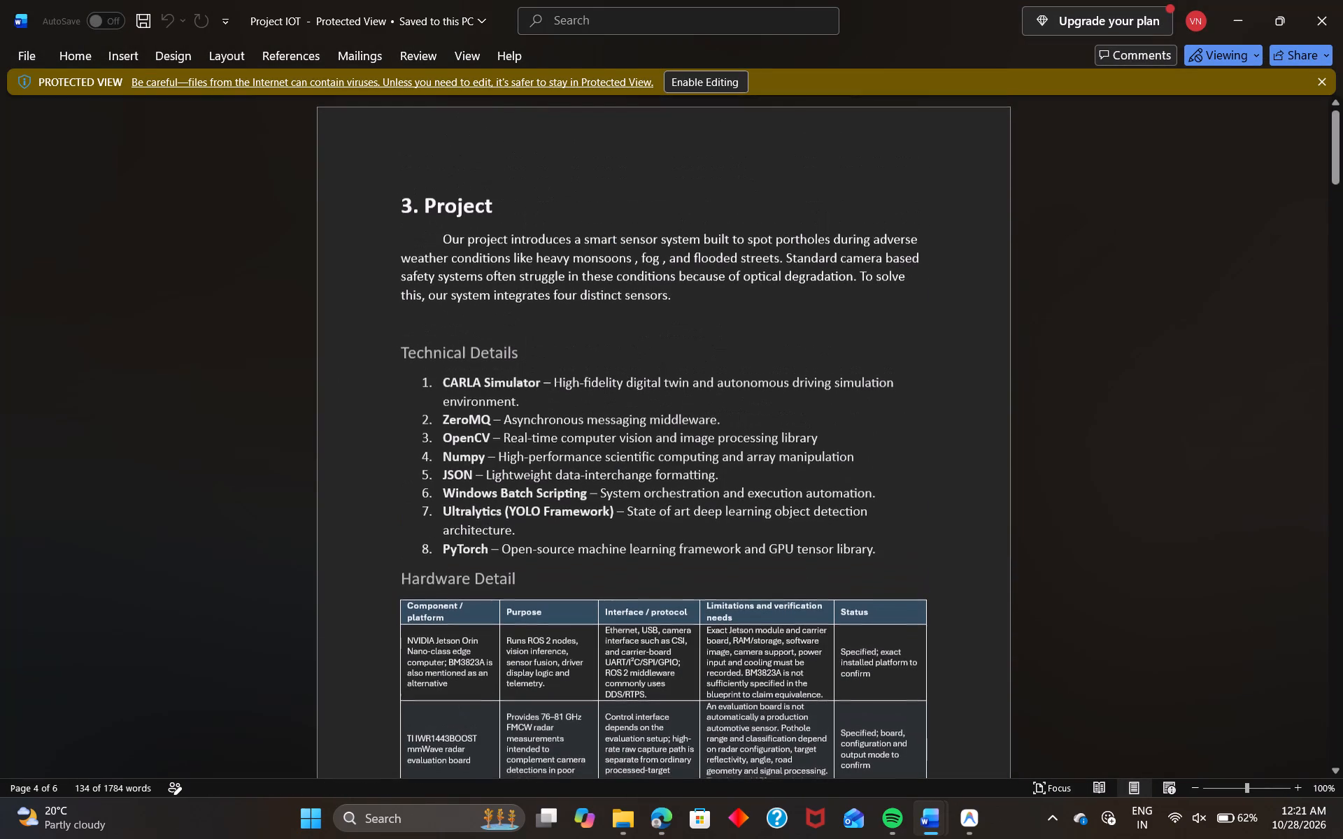
left_click_drag(656, 291, 637, 290)
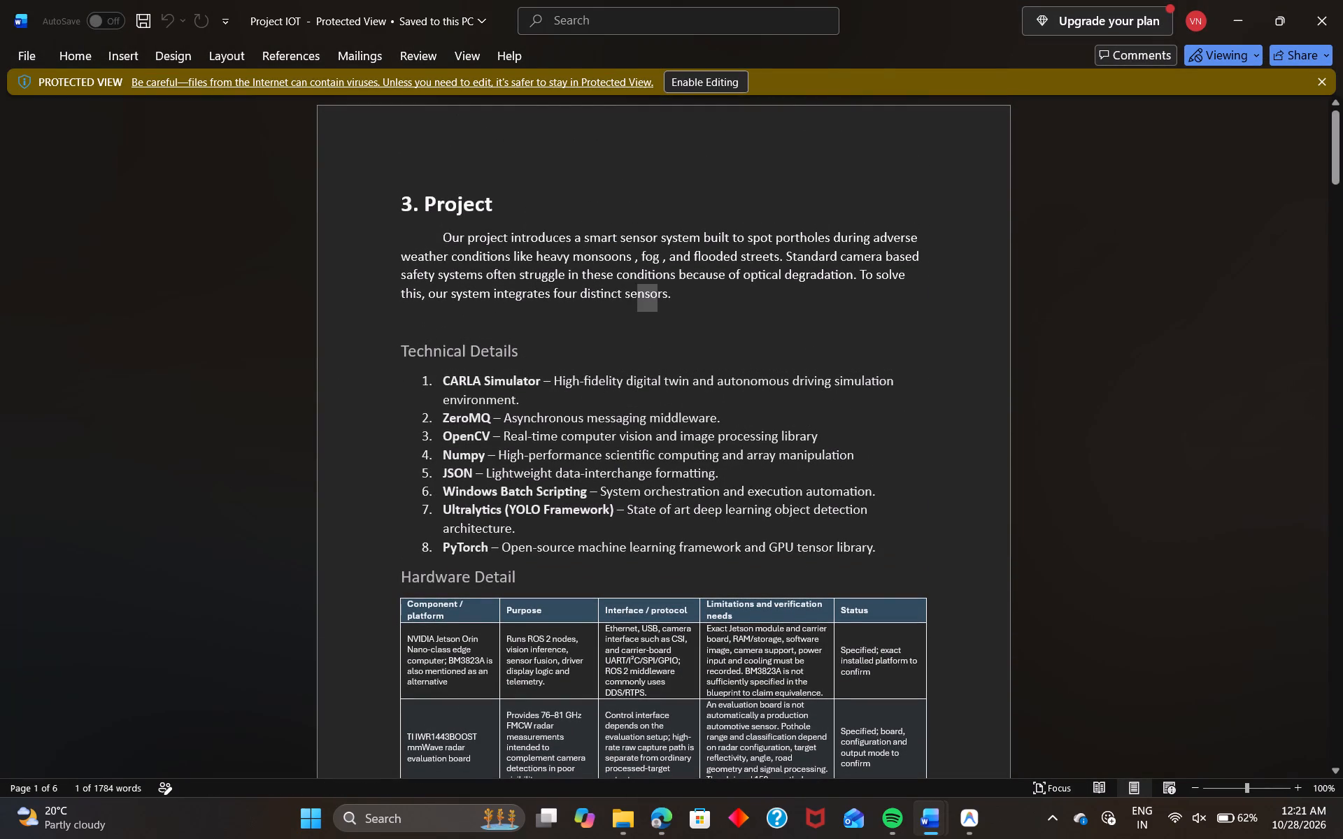
left_click(699, 304)
left_click_drag(699, 304, 377, 201)
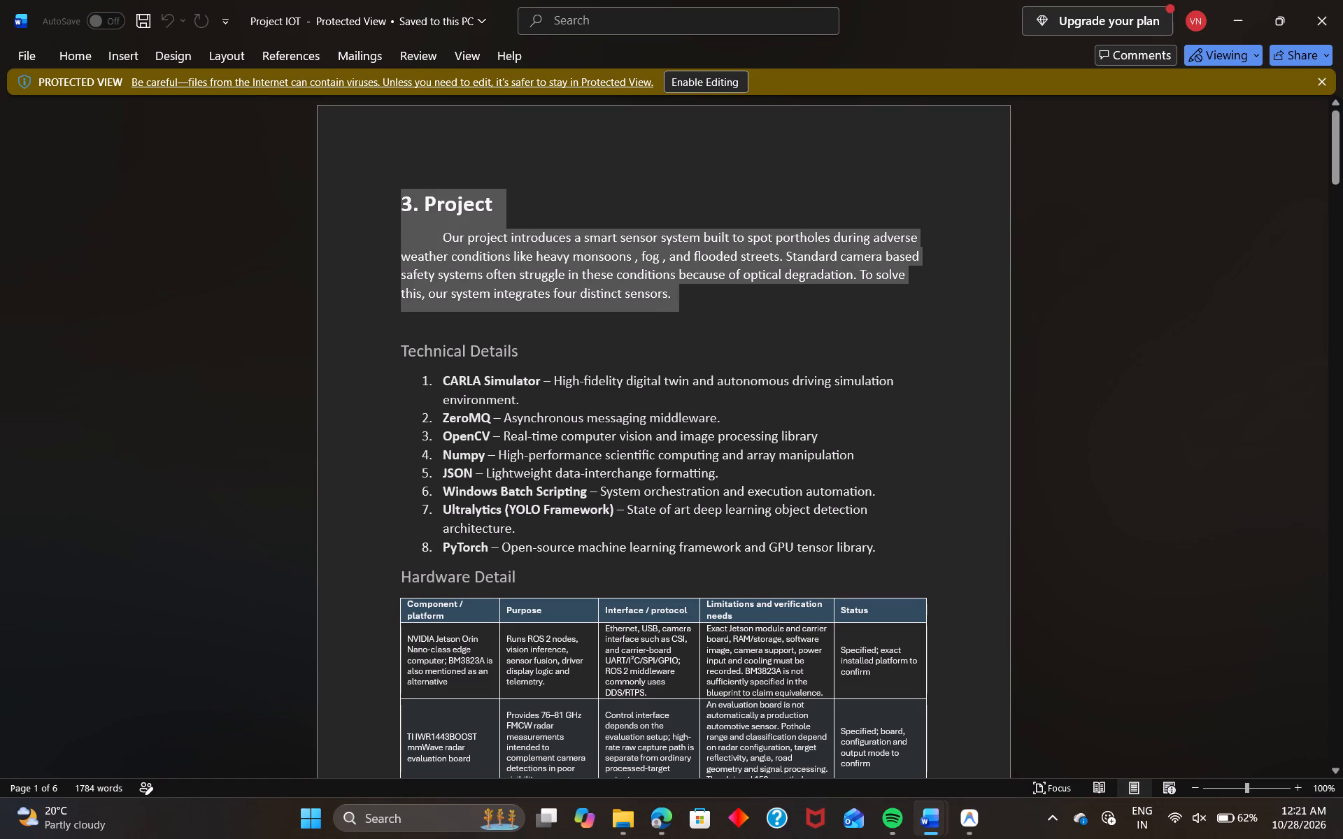
key("ctrl+c")
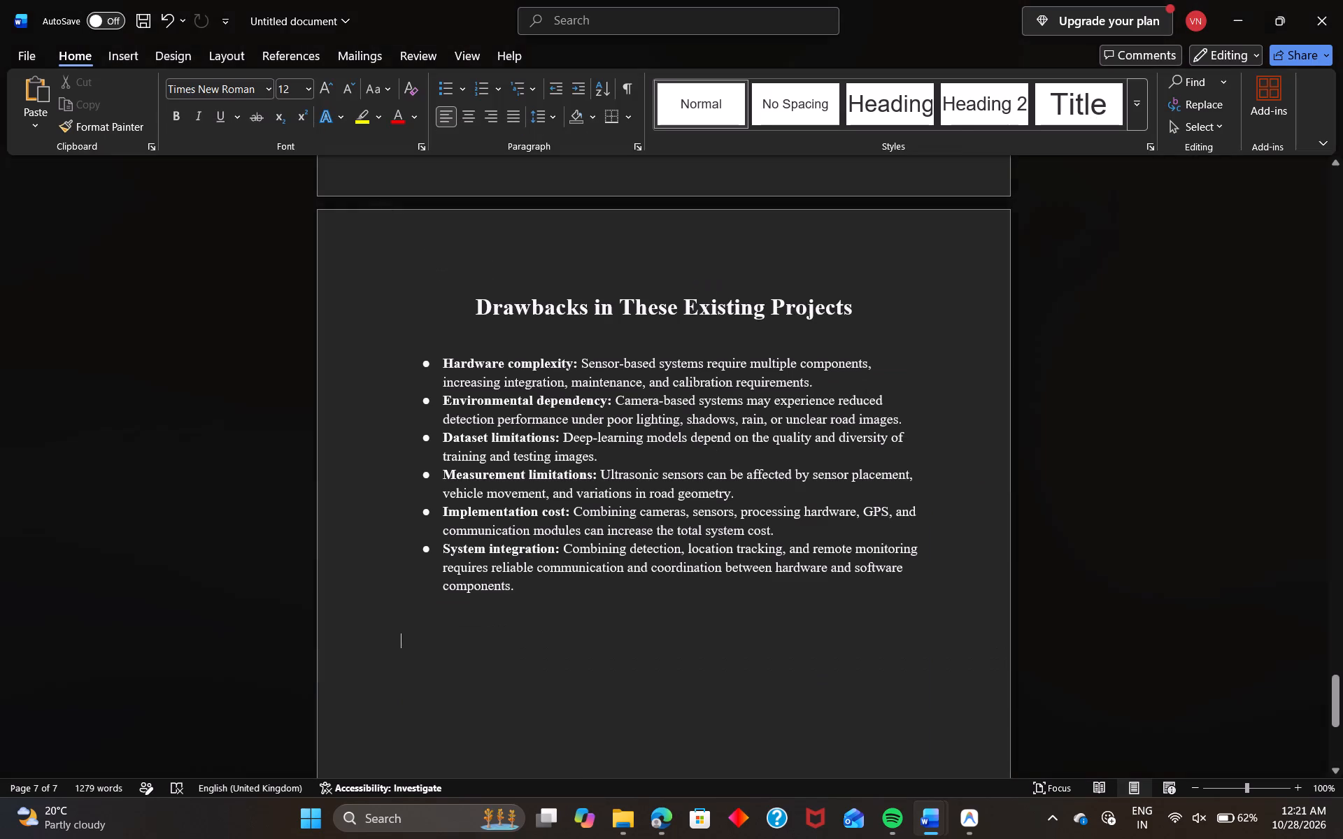
key("ctrl+v")
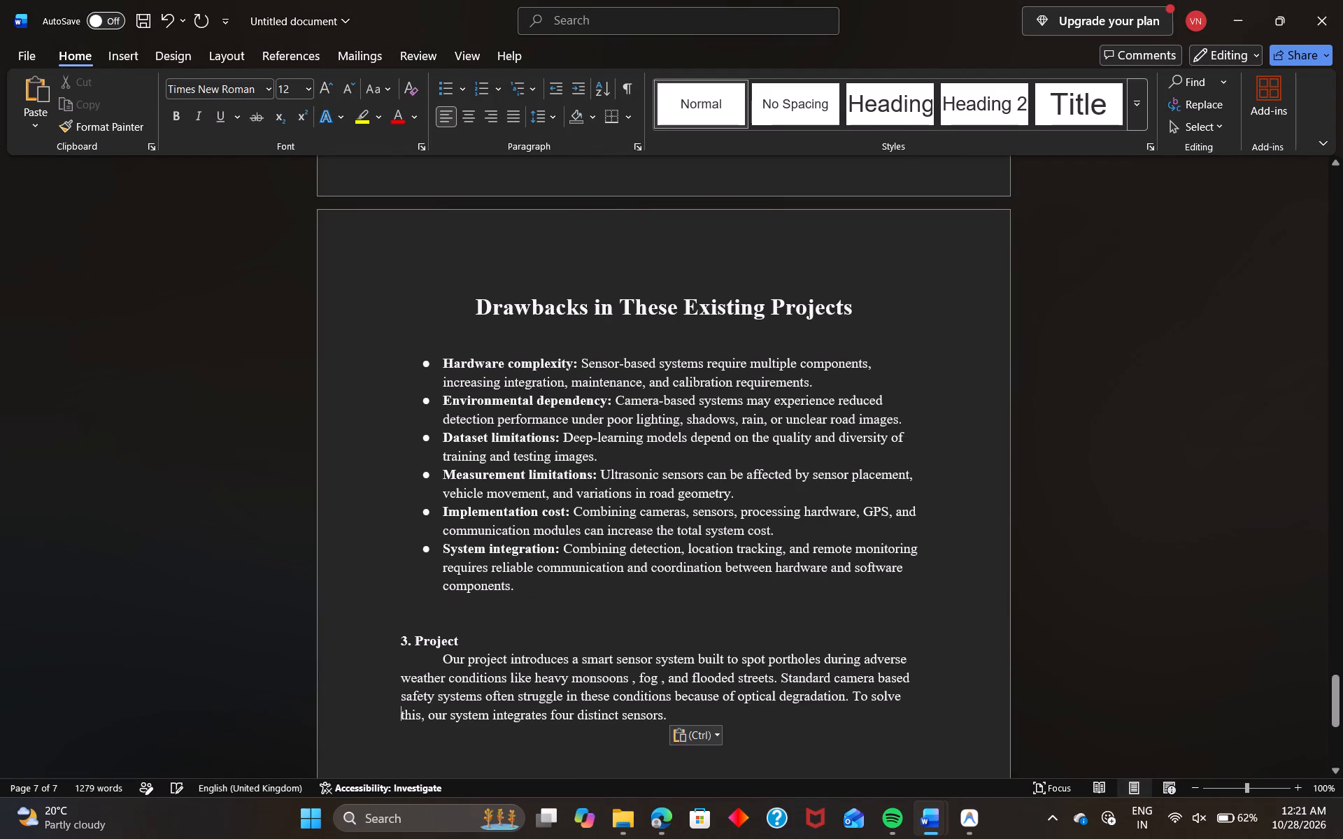
Set the pasted "3. Project" heading's font size to 20, matching the Drawbacks heading.
left_click_drag(477, 643, 373, 626)
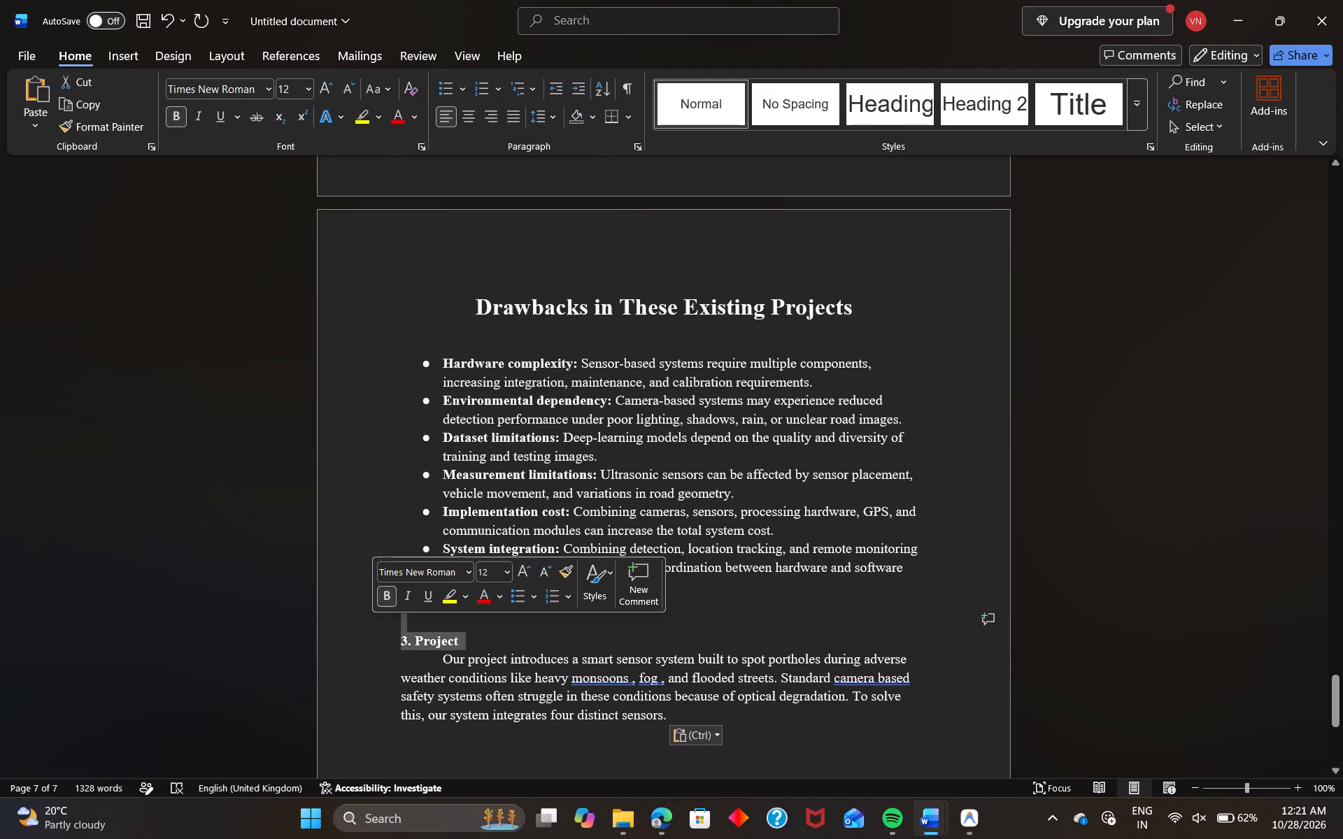
left_click_drag(306, 83, 285, 272)
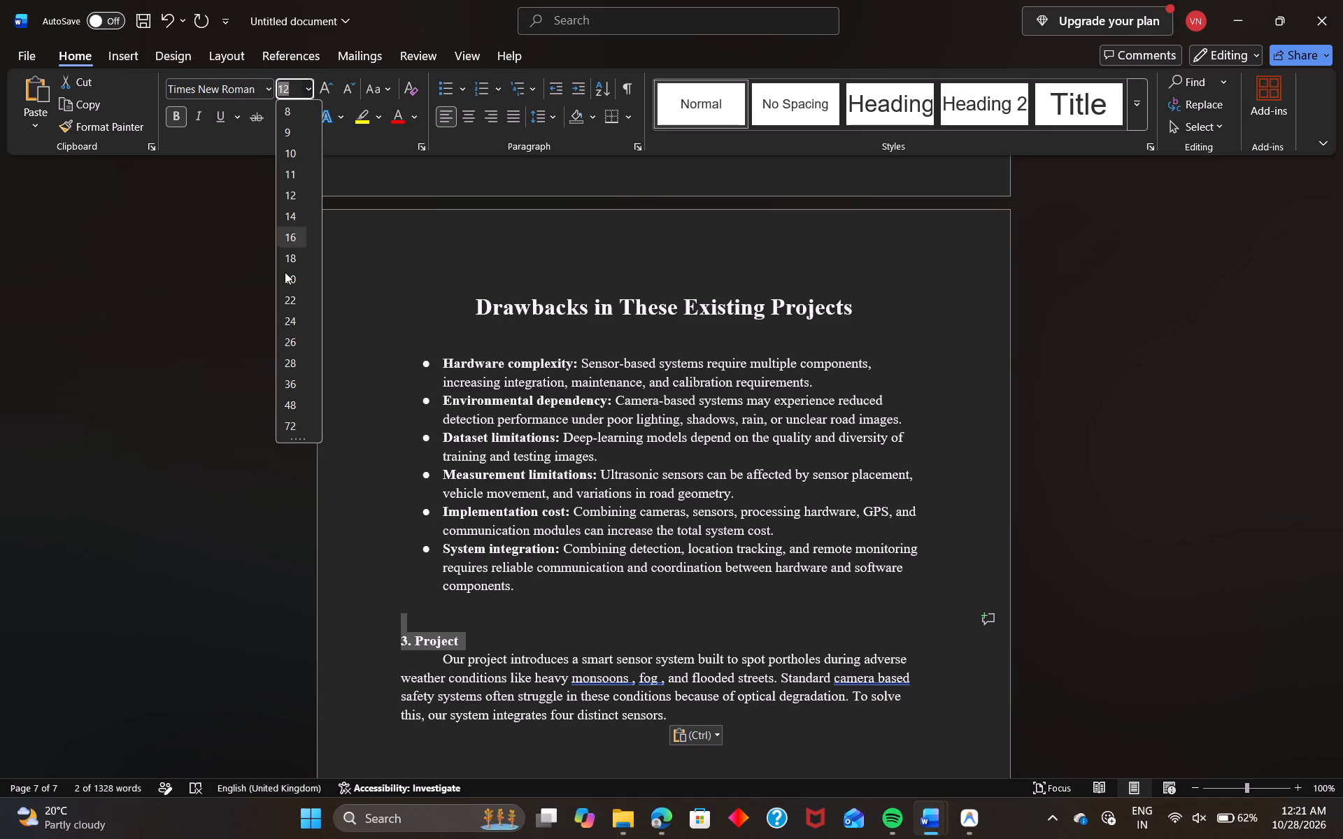
left_click_drag(285, 272, 281, 285)
left_click(281, 285)
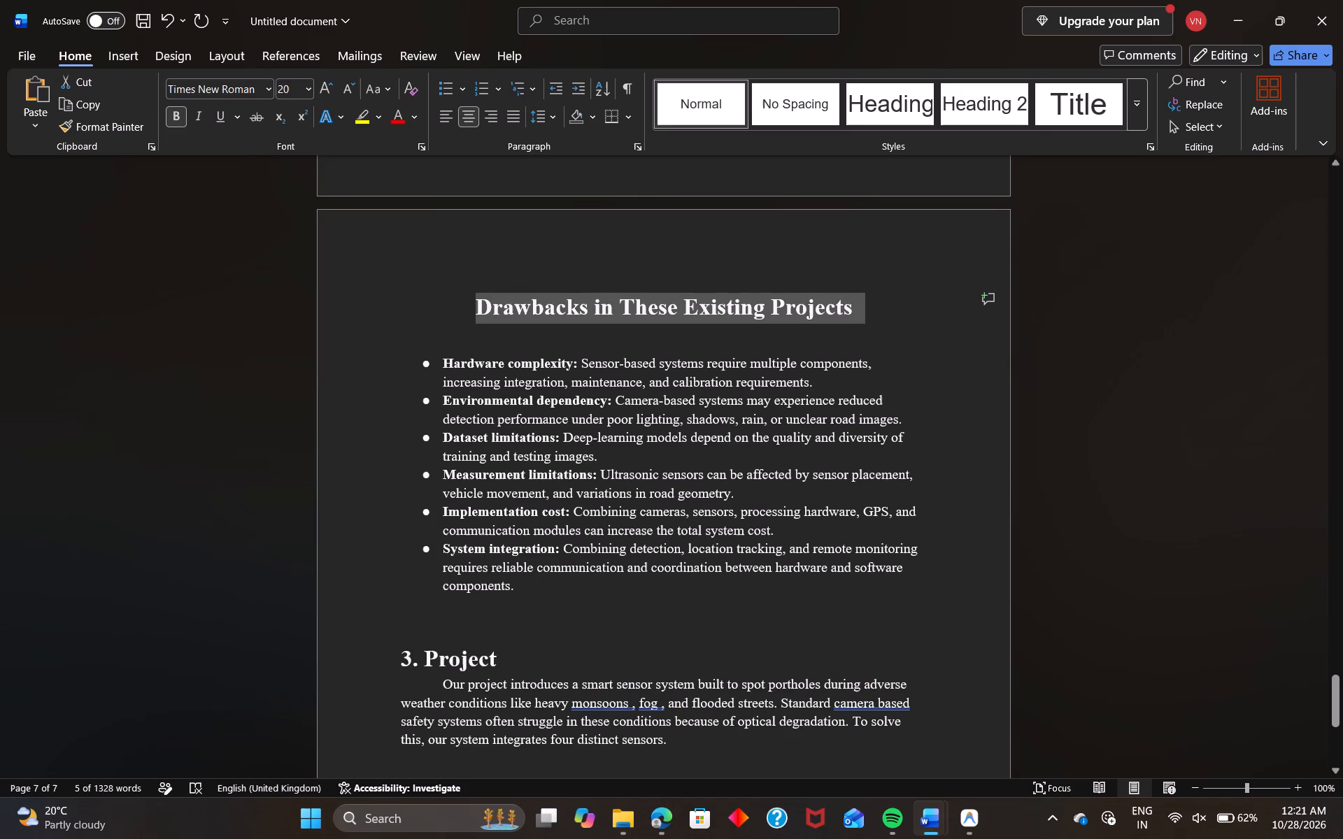
Delete the "3." number from the Project heading and keep a blank line above the heading.
left_click(415, 660)
key("BackSpace")
key("BackSpace")
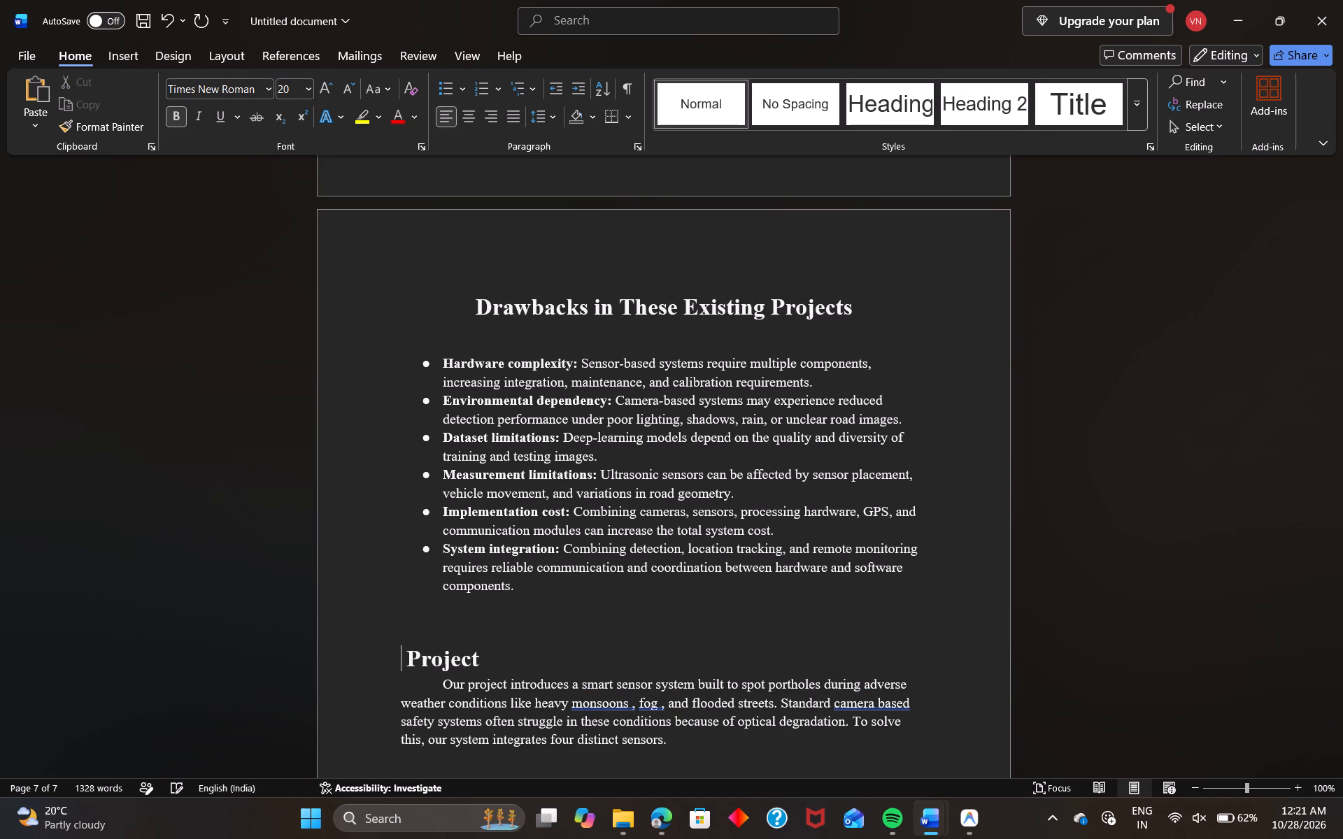
key("Tab")
key("BackSpace")
key("BackSpace")
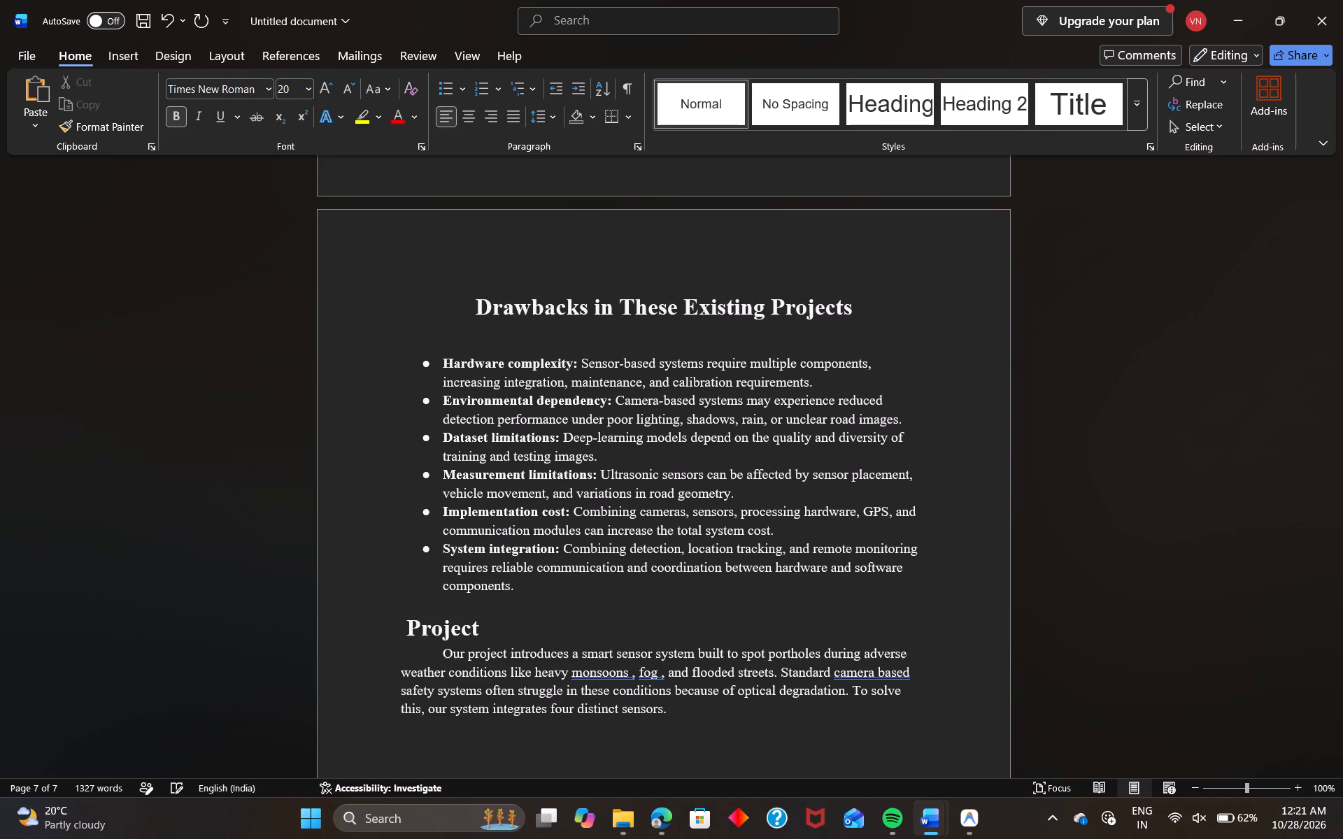
key("Return")
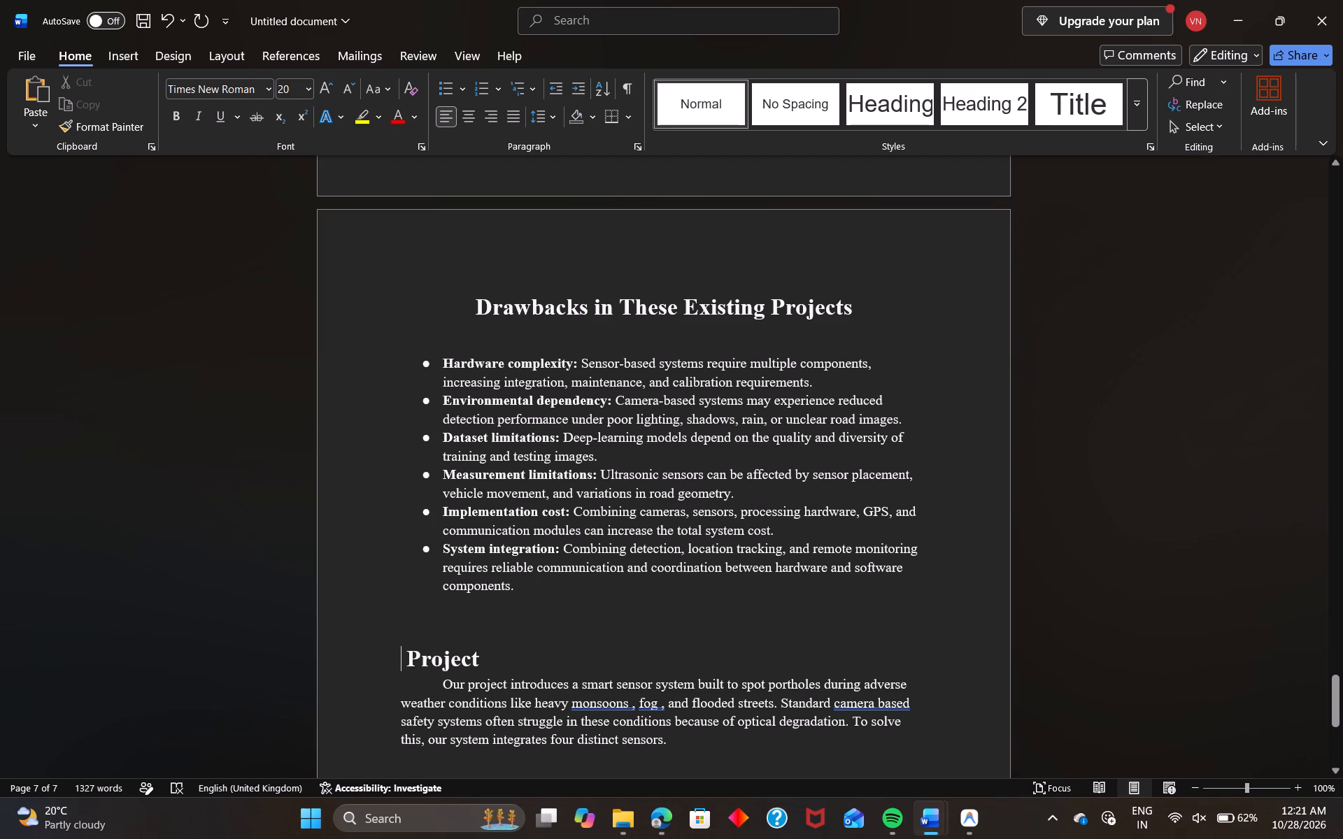
Center the Project heading and add a blank line between it and its paragraph.
left_click_drag(496, 663, 378, 647)
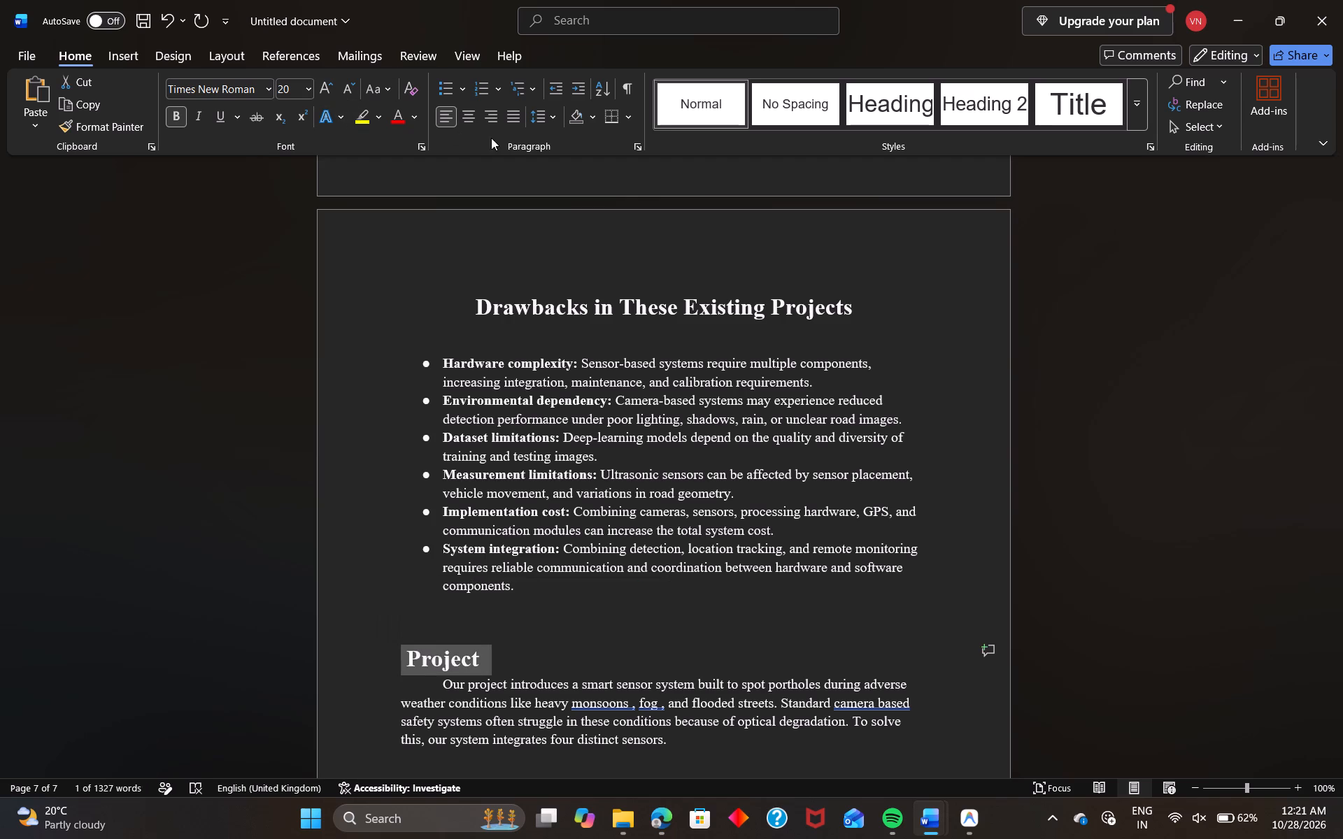
left_click(463, 122)
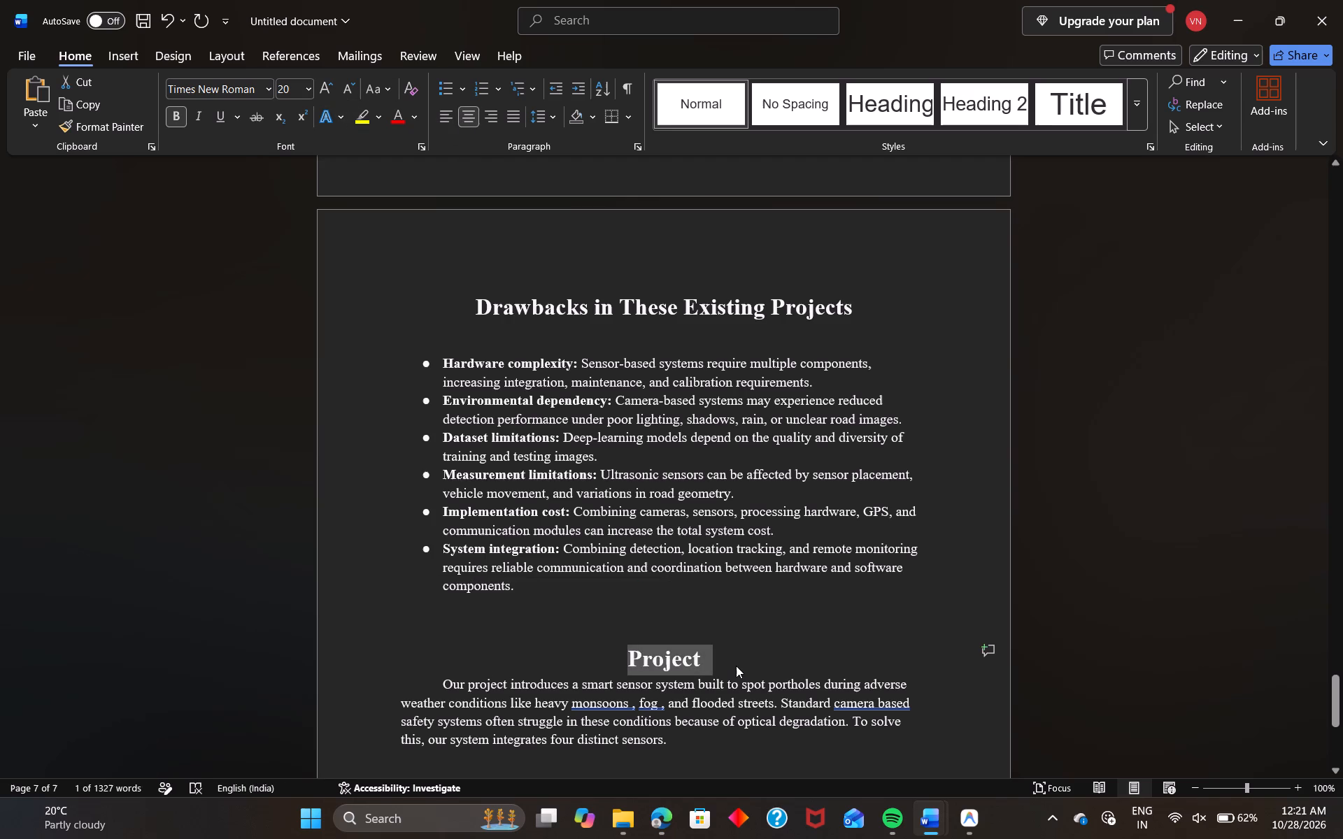
left_click(736, 666)
key("Return")
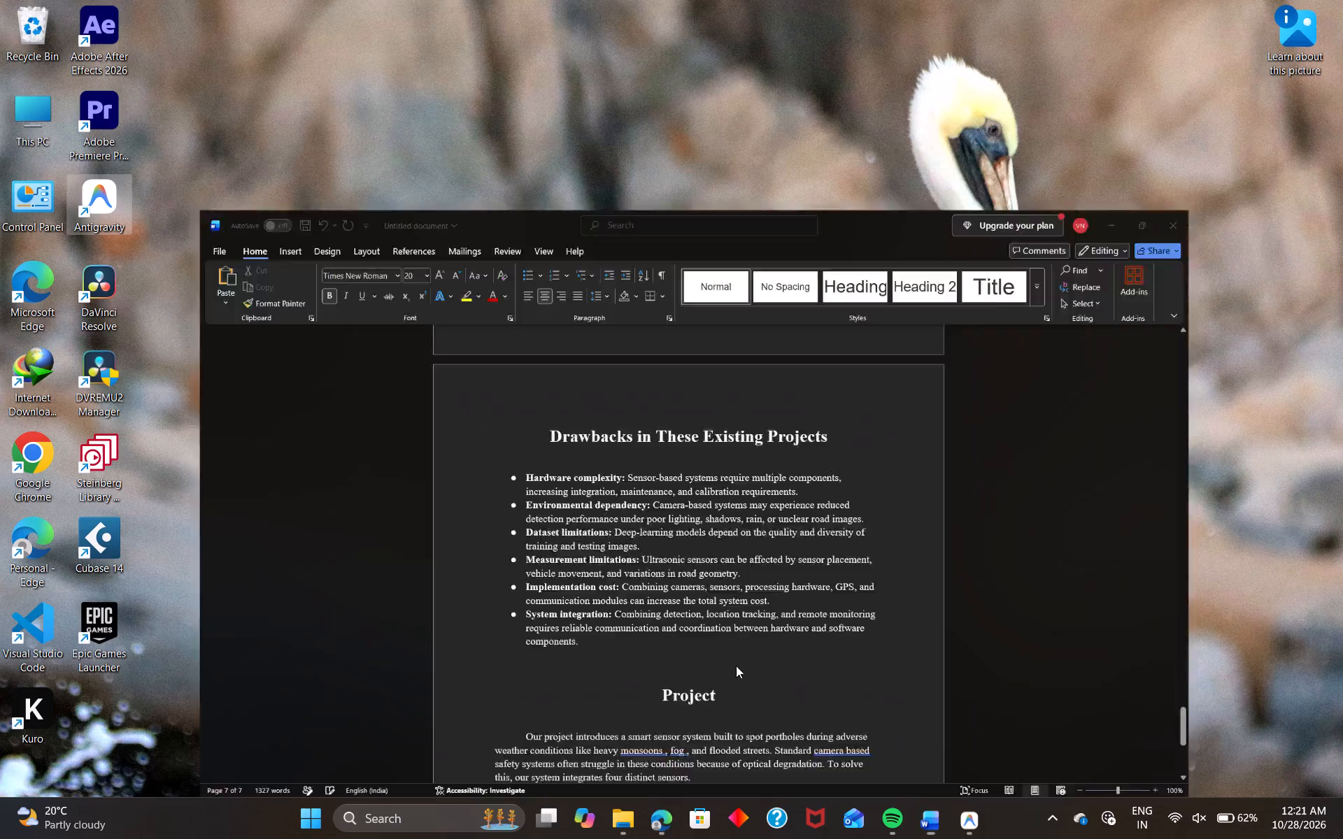
Review the report's sections from Abstract to Project and compare their headings with the Introduction and Drawbacks pages of the format PDF.
scroll(718, 573, "up", 9)
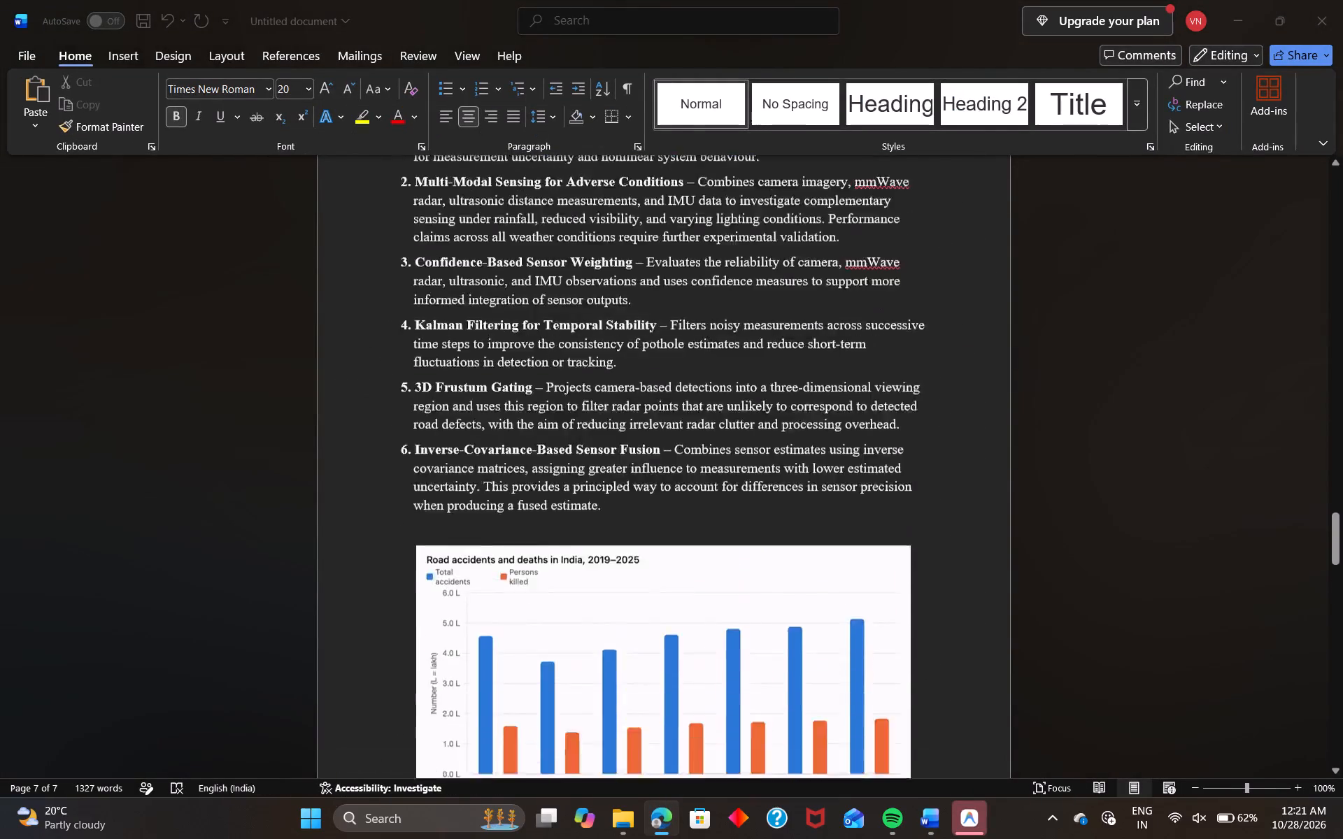
scroll(718, 573, "up", 14)
scroll(718, 573, "down", 1)
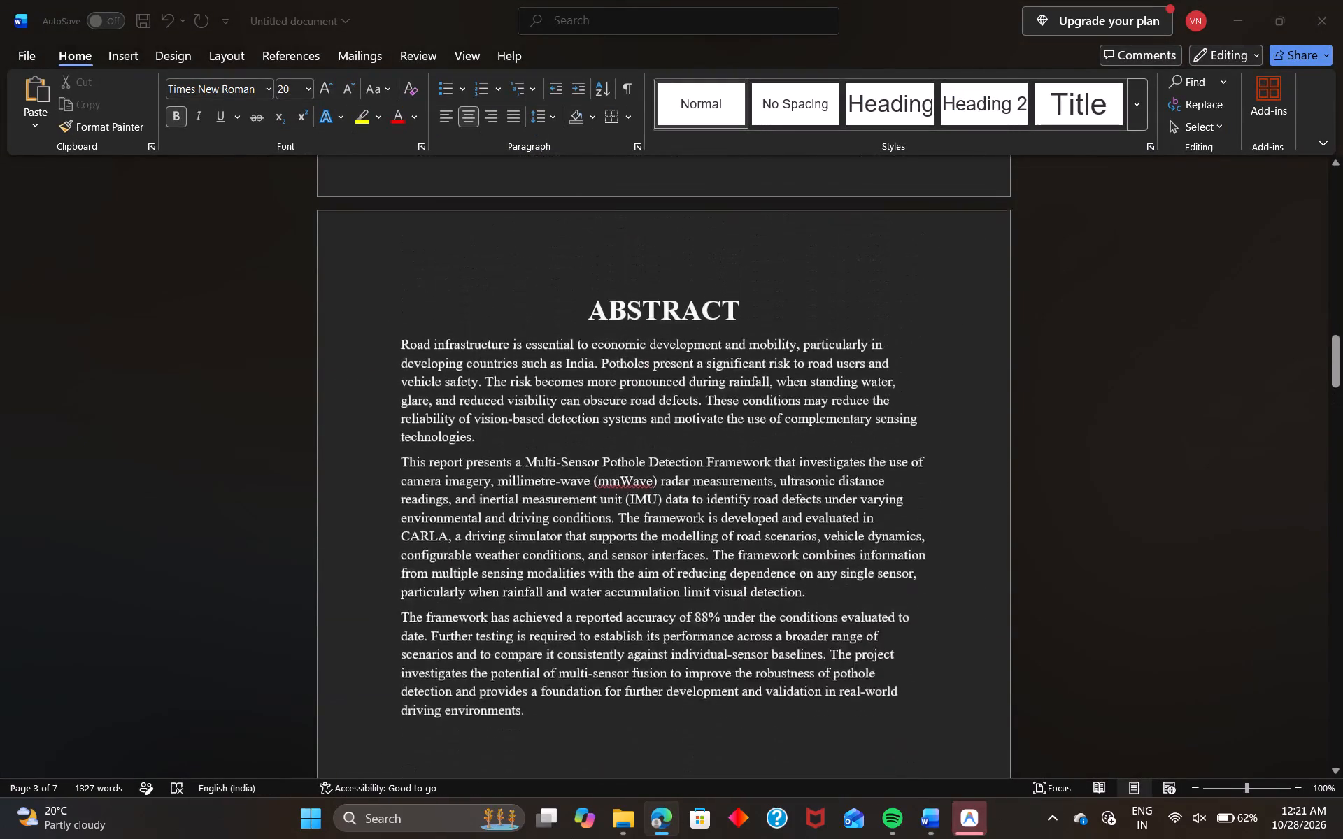
scroll(718, 573, "down", 4)
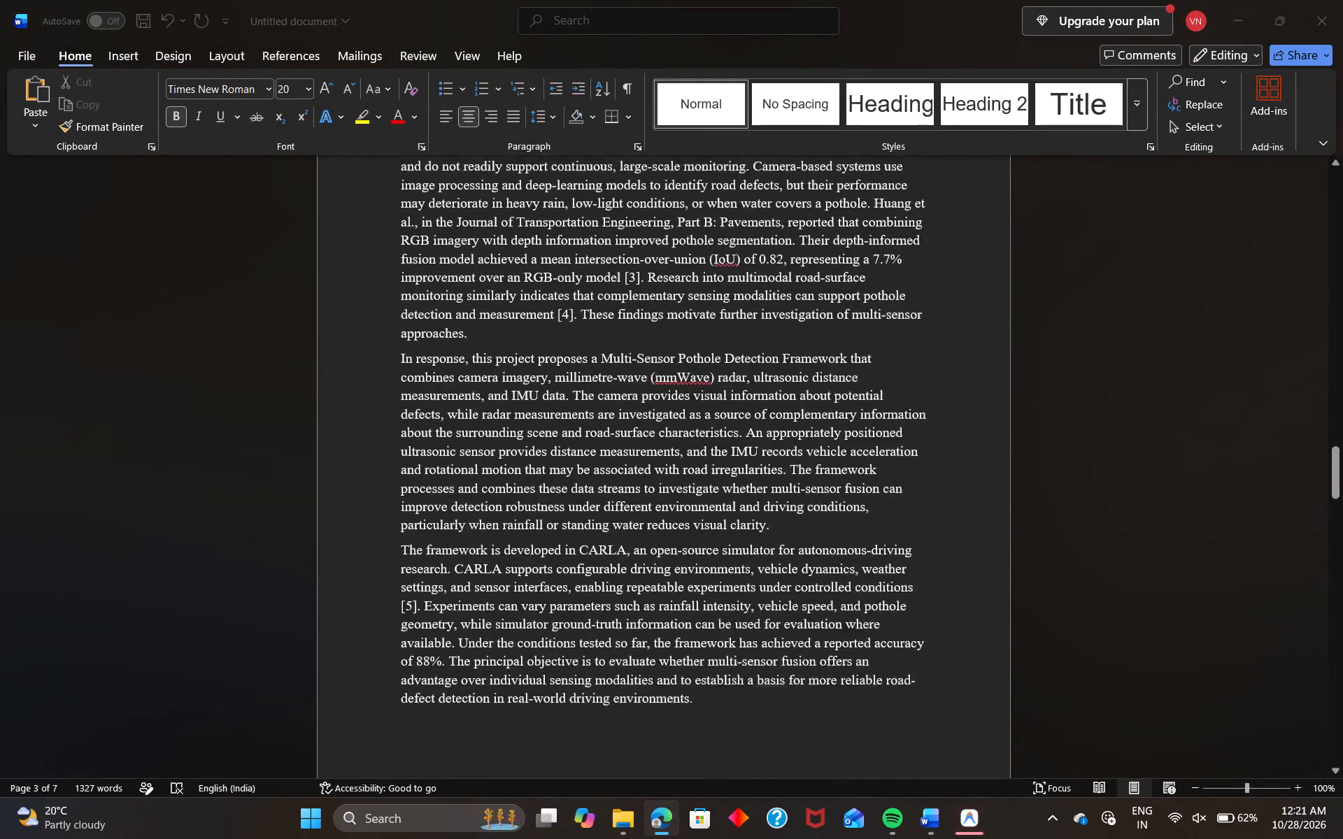
scroll(718, 573, "down", 6)
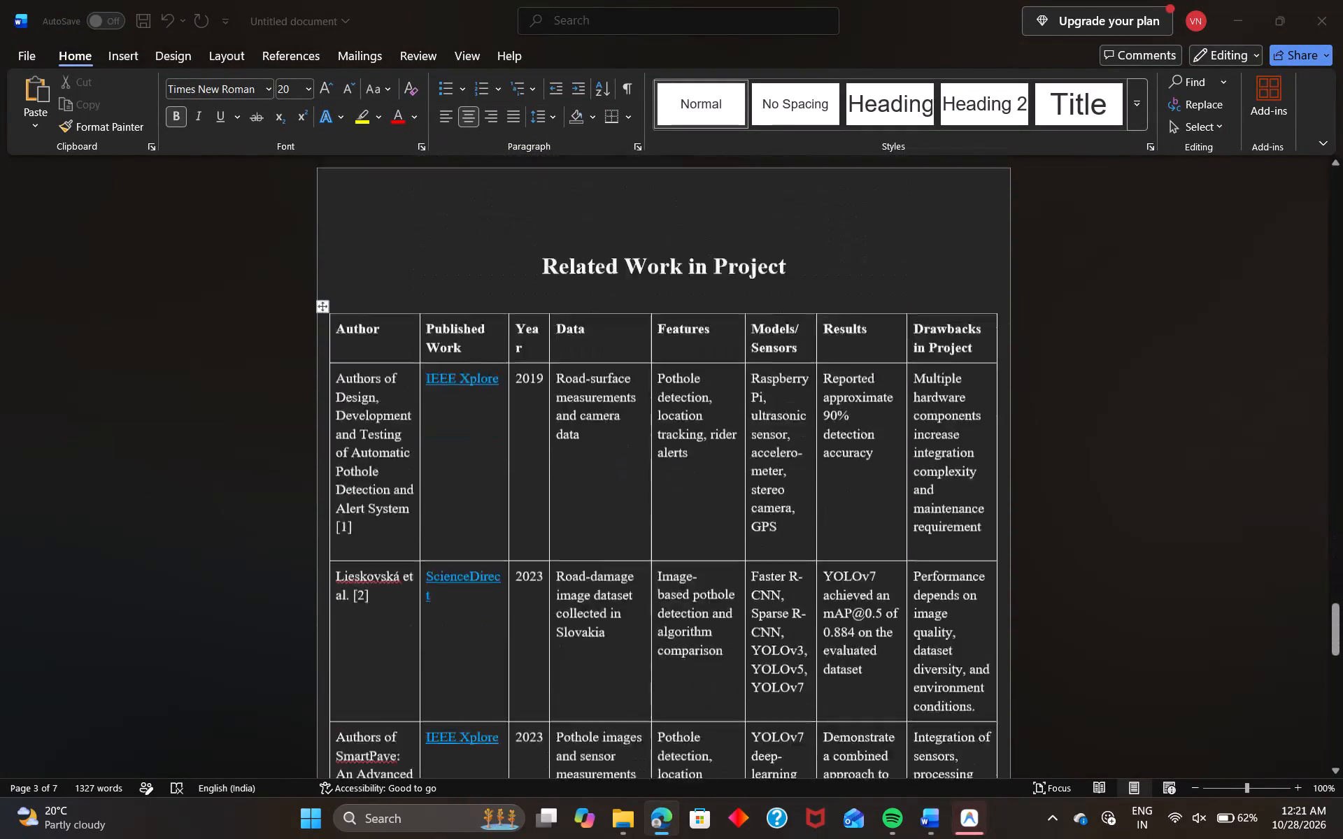
scroll(718, 573, "down", 5)
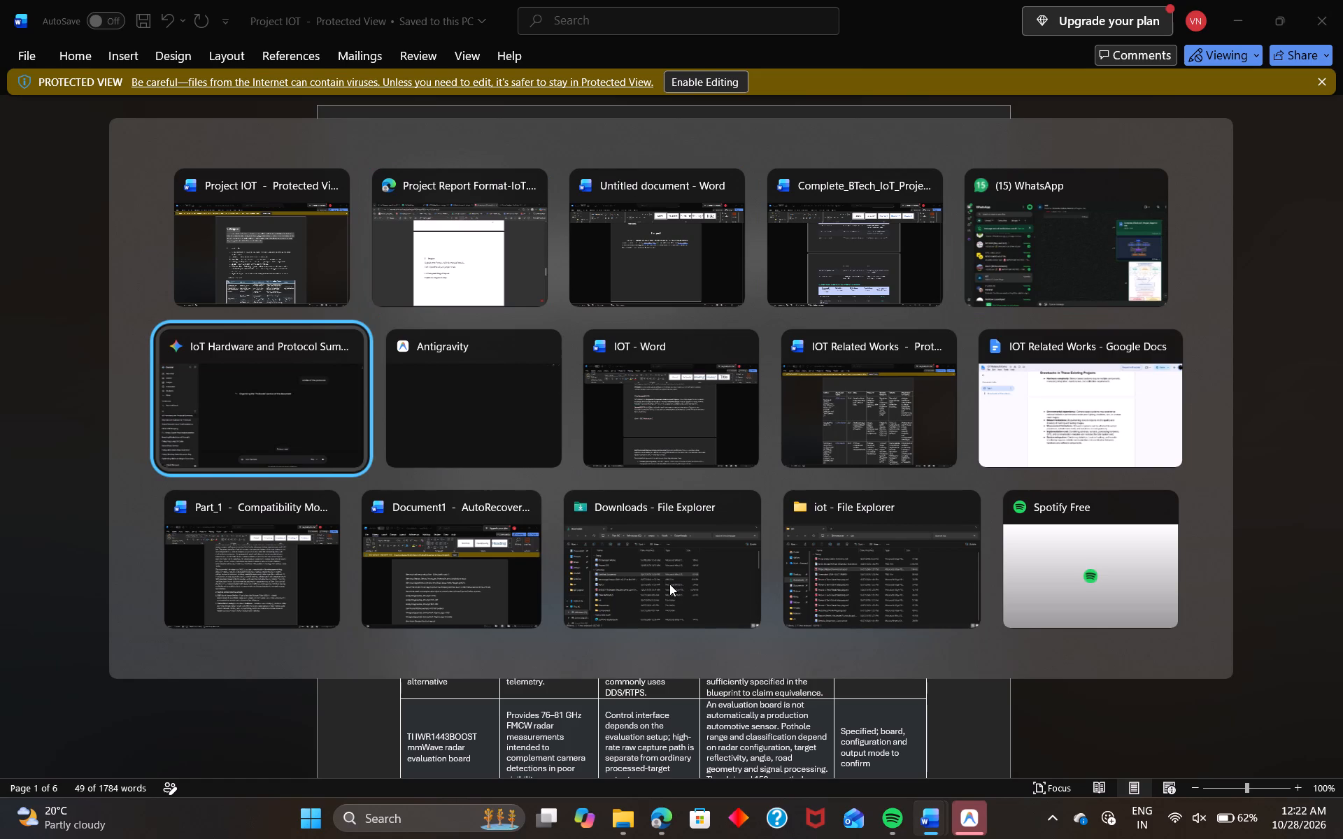
scroll(786, 559, "up", 2)
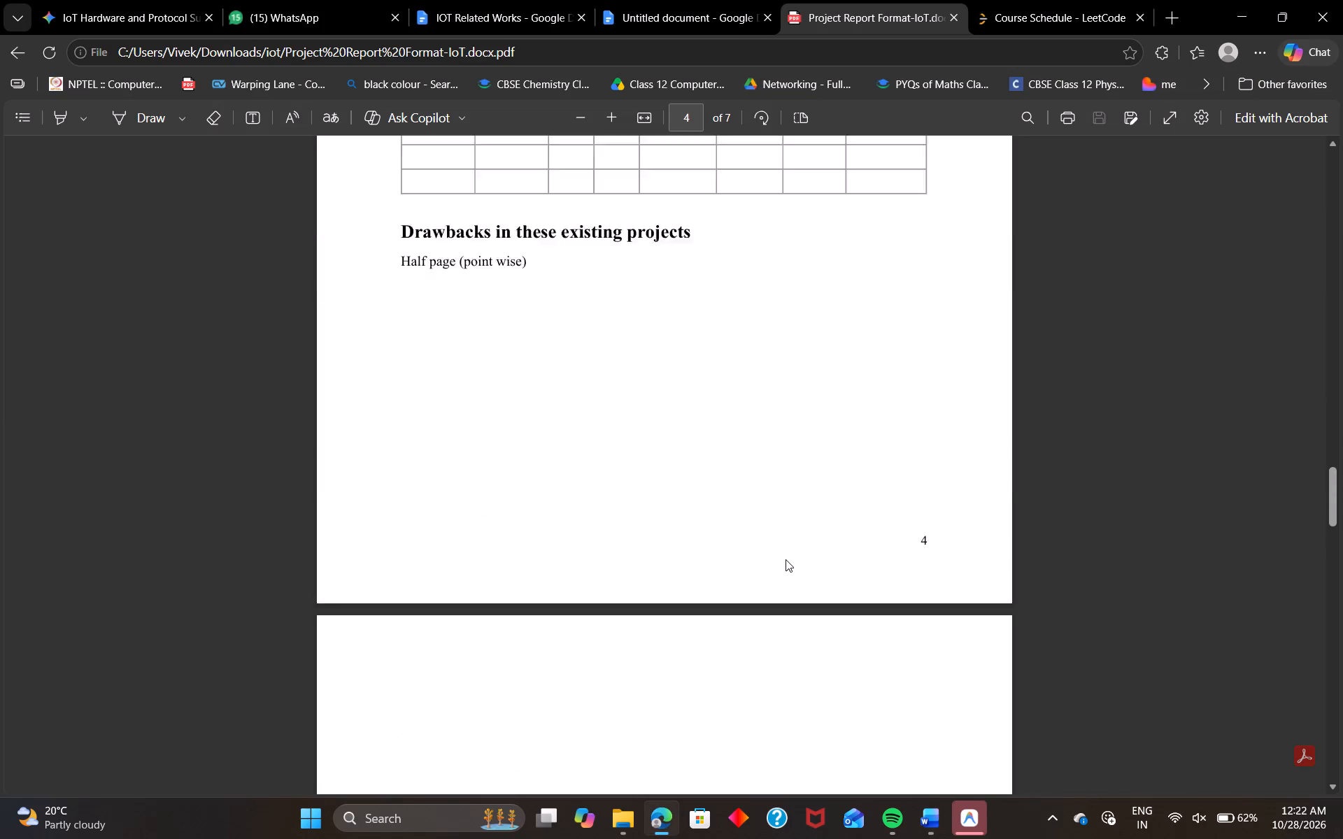
scroll(786, 559, "up", 11)
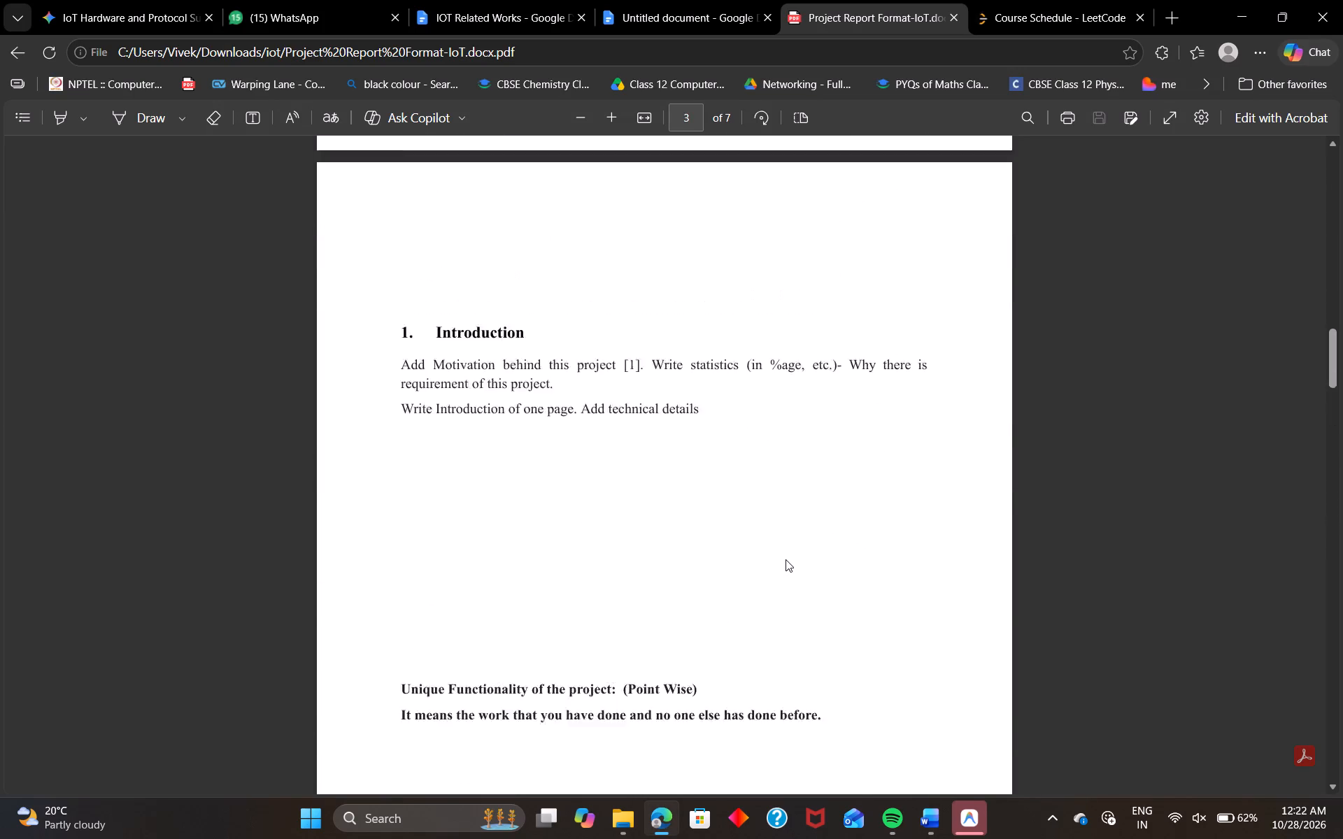
scroll(786, 559, "up", 6)
scroll(786, 559, "down", 3)
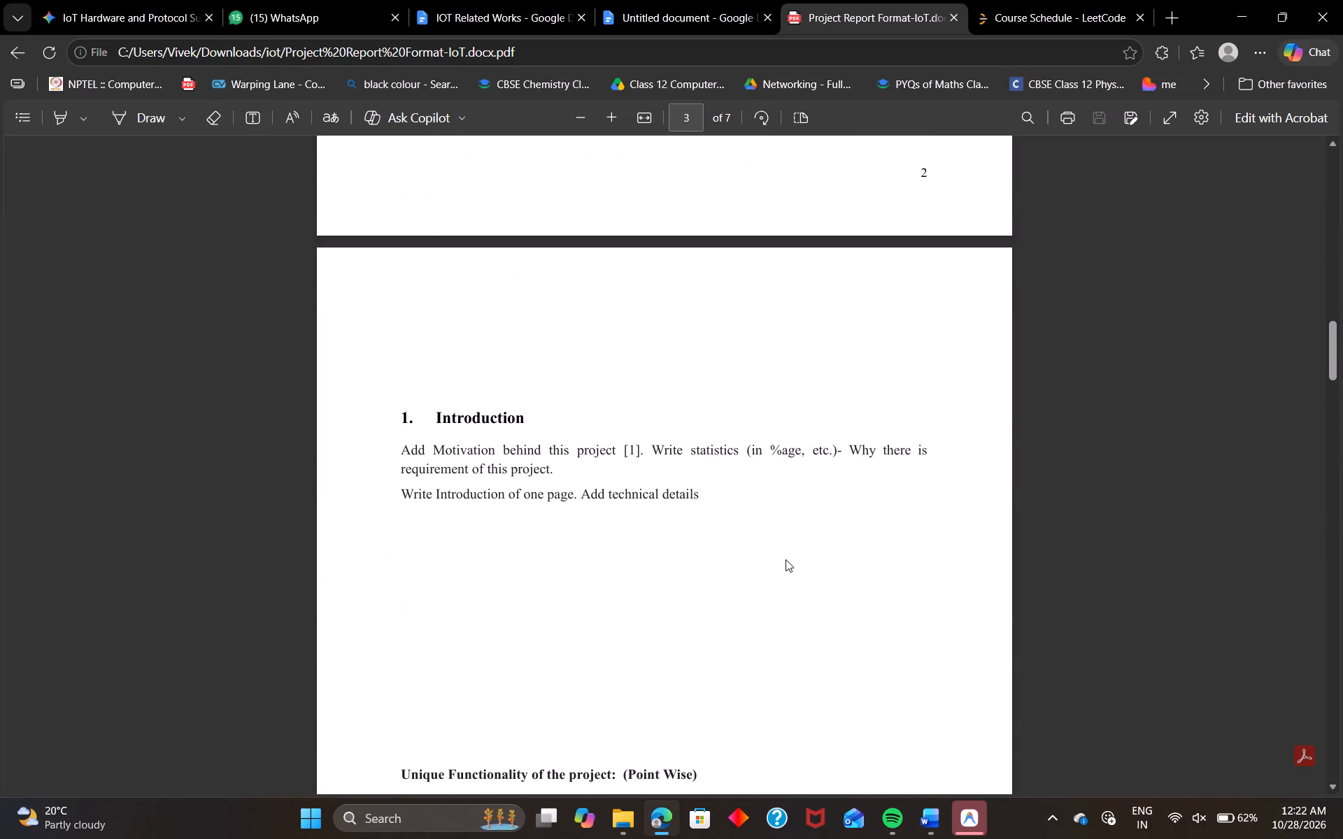
scroll(786, 559, "down", 1)
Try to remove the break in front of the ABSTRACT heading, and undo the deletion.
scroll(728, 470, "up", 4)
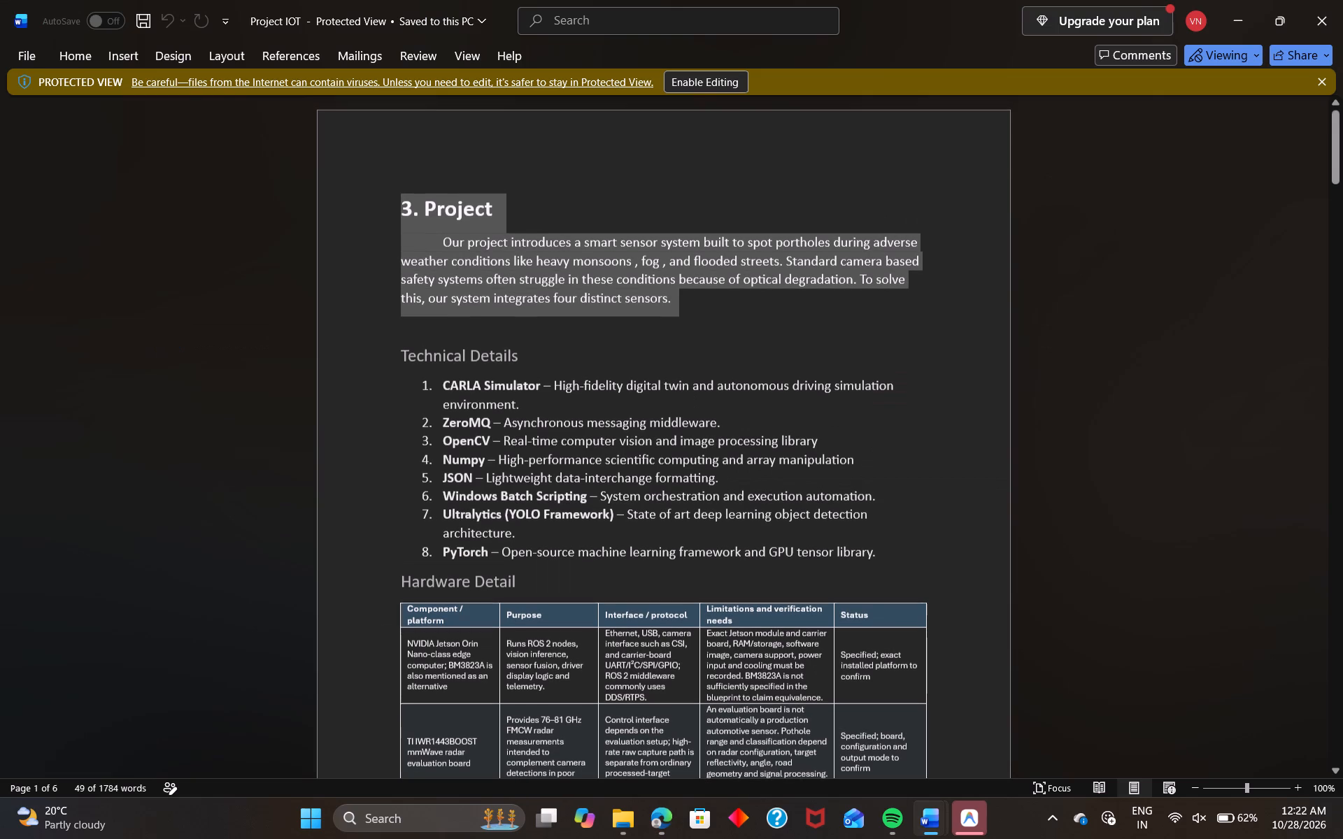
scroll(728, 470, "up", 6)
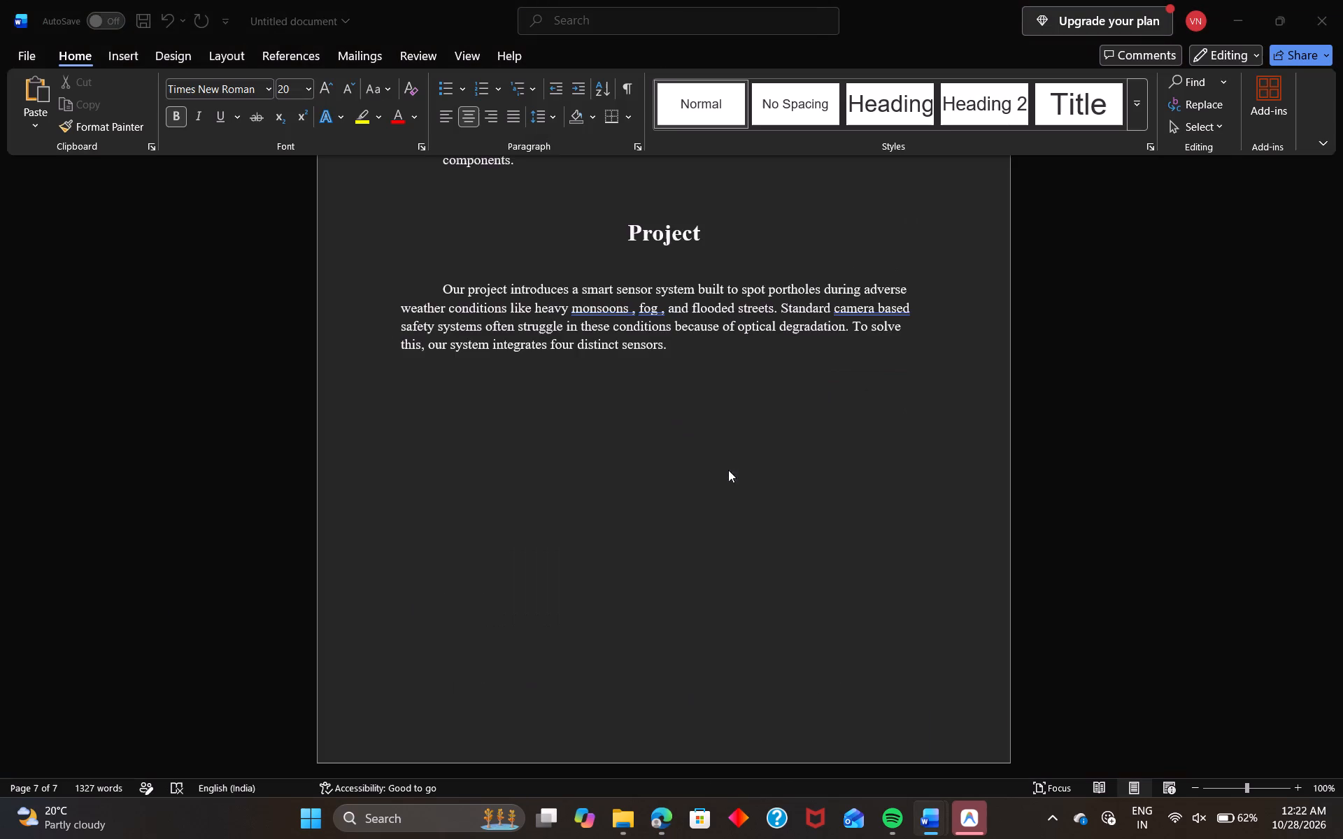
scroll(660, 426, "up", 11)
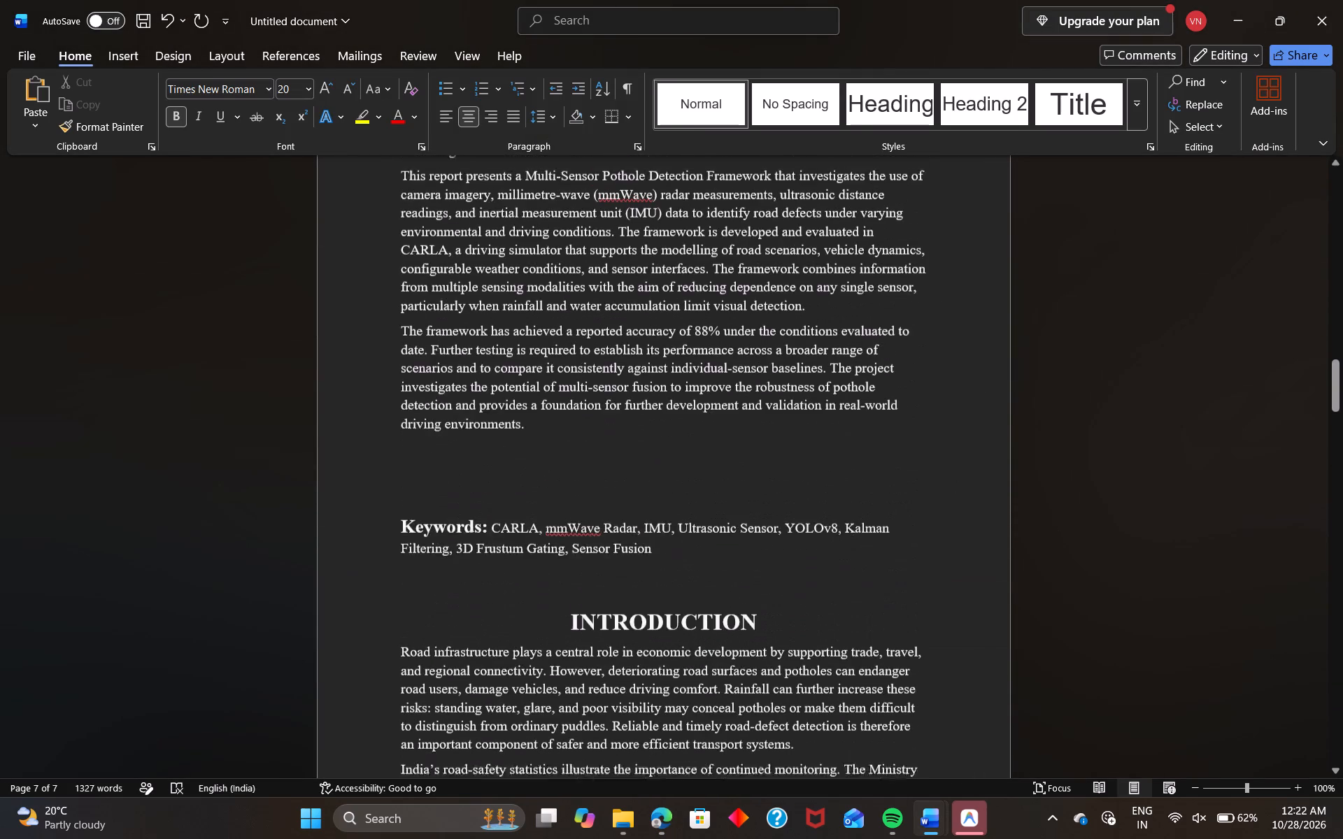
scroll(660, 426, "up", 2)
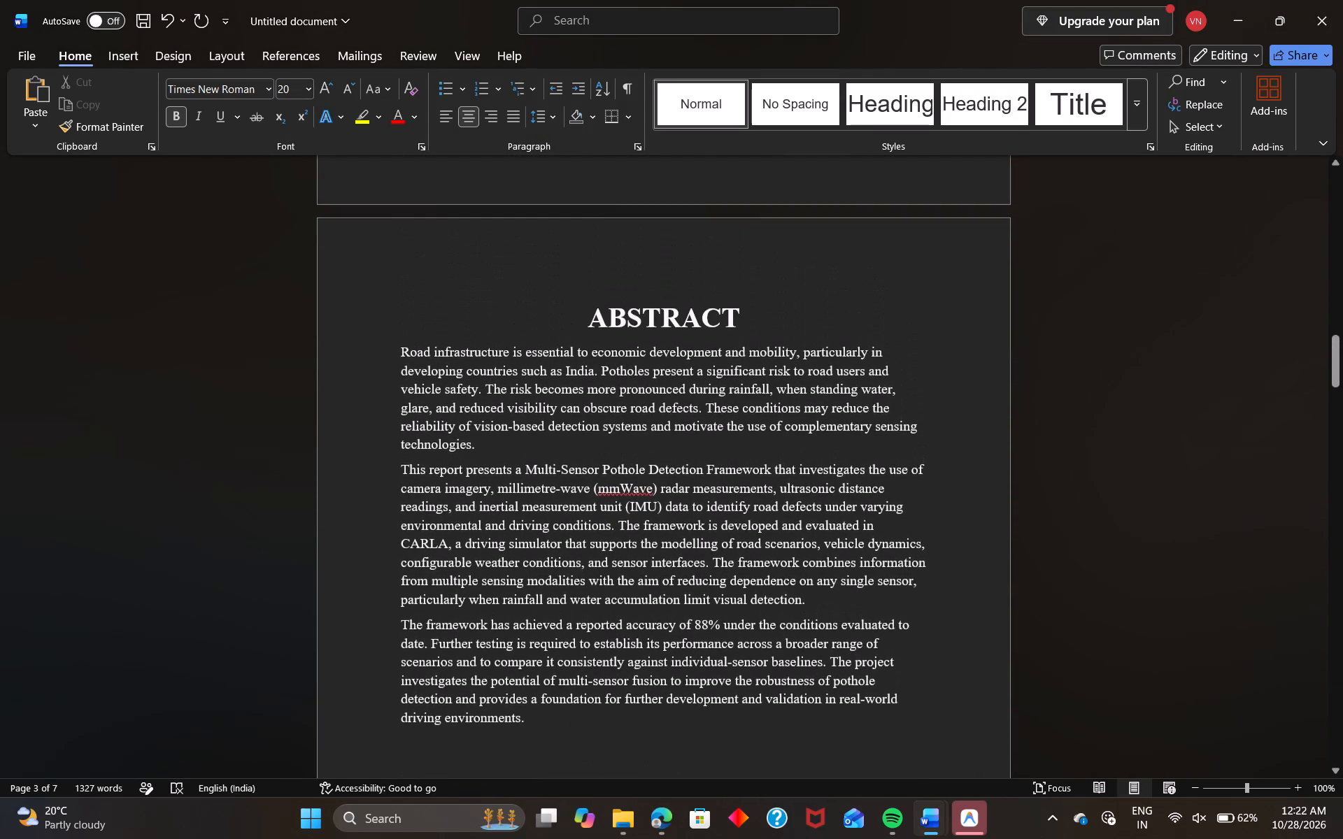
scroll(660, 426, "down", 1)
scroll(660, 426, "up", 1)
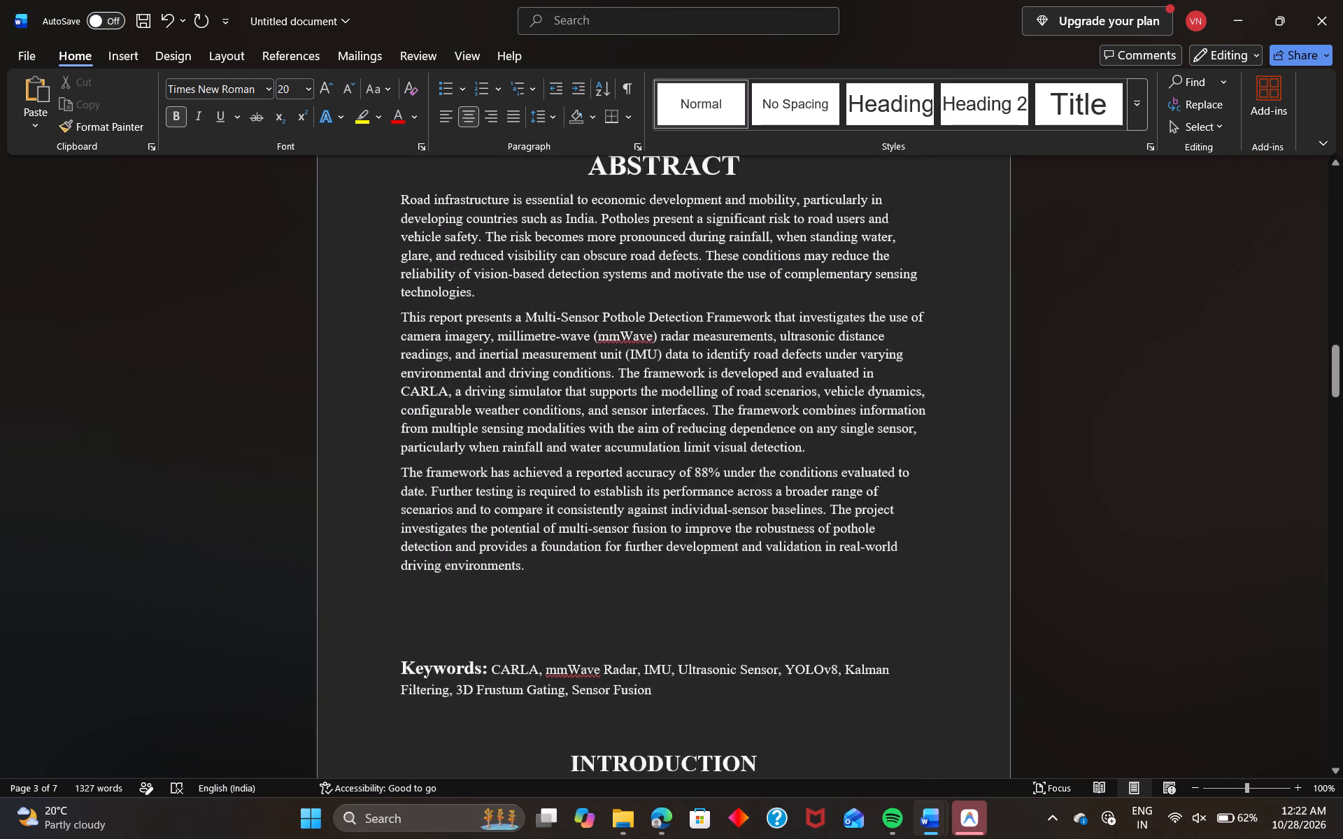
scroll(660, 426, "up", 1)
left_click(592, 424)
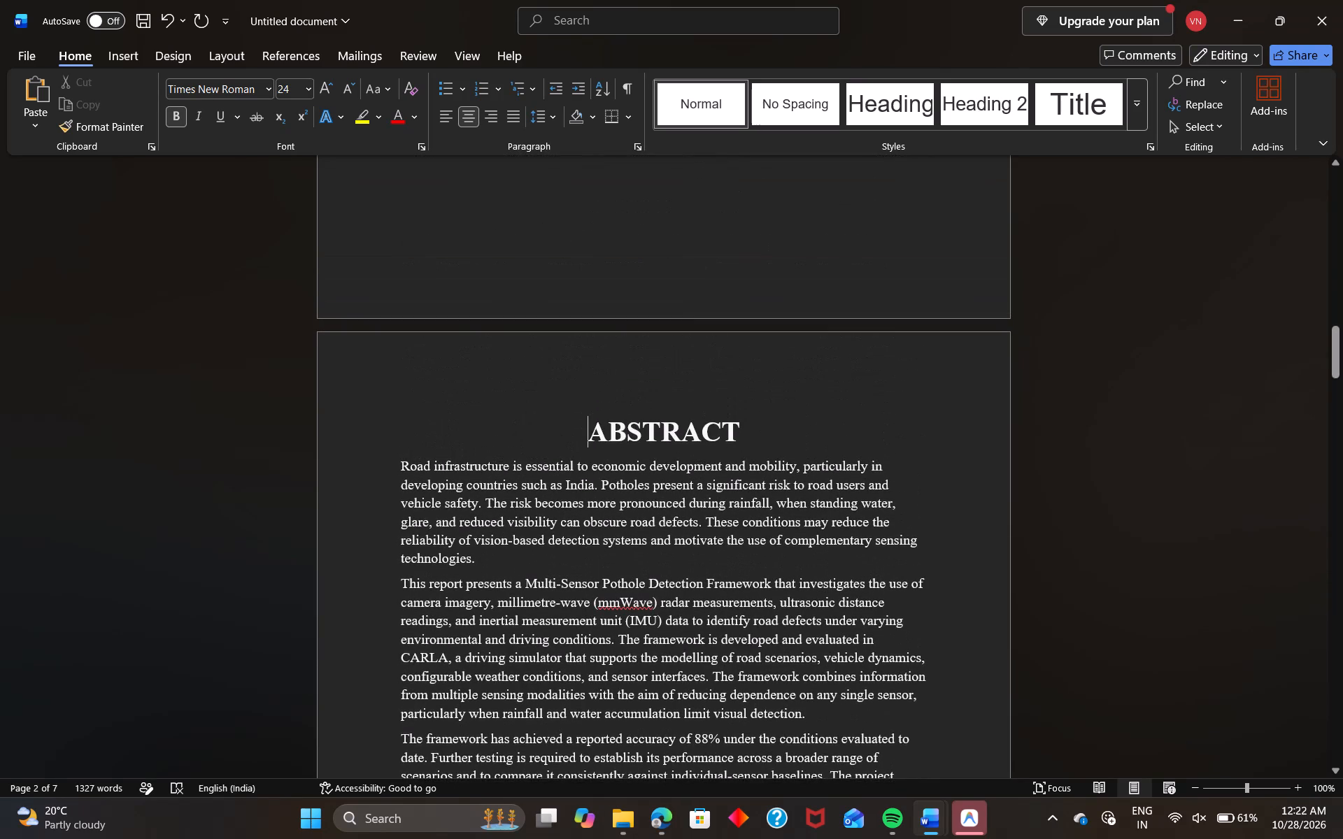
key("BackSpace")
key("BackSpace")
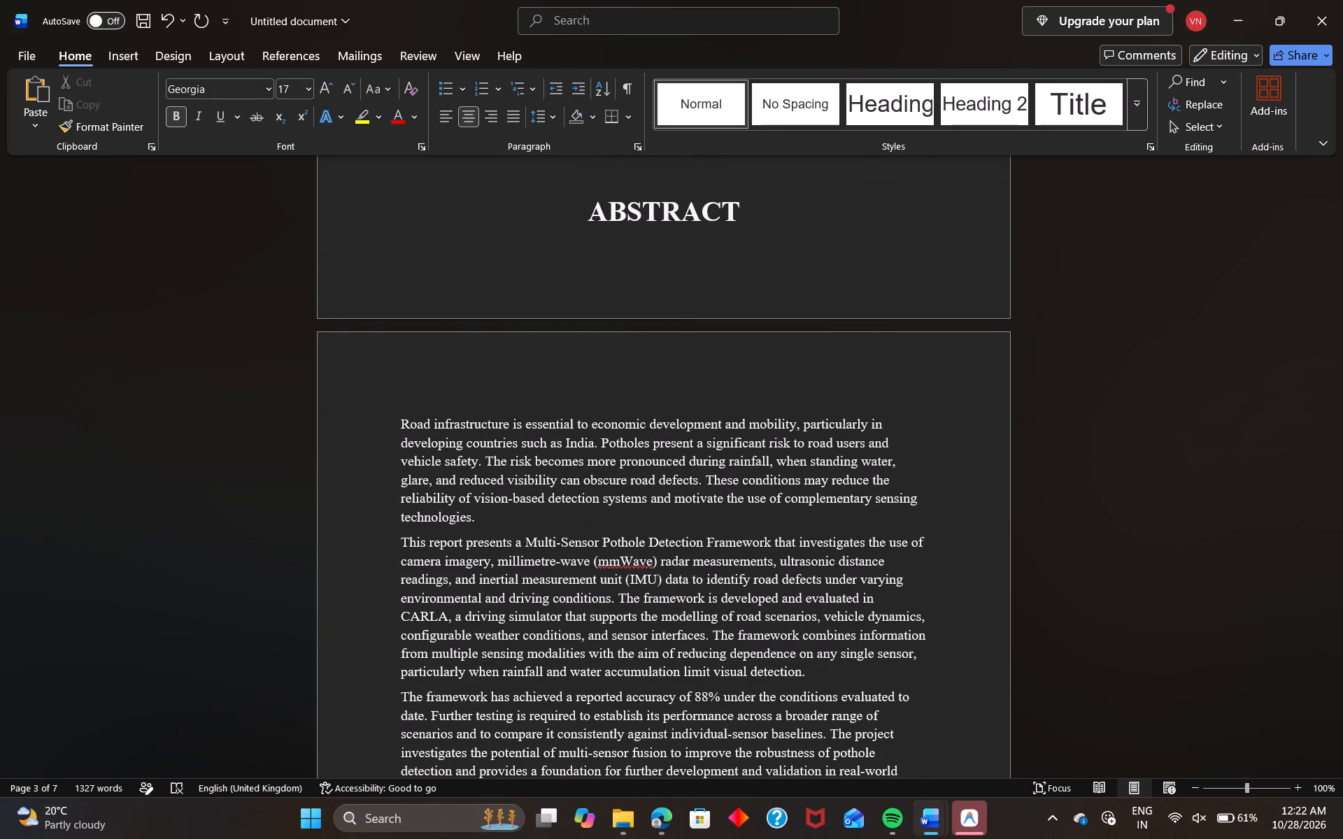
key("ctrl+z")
Left-align the ABSTRACT heading and apply automatic 1., 2. numbering to it.
left_click_drag(753, 437, 578, 452)
left_click(448, 117)
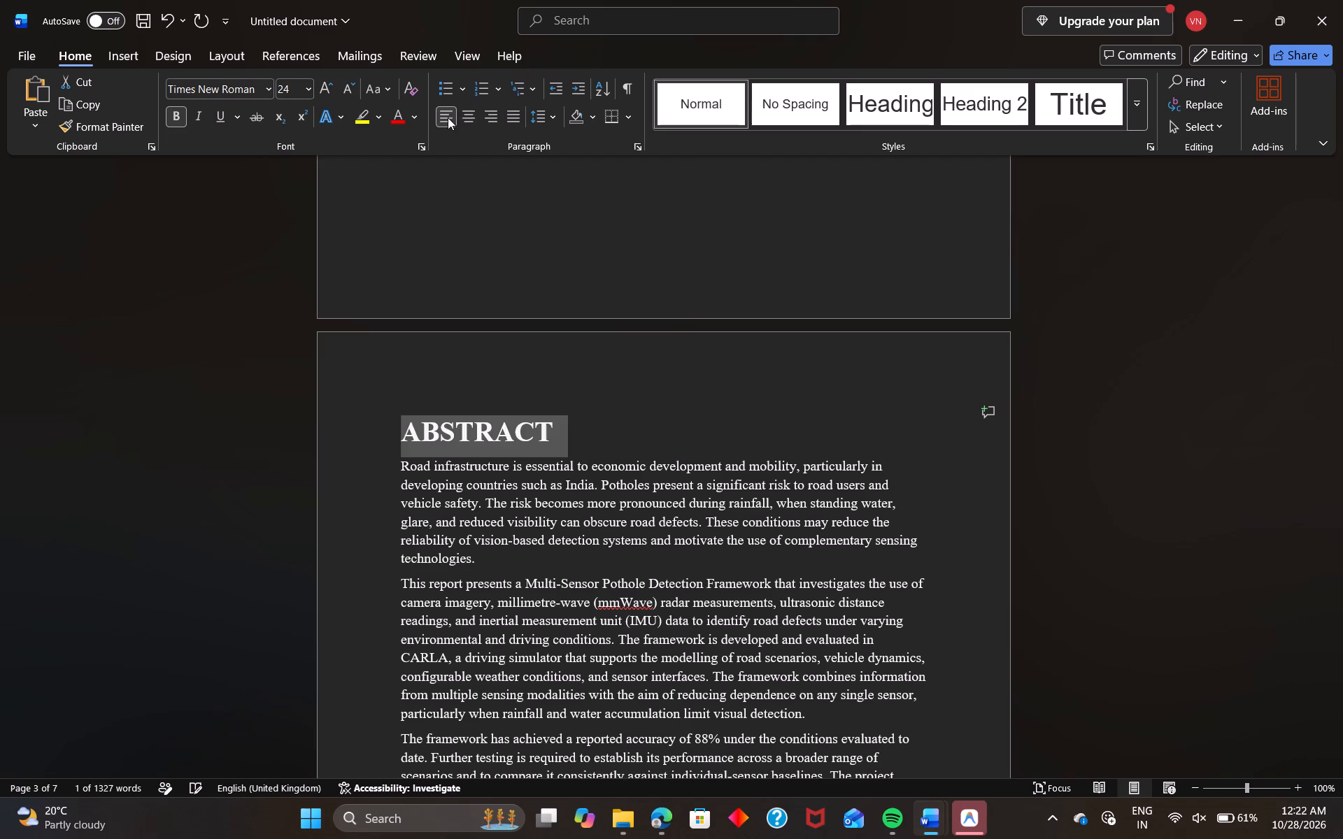
left_click(483, 87)
left_click(665, 427)
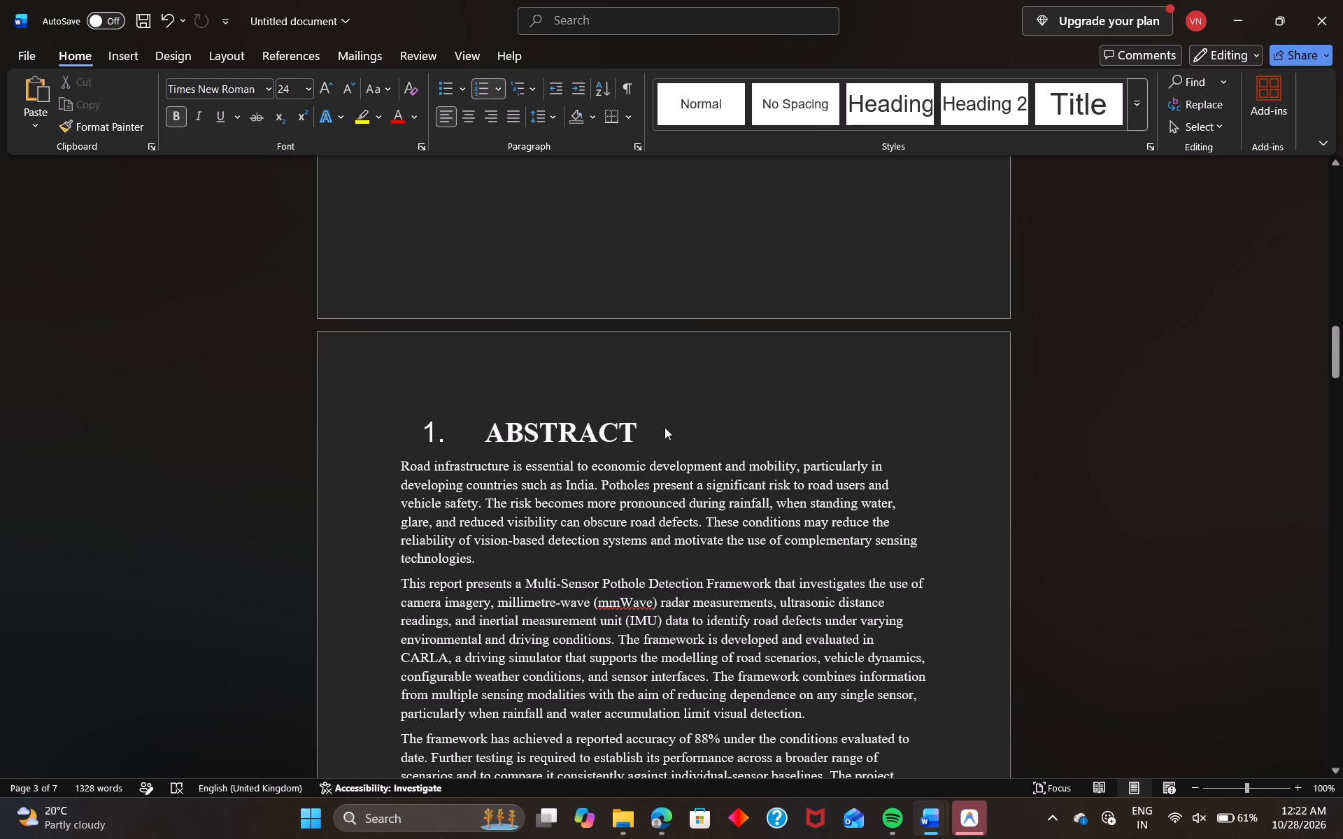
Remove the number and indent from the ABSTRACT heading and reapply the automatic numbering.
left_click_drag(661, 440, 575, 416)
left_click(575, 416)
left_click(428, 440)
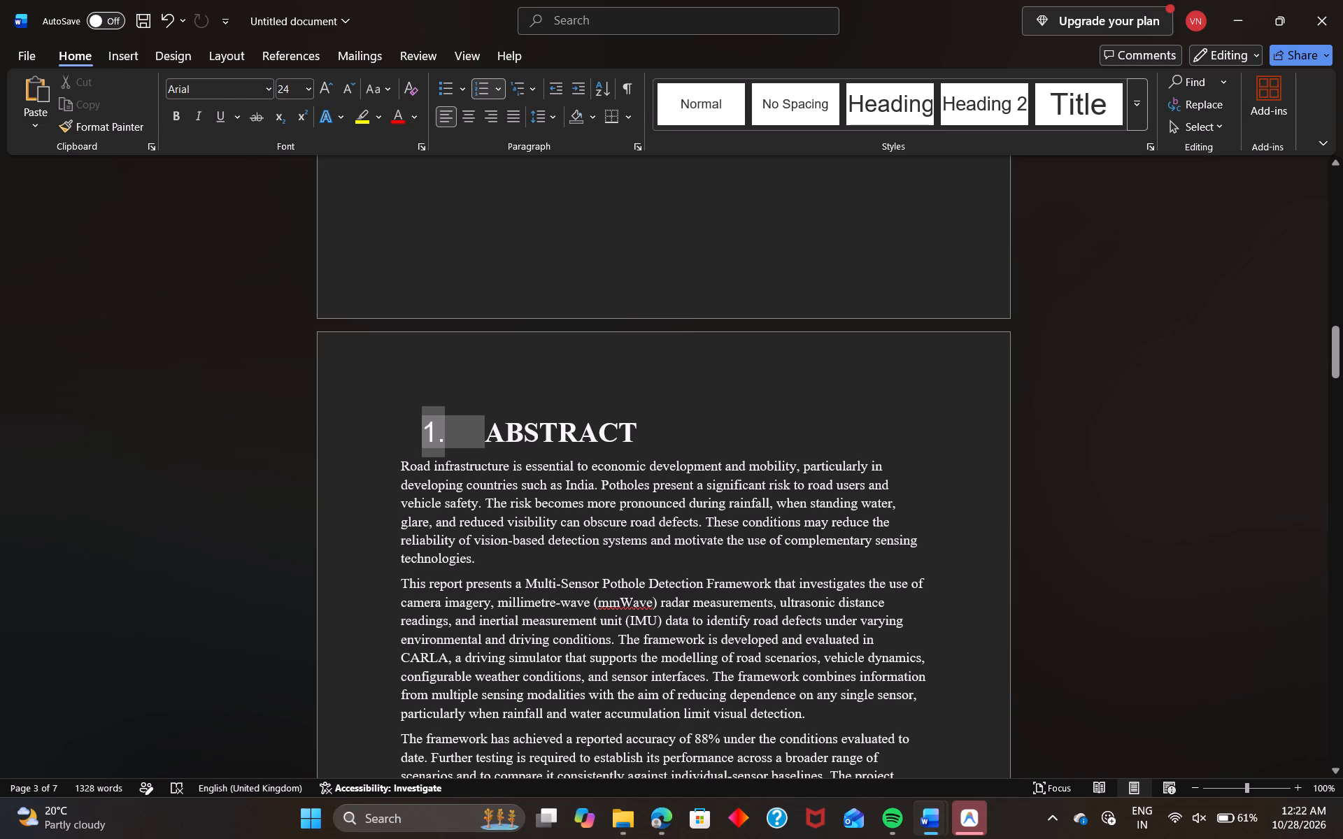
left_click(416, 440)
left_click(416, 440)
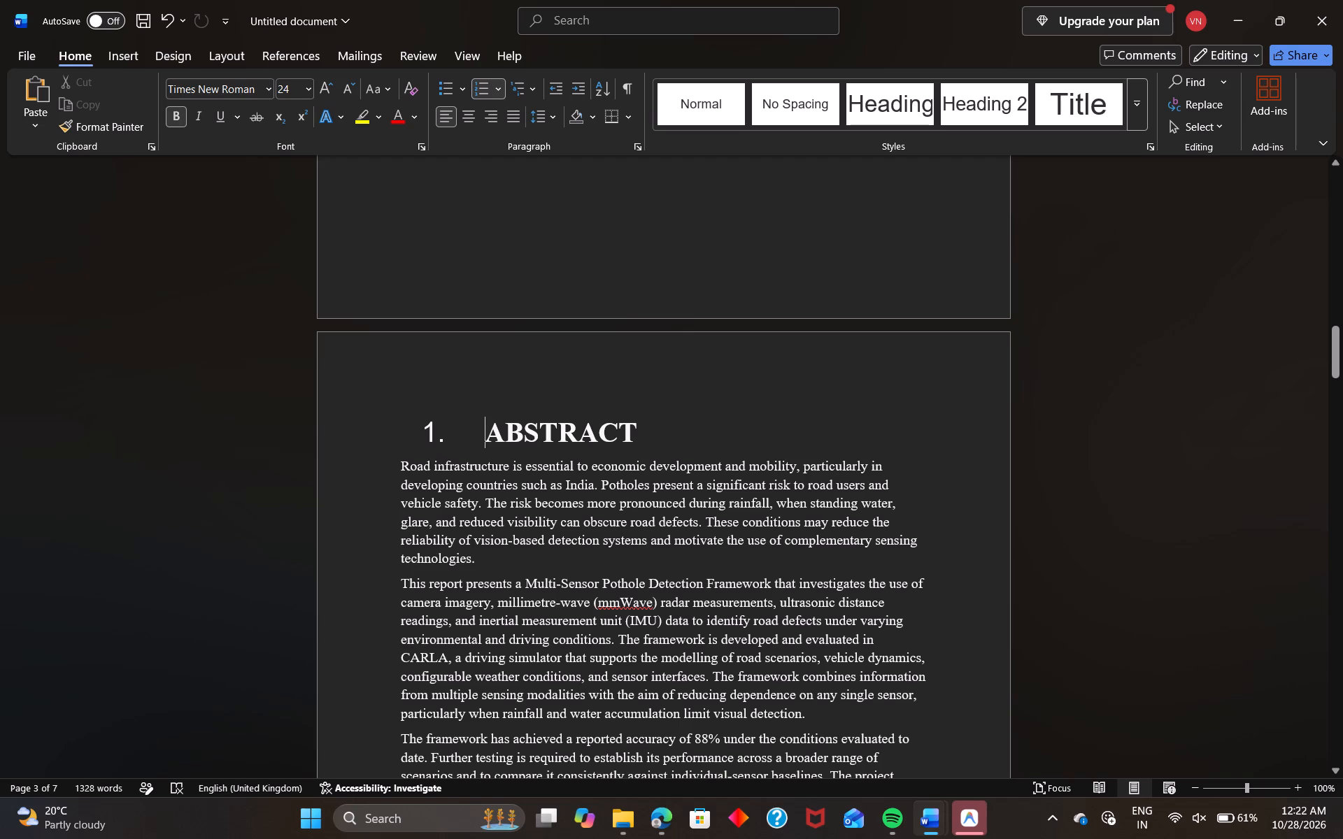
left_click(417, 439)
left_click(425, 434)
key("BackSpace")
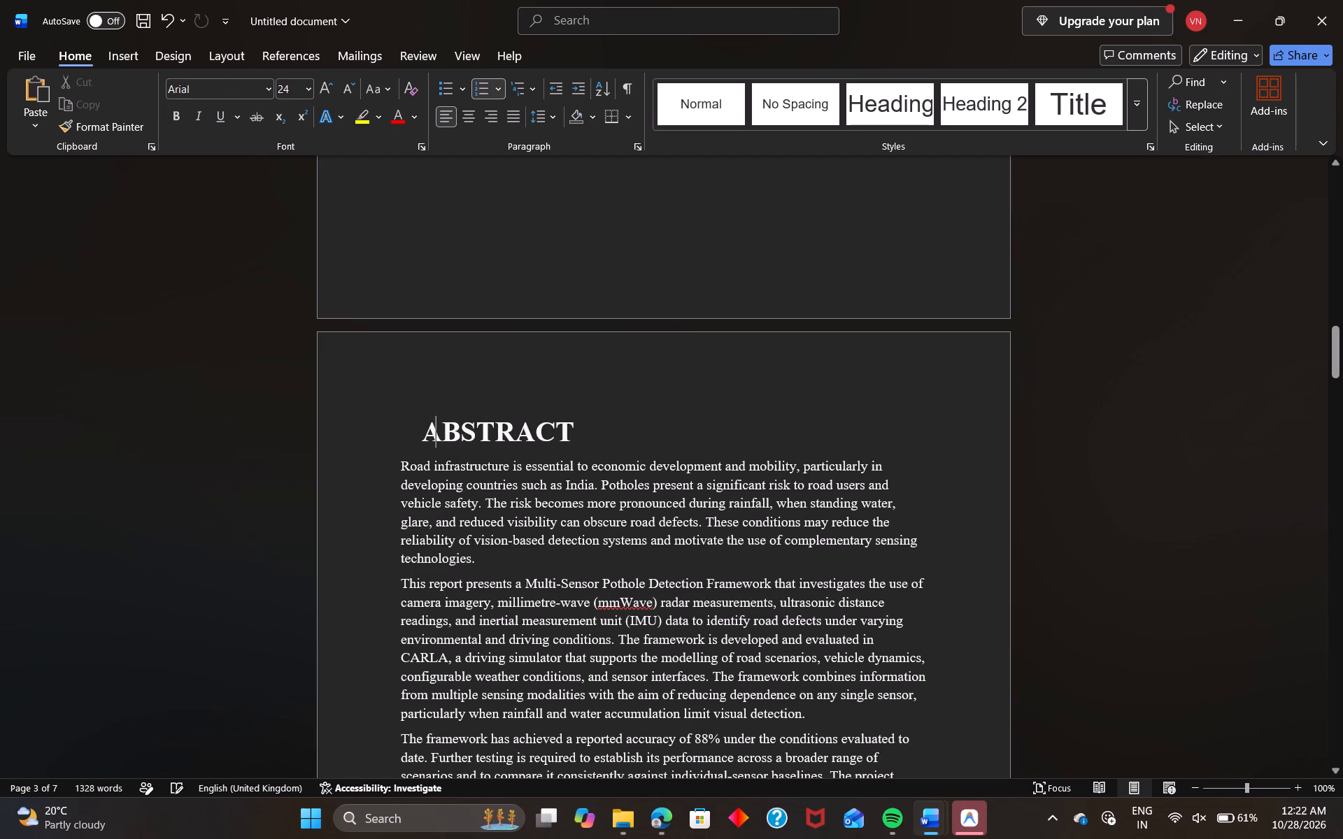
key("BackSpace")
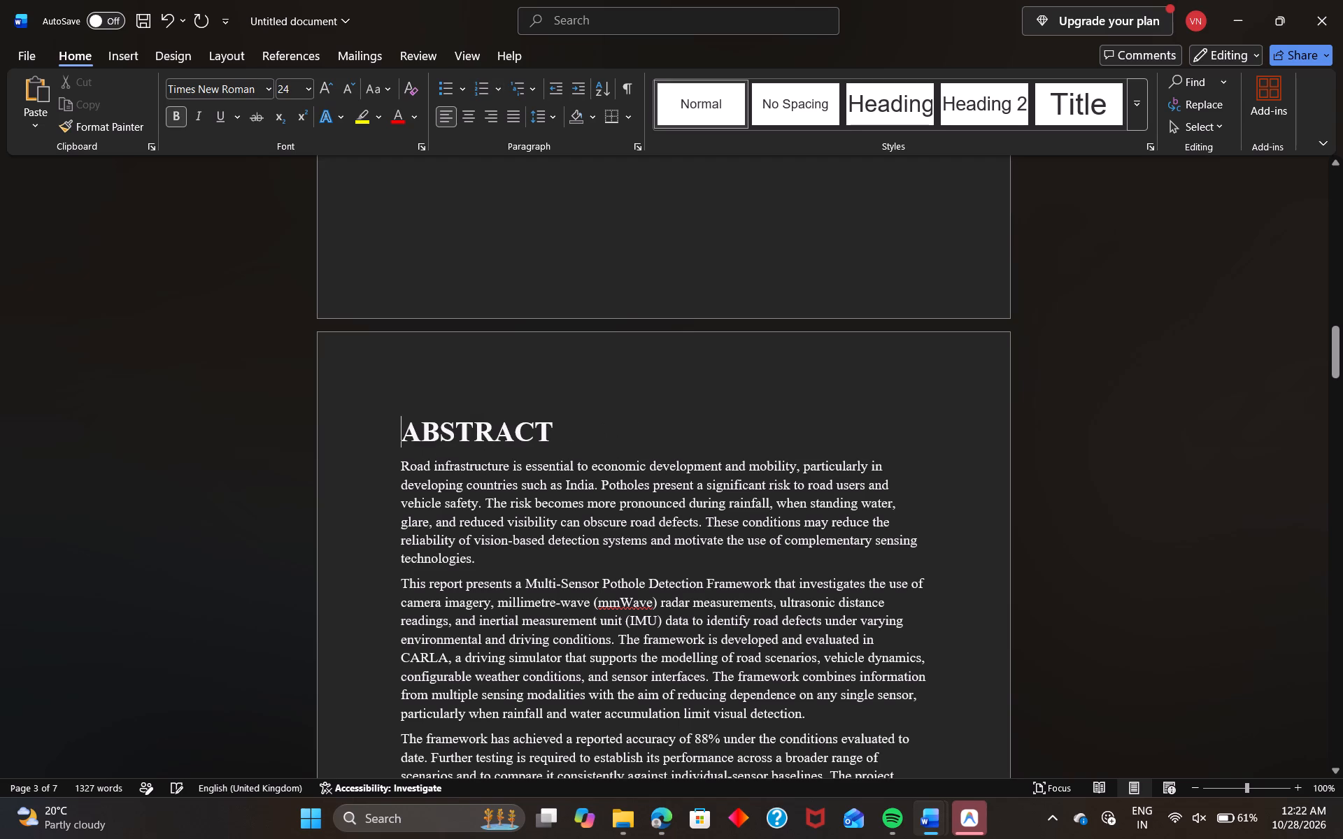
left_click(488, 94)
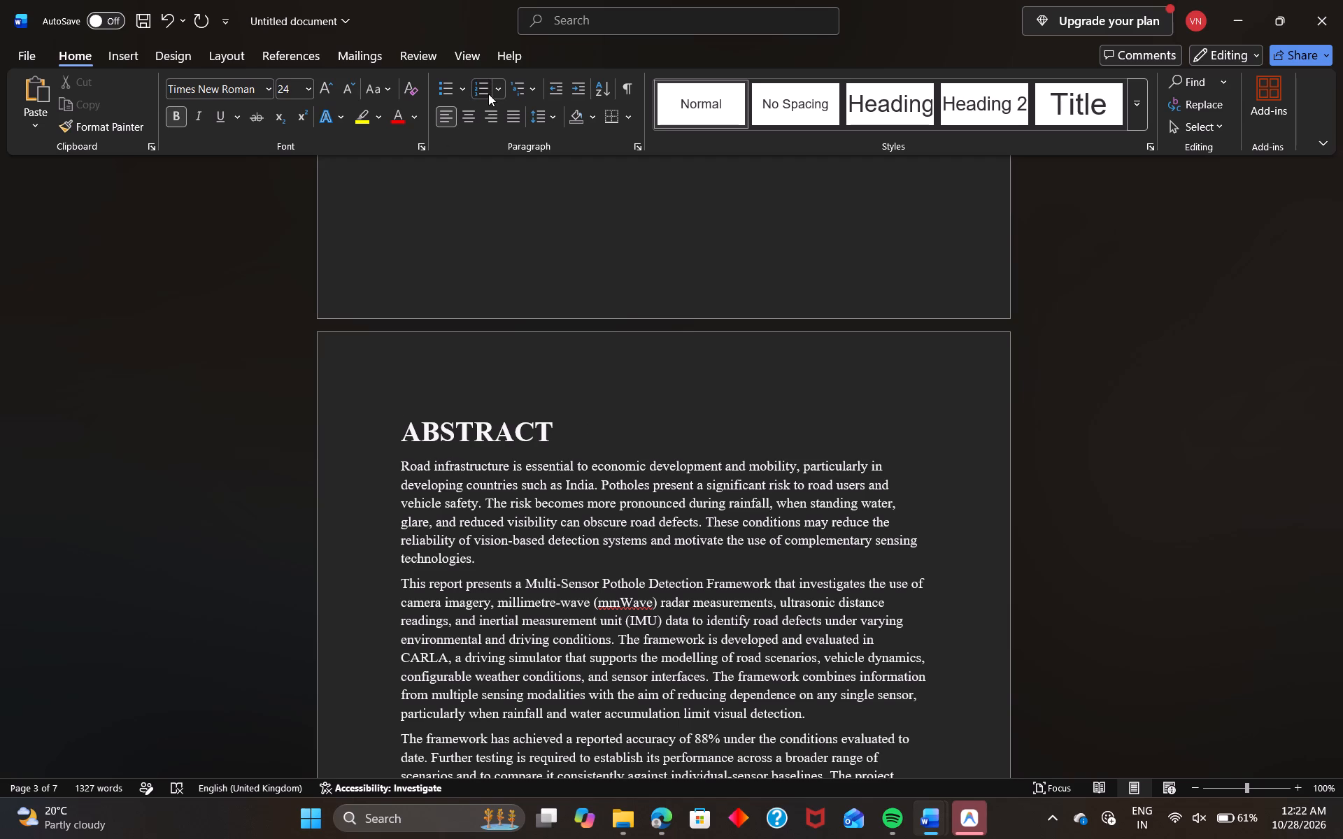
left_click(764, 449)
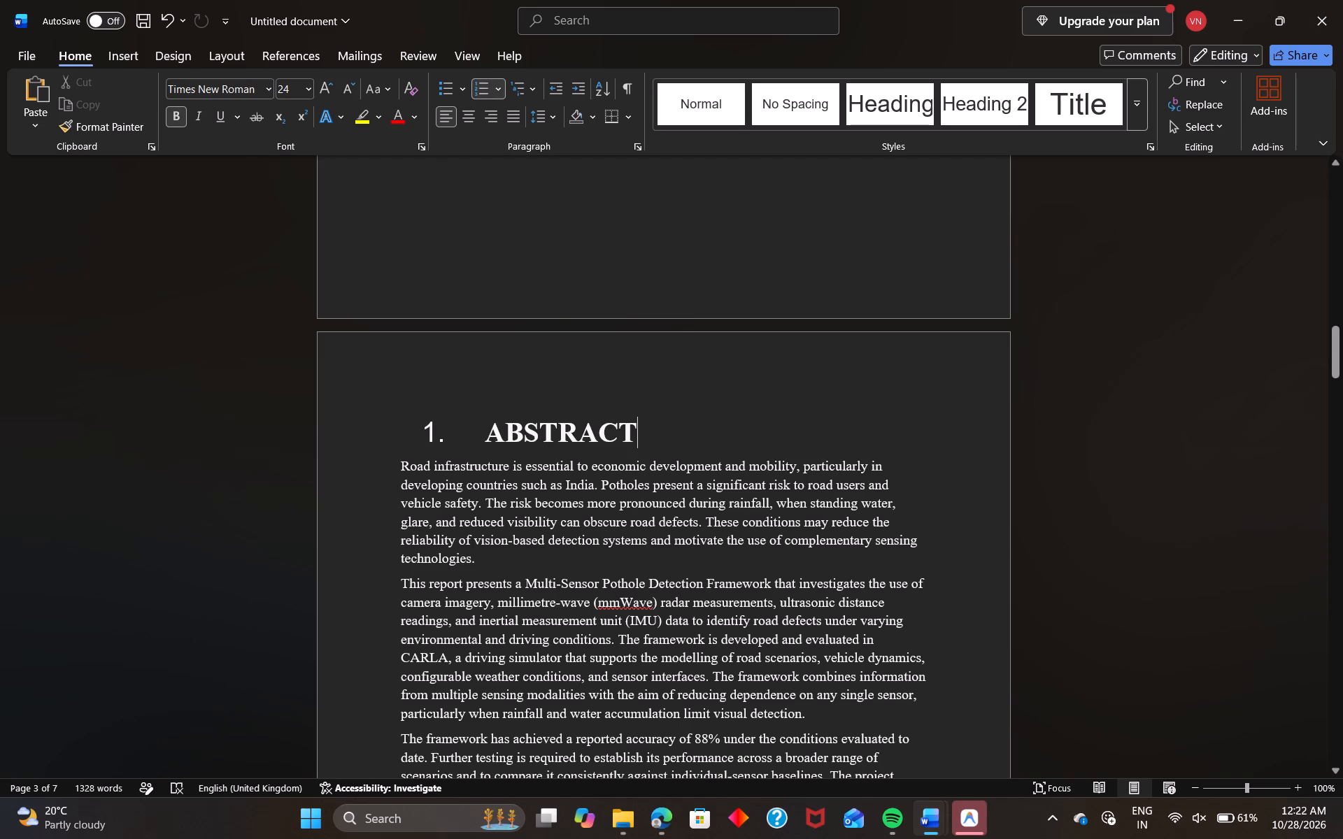
Left-align the INTRODUCTION heading and apply the same automatic numbering to it.
scroll(764, 449, "down", 1)
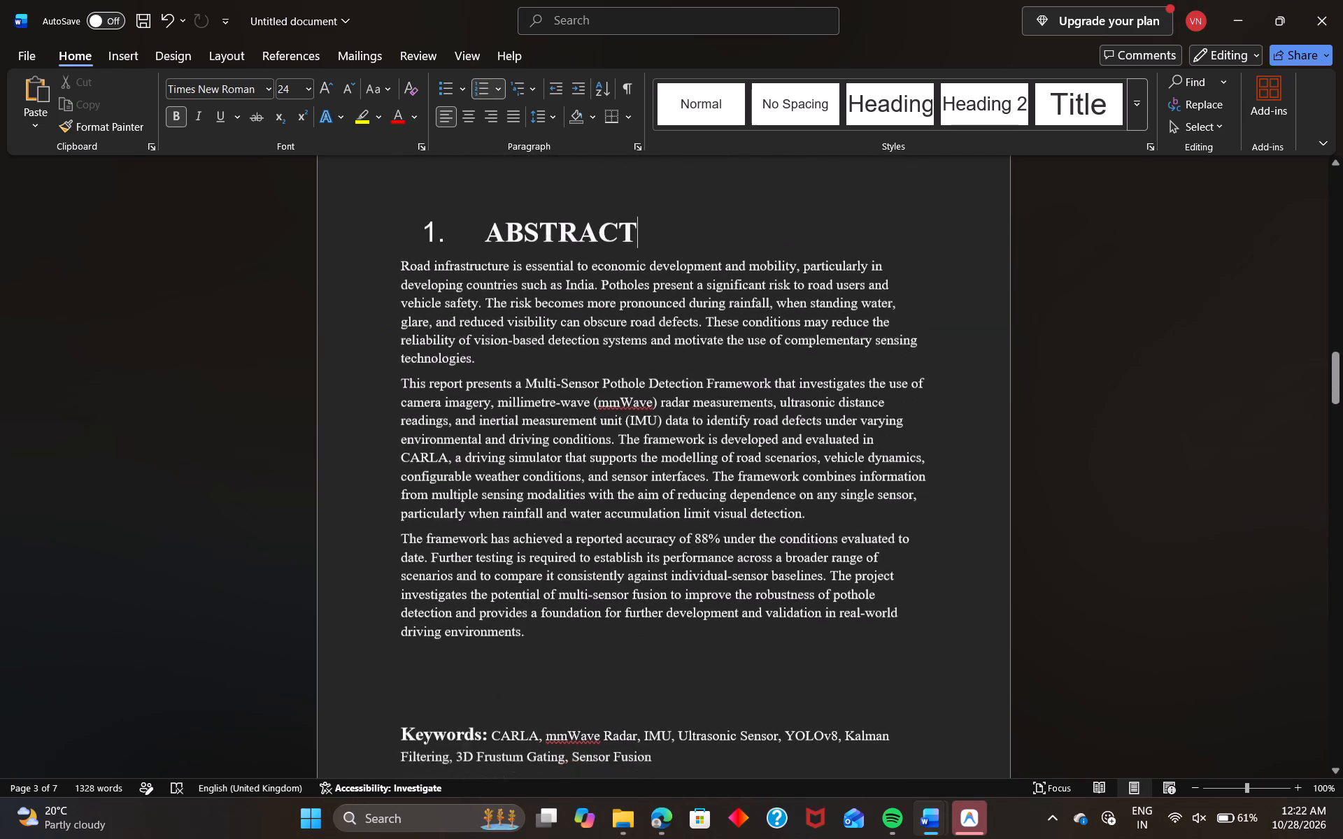
scroll(764, 449, "down", 1)
left_click_drag(800, 508, 573, 507)
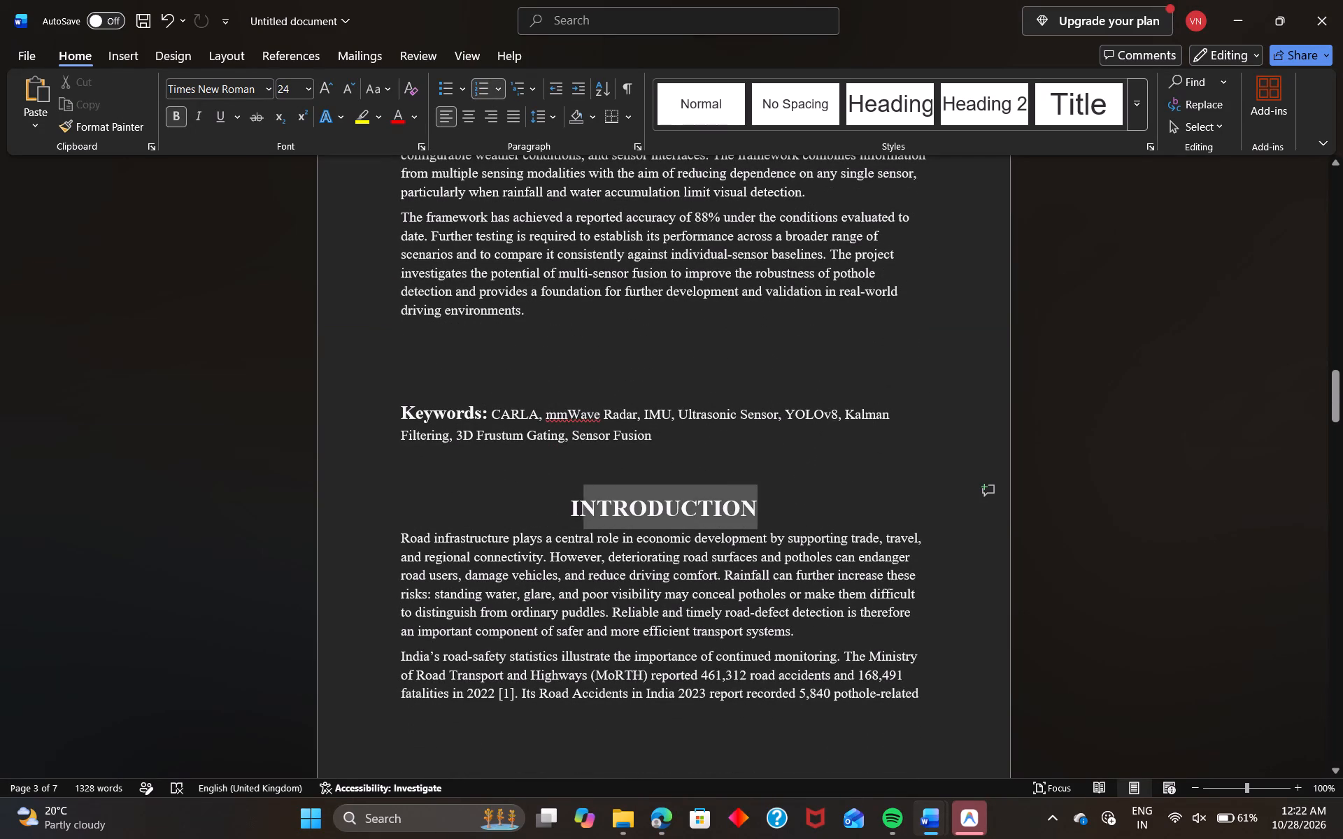
left_click_drag(573, 507, 566, 509)
left_click(448, 120)
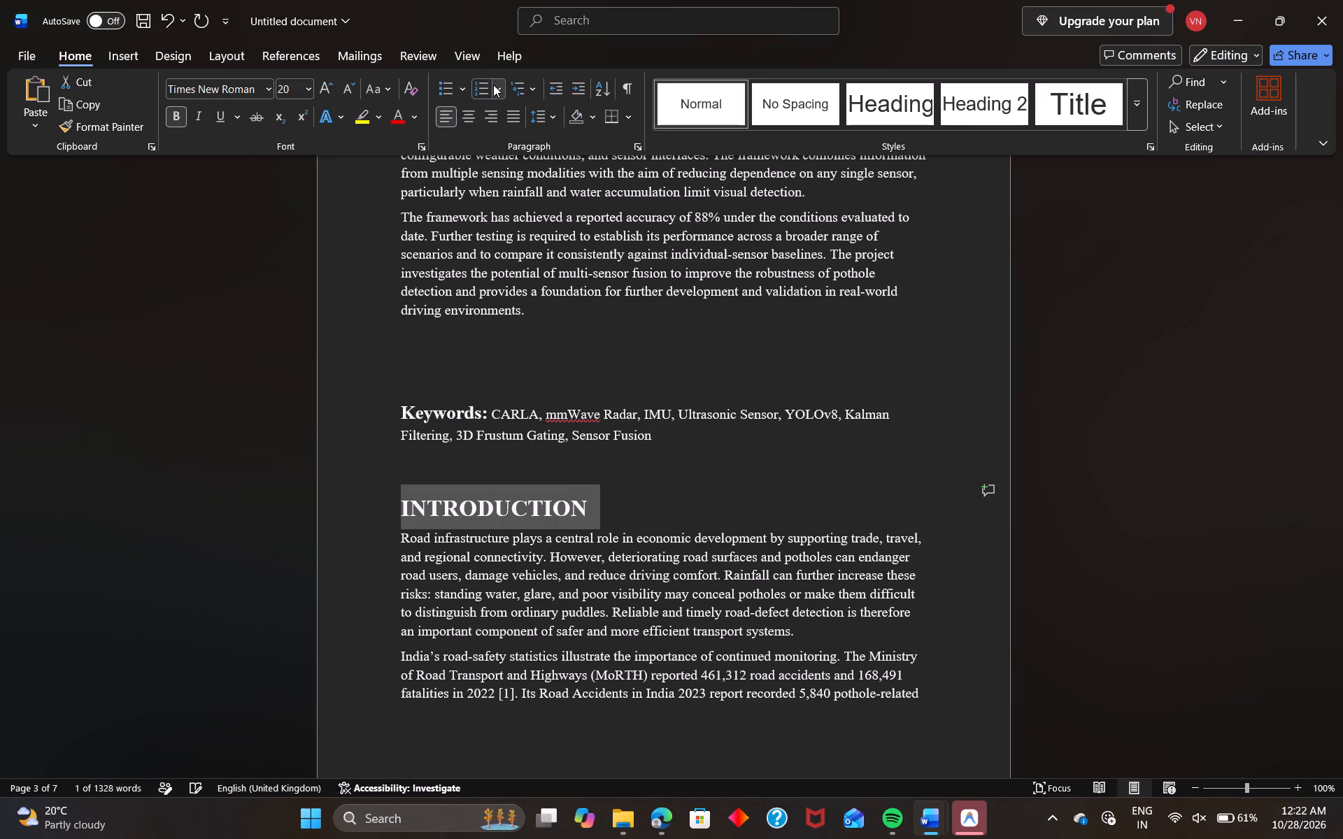
left_click(486, 85)
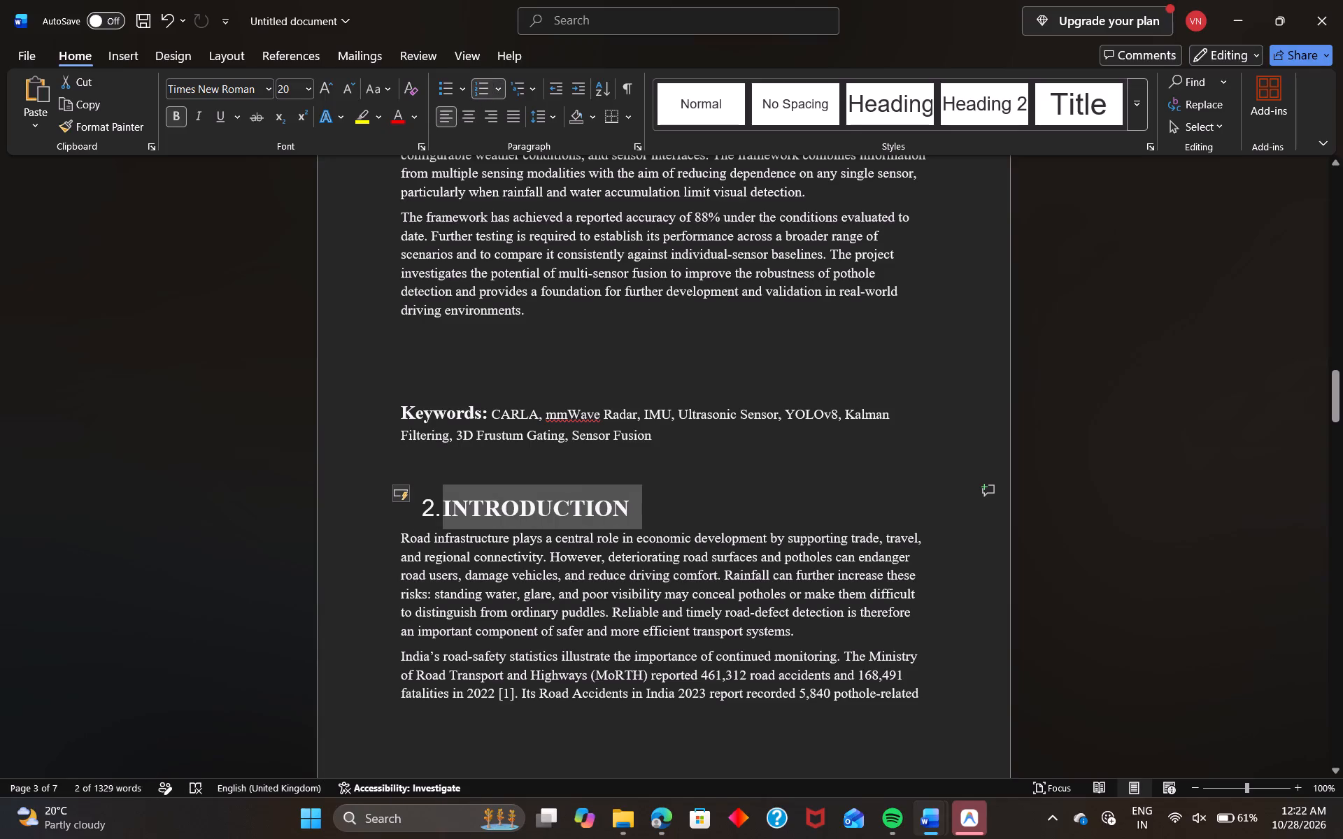
left_click(711, 483)
Remove the automatic number from the ABSTRACT heading.
scroll(711, 483, "up", 5)
scroll(711, 483, "down", 1)
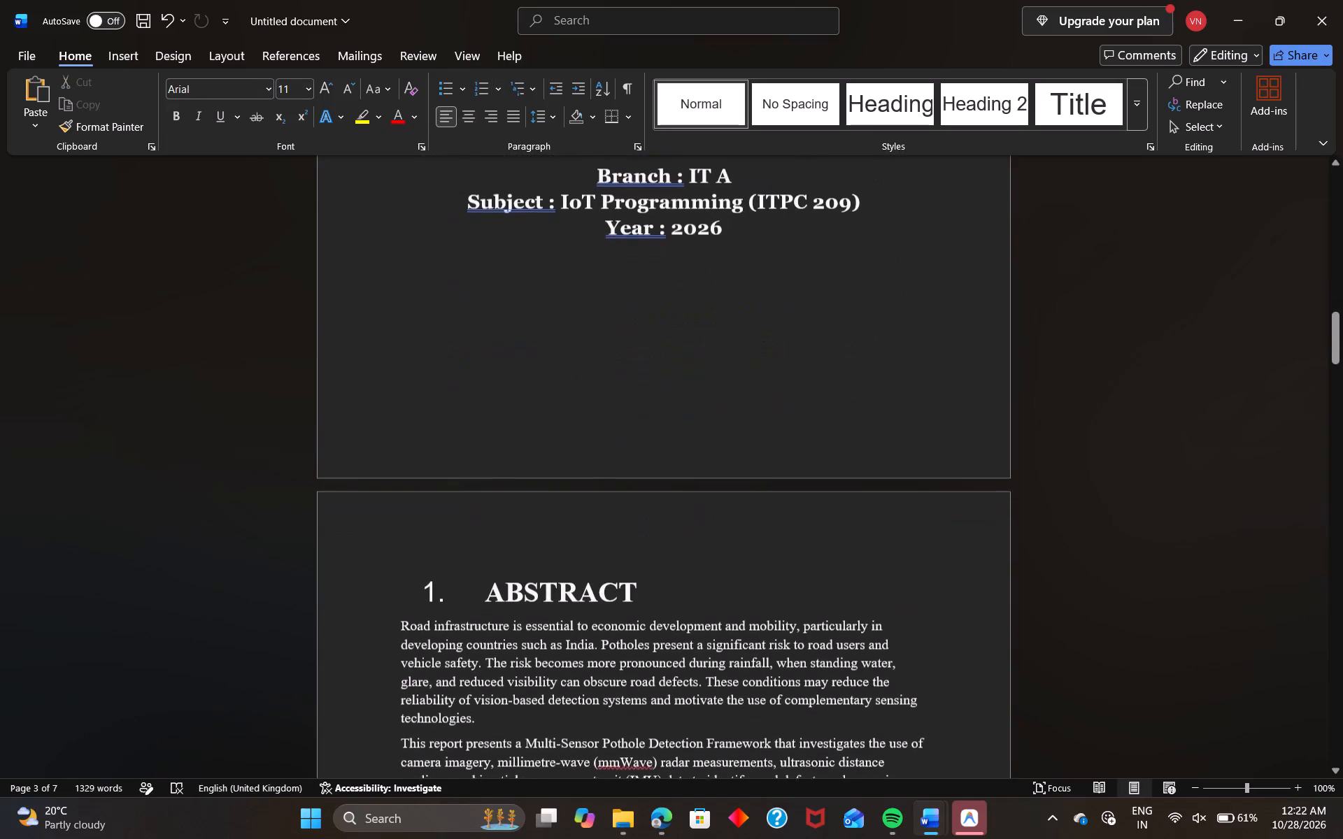
left_click_drag(651, 594, 432, 579)
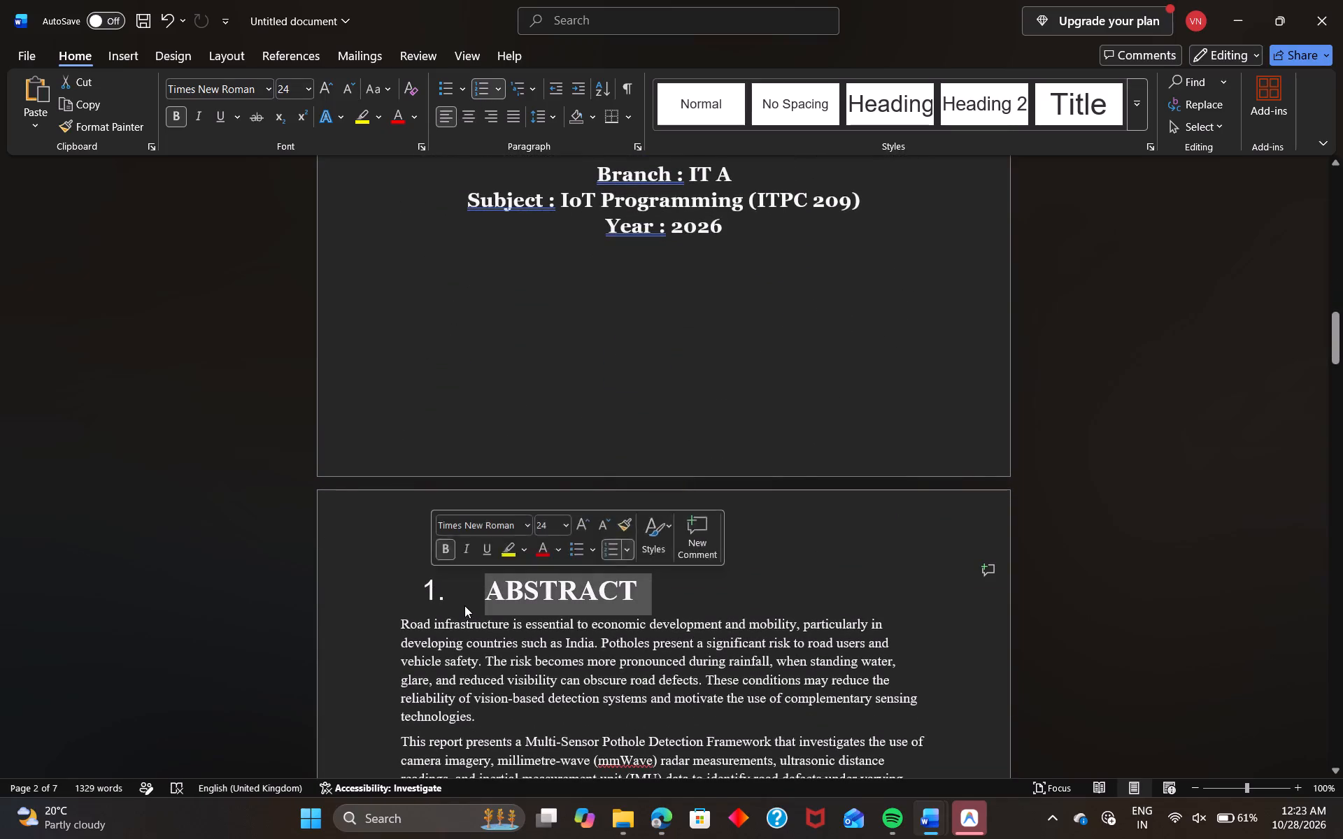
left_click(466, 608)
key("BackSpace")
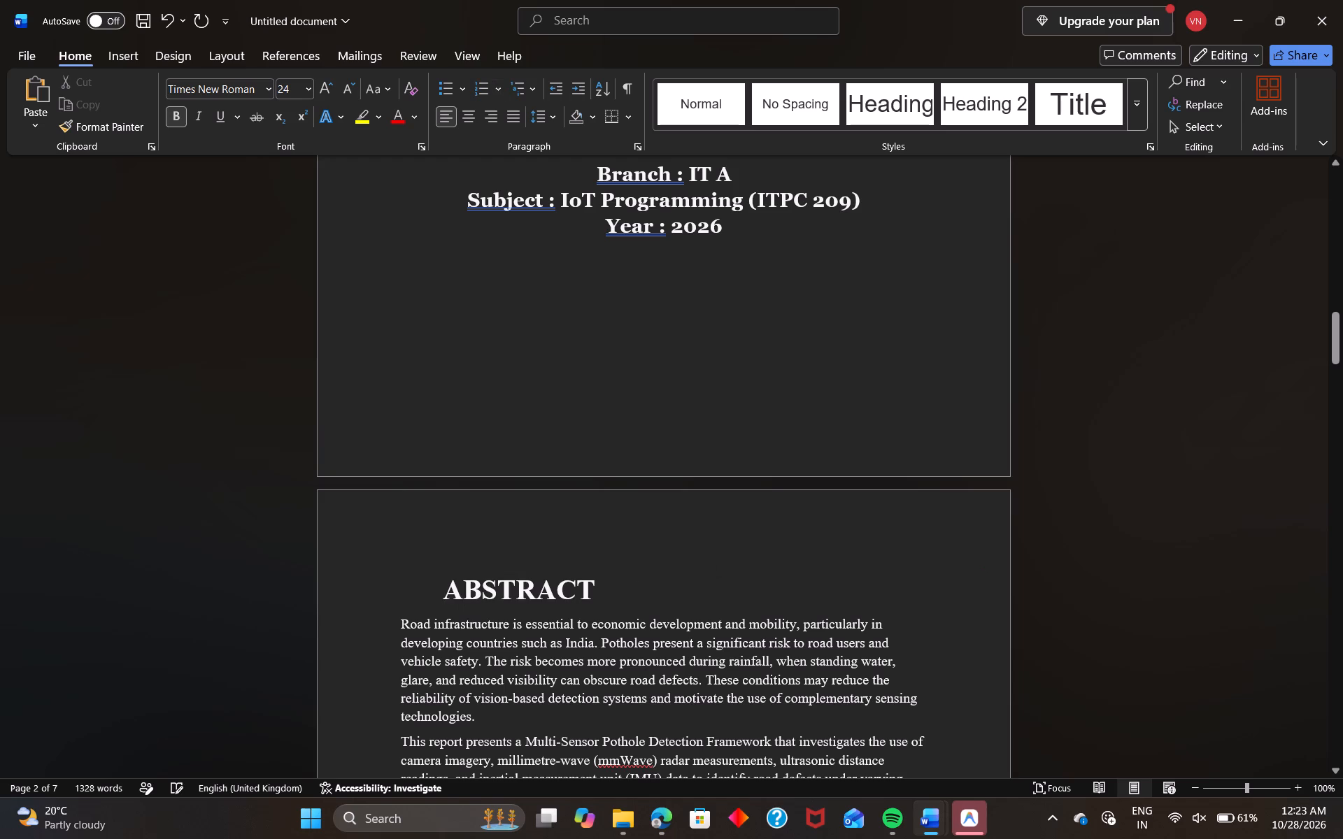
Set the ABSTRACT heading's font size to 20, matching the INTRODUCTION heading.
left_click_drag(614, 591, 428, 560)
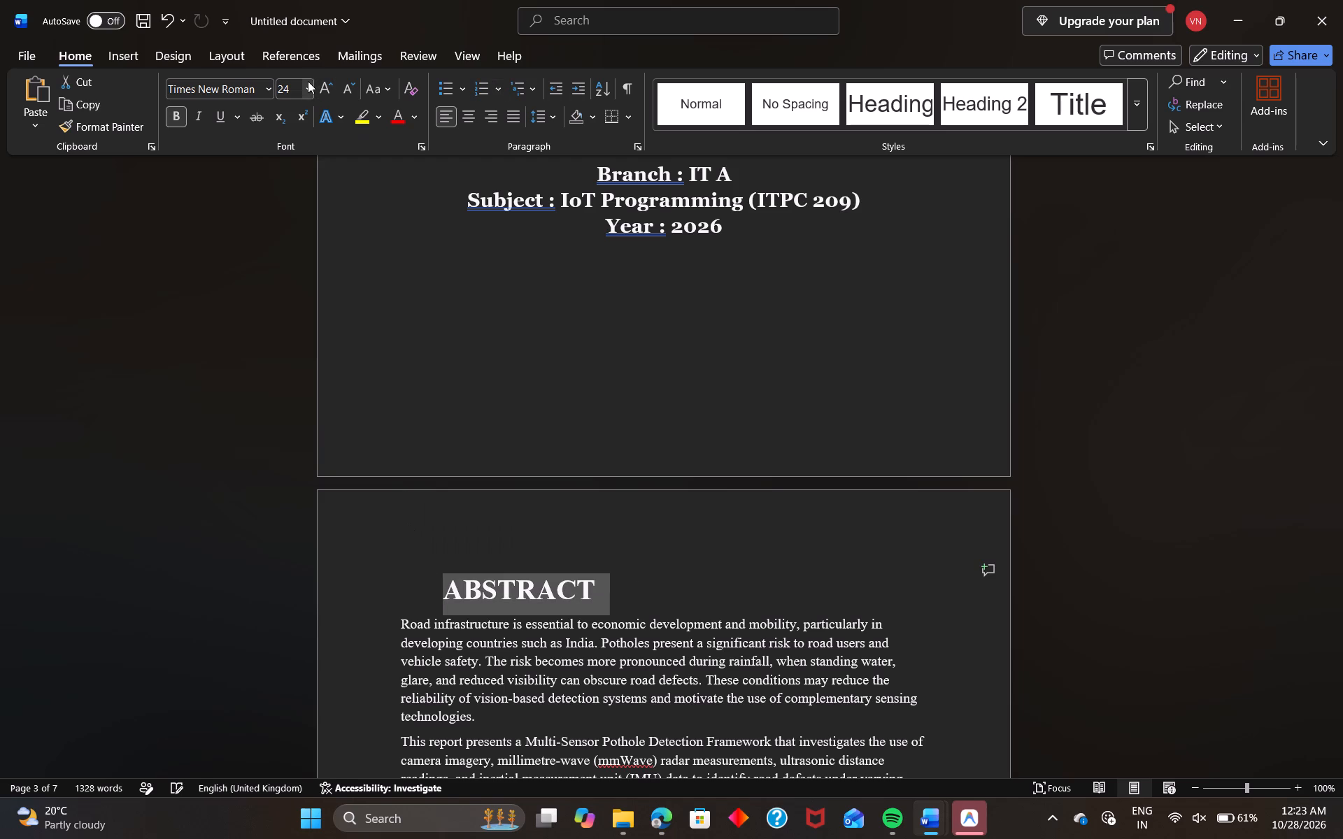
left_click_drag(308, 82, 297, 282)
left_click(297, 282)
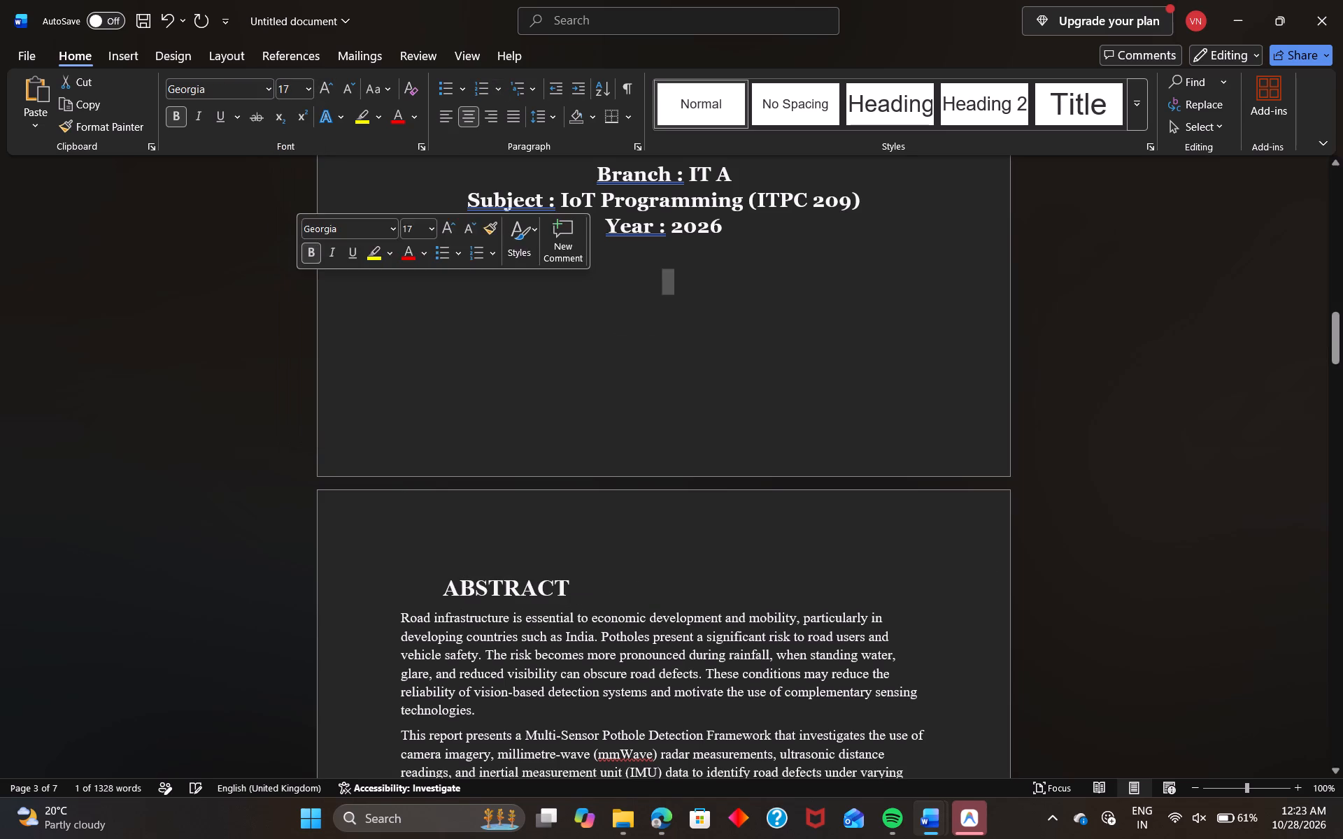
Apply automatic numbering to the resized ABSTRACT heading.
left_click(606, 594)
left_click_drag(606, 594, 469, 588)
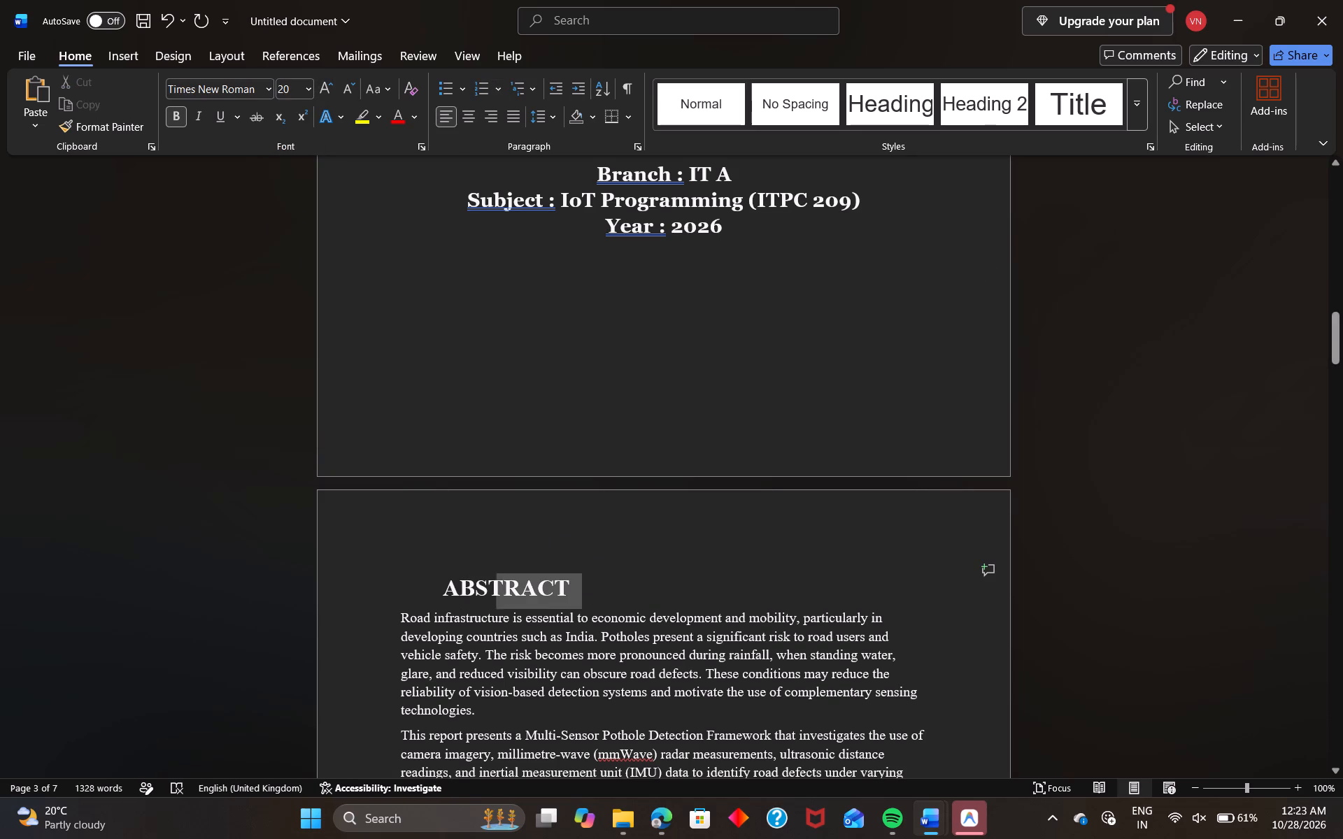
left_click_drag(469, 588, 446, 590)
left_click(474, 85)
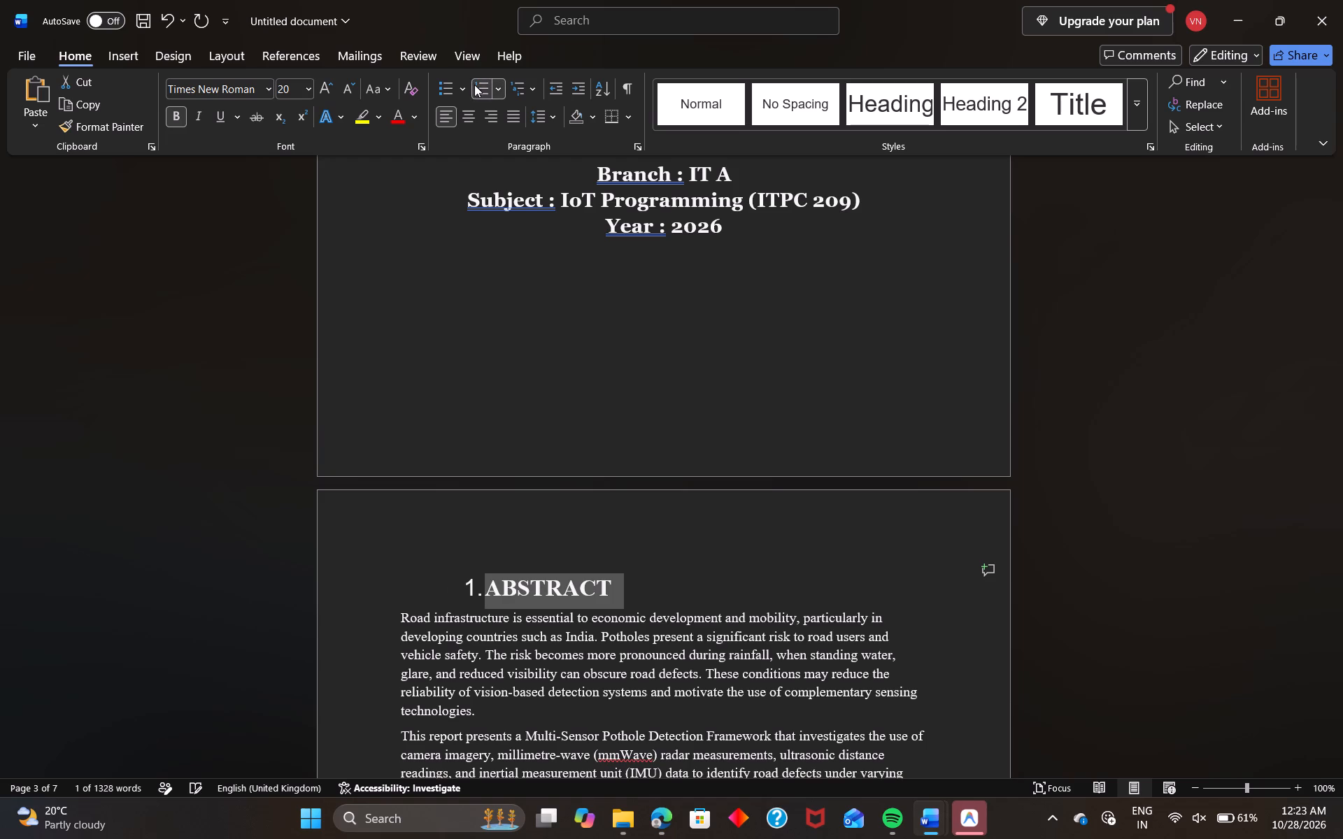
left_click(681, 593)
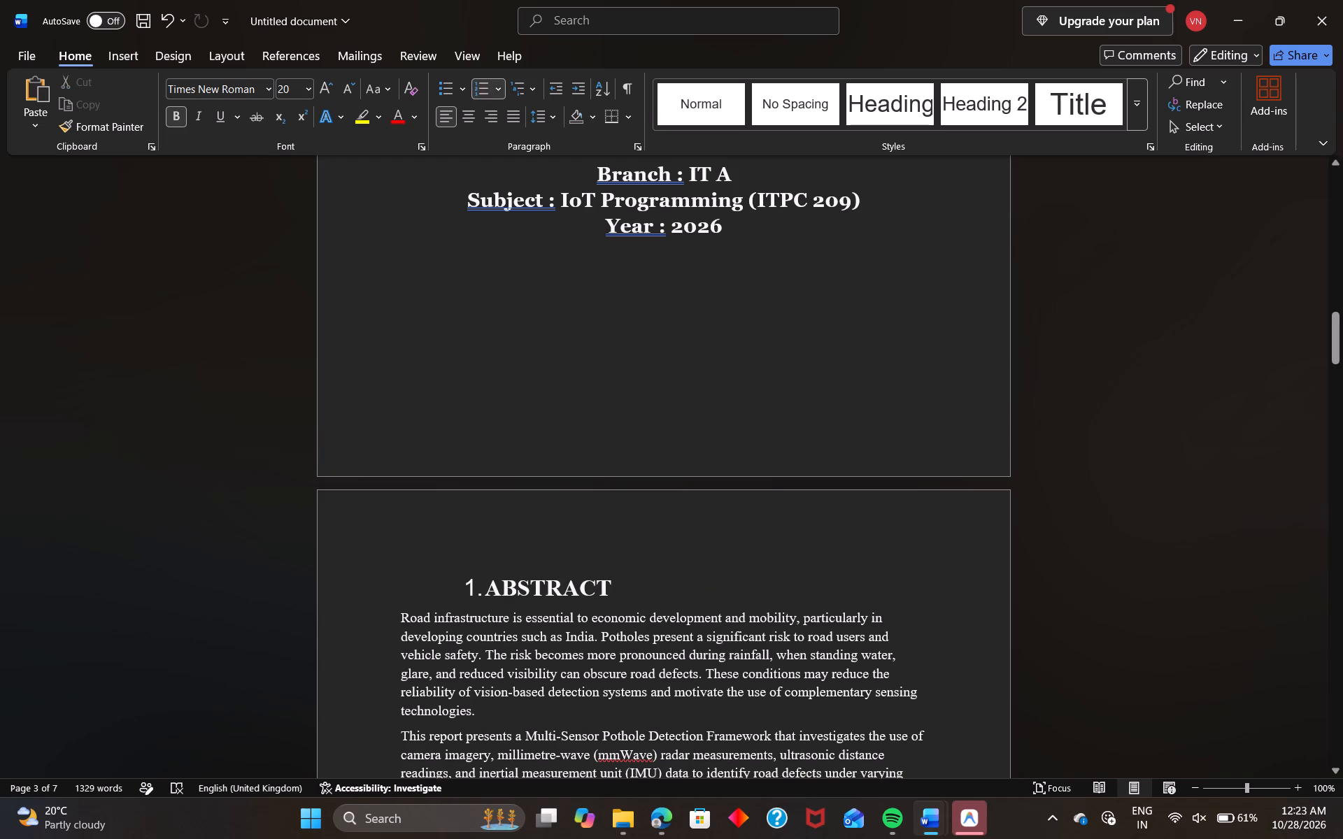
Remove the automatic number and its indent from the ABSTRACT heading.
left_click(460, 586)
scroll(460, 586, "up", 1)
scroll(460, 586, "down", 1)
scroll(460, 586, "up", 1)
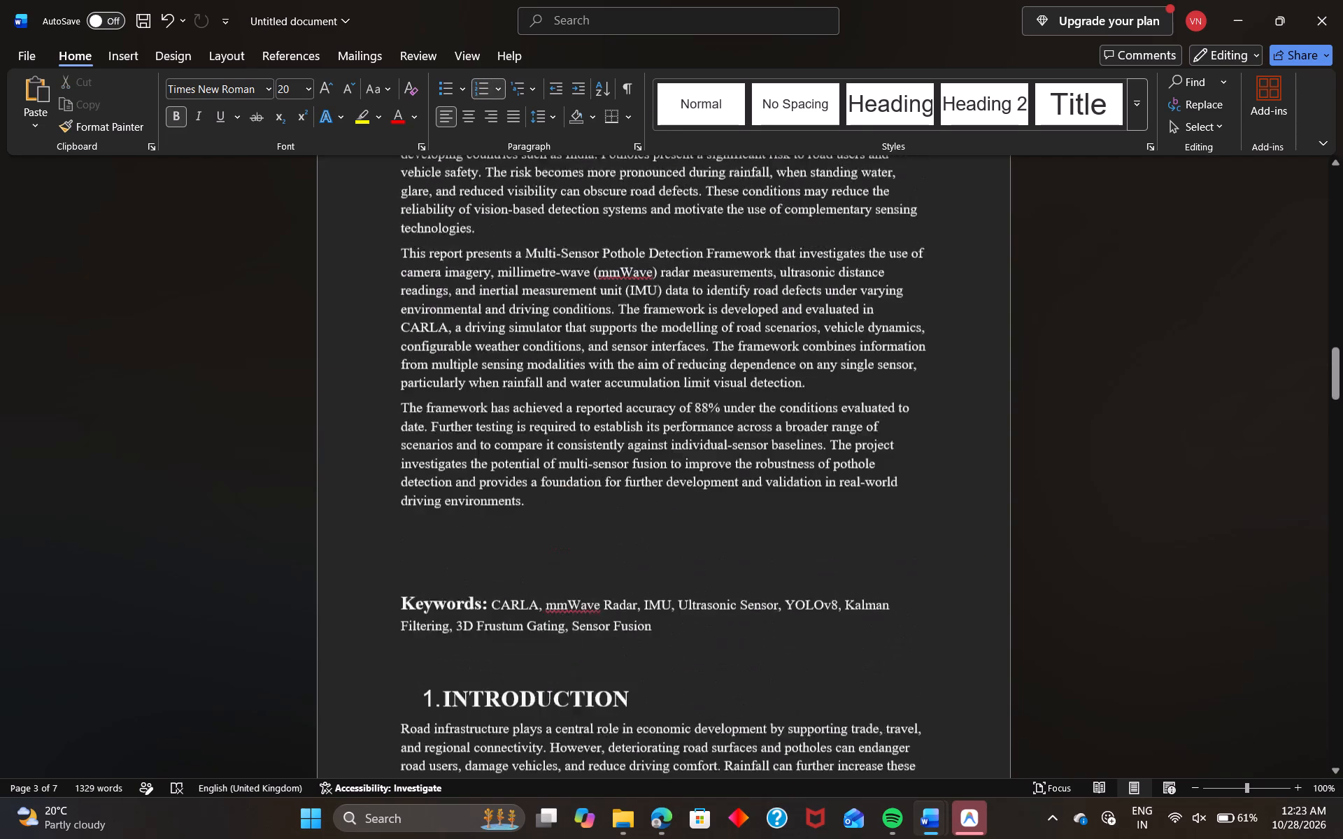
scroll(460, 586, "up", 1)
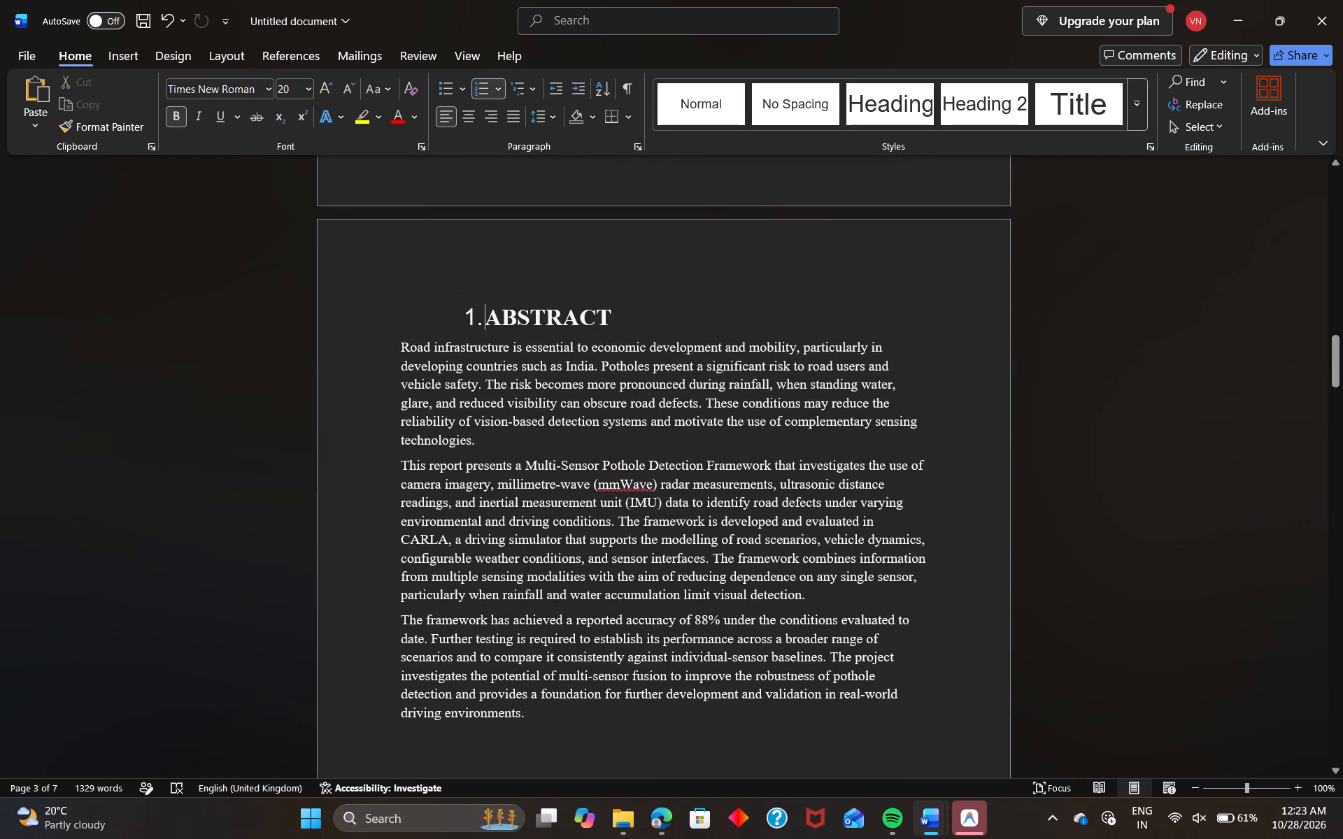
left_click(464, 320)
left_click(464, 320)
left_click(464, 320)
key("Left")
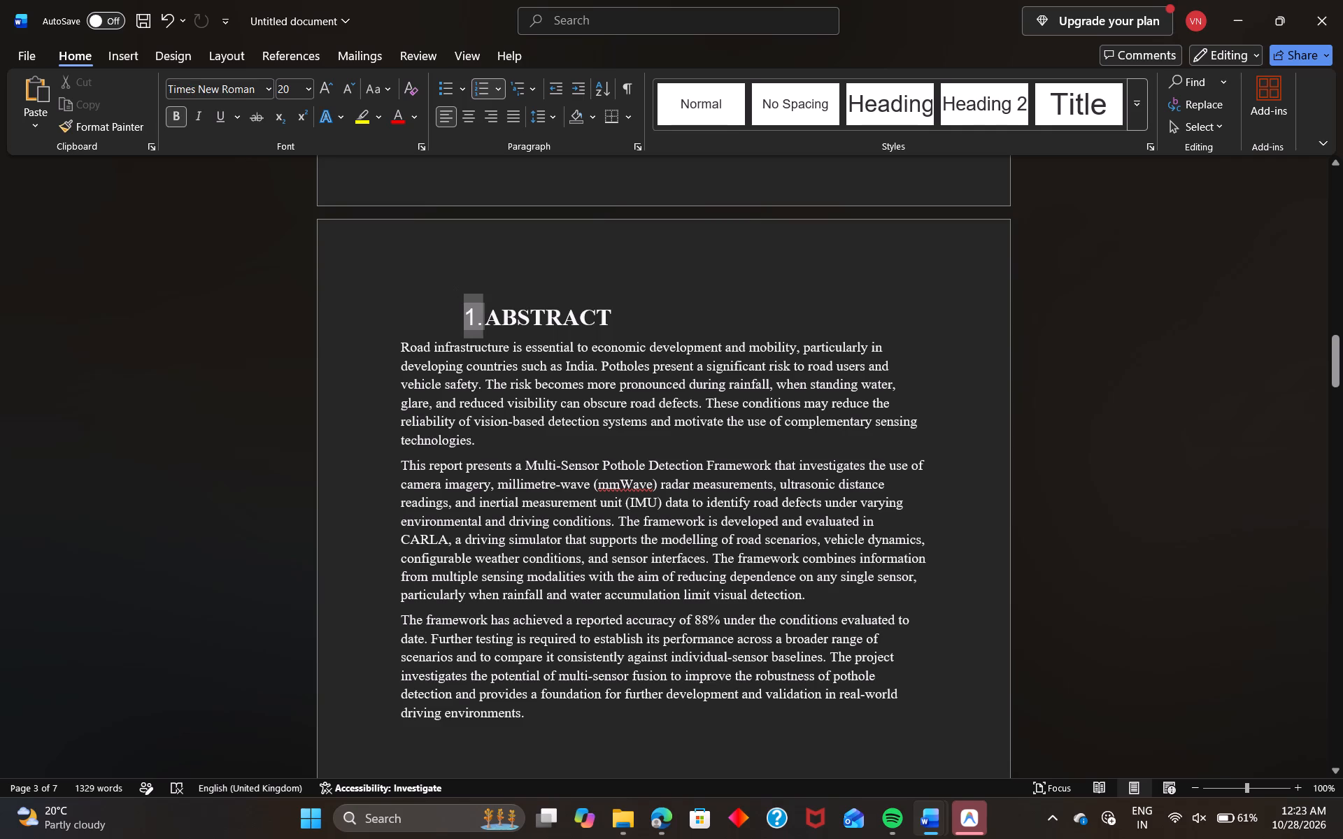
key("Left")
key("Down")
key("Down")
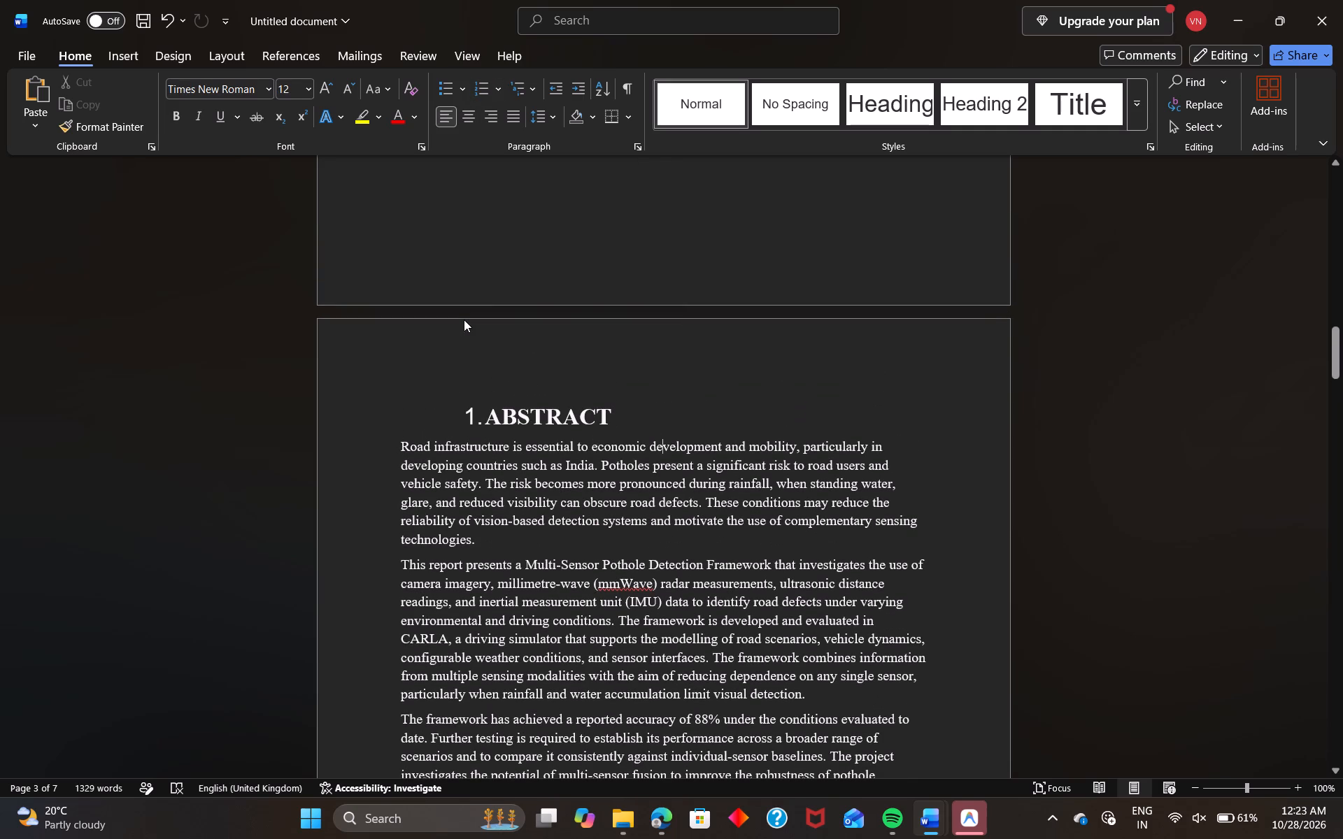
left_click(497, 429)
left_click(464, 410)
key("Left")
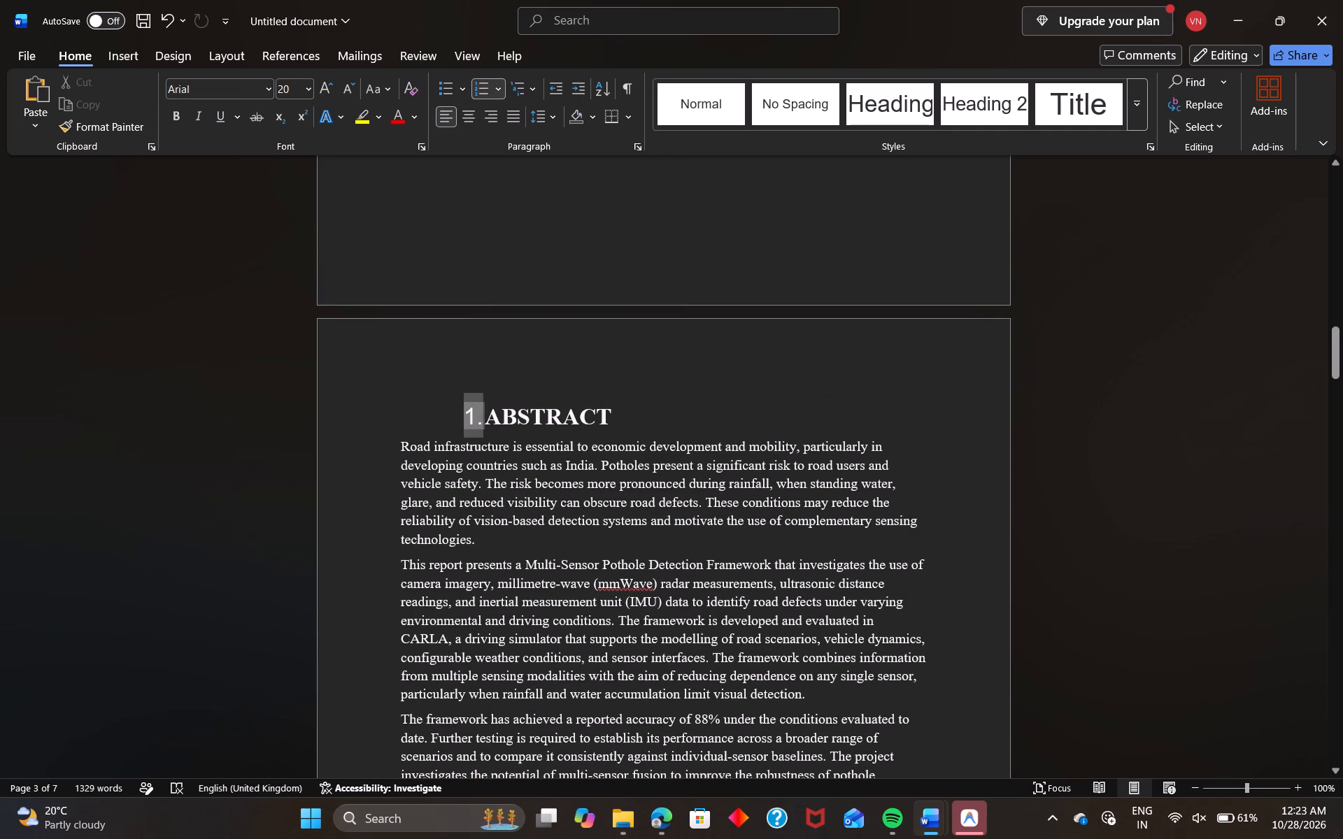
key("BackSpace")
key("BackSpace")
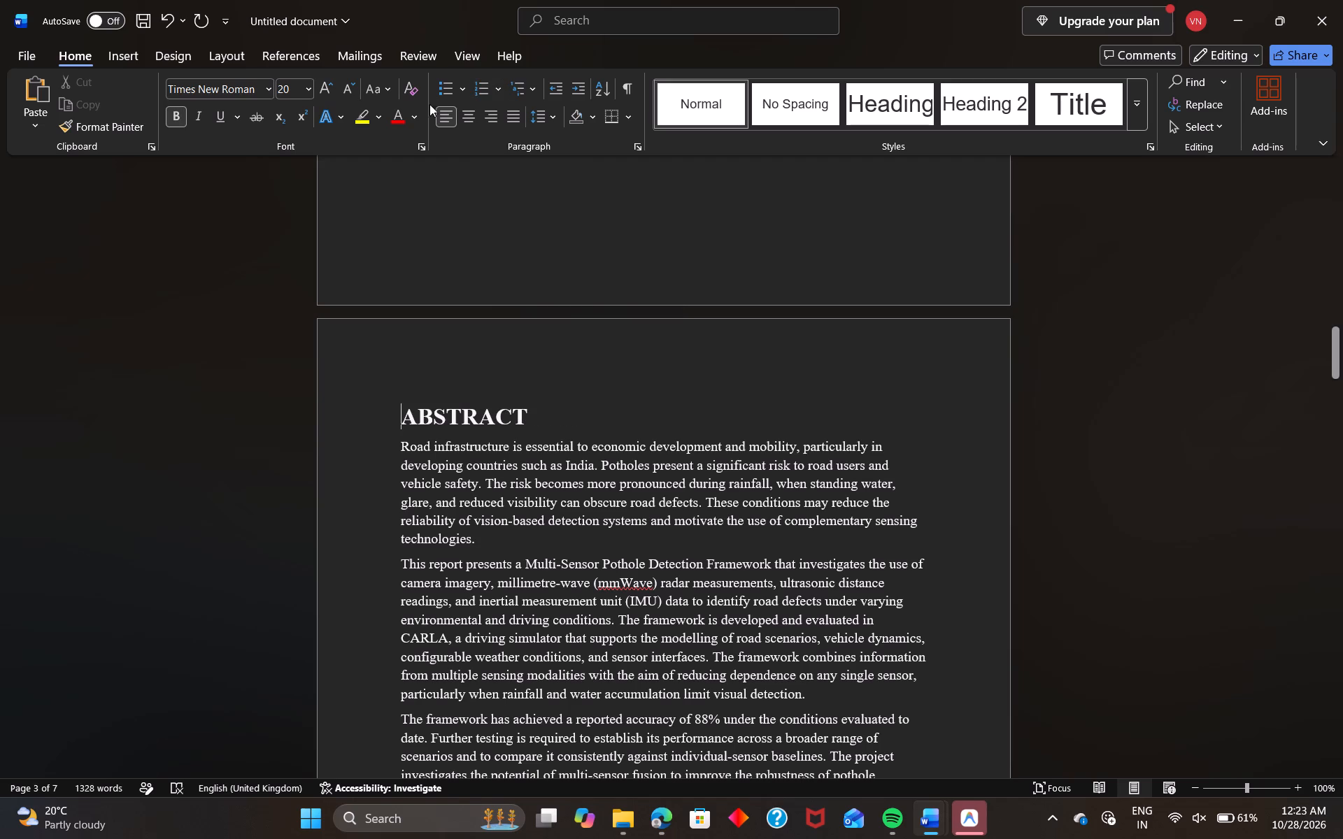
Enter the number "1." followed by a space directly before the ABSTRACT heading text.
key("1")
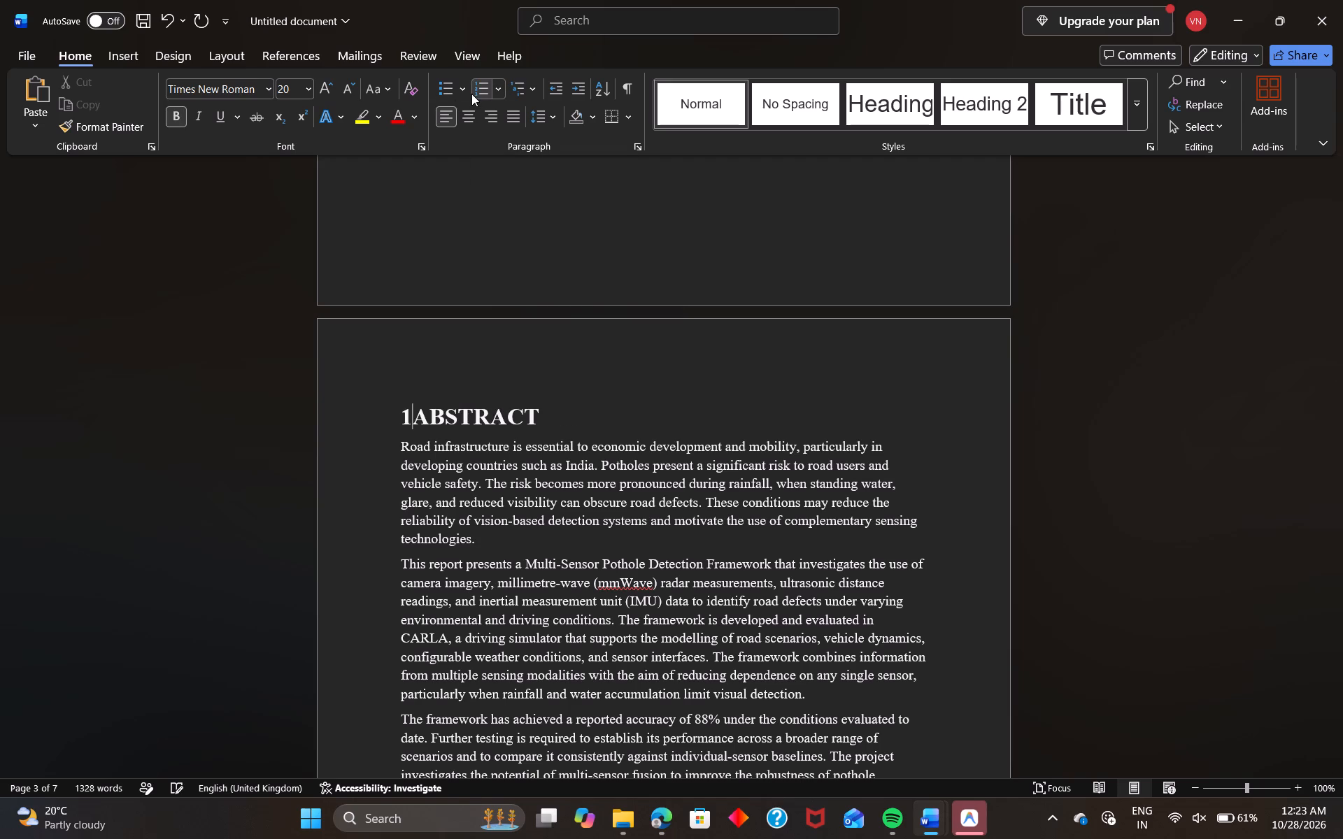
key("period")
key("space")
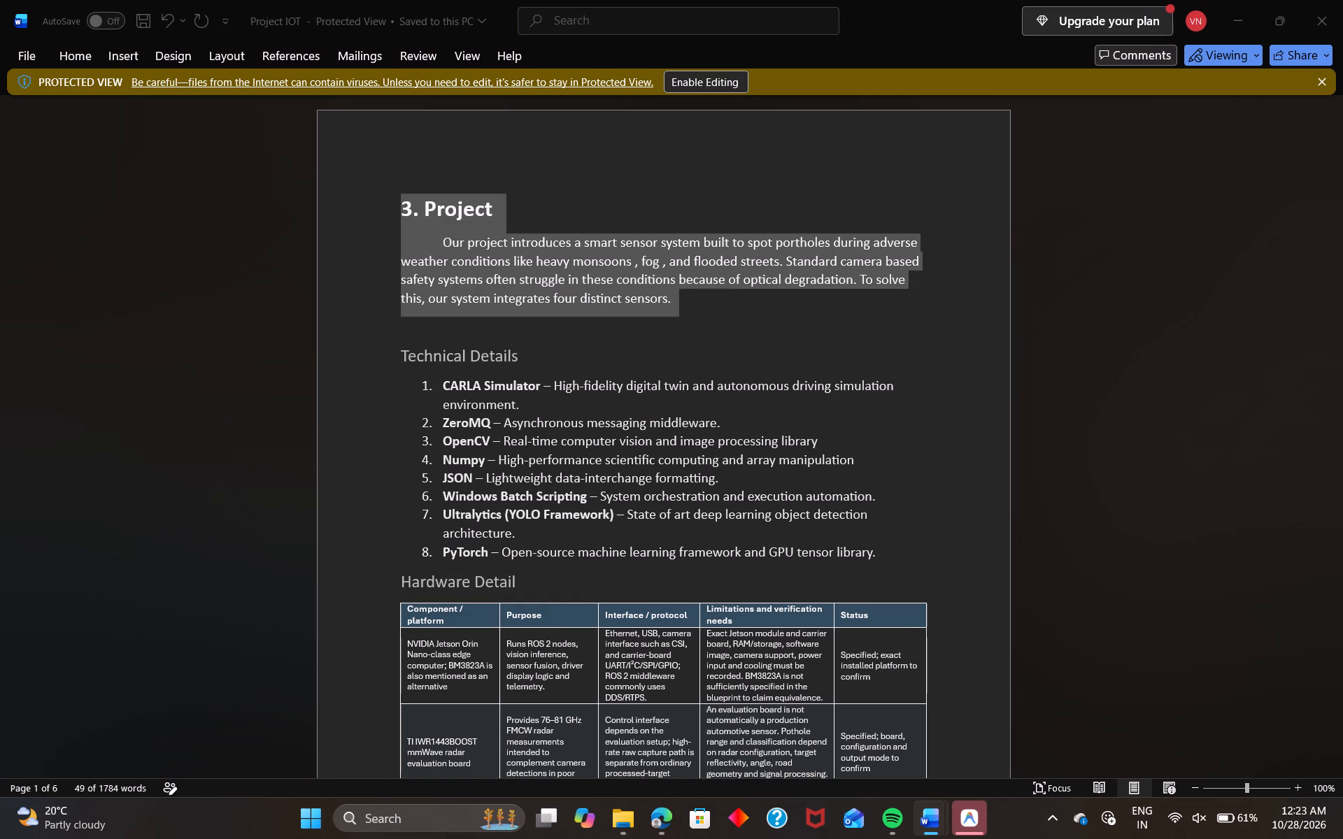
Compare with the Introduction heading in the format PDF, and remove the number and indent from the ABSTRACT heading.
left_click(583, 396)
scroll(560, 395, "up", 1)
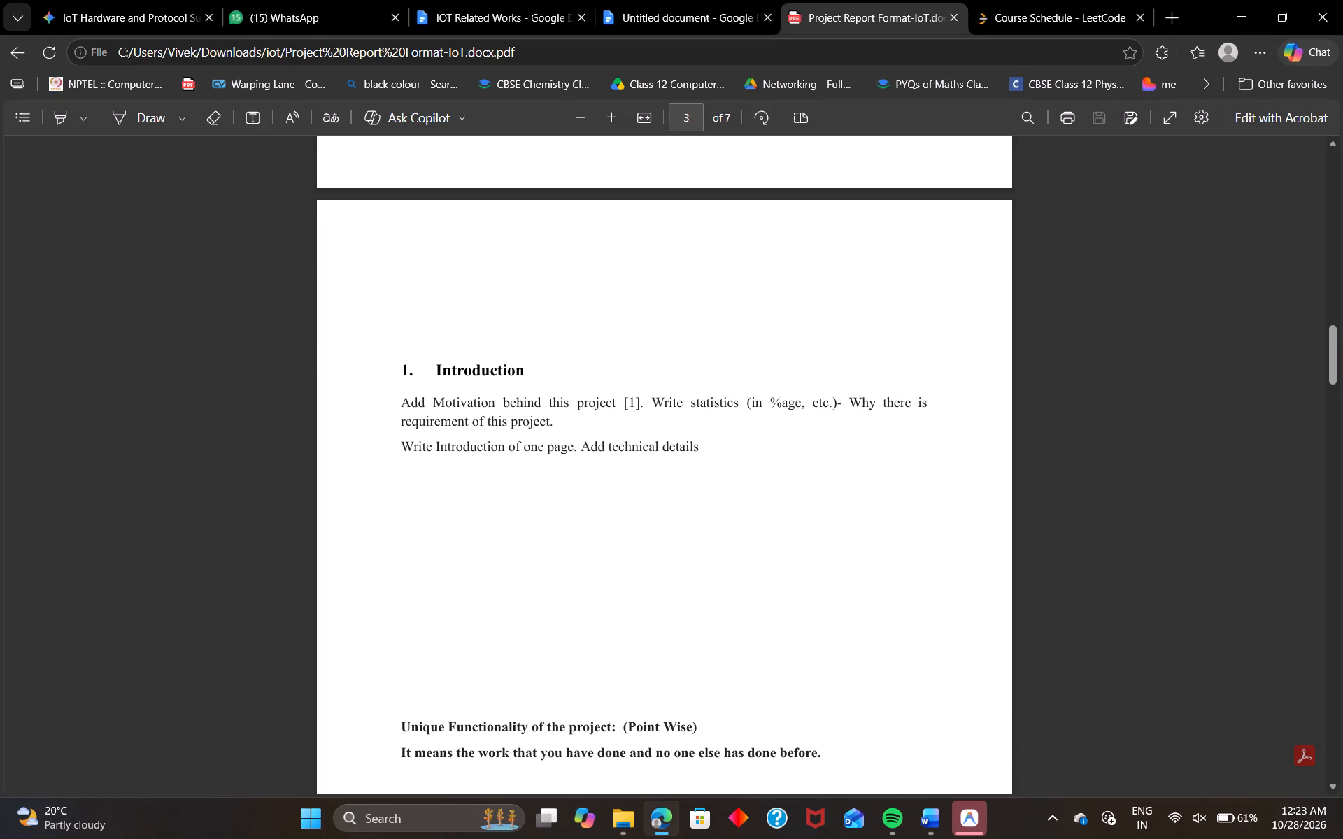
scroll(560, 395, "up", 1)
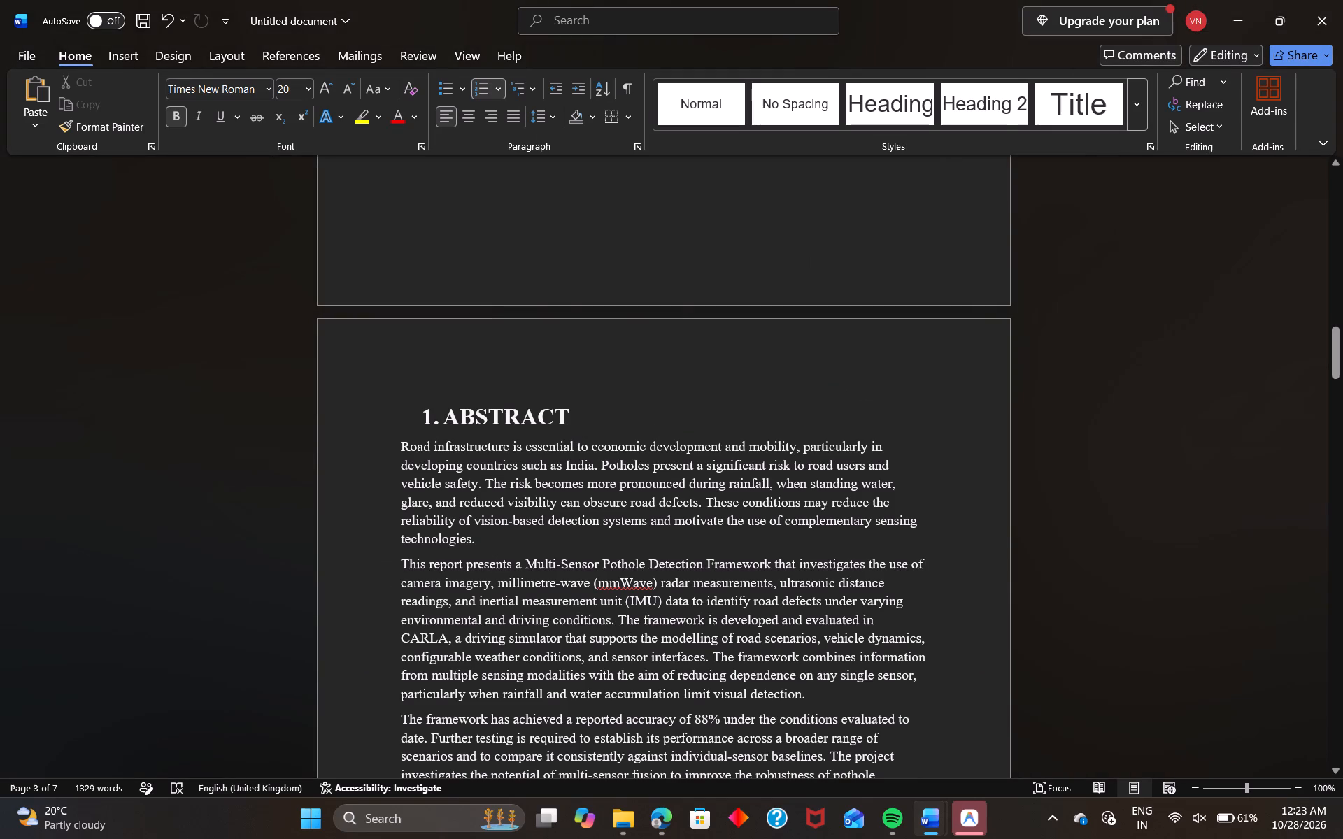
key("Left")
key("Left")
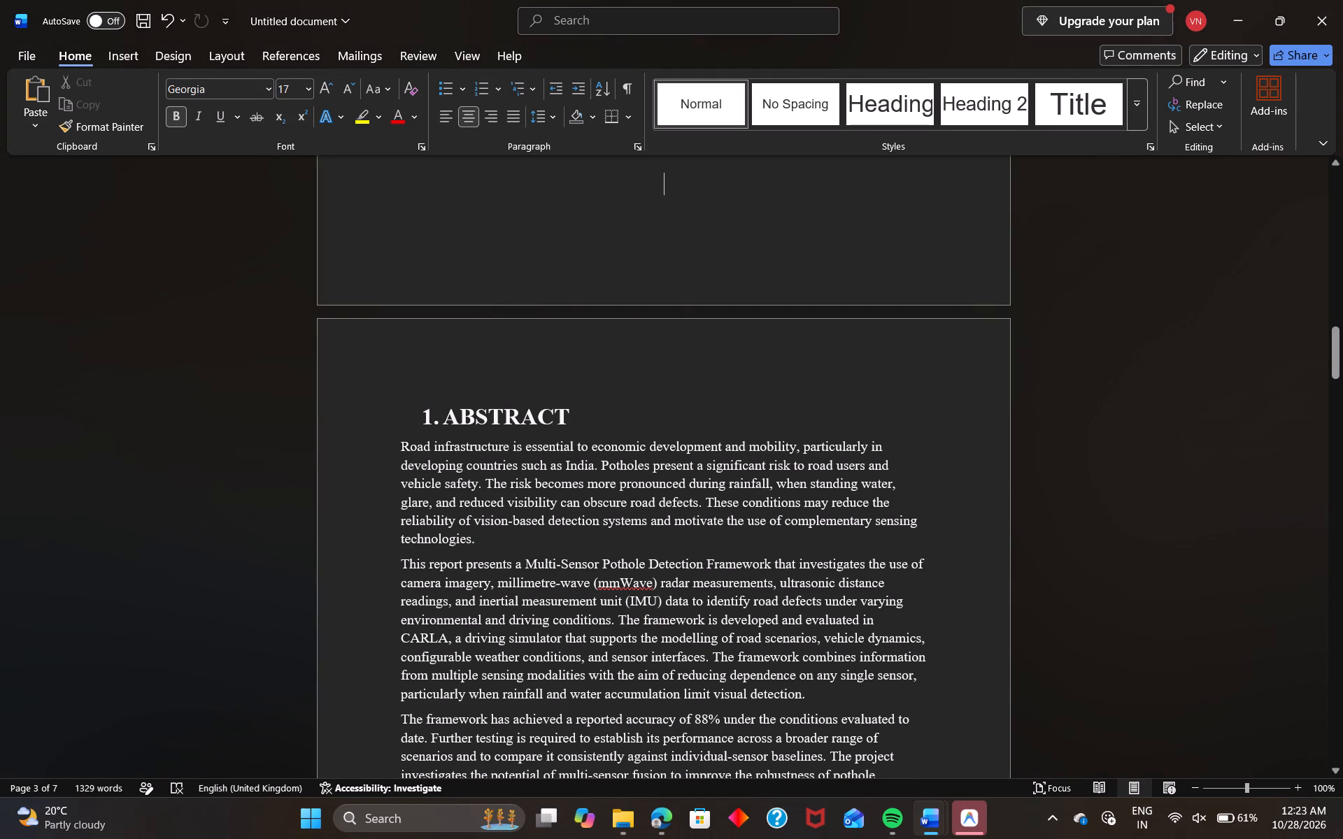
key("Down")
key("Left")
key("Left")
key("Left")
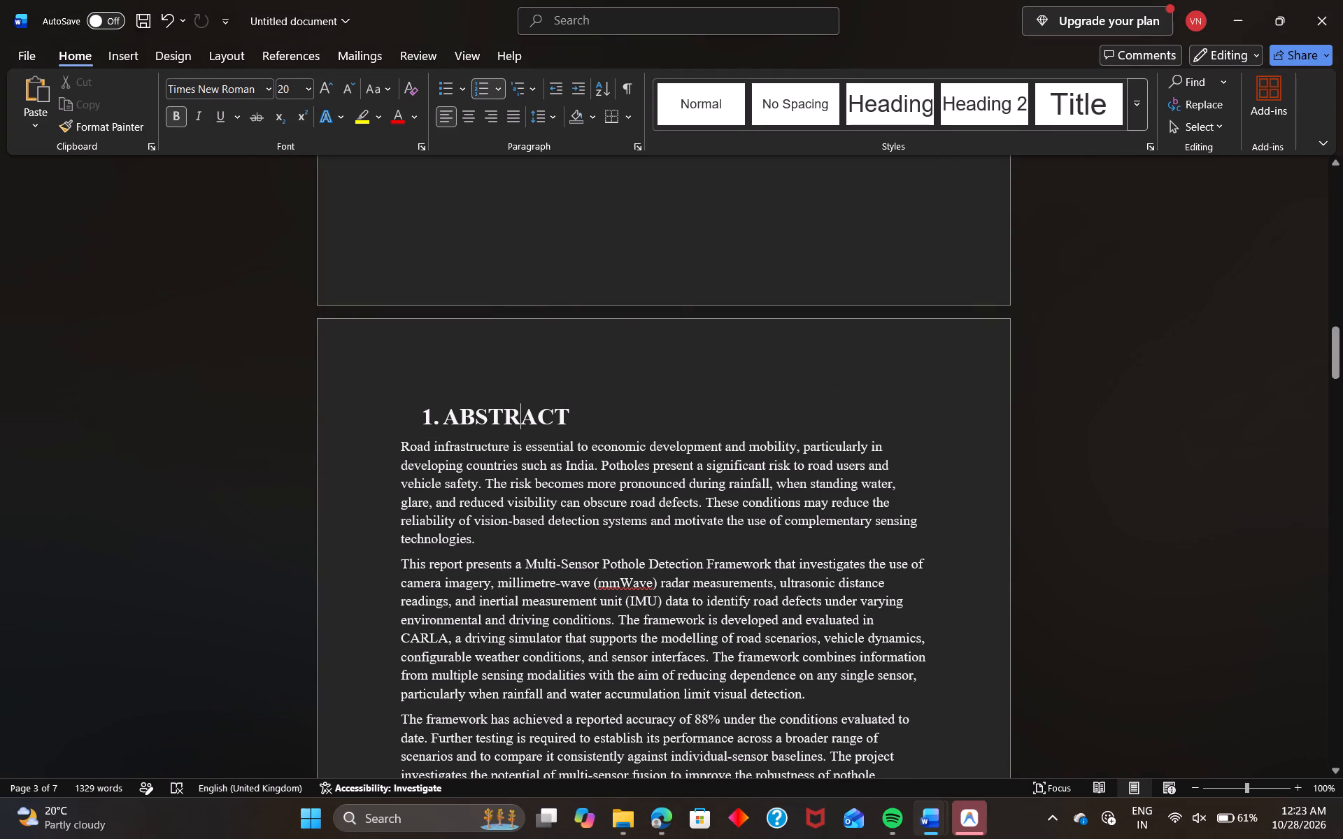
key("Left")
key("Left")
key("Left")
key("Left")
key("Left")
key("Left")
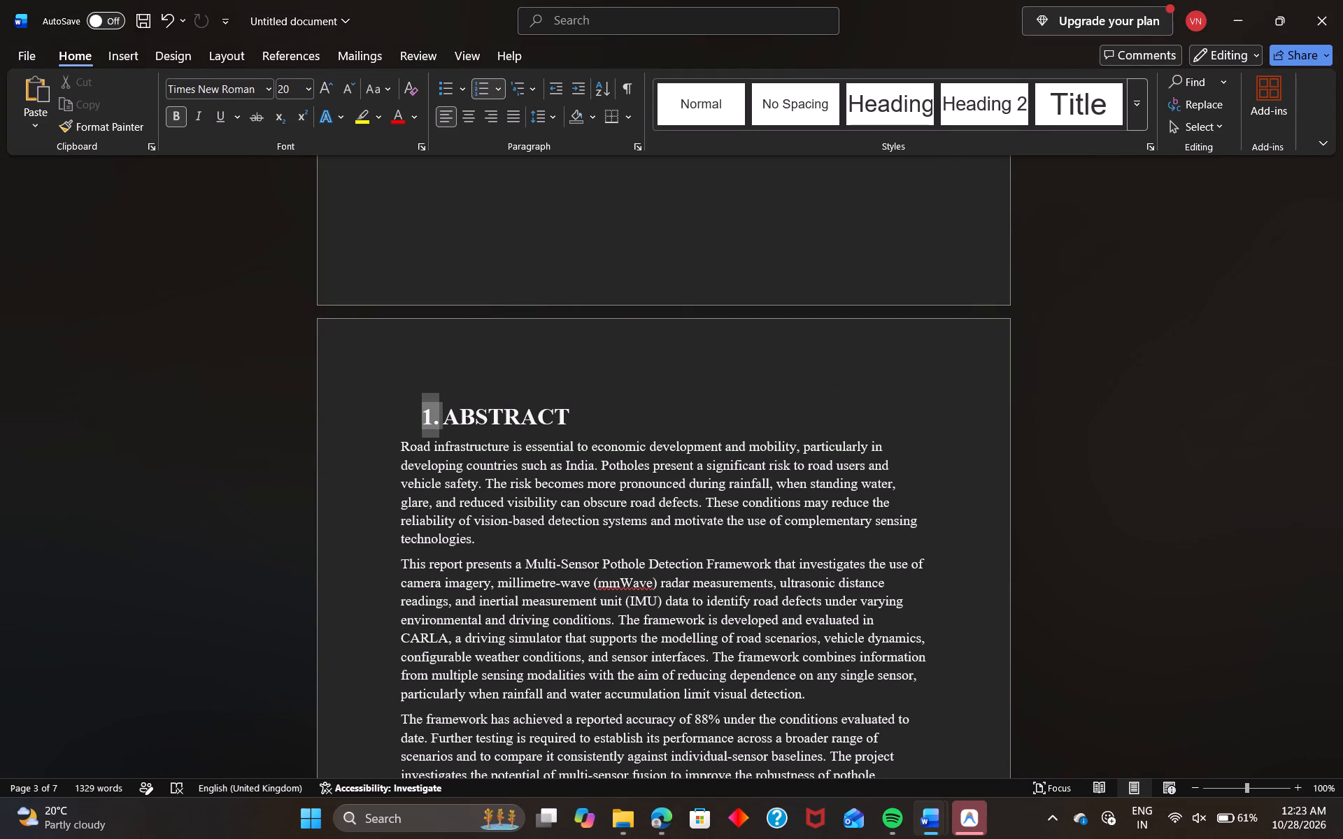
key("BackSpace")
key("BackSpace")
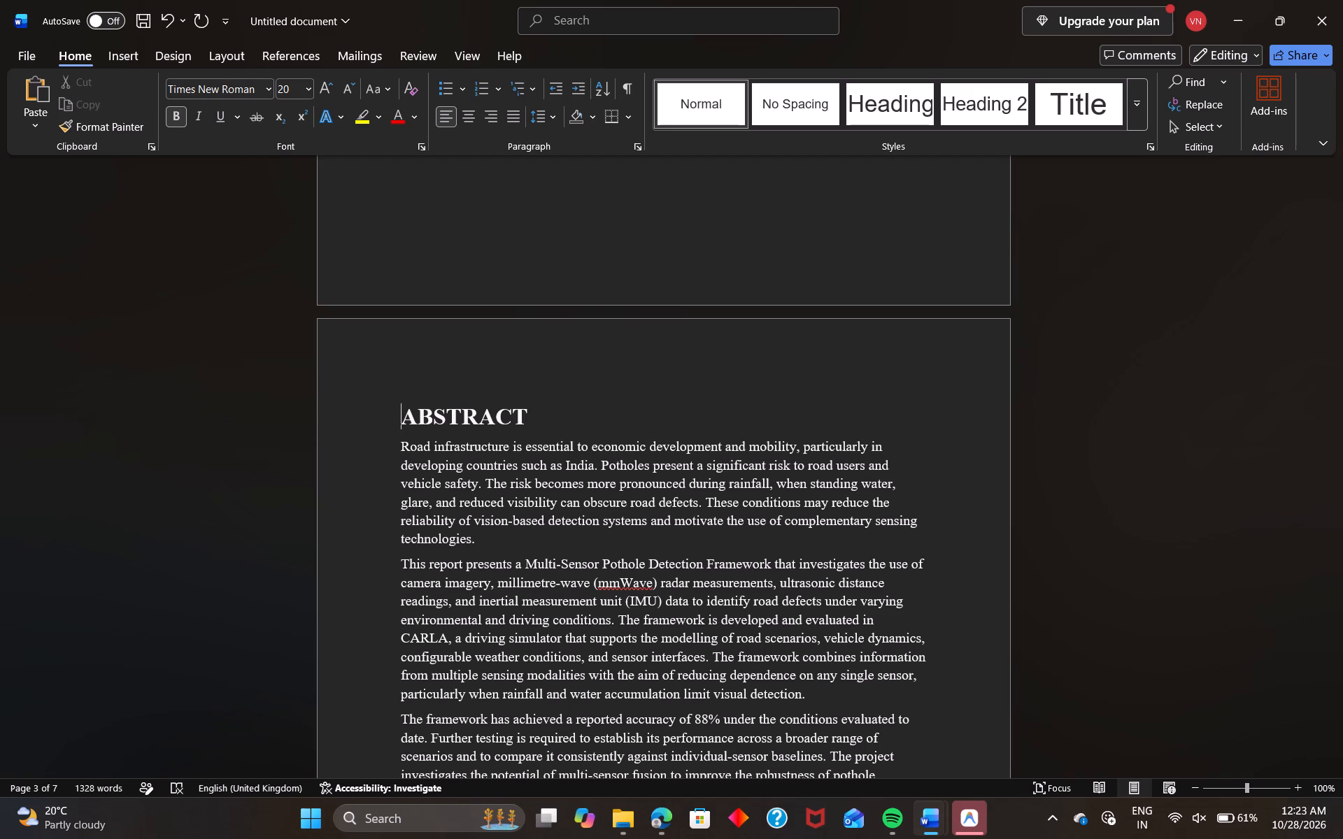
Number the ABSTRACT heading "1." as plain text with two spaces after it, undoing the automatic list conversion.
key("1")
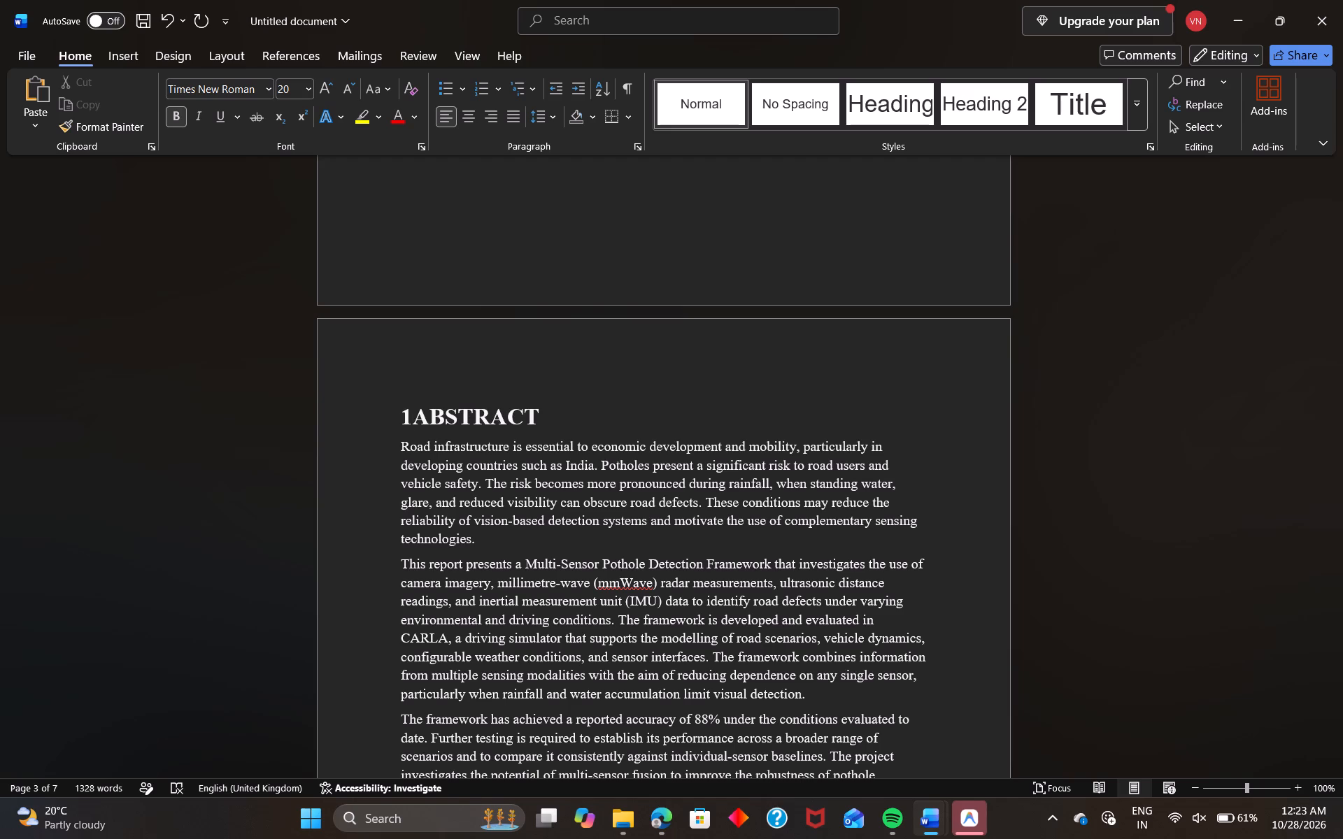
key("period")
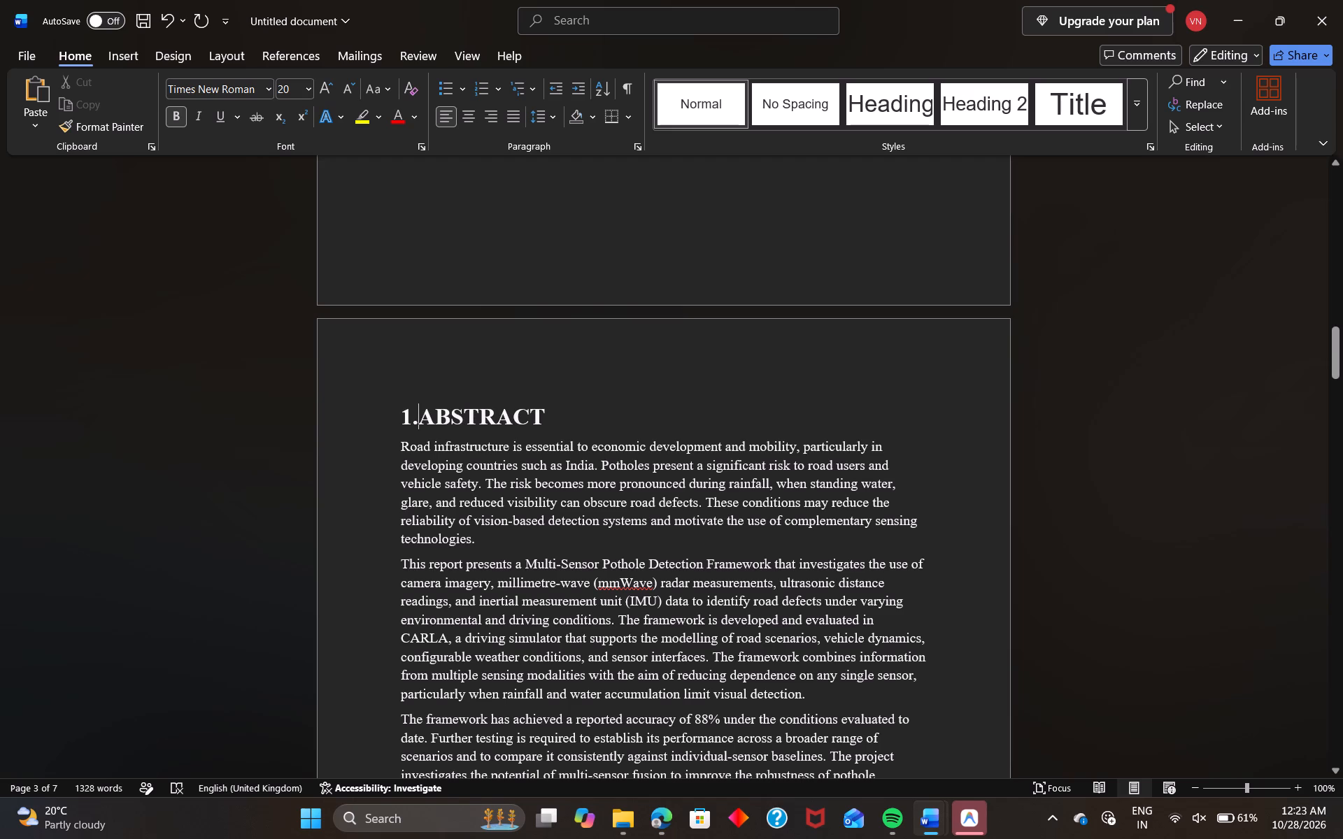
key("space")
key("ctrl+z")
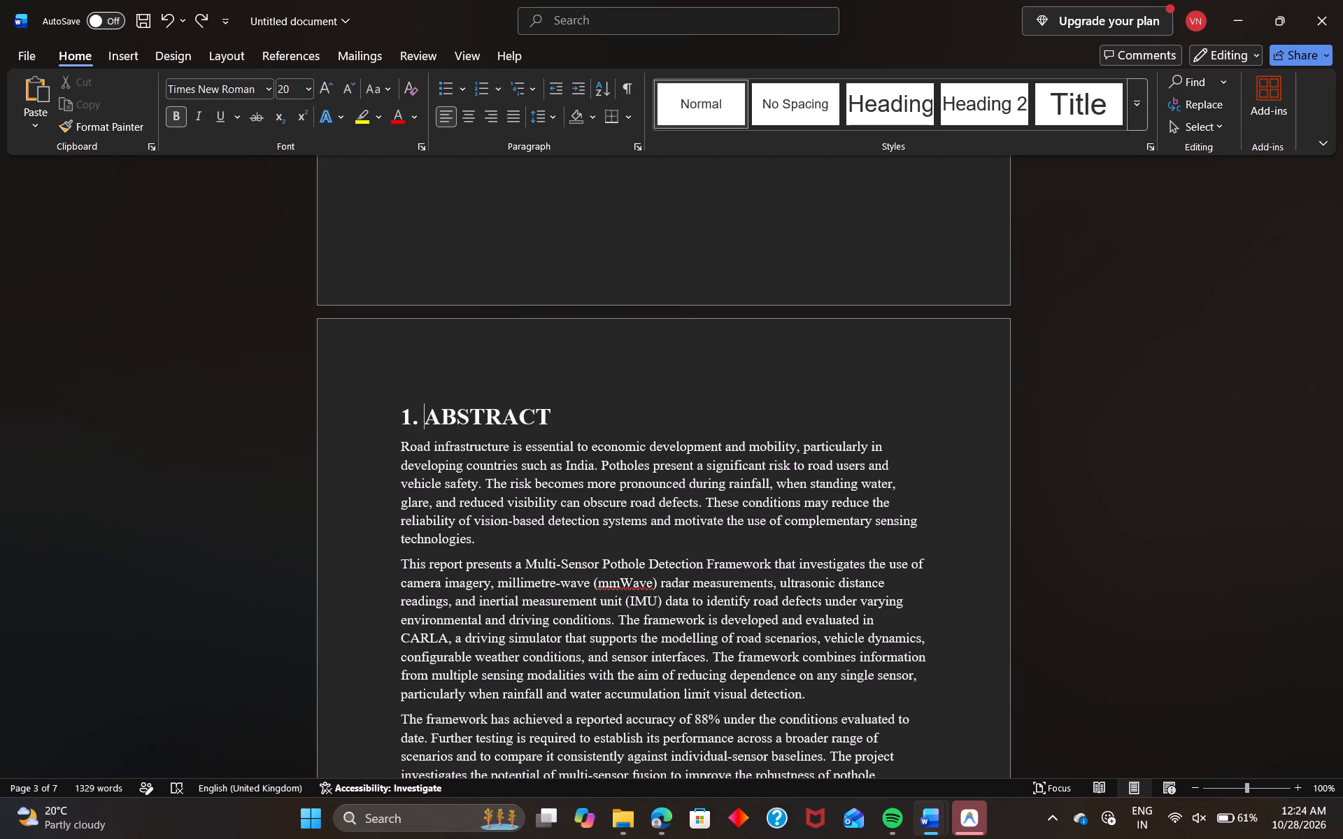
key("Right")
key("space")
key("Left")
key("Left")
key("space")
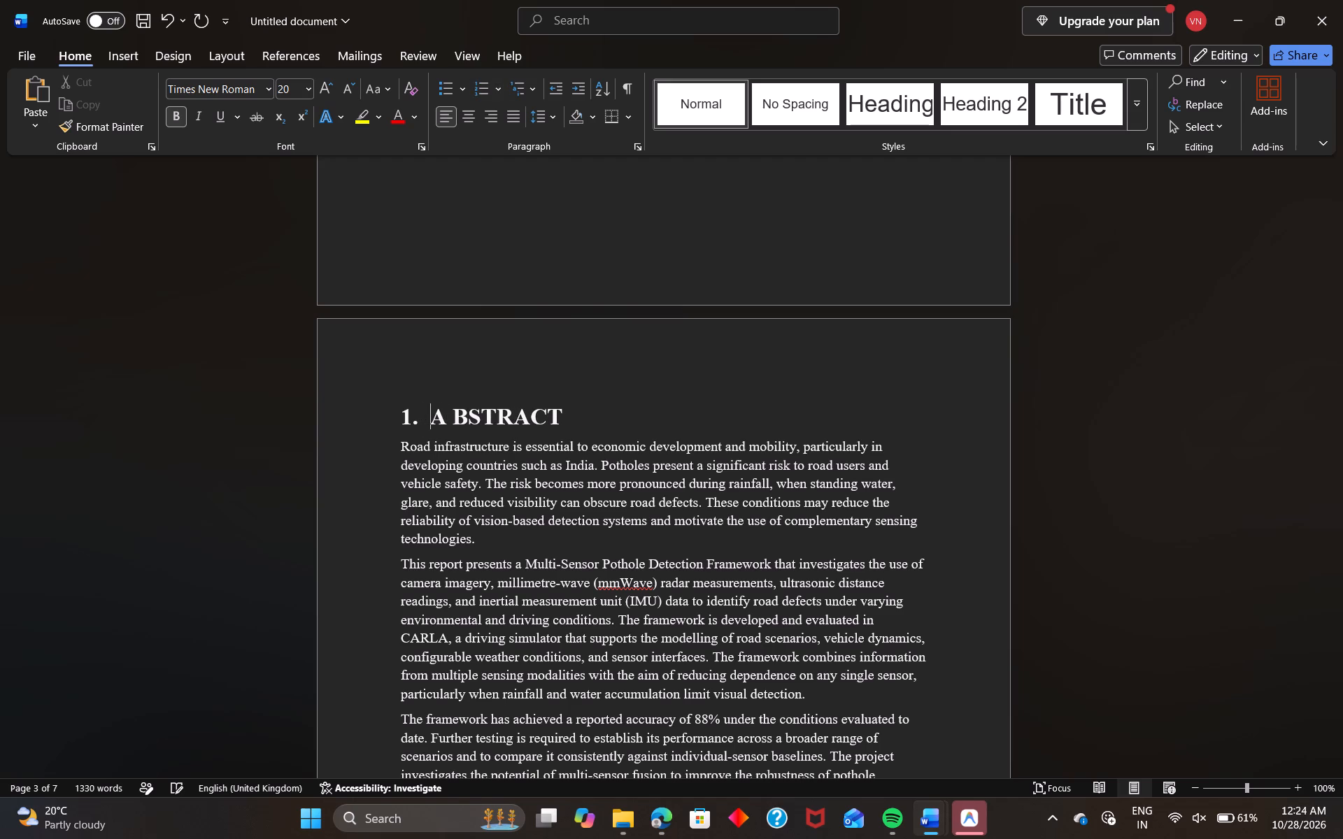
key("Right")
key("Right")
key("BackSpace")
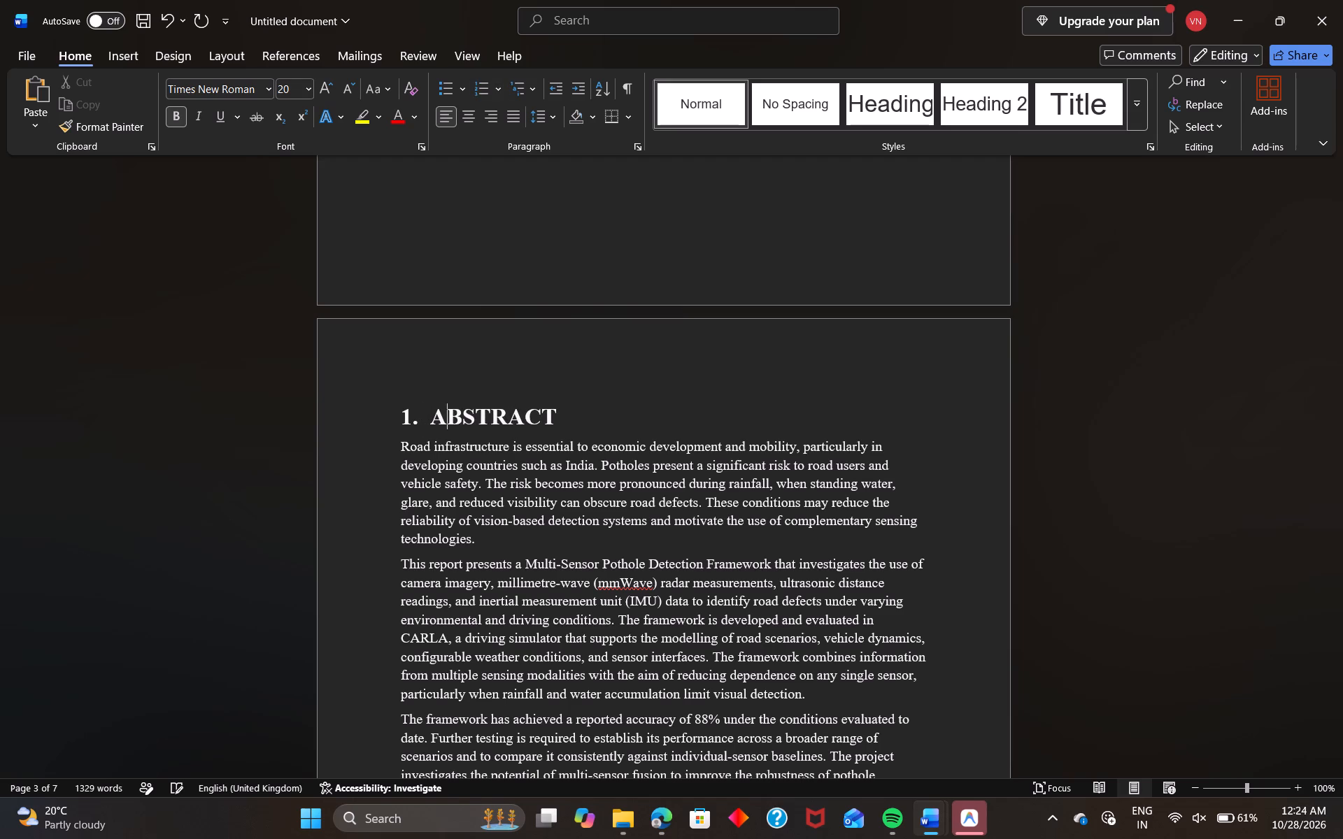
left_click(600, 427)
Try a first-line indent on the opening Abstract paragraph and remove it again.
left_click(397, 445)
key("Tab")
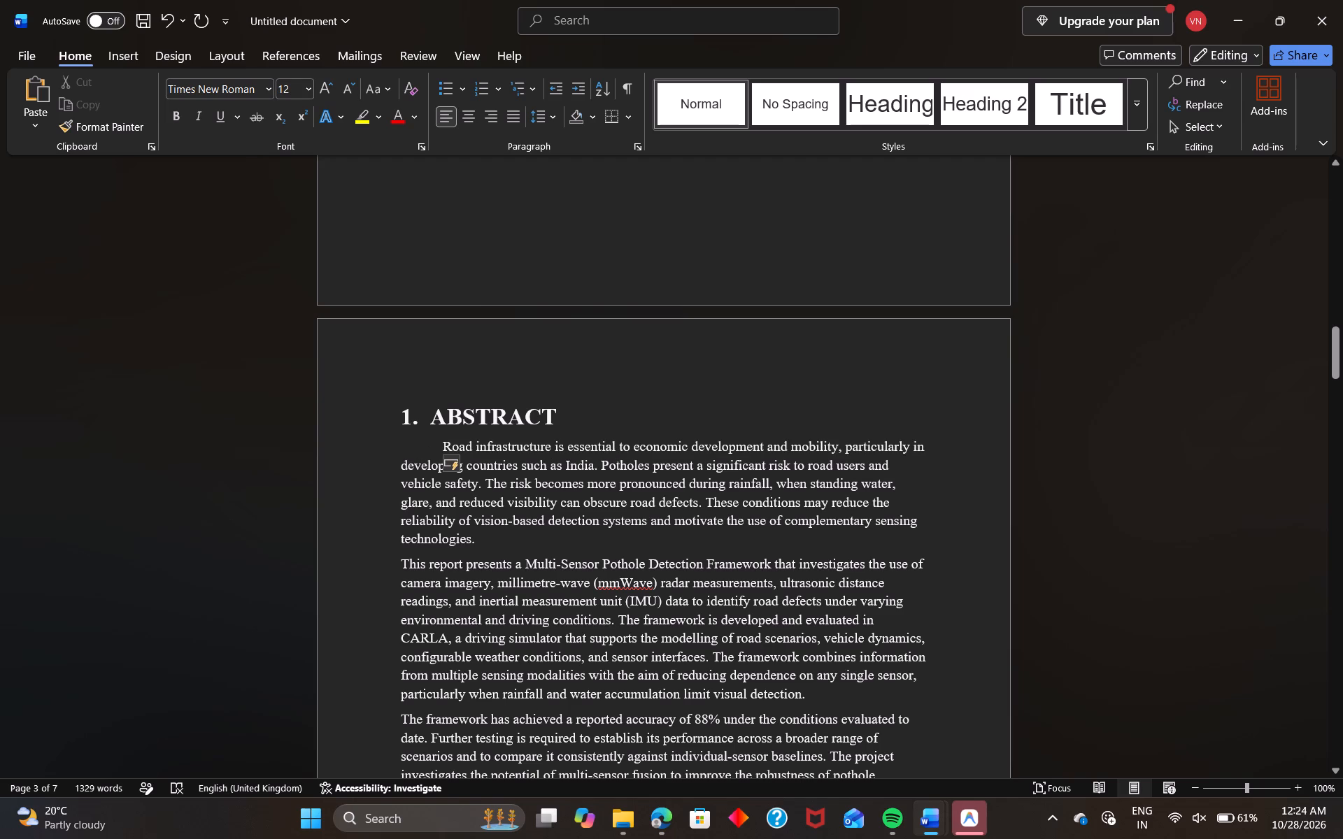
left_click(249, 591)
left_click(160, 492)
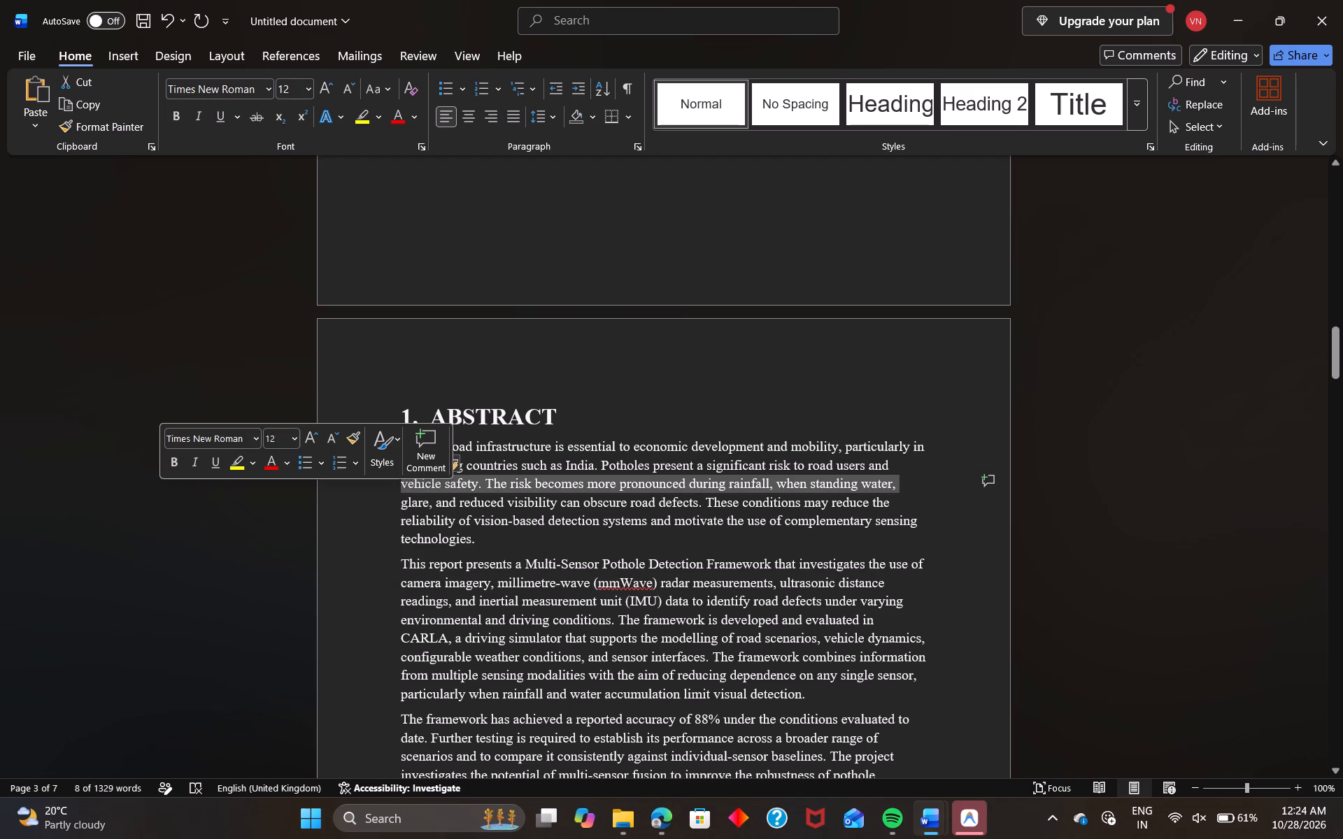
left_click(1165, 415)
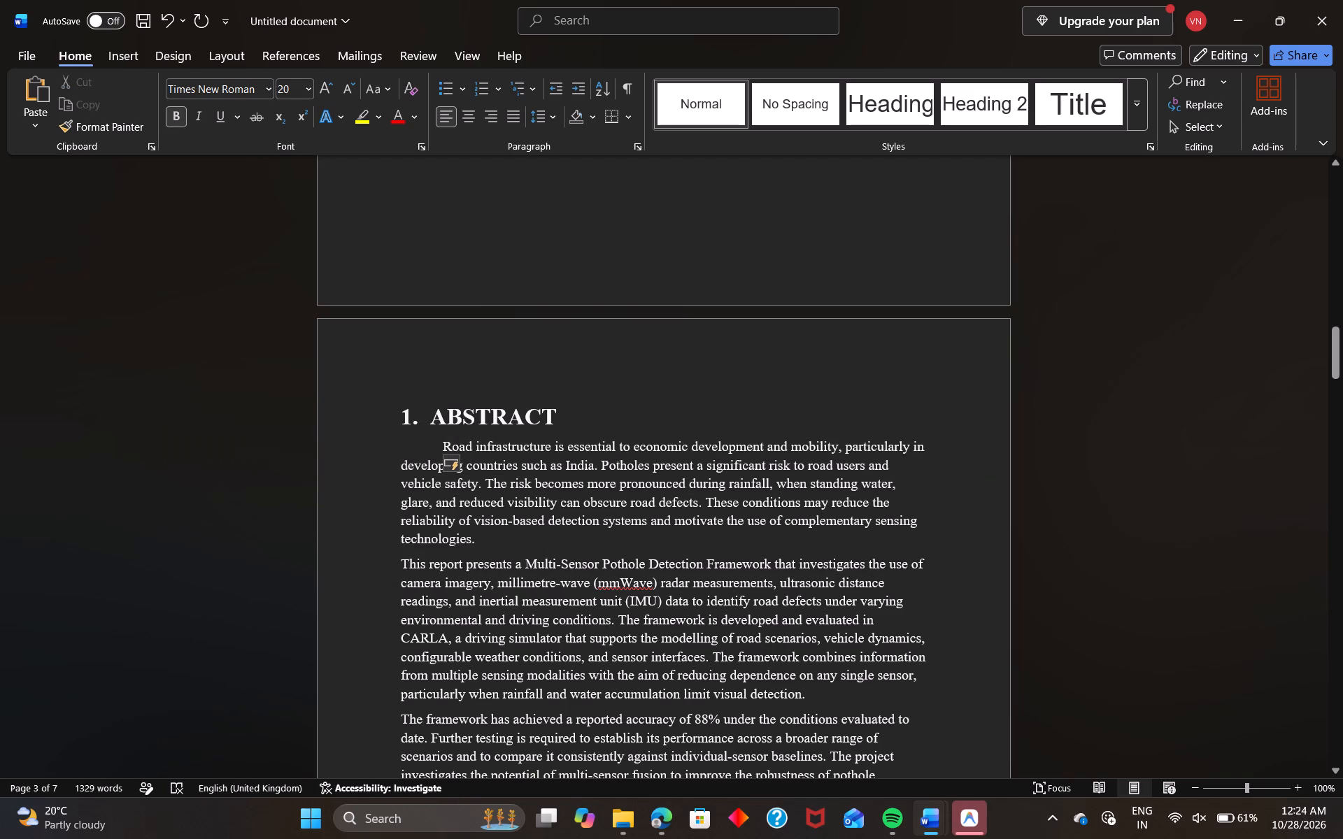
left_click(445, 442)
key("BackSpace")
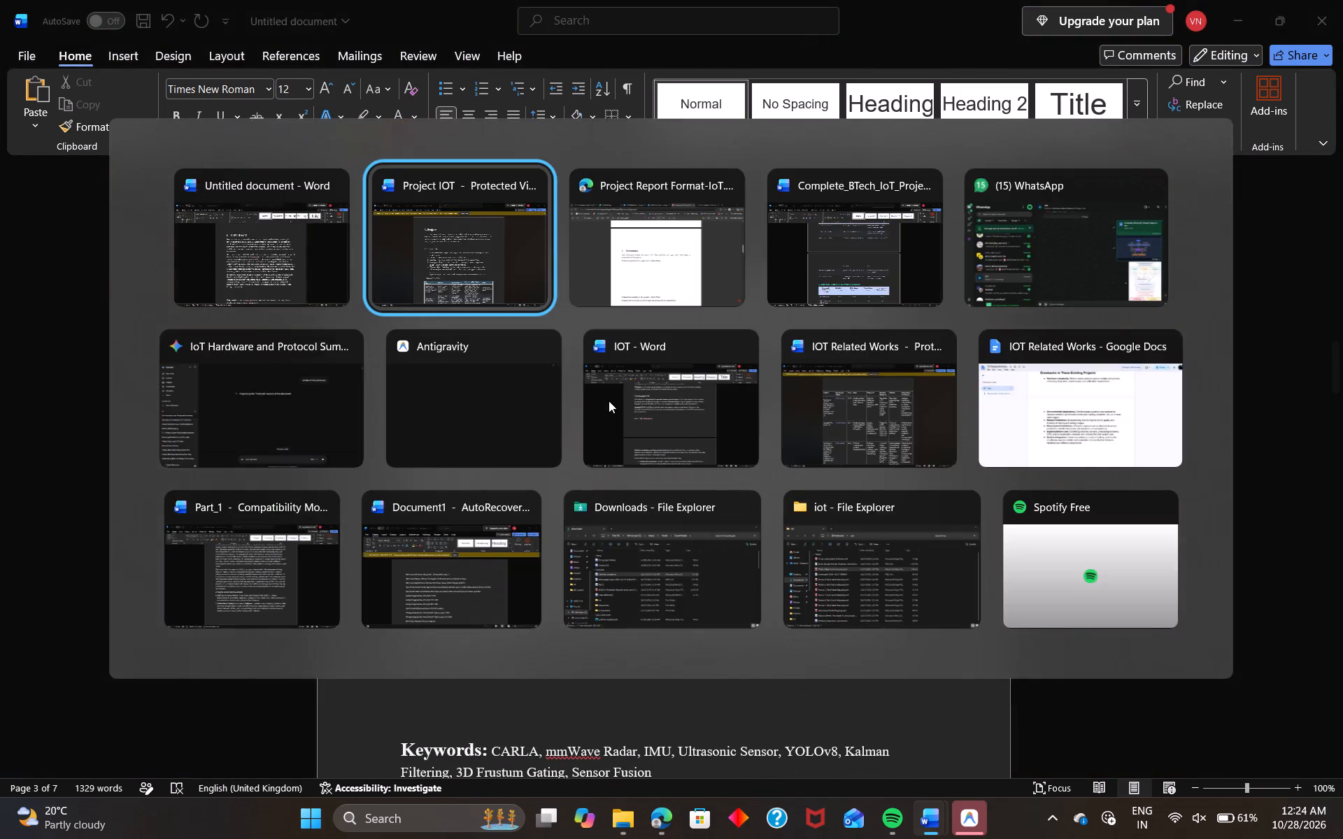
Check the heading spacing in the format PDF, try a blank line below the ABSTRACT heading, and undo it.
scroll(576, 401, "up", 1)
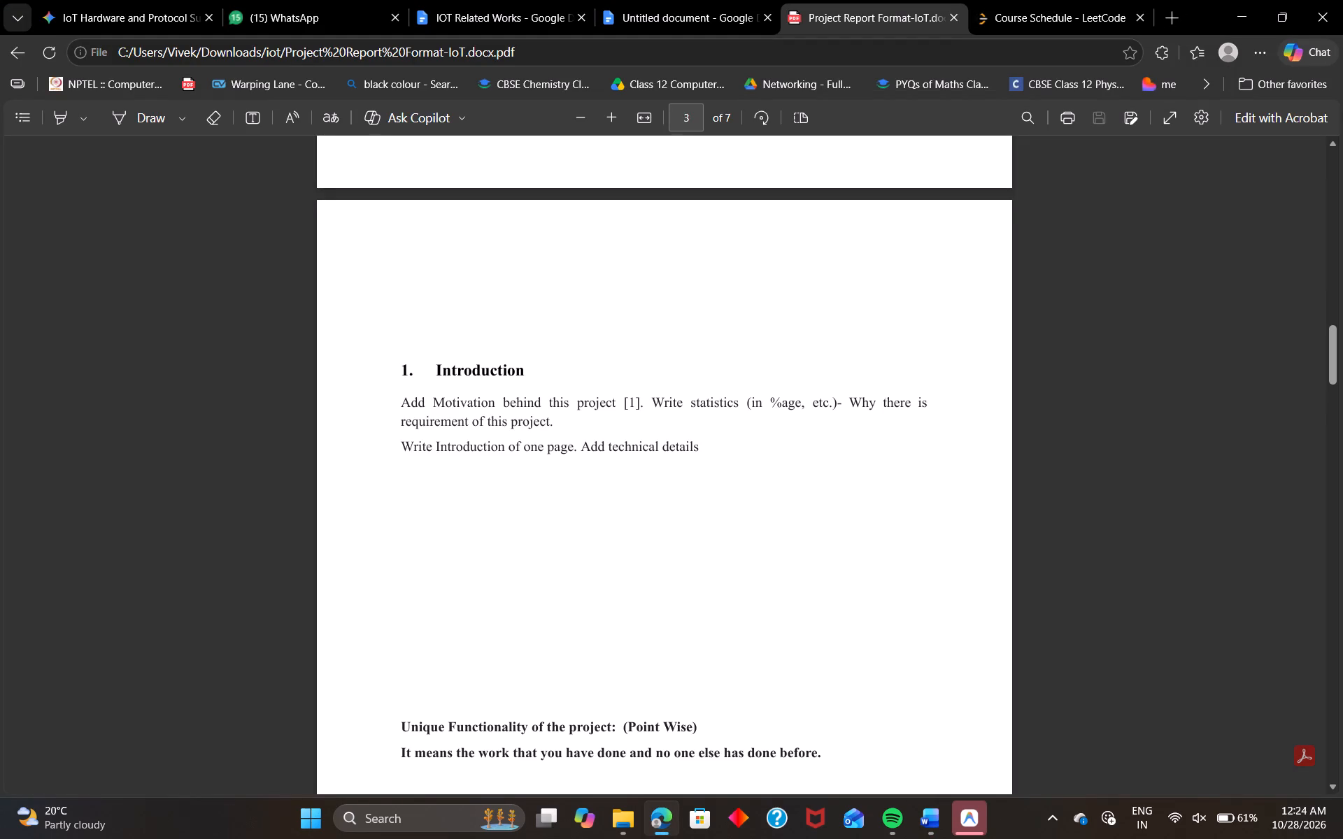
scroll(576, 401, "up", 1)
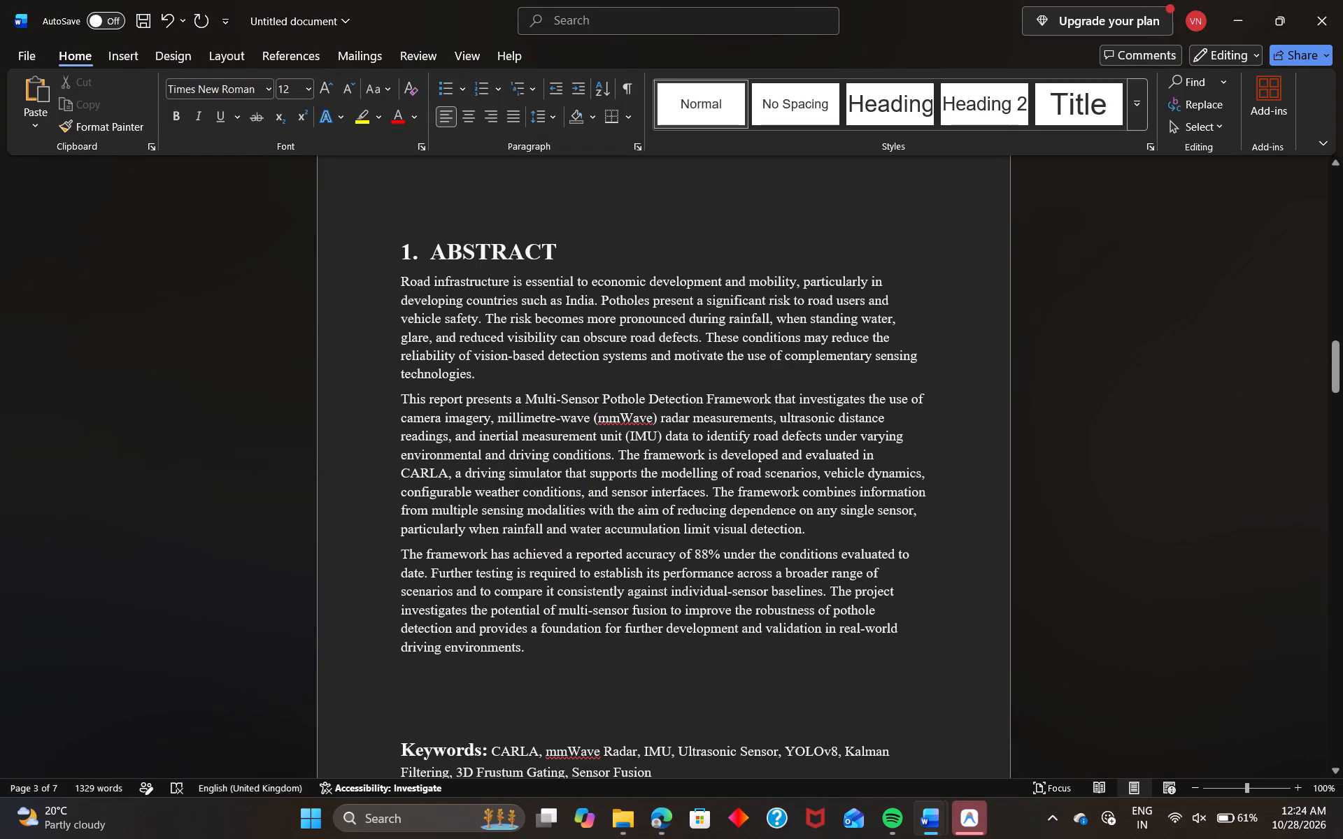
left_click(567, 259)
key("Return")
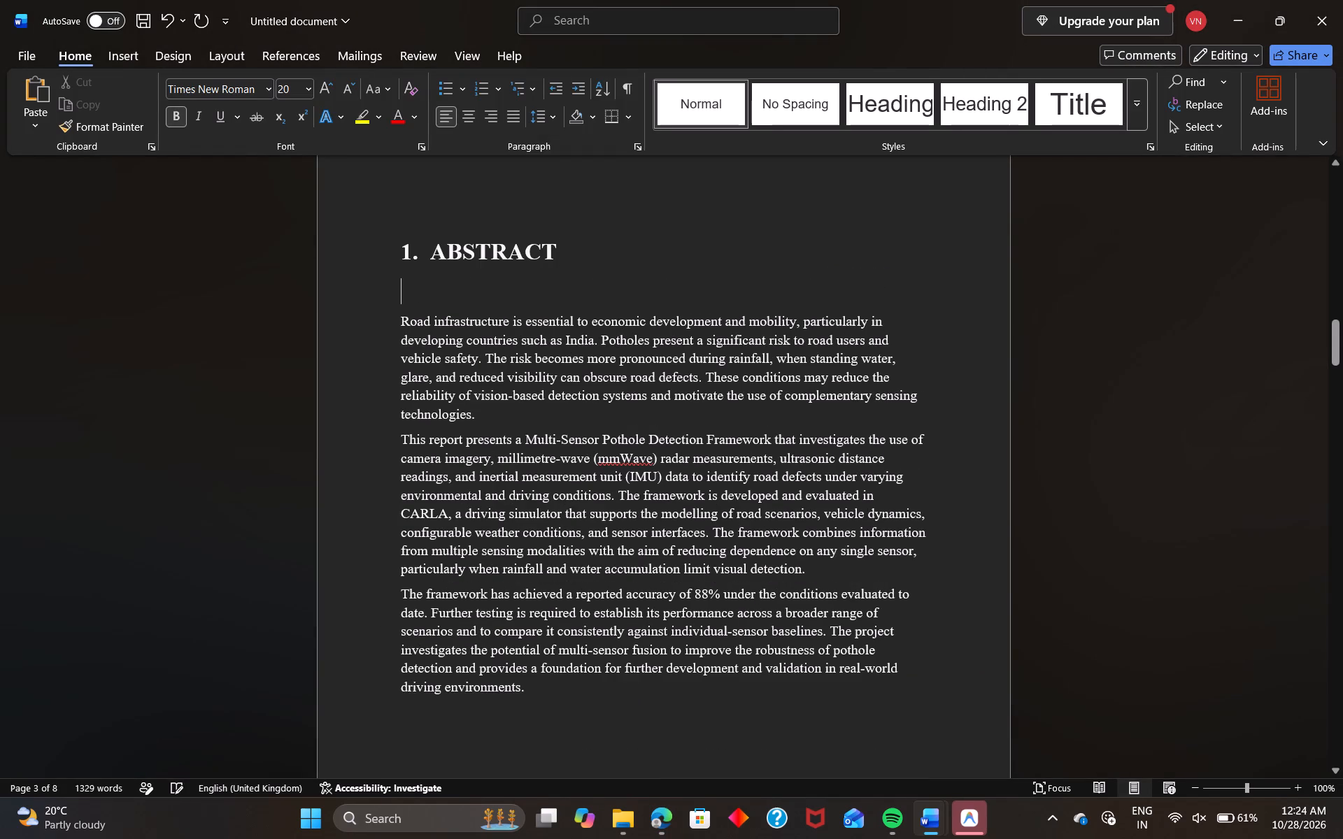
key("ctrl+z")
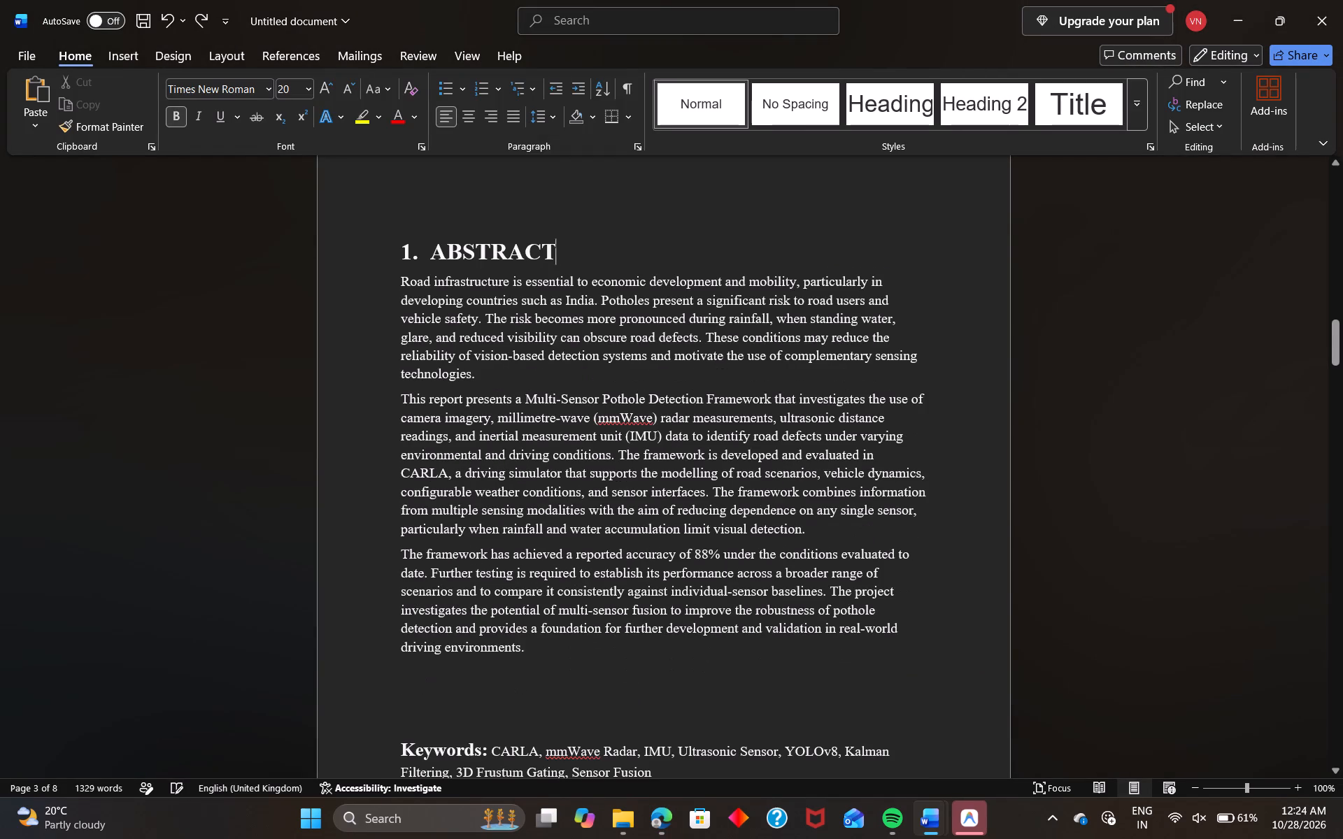
Replace the INTRODUCTION heading's automatic number with "2." followed by a space.
scroll(581, 710, "down", 2)
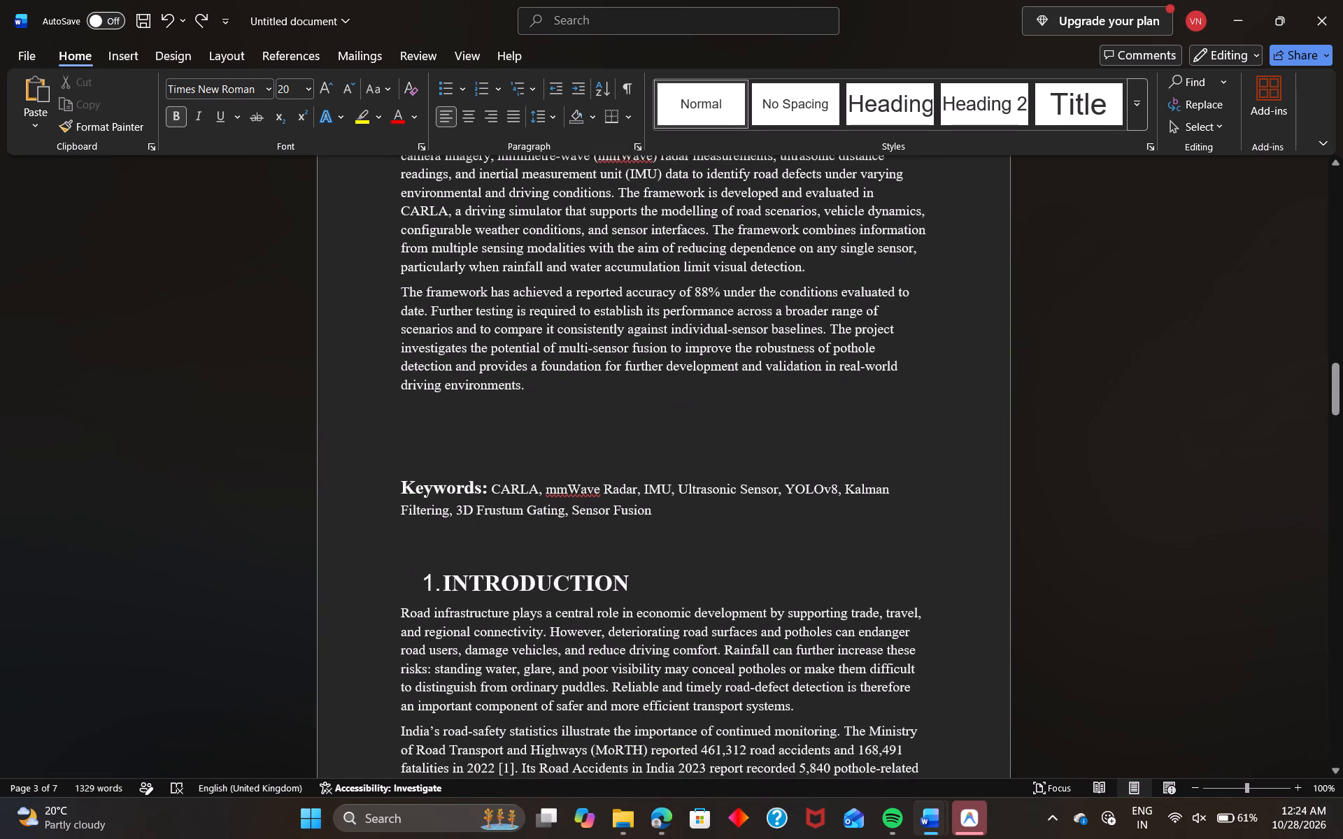
left_click(434, 579)
key("BackSpace")
key("2")
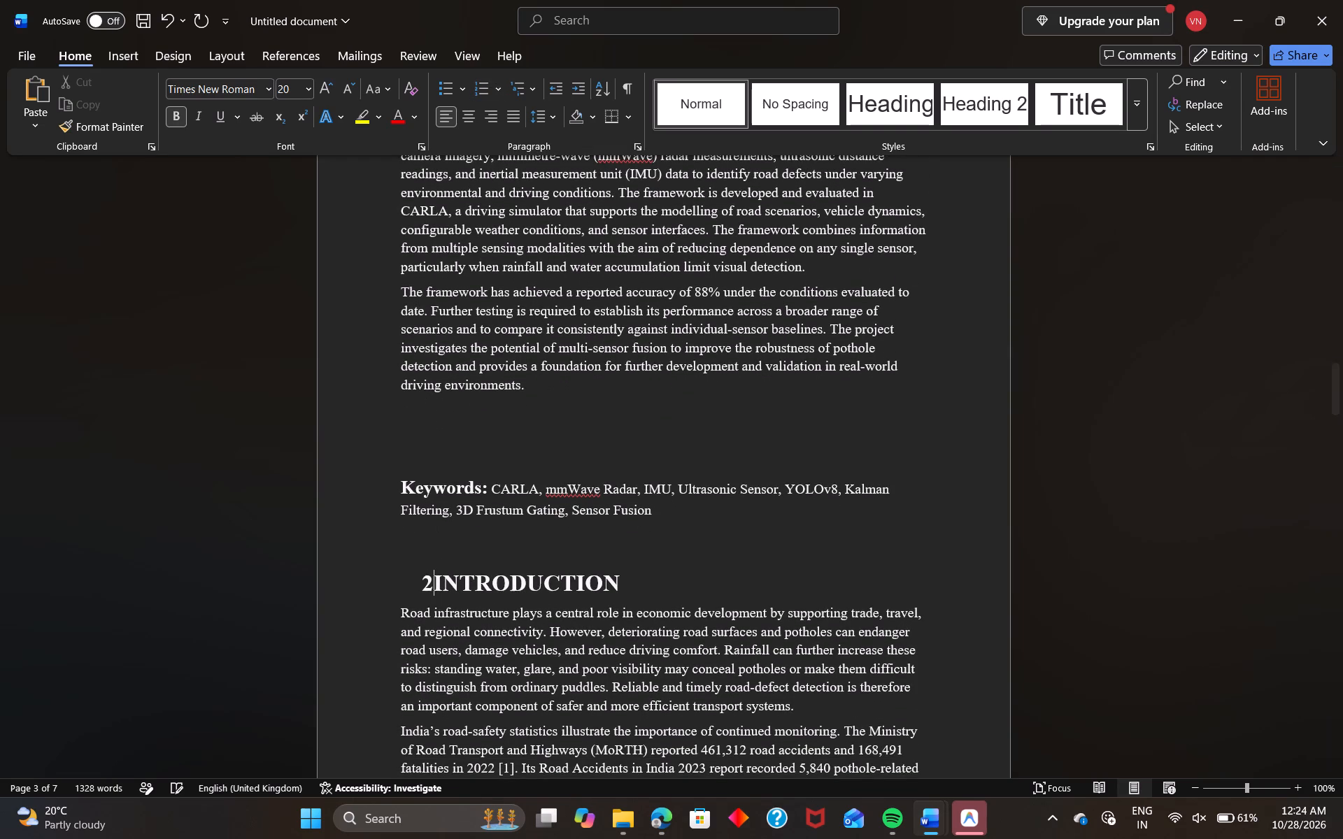
key("period")
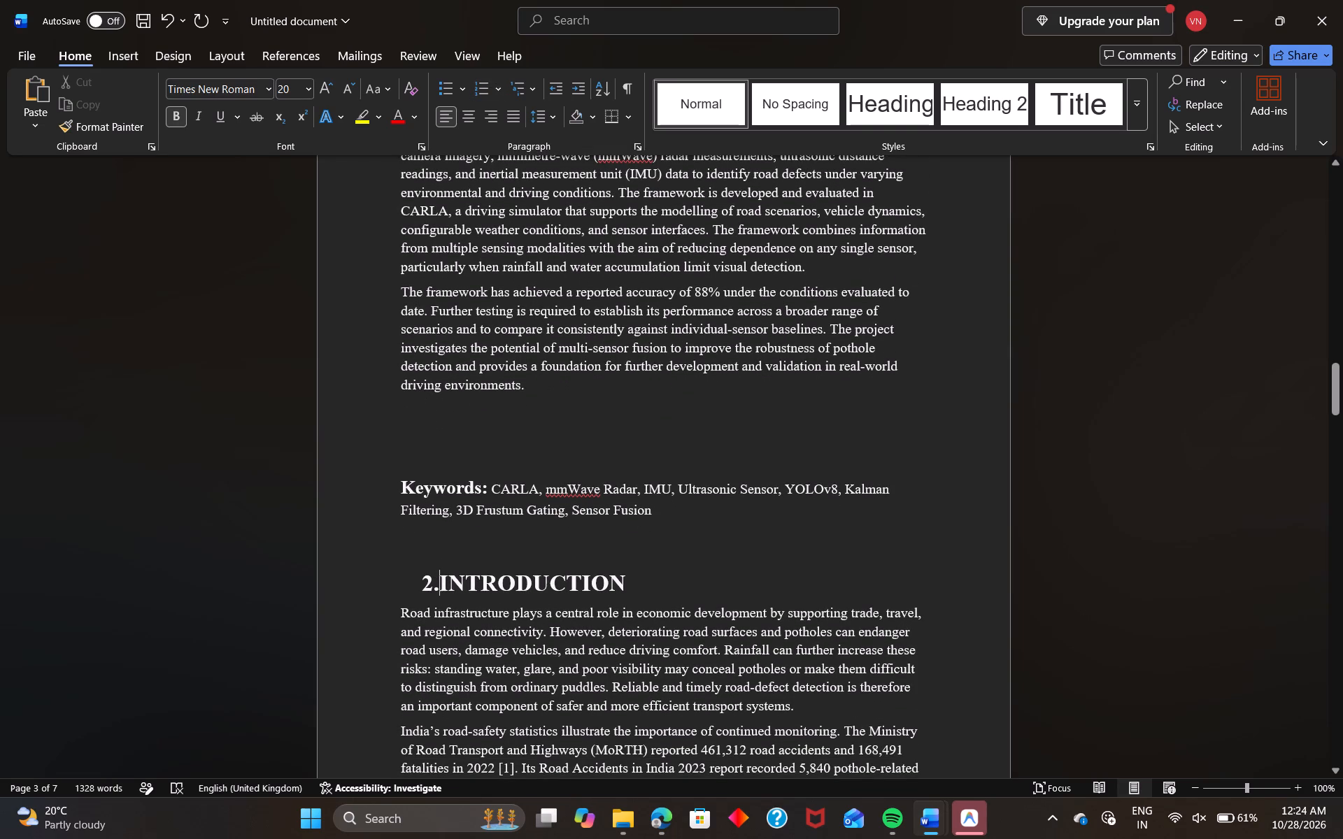
key("space")
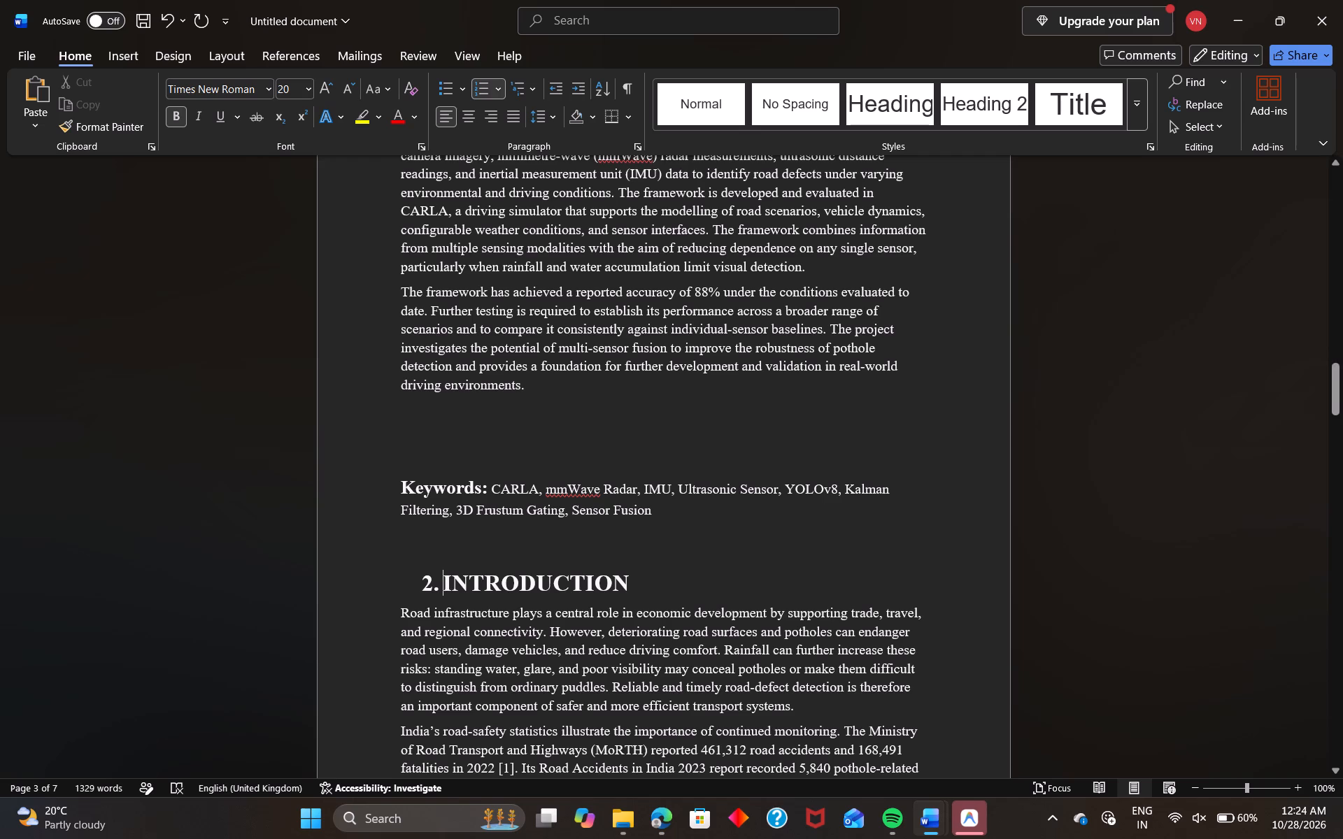
Retype the INTRODUCTION heading's number as plain text "2." followed by two spaces, undoing the automatic list conversion.
left_click(419, 588)
key("Left")
key("BackSpace")
key("BackSpace")
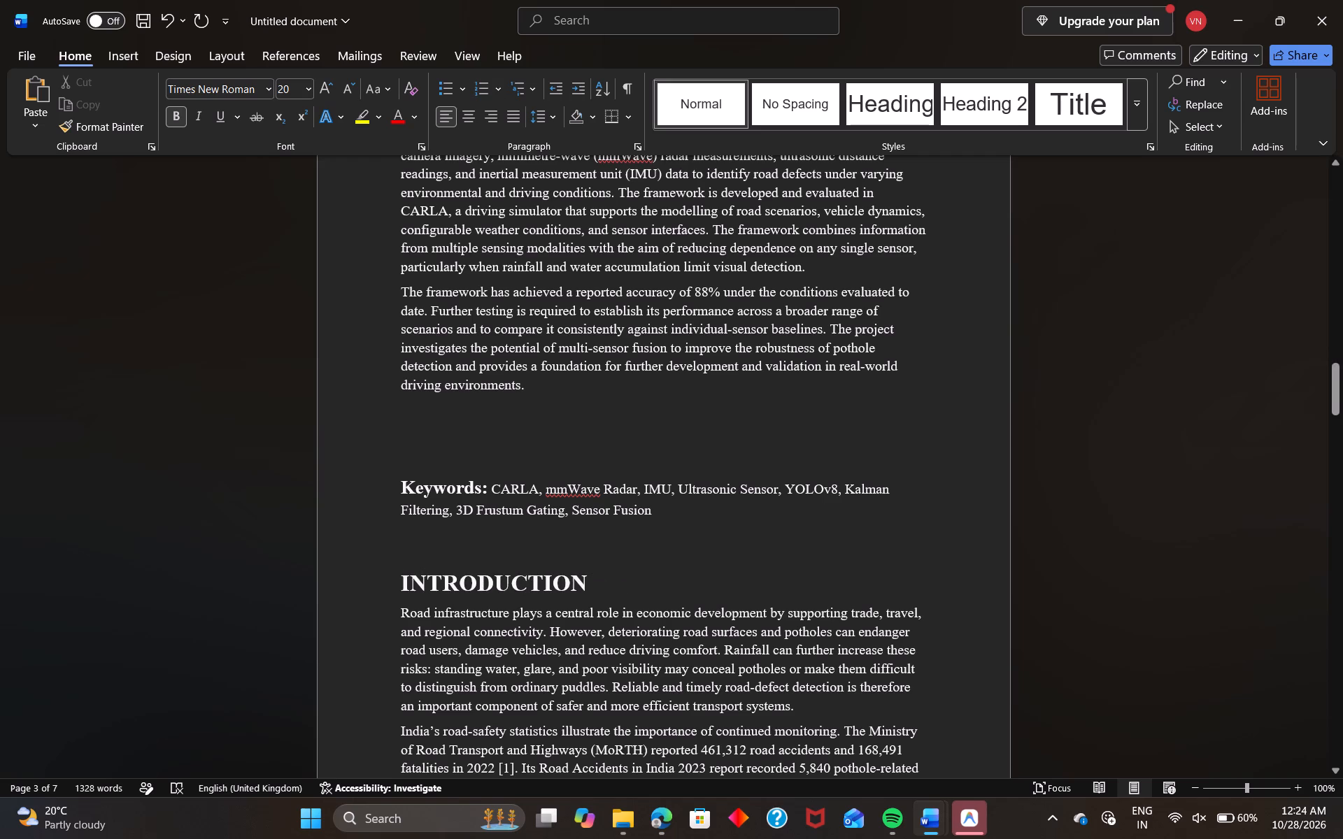
key("2")
type(".")
key("space")
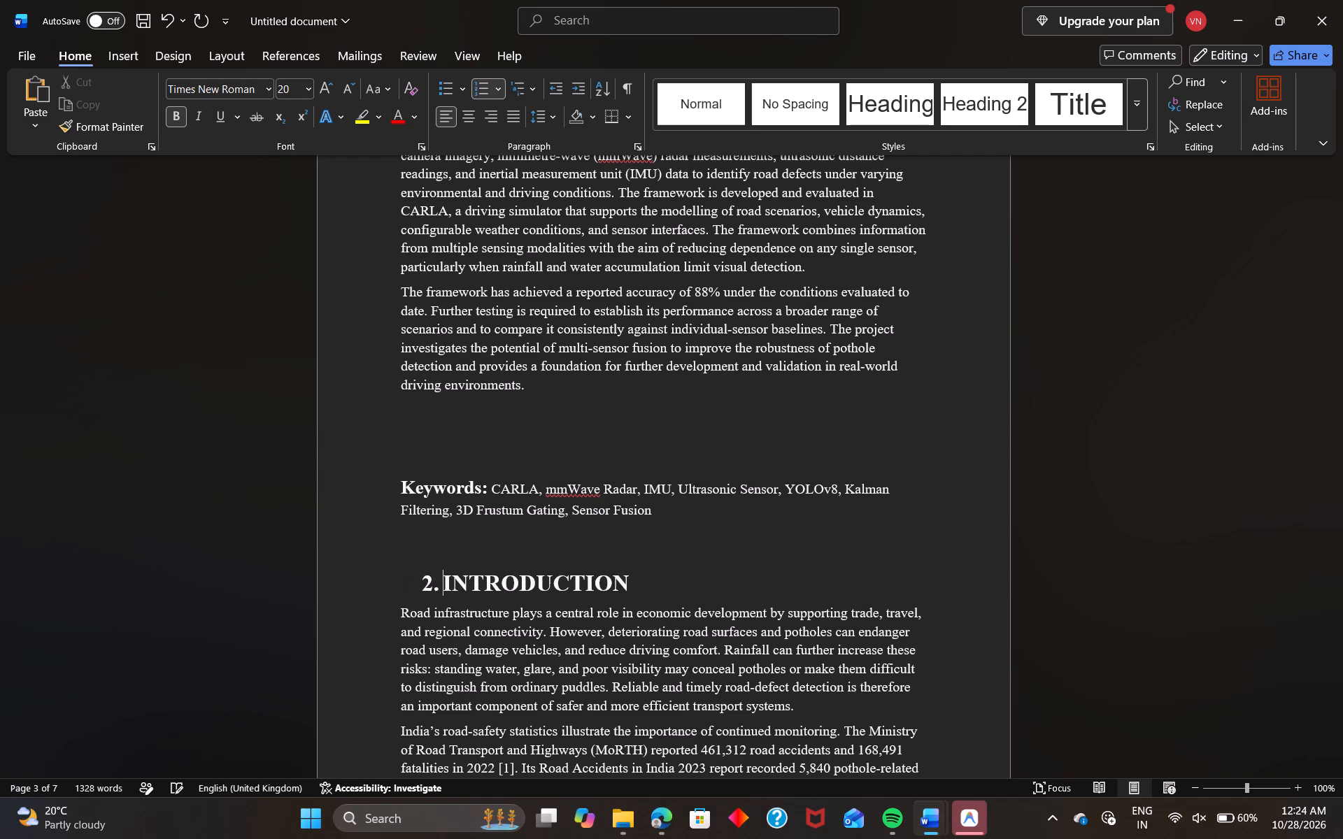
key("ctrl+z")
key("Right")
key("space")
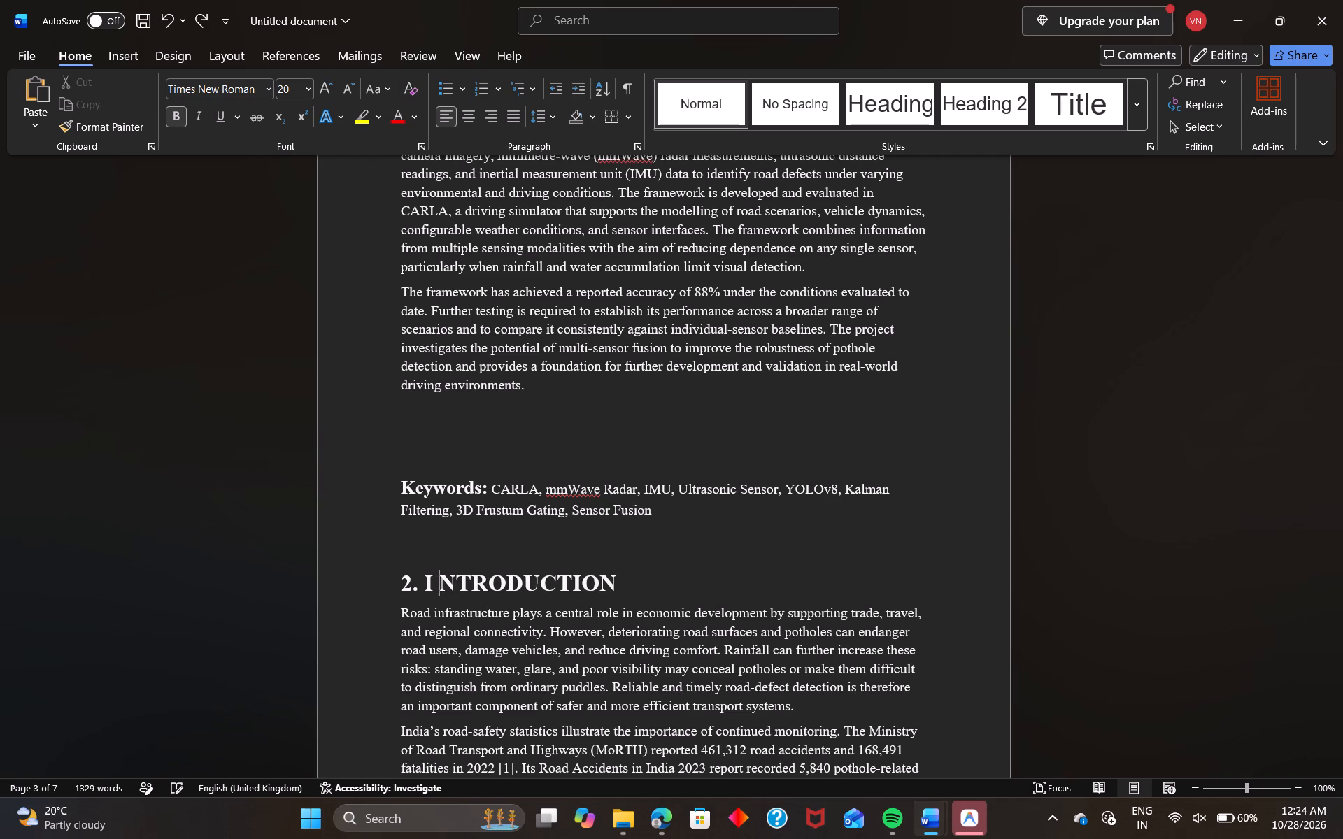
key("Left")
key("Left")
key("space")
key("Right")
key("Right")
key("BackSpace")
left_click(647, 597)
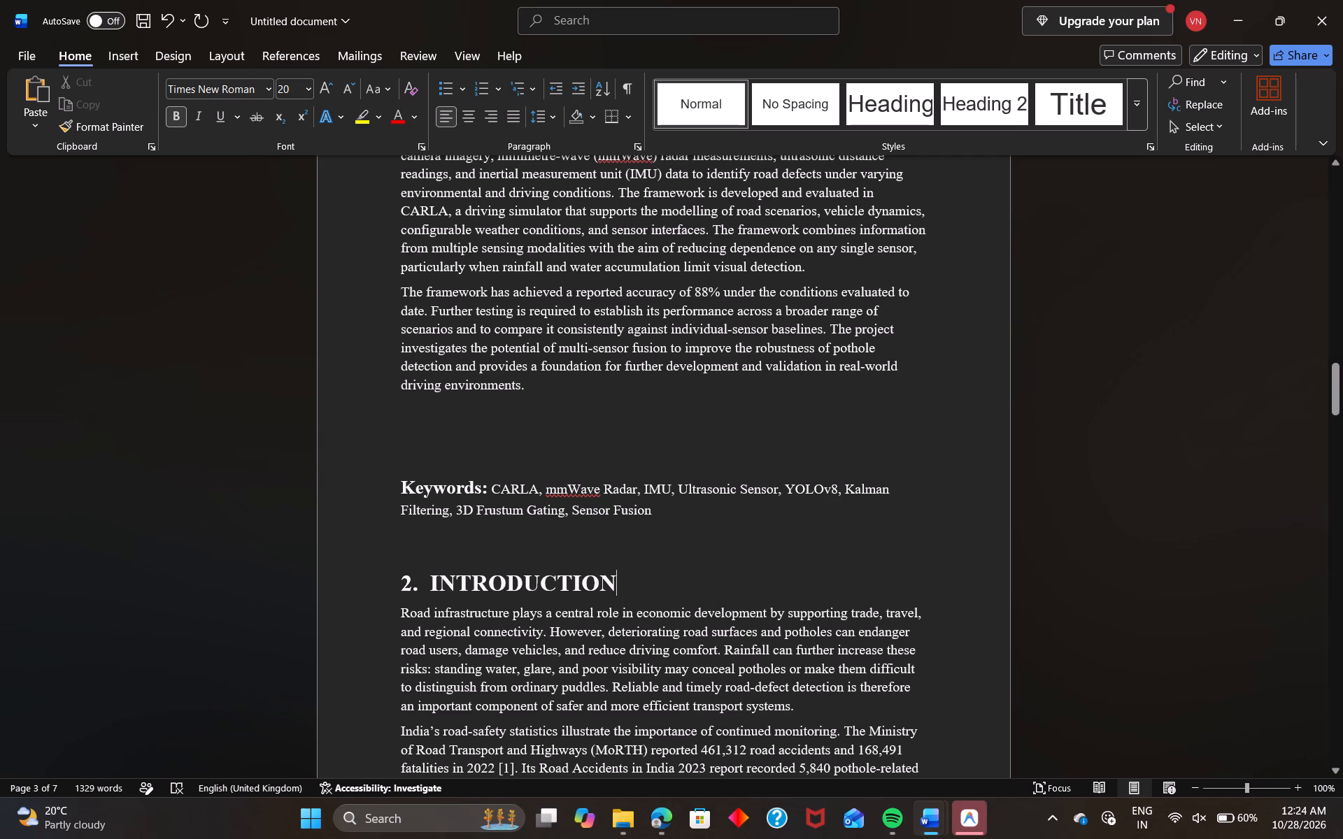
Delete the blank lines between the last Abstract paragraph and the Keywords line.
scroll(647, 597, "down", 1)
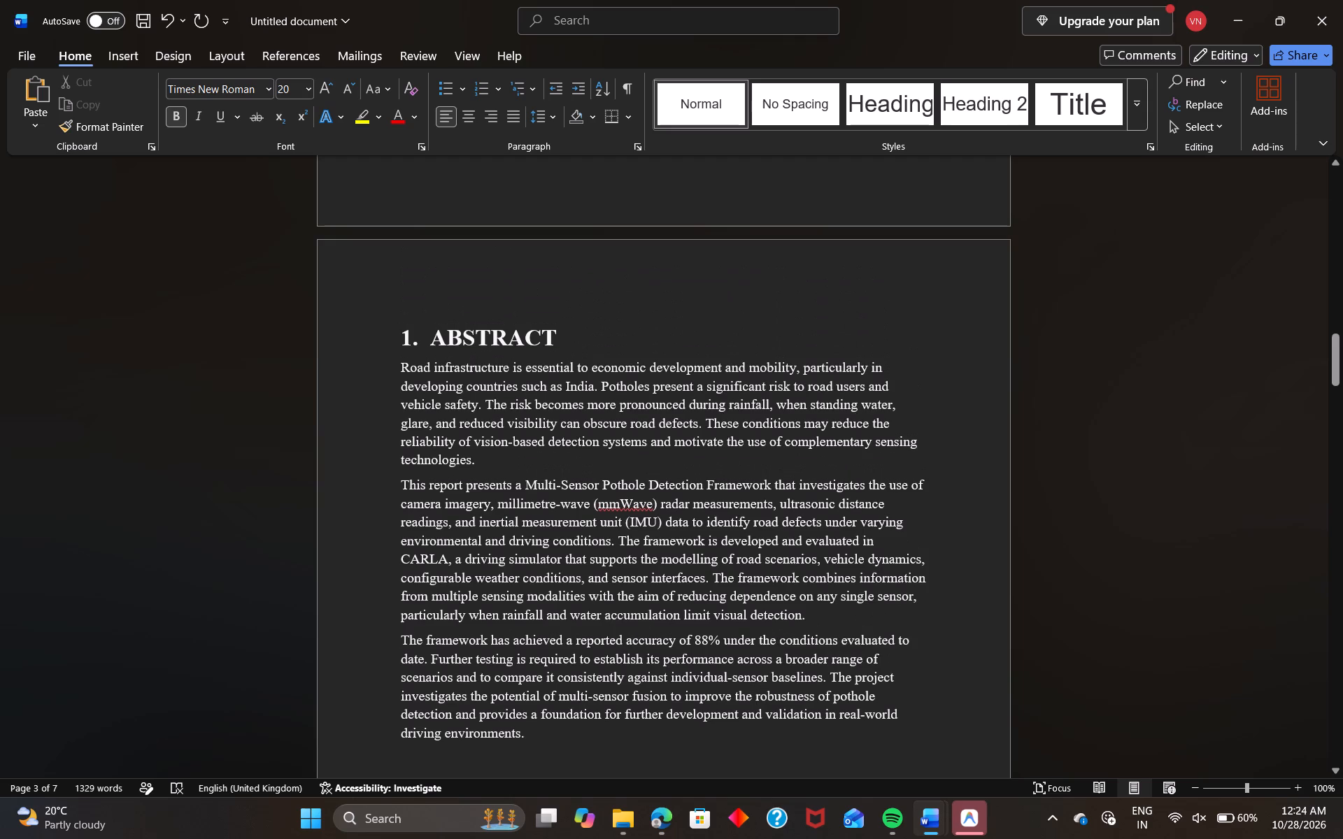
scroll(647, 597, "down", 1)
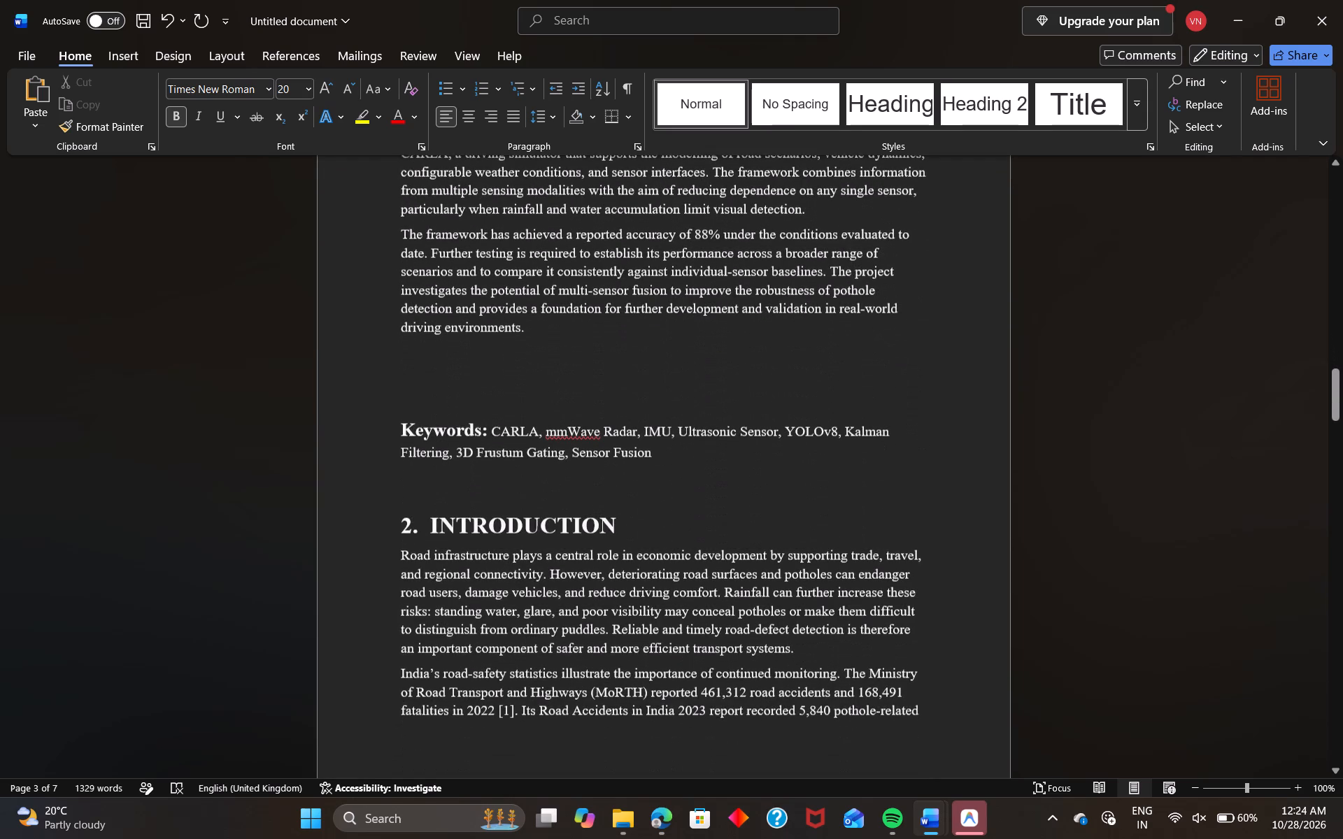
left_click(446, 395)
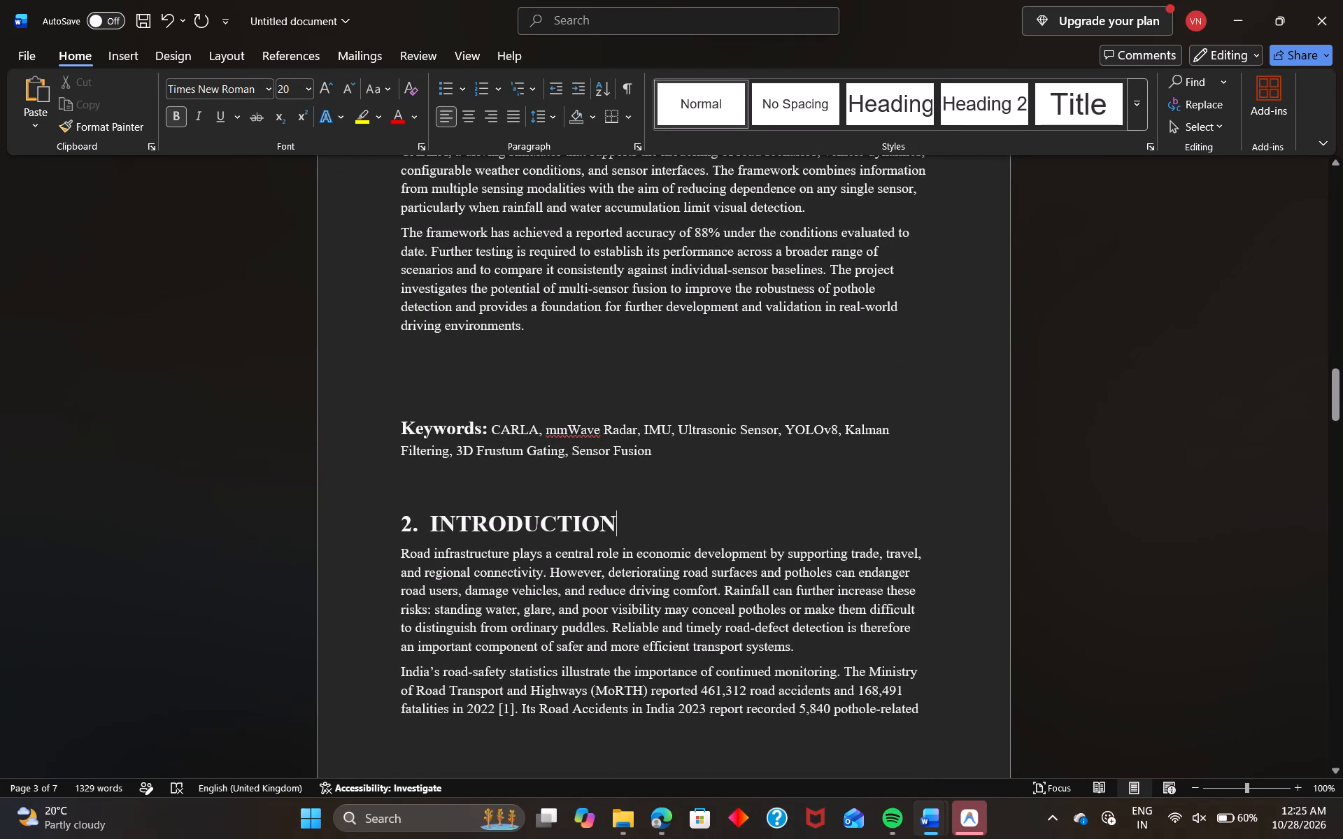
key("BackSpace")
key("BackSpace")
key("BackSpace")
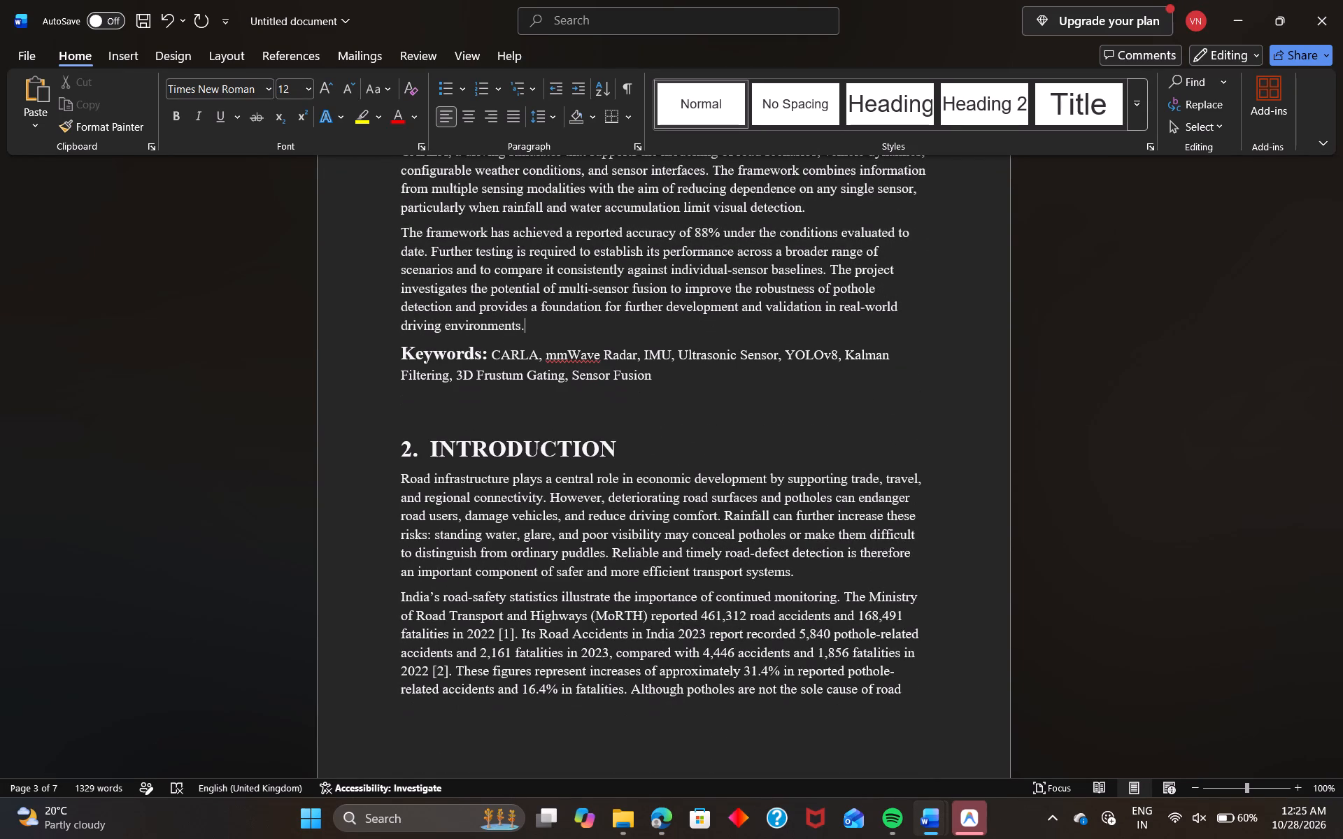
Left-align the UNIQUE FUNCTIONALITIES heading and number it "3." followed by a space.
scroll(615, 464, "down", 5)
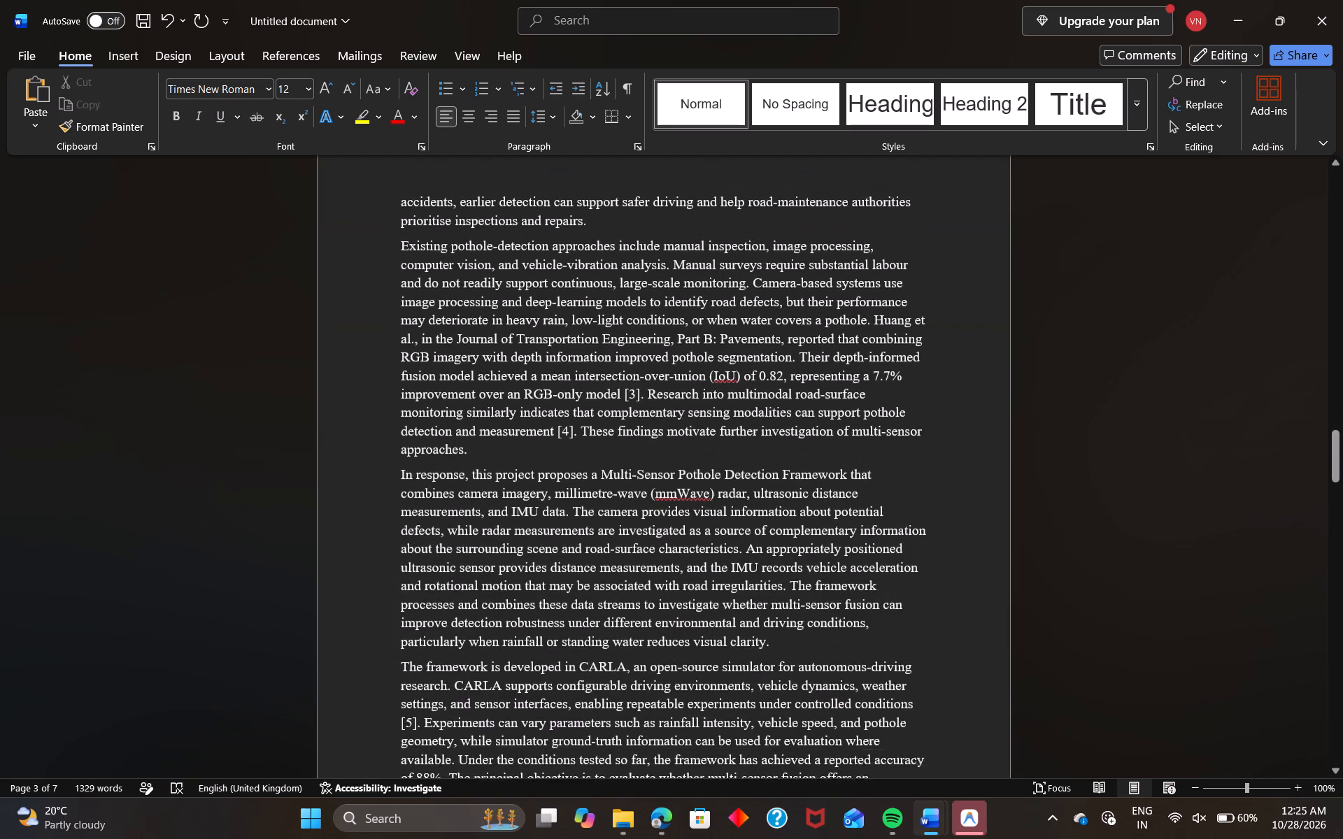
scroll(615, 464, "down", 1)
left_click(506, 629)
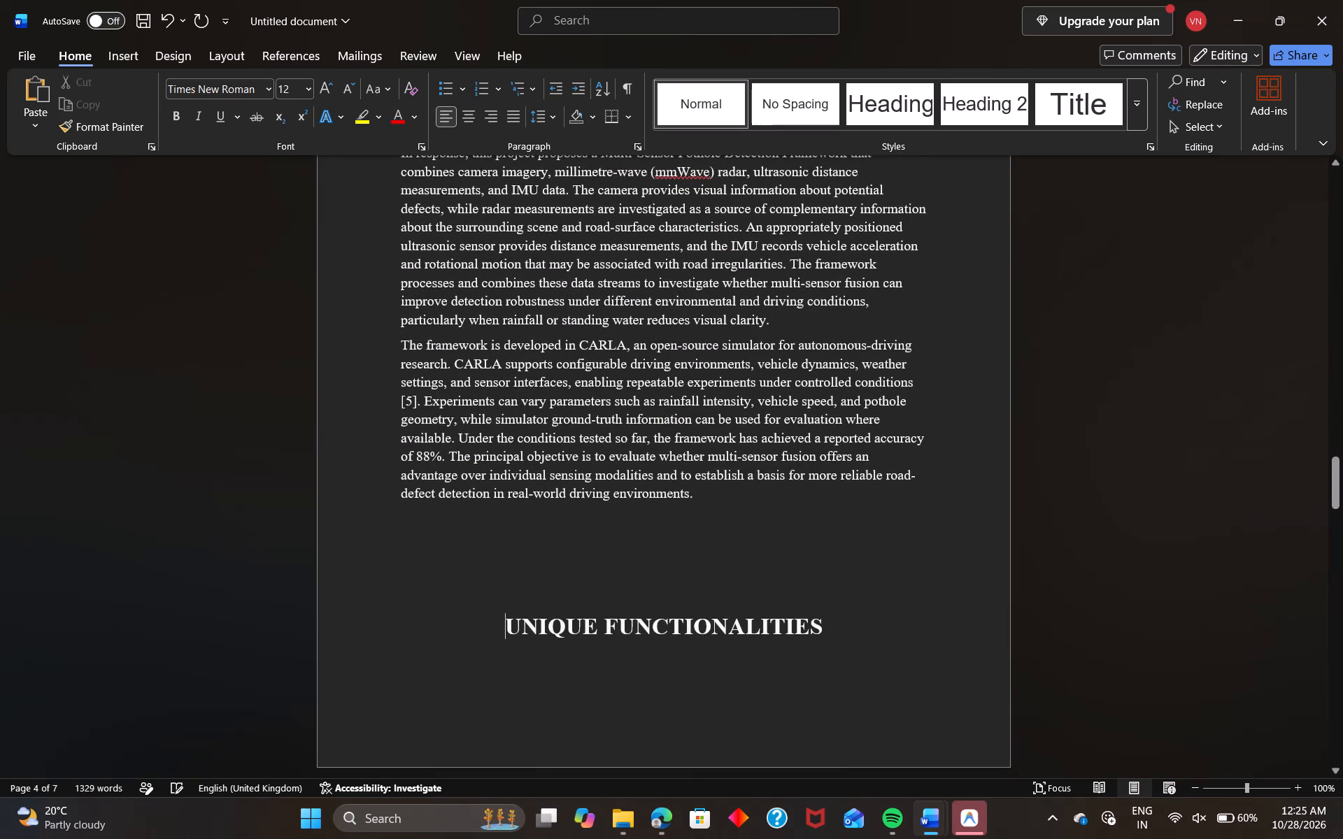
key("BackSpace")
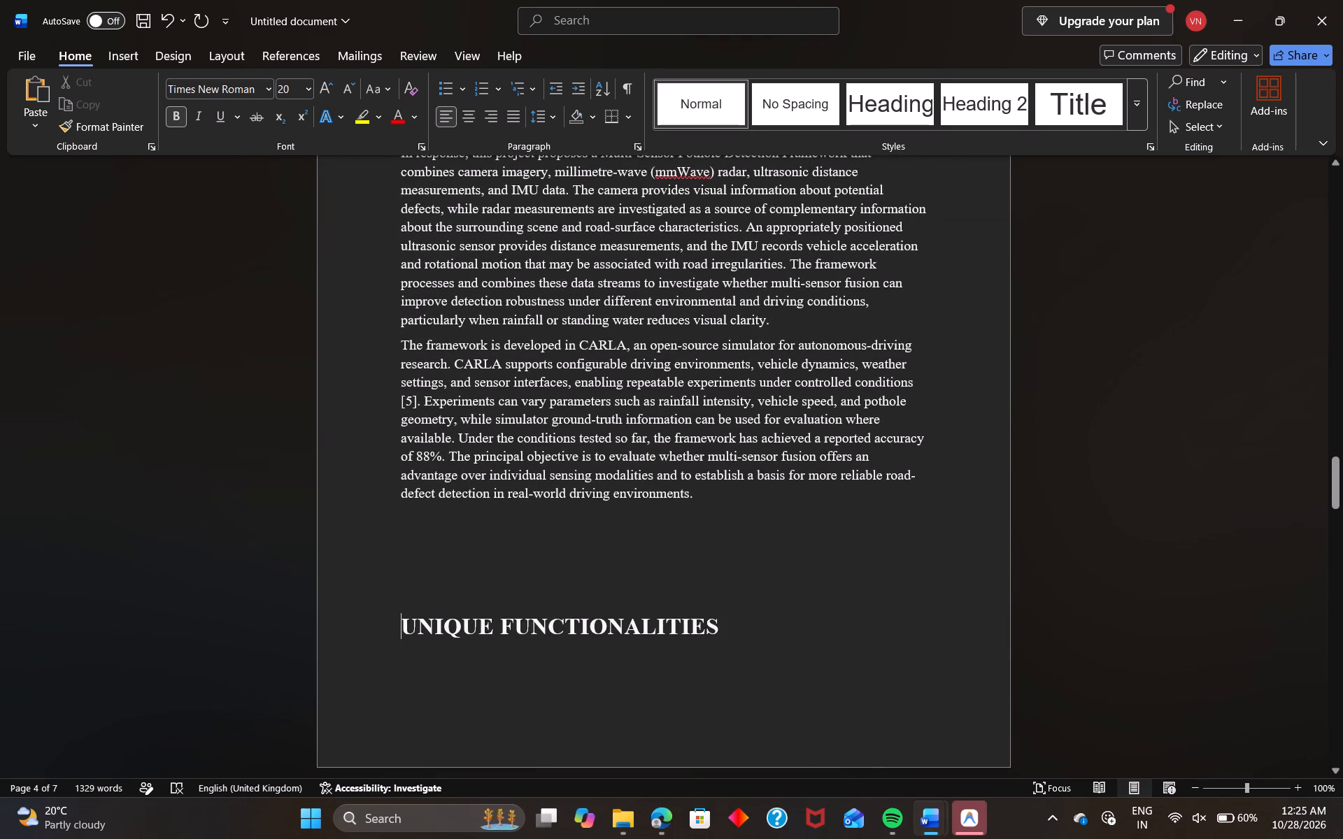
key("3")
key("period")
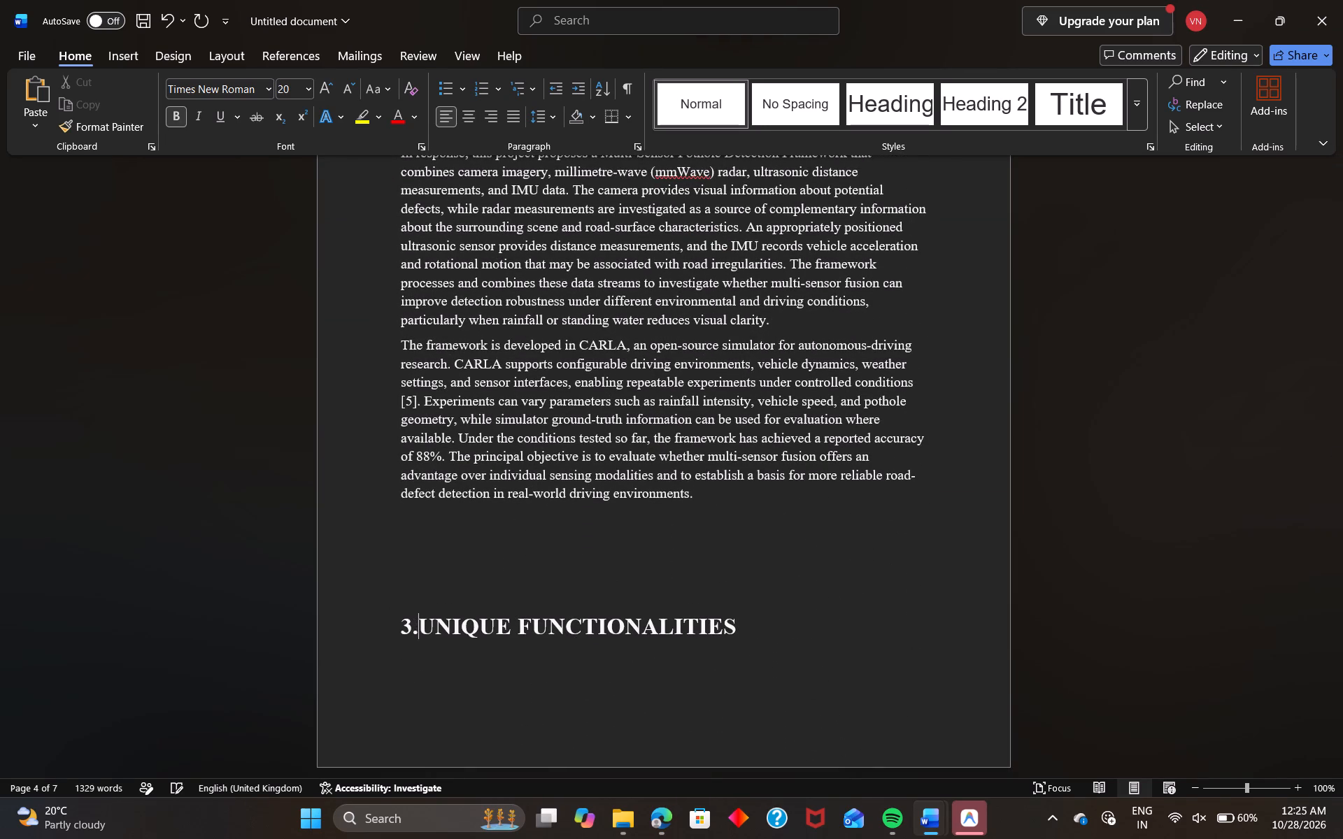
key("Right")
key("space")
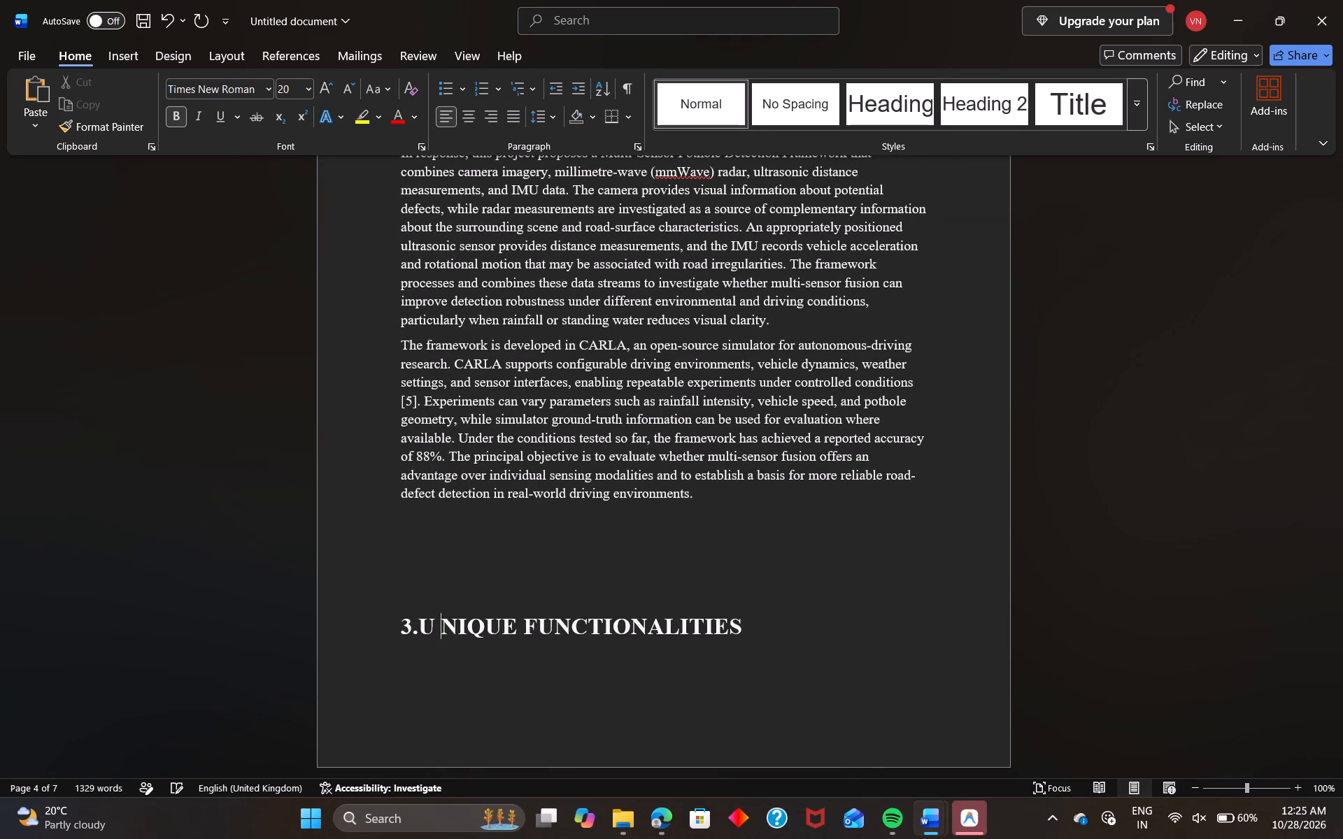
key("Left")
key("Left")
key("space")
key("Right")
key("Right")
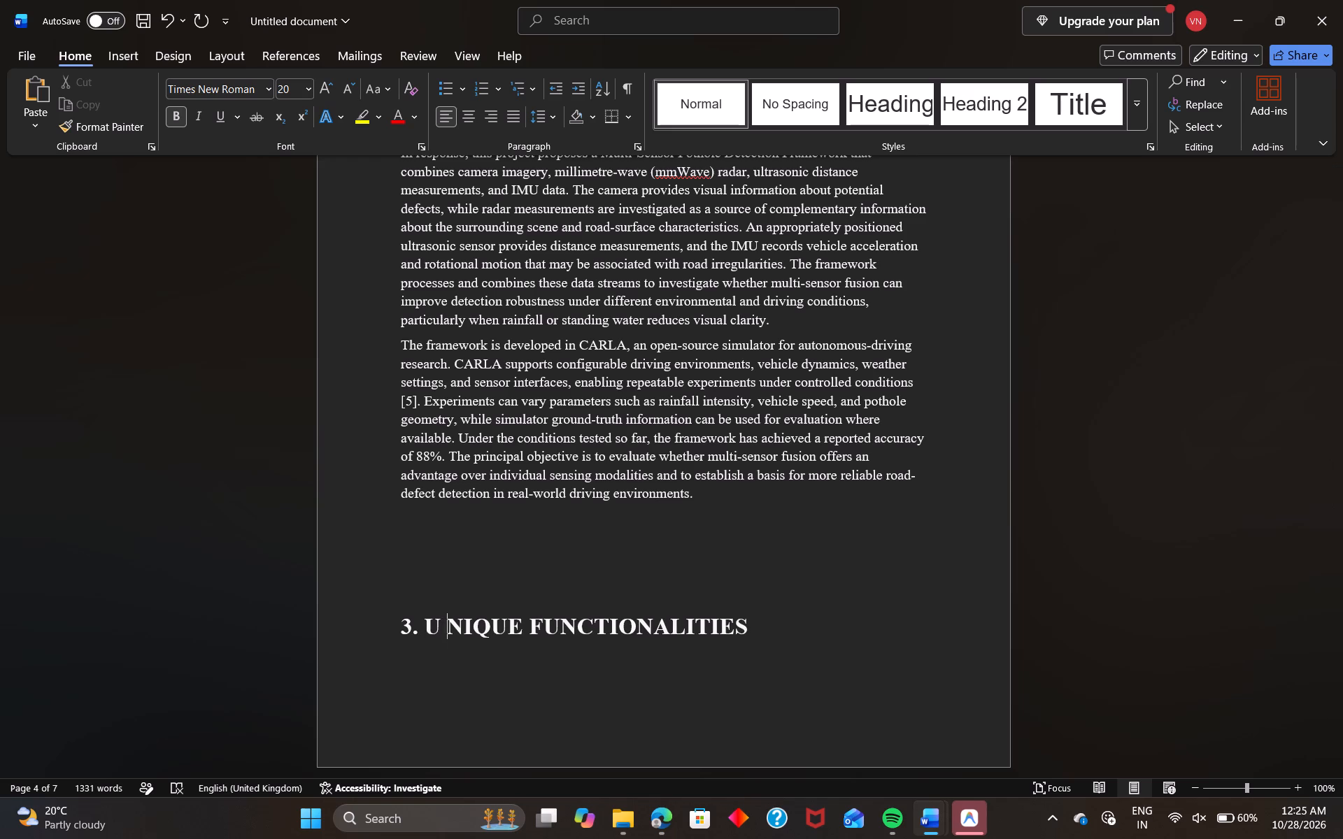
key("BackSpace")
Delete two of the blank lines between the last Introduction paragraph and the UNIQUE FUNCTIONALITIES heading.
left_click(450, 552)
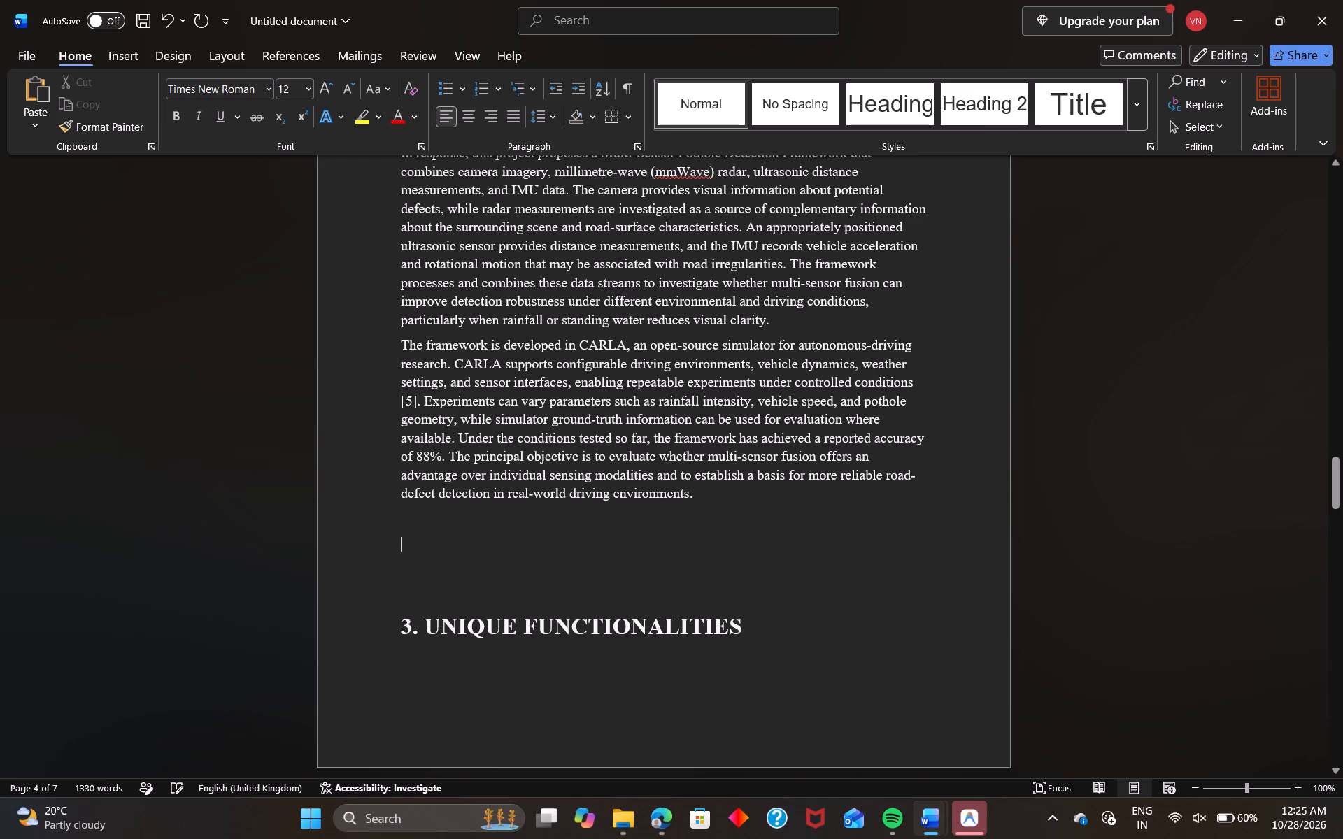
key("BackSpace")
key("Down")
key("BackSpace")
key("Up")
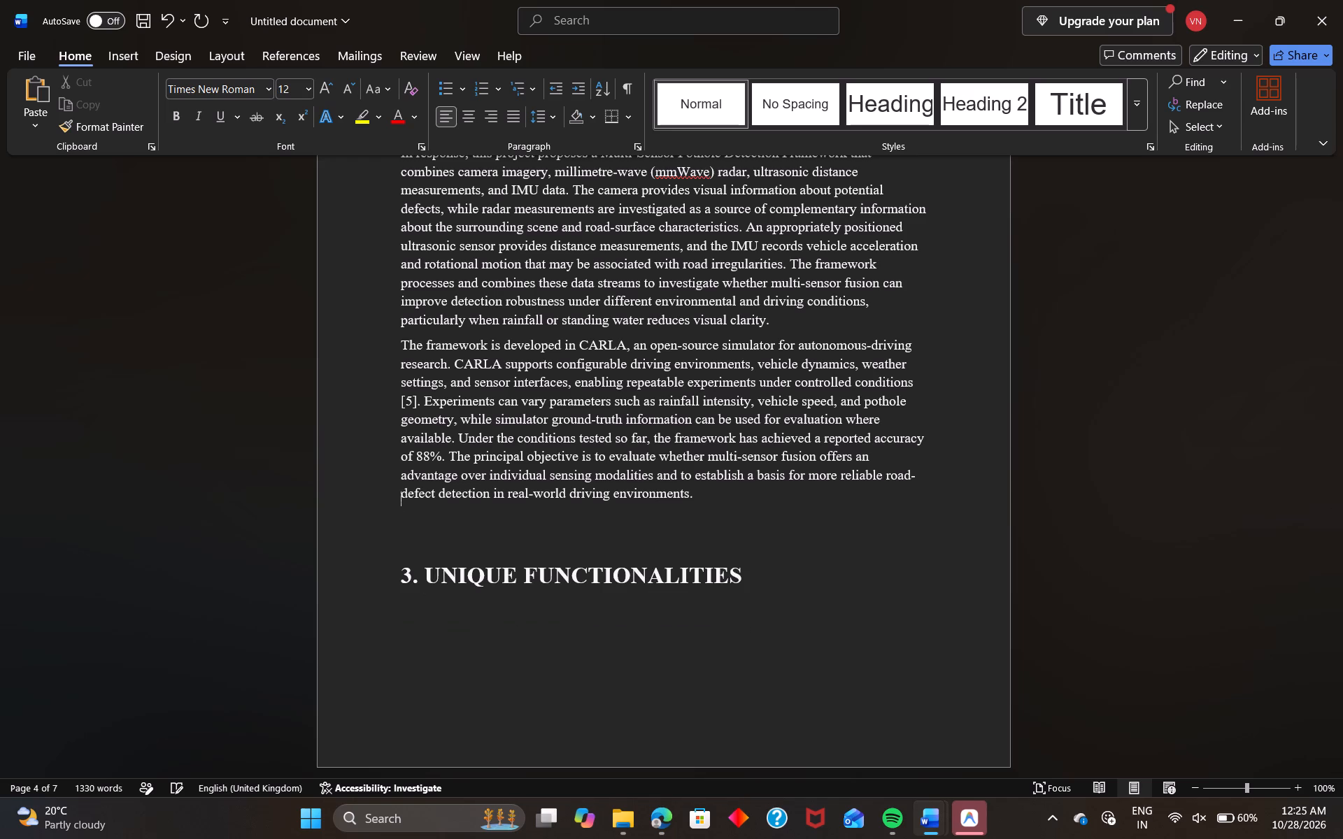
Pull the EKF-Based Sensor Fusion item up from the following page to directly below the UNIQUE FUNCTIONALITIES heading, keeping its number.
scroll(450, 552, "down", 1)
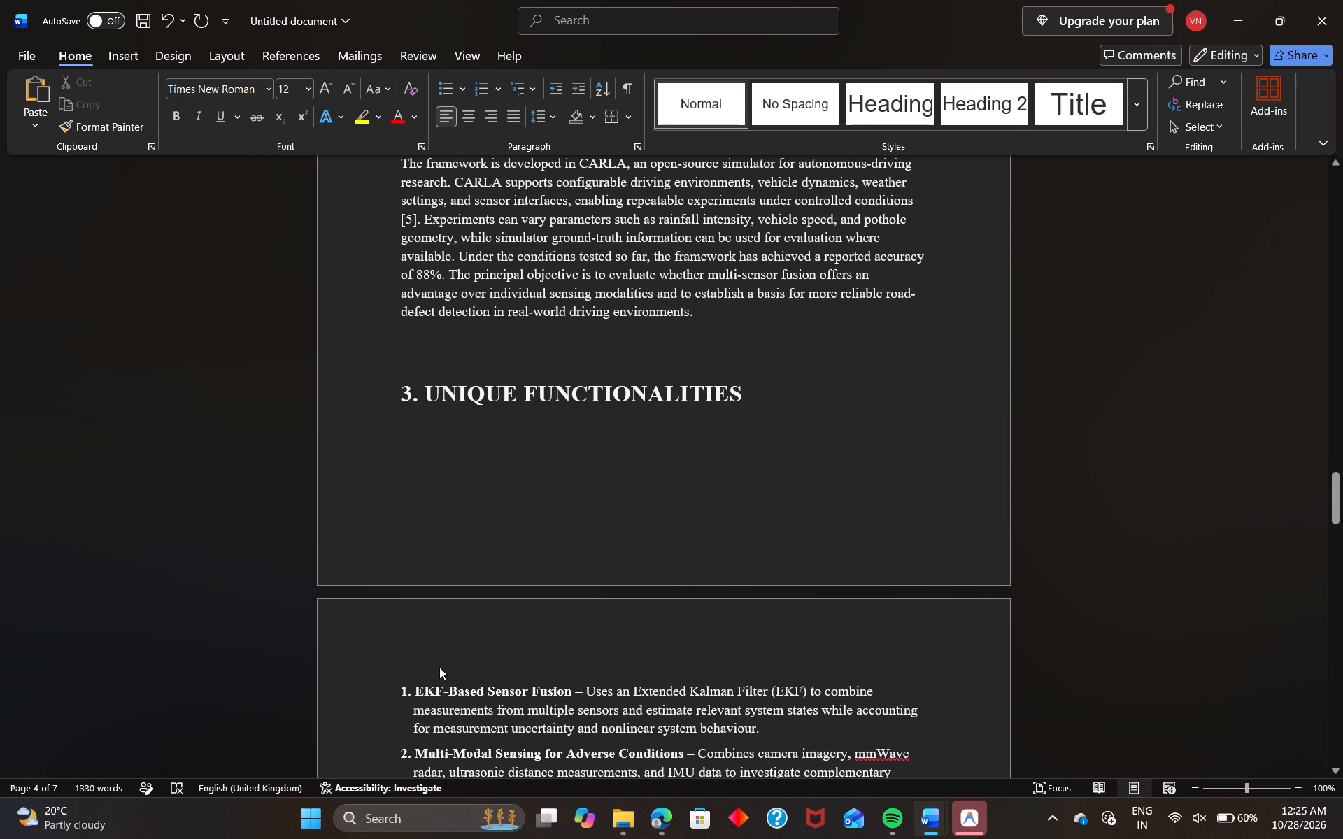
left_click(441, 661)
key("Left")
key("Left")
key("Left")
key("Left")
key("Left")
key("BackSpace")
key("ctrl+z")
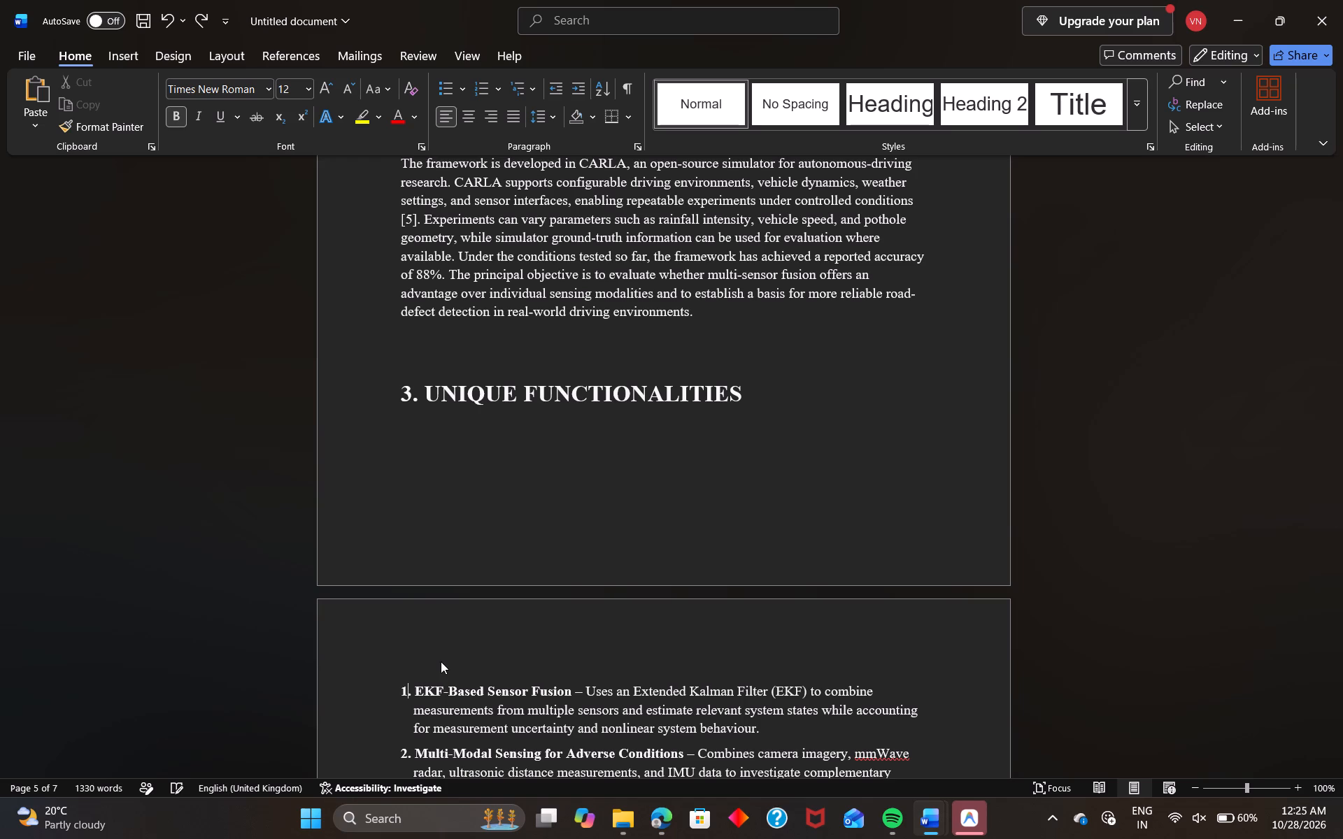
key("Left")
key("BackSpace")
key("BackSpace")
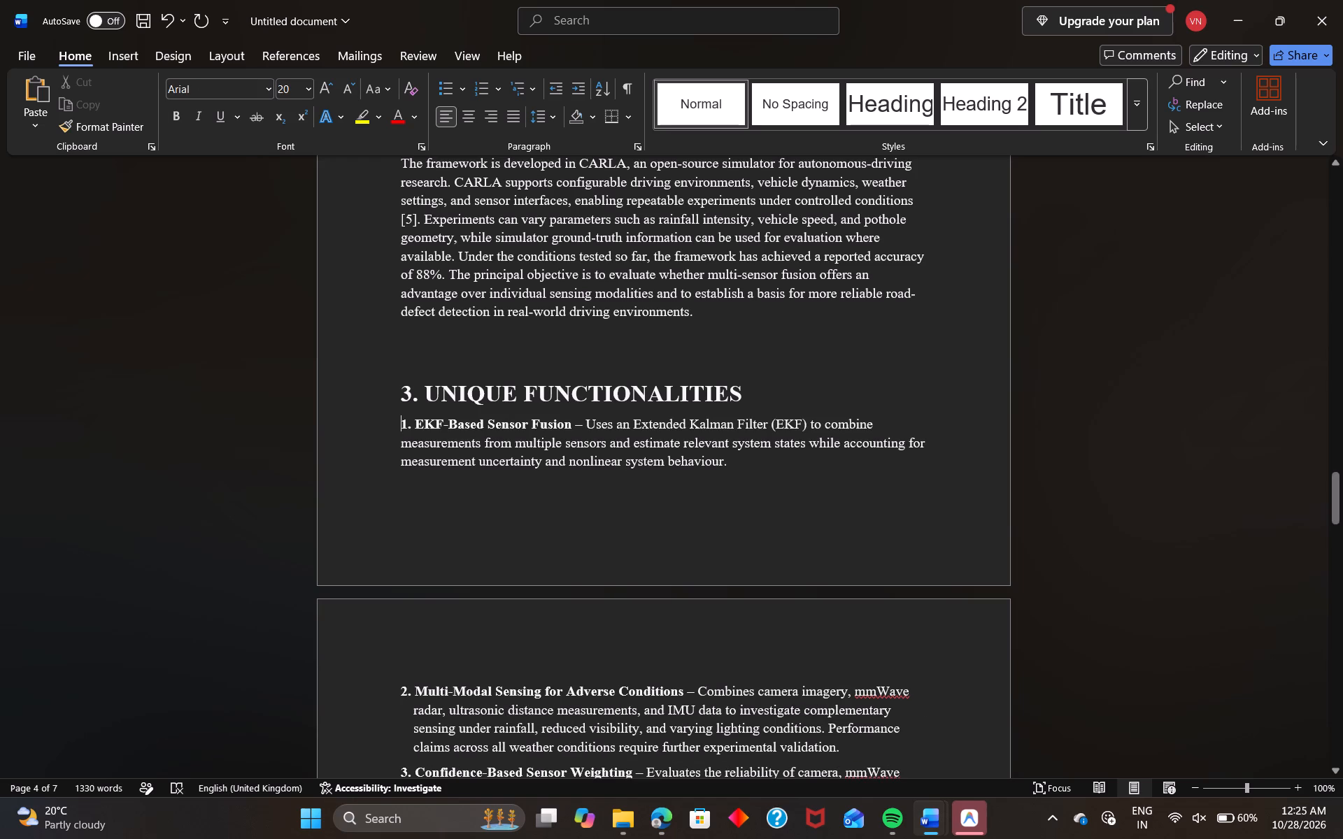
Left-align the "Related Work in Project" heading below the road accidents chart.
scroll(639, 603, "down", 5)
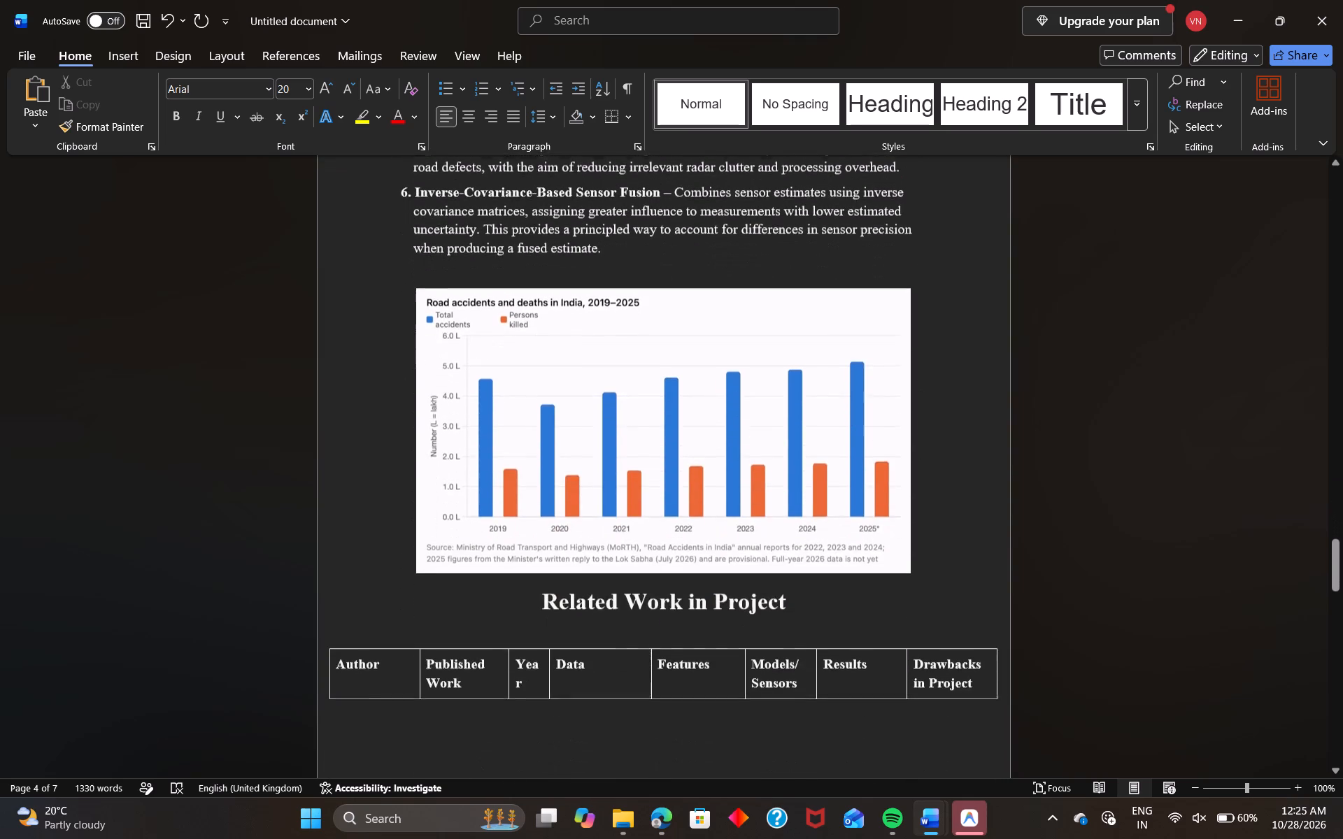
scroll(639, 603, "down", 1)
left_click(541, 587)
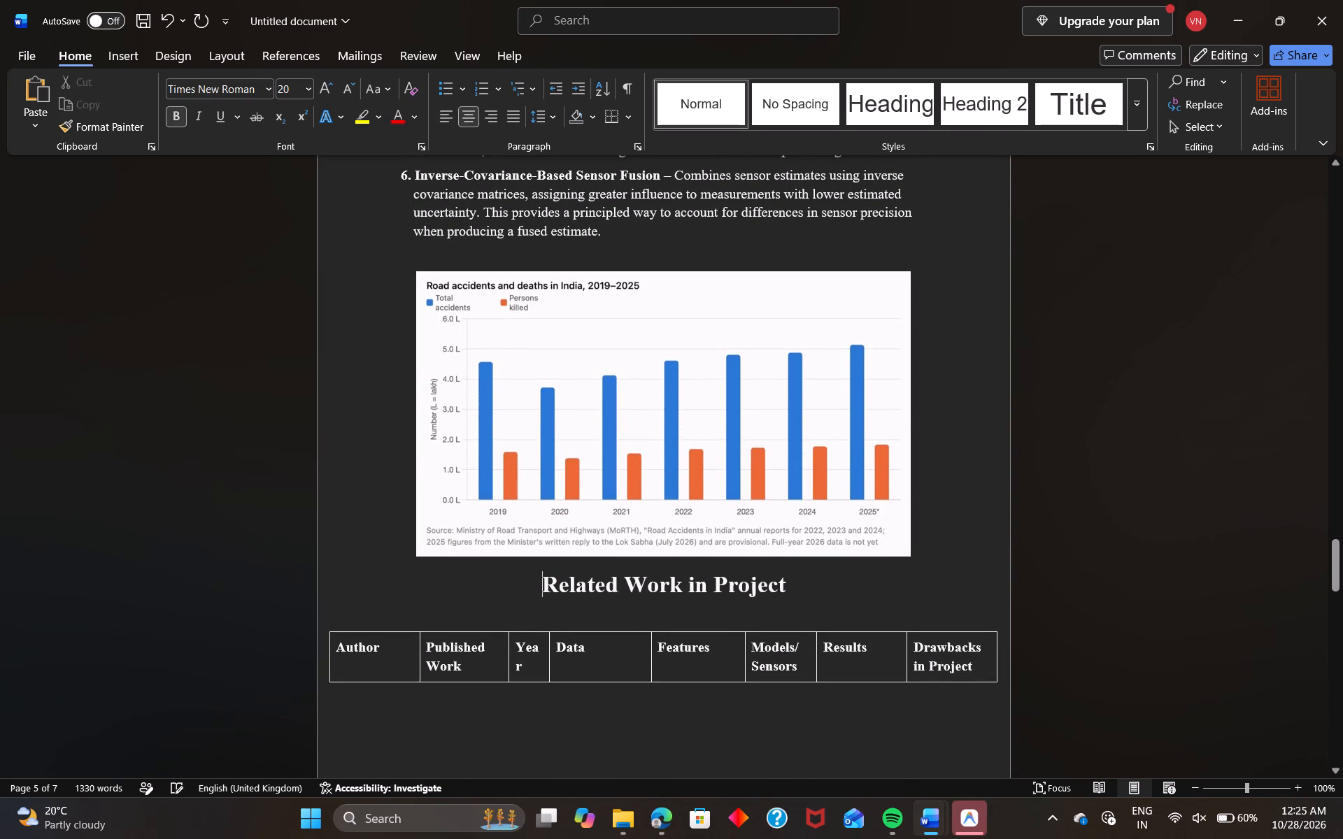
left_click_drag(788, 589, 551, 587)
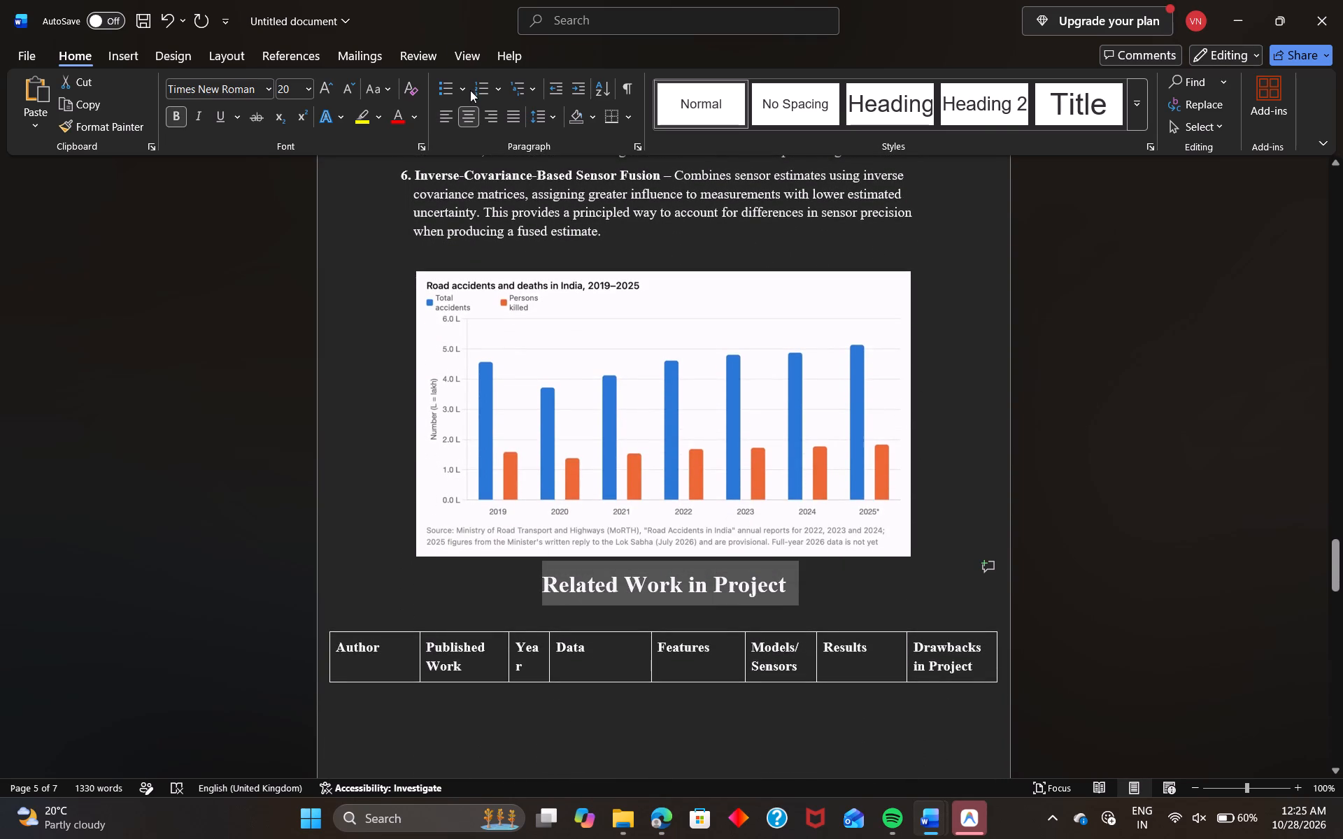
left_click(453, 113)
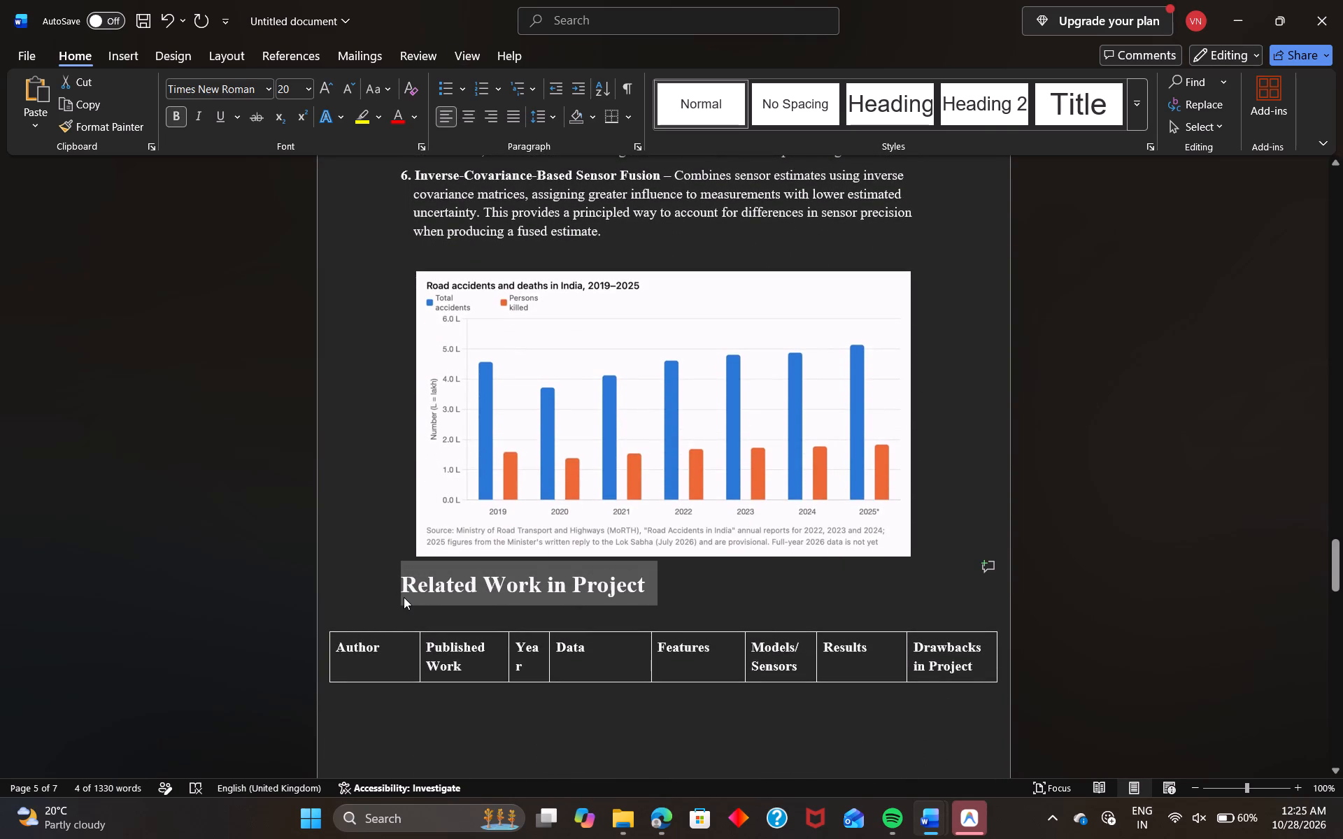
Add a blank line above the "Related Work in Project" heading and number it "4." followed by a space.
left_click(404, 597)
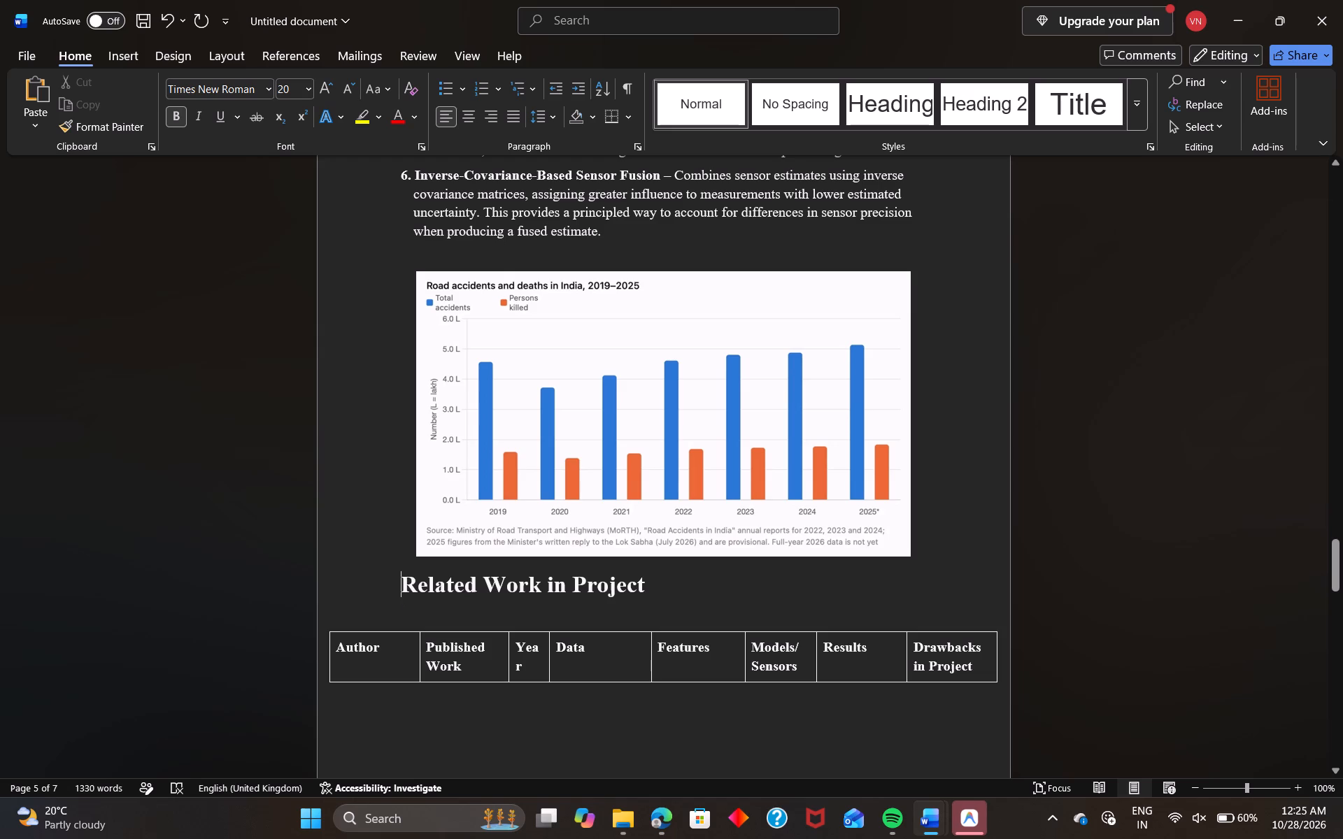
key("Return")
key("4")
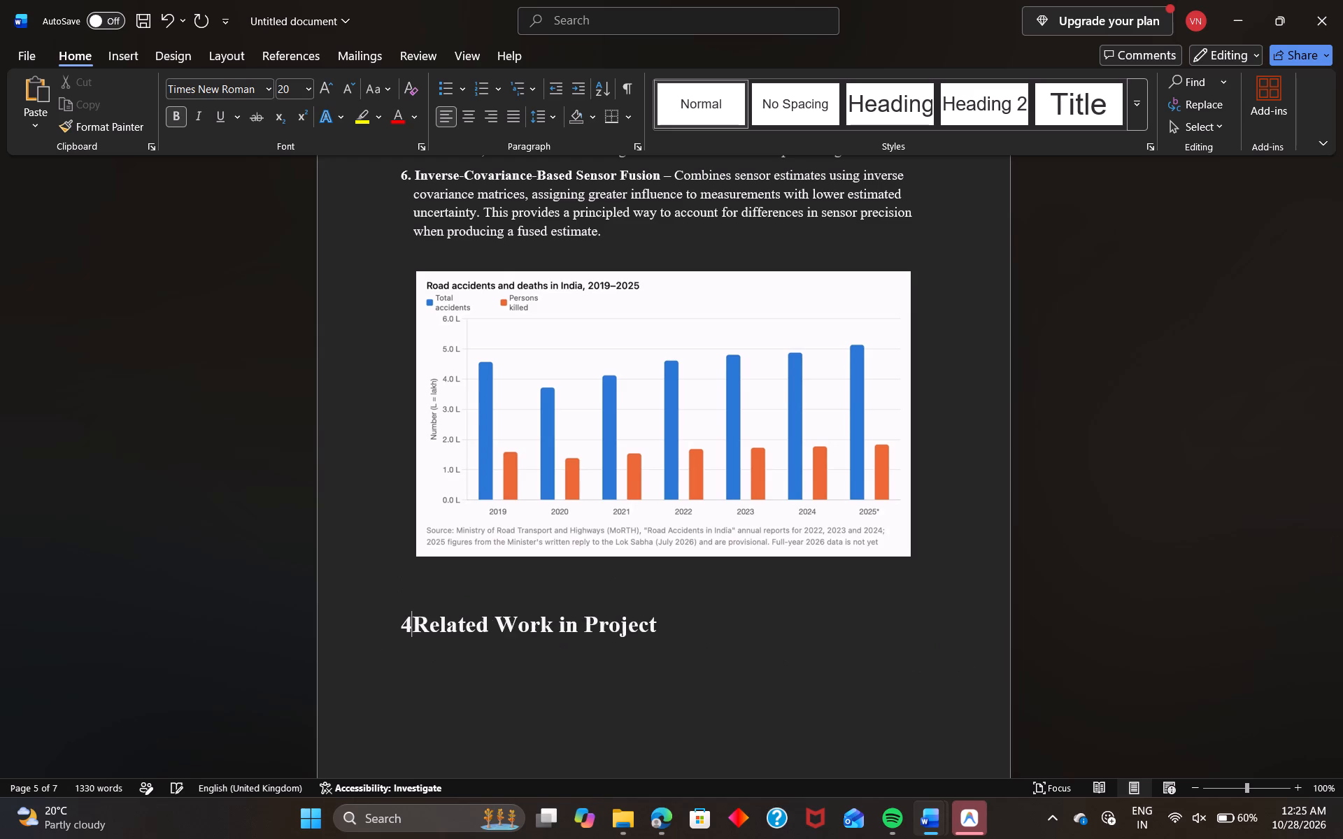
key("period")
key("Right")
key("space")
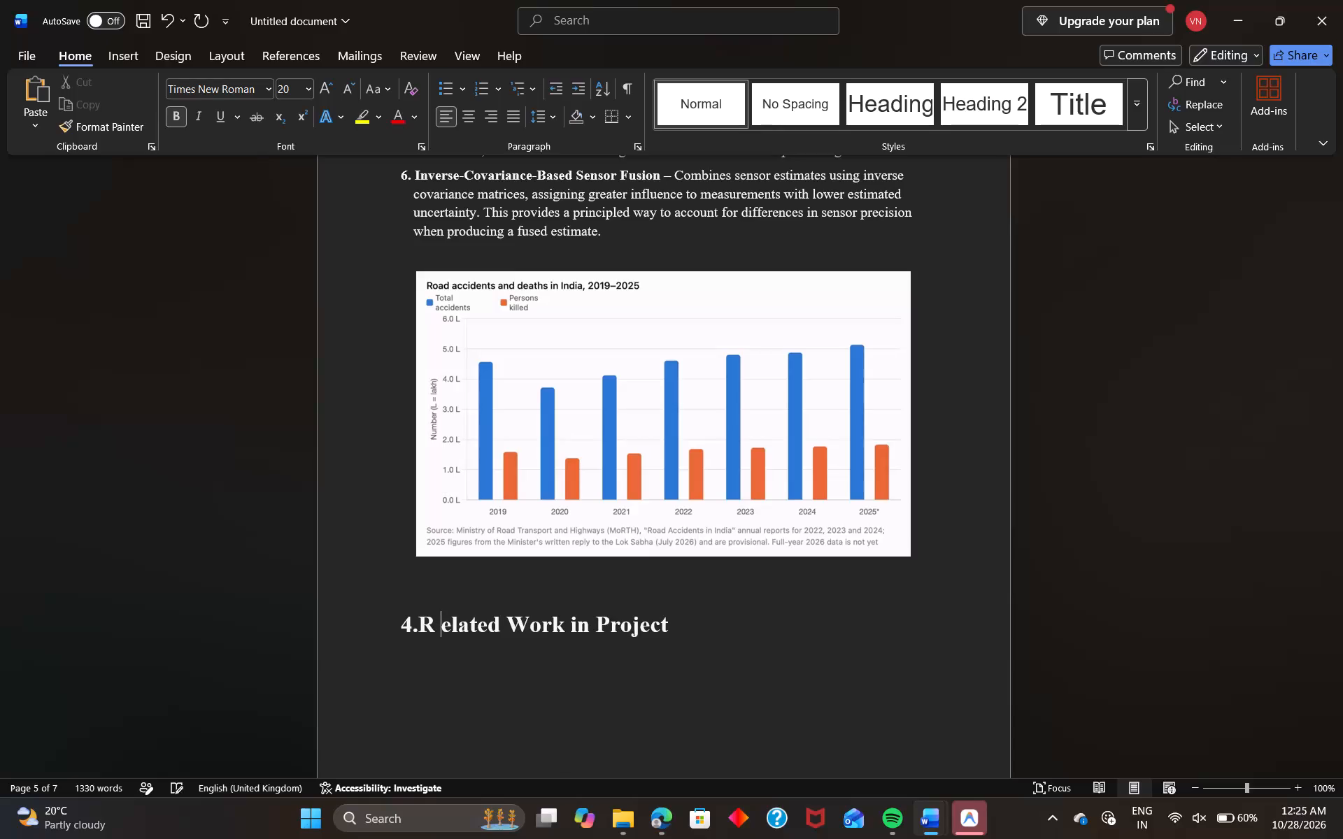
key("Left")
key("Left")
key("space")
key("Right")
key("Right")
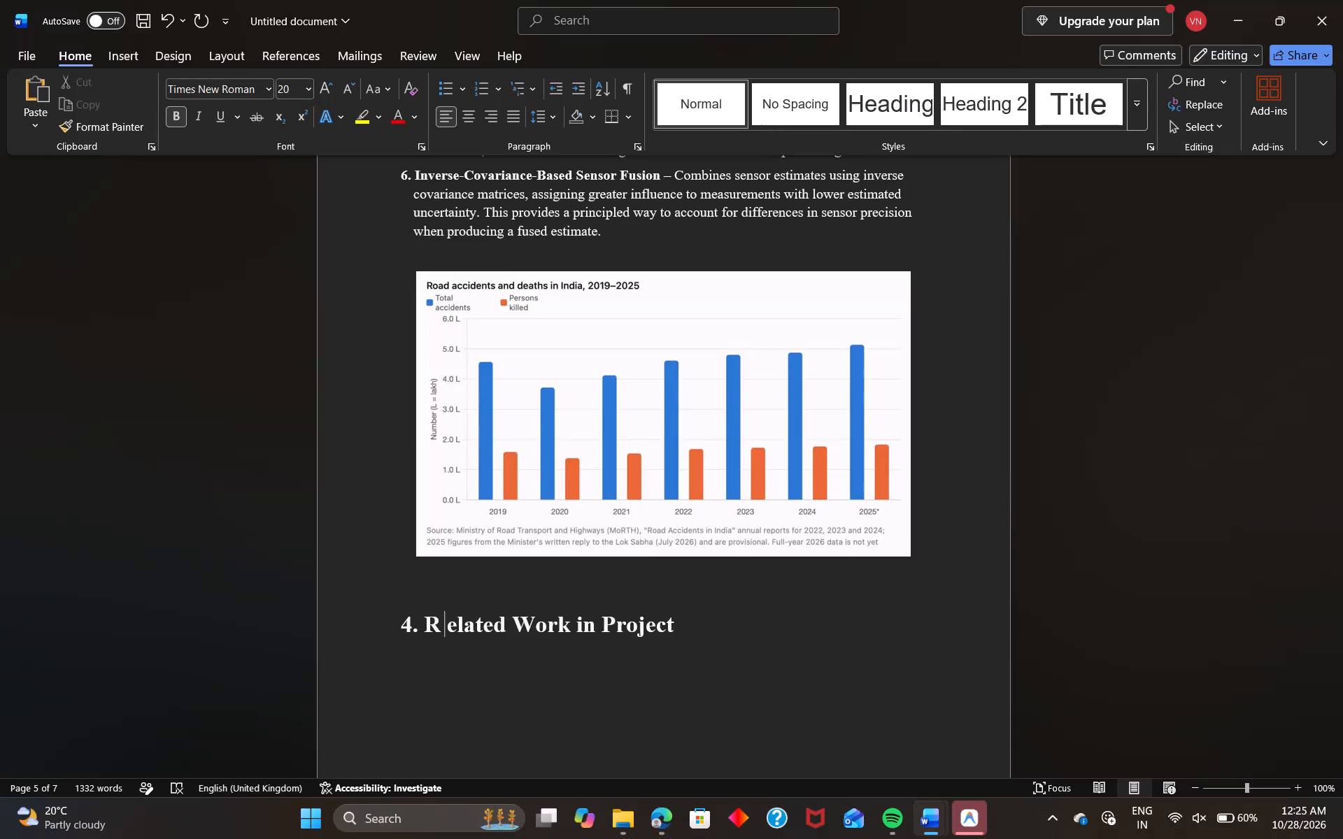
key("BackSpace")
Insert two more blank lines between the road accidents chart and the "Related Work in Project" heading.
scroll(415, 557, "down", 2)
scroll(415, 557, "up", 1)
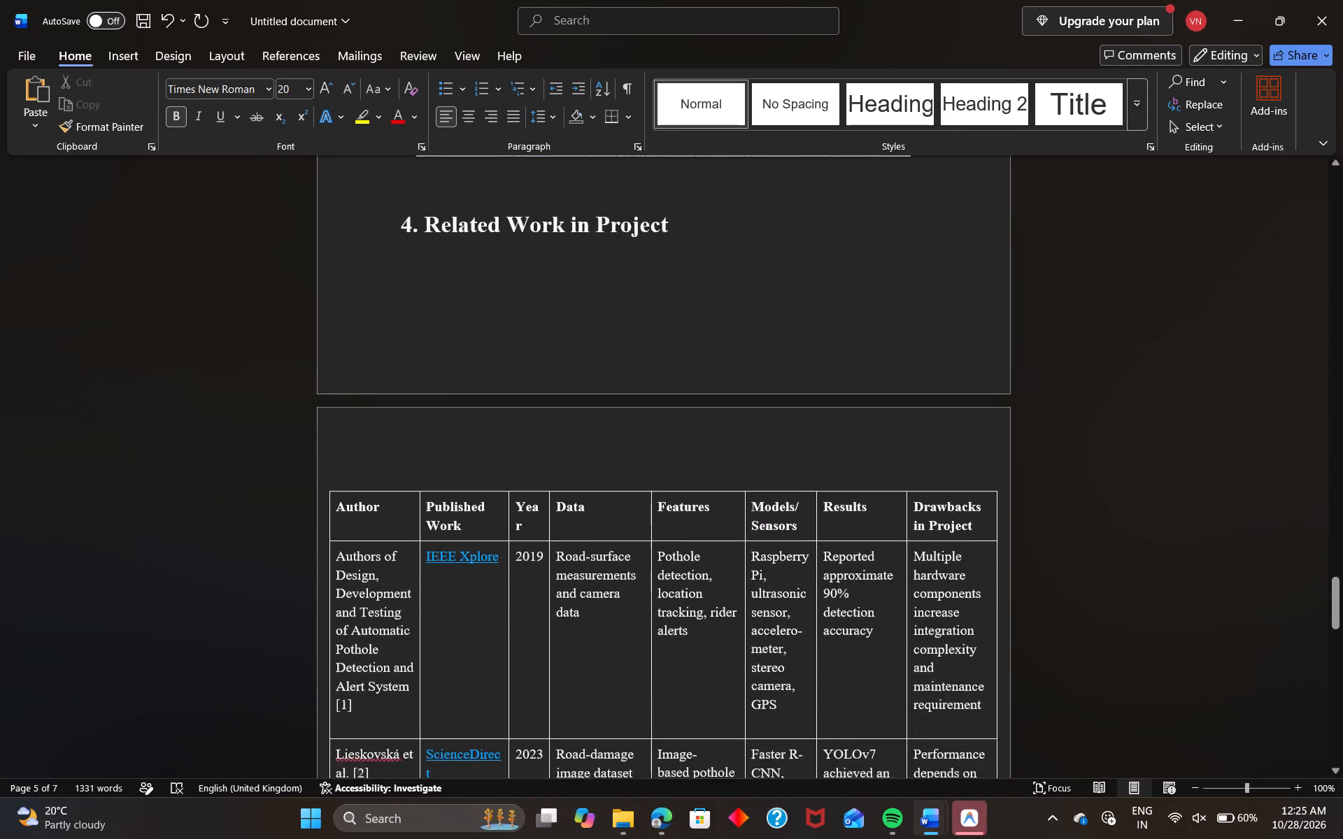
scroll(415, 557, "up", 2)
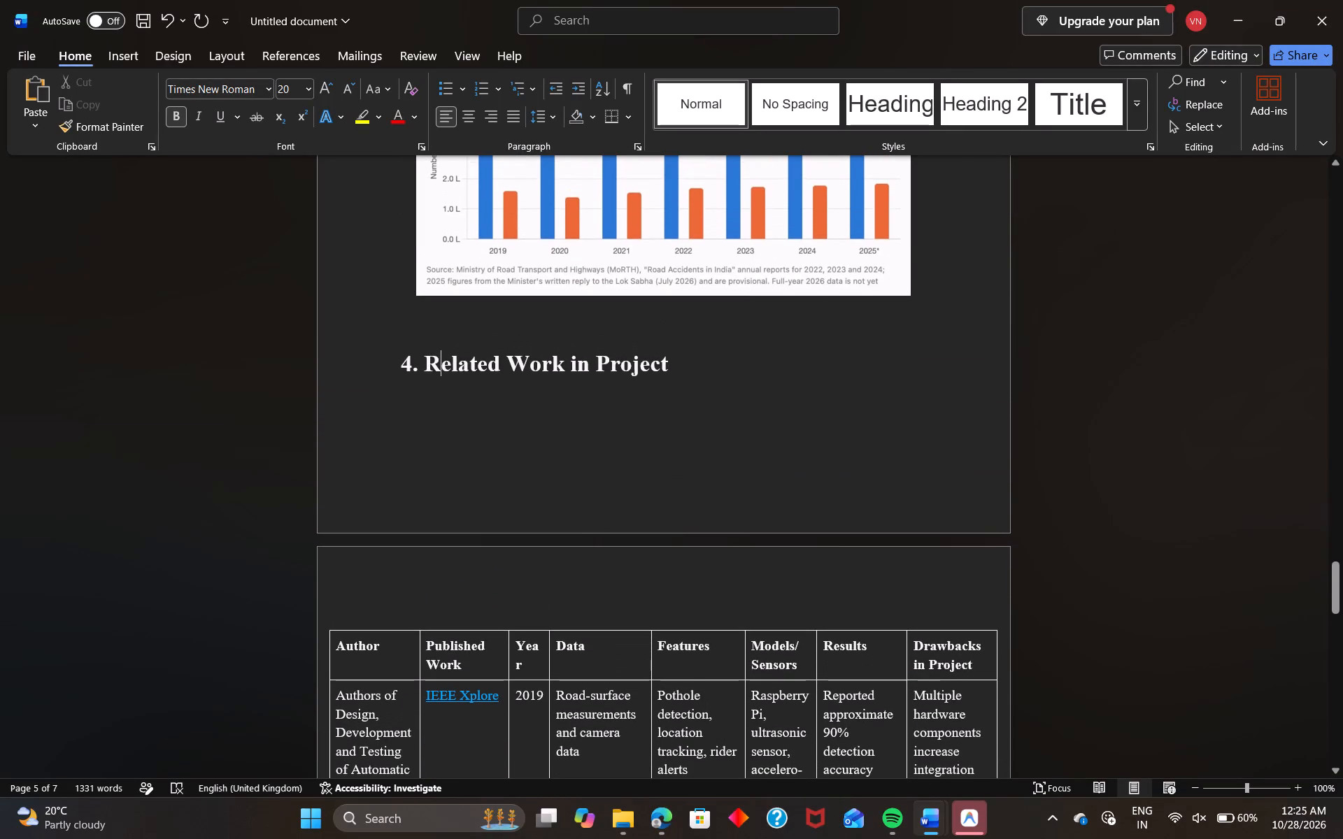
left_click(499, 340)
key("Return")
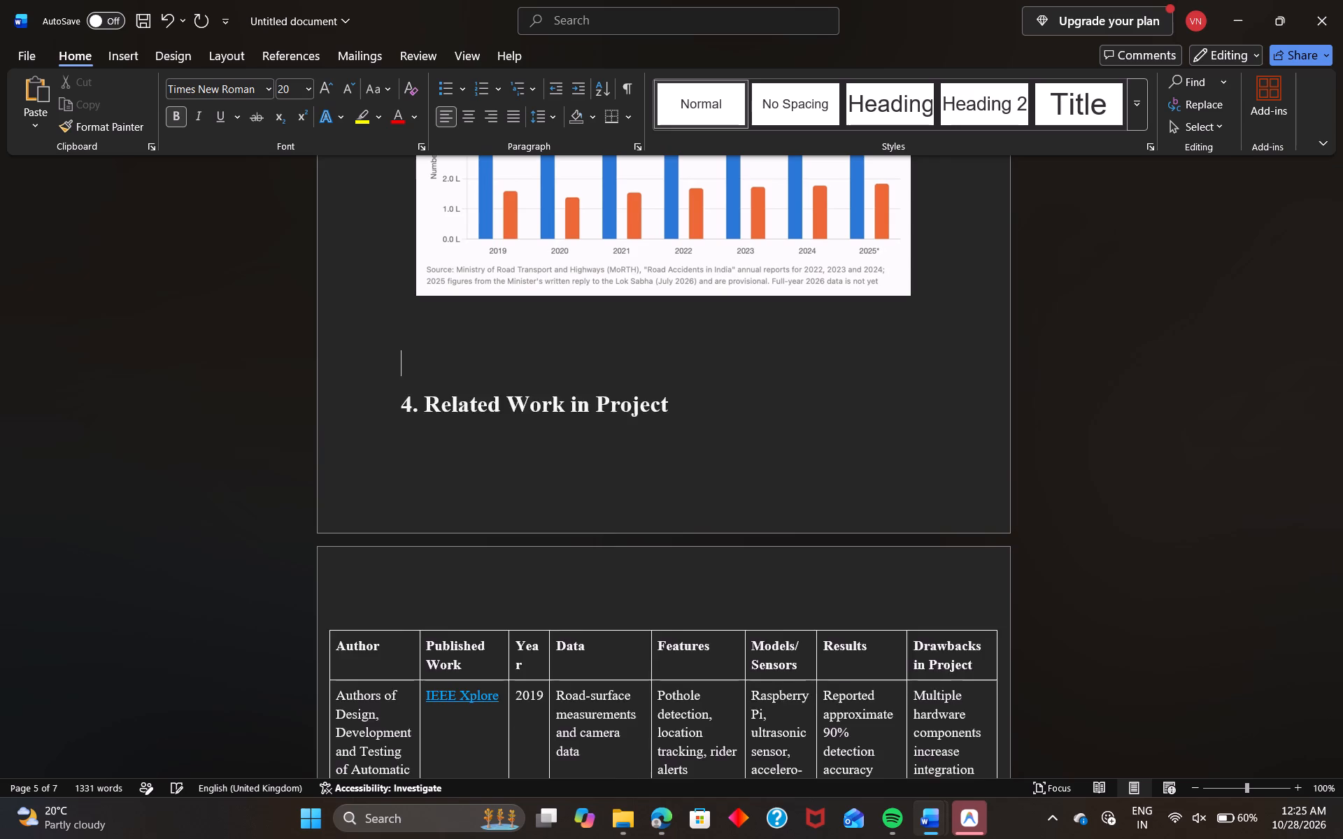
key("Return")
scroll(728, 483, "up", 1)
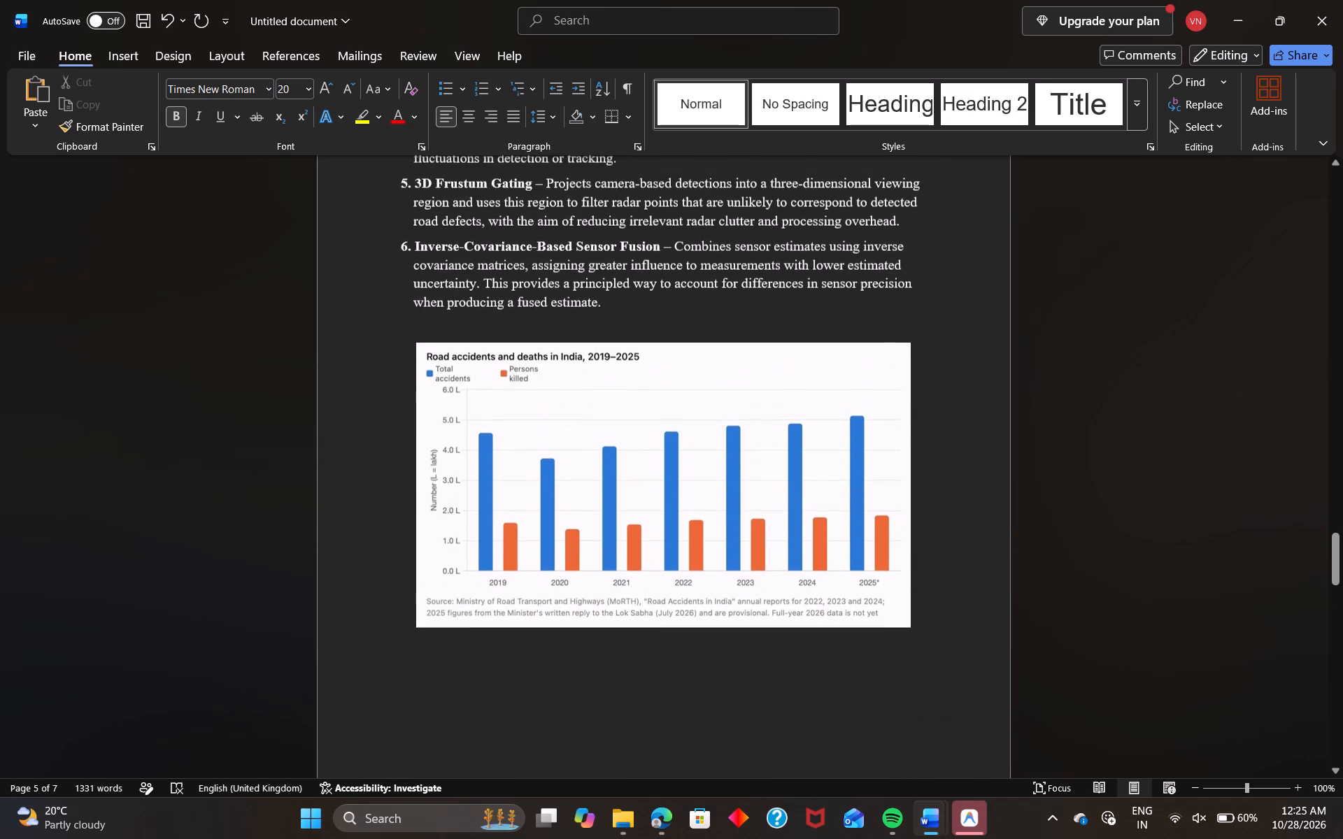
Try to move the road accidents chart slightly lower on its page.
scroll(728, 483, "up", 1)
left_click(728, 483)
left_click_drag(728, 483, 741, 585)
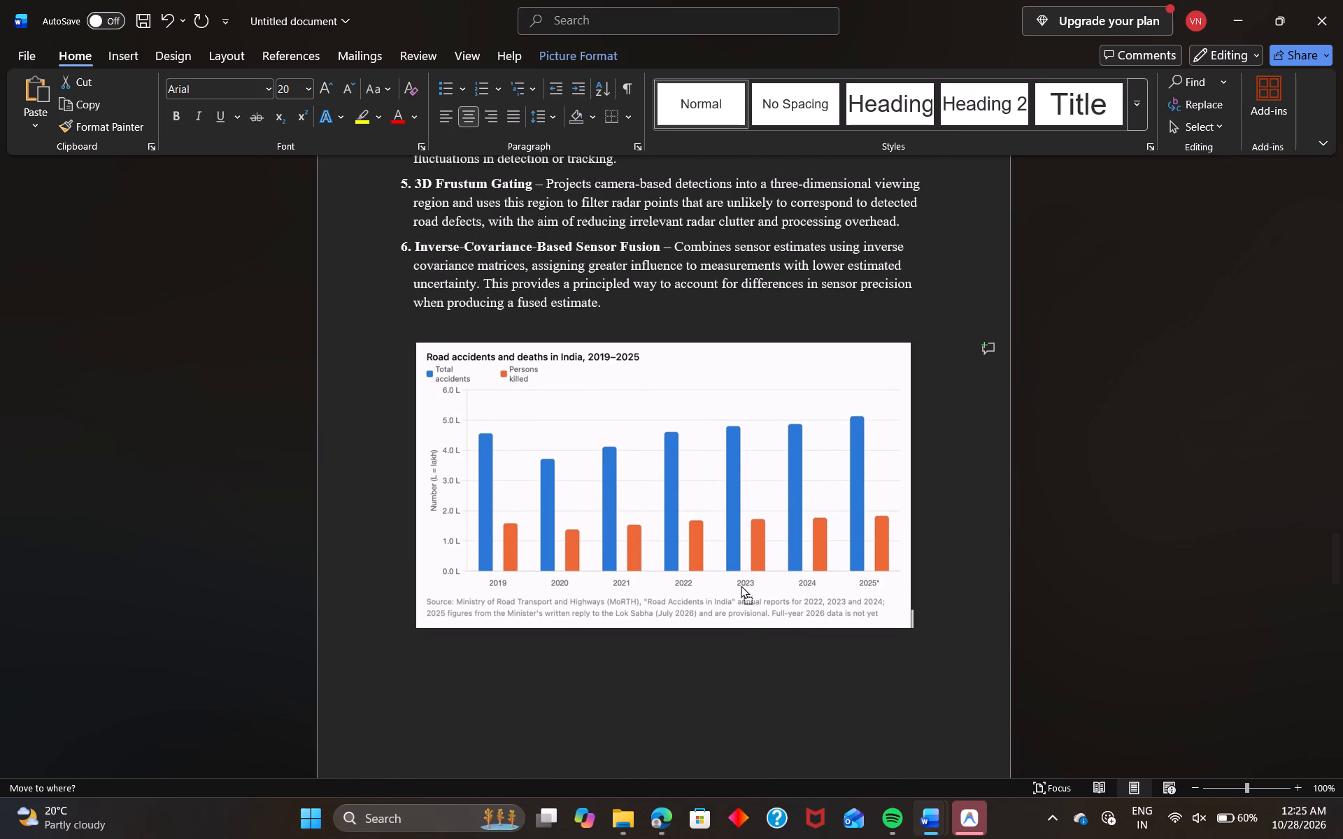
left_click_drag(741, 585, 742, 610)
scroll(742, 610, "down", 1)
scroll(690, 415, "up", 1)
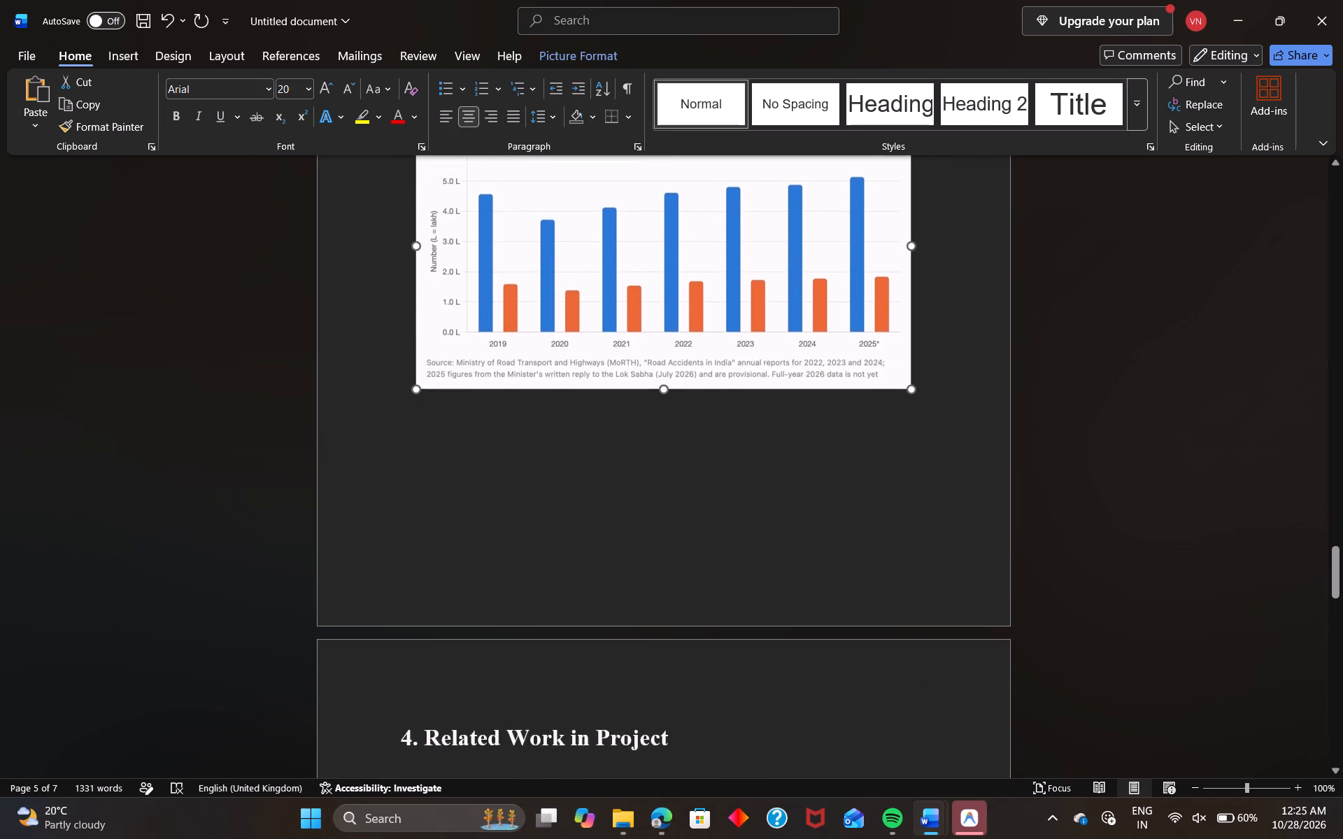
Insert two blank lines between the Inverse-Covariance-Based Sensor Fusion item and the road accidents chart.
scroll(690, 415, "up", 1)
left_click(618, 361)
key("Return")
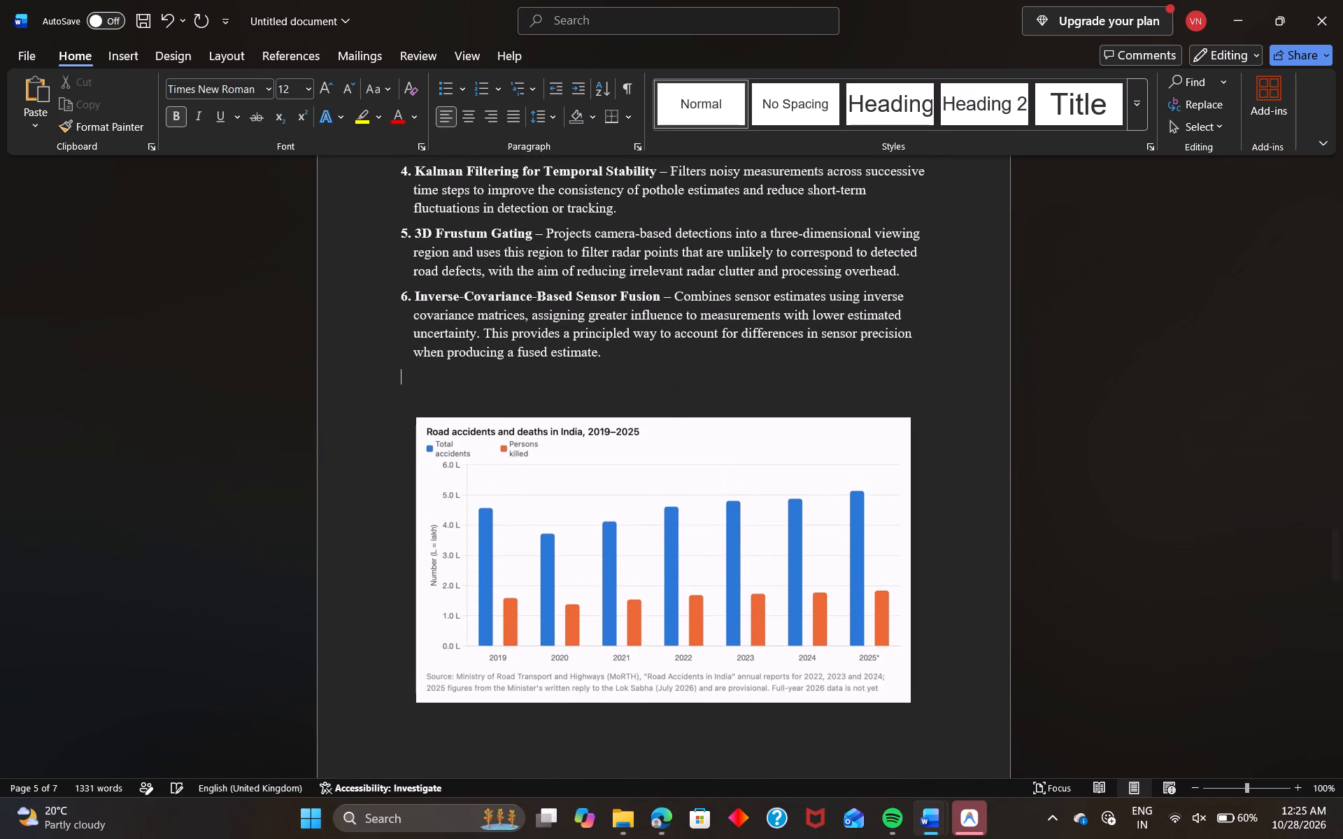
key("Return")
Delete blank space above the "Drawbacks in These Existing Projects" heading and undo the last deletion, keeping the heading on the same page as its bullets.
scroll(618, 361, "down", 3)
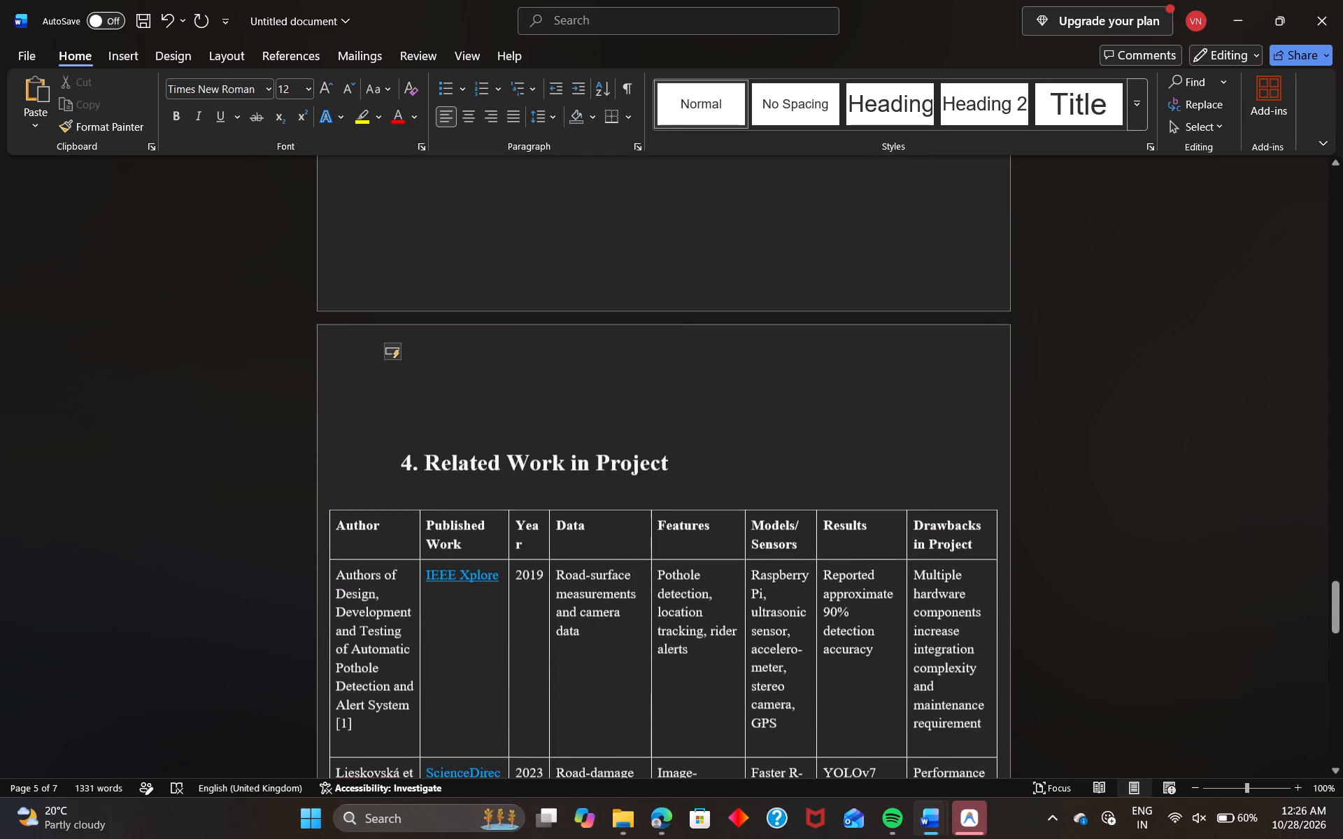
scroll(804, 498, "down", 3)
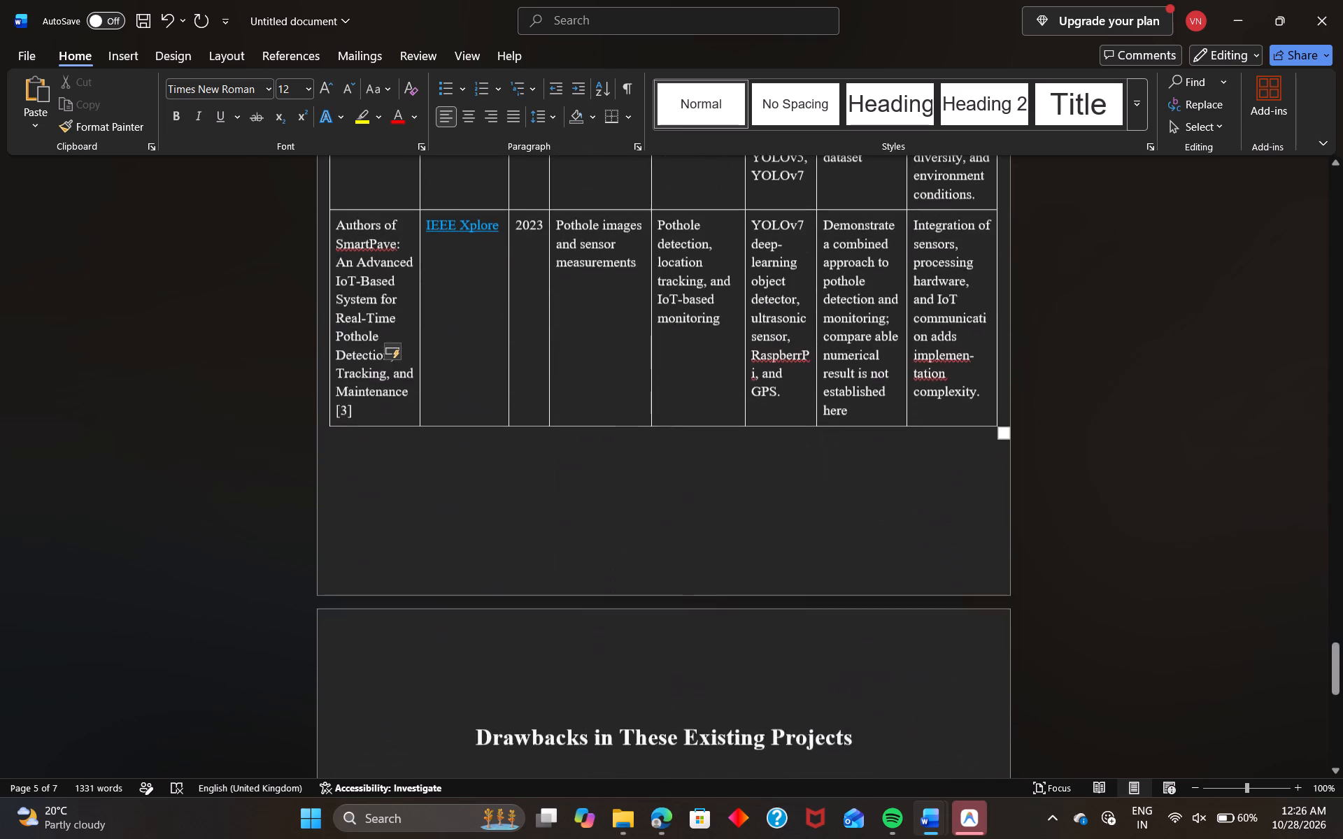
scroll(804, 498, "down", 1)
scroll(467, 591, "down", 1)
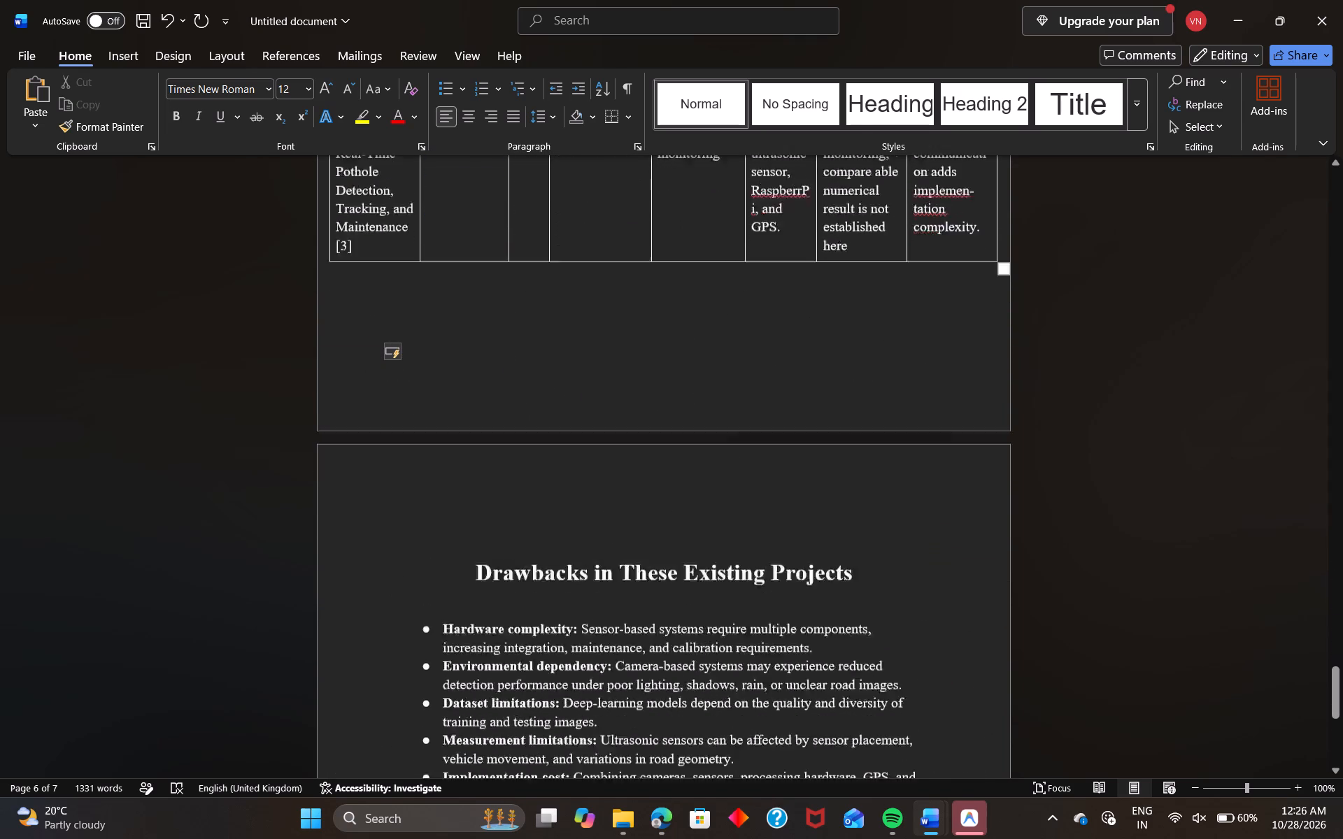
scroll(467, 591, "down", 1)
left_click_drag(547, 606, 365, 359)
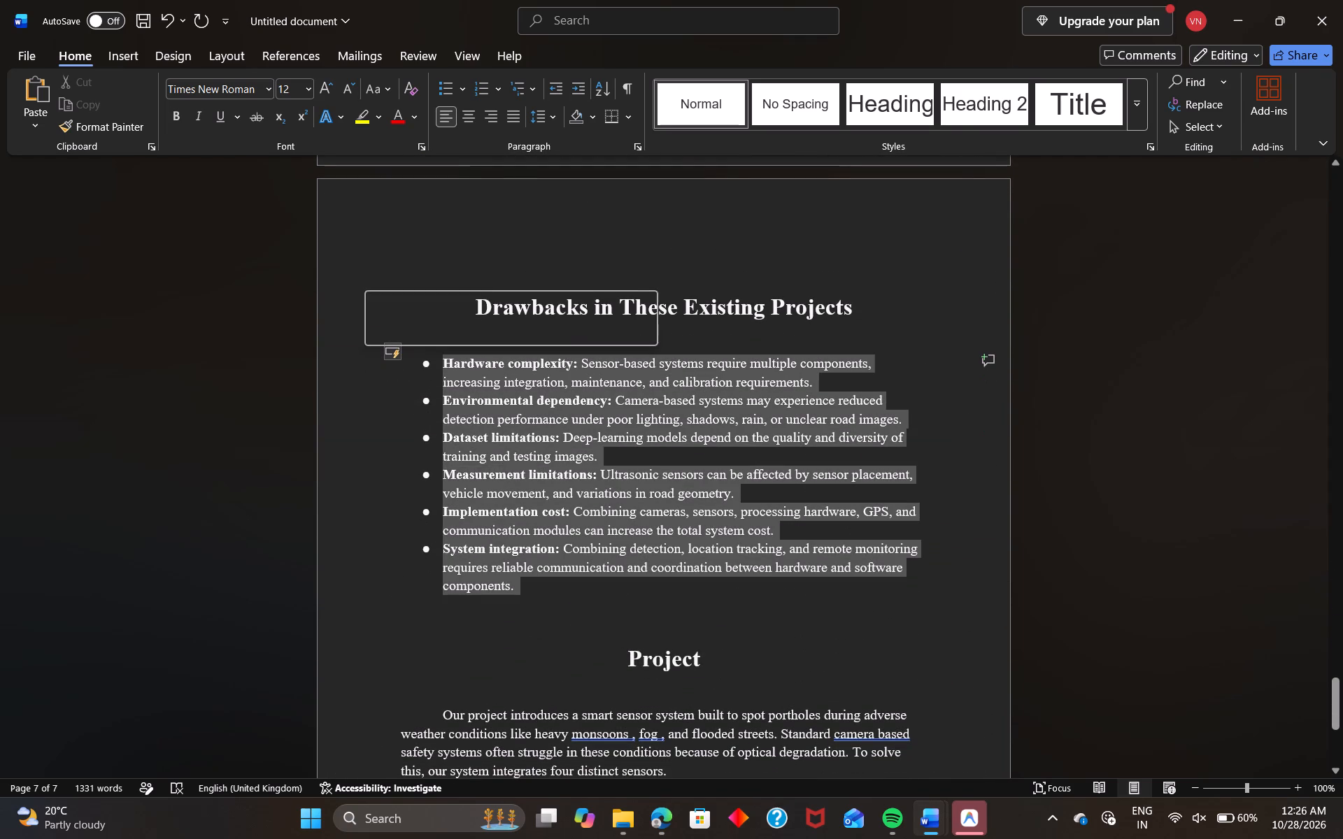
left_click(476, 304)
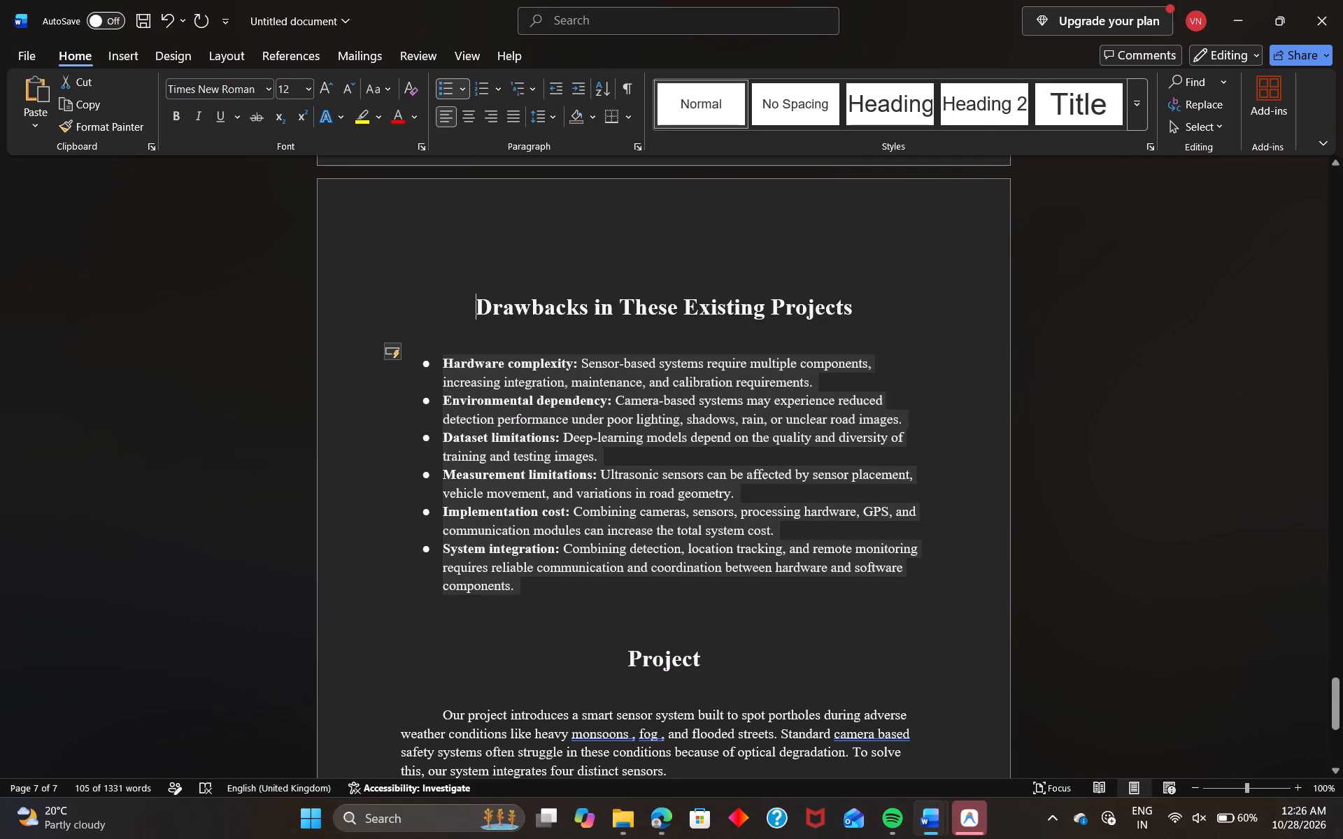
key("BackSpace")
key("BackSpace")
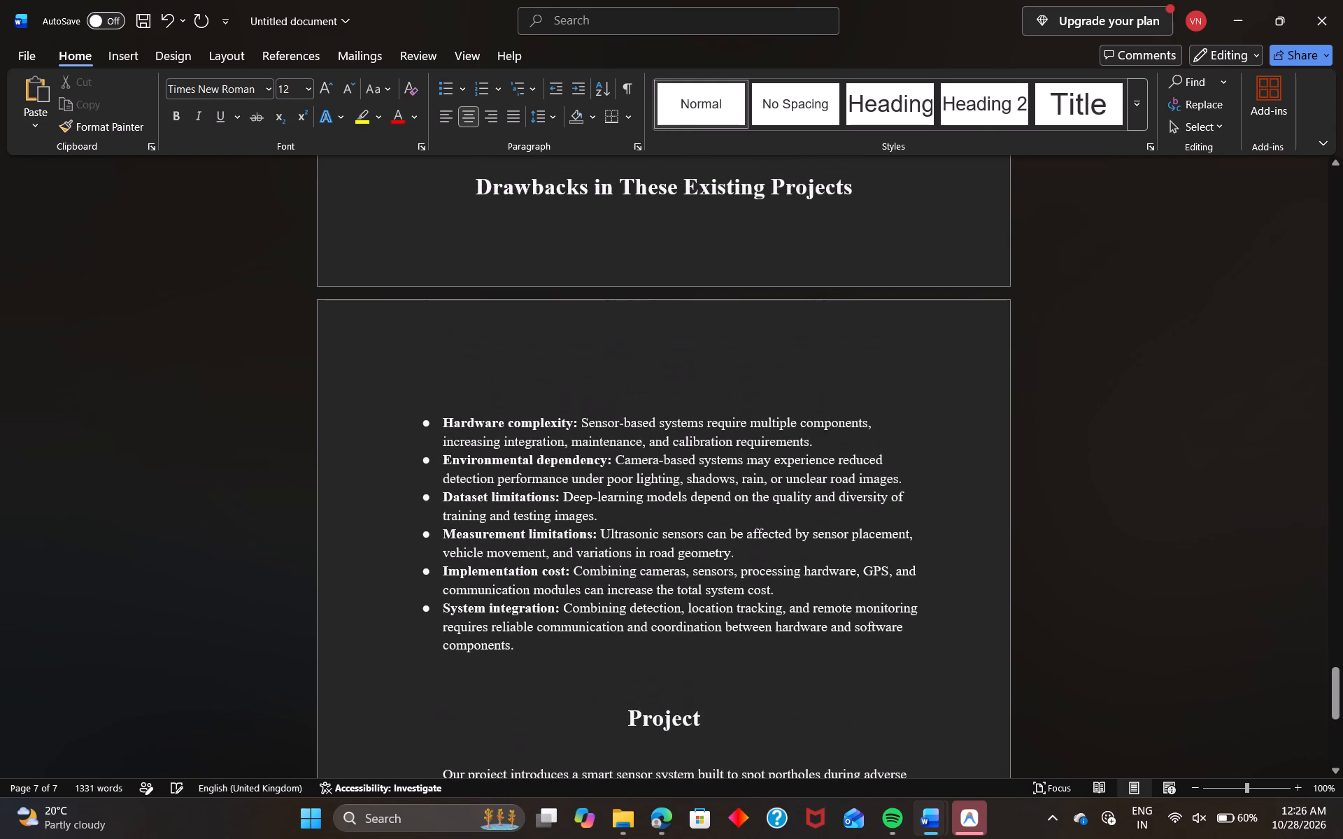
key("ctrl+z")
Left-align the "Drawbacks in These Existing Projects" heading.
left_click_drag(876, 400, 374, 369)
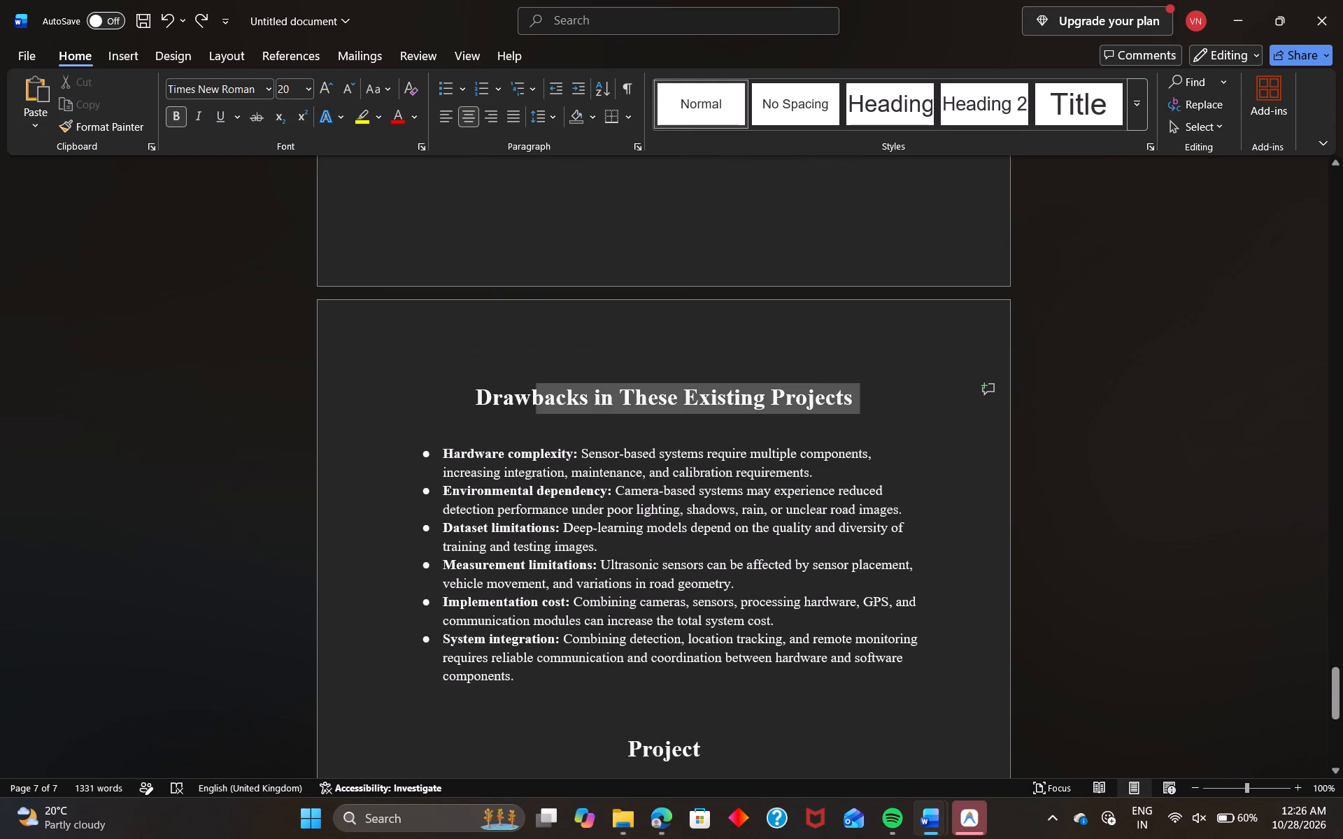
left_click_drag(374, 369, 354, 378)
left_click(445, 115)
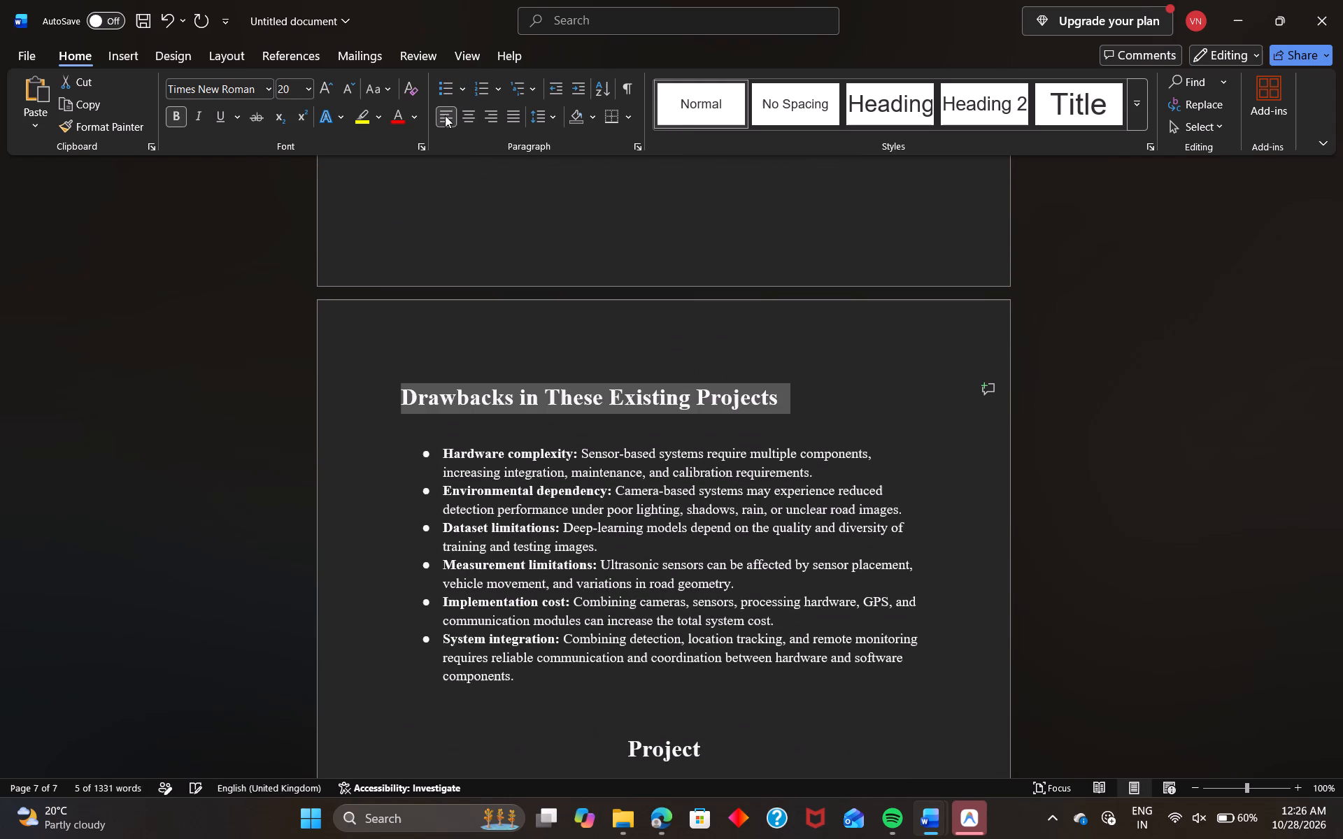
left_click(369, 464)
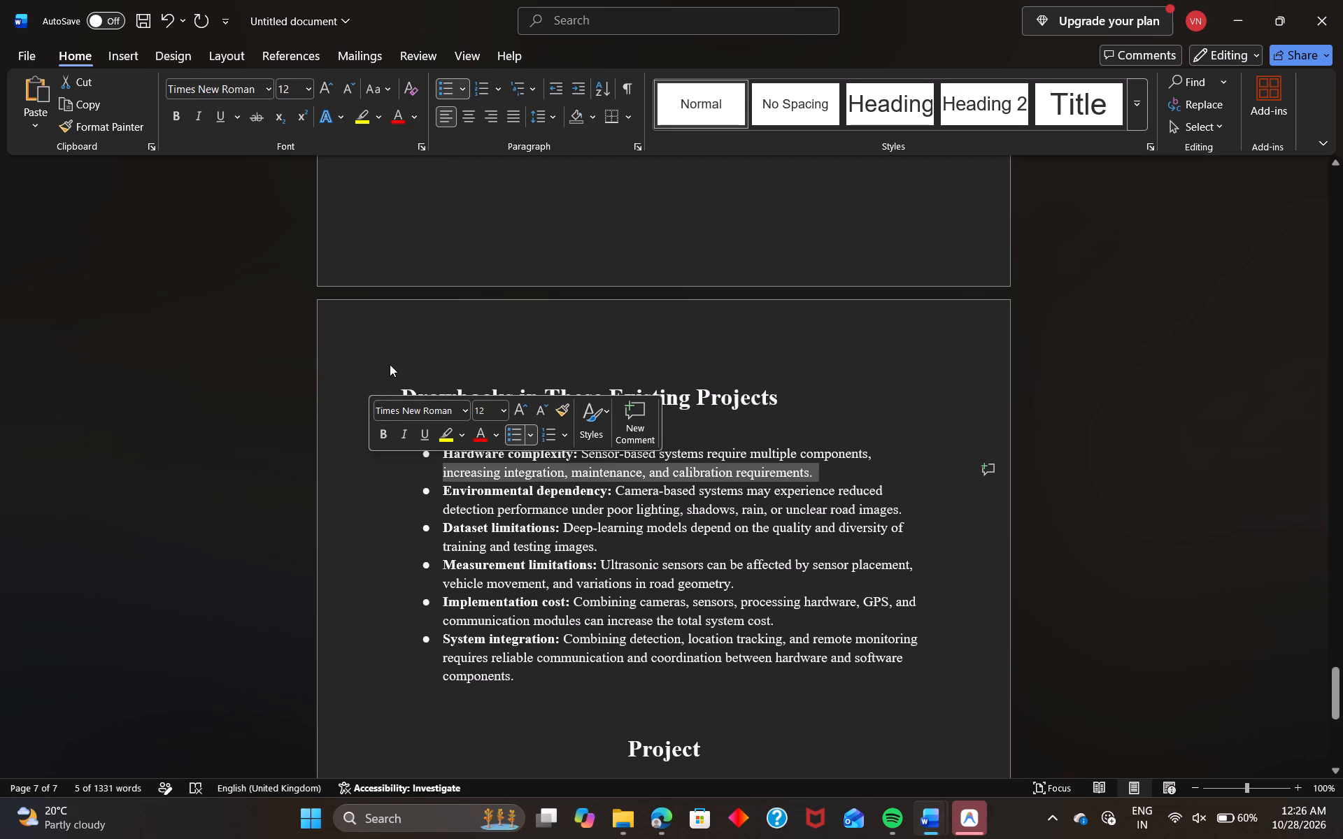
left_click(390, 364)
left_click(398, 399)
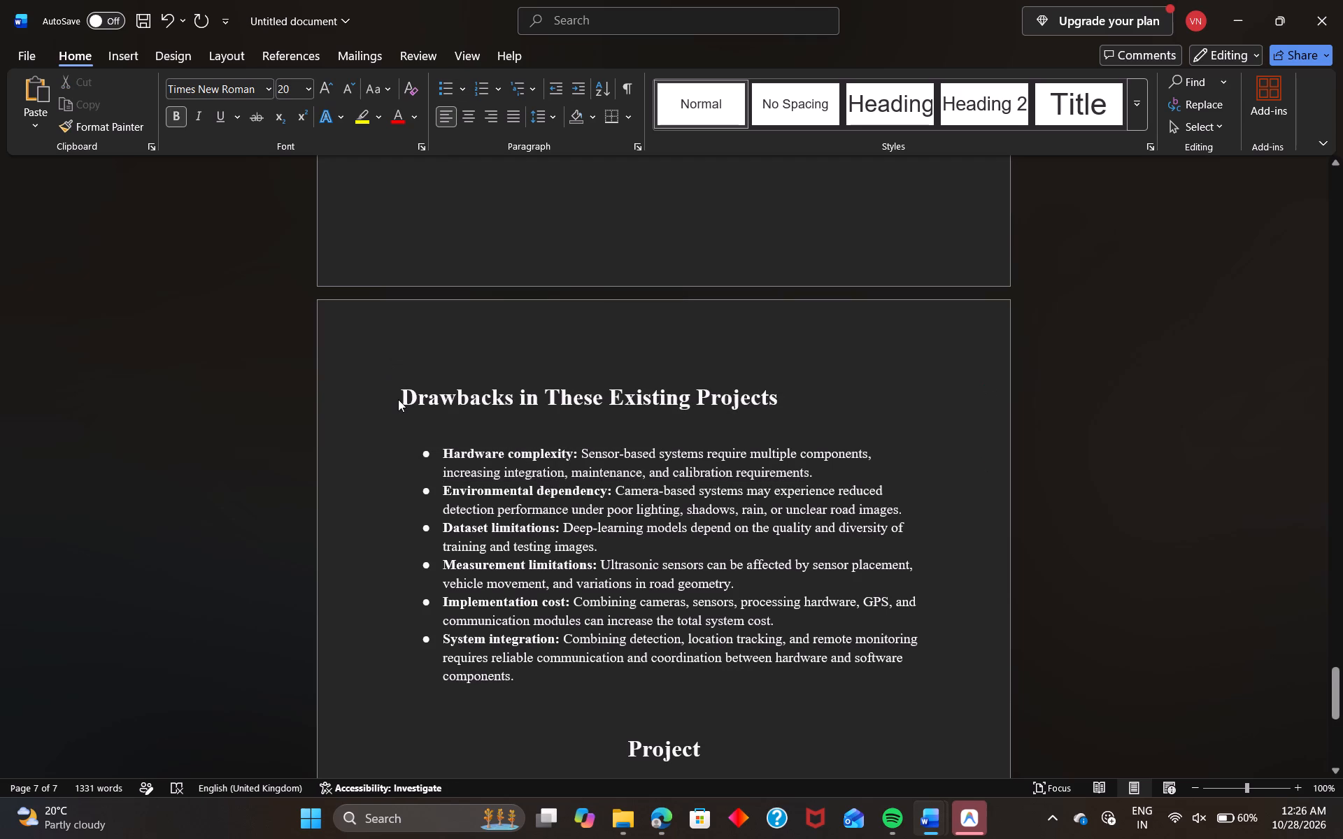
Check the heading numbering in the format PDF and remove the "3." prefix from the UNIQUE FUNCTIONALITIES heading in Word.
scroll(398, 399, "up", 3)
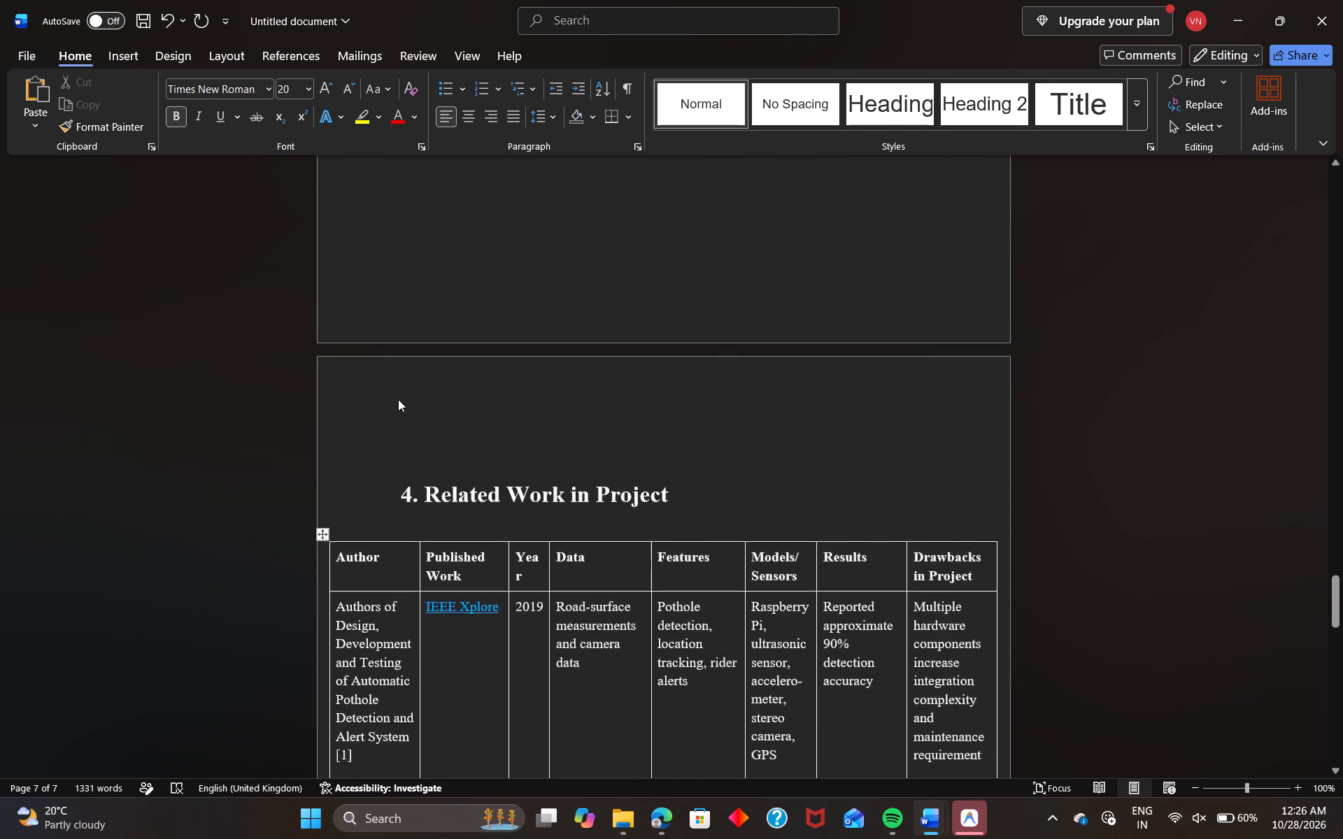
scroll(398, 399, "down", 2)
scroll(398, 399, "up", 9)
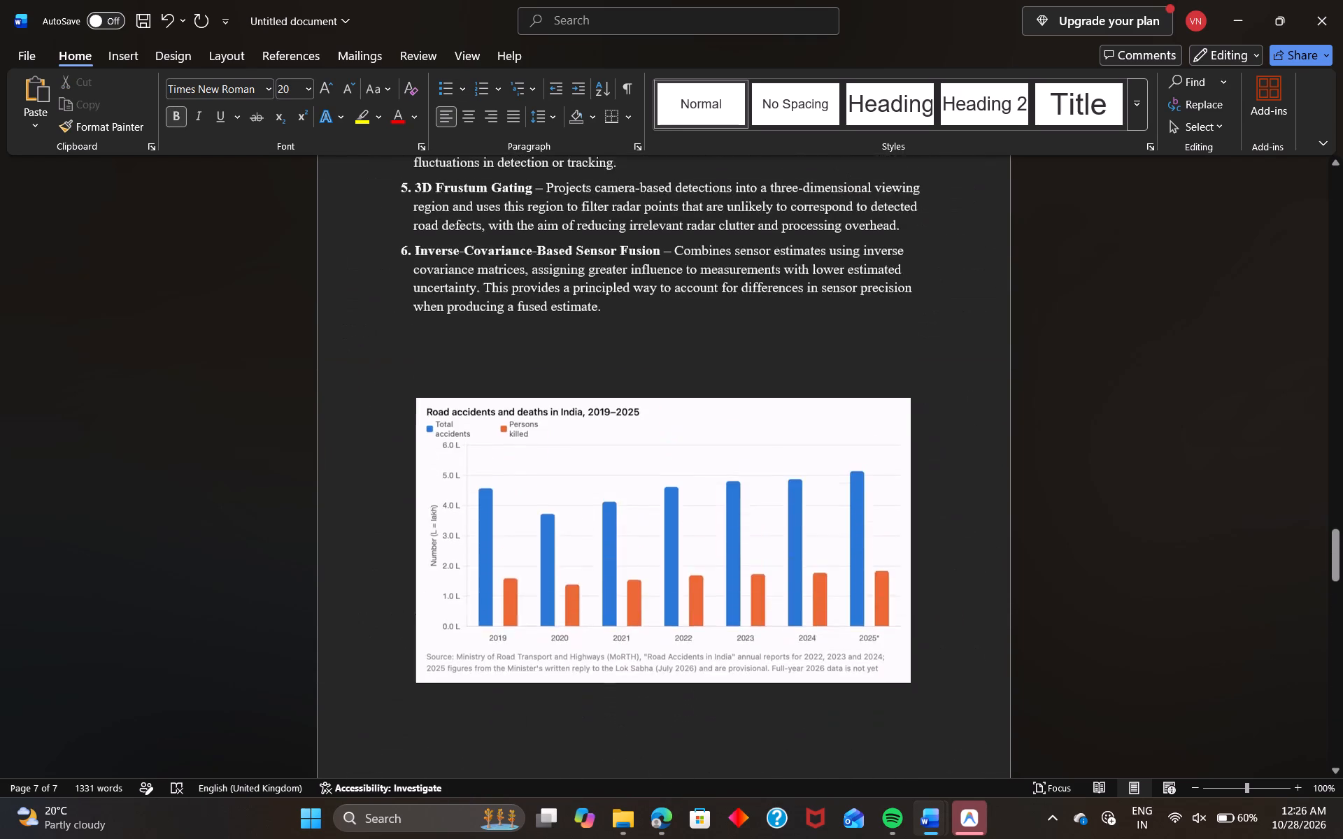
scroll(541, 350, "down", 3)
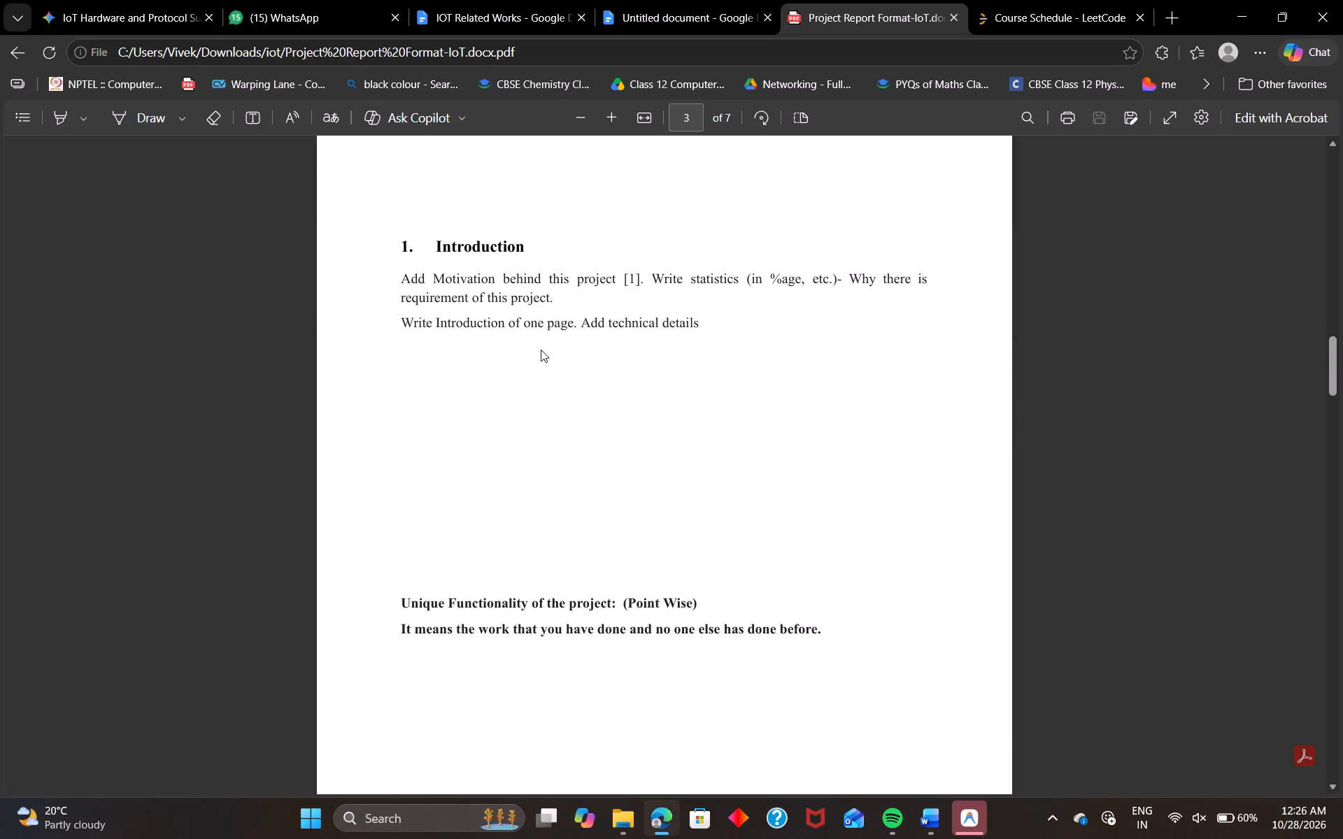
scroll(541, 350, "down", 2)
scroll(541, 350, "up", 4)
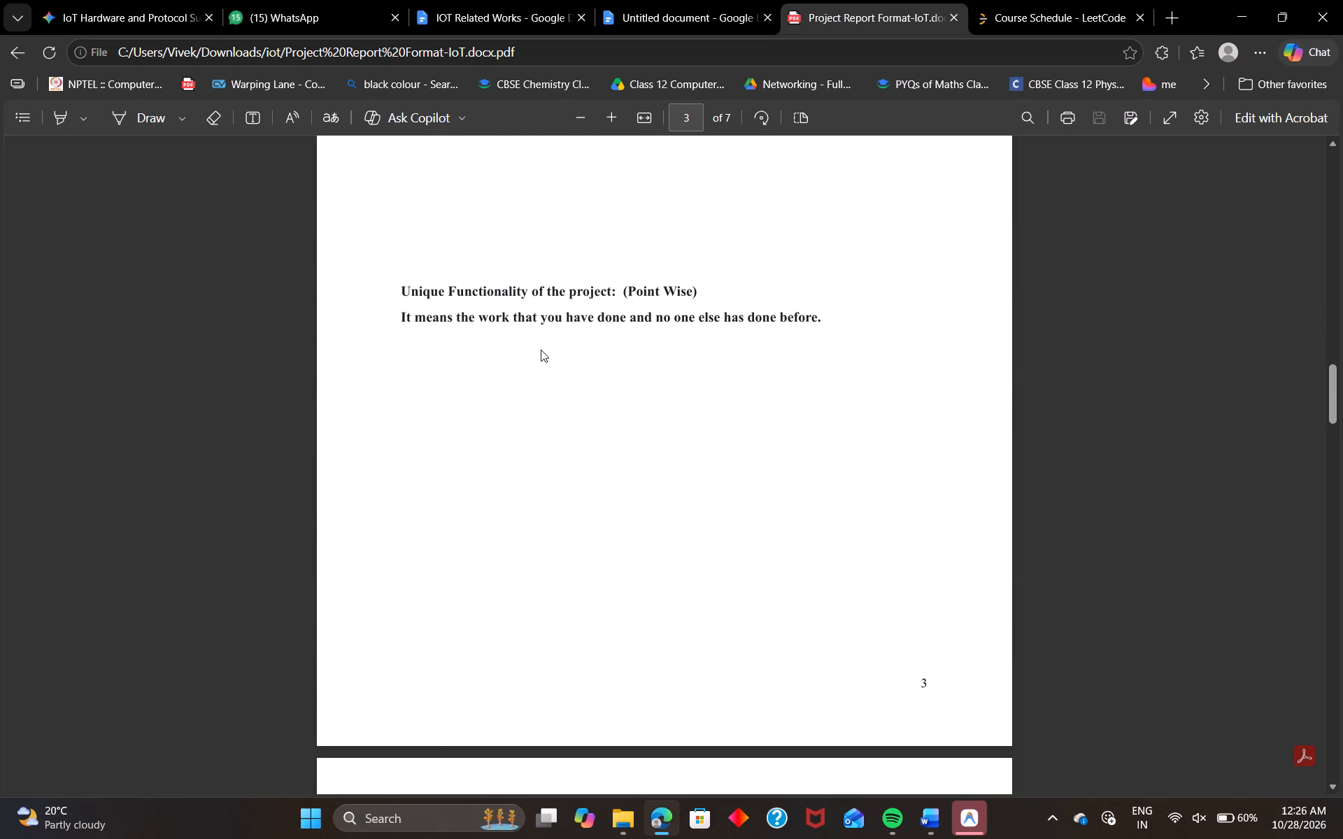
scroll(541, 350, "up", 1)
scroll(616, 315, "up", 4)
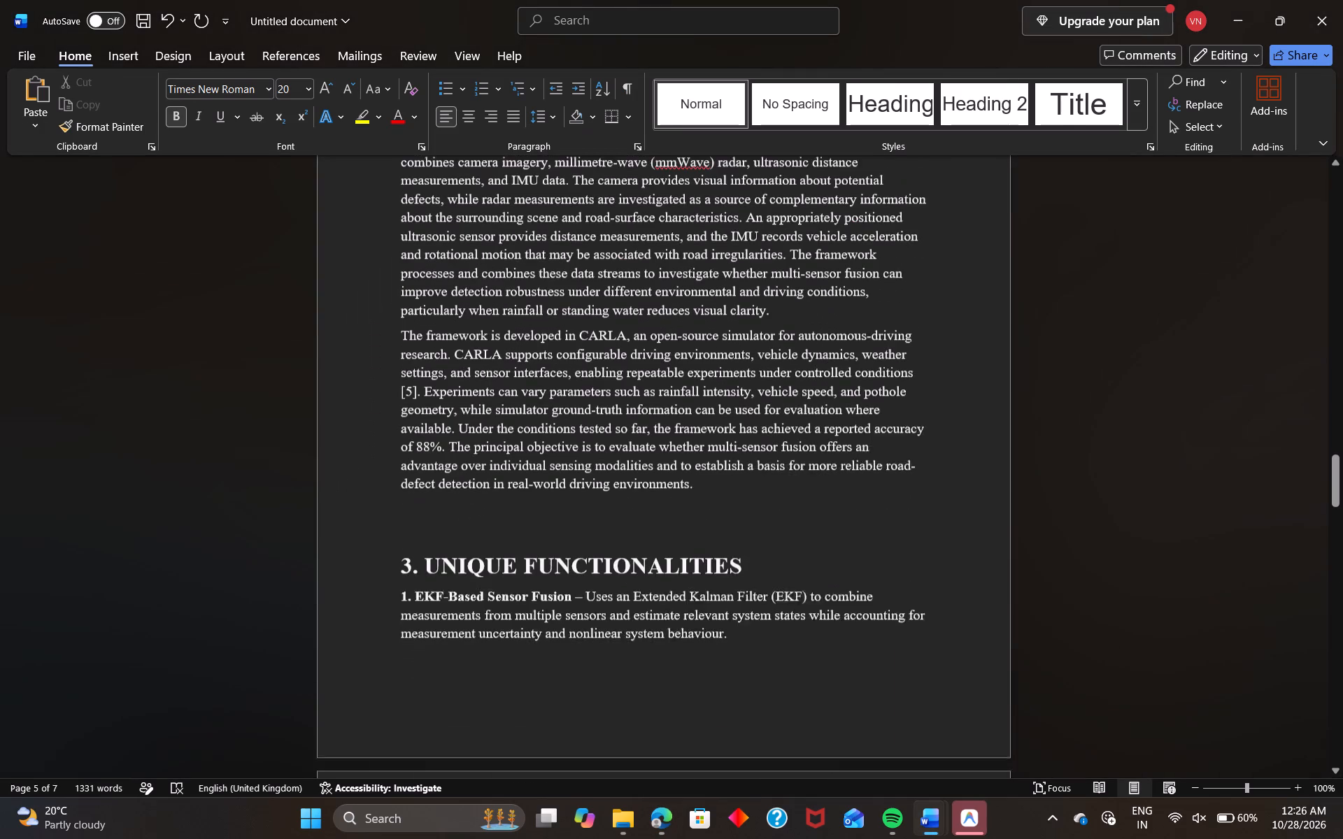
left_click(414, 601)
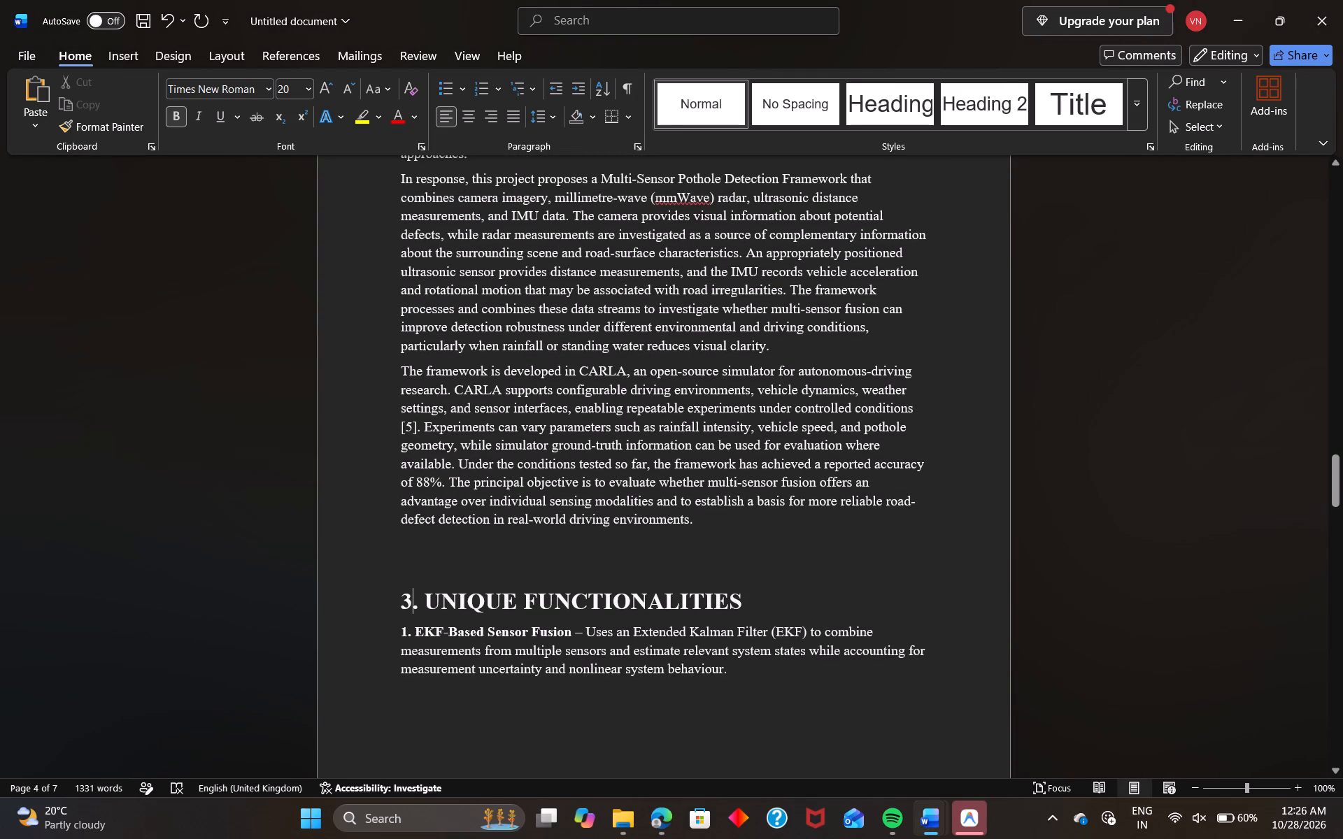
left_click_drag(424, 600, 399, 604)
key("BackSpace")
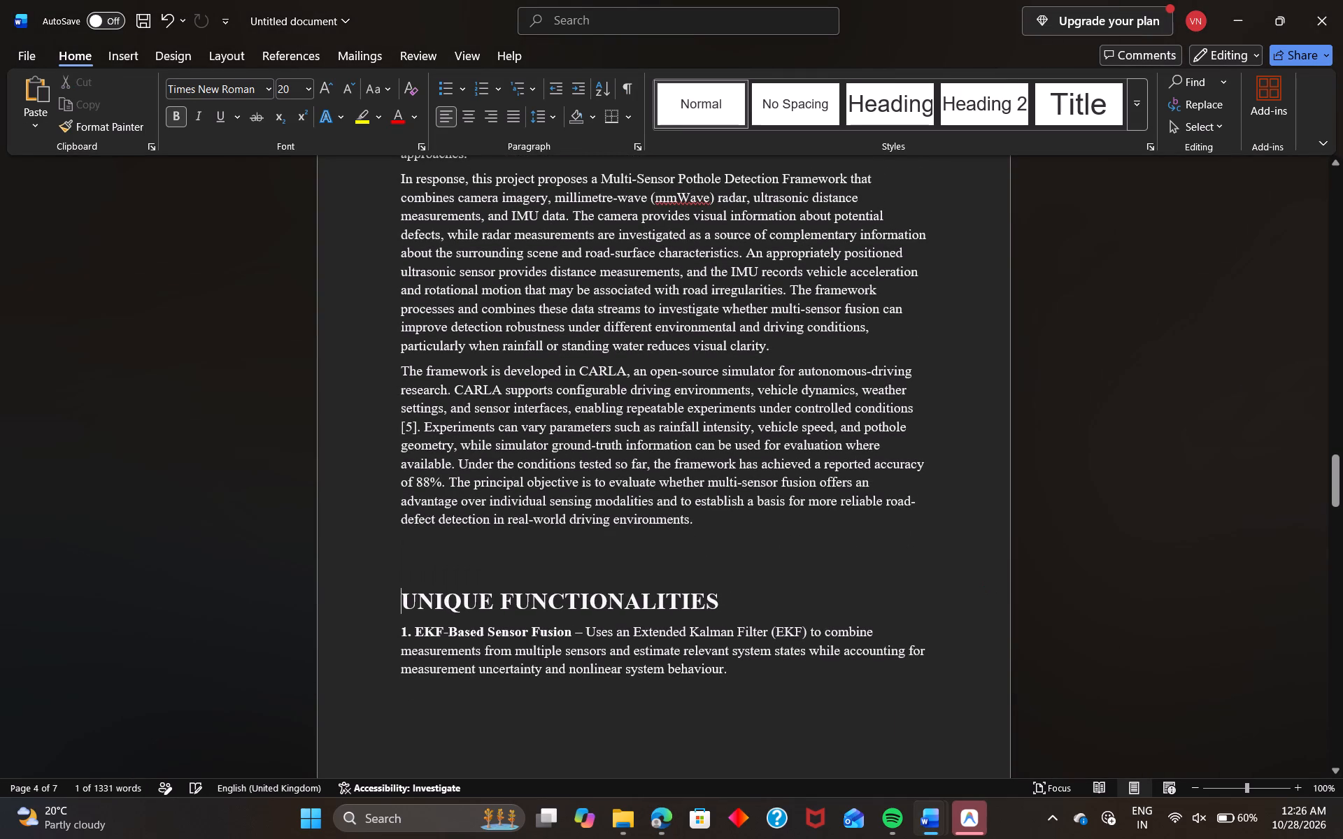
Check the Related Work section in the format PDF and renumber the "Related Work in Project" heading in Word as 2.
scroll(614, 609, "down", 3)
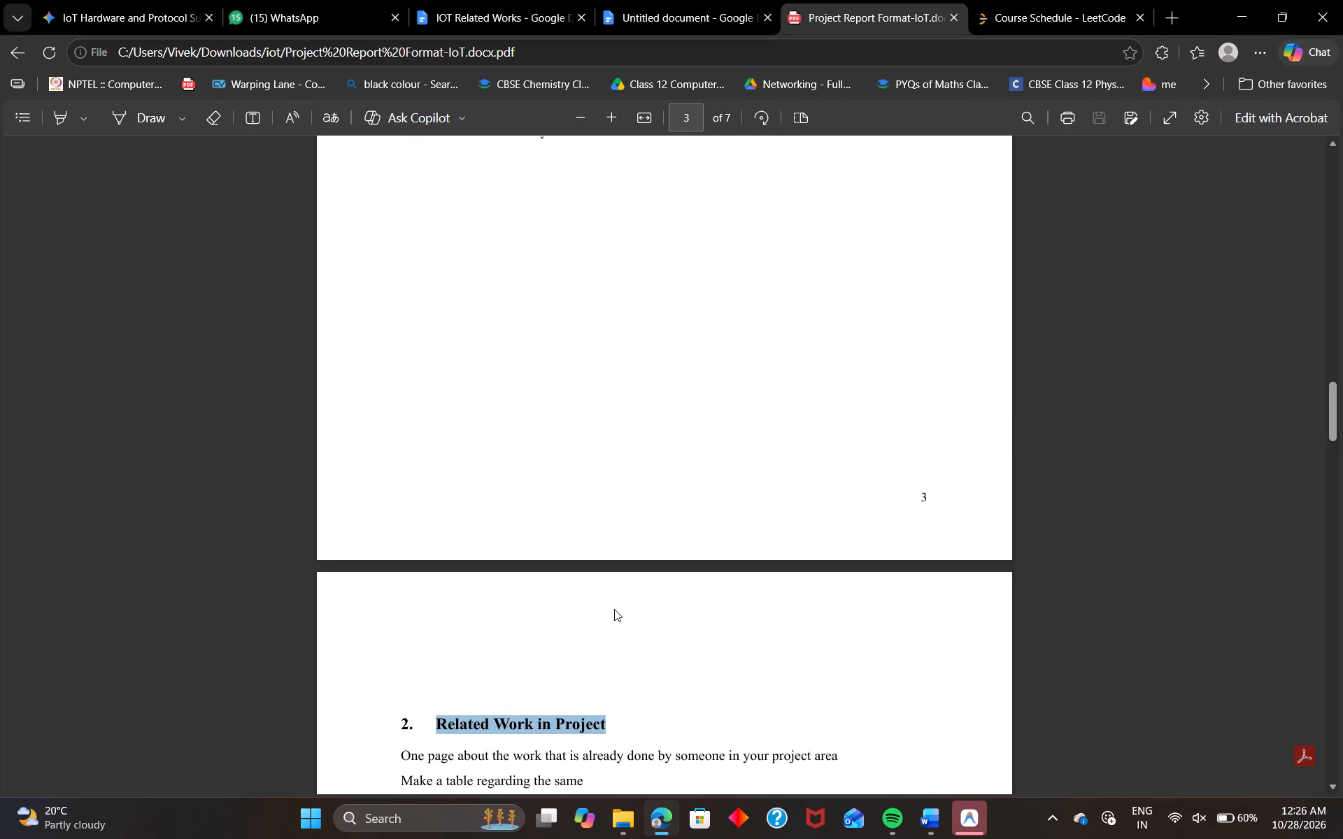
scroll(614, 609, "down", 2)
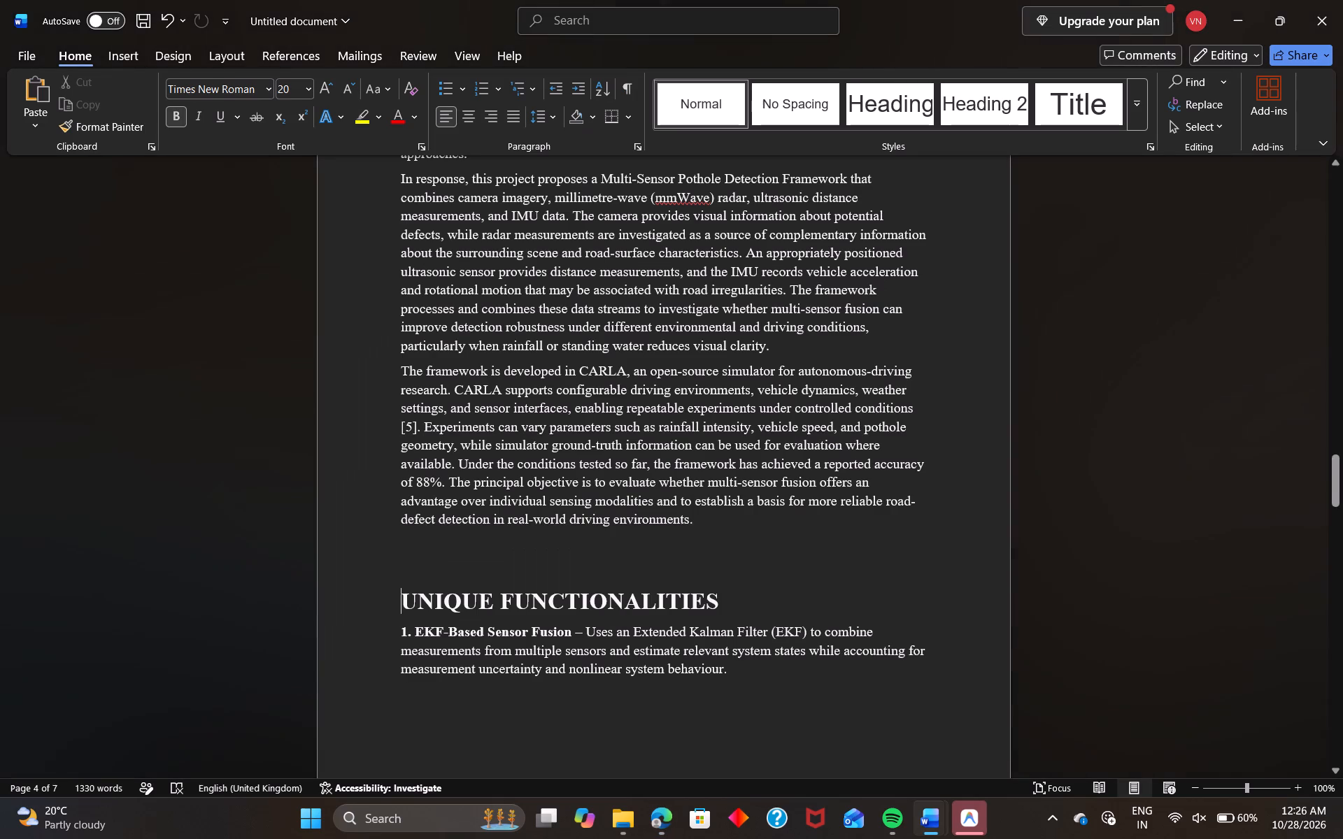
scroll(614, 609, "down", 6)
scroll(614, 609, "up", 2)
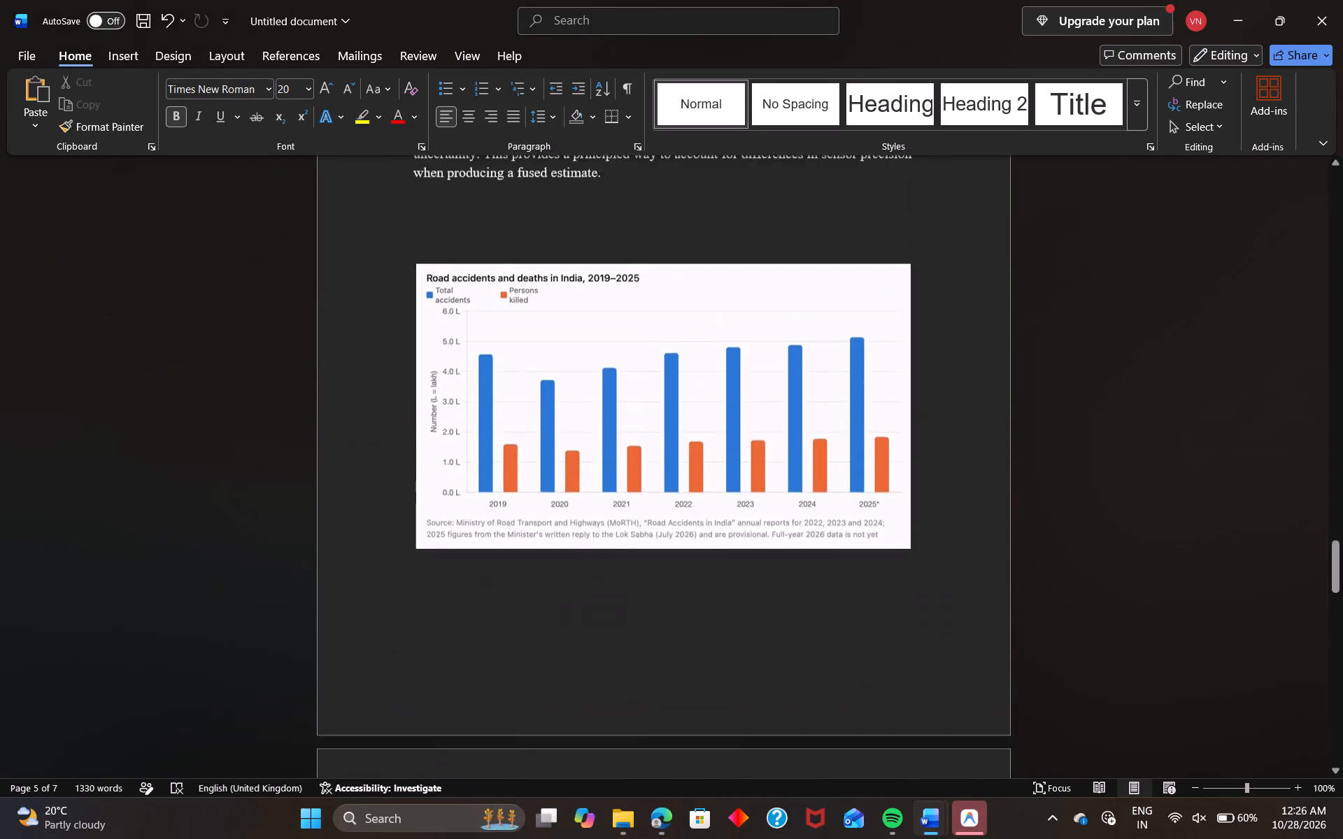
scroll(614, 609, "up", 2)
scroll(614, 609, "down", 2)
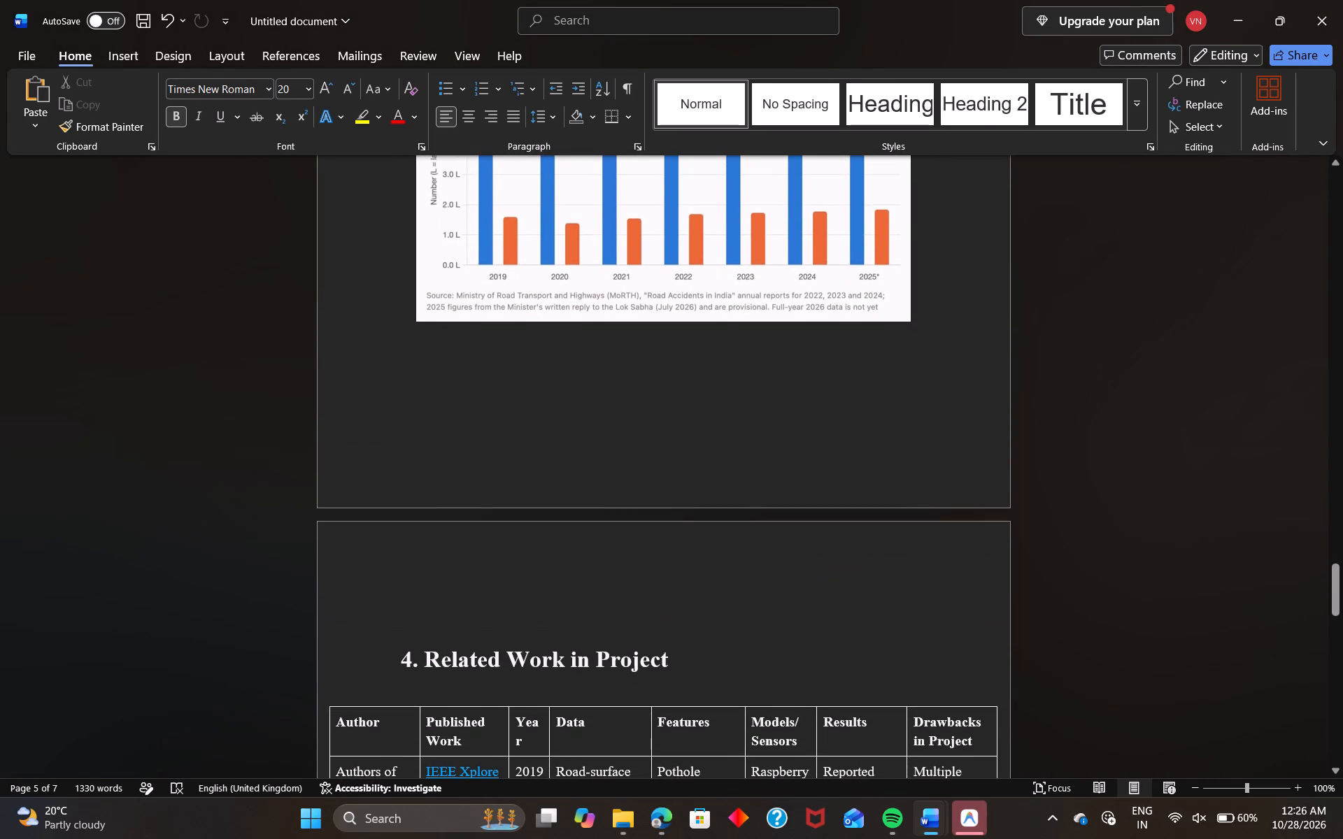
left_click_drag(416, 666, 408, 664)
left_click(408, 664)
key("BackSpace")
key("2")
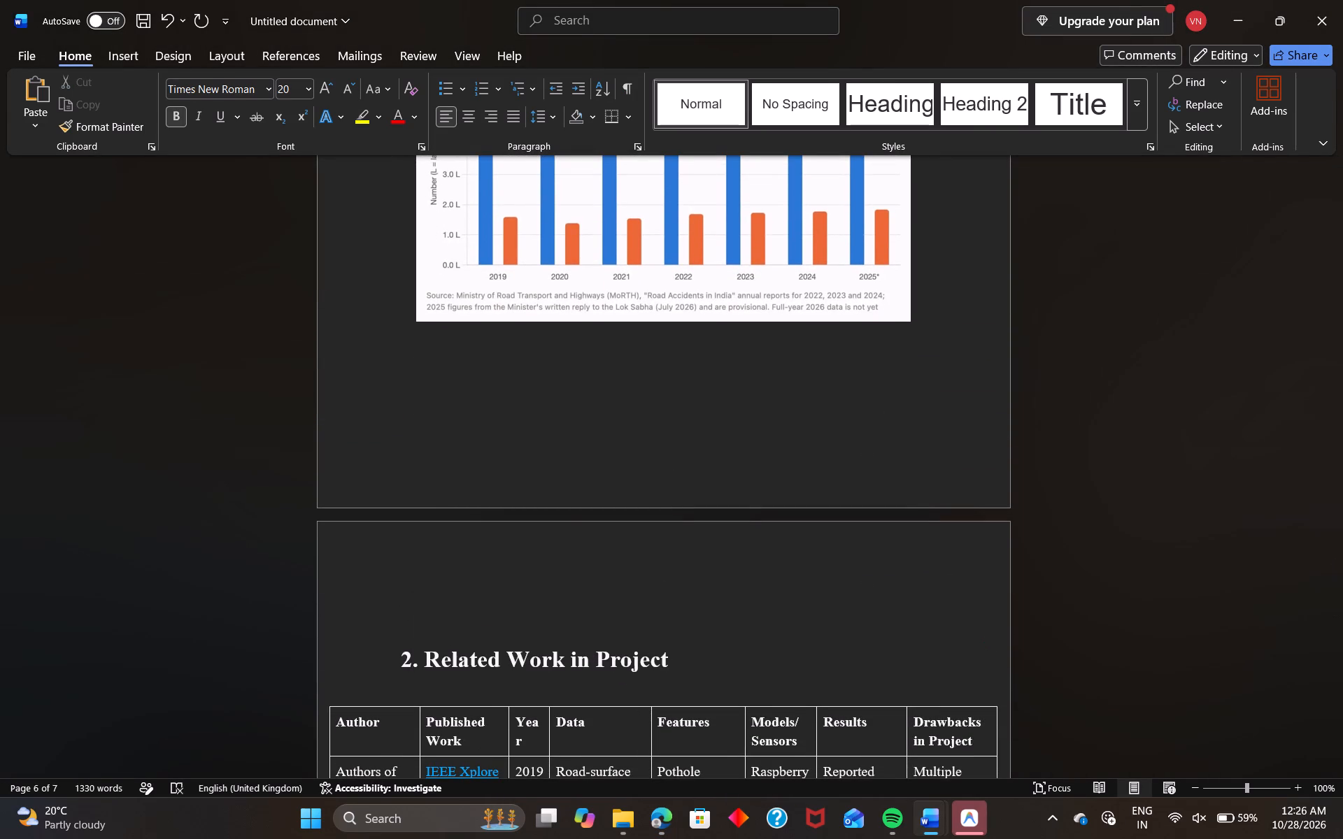
Check the format PDF again and remove the "2." prefix and its trailing spaces from the INTRODUCTION heading in Word.
scroll(408, 664, "up", 2)
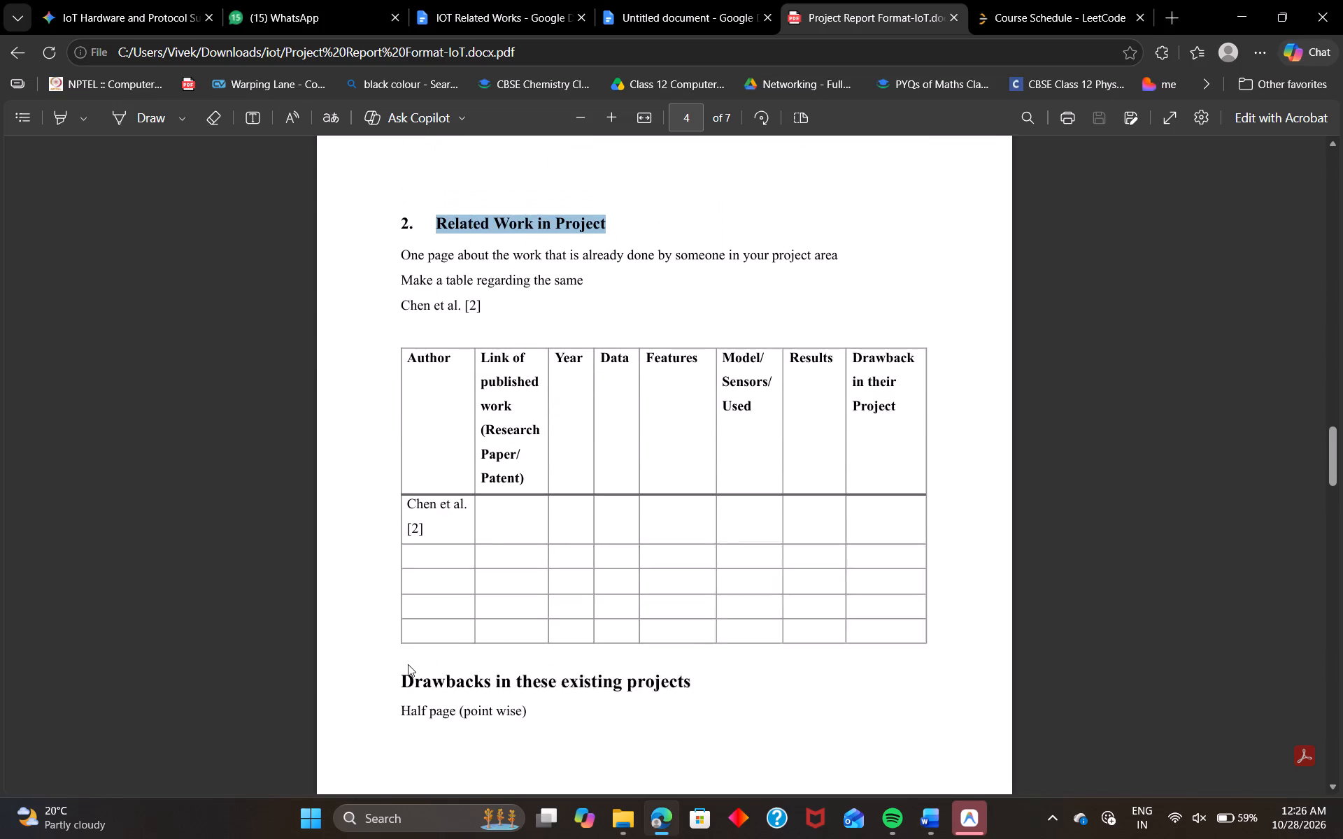
scroll(408, 664, "up", 1)
scroll(529, 399, "up", 5)
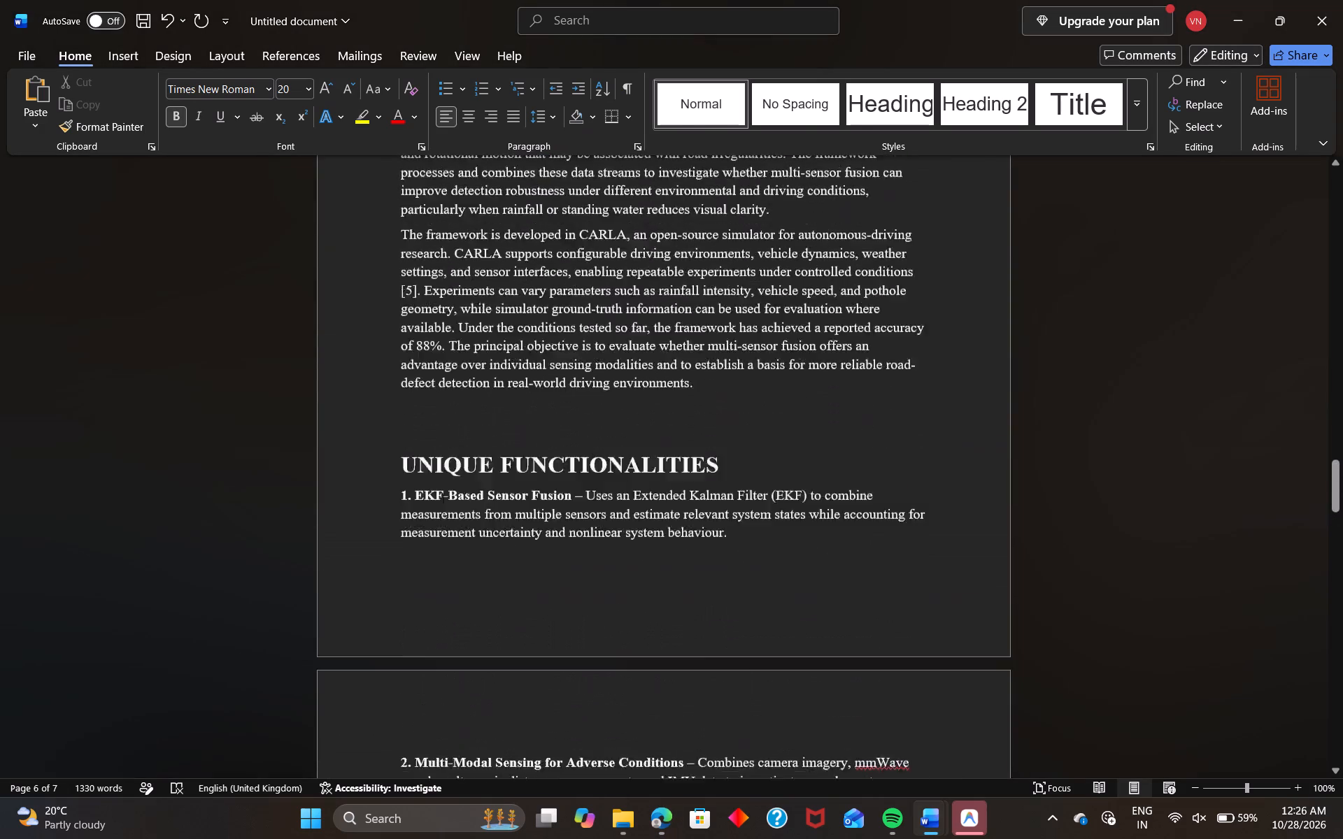
scroll(529, 399, "up", 5)
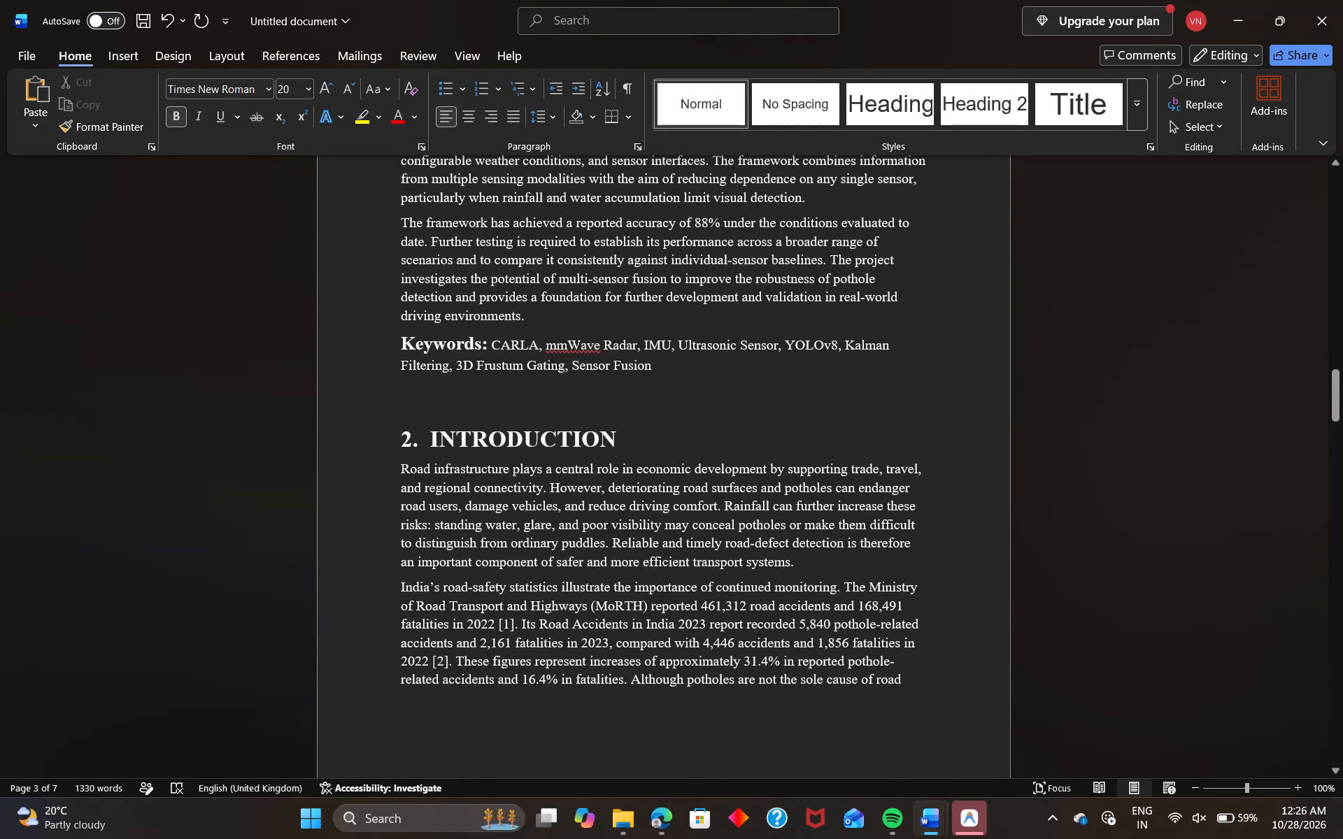
left_click(418, 436)
key("BackSpace")
key("BackSpace")
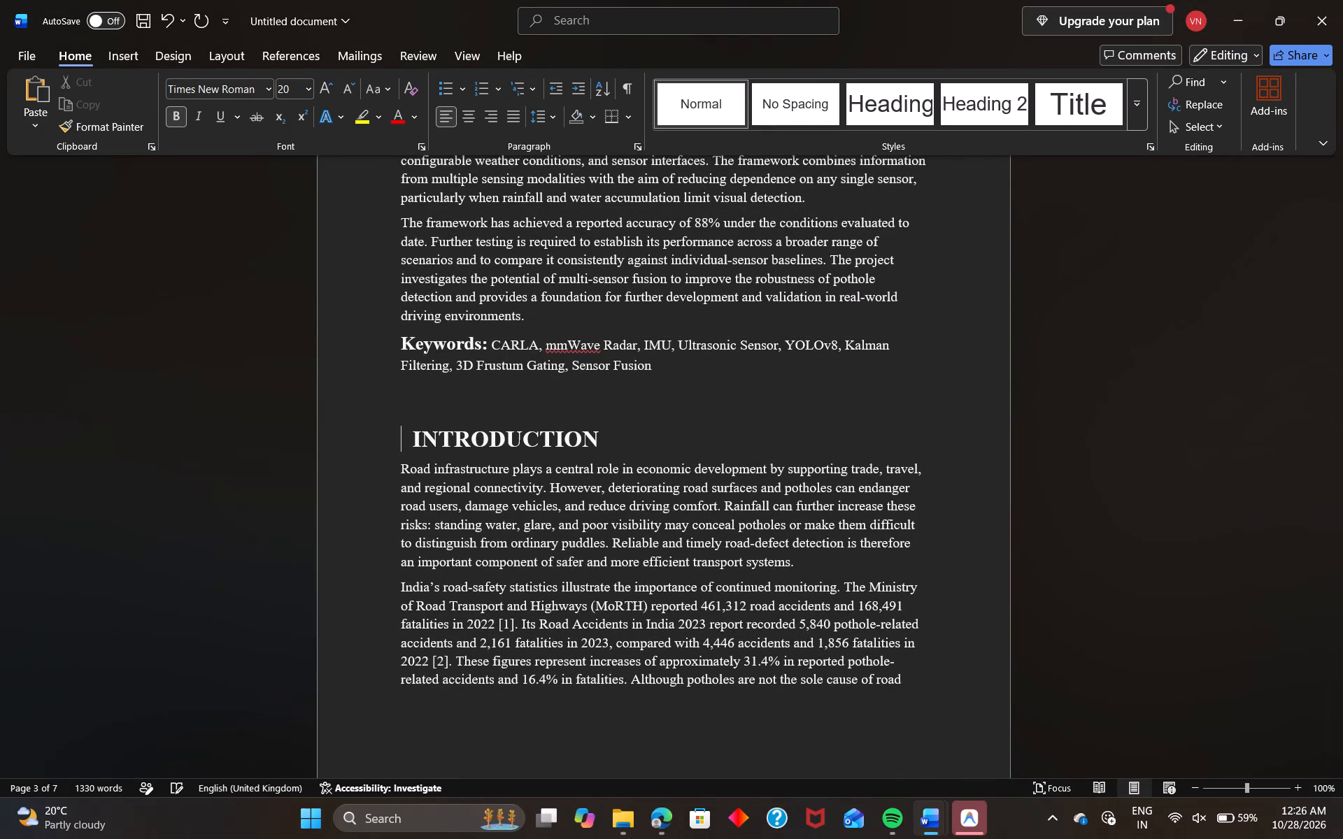
key("Right")
key("Right")
key("BackSpace")
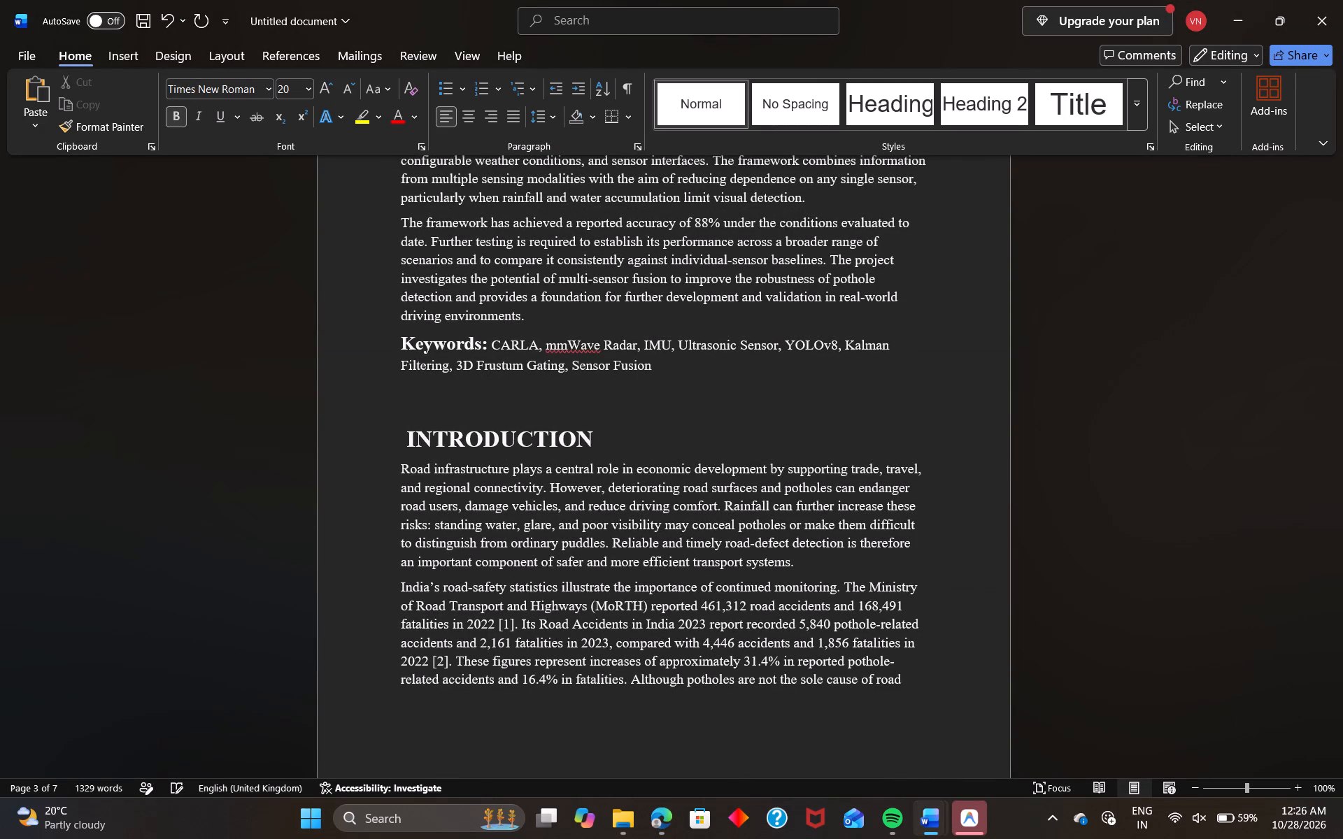
key("BackSpace")
Check the section after Drawbacks in the format PDF and left-align the "Project" heading in the Word report.
scroll(418, 436, "down", 4)
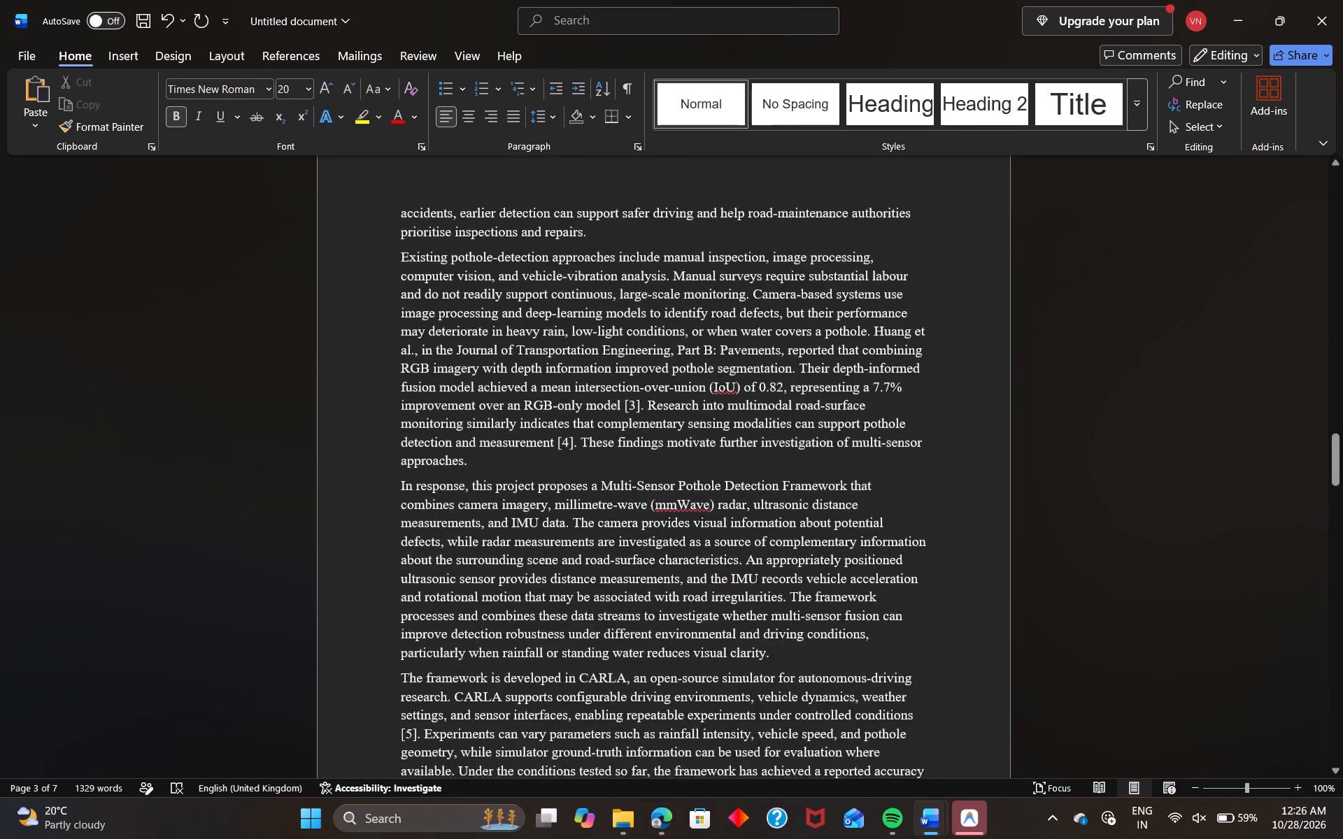
scroll(418, 436, "down", 3)
scroll(418, 436, "up", 3)
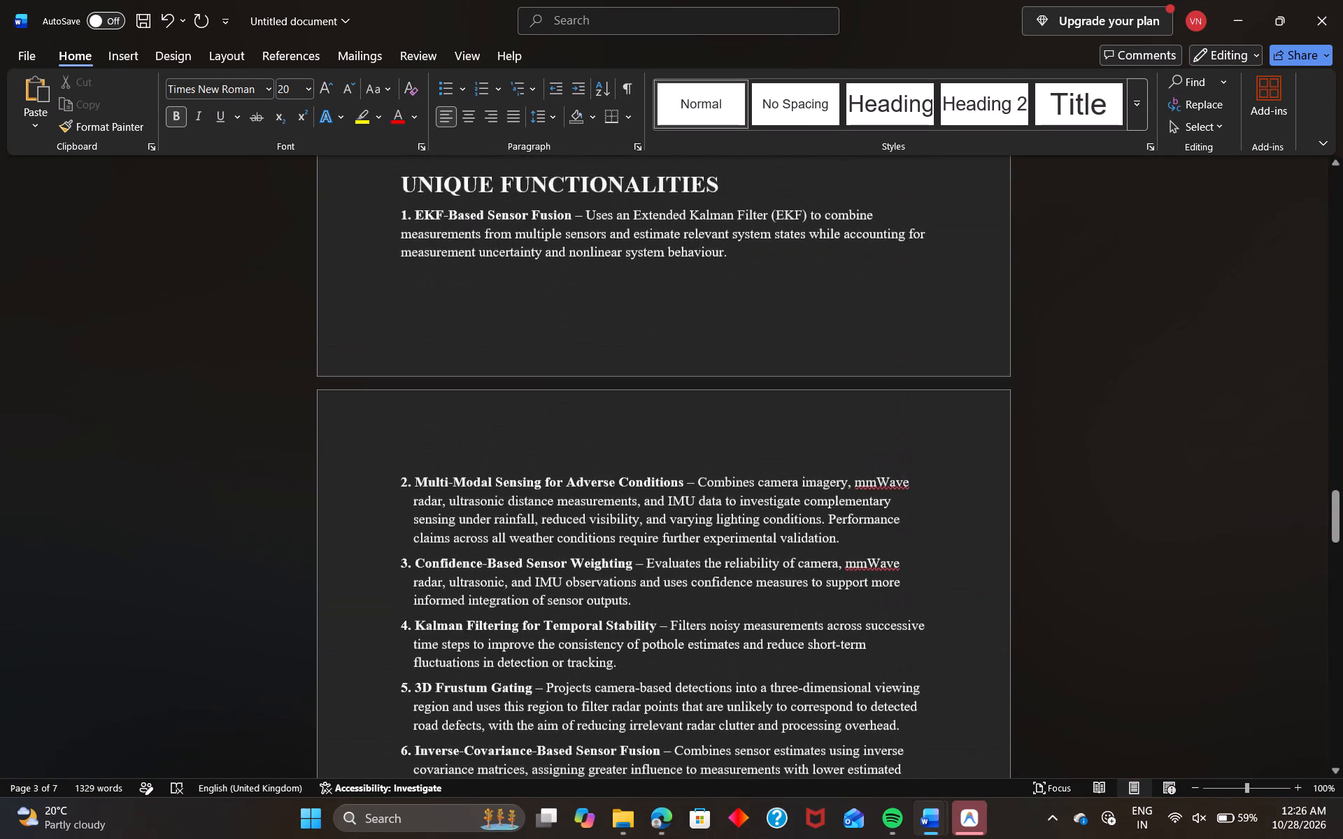
scroll(418, 436, "down", 4)
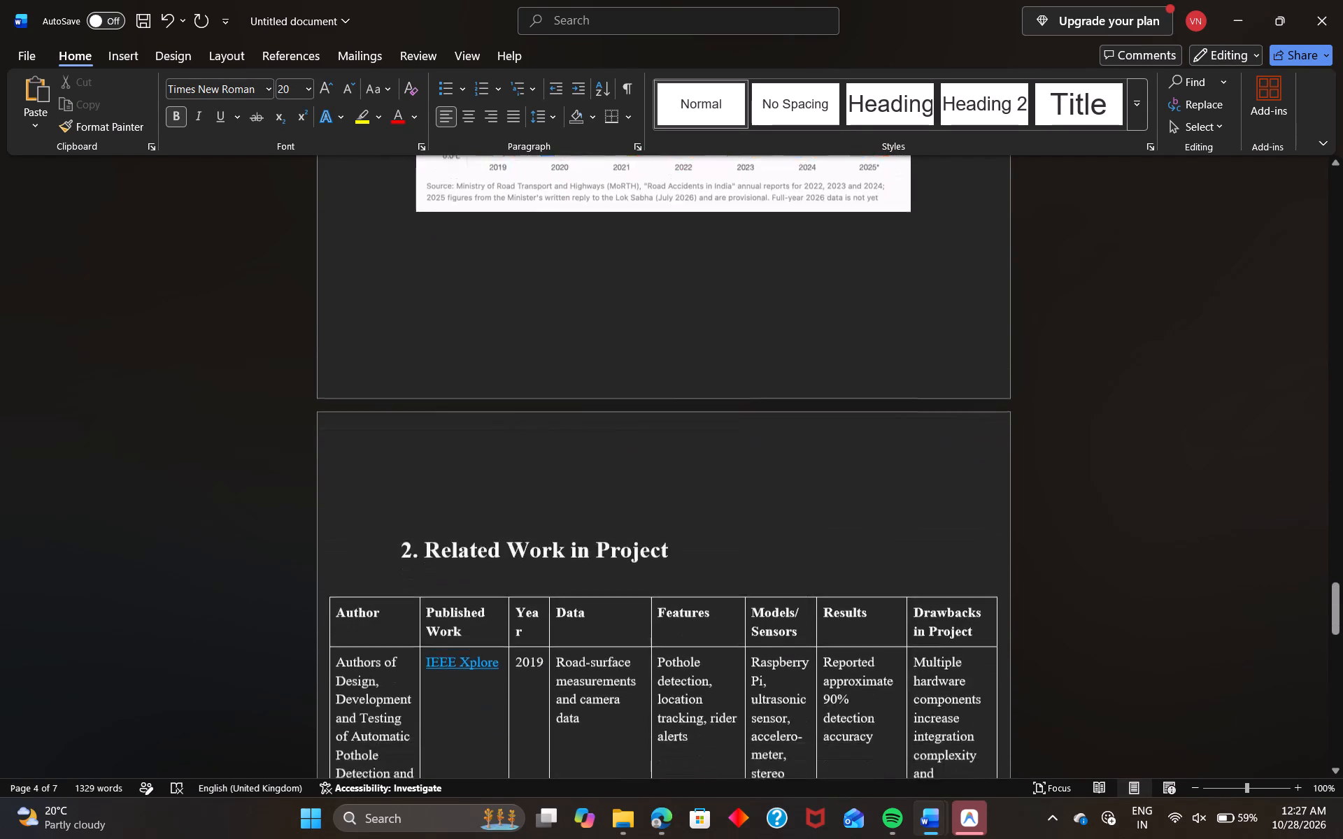
scroll(418, 436, "down", 3)
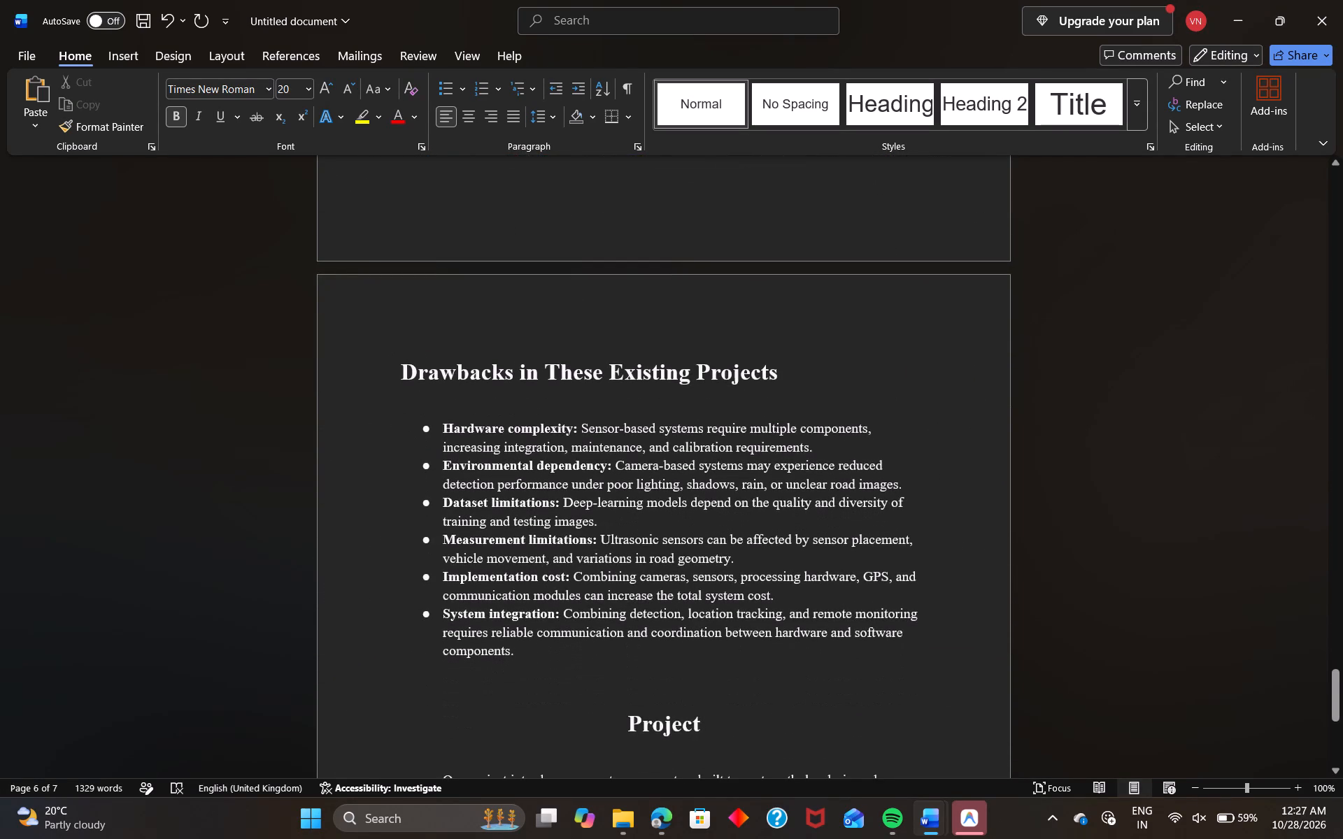
scroll(520, 408, "down", 3)
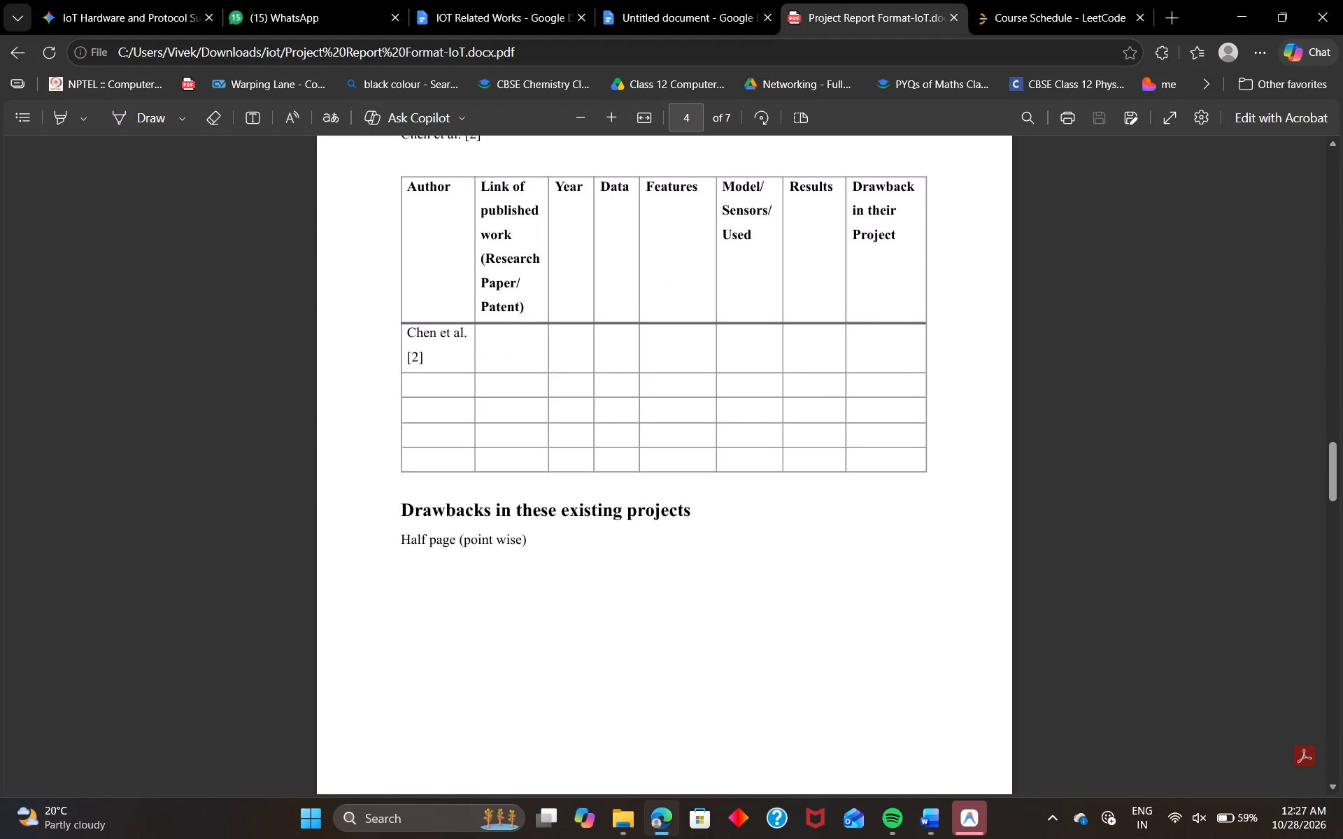
scroll(520, 408, "down", 4)
scroll(520, 408, "up", 1)
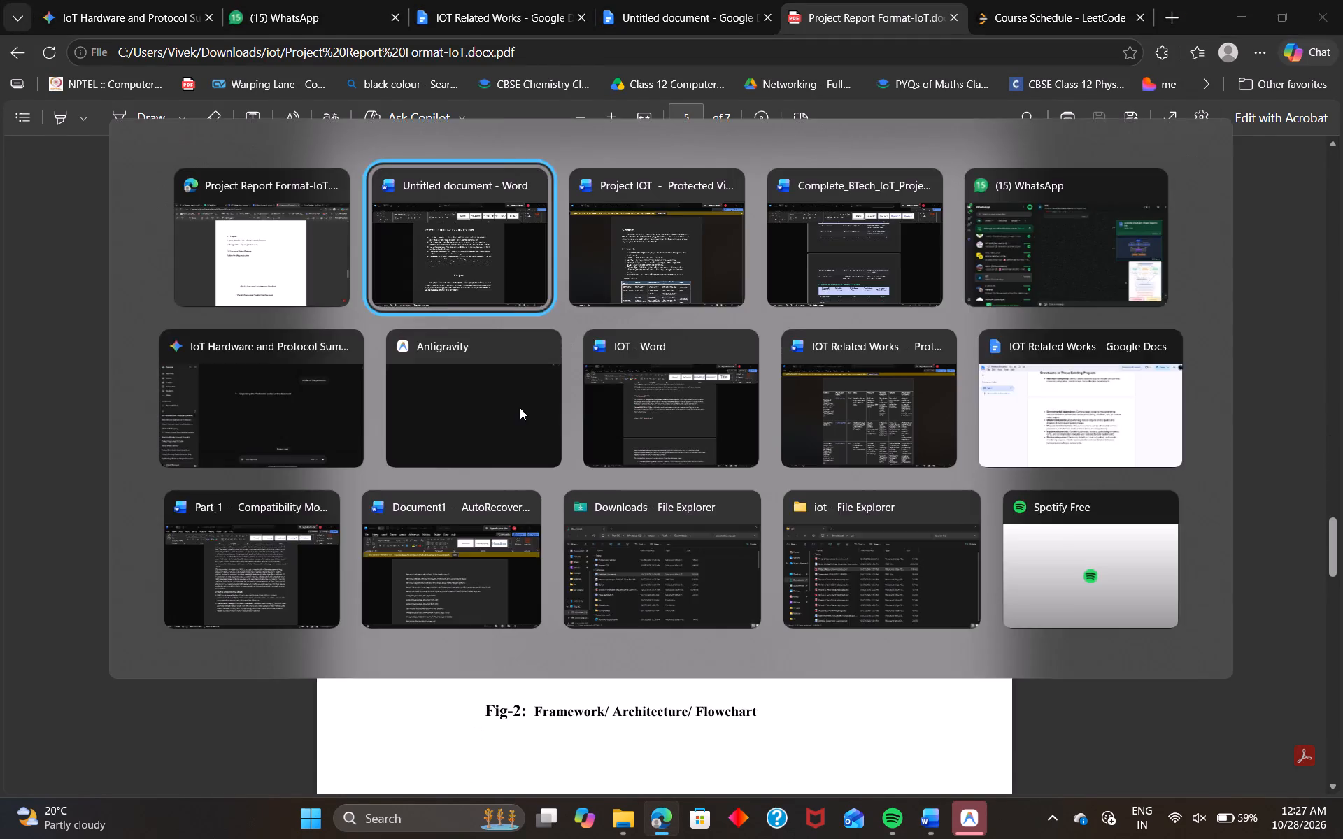
left_click(628, 554)
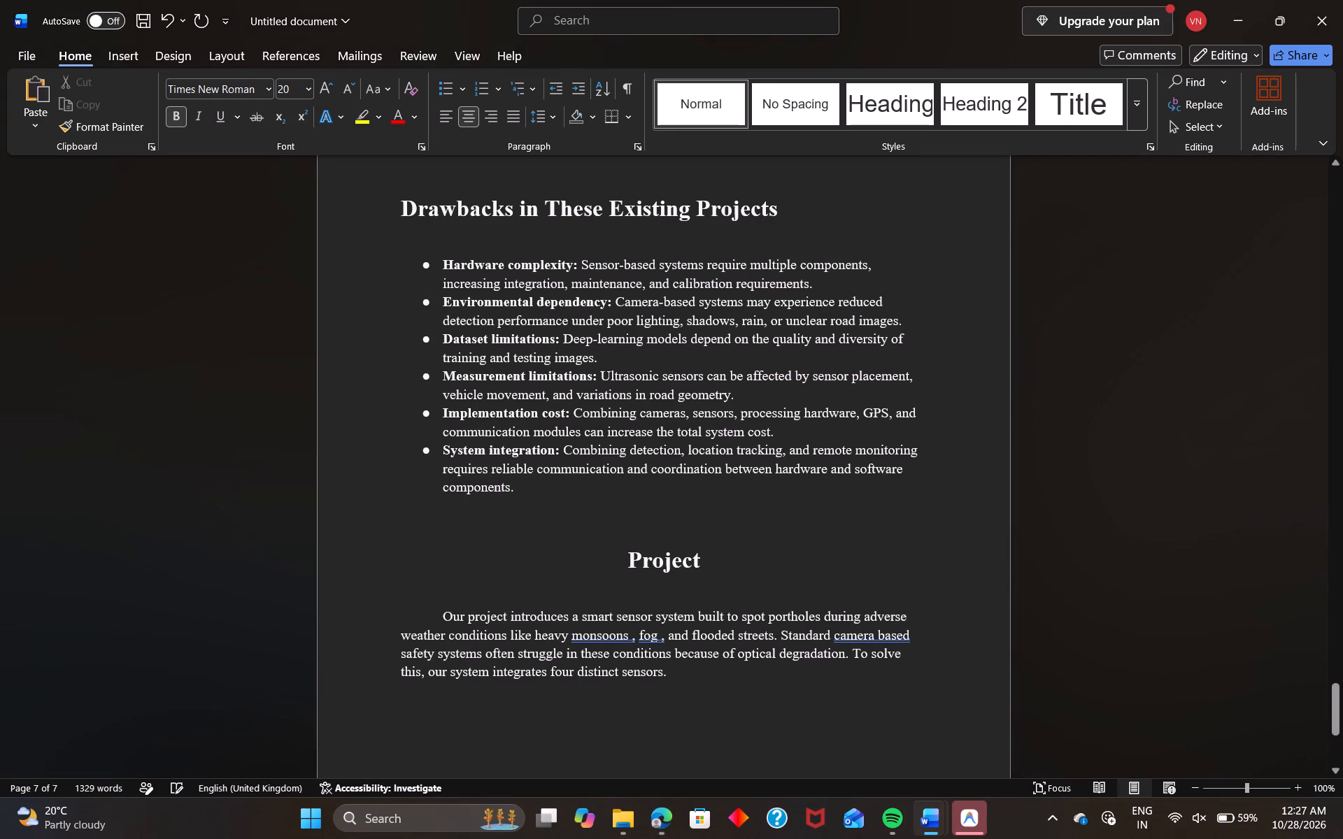
left_click_drag(711, 551, 605, 558)
left_click(440, 112)
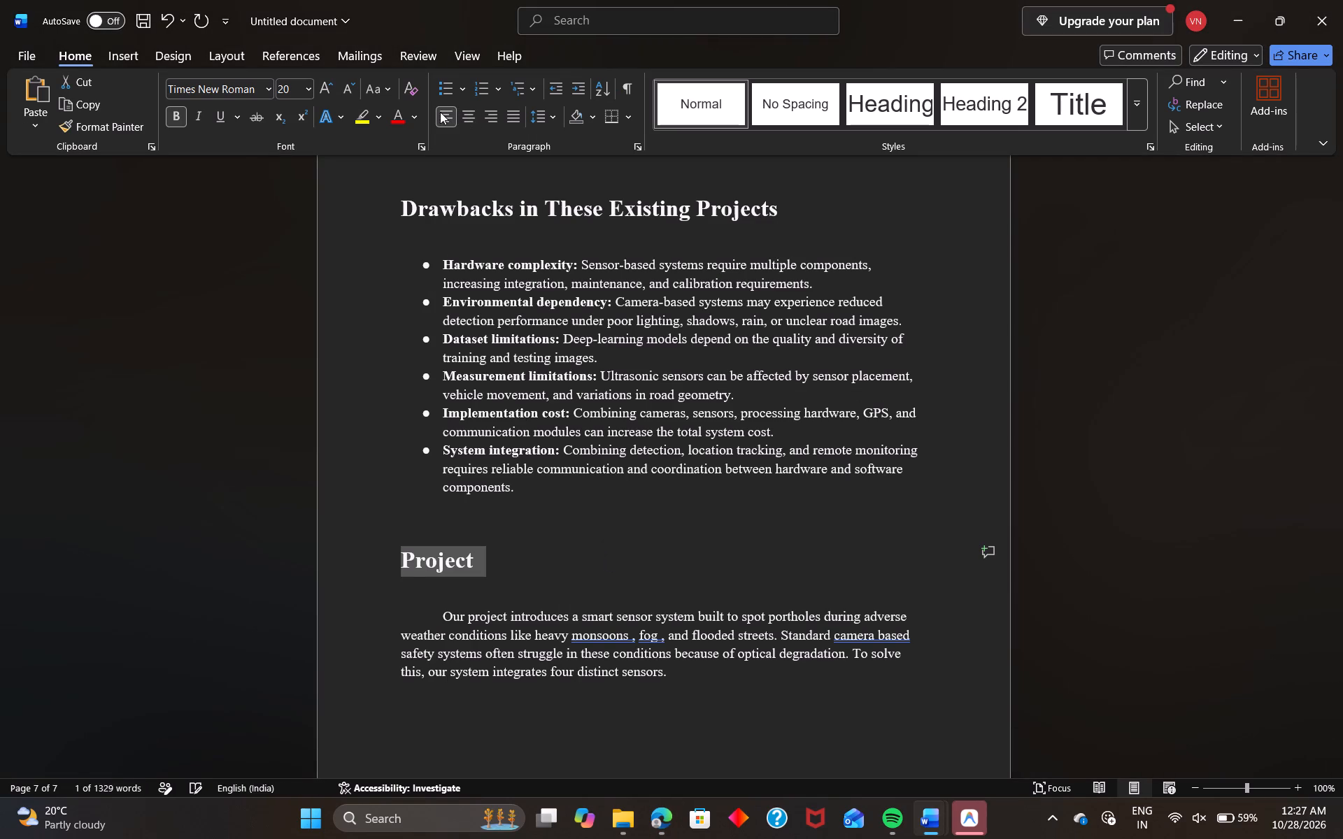
Number the "Project" heading as 3, with a space after the period, so it reads "3. Project".
left_click(403, 566)
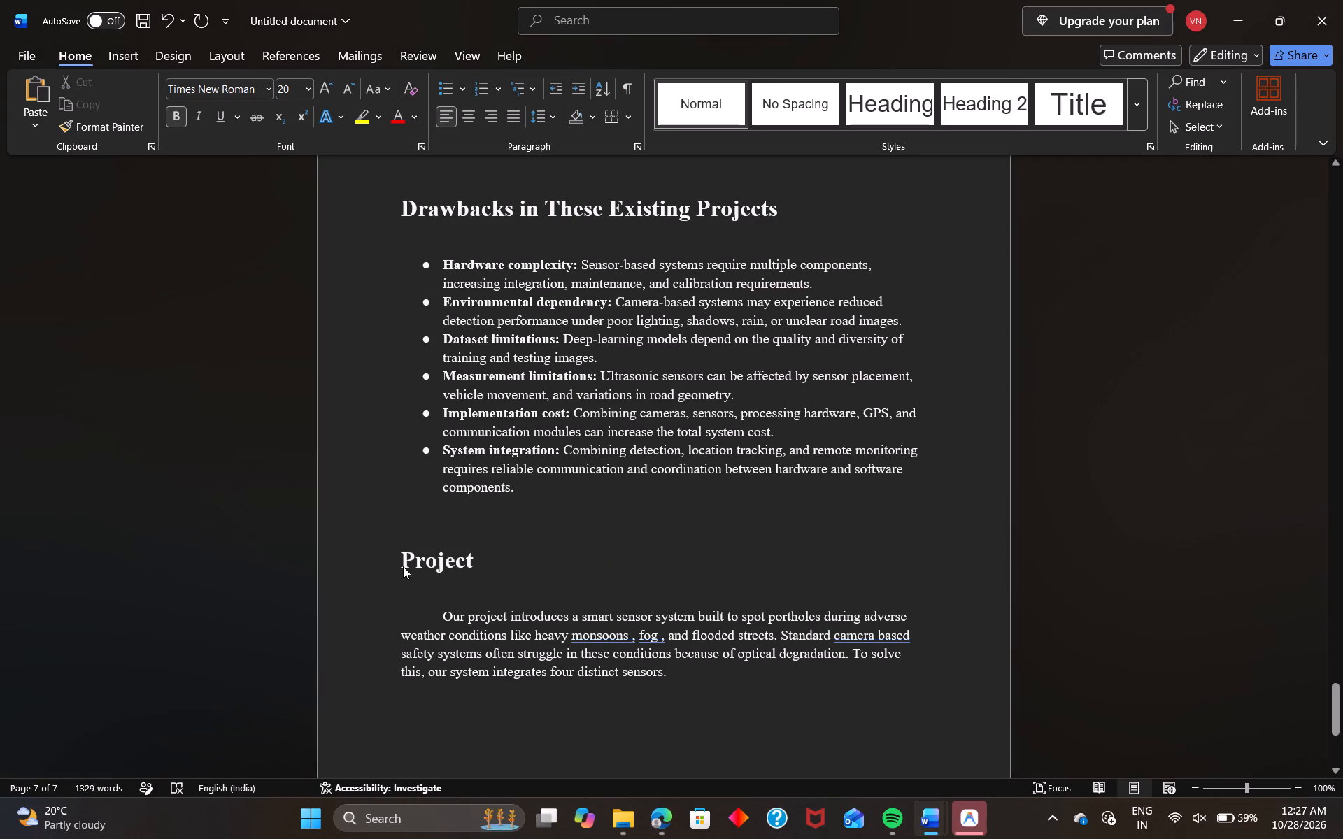
key("3")
key("period")
key("Right")
key("space")
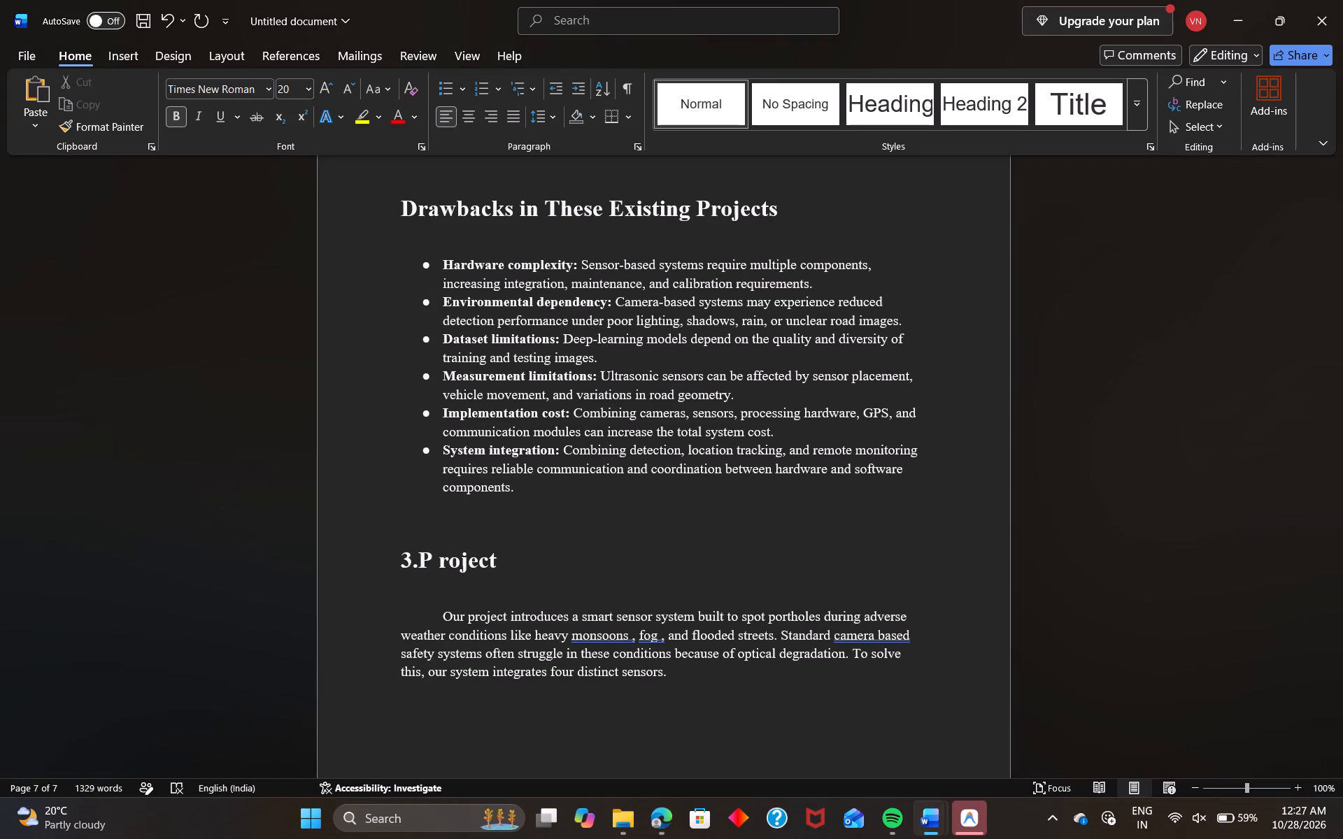
key("Left")
key("Left")
key("space")
key("Right")
key("Right")
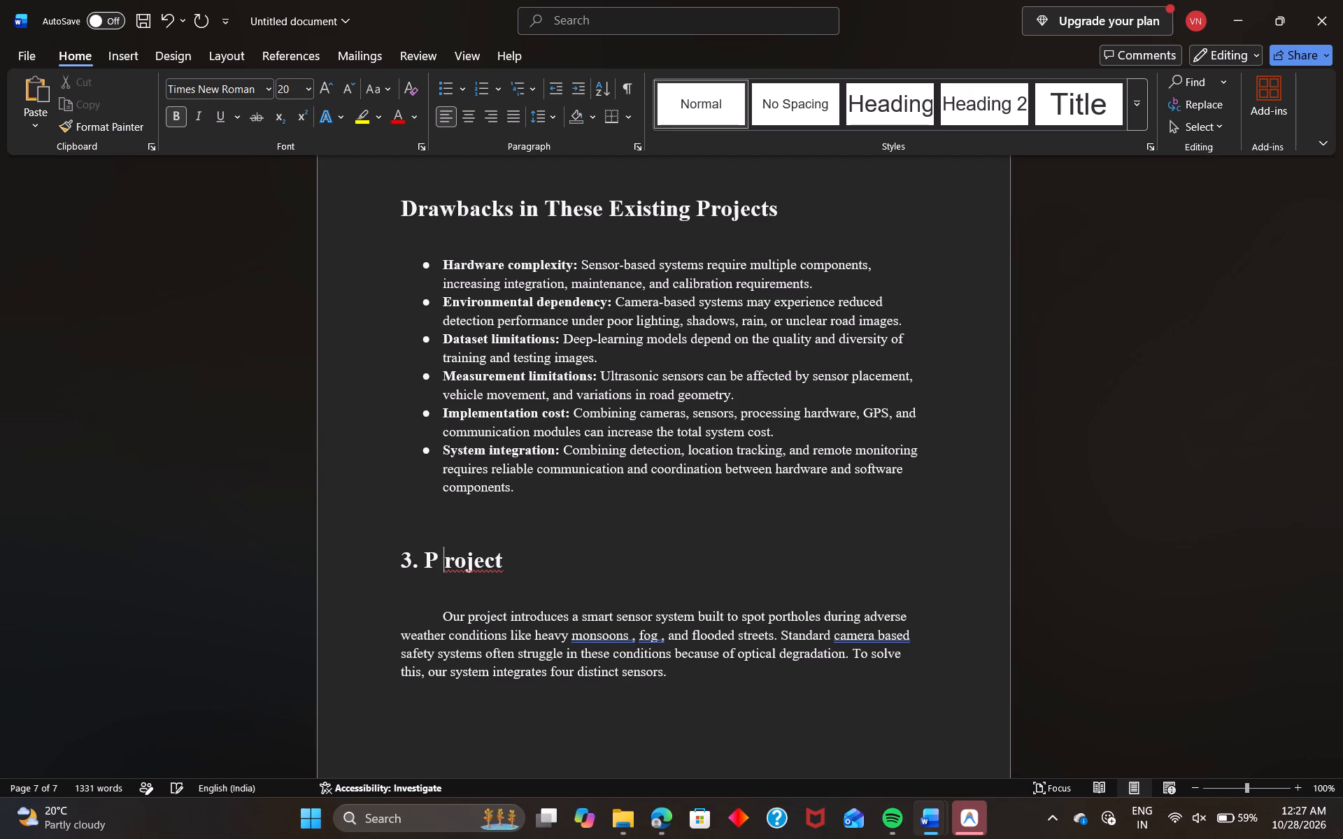
key("BackSpace")
Copy the Technical Details heading and its eight-item list from the Project IOT document and paste them below the report's Project paragraph.
scroll(403, 566, "down", 1)
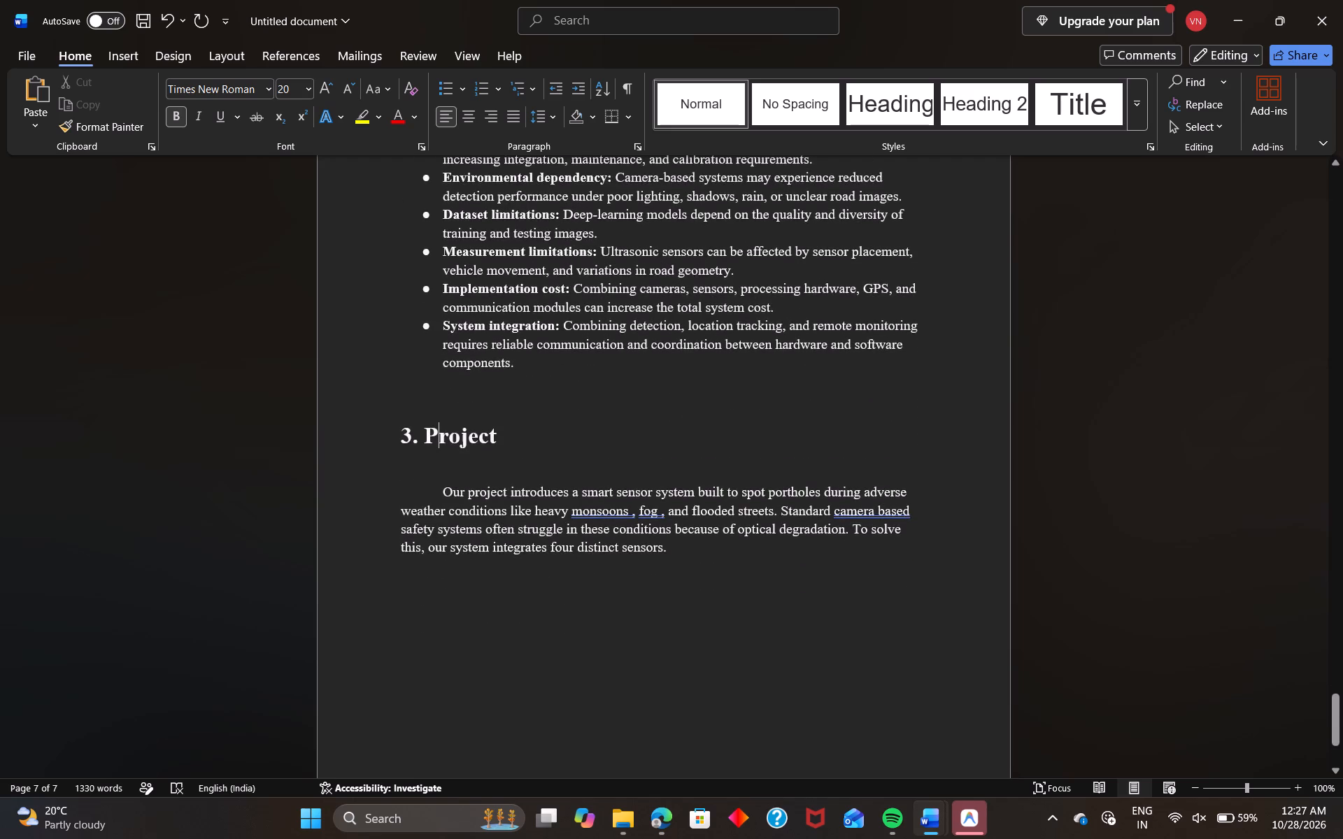
scroll(403, 566, "down", 2)
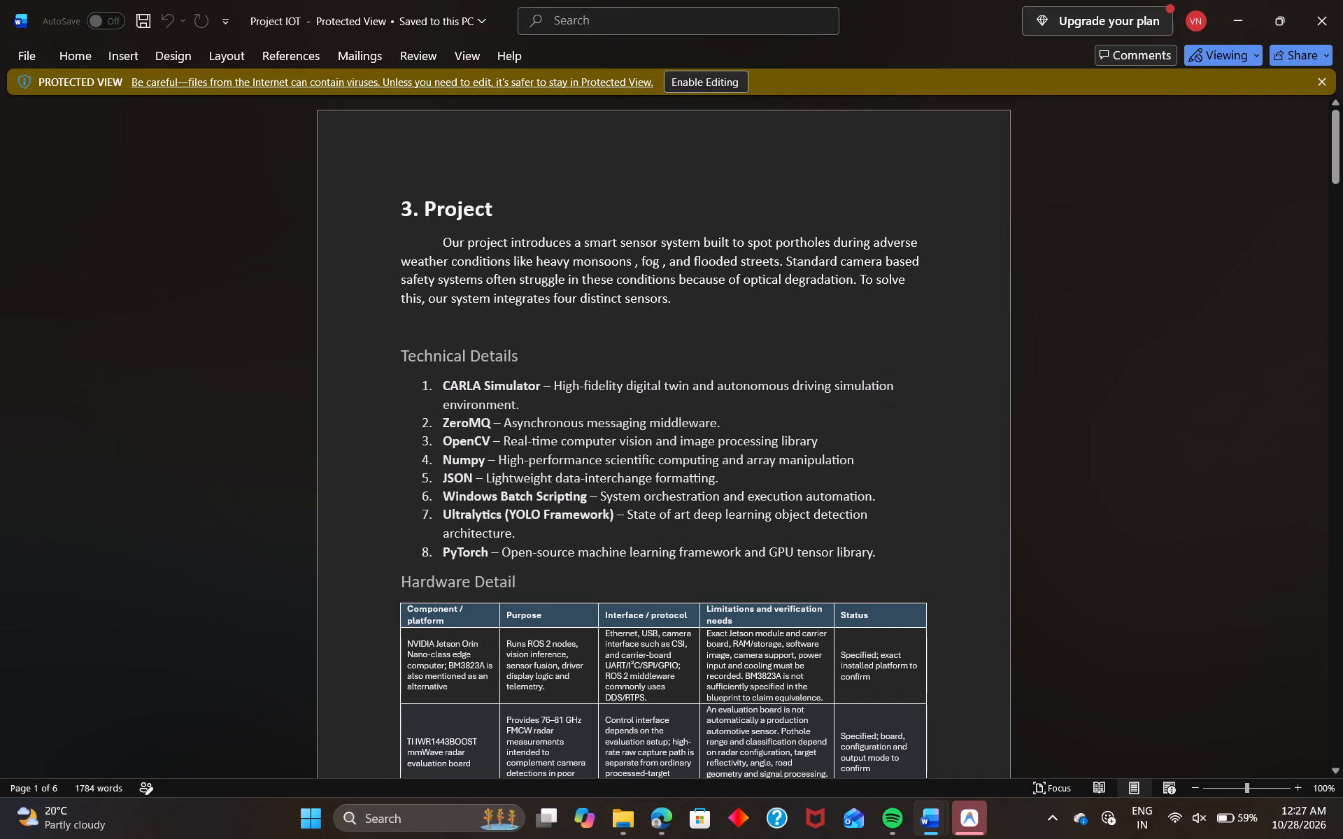
left_click_drag(397, 348, 620, 554)
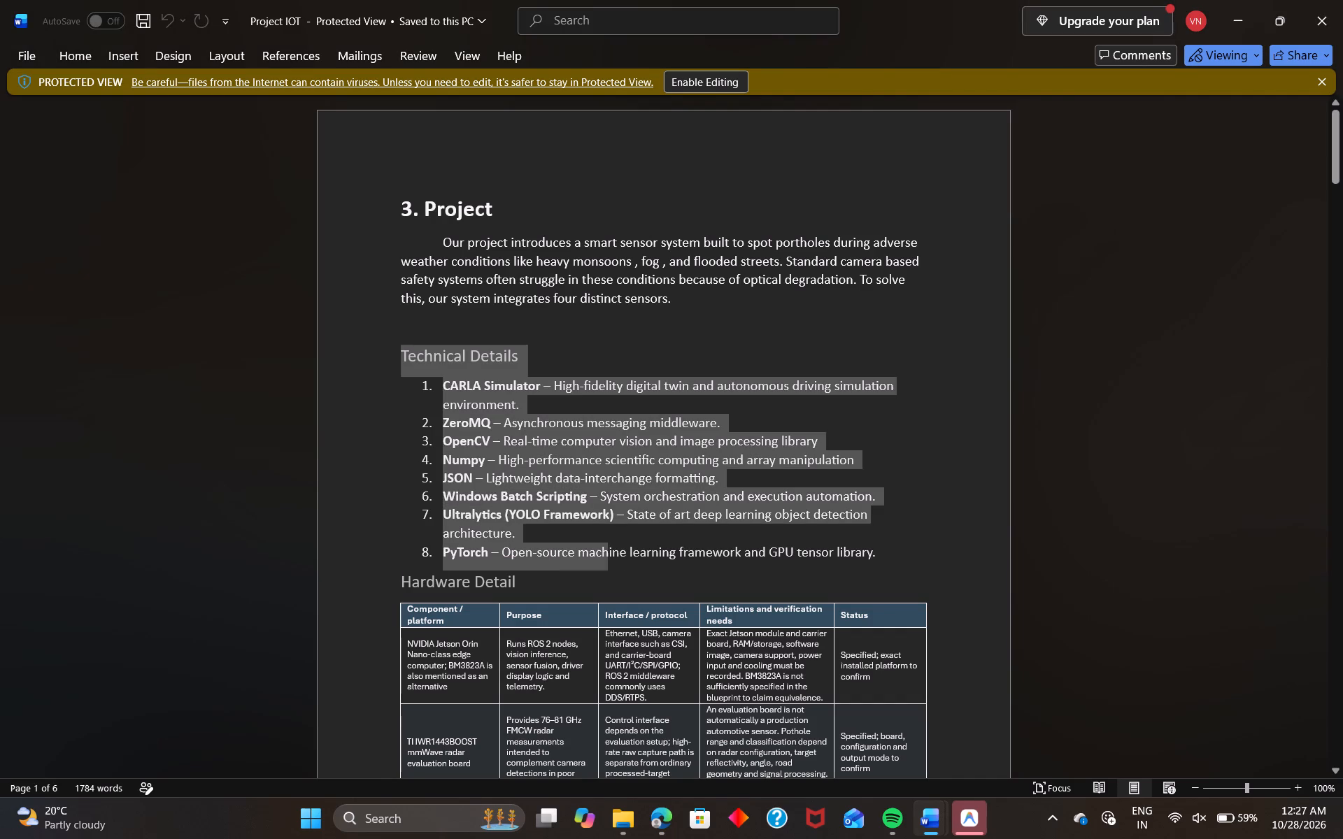
left_click_drag(620, 554, 890, 555)
key("ctrl+c")
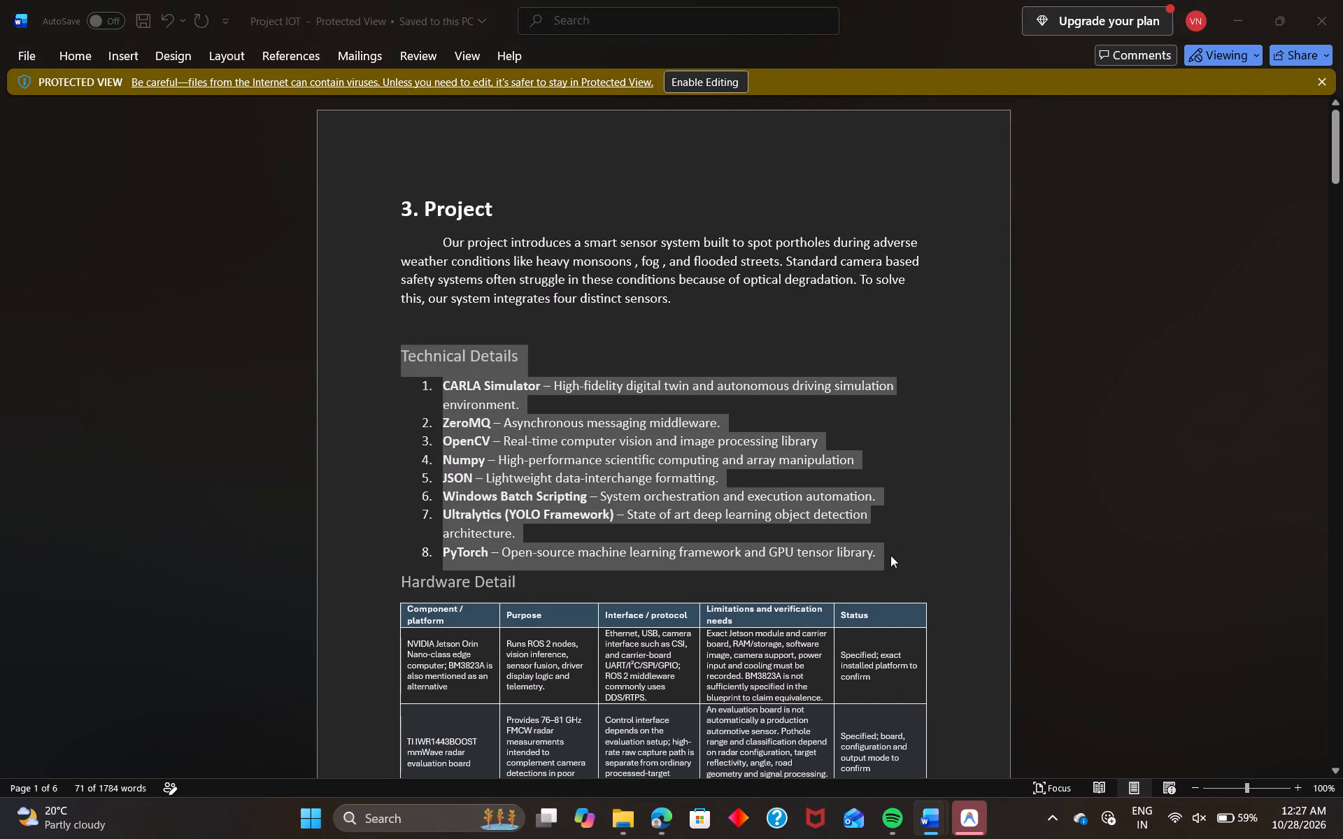
left_click(666, 359)
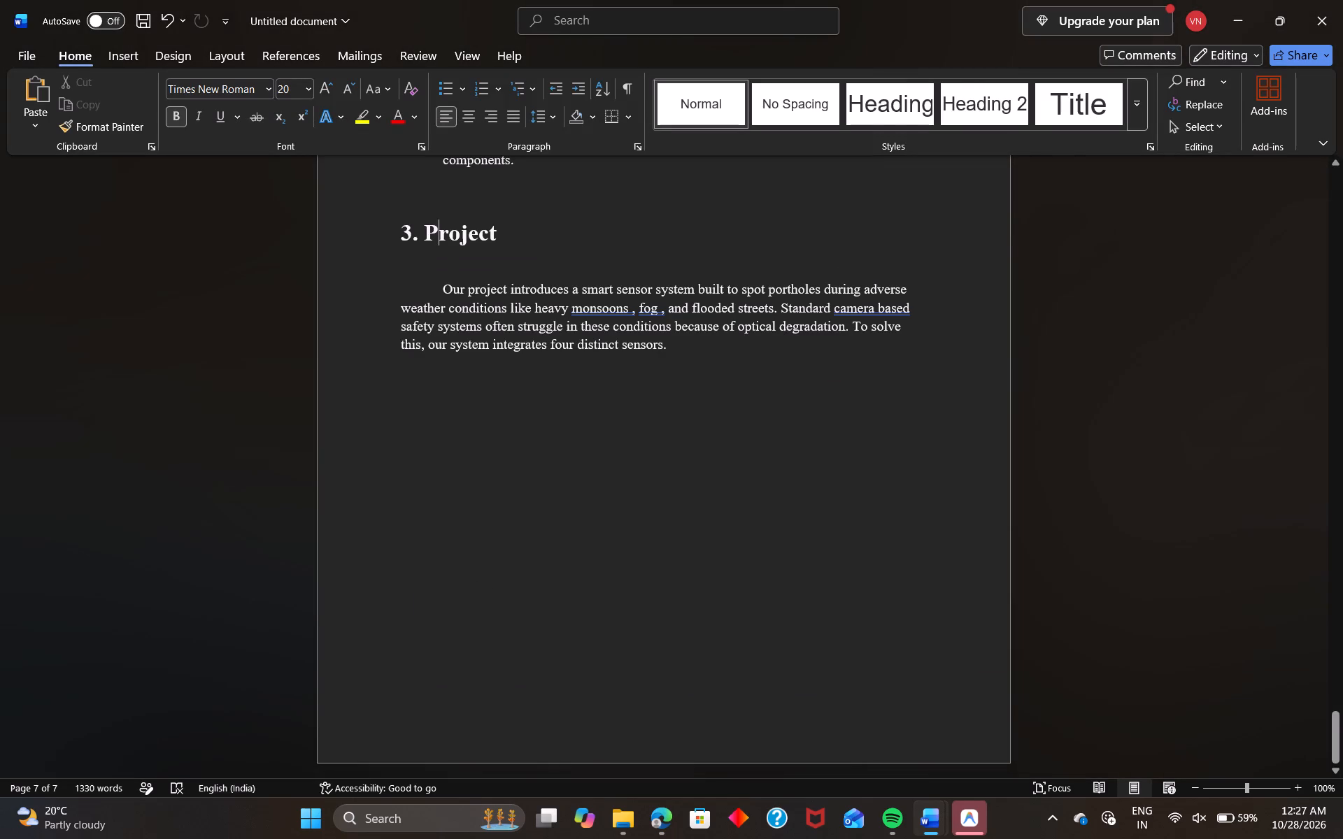
key("Return")
key("ctrl+v")
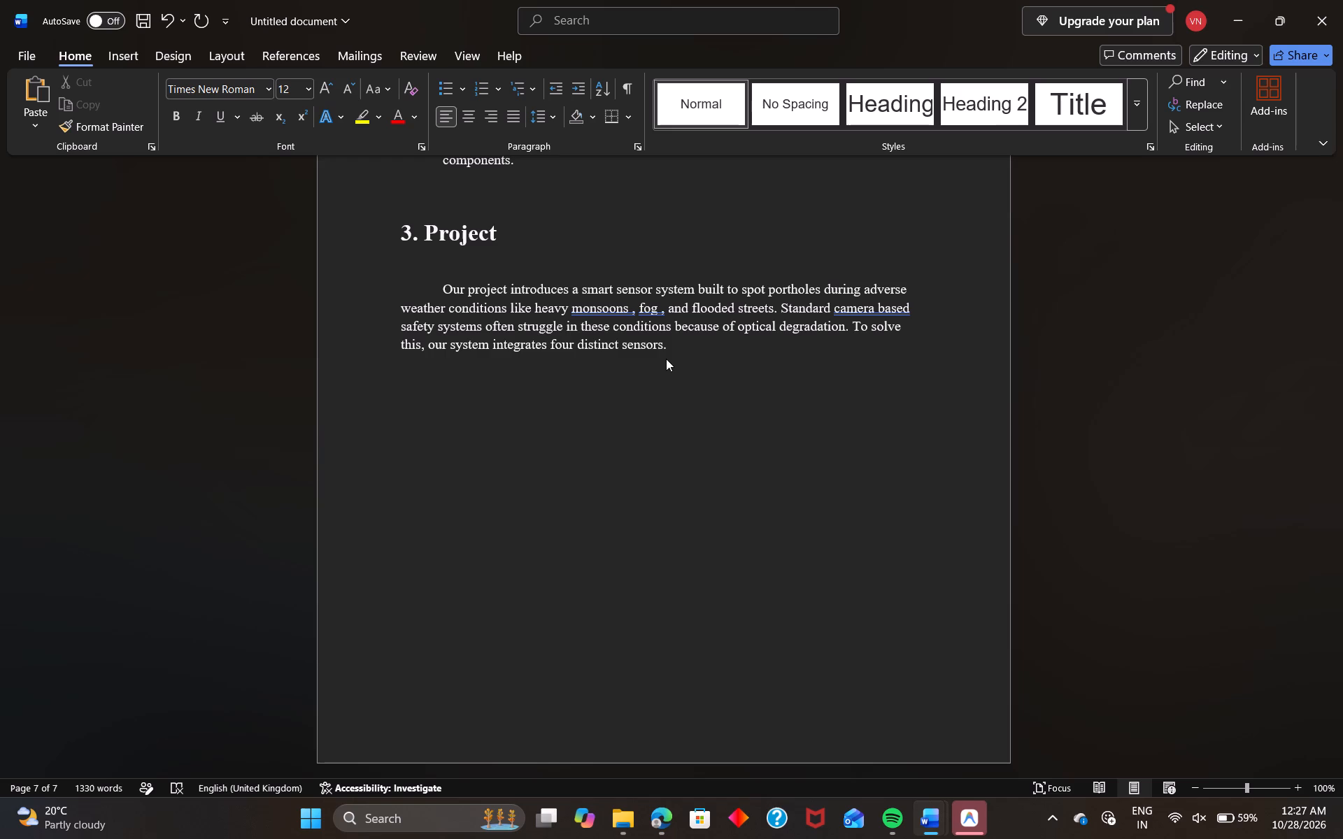
Format the "Technical Details" heading in the report as bold at 16 pt.
left_click_drag(508, 378, 371, 379)
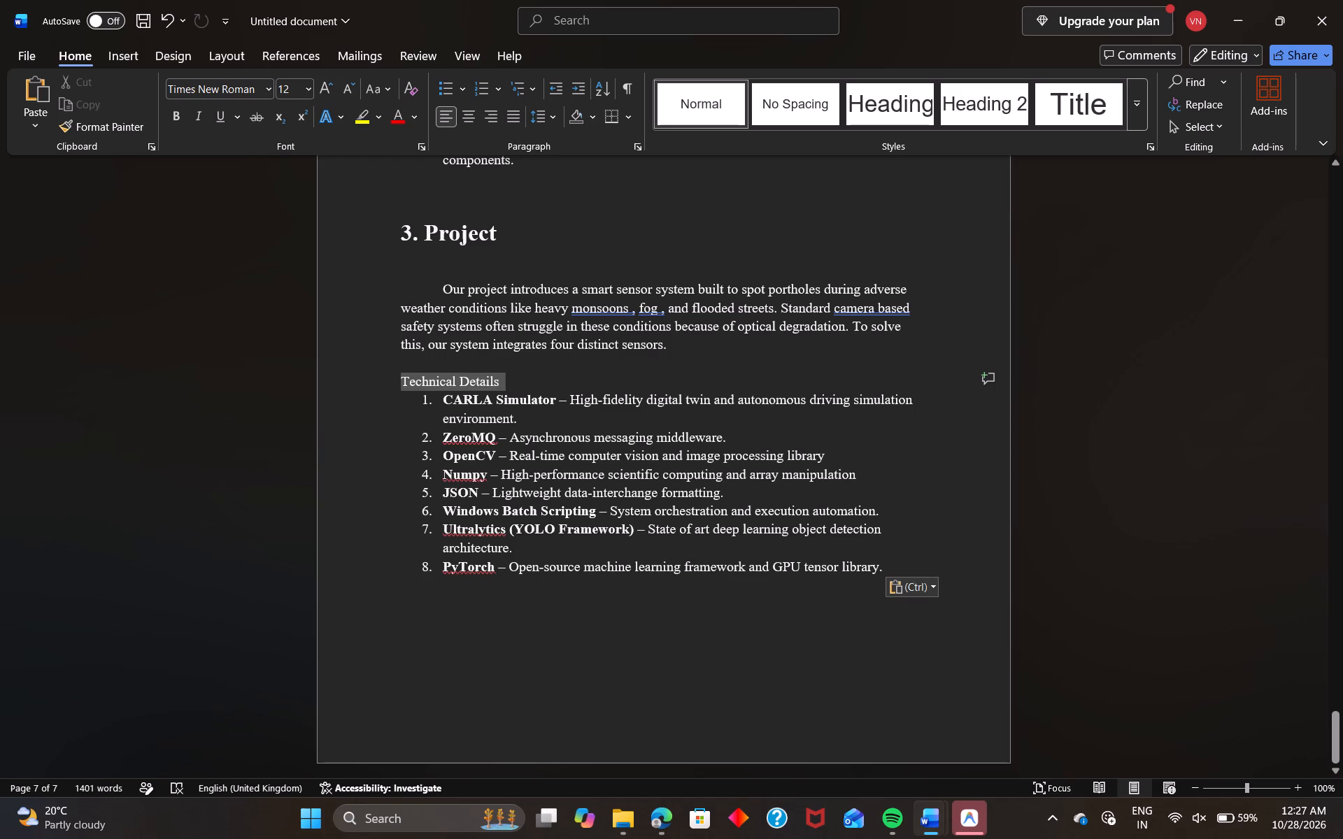
left_click(184, 115)
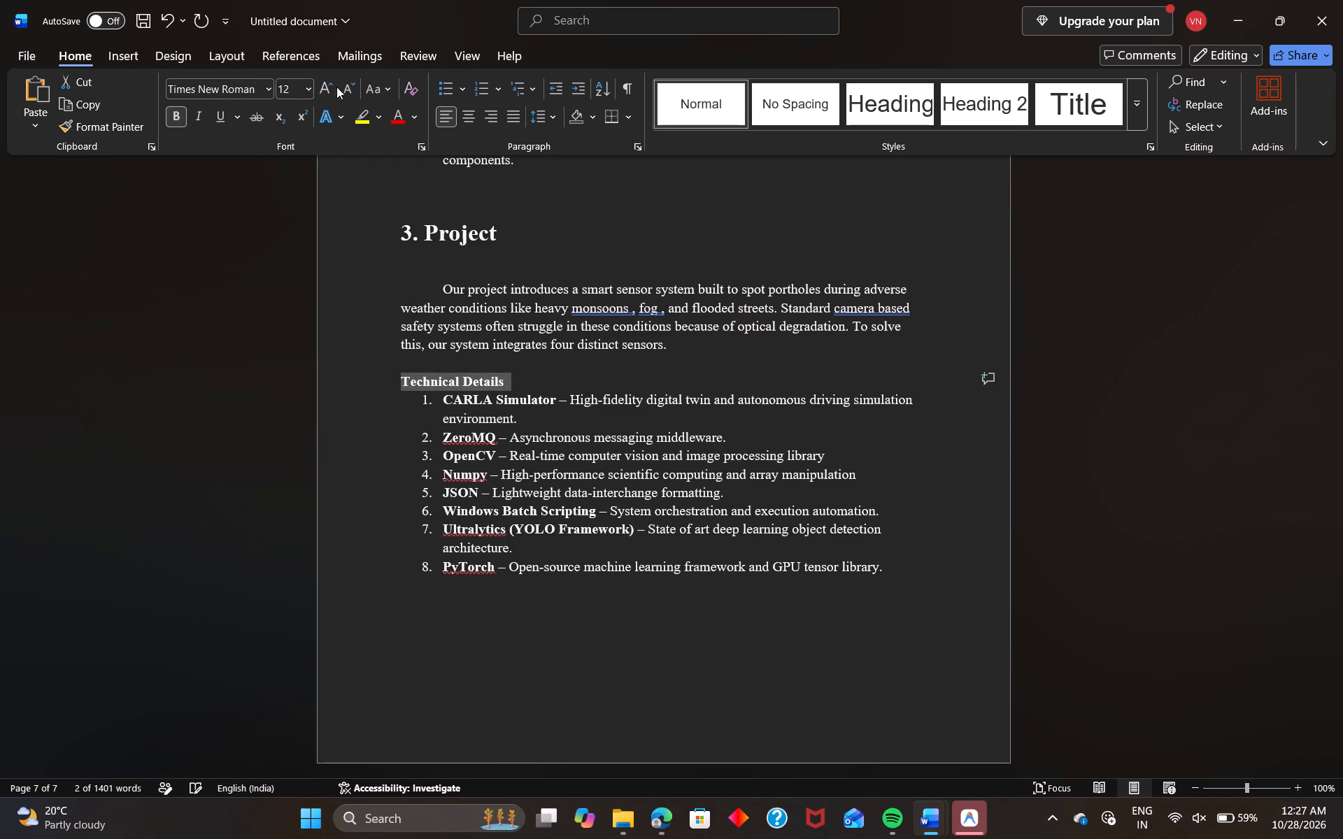
left_click(311, 84)
left_click(293, 236)
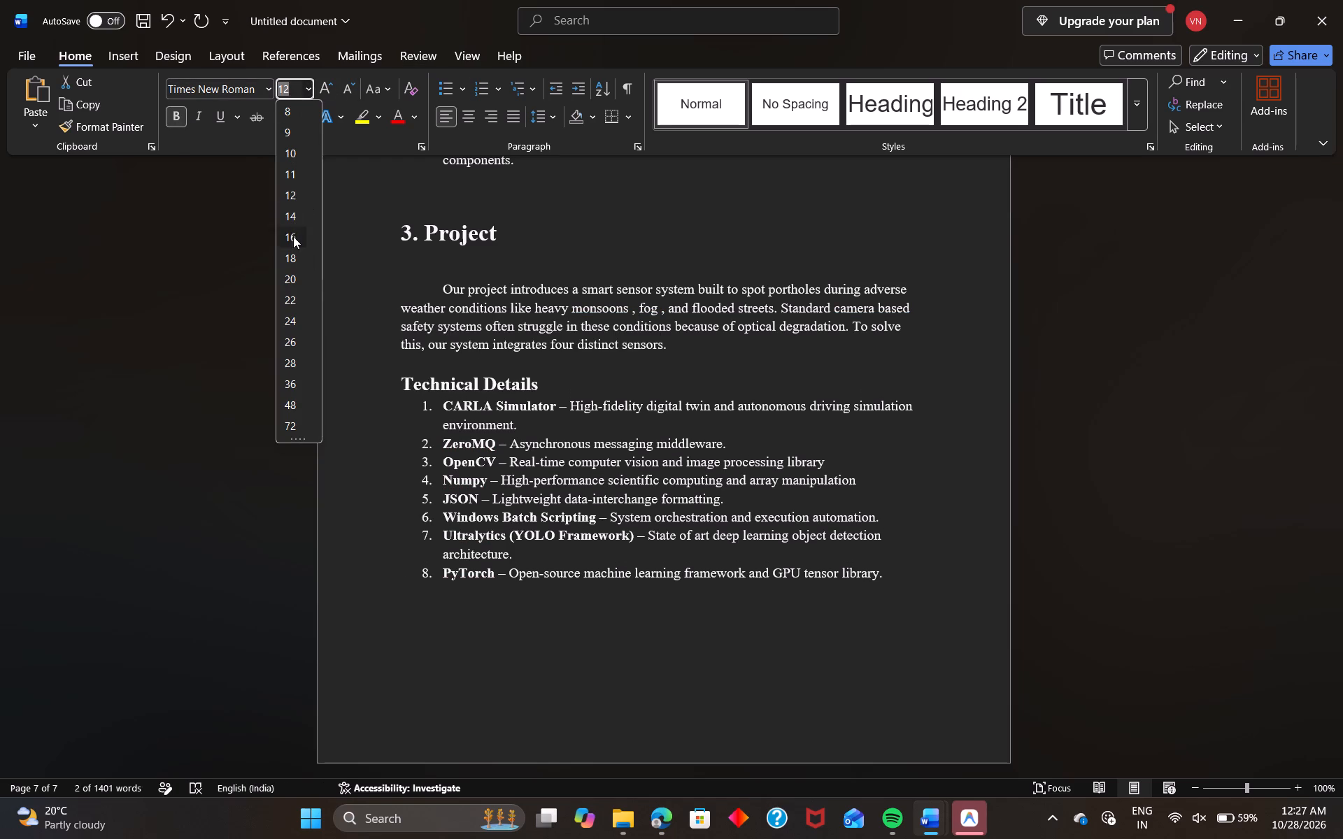
left_click(581, 387)
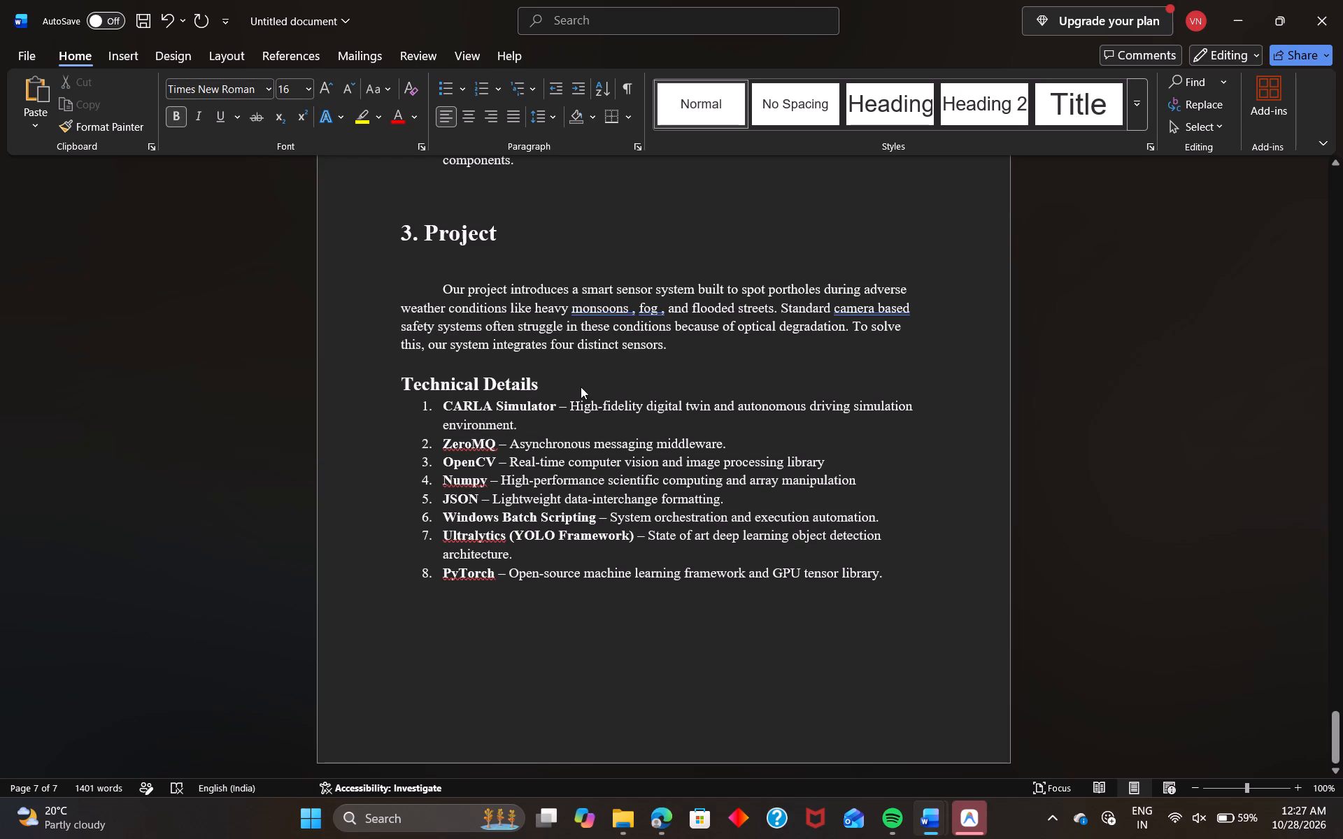
left_click_drag(508, 237, 387, 220)
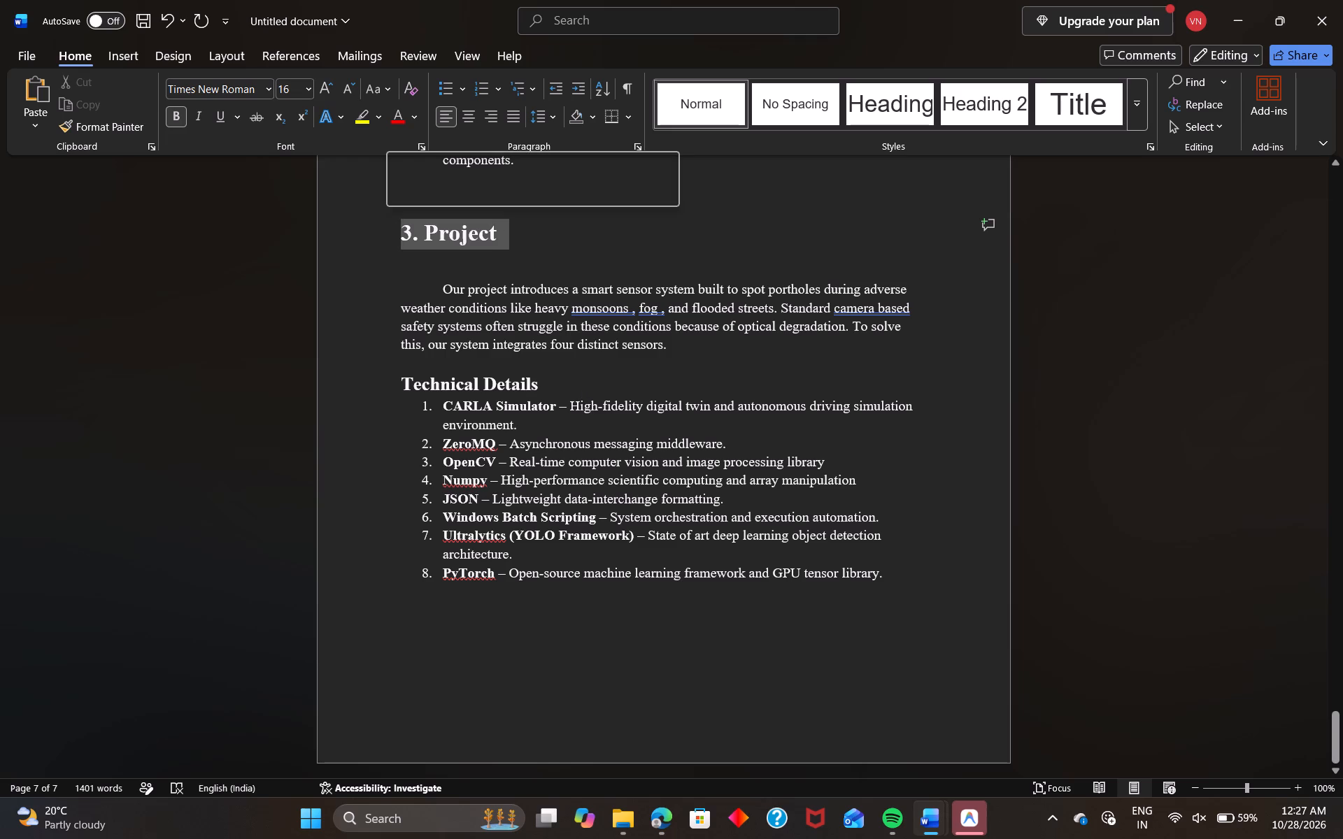
left_click(387, 220)
Copy the full "Algorithms and computational models" section from the Project IOT document and paste it after the report's Technical Details list.
scroll(551, 454, "down", 2)
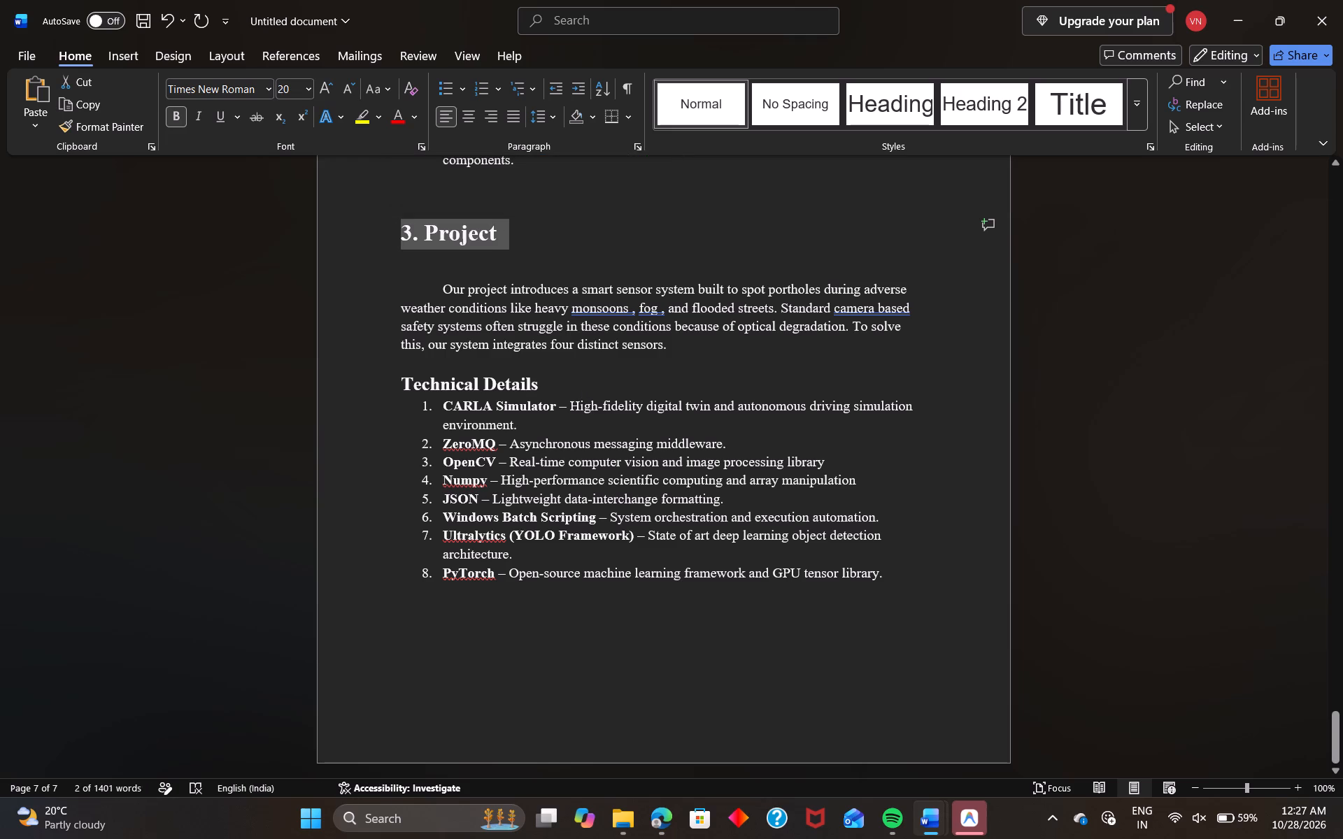
left_click(587, 642)
scroll(587, 642, "down", 2)
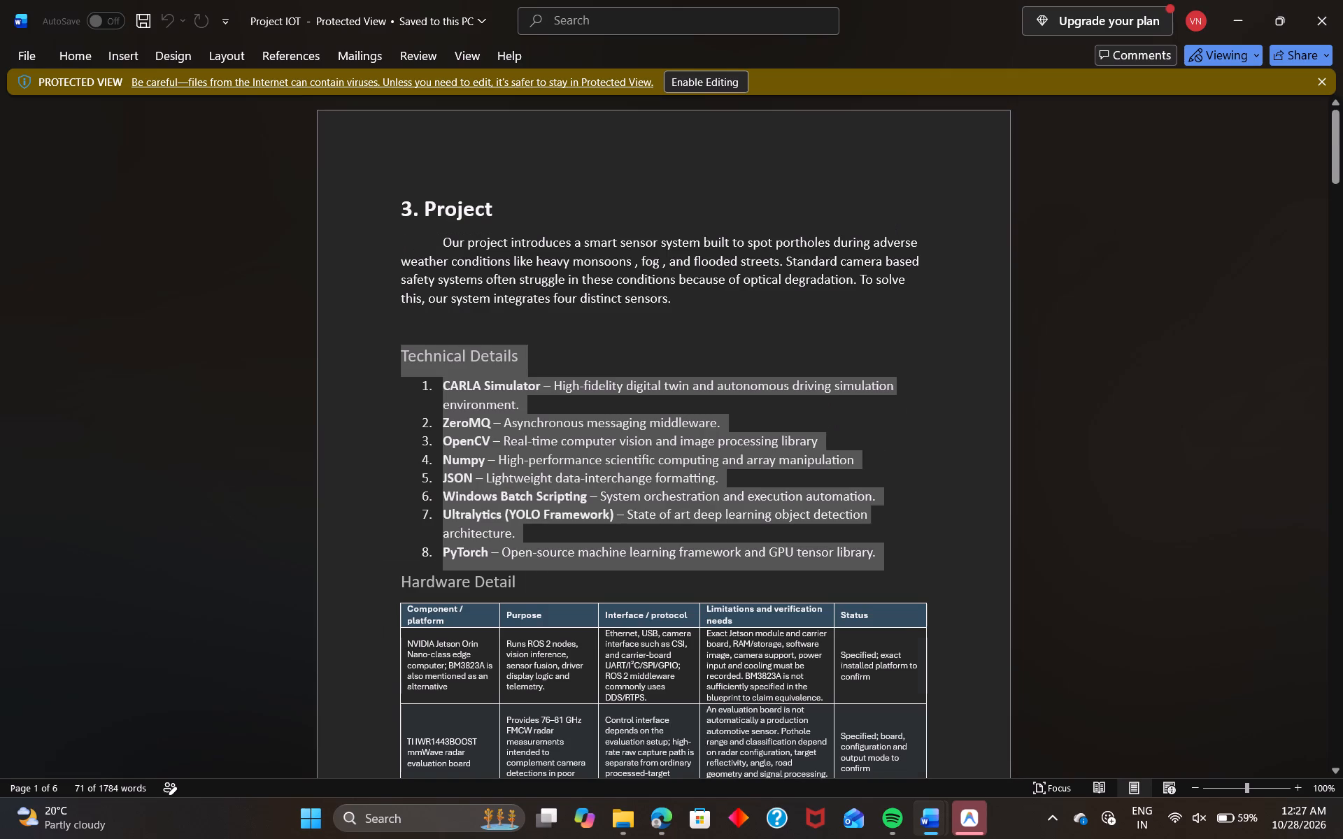
scroll(602, 594, "down", 11)
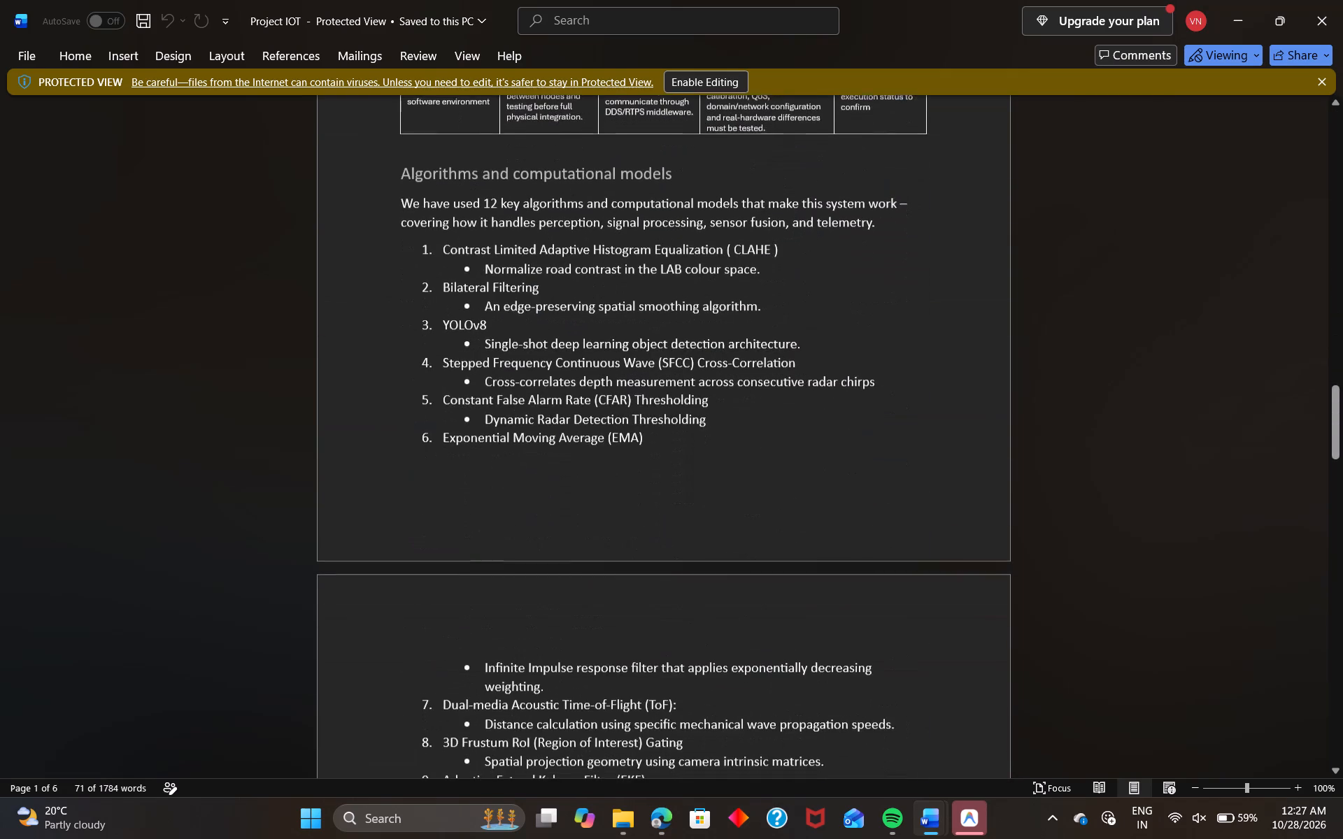
left_click_drag(403, 174, 527, 219)
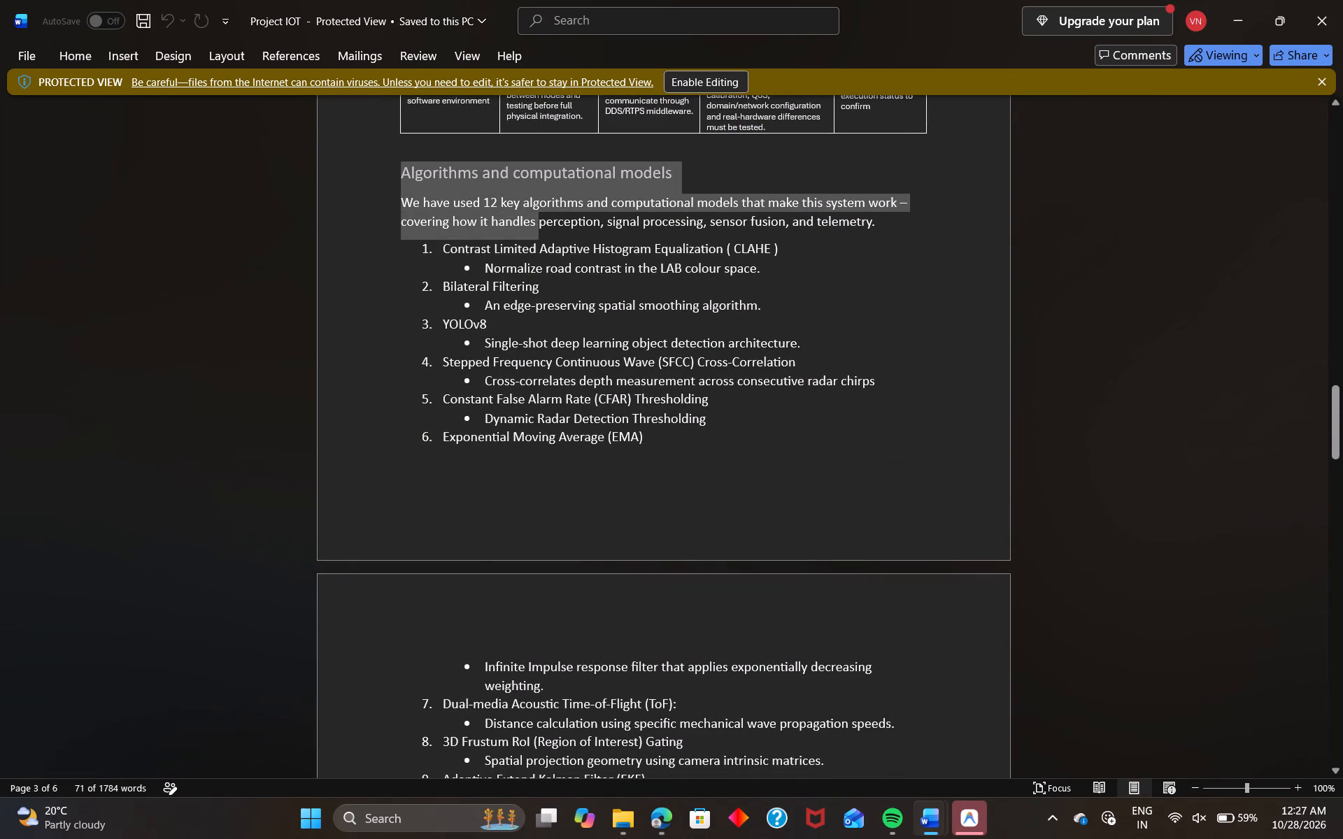
left_click_drag(527, 219, 599, 705)
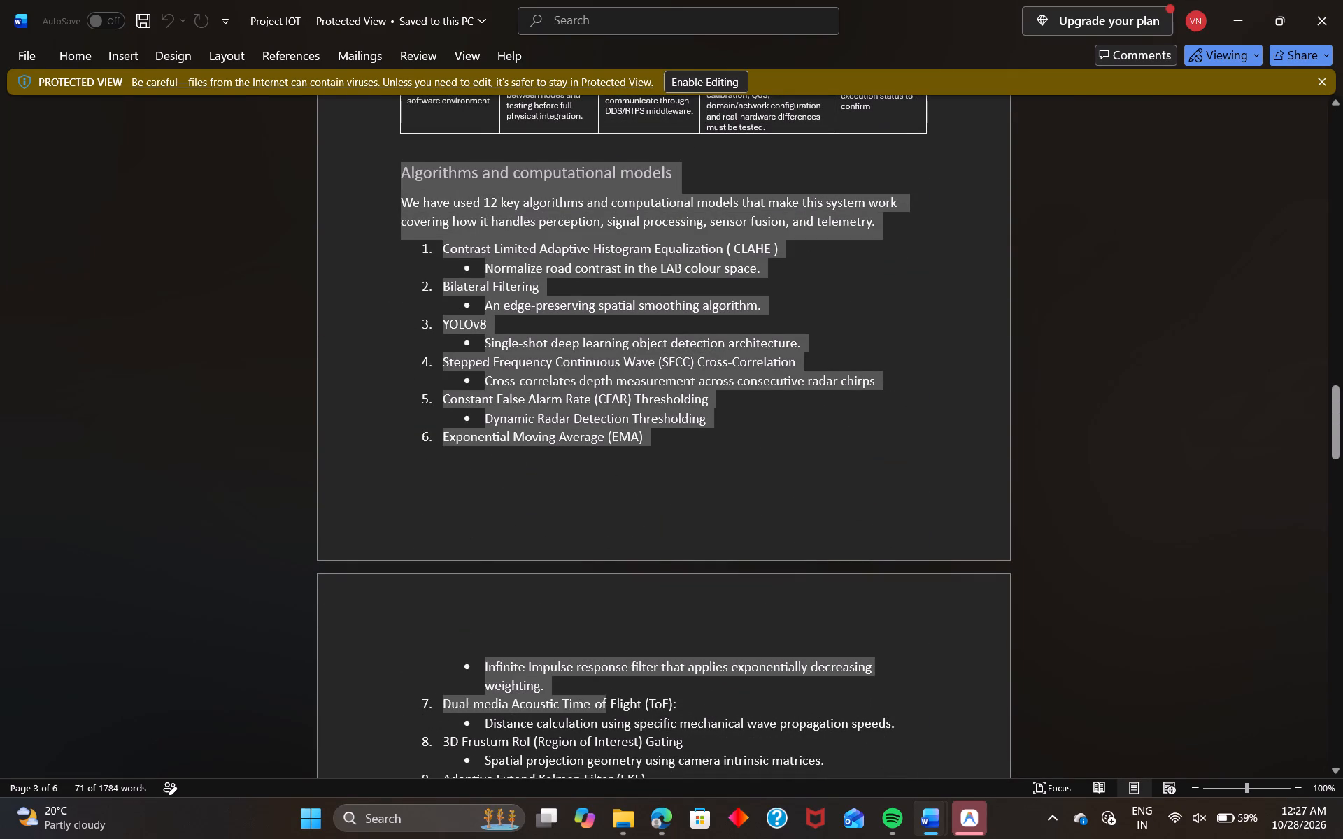
left_click_drag(599, 705, 858, 566)
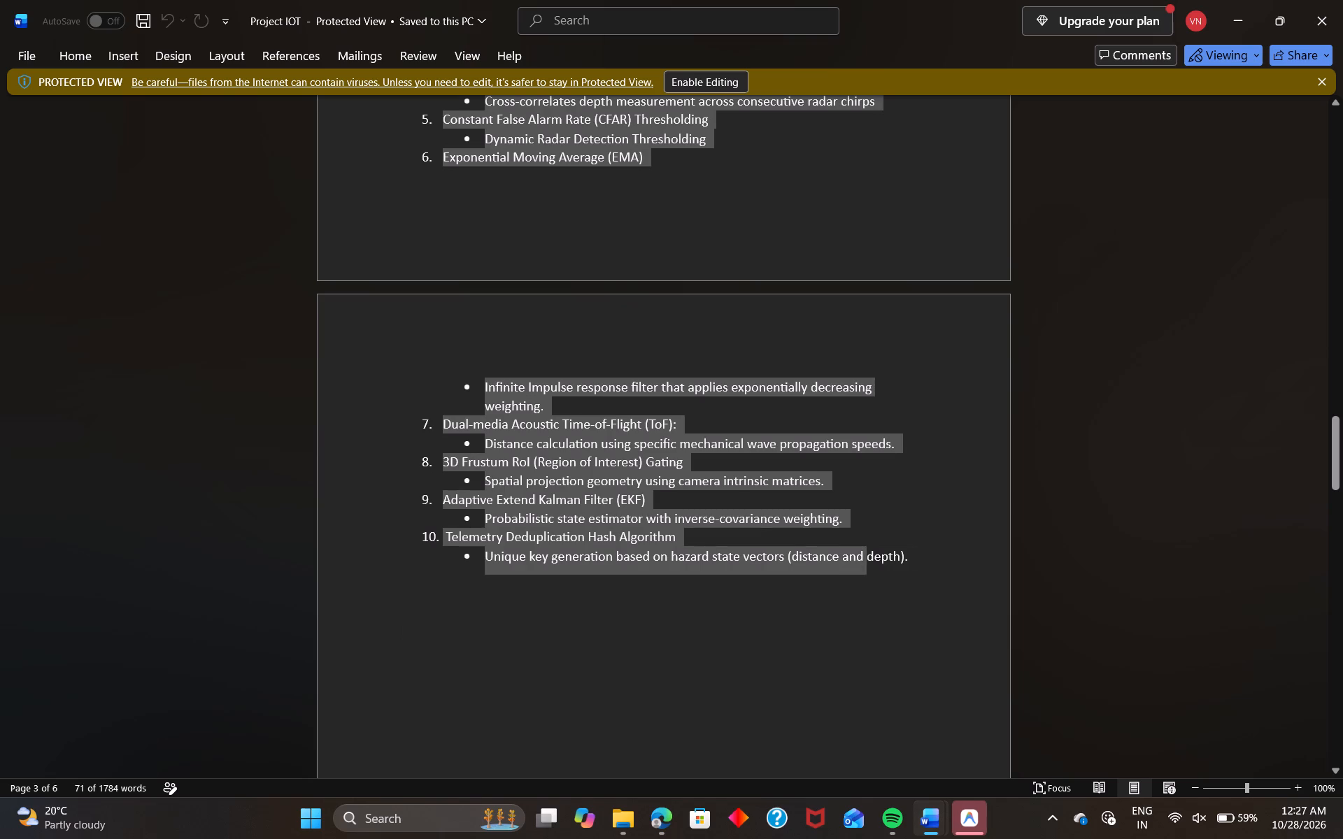
left_click_drag(858, 566, 960, 561)
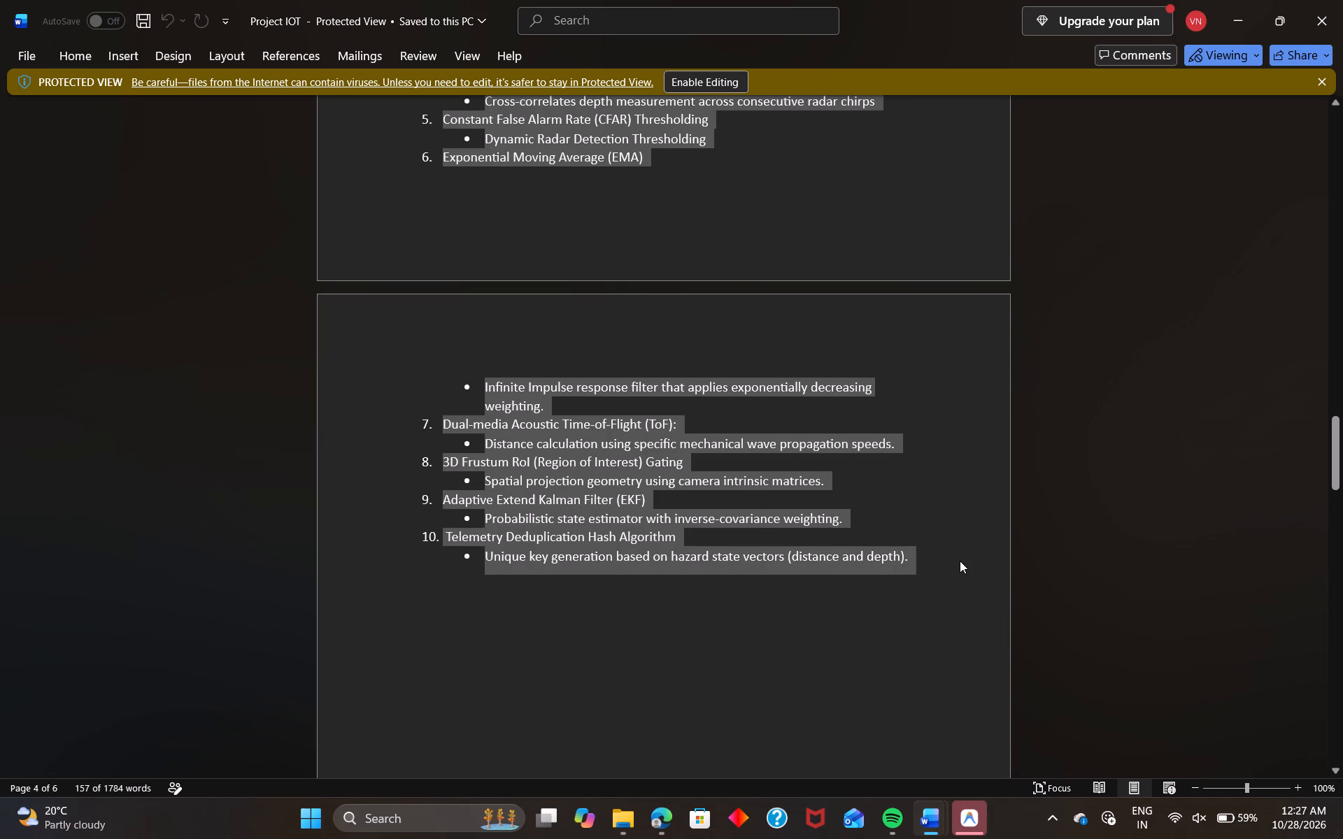
key("ctrl+c")
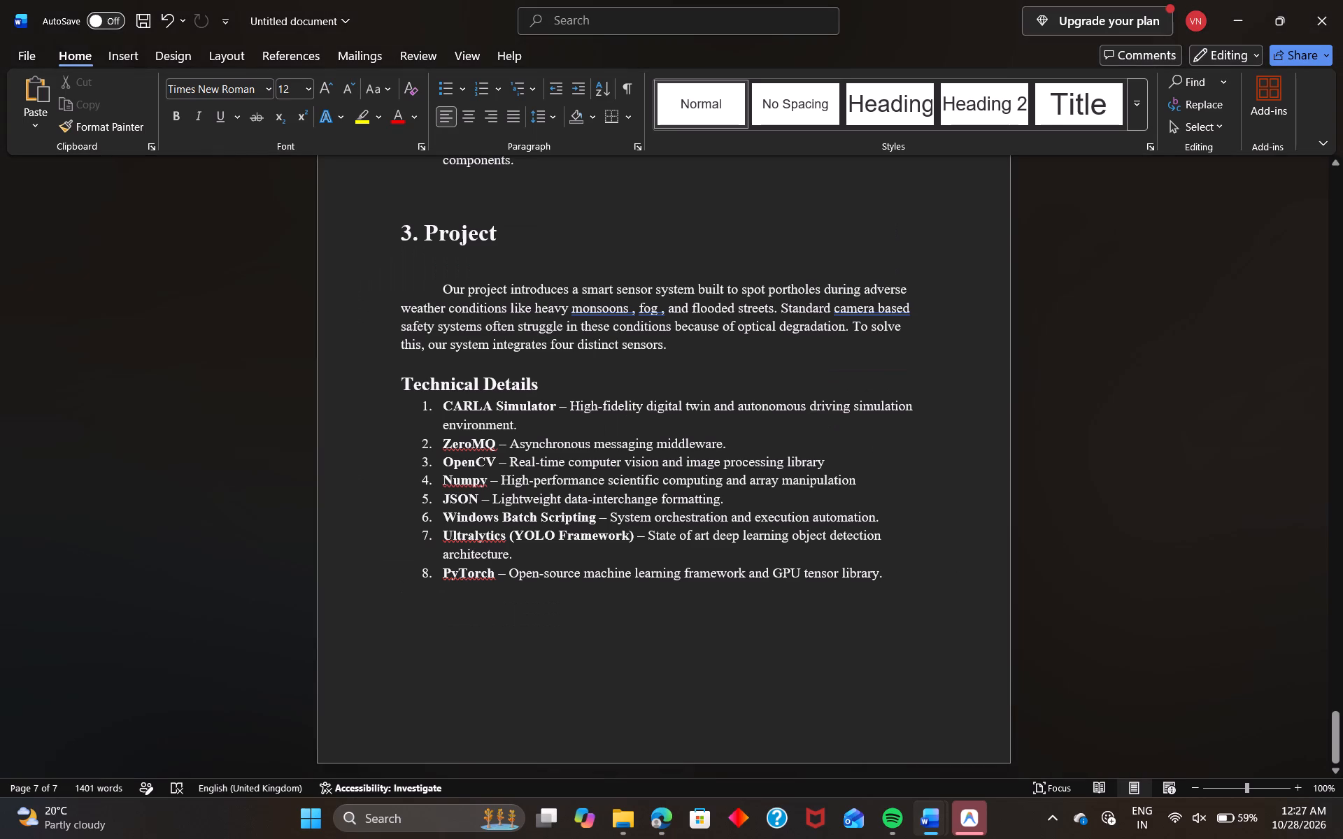
key("Return")
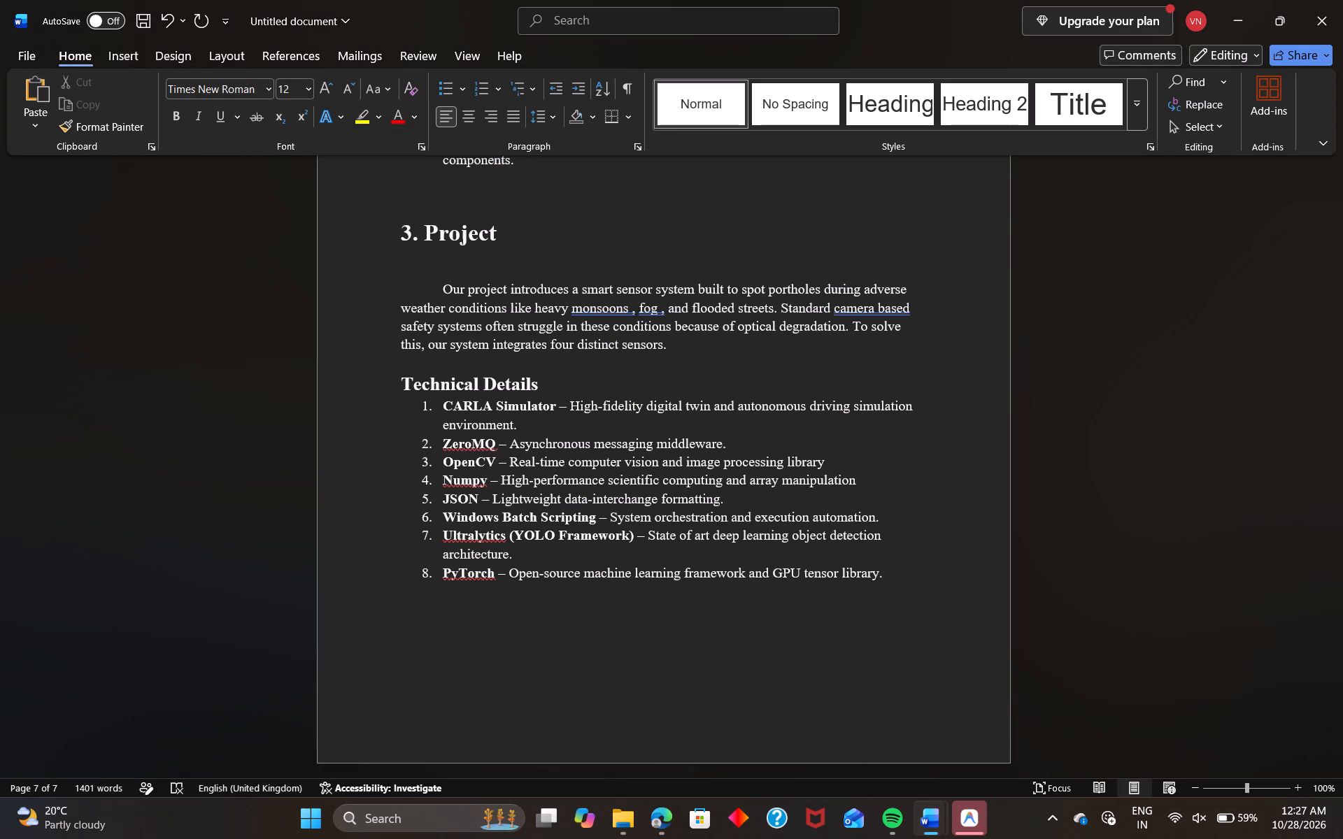
key("ctrl+v")
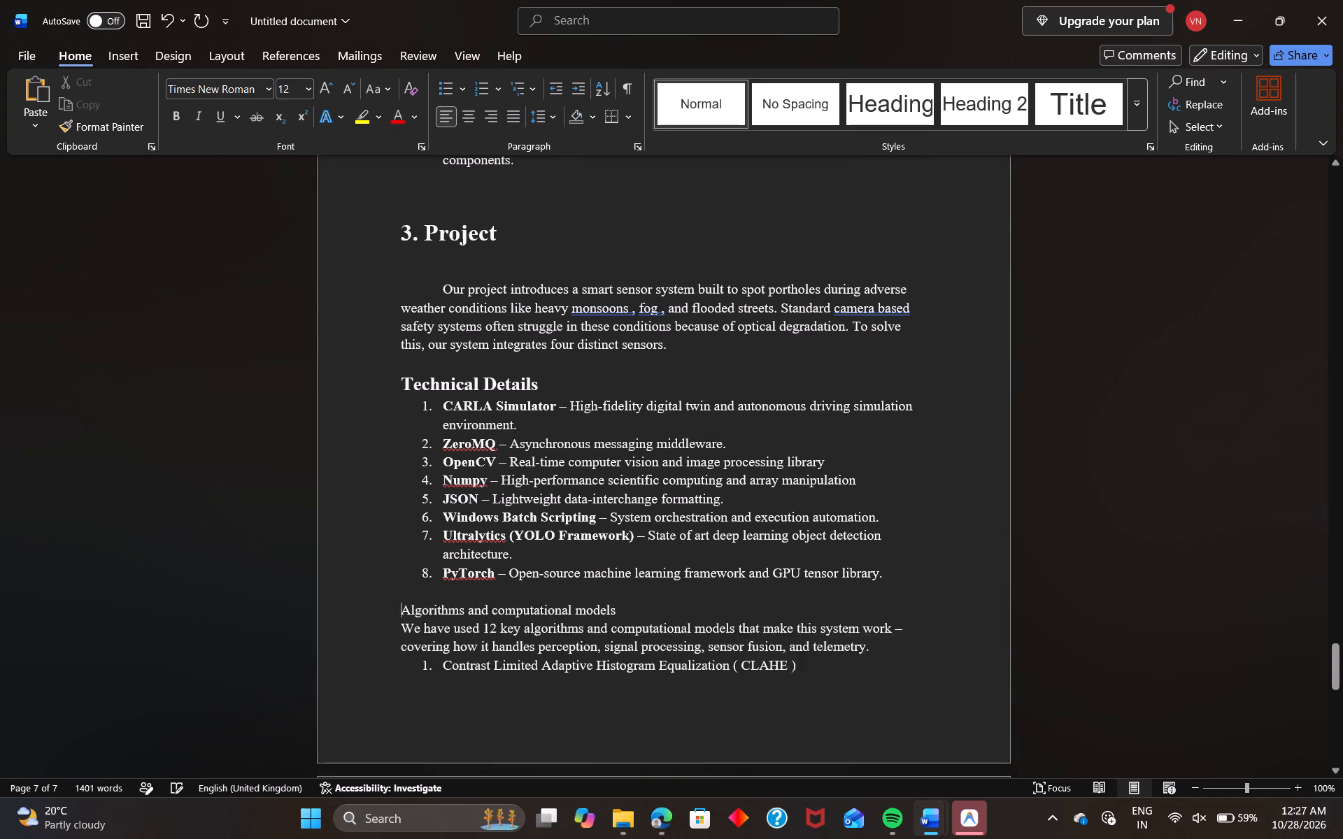
Set the "Algorithms and computational models" heading to 16 pt.
scroll(634, 493, "up", 3)
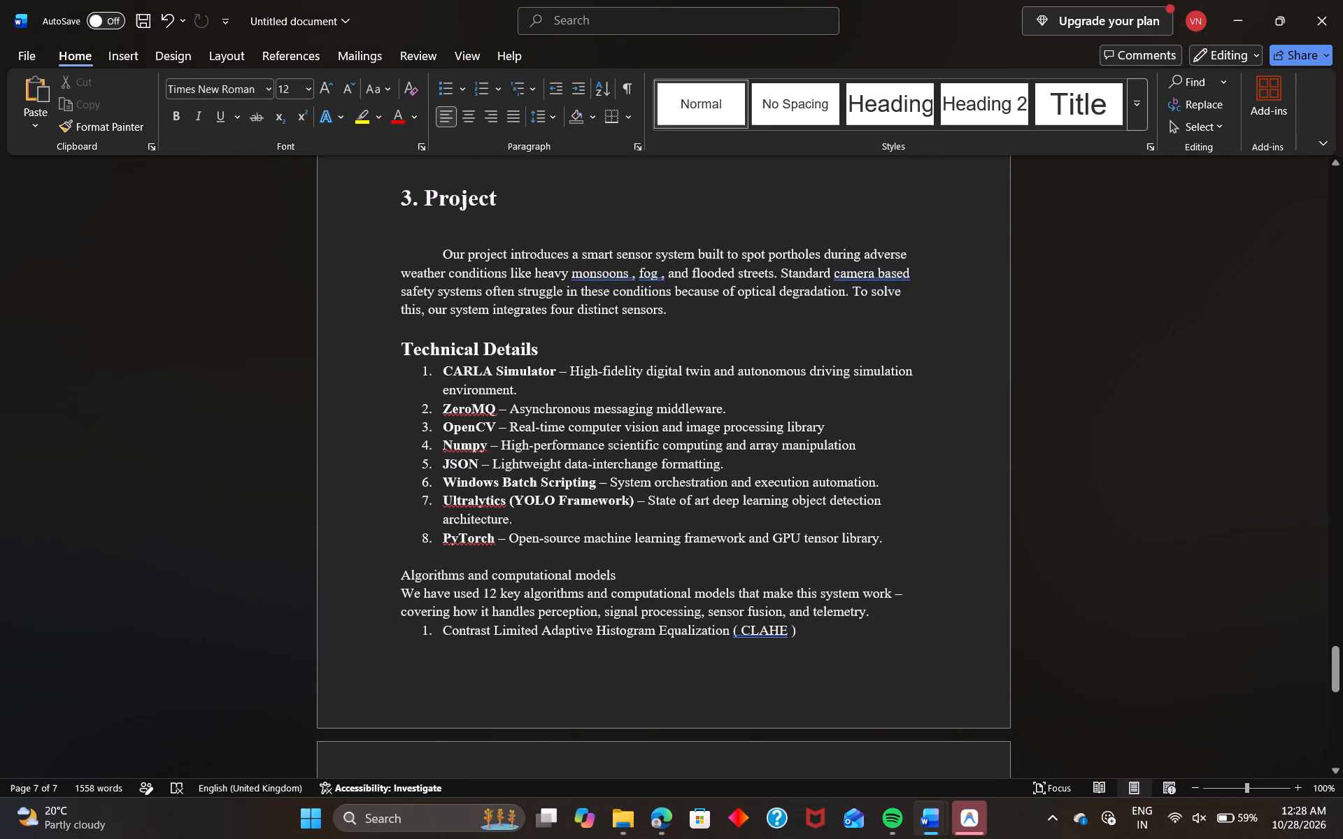
left_click_drag(635, 575, 392, 571)
left_click_drag(311, 92, 282, 266)
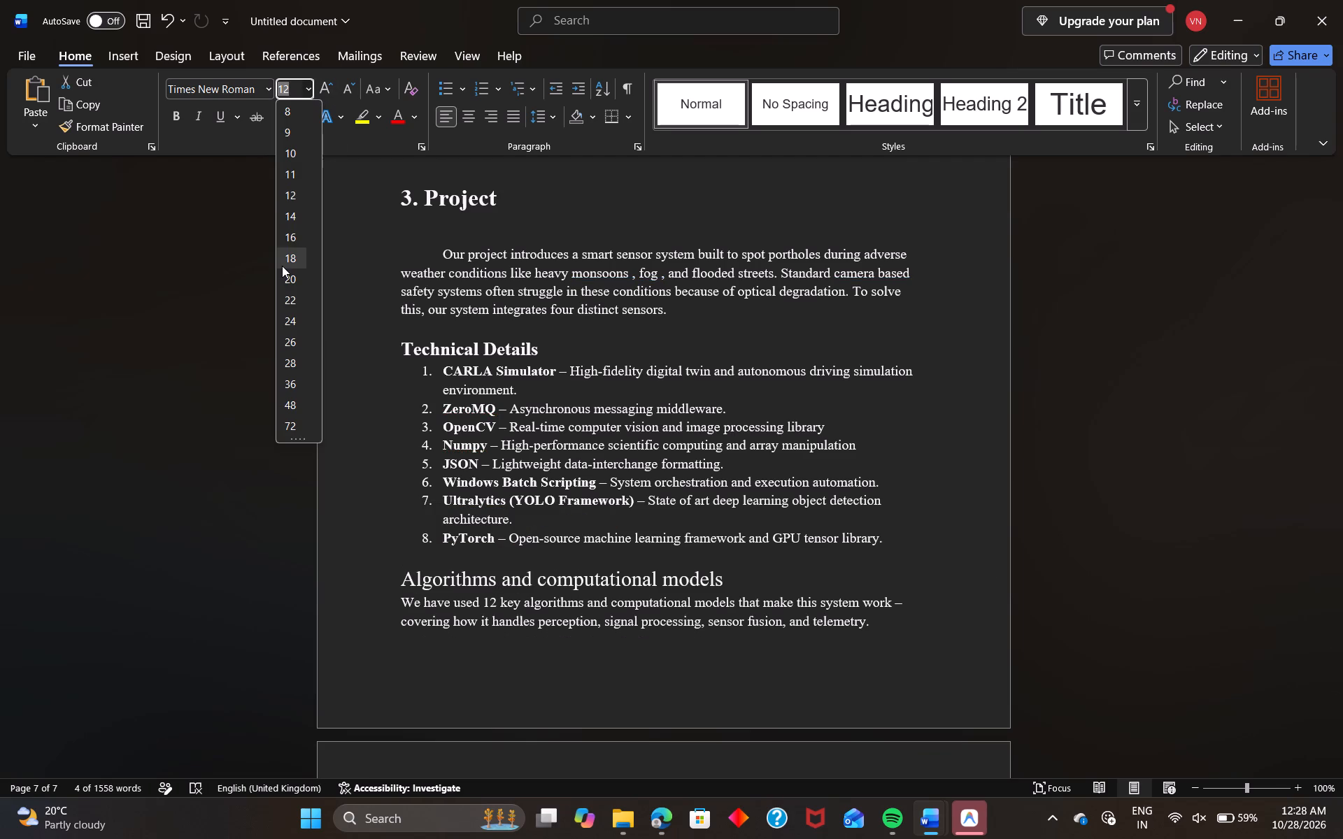
left_click_drag(282, 266, 286, 234)
left_click(286, 234)
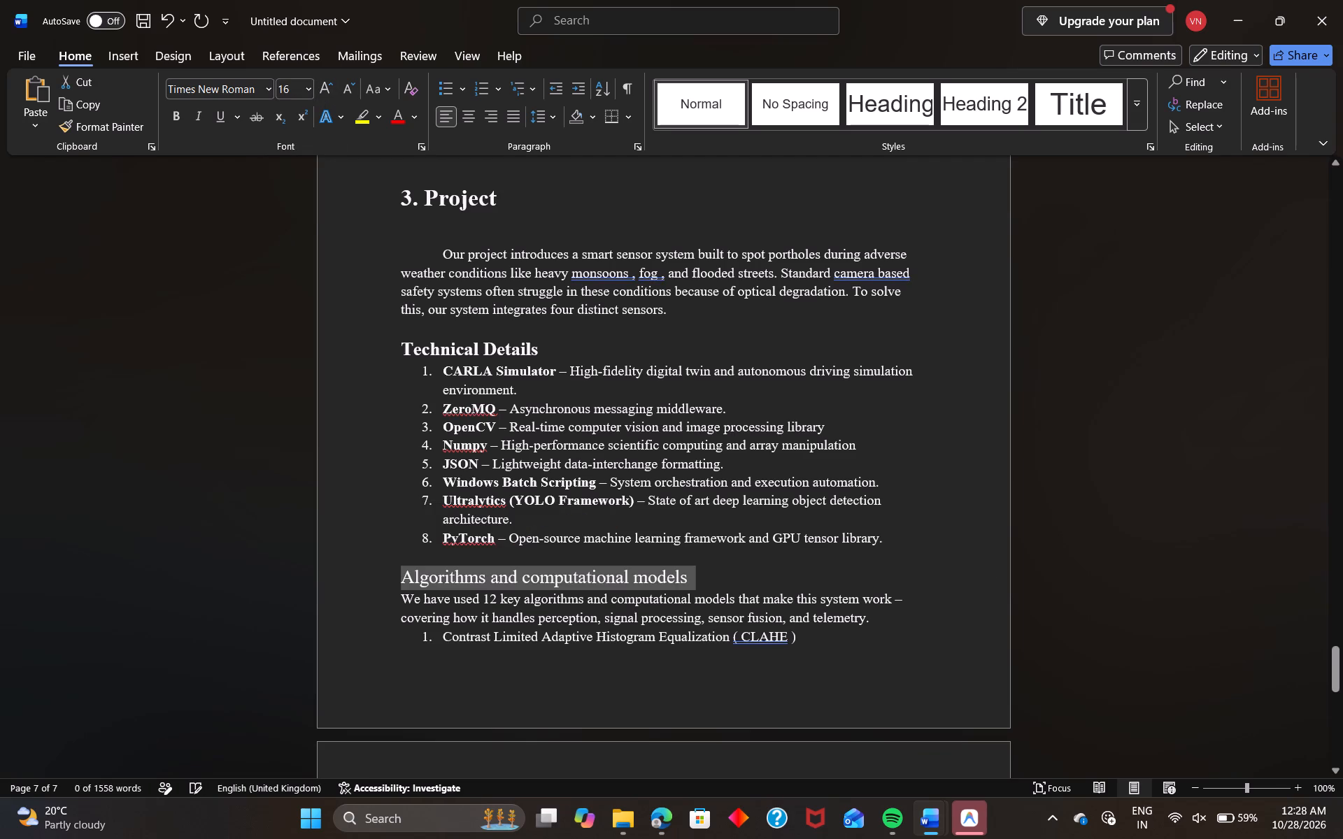
Make the "Algorithms and computational models" heading in the report bold.
left_click(695, 582)
left_click_drag(695, 582, 395, 578)
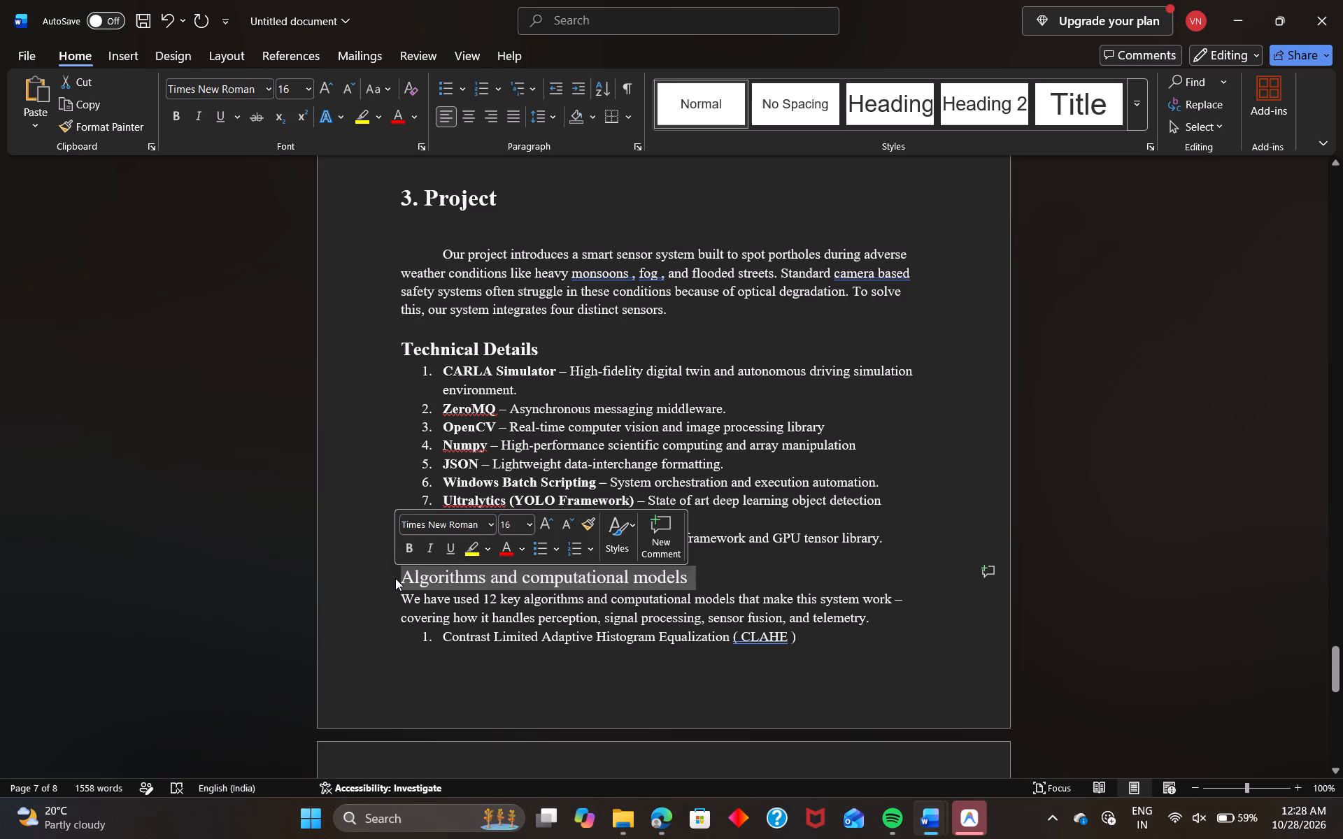
left_click(176, 110)
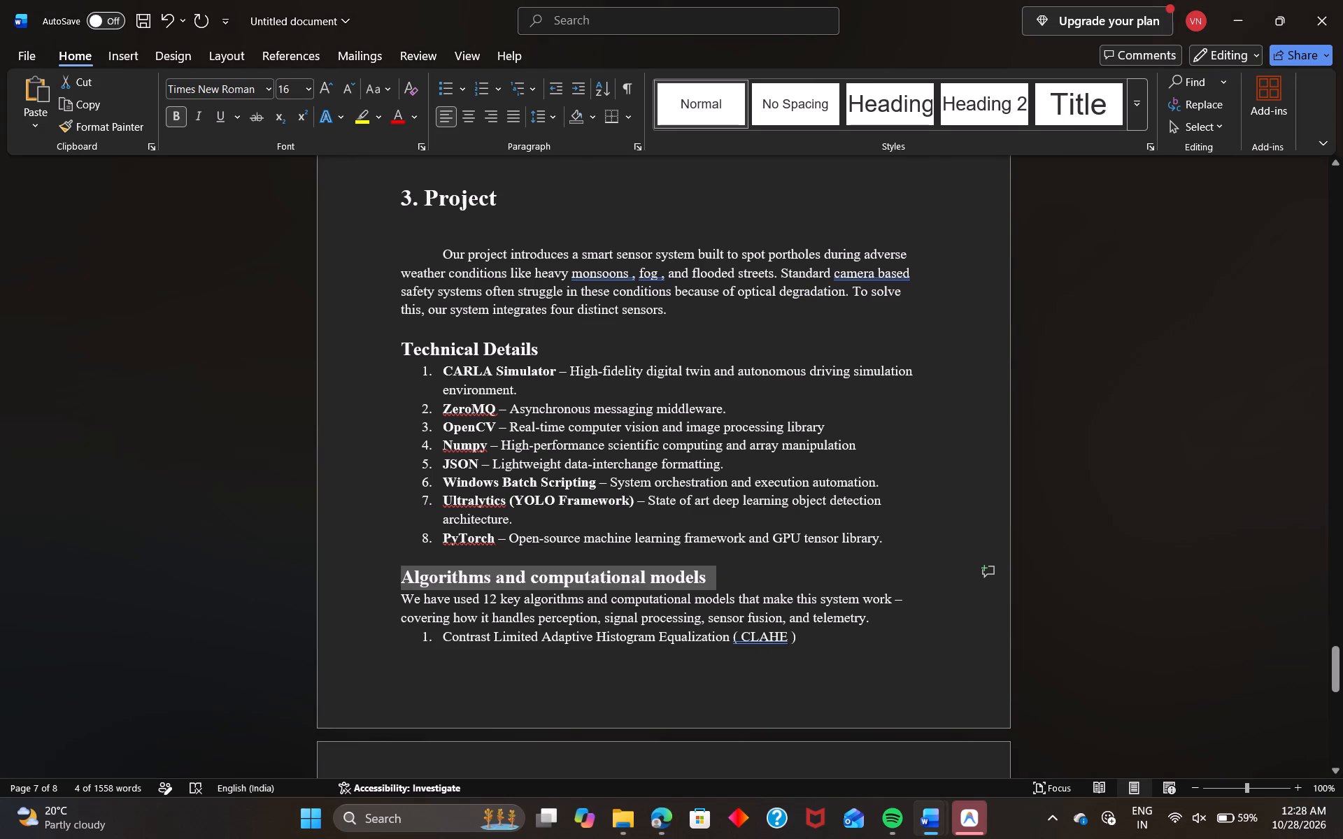
Start a new line after the last bullet of the Telemetry Deduplication Hash Algorithm item.
scroll(674, 709, "down", 3)
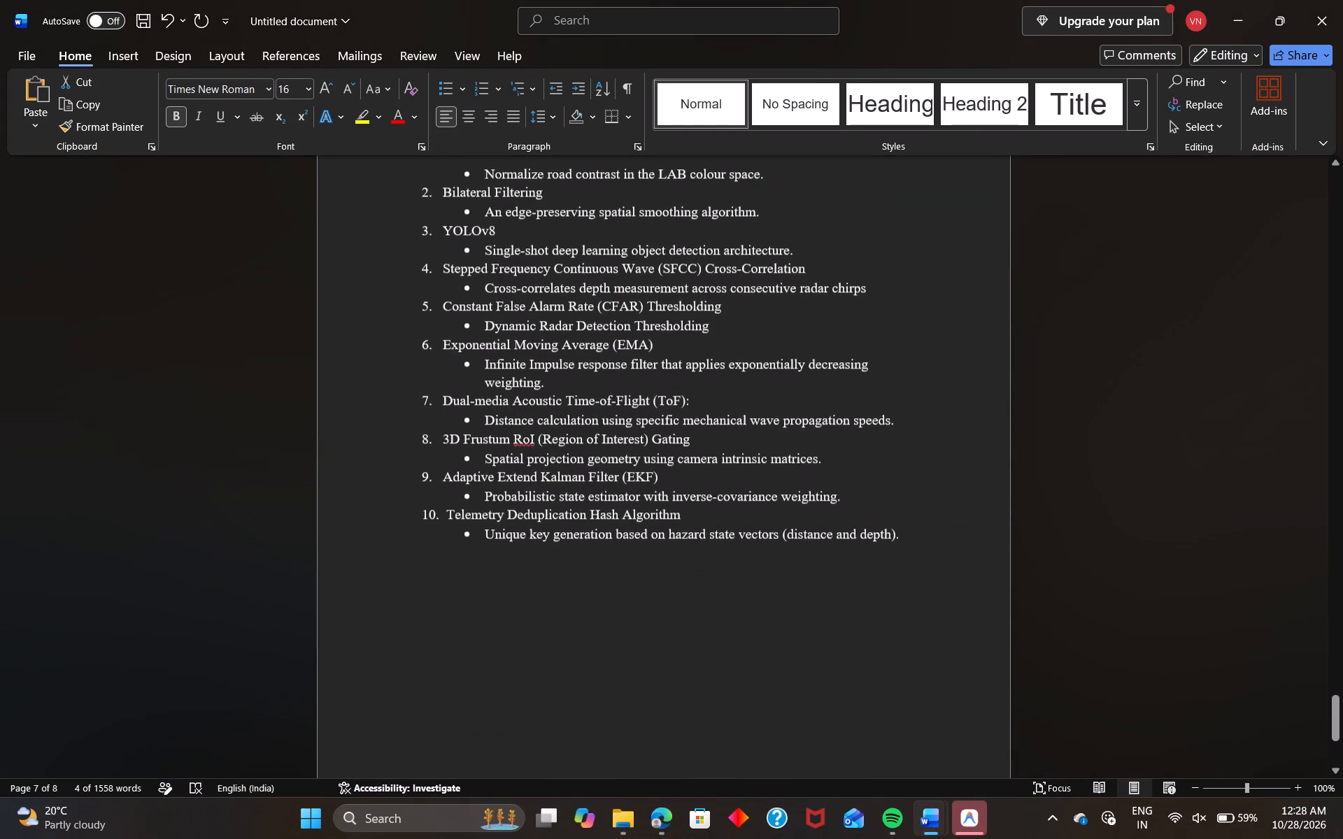
left_click(885, 564)
key("Return")
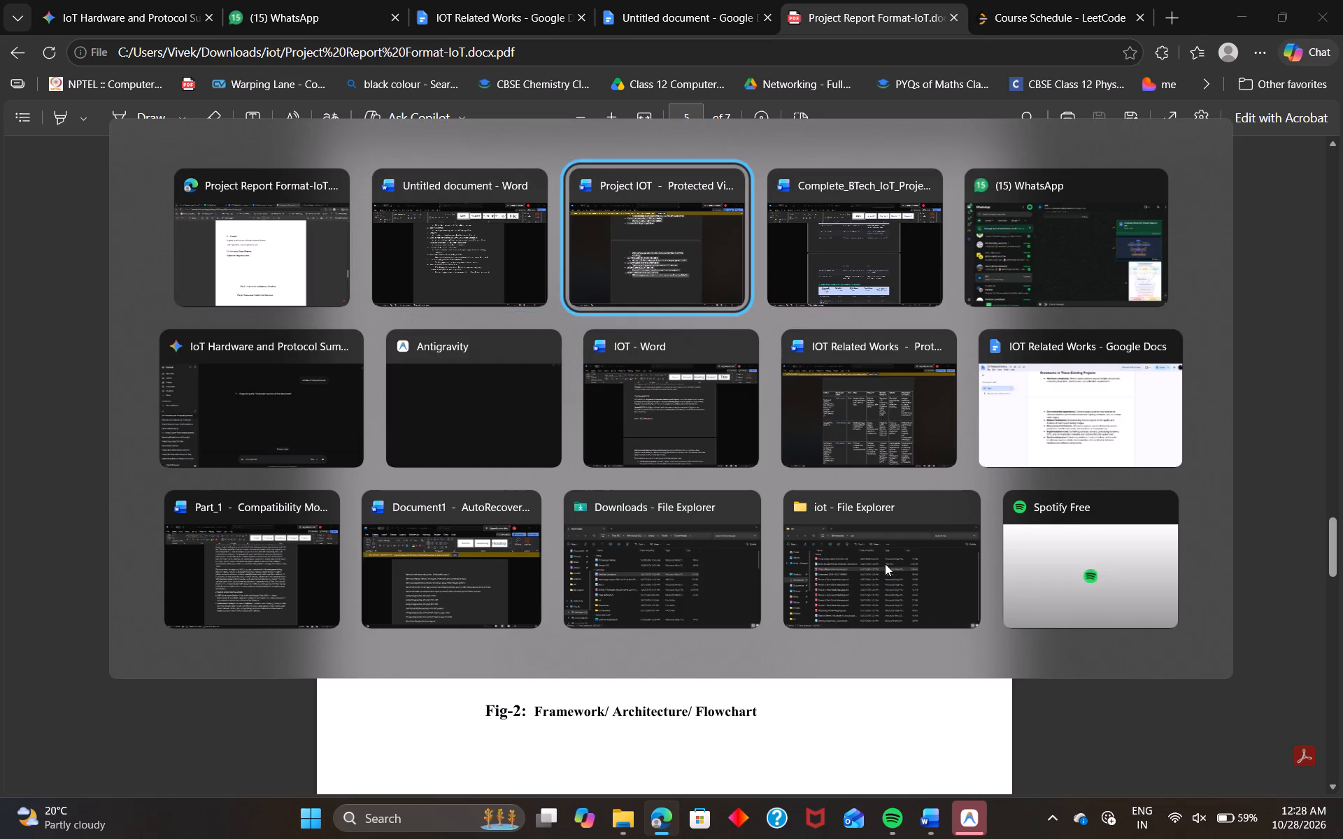
Copy the Architecture Explanation paragraph below the Fig-1 schematic in the Complete_BTech_IoT_Project_Report document.
scroll(800, 496, "up", 5)
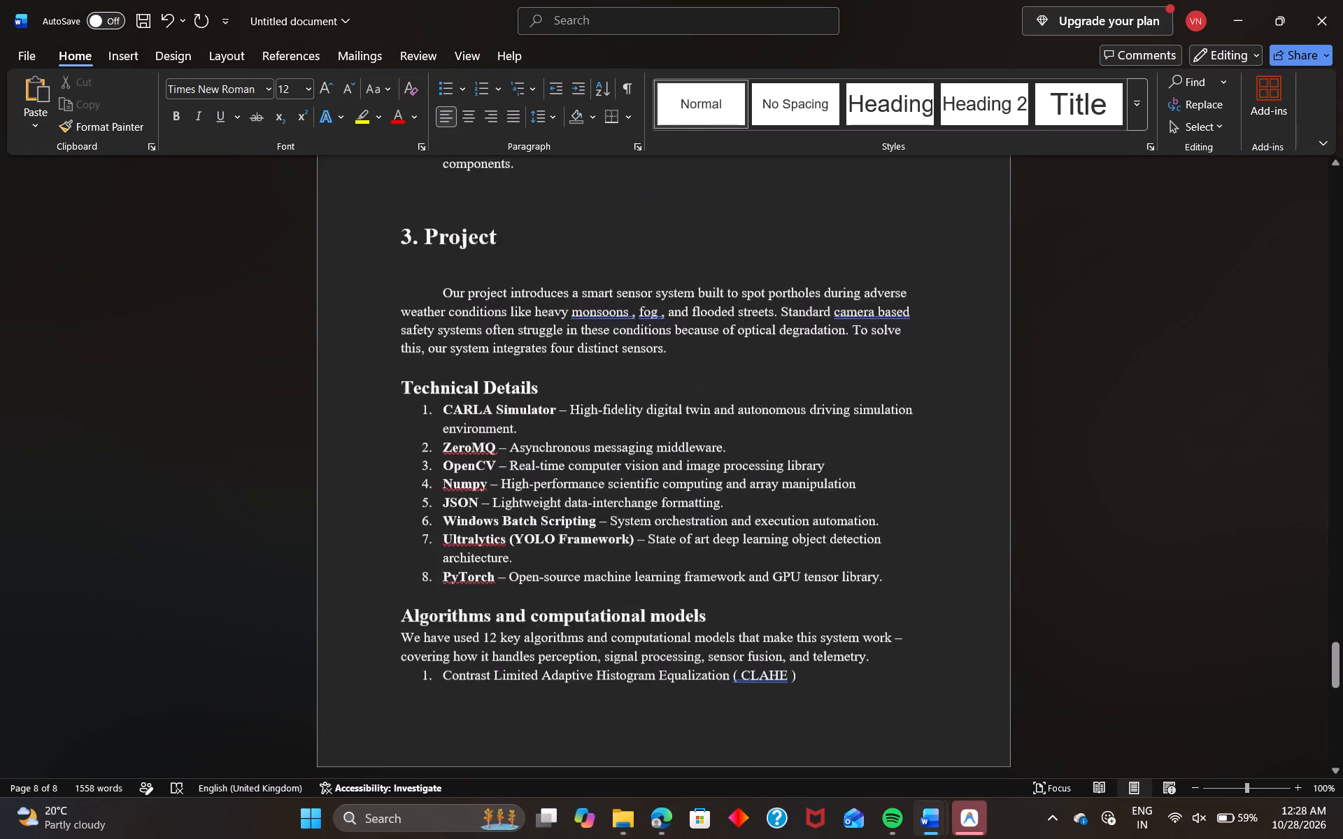
scroll(800, 496, "up", 4)
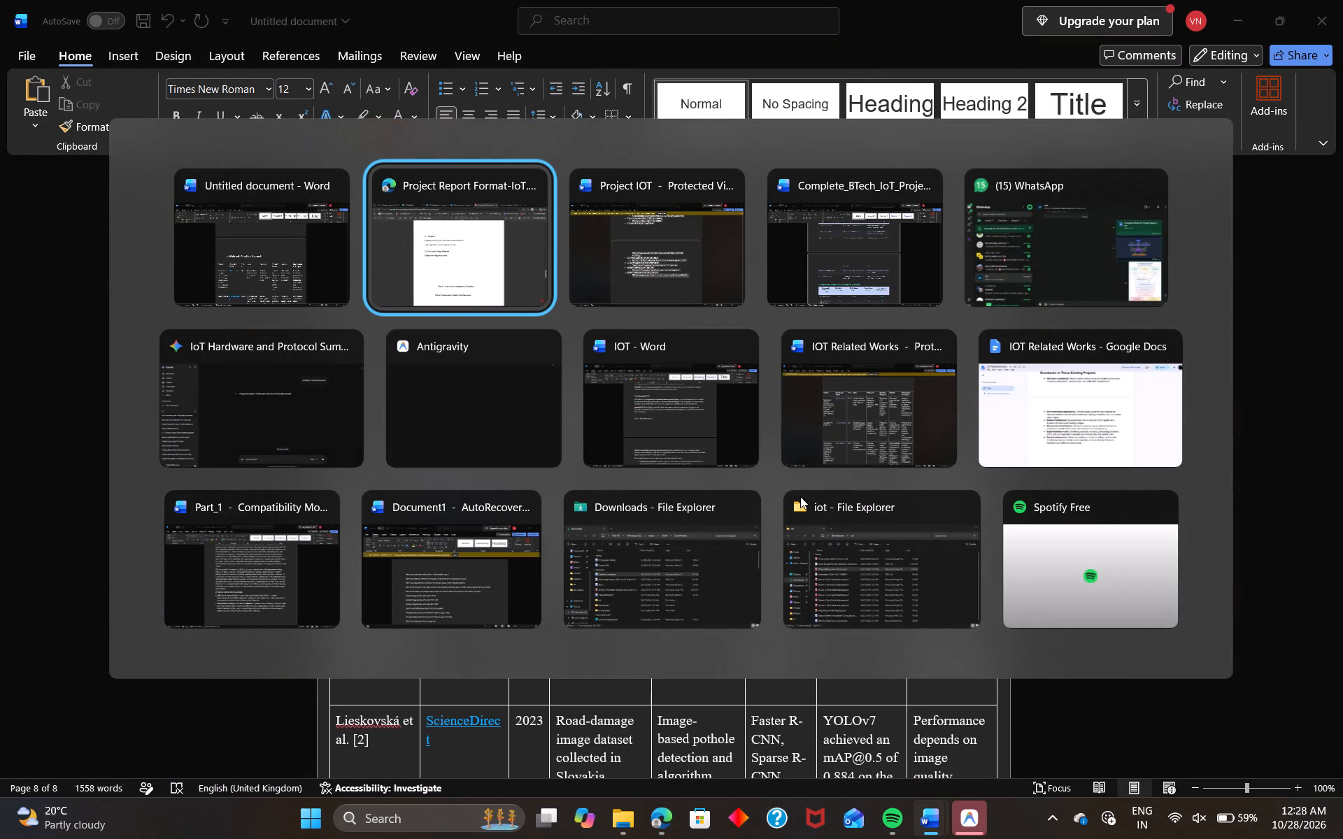
scroll(738, 511, "up", 4)
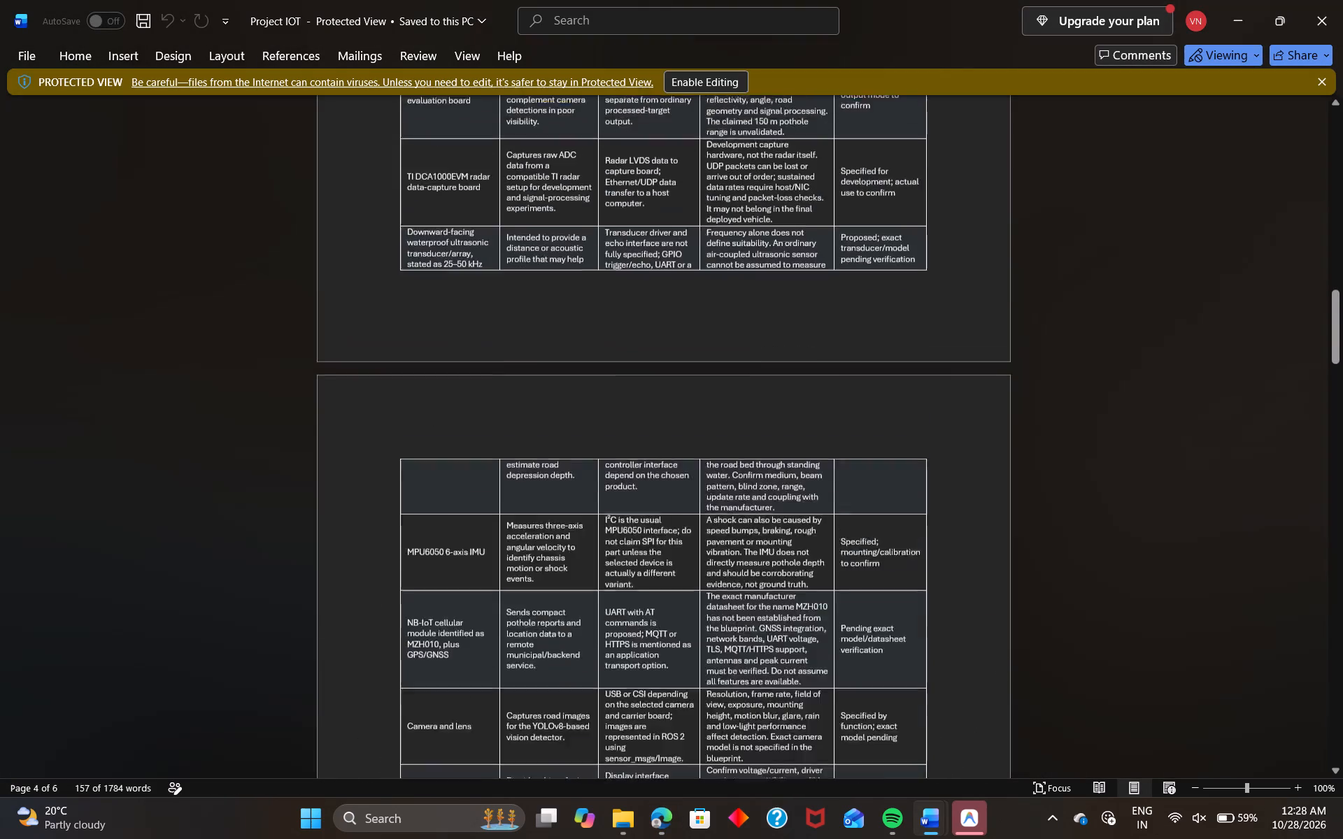
scroll(738, 511, "up", 4)
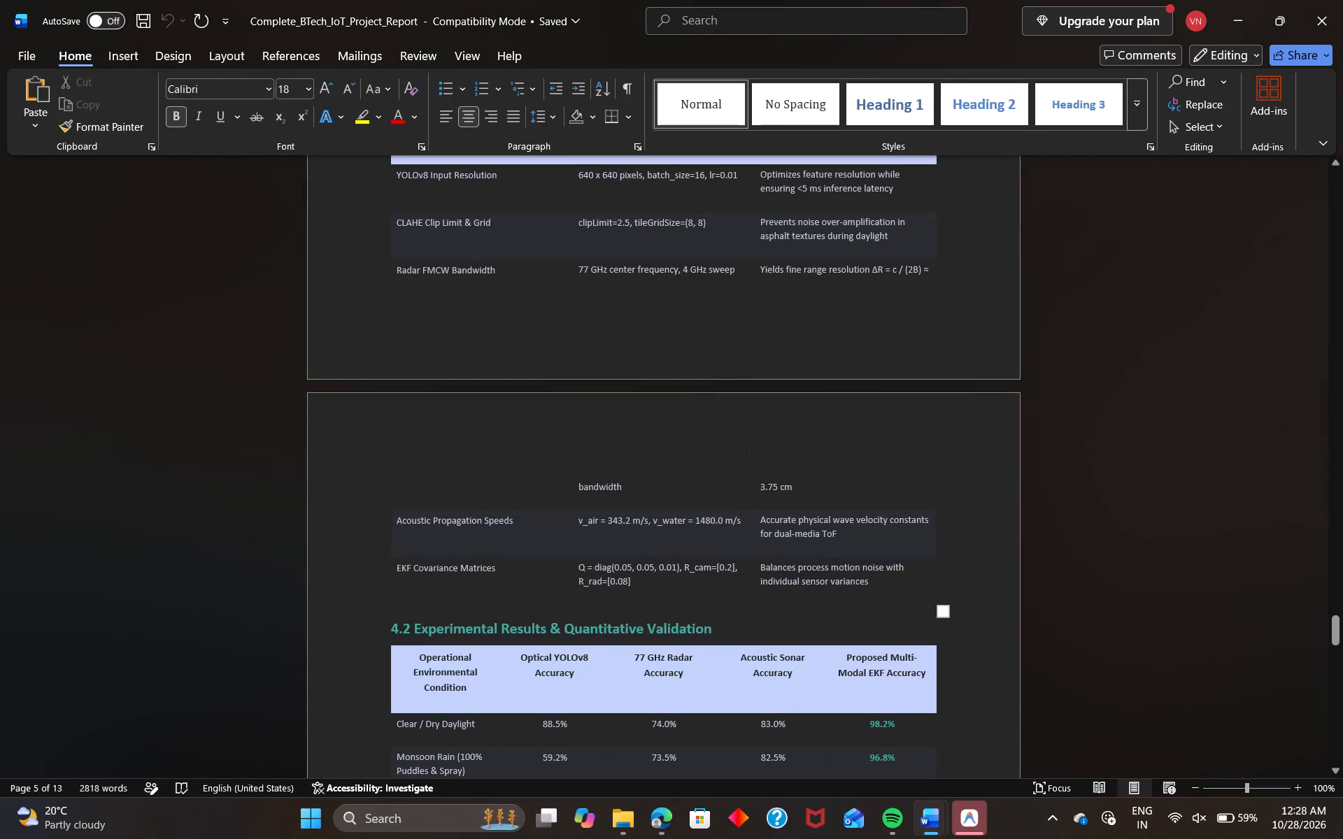
scroll(620, 440, "up", 10)
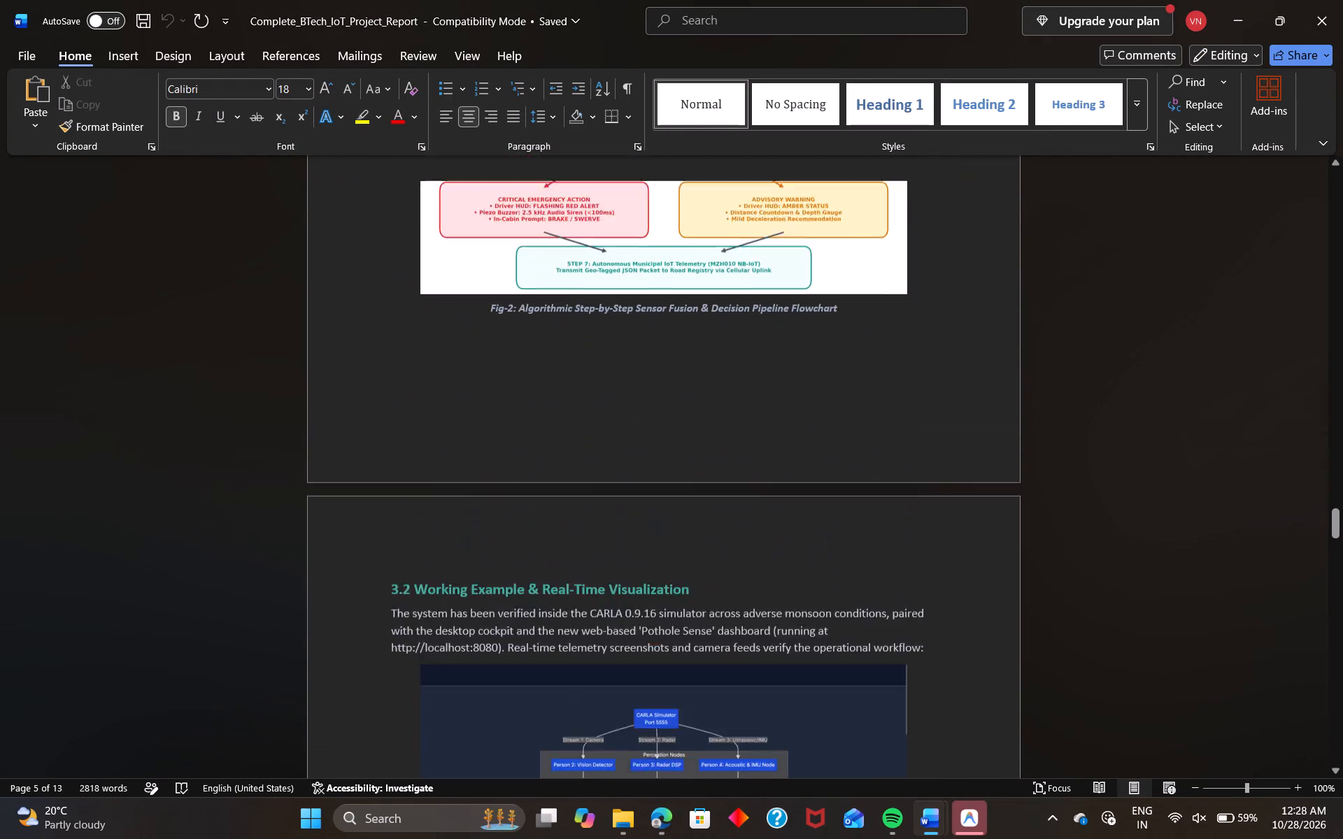
scroll(620, 440, "up", 2)
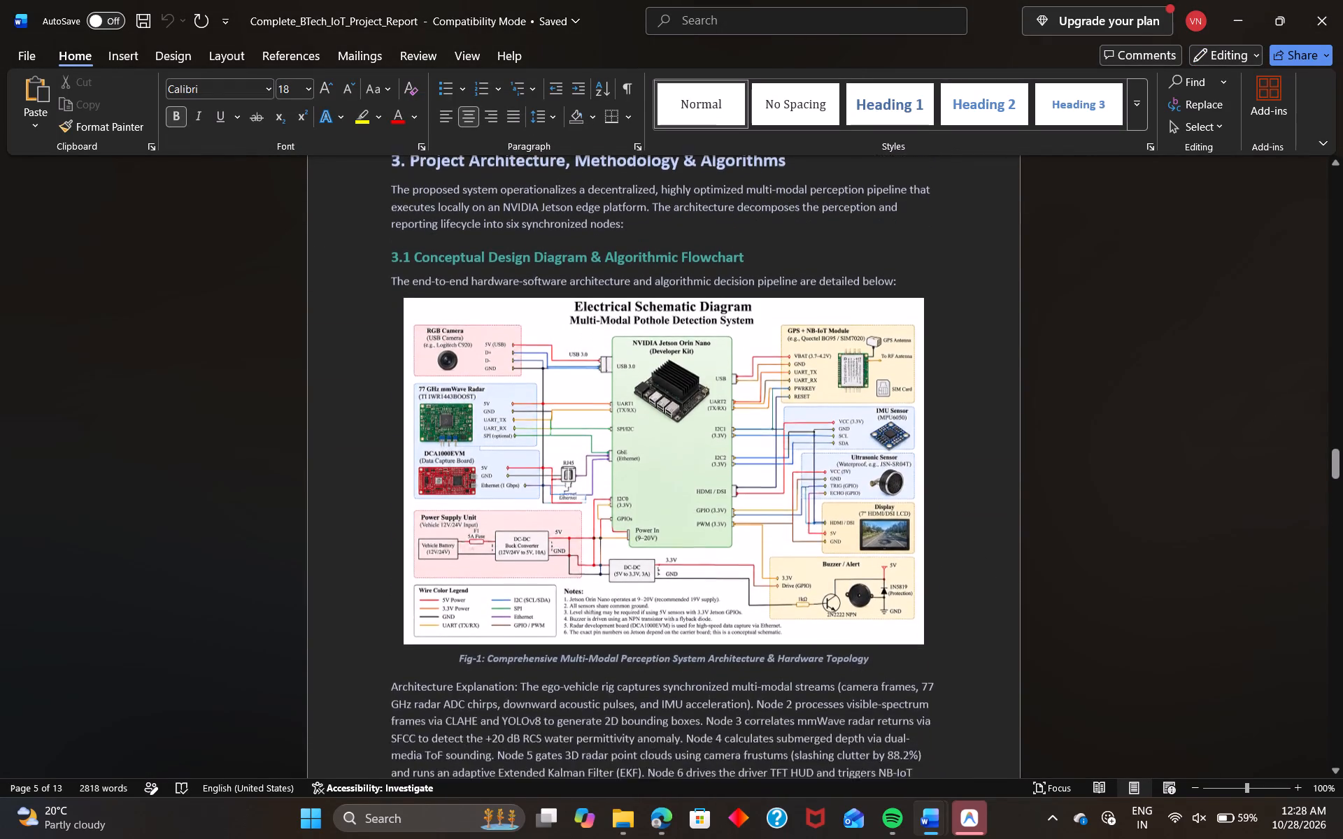
scroll(620, 440, "up", 1)
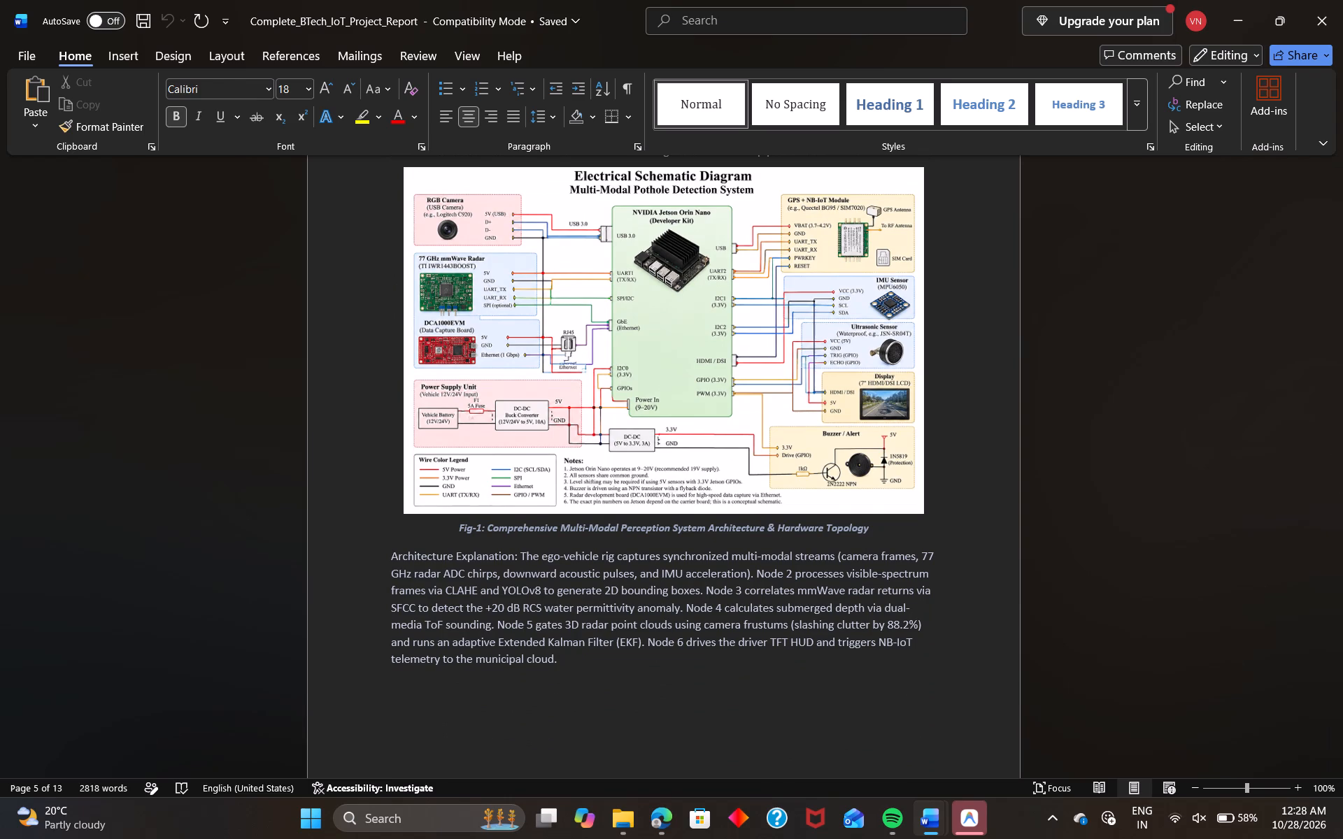
scroll(620, 440, "up", 1)
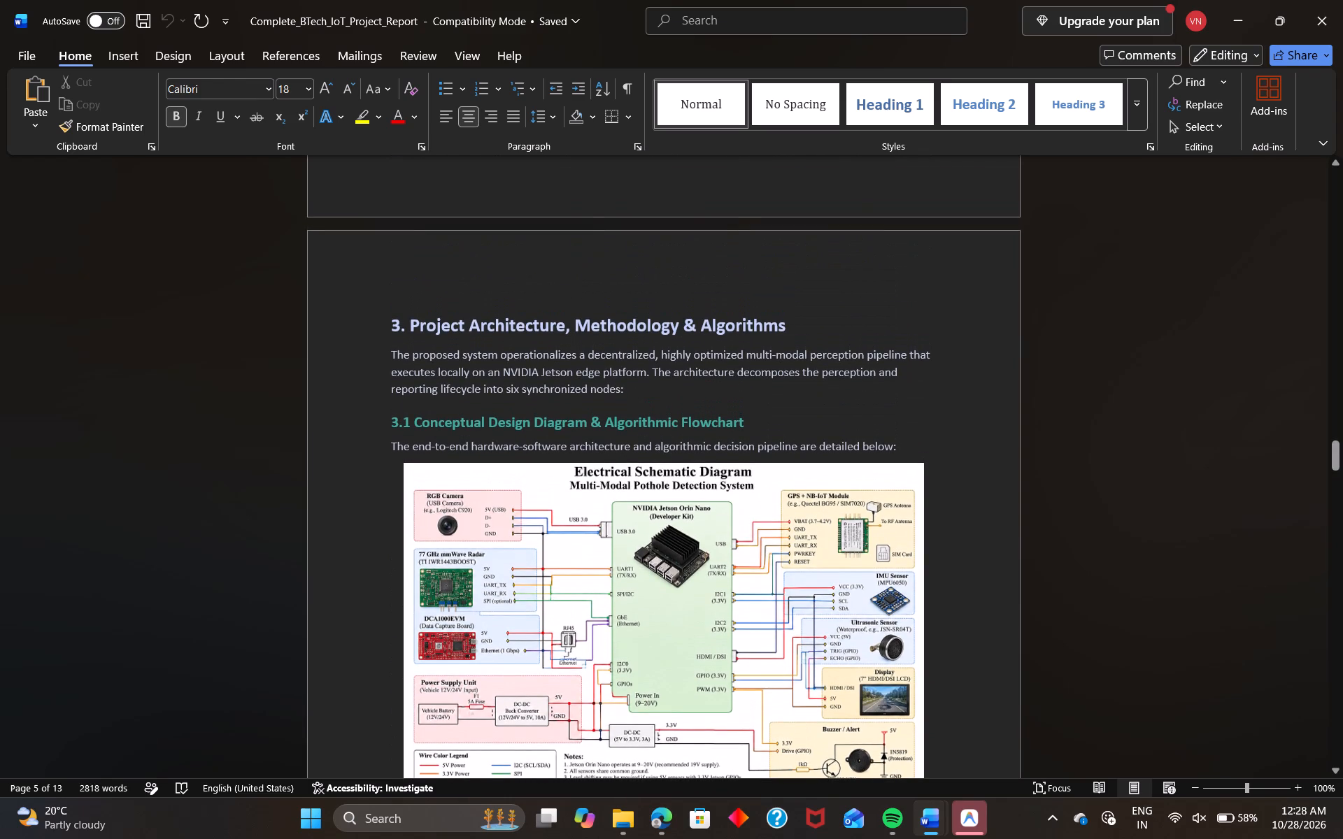
scroll(620, 440, "down", 1)
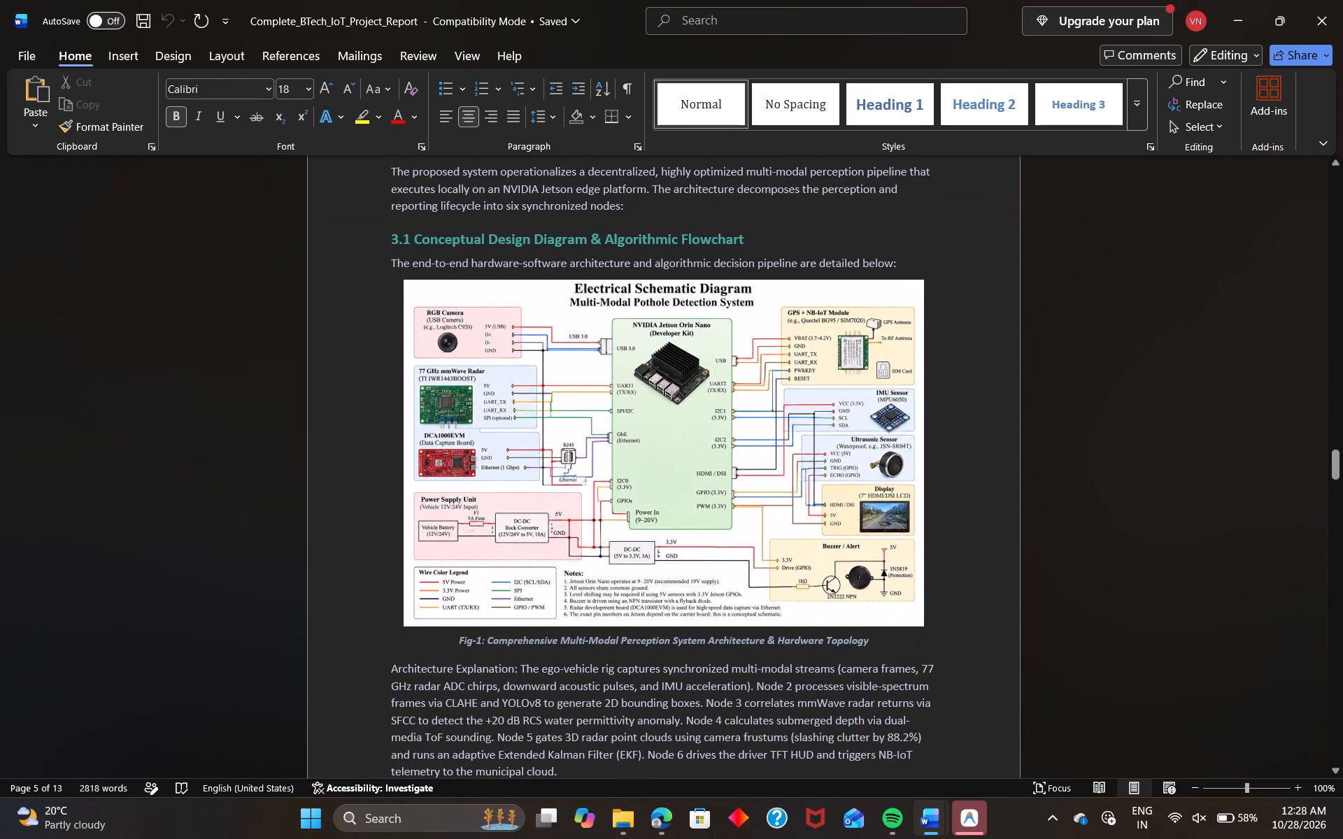
scroll(685, 640, "down", 1)
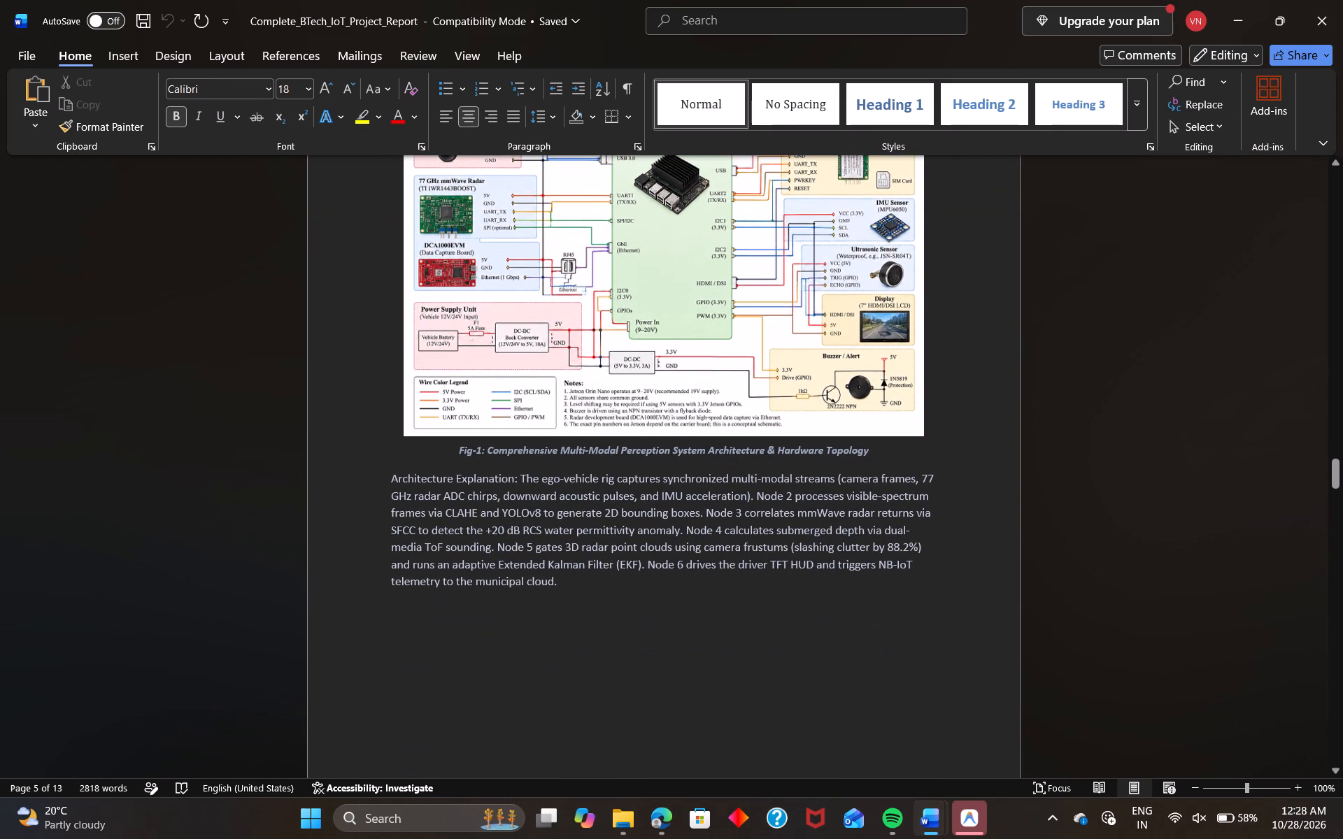
left_click_drag(609, 598, 359, 472)
key("ctrl+c")
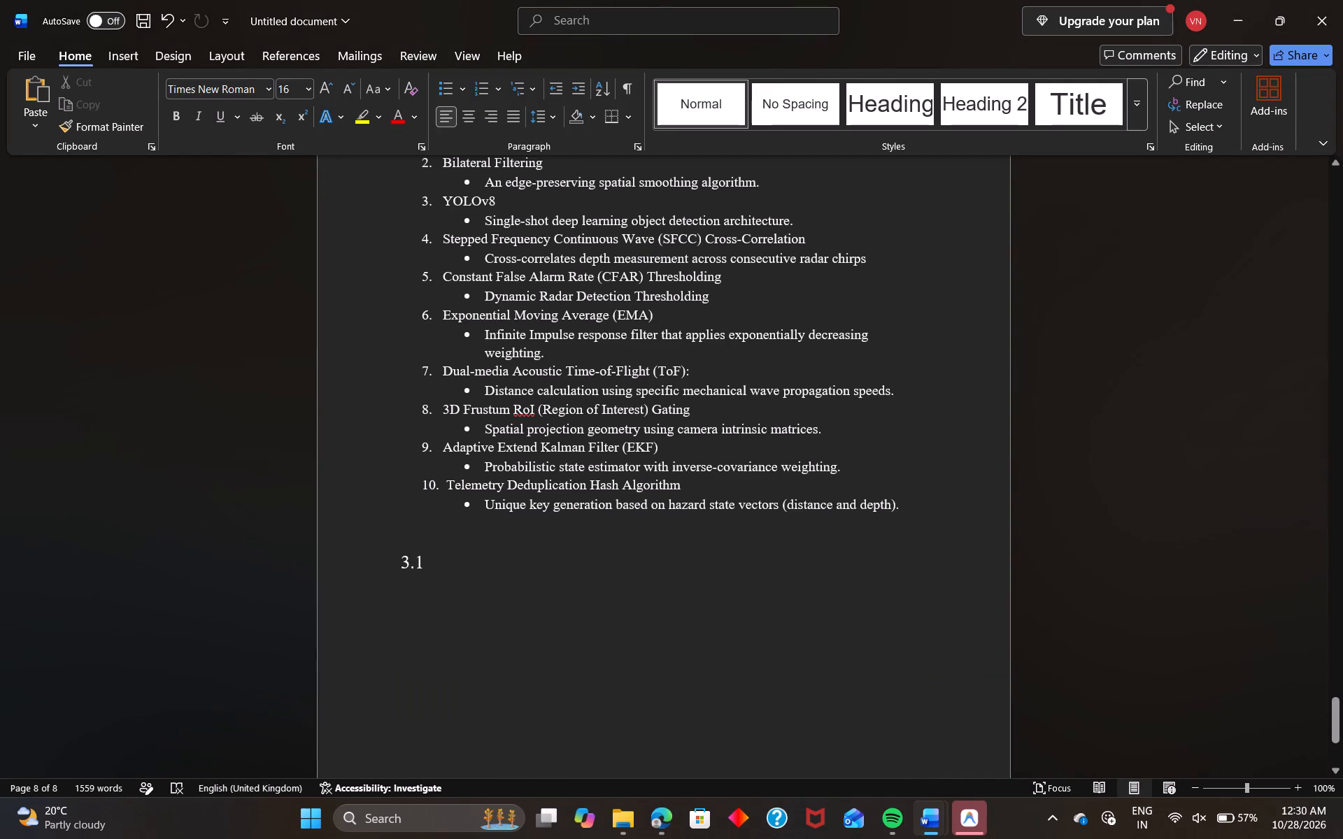
key("ctrl+v")
Format the pasted heading text after "3.1" to 16 pt with a black font colour.
left_click_drag(772, 561, 593, 551)
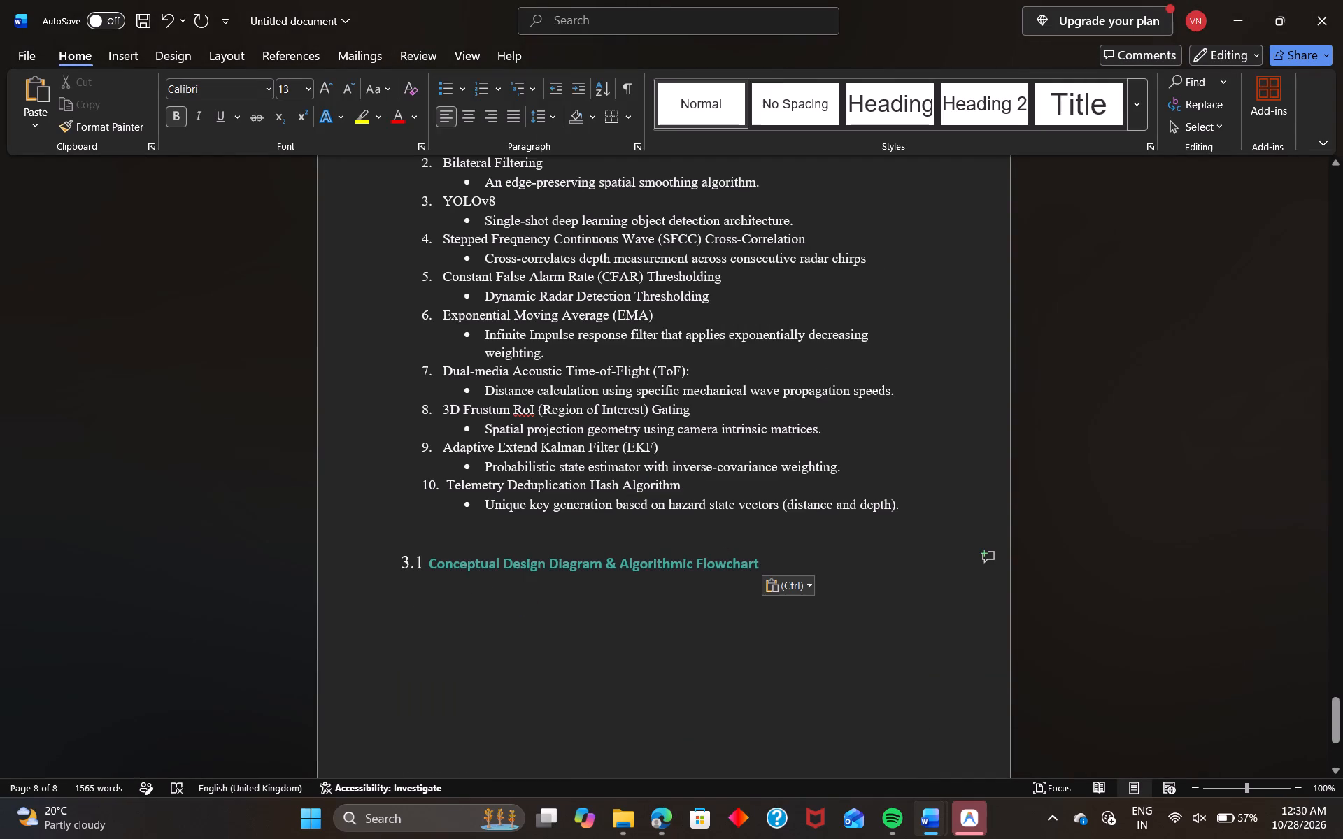
left_click_drag(593, 551, 427, 568)
left_click(311, 88)
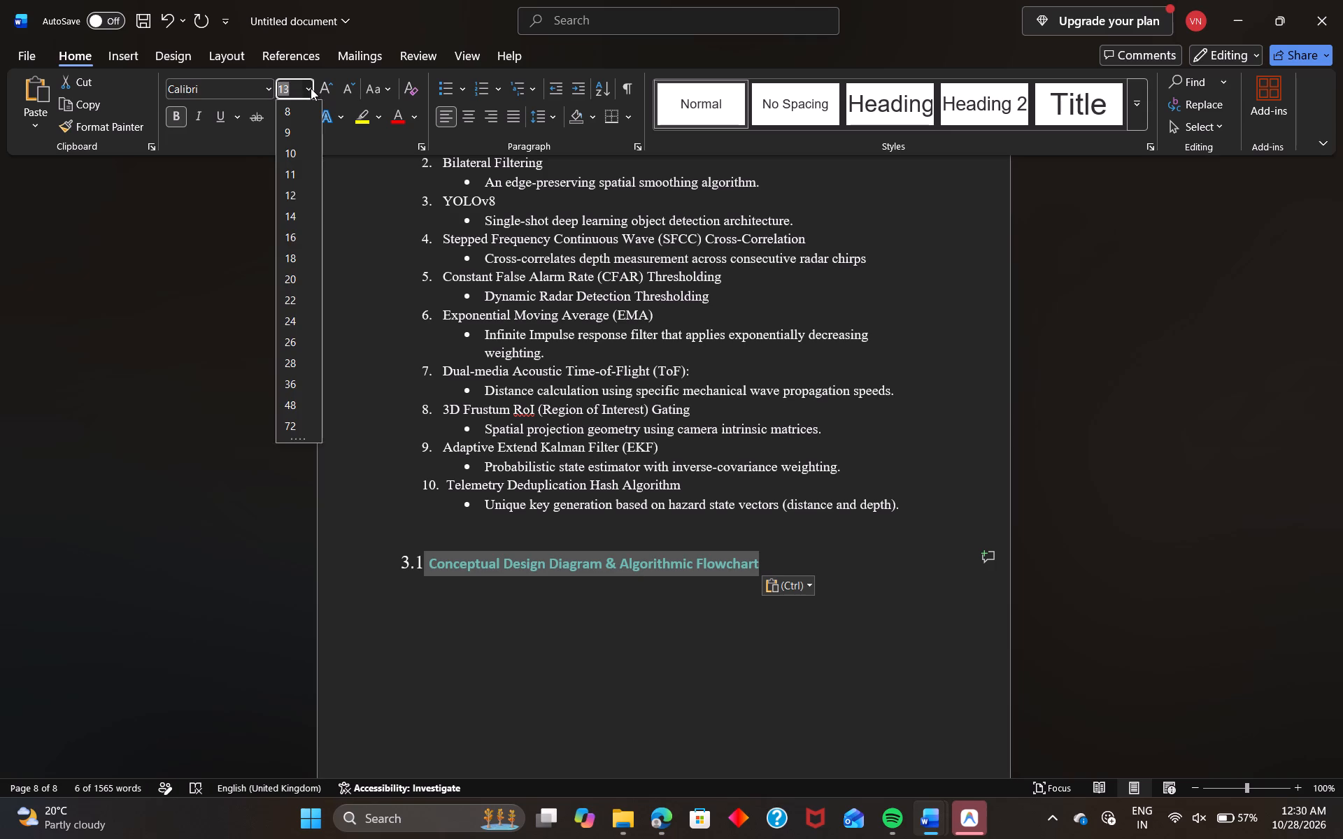
left_click(290, 240)
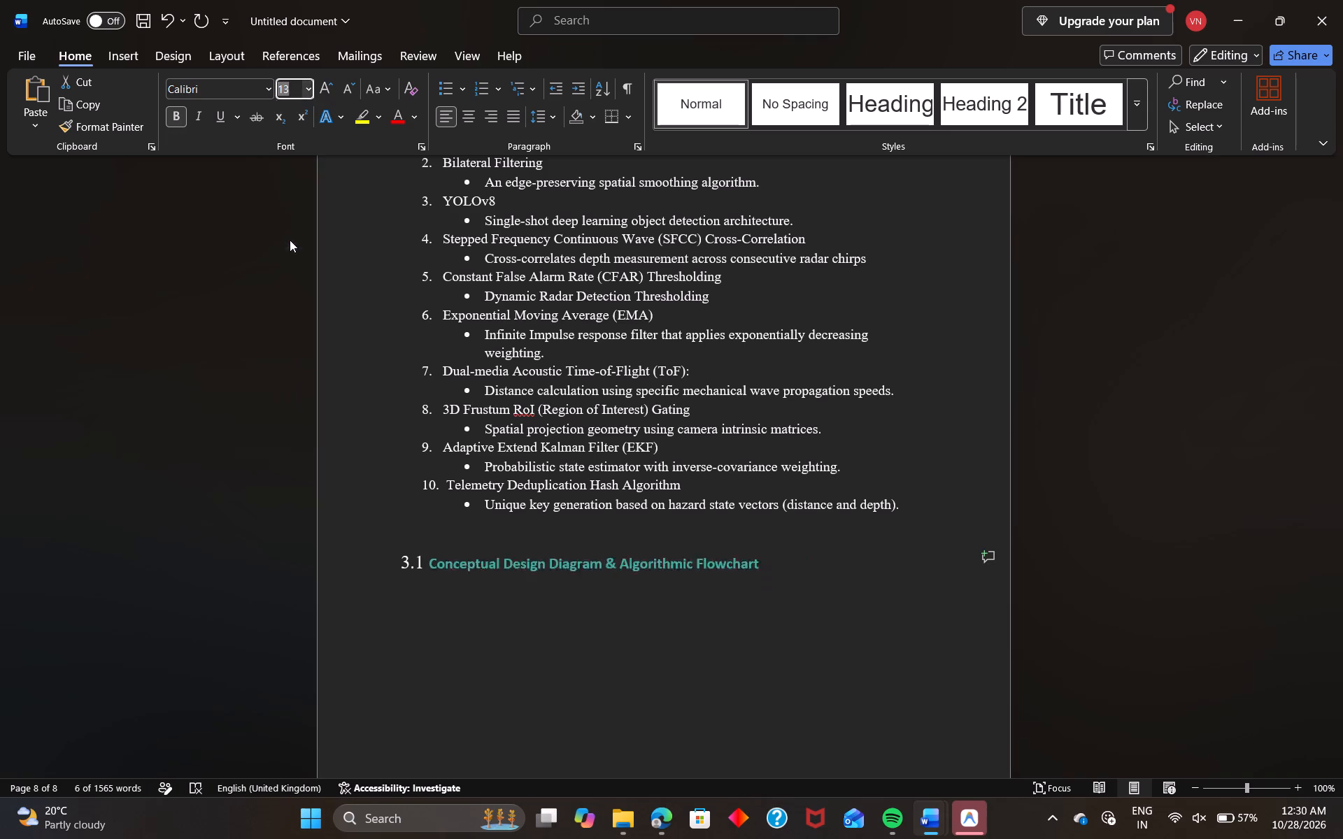
left_click(414, 121)
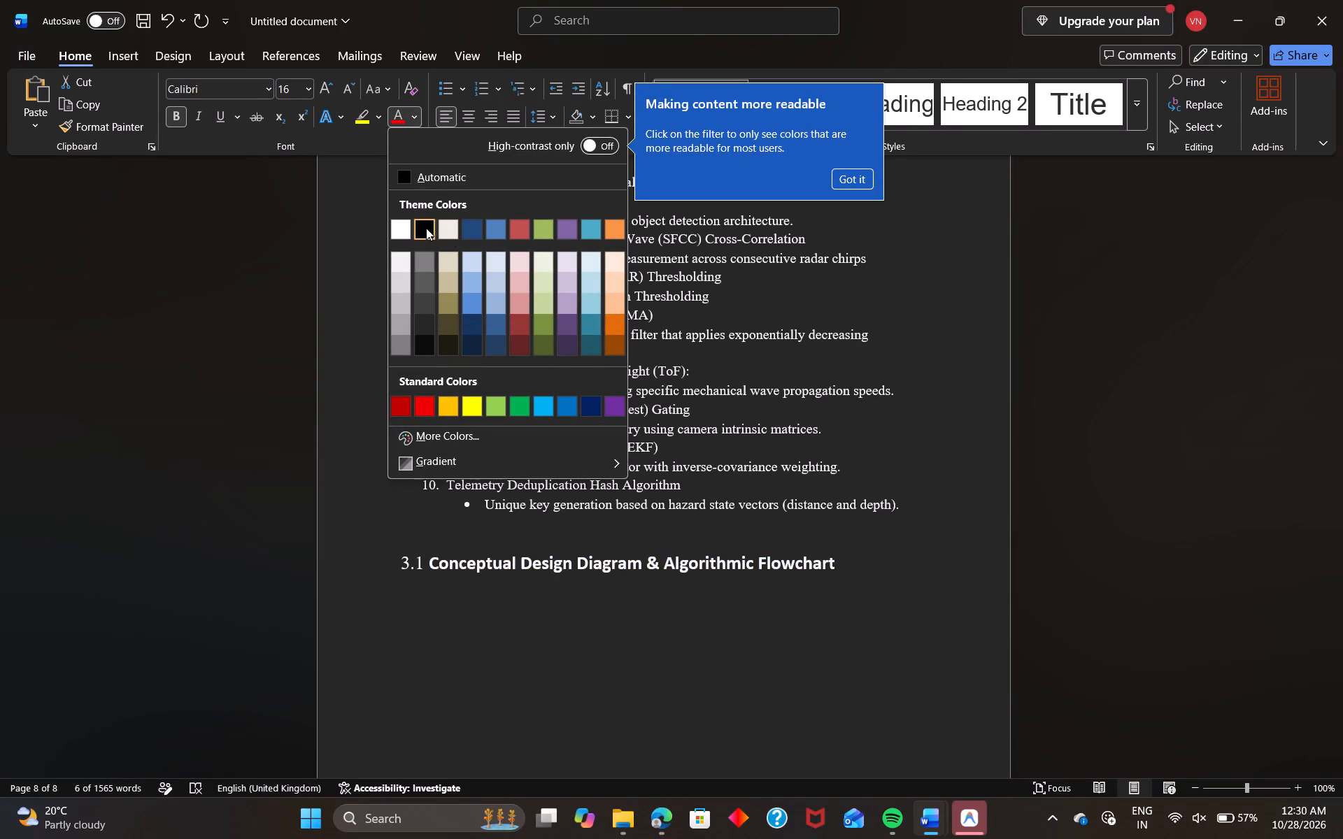
left_click(426, 228)
left_click(199, 546)
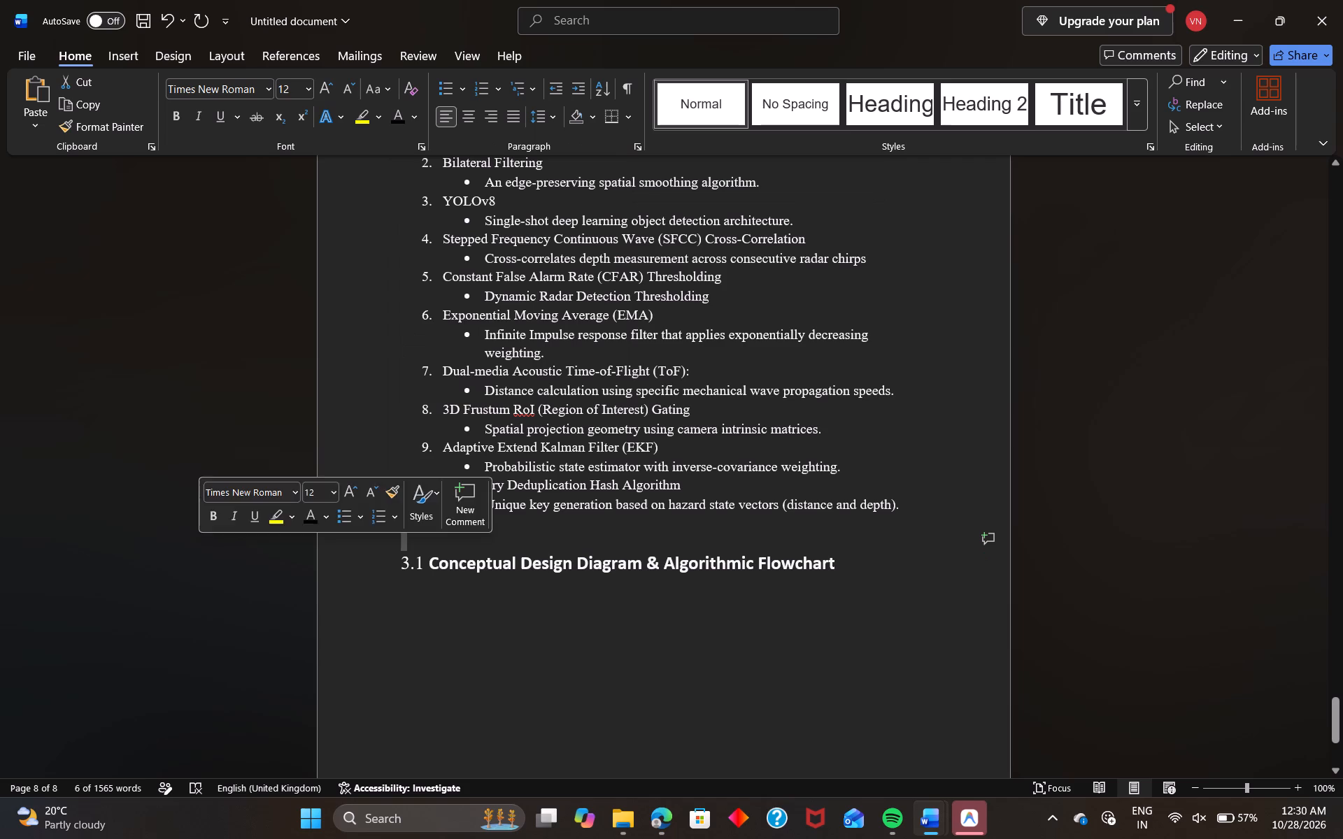
Copy the Electrical Schematic Diagram image from Complete_BTech_IoT_Project_Report and paste it on a new line under the 3.1 heading in the Untitled document.
left_click(904, 564)
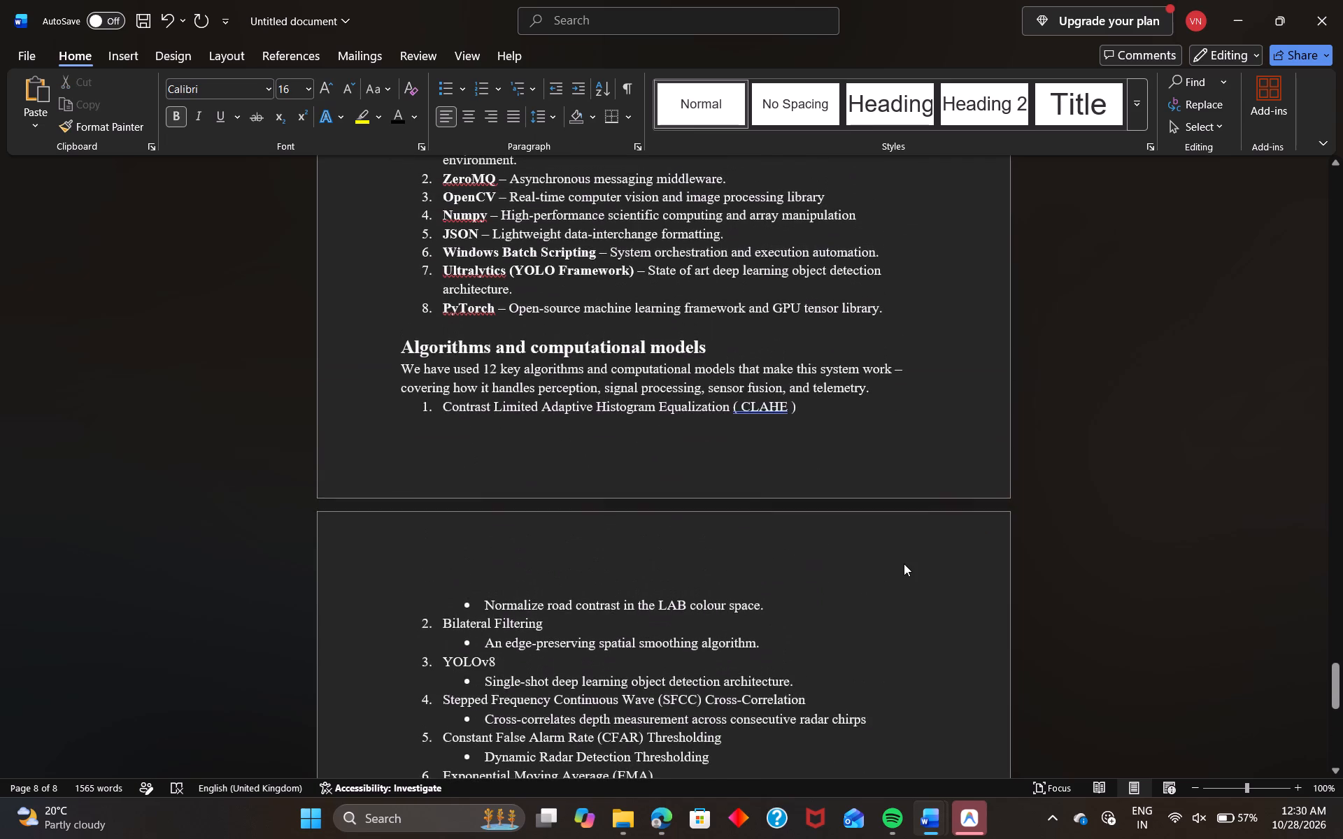
key("Return")
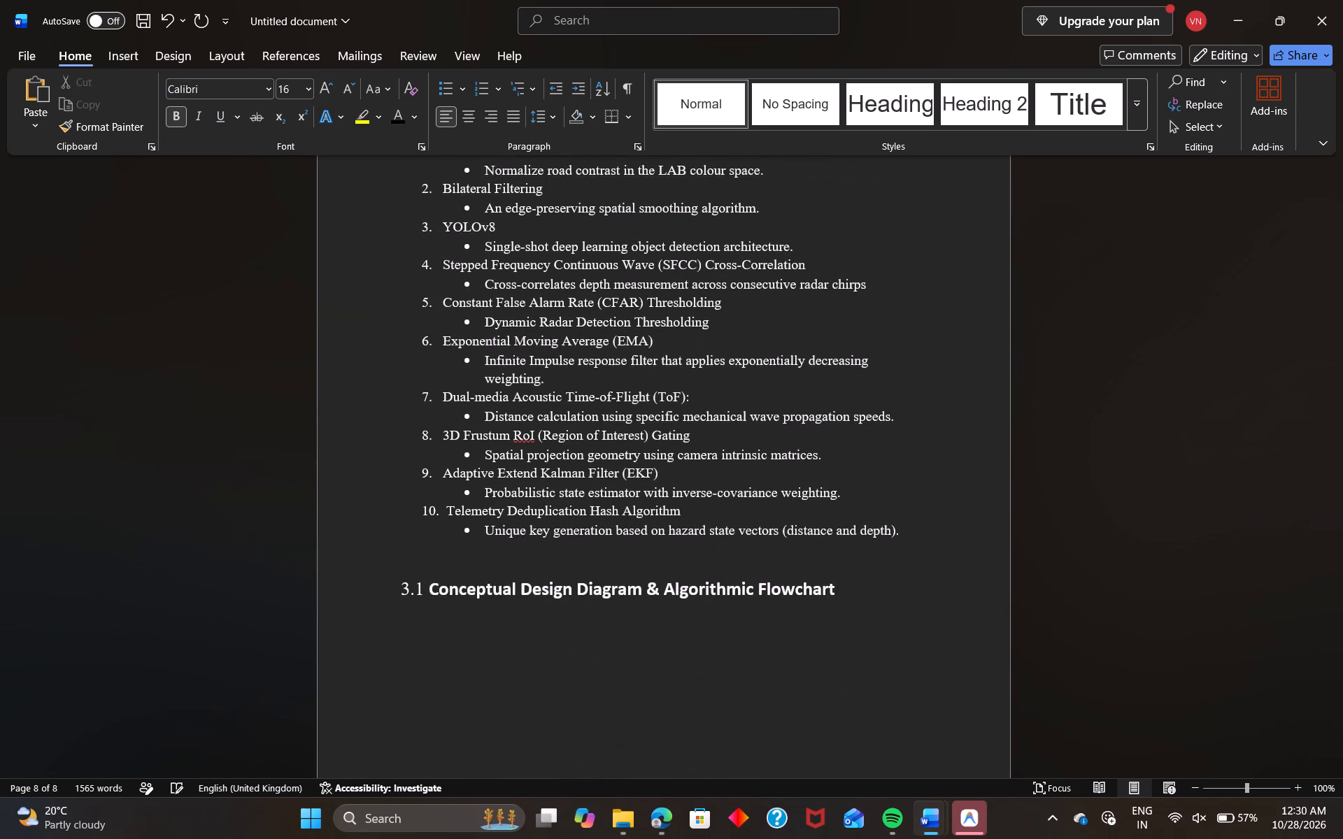
key("Return")
key("BackSpace")
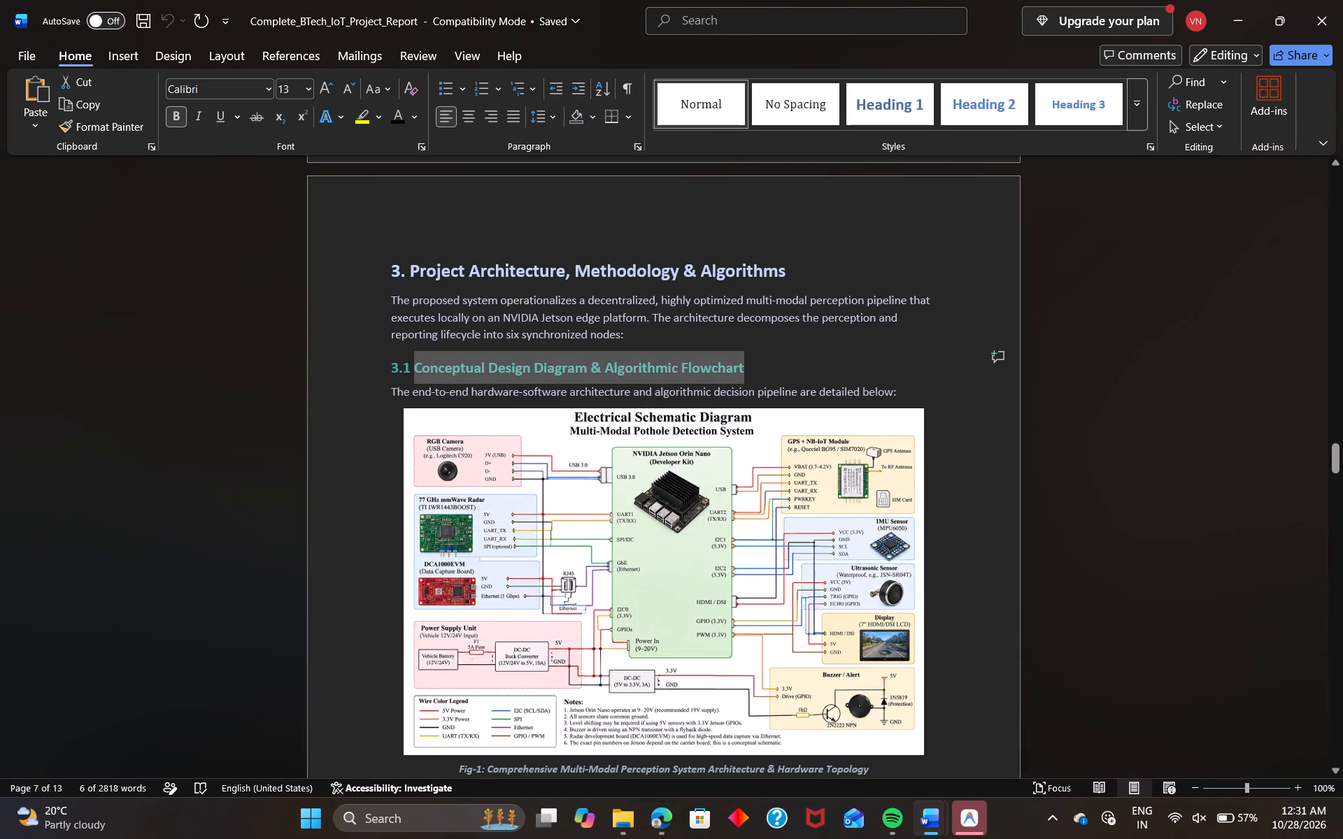
double_click(921, 382)
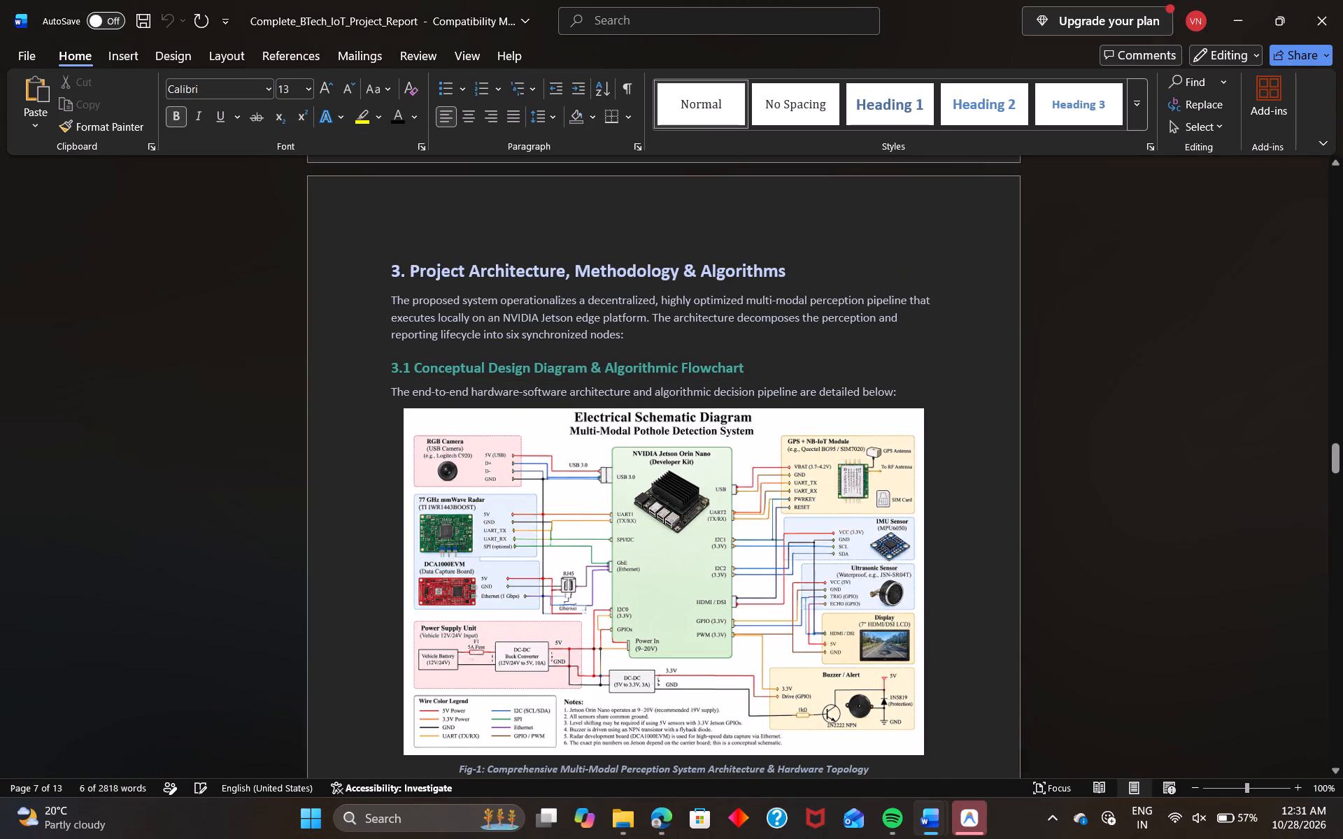
scroll(399, 412, "down", 1)
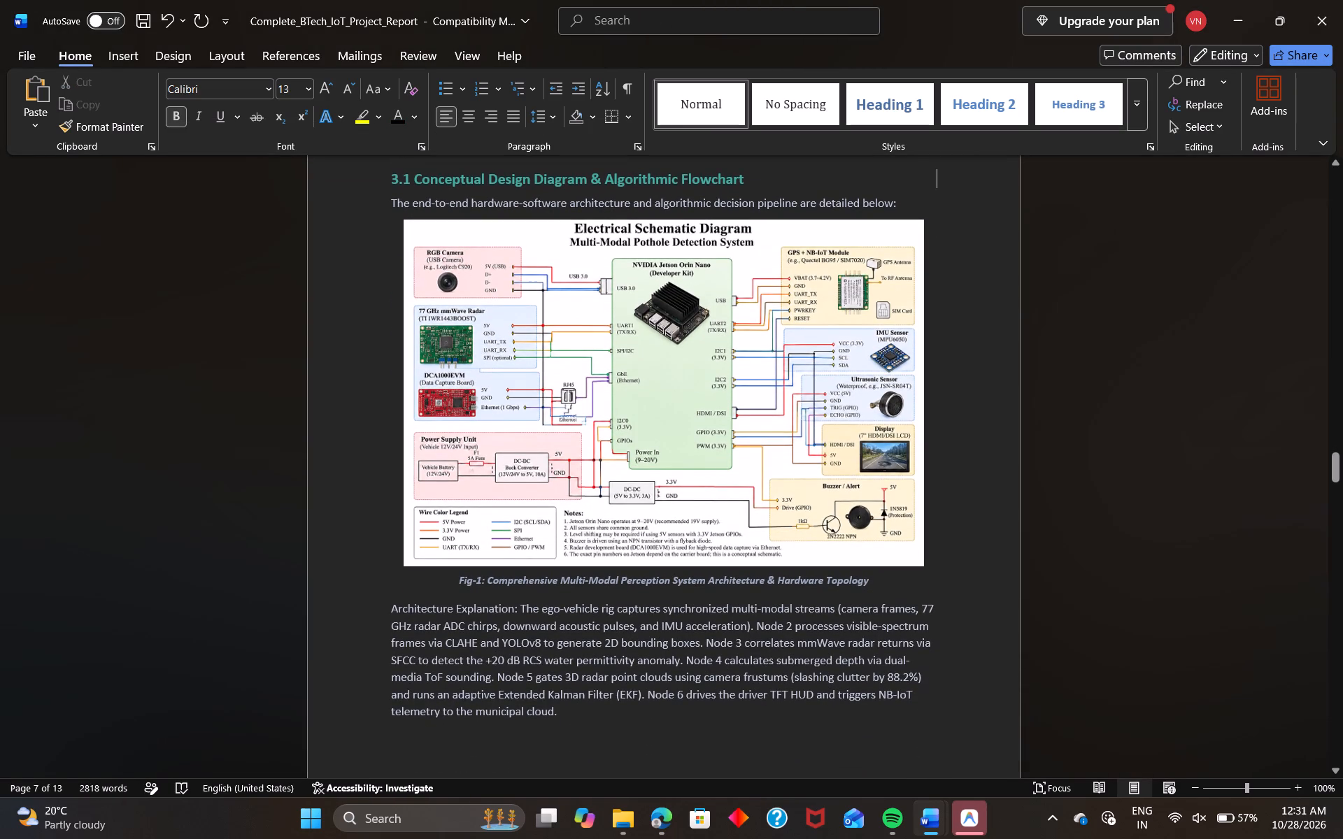
left_click(500, 365)
left_click_drag(500, 365, 491, 373)
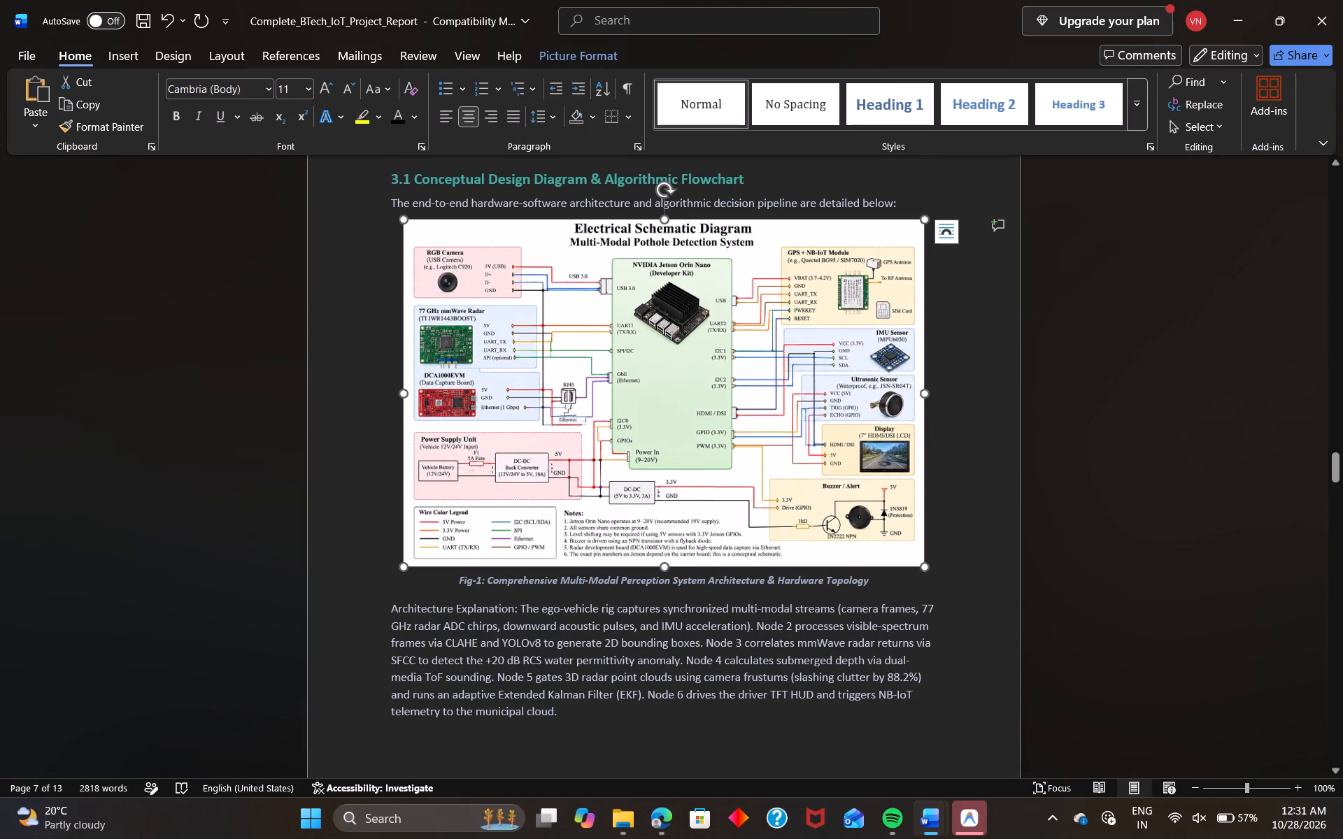
key("ctrl+c")
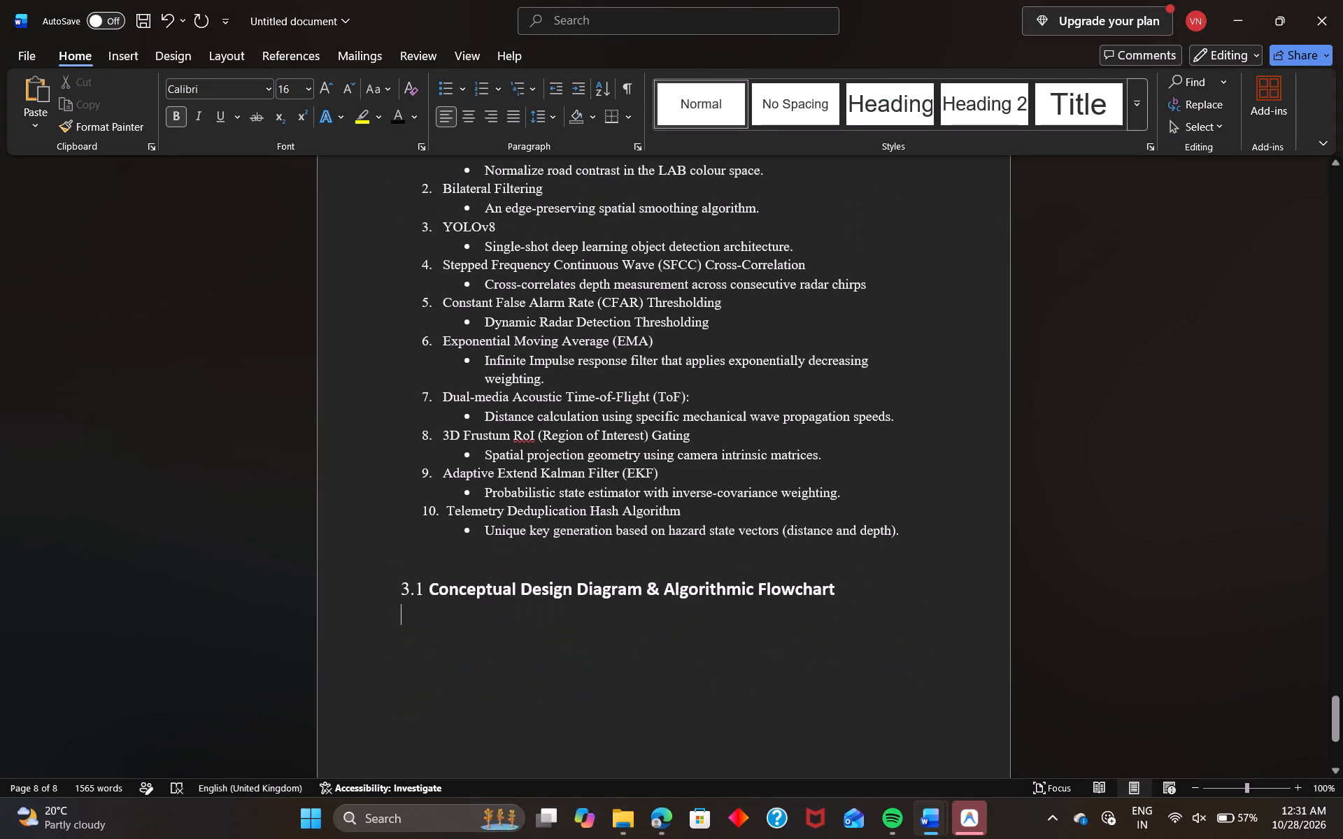
key("ctrl+v")
scroll(531, 517, "down", 1)
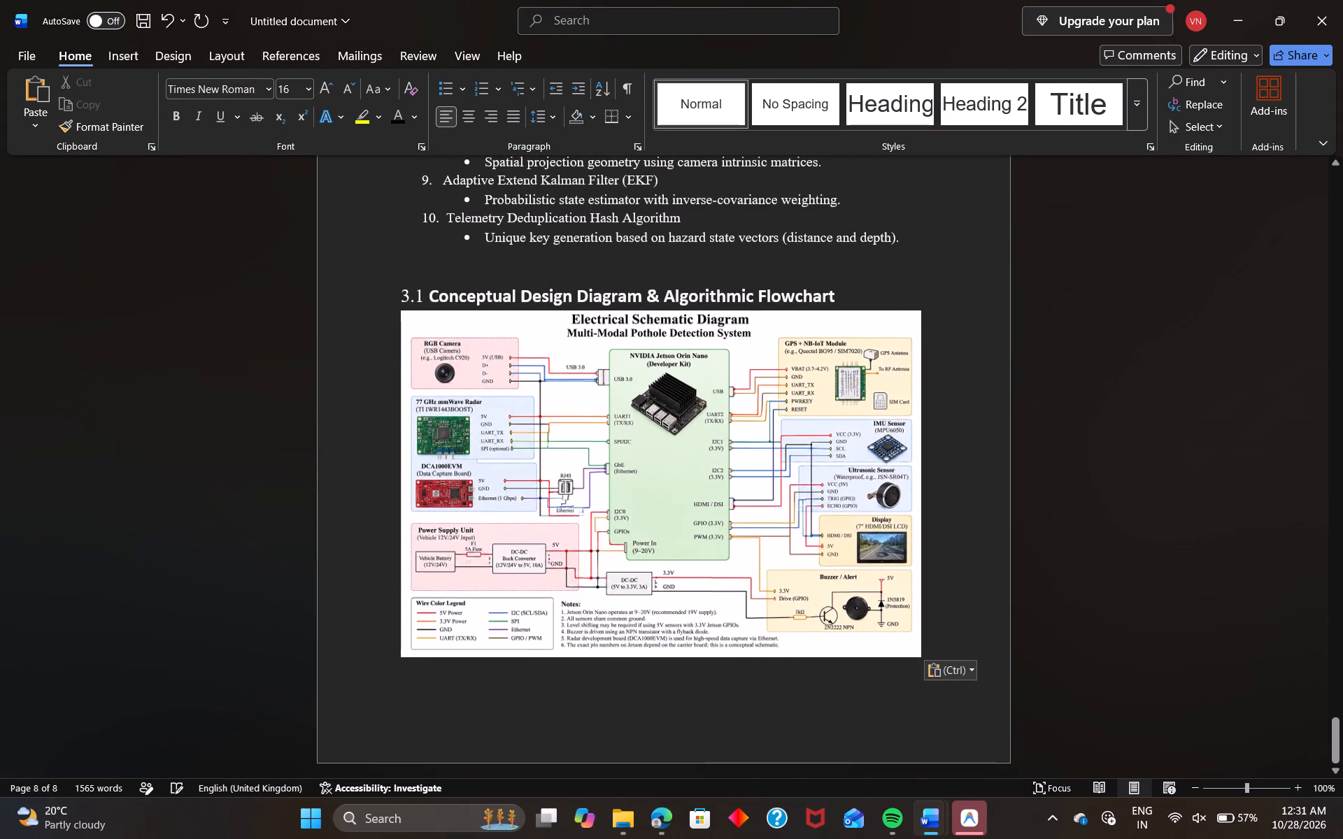
scroll(531, 517, "down", 1)
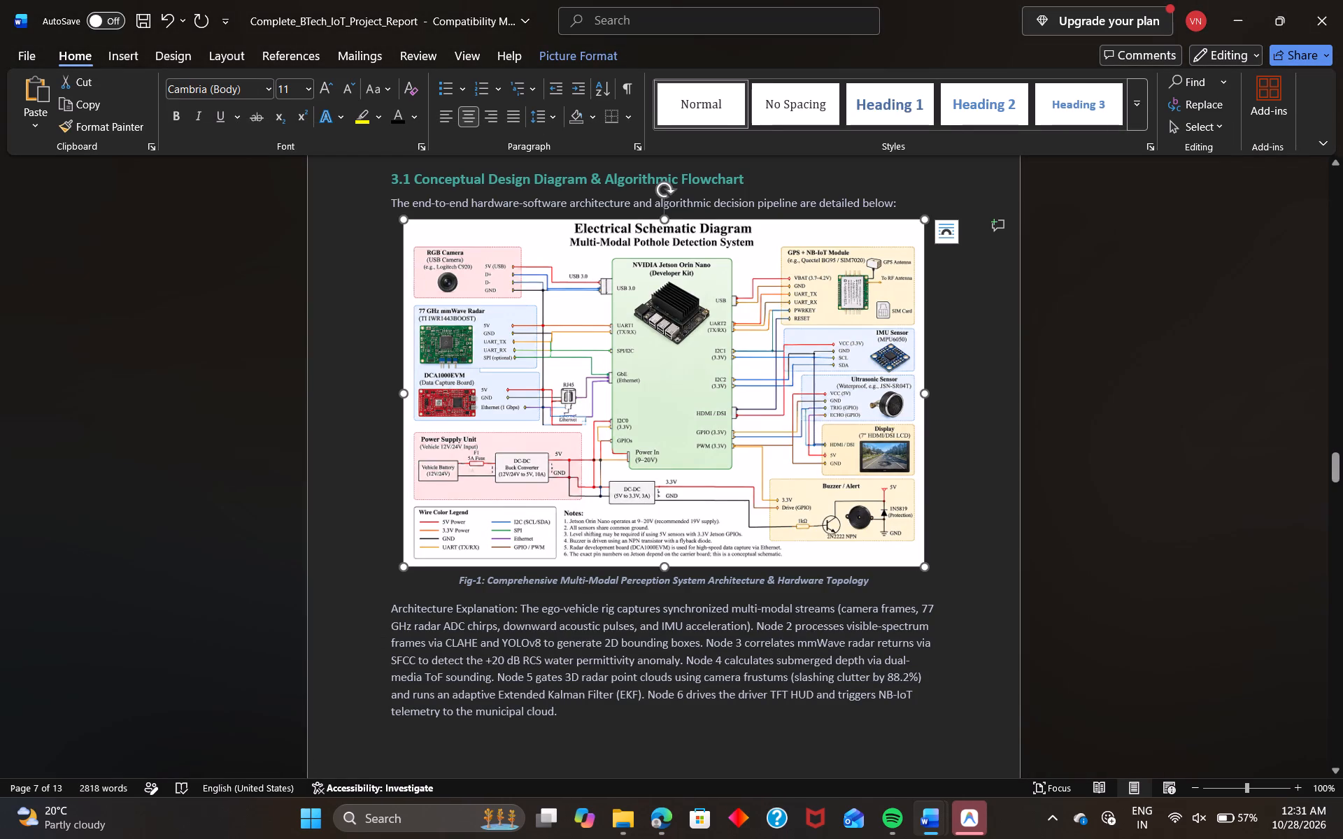
Copy the caption "1: Comprehensive Multi-Modal Perception System Architecture & Hardware Topology" from the source report and paste it on a new line below the diagram.
left_click_drag(888, 580, 478, 582)
key("ctrl+c")
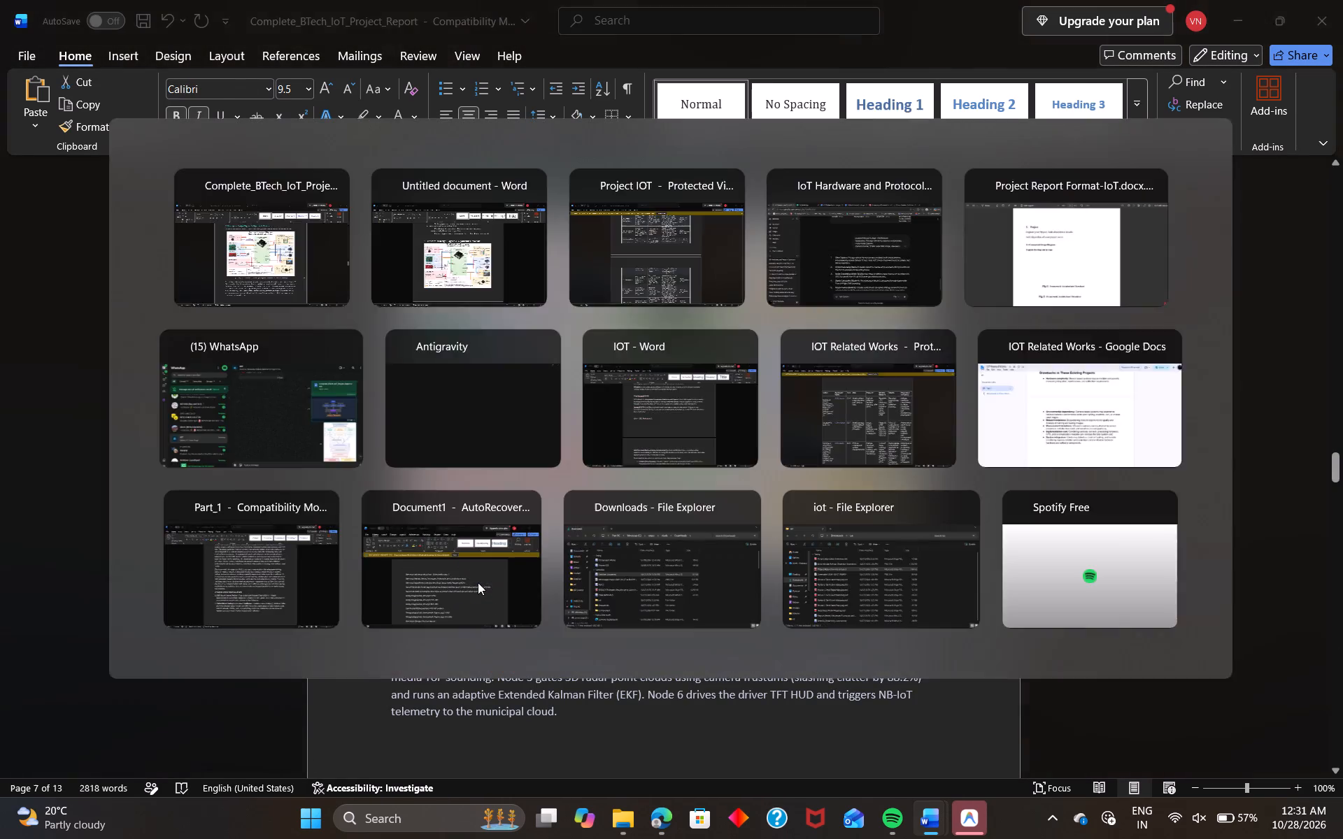
left_click(591, 677)
left_click(591, 677)
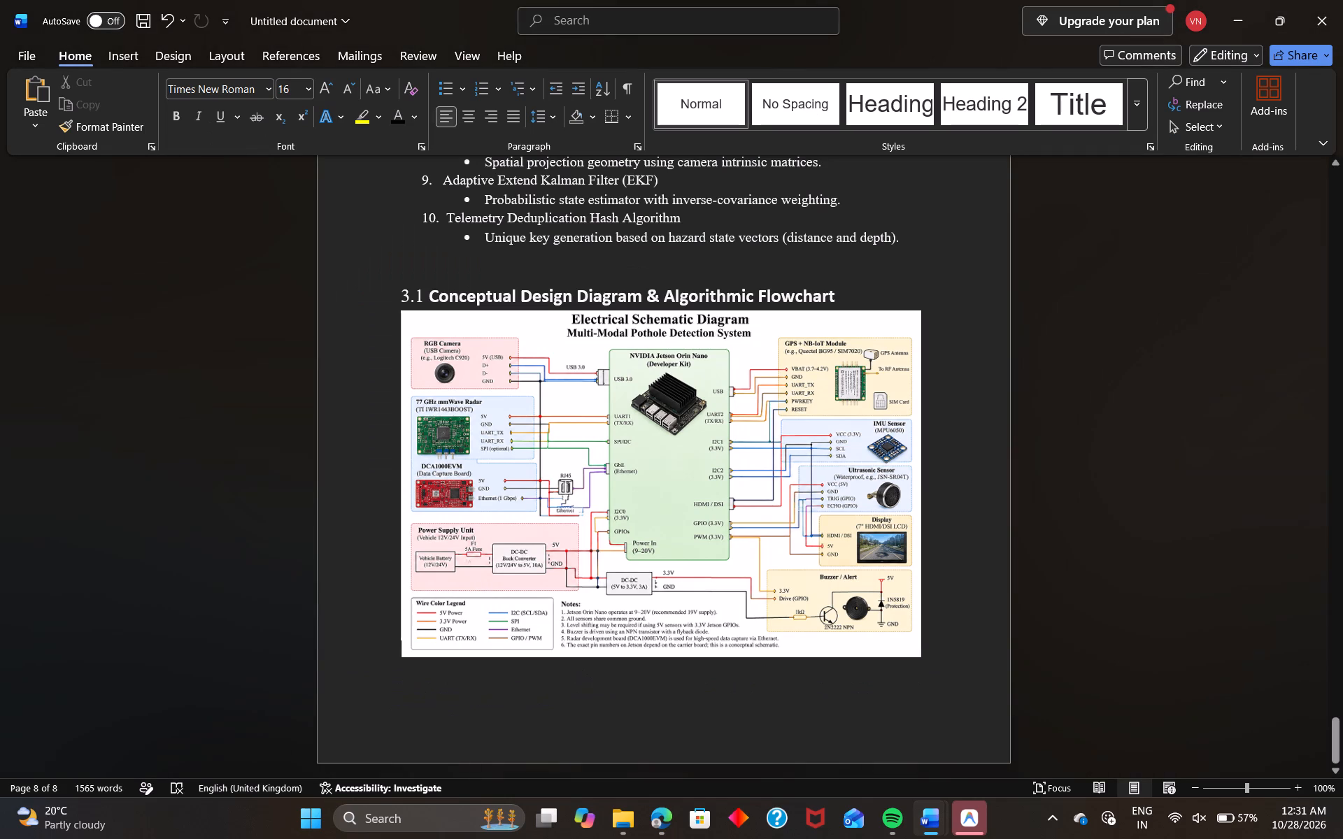
key("1")
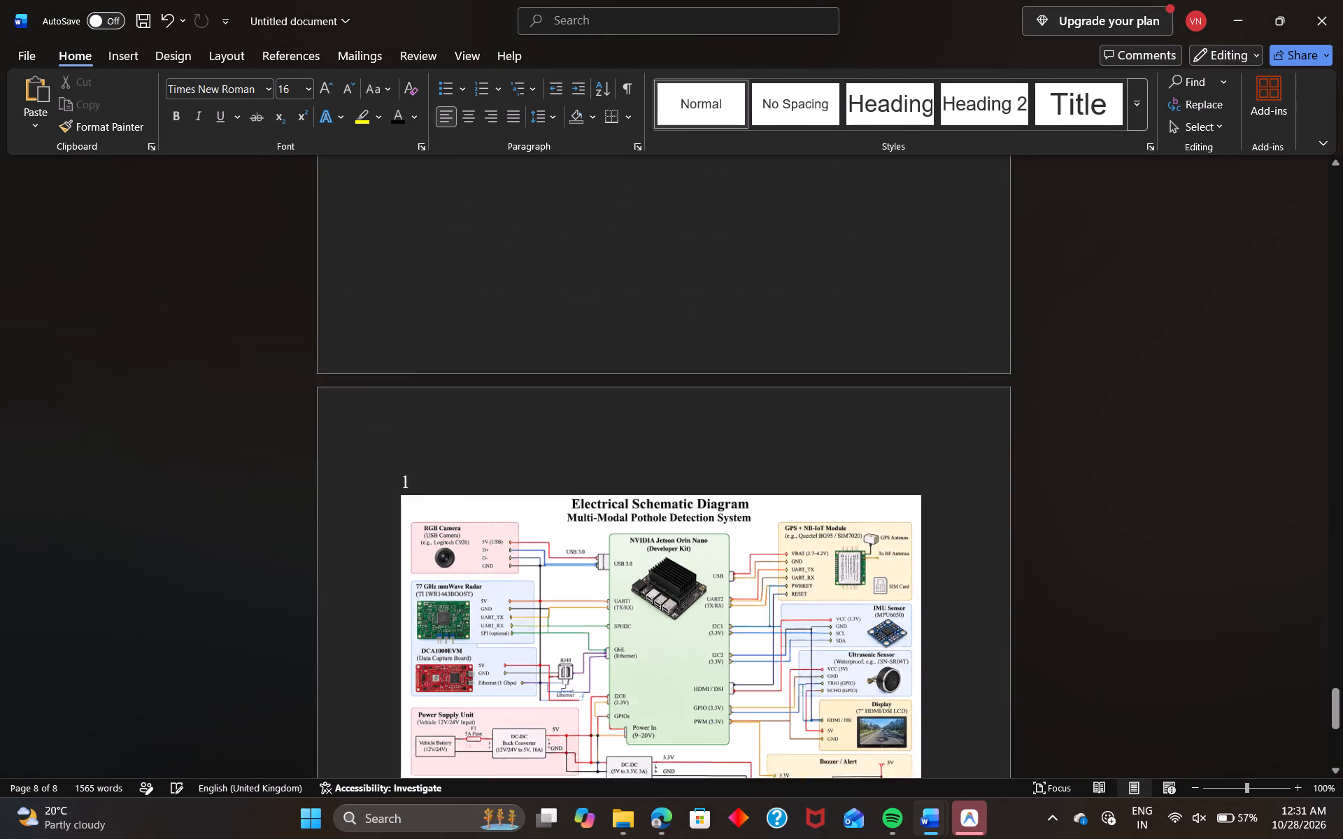
key("ctrl+z")
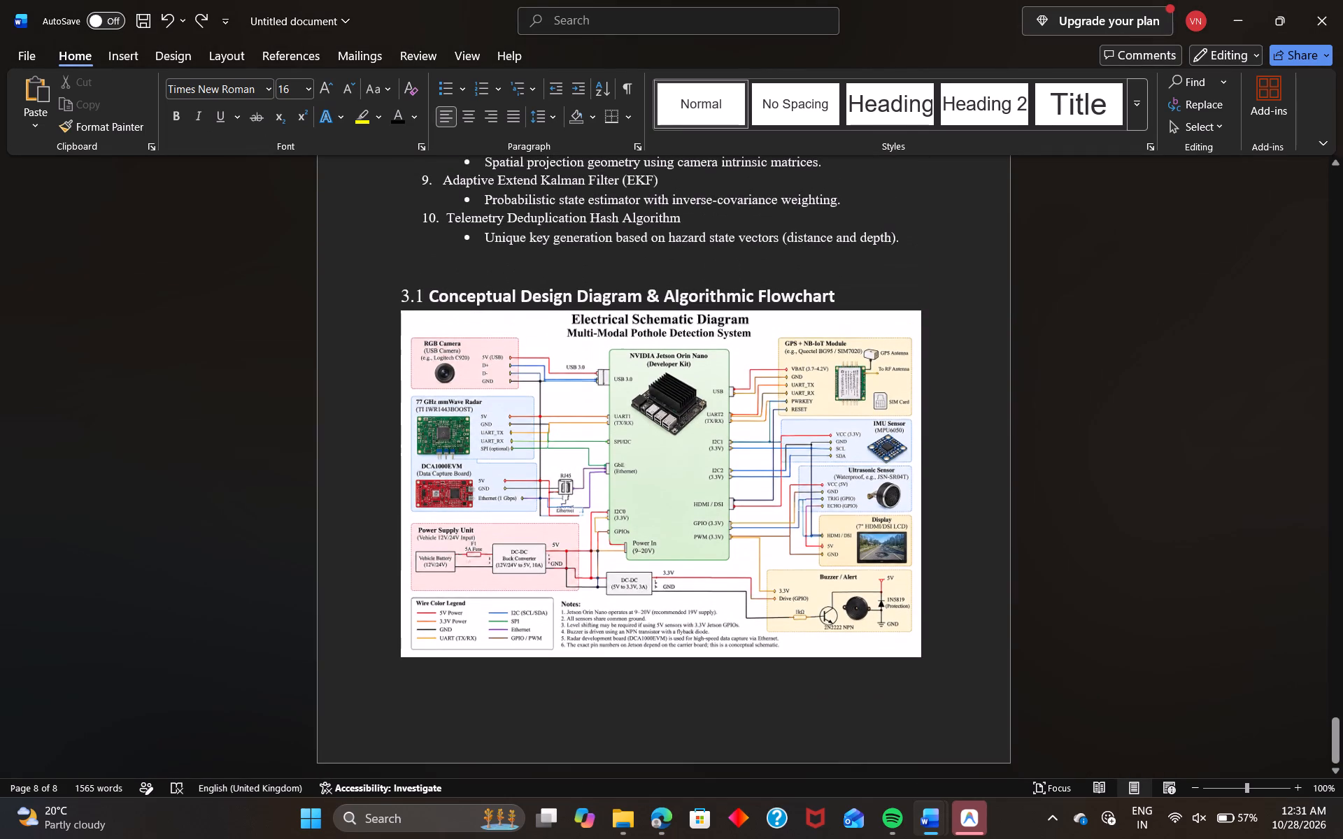
key("End")
key("Return")
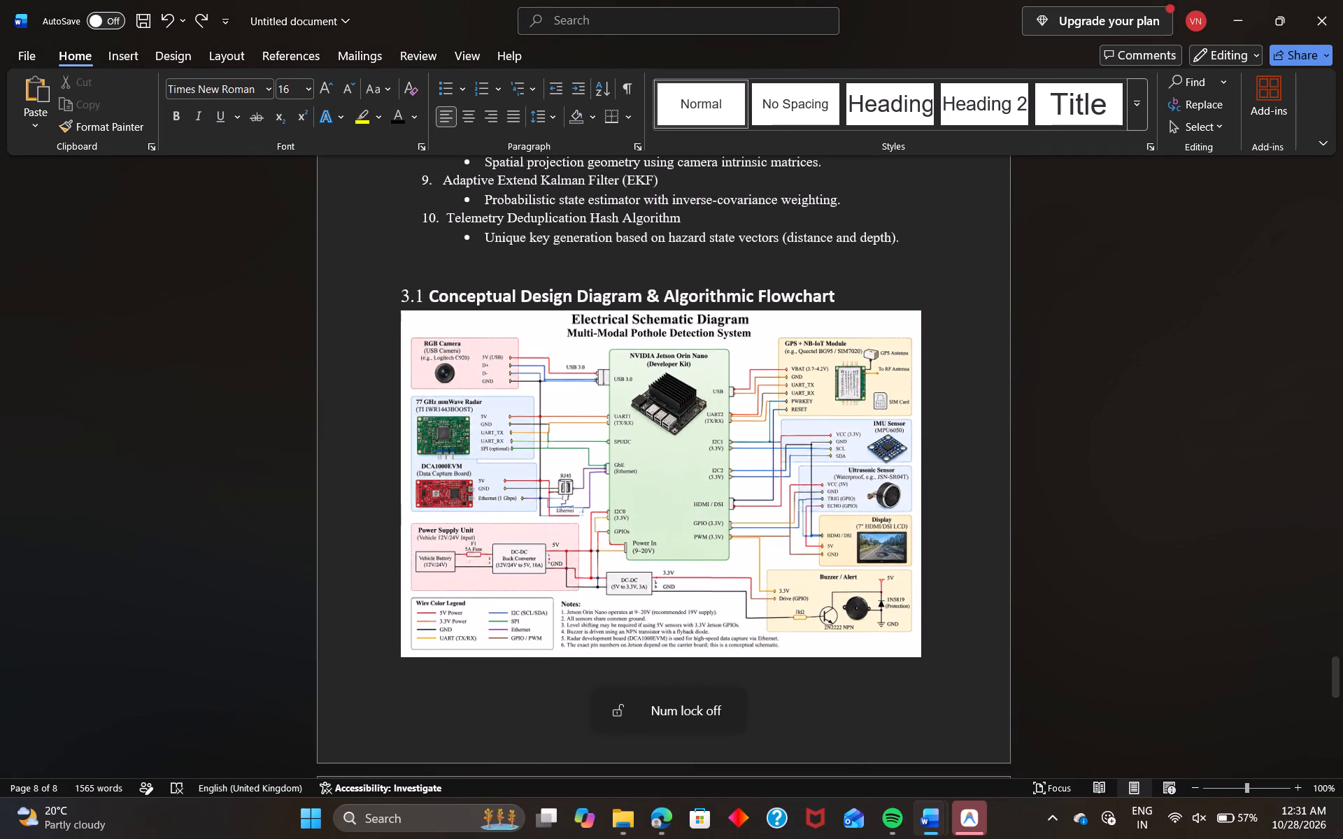
key("ctrl+v")
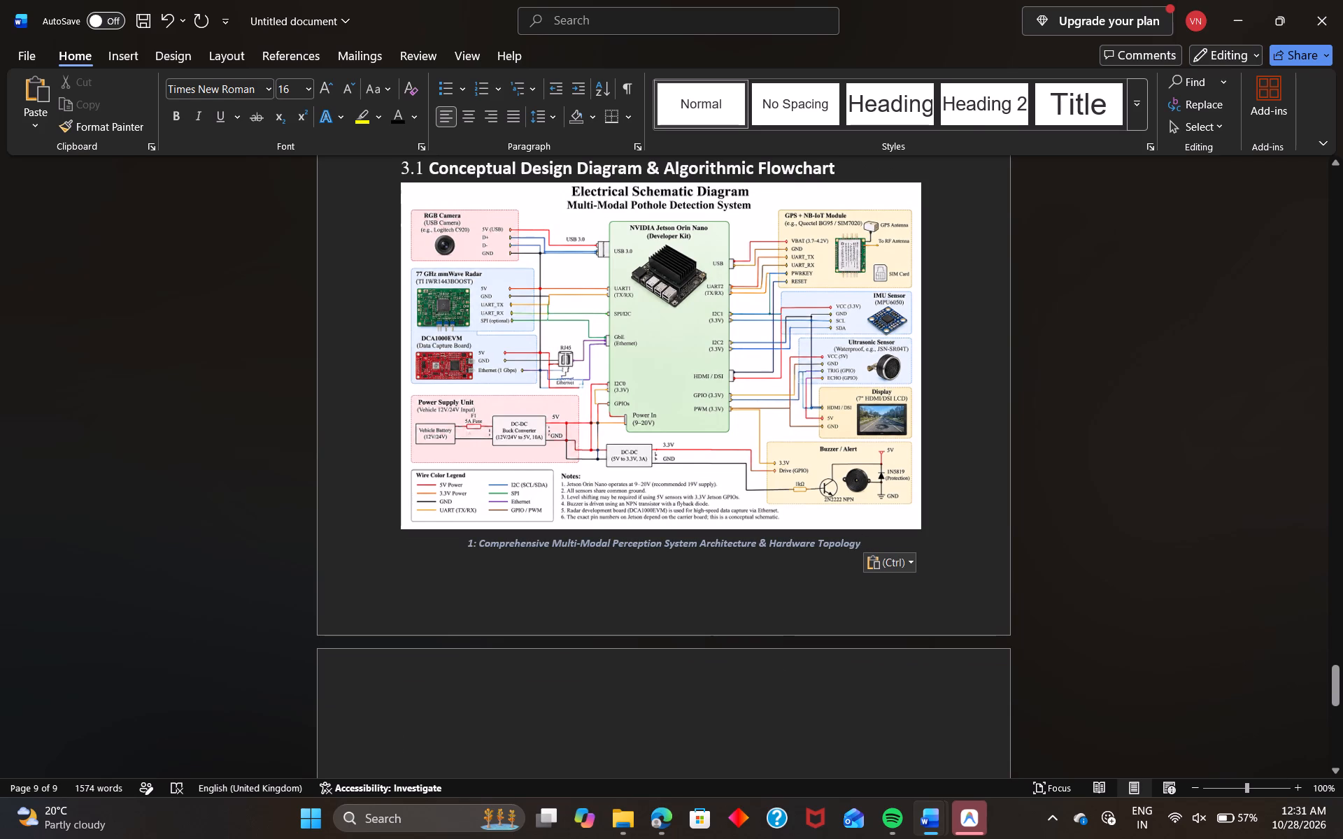
Change the pasted diagram caption's font colour to black.
left_click_drag(866, 538, 472, 535)
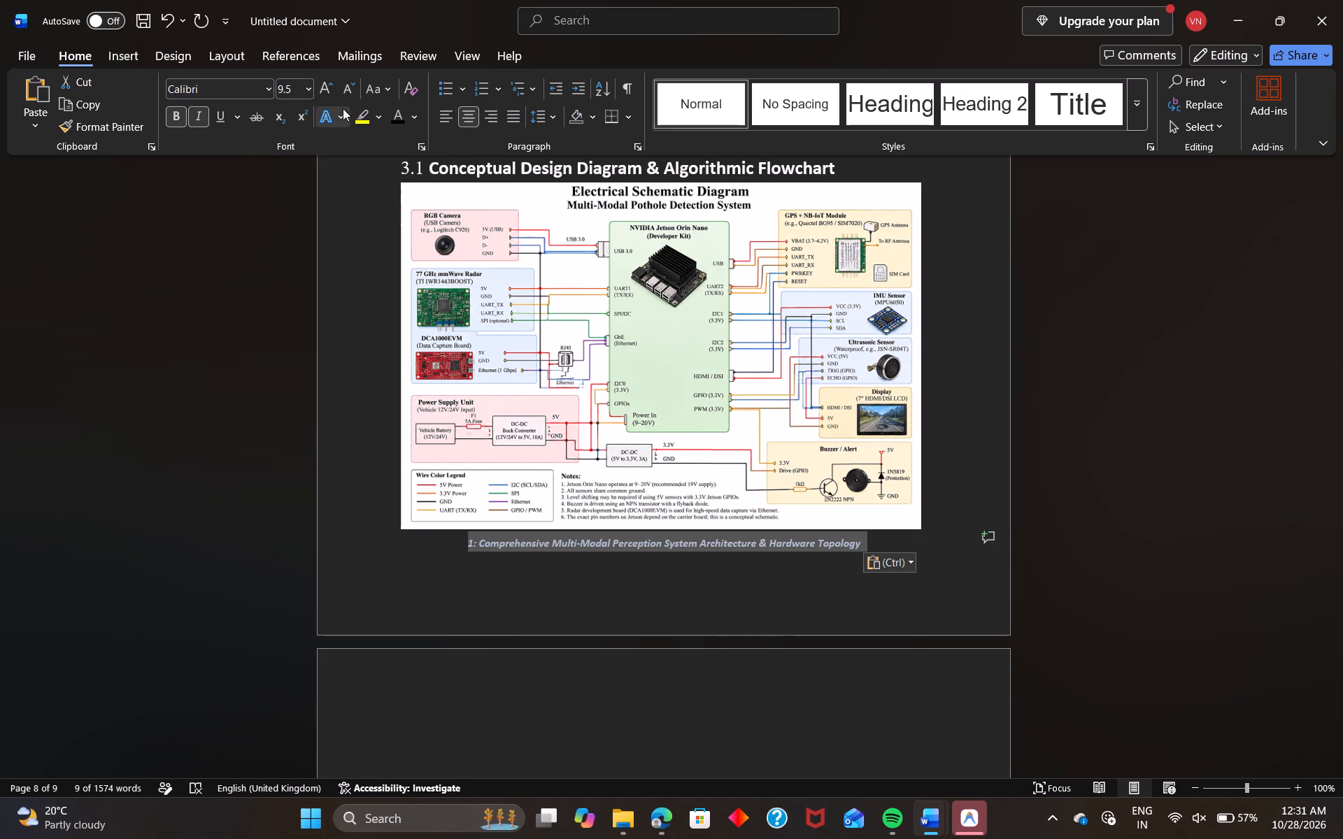
left_click(400, 122)
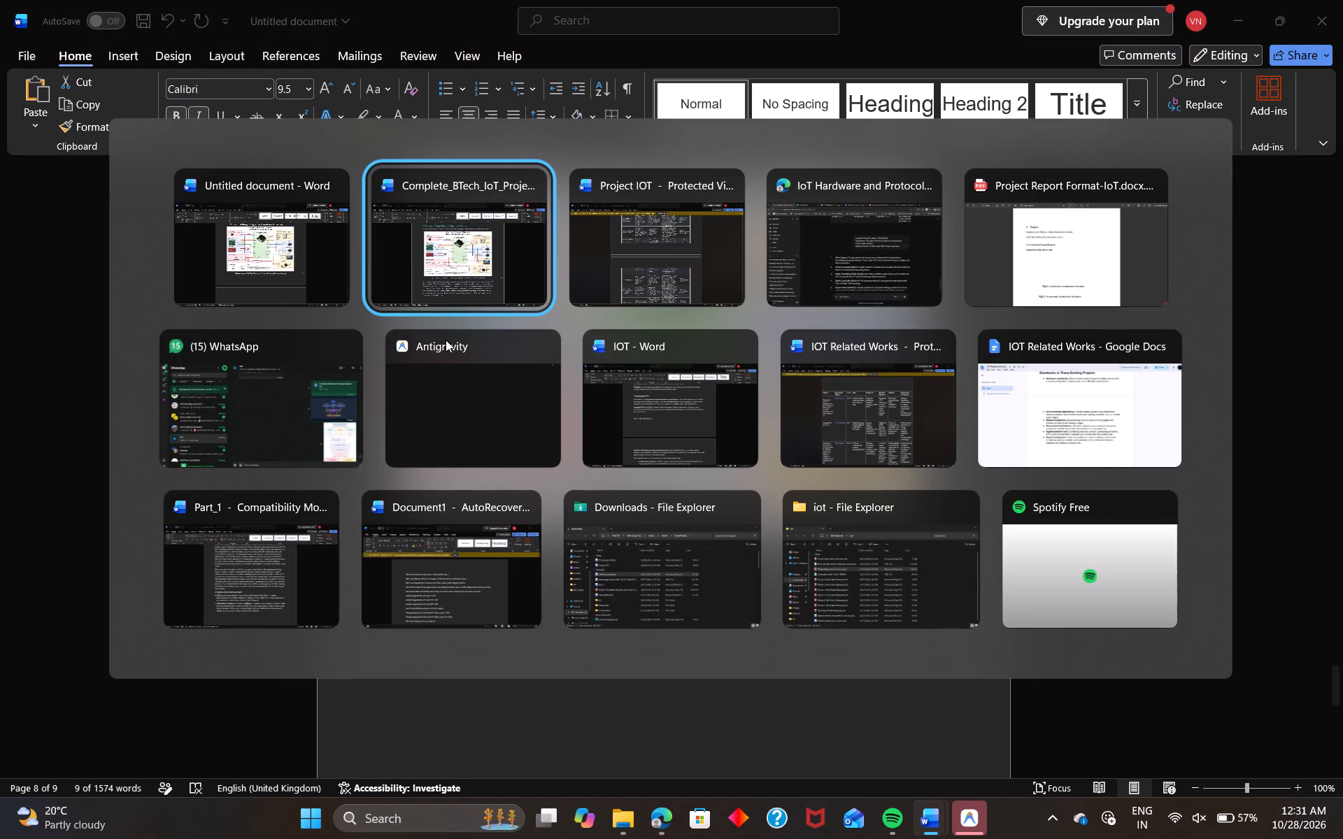
left_click(315, 615)
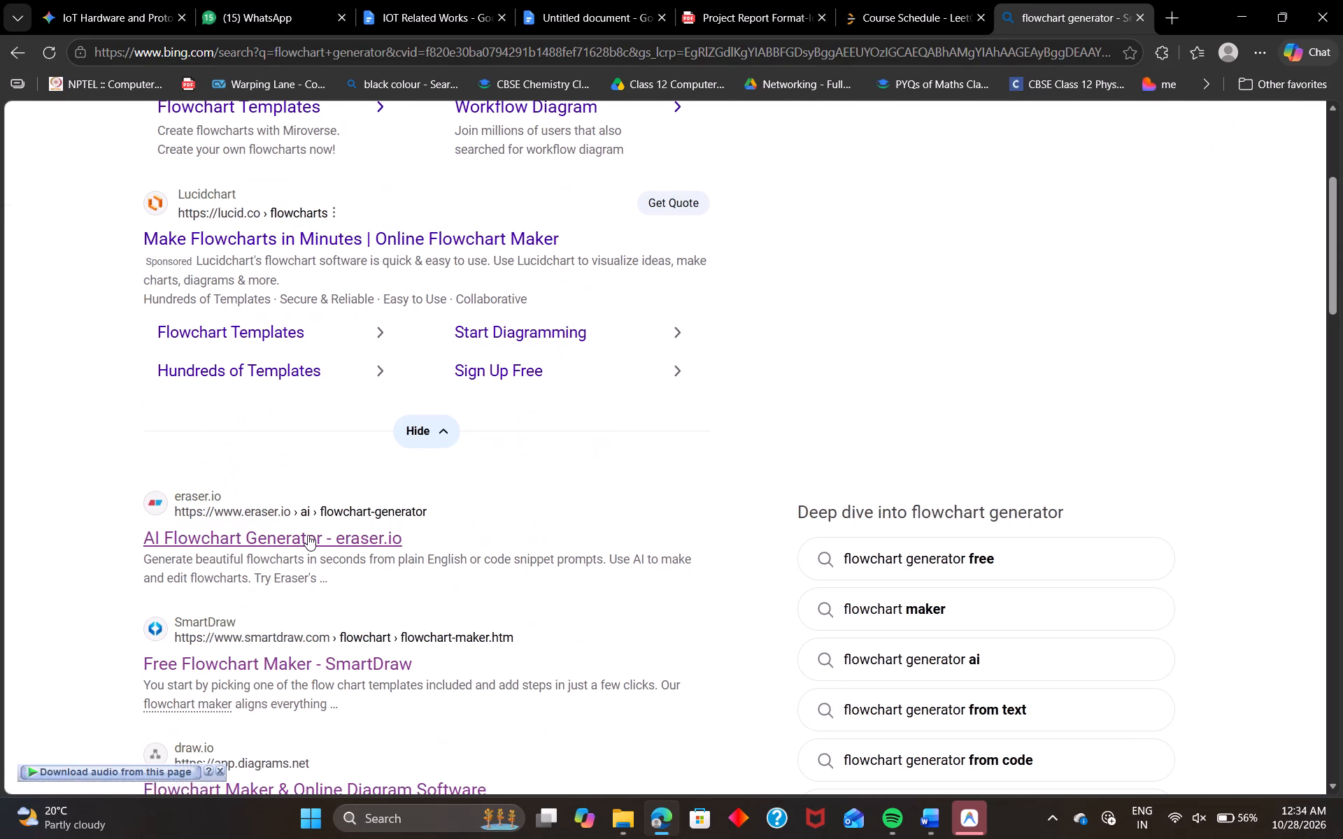
scroll(277, 666, "down", 1)
left_click(266, 679)
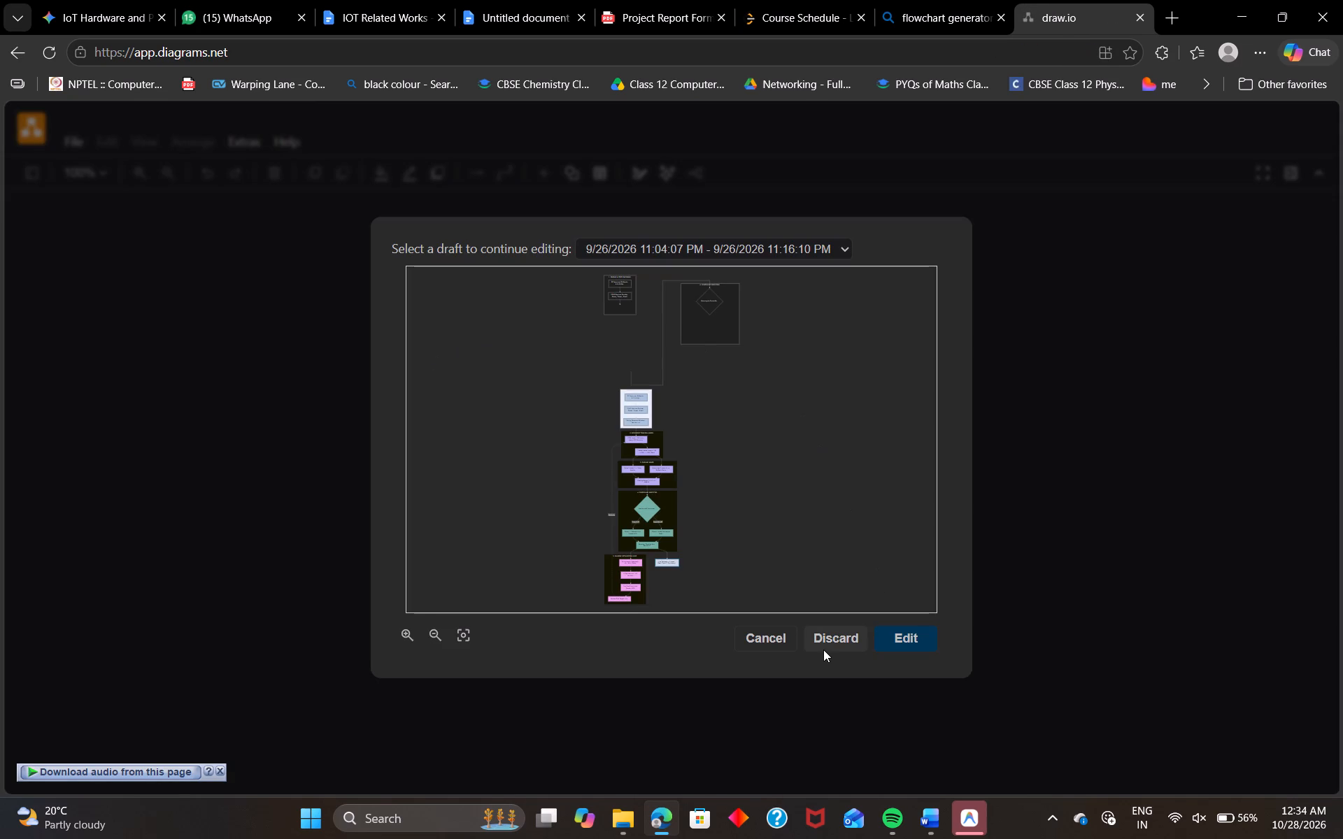
Discard the first offered draft in draw.io and open the remaining draft for editing.
left_click(823, 650)
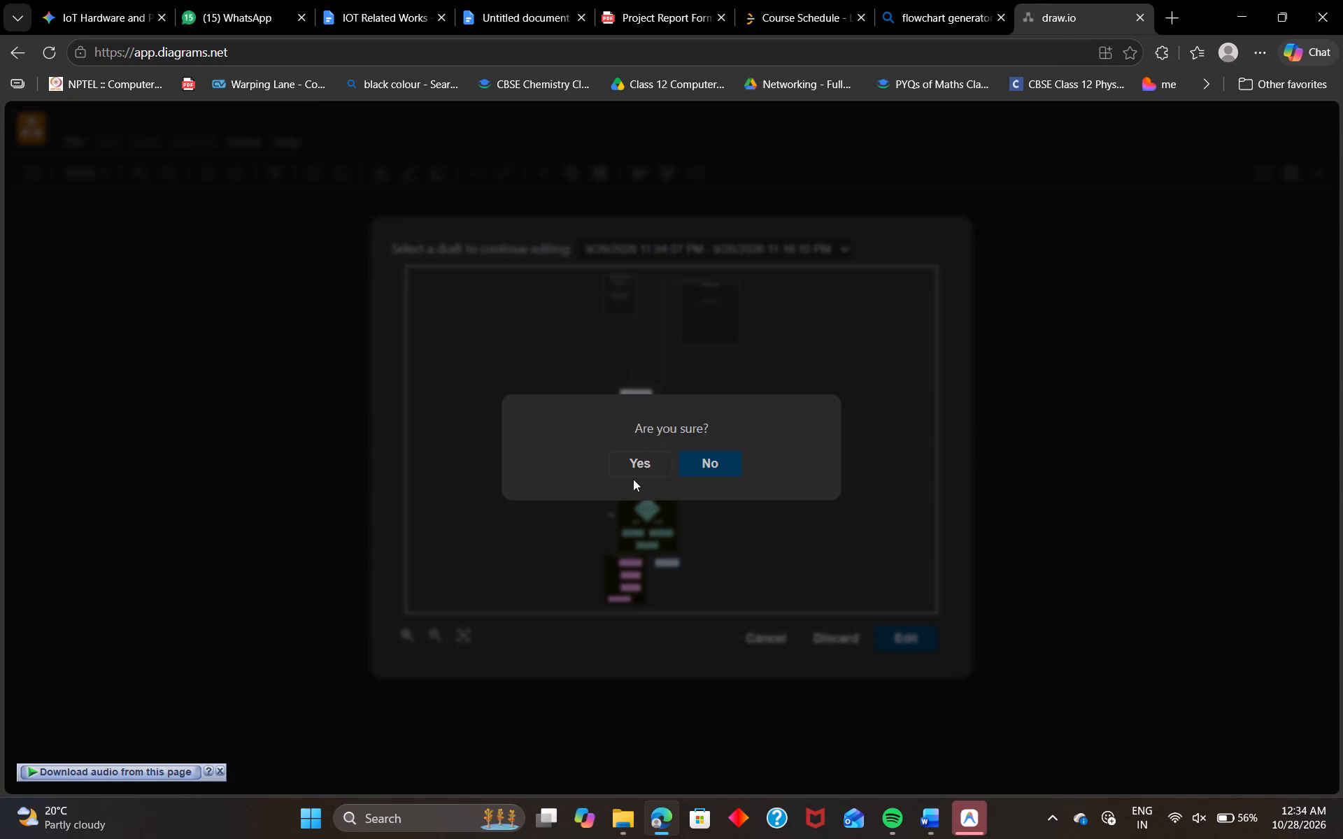
left_click(633, 479)
left_click(639, 474)
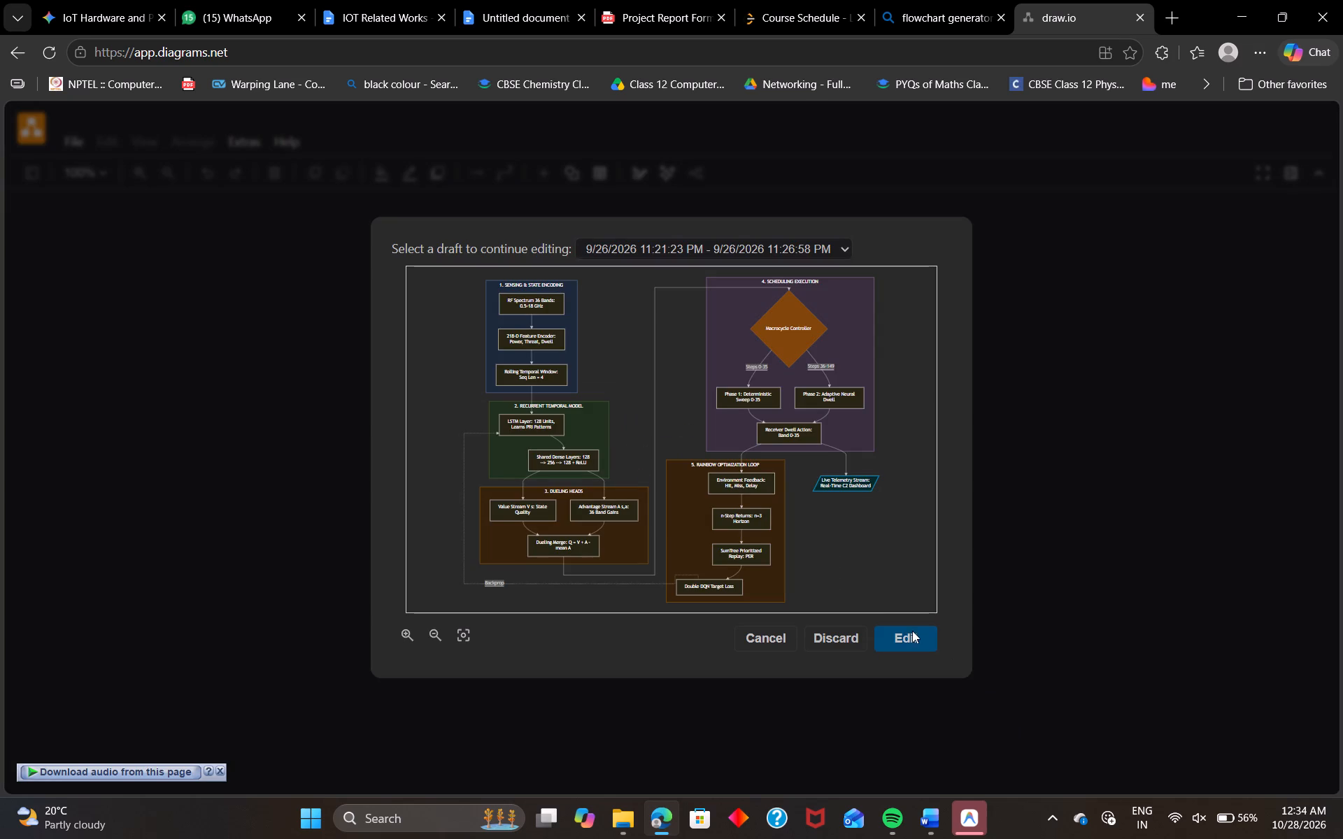
left_click(908, 630)
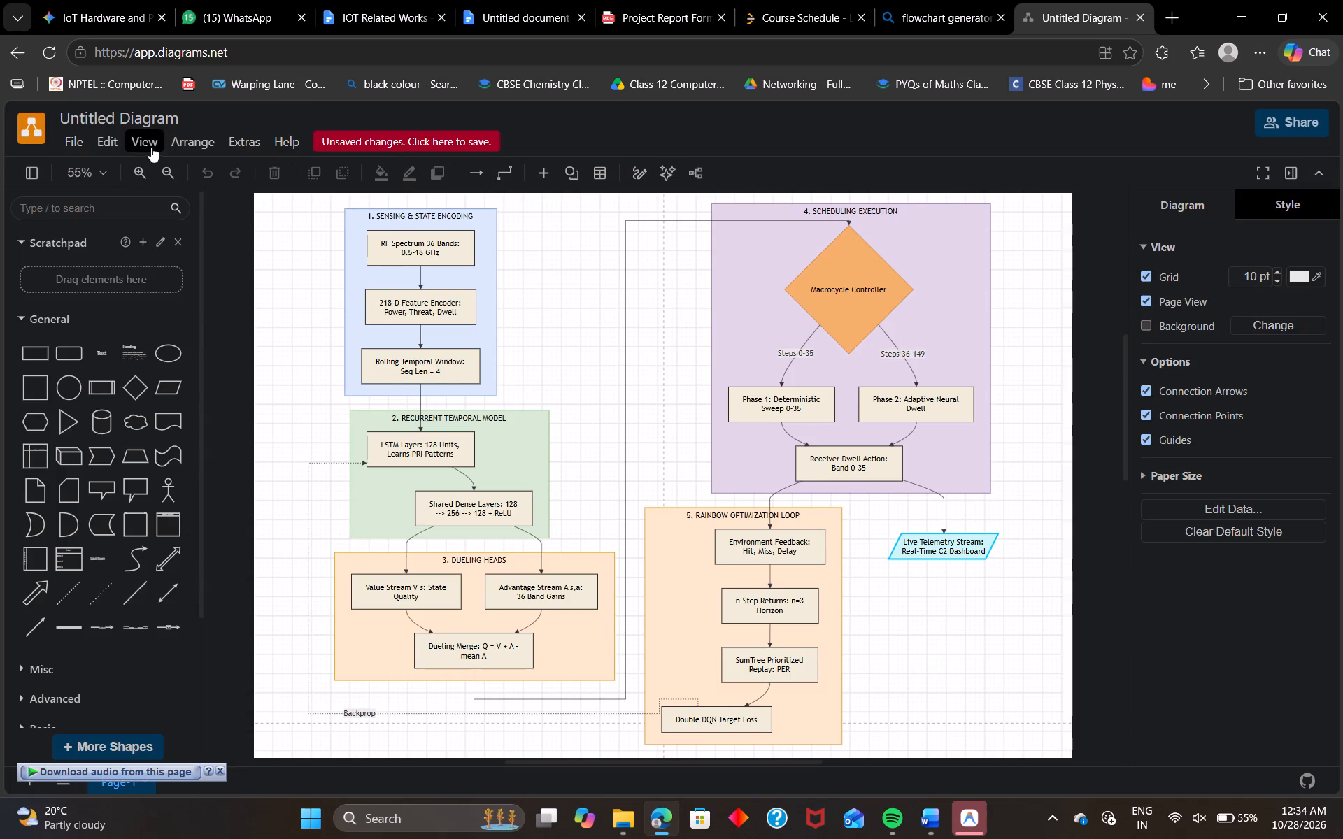
Create a new blank diagram with the default name Untitled Diagram.drawio.
left_click(62, 136)
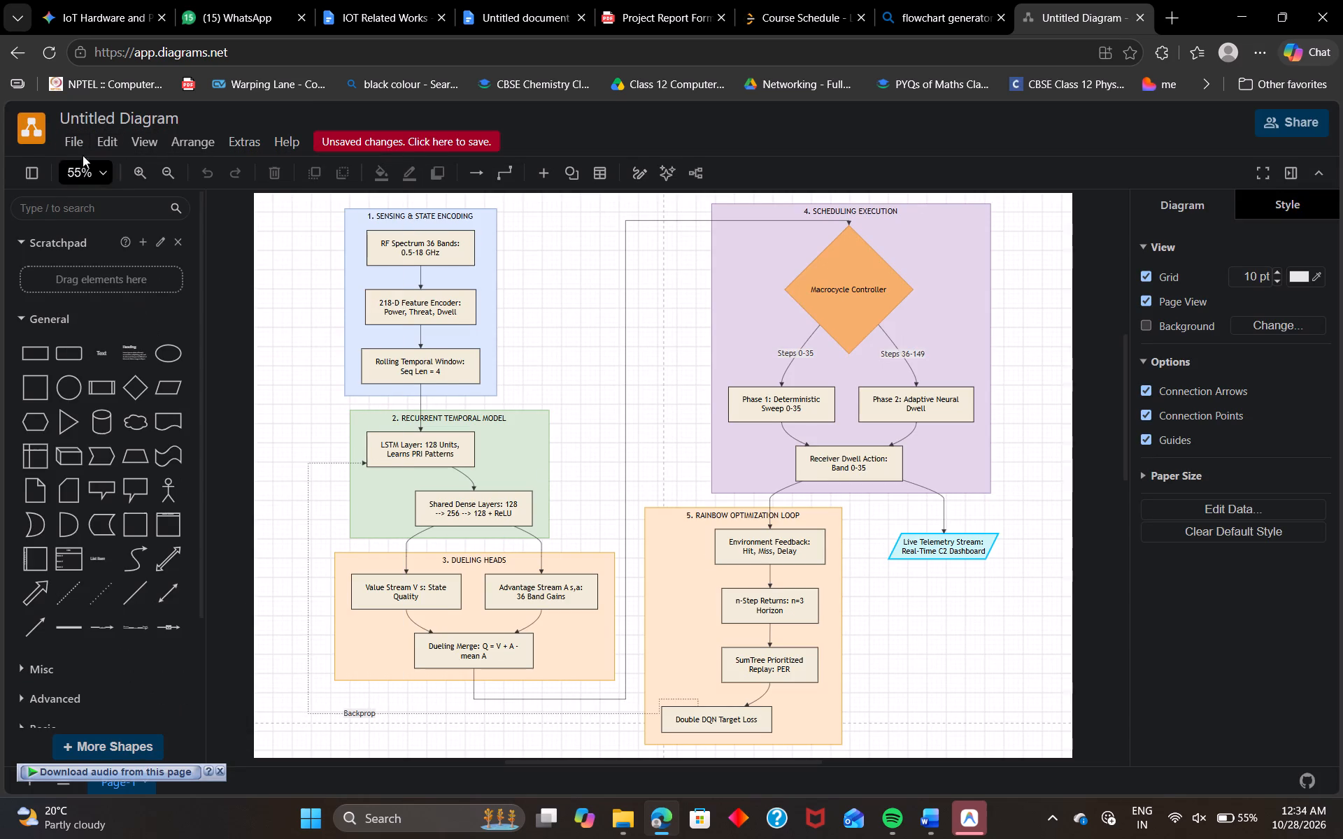
left_click(70, 141)
left_click(81, 160)
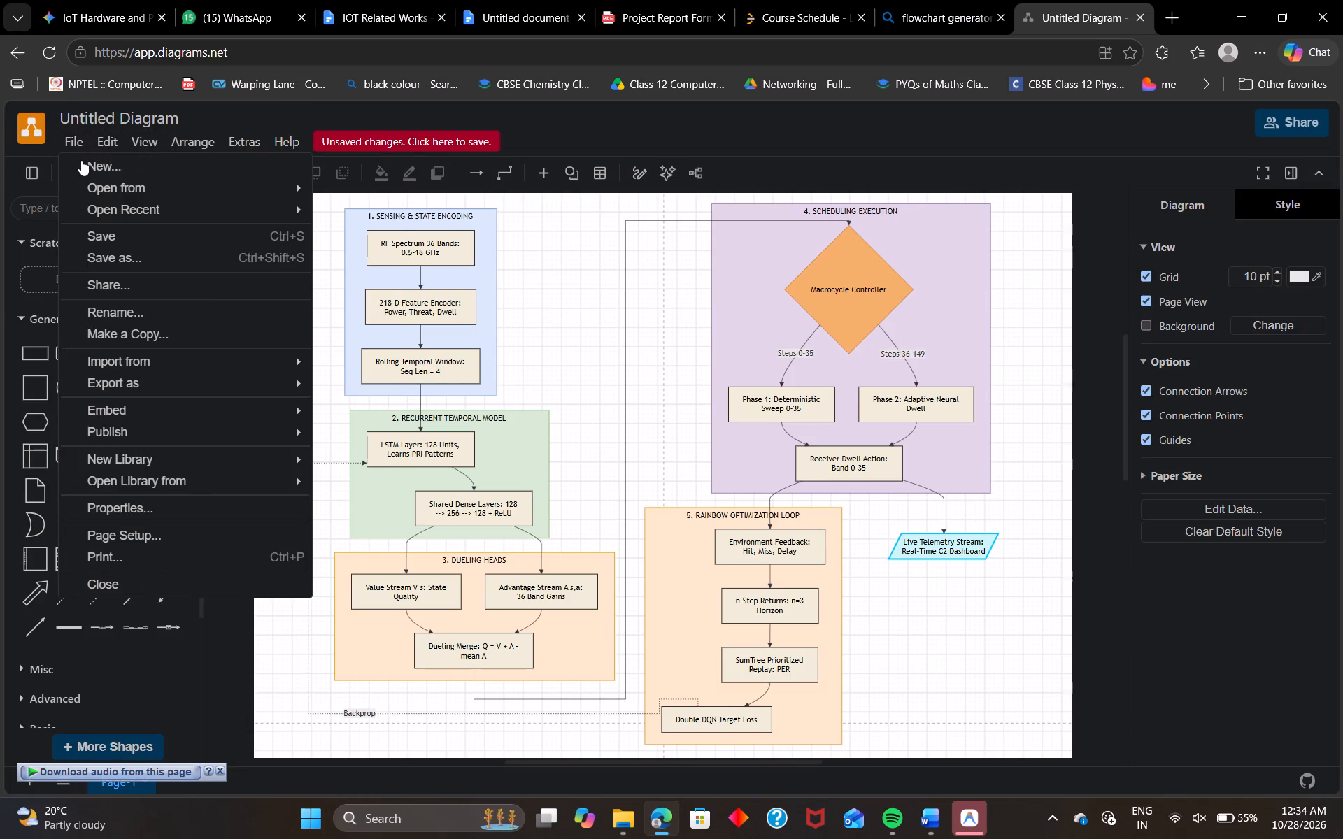
left_click(574, 327)
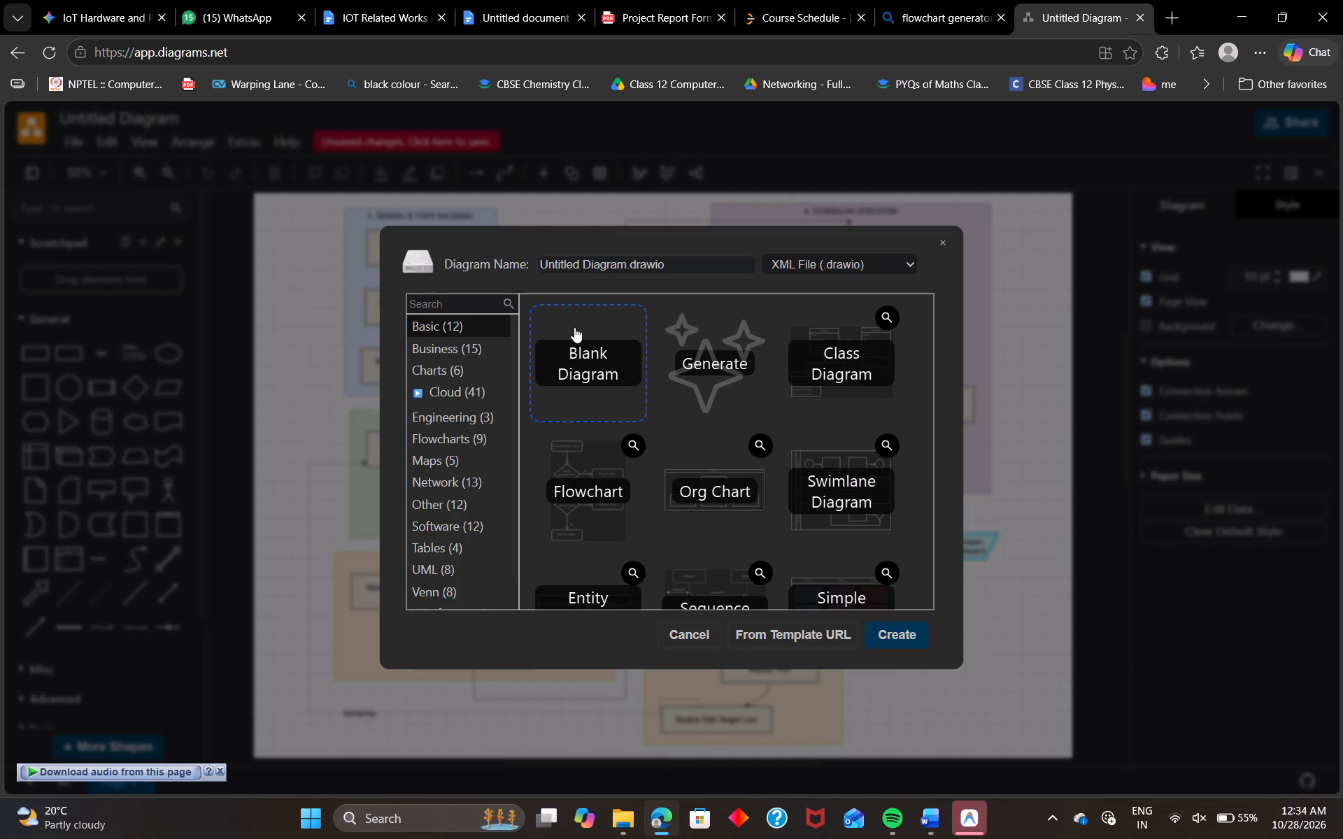
left_click(585, 340)
left_click(892, 634)
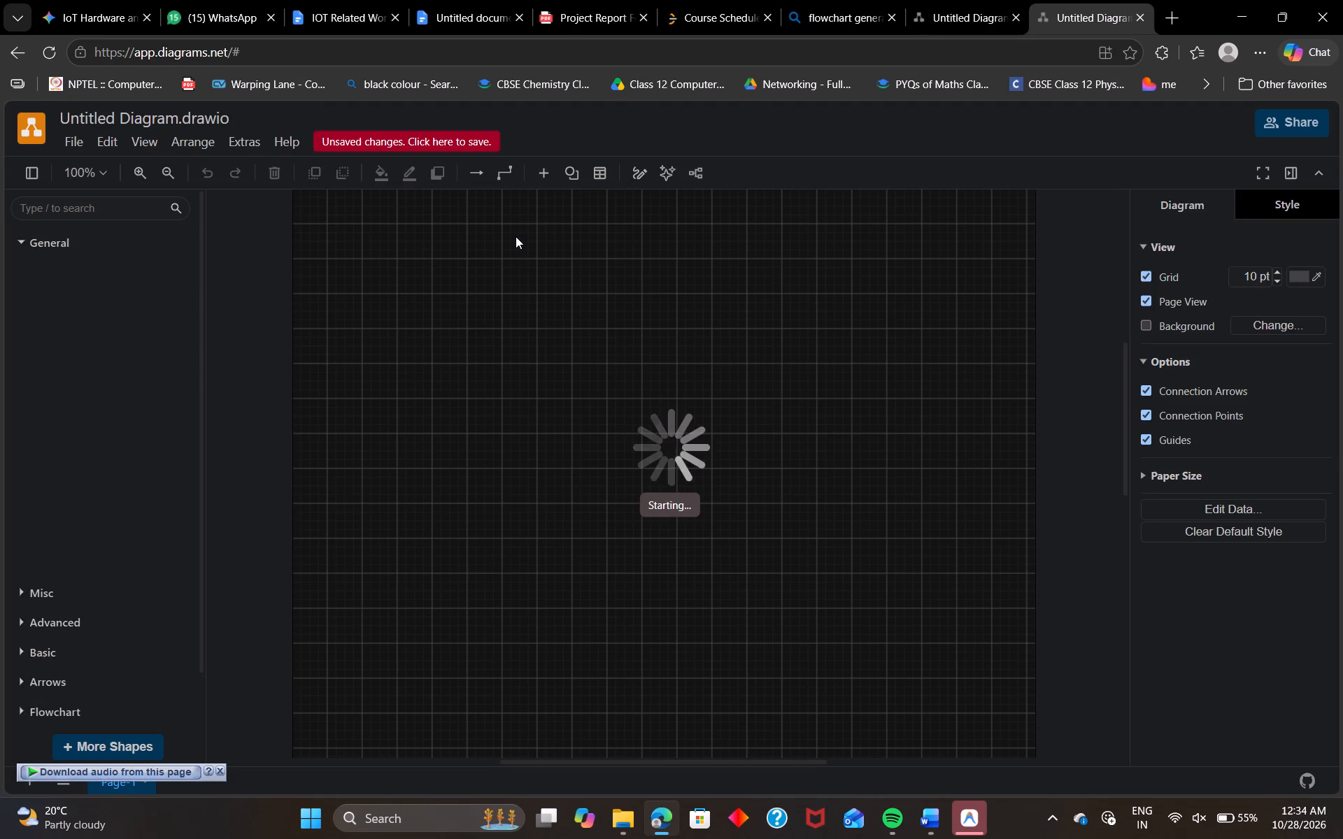
Insert a Mermaid diagram into the blank page, replacing the sample code with the copied flowchart code.
left_click(102, 145)
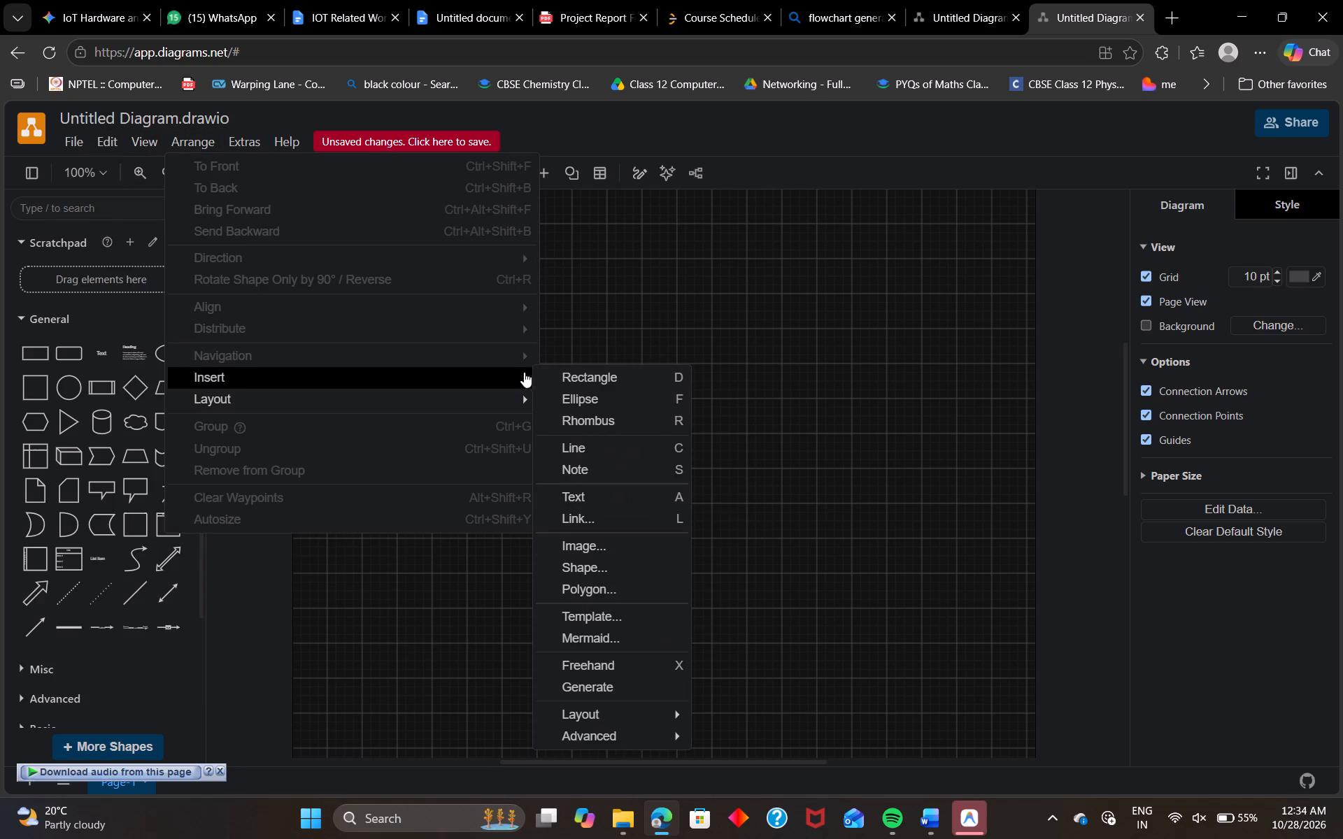
left_click(607, 638)
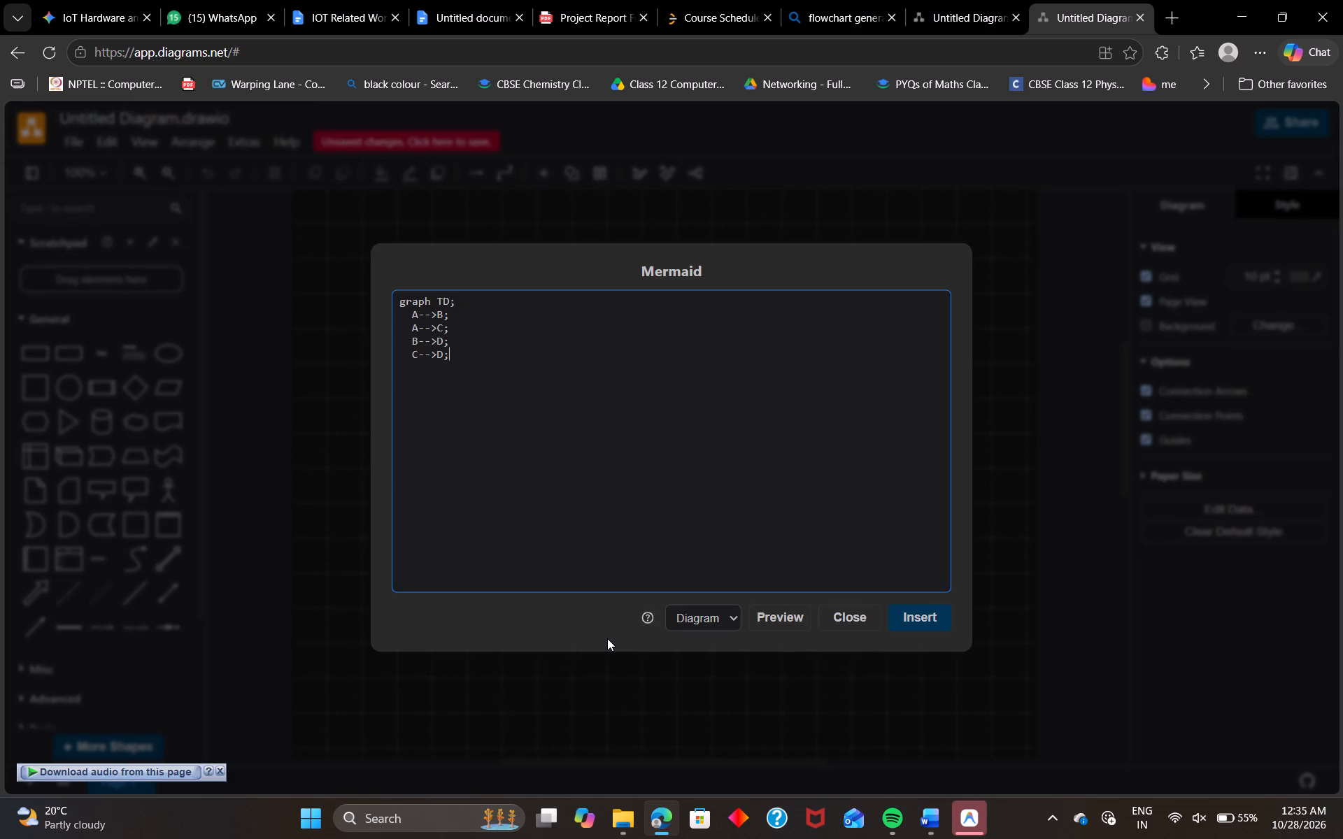
key("ctrl+a")
key("ctrl+v")
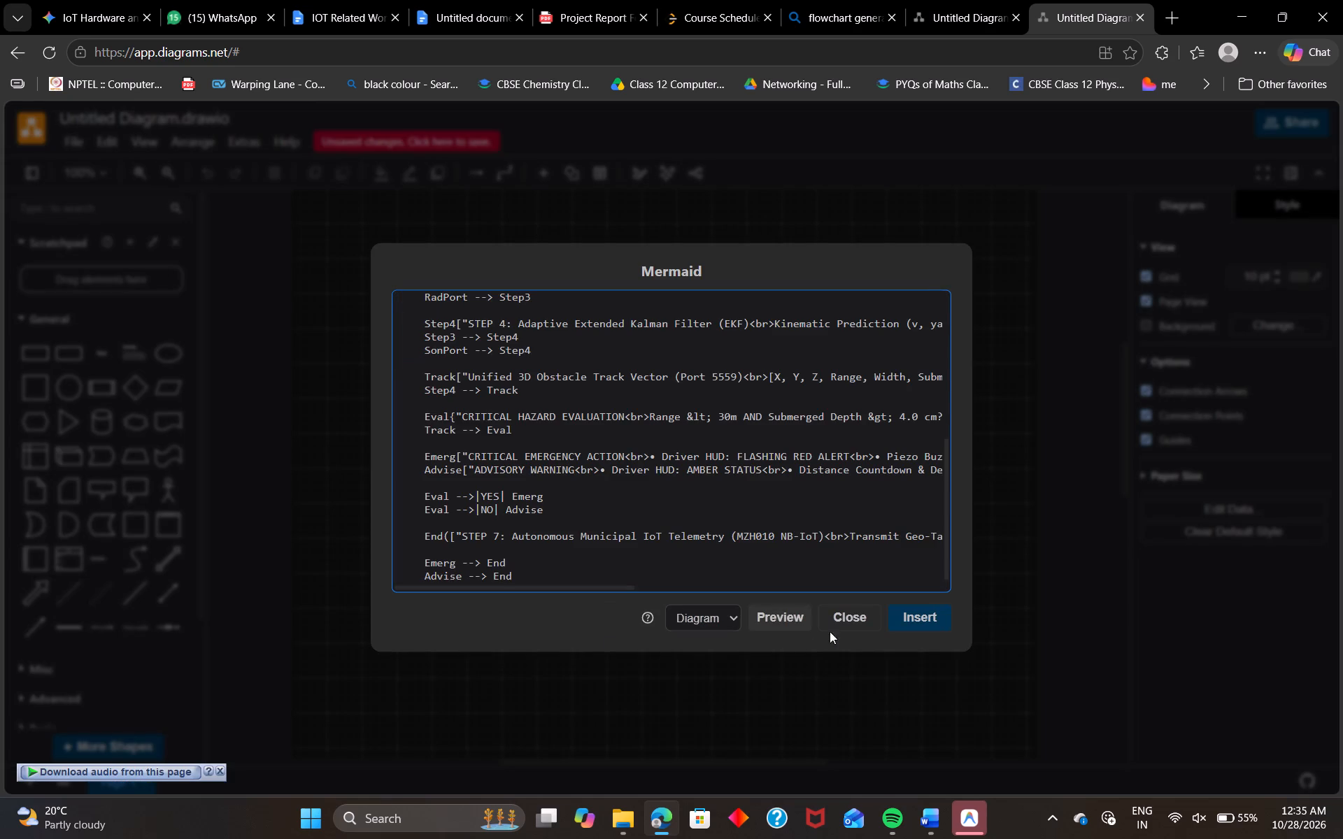
left_click(928, 619)
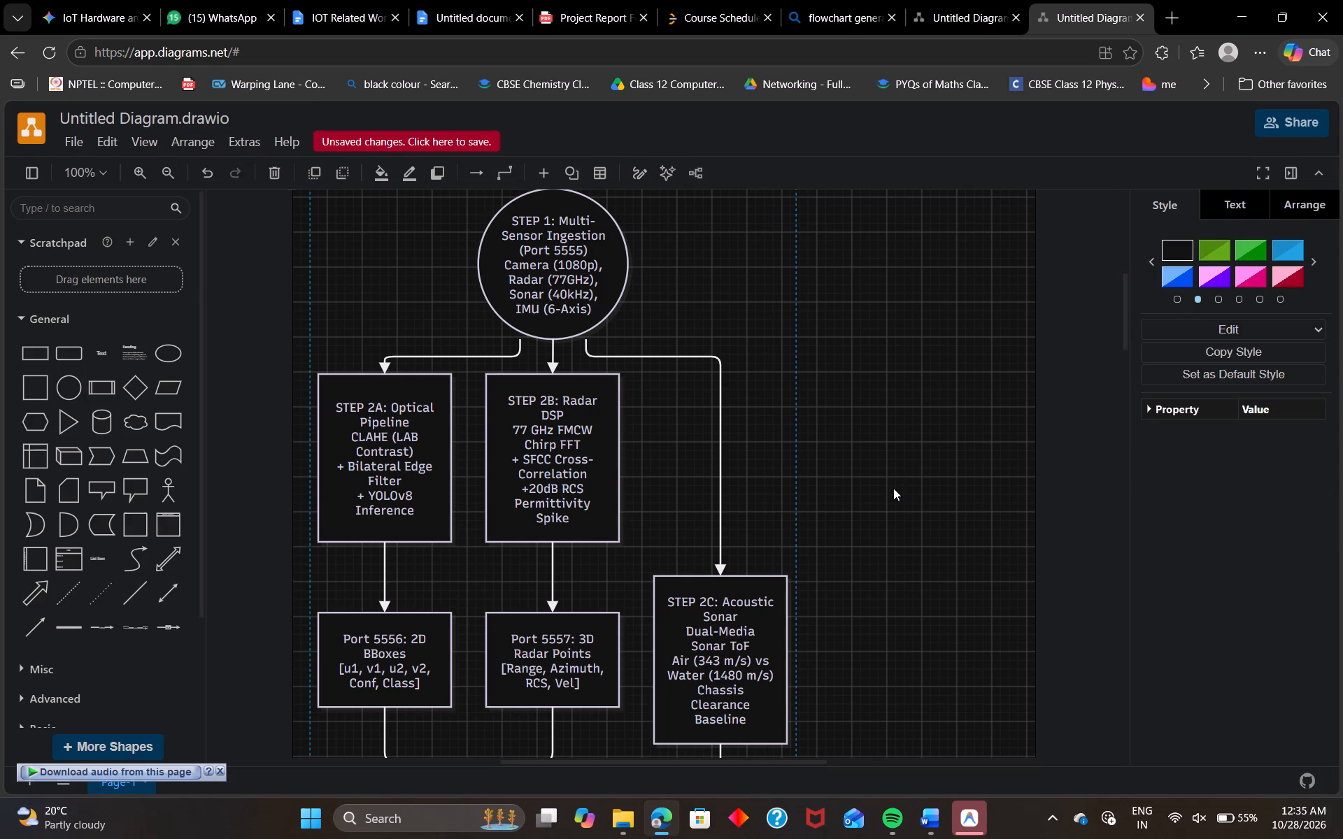
Look through the inserted flowchart from the STEP 1 start node to the STEP 7 end node, checking its symbols and branches.
scroll(893, 488, "down", 5)
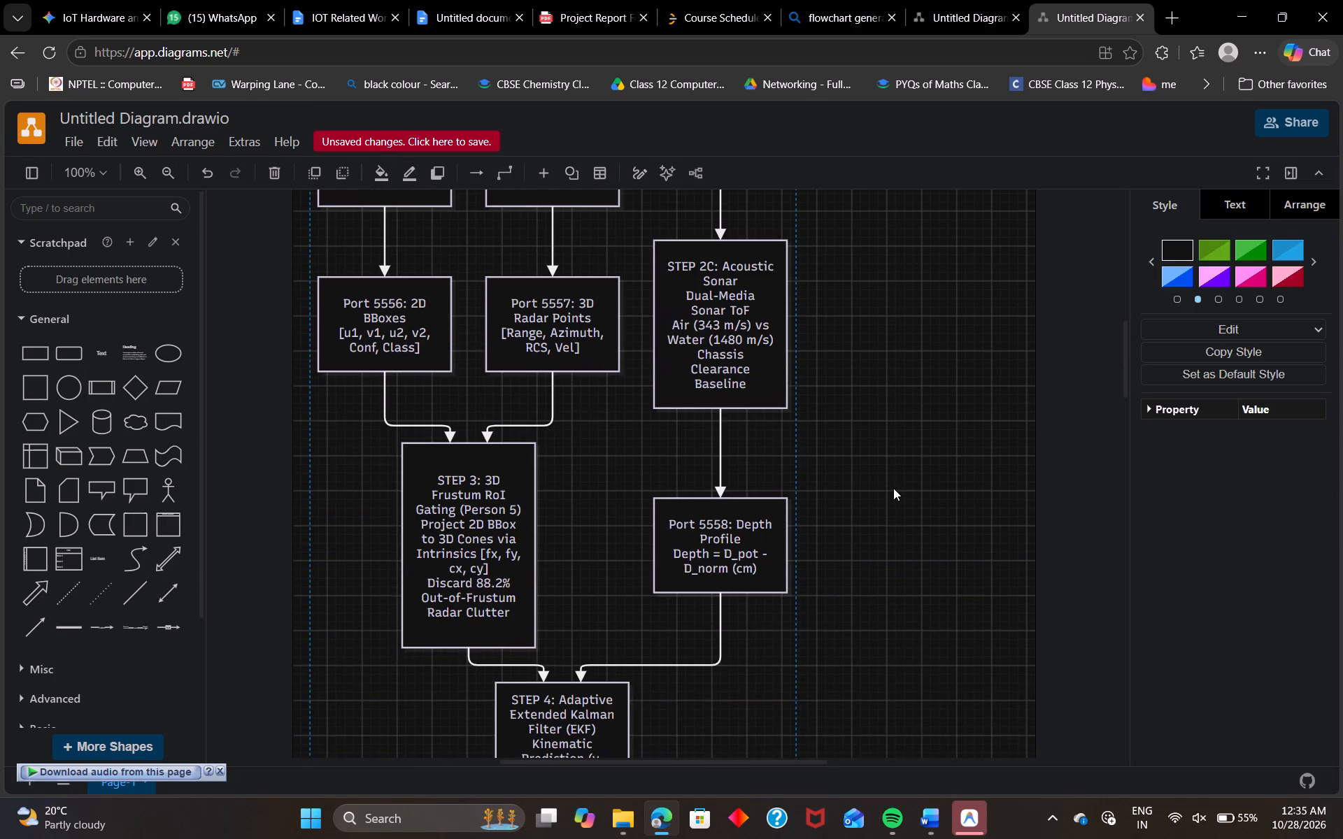
scroll(893, 488, "down", 6)
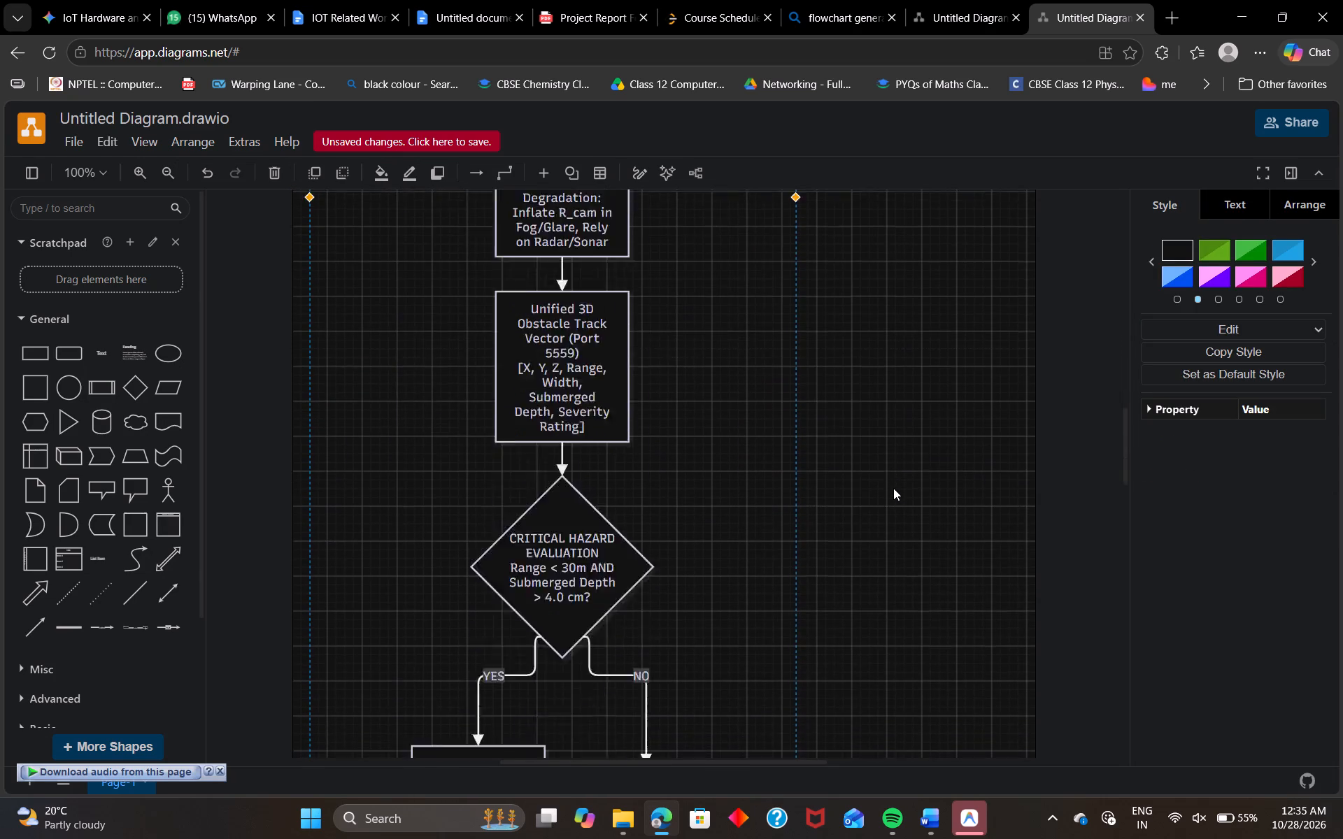
scroll(893, 488, "down", 3)
scroll(893, 488, "up", 5)
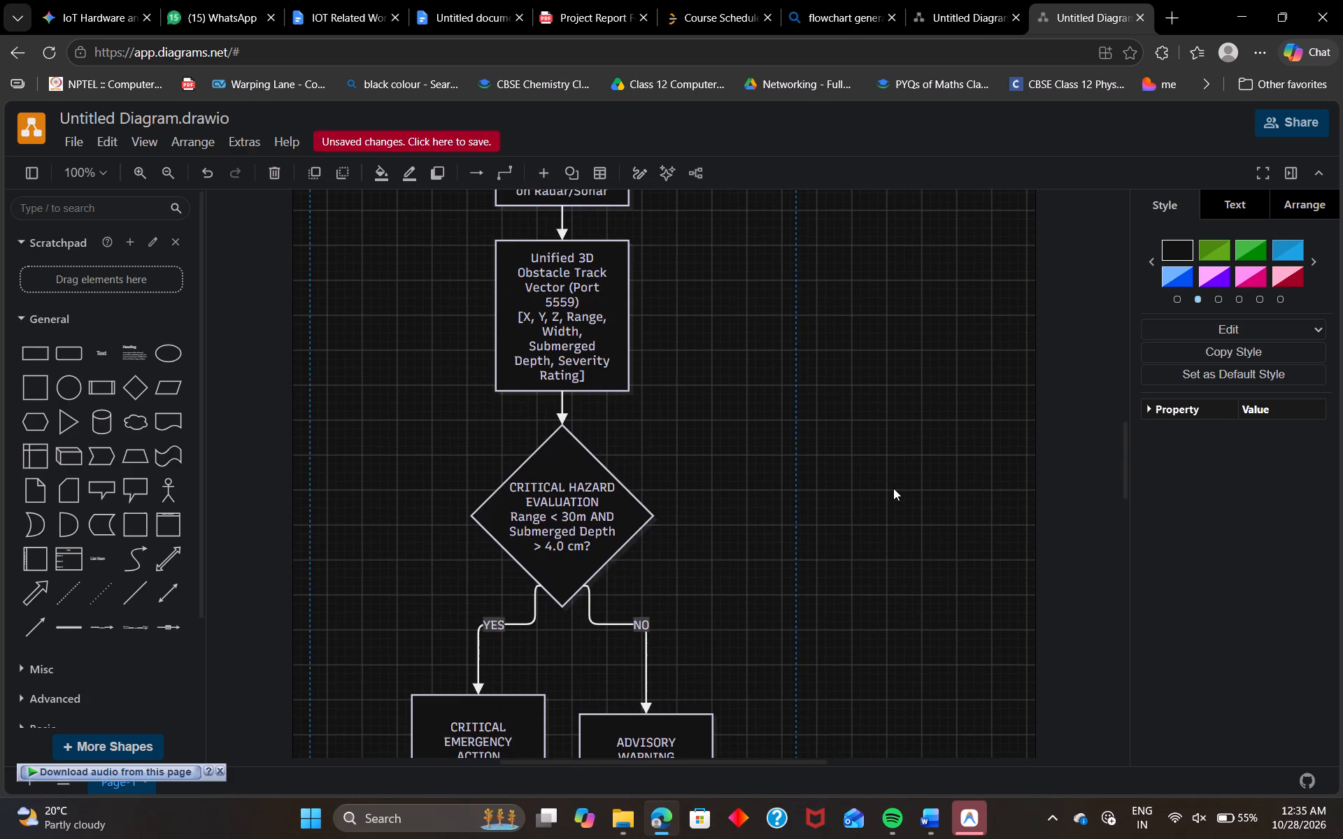
scroll(893, 488, "up", 6)
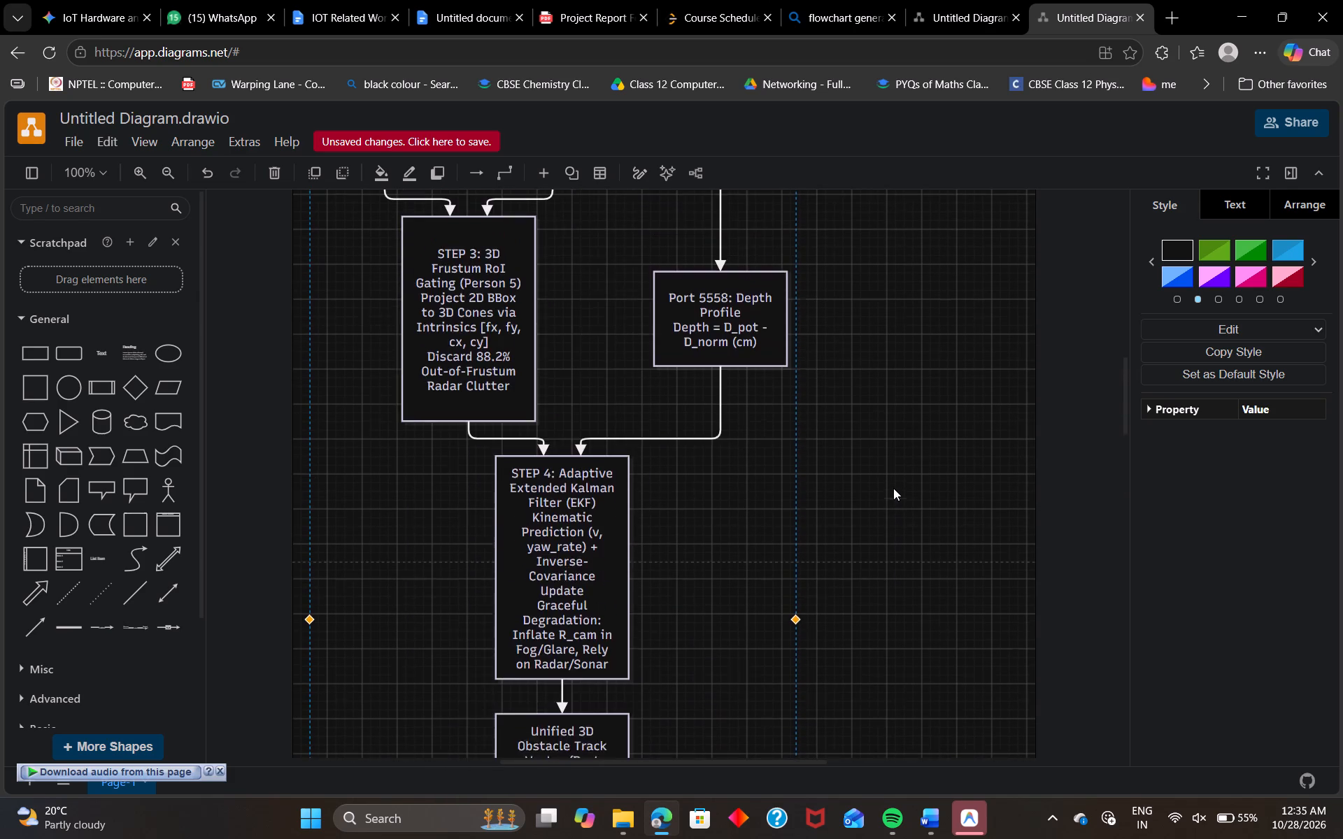
scroll(893, 488, "up", 6)
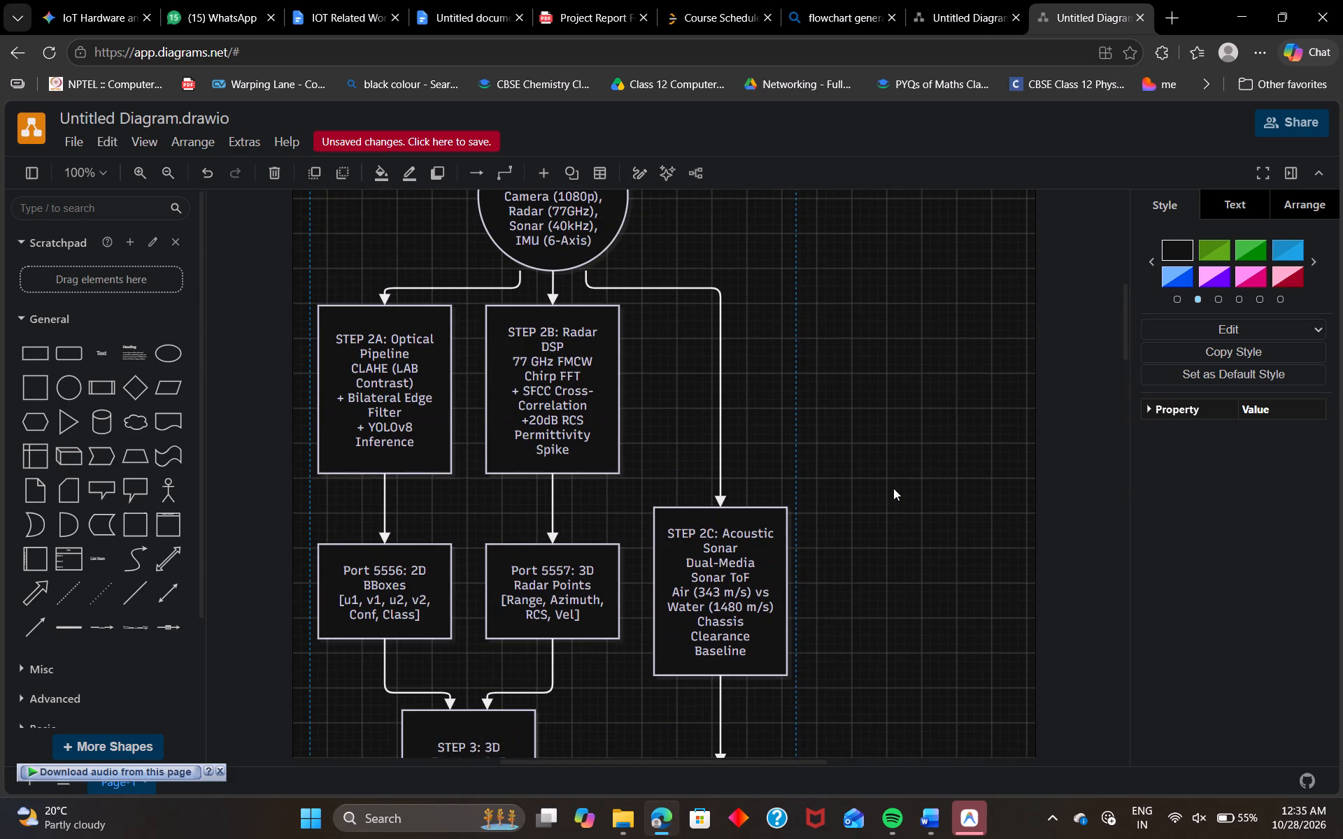
scroll(893, 488, "up", 2)
scroll(893, 488, "down", 3)
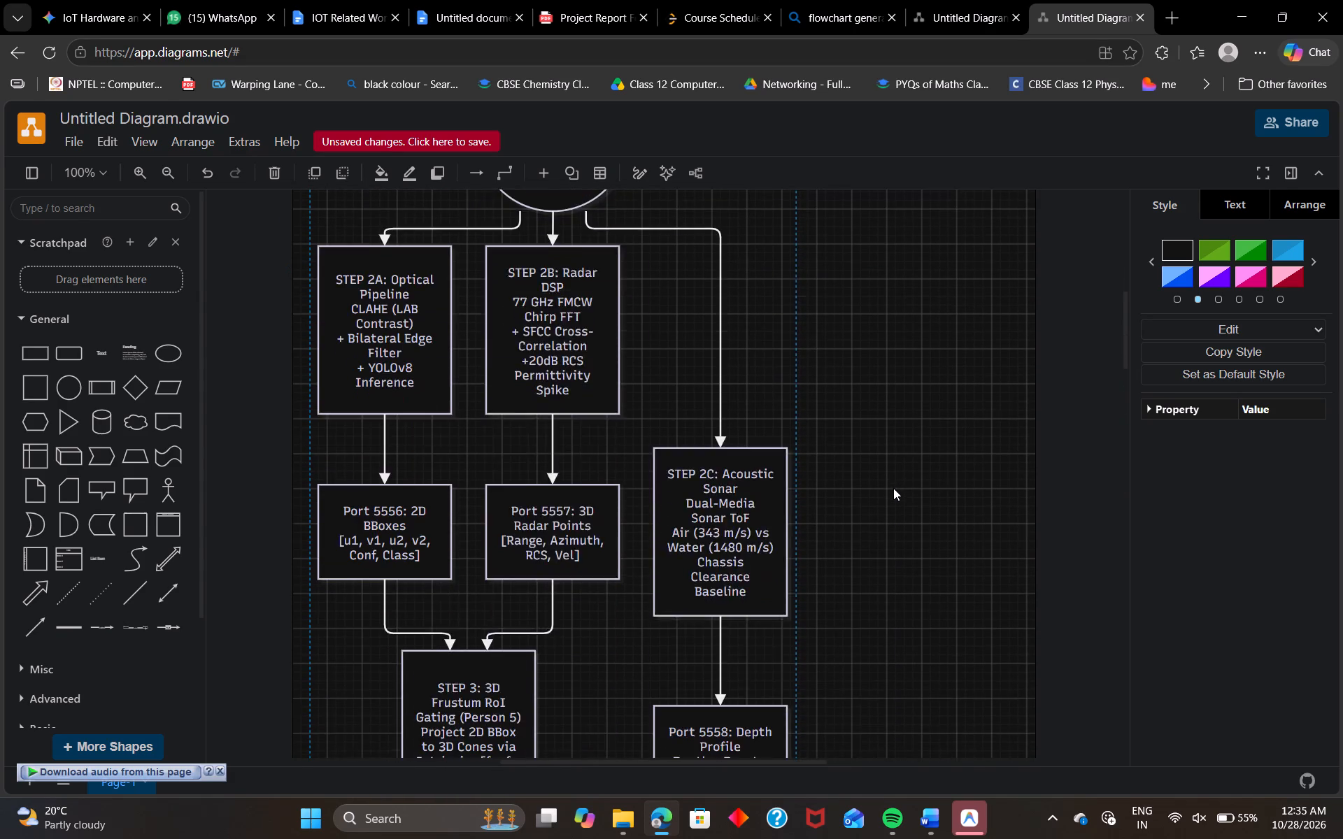
scroll(893, 488, "down", 9)
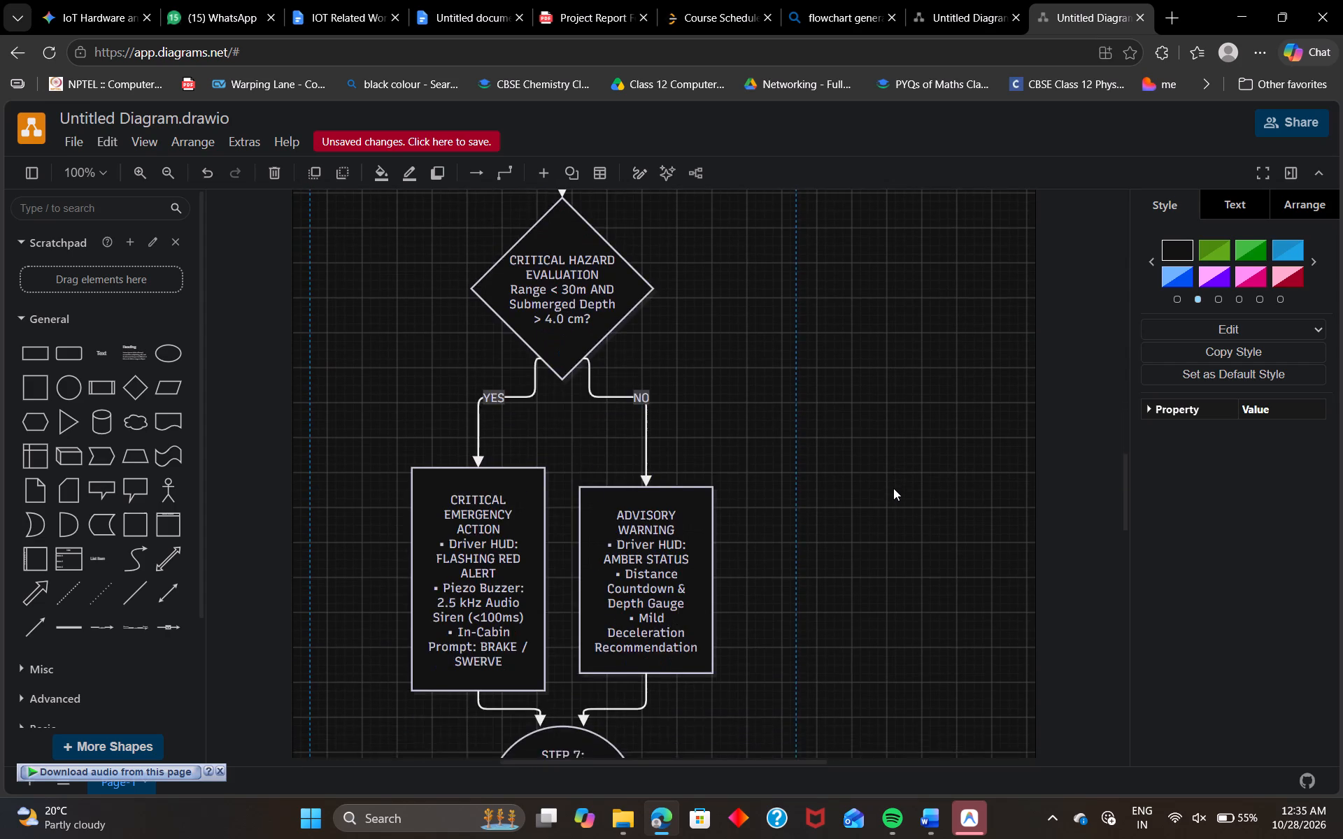
scroll(893, 488, "down", 2)
scroll(893, 488, "up", 5)
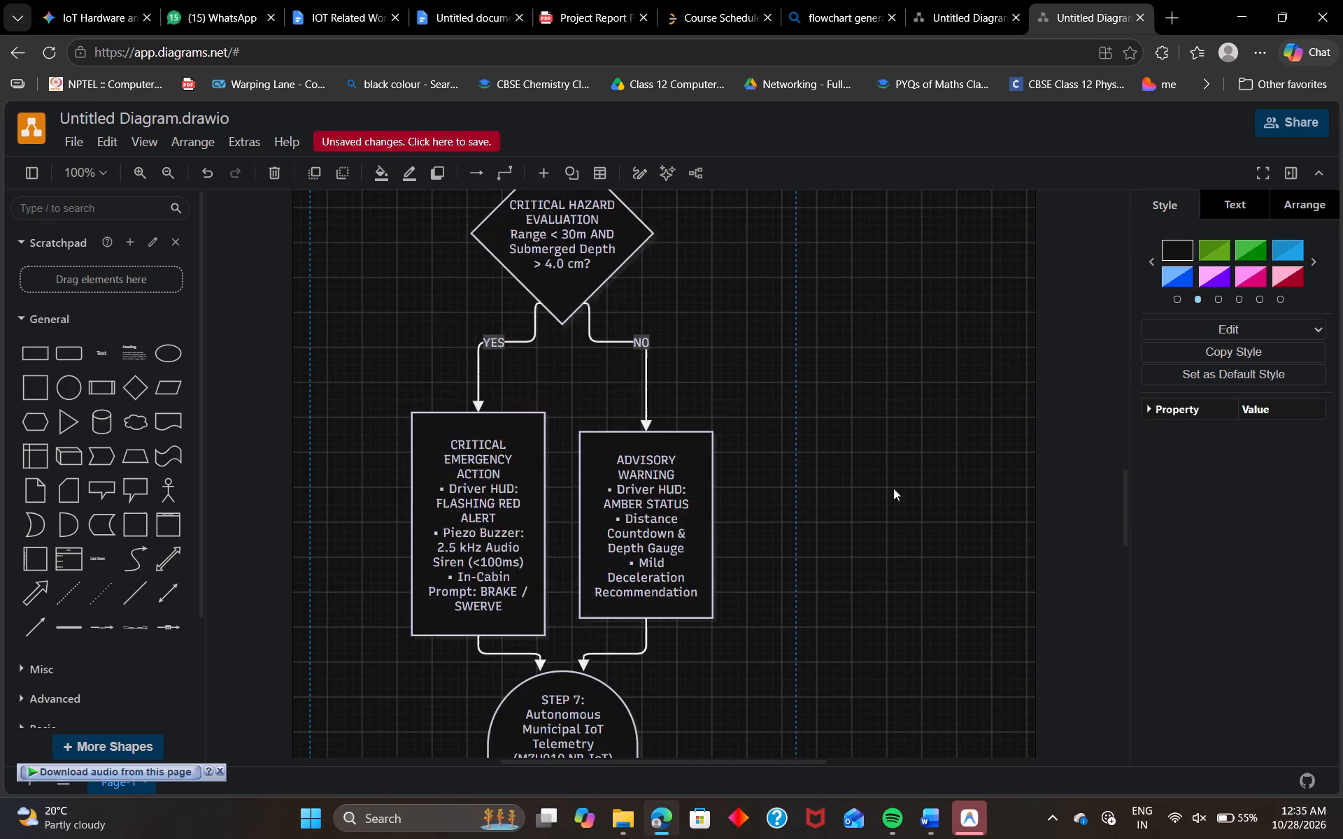
Widen the flowchart's bounding container to the right edge of the page.
scroll(893, 488, "up", 1)
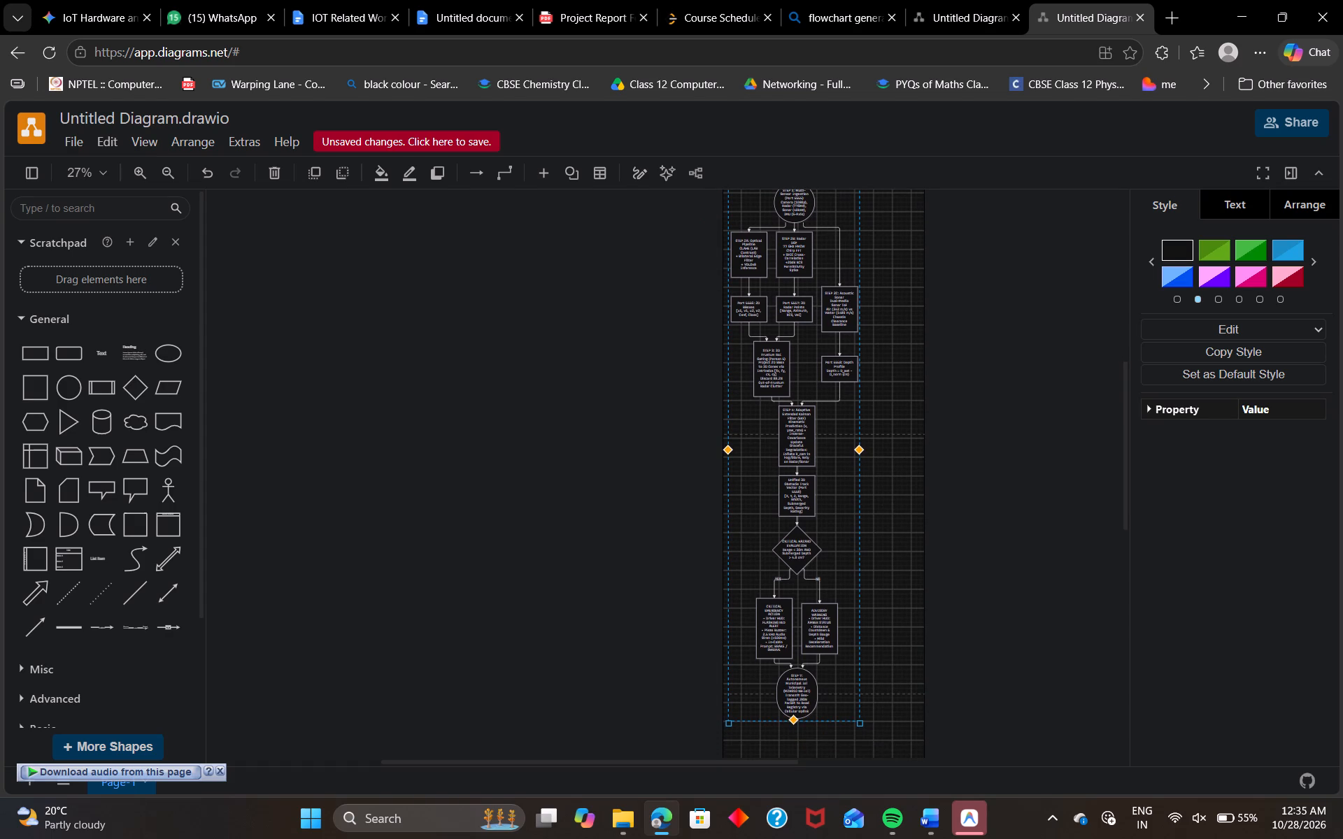
left_click_drag(857, 452, 928, 443)
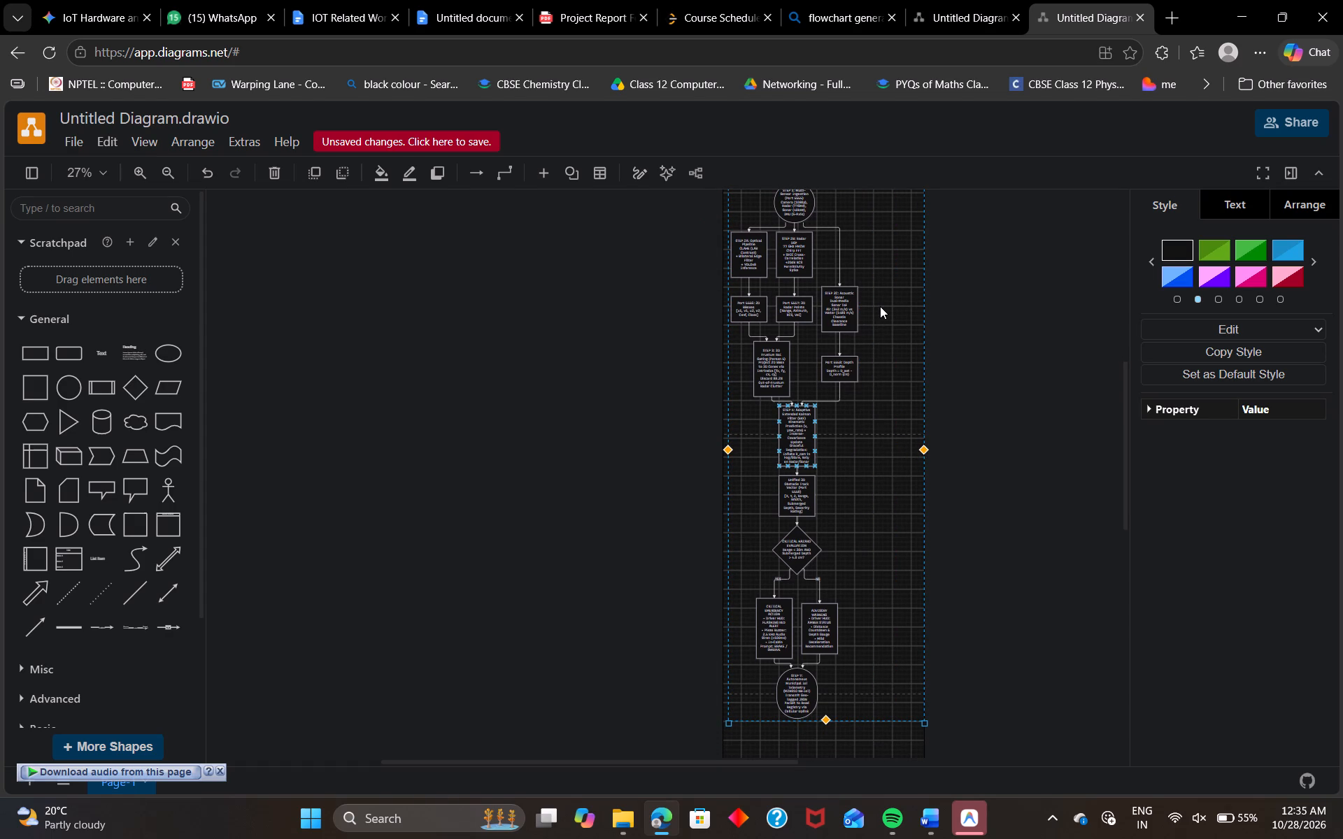
scroll(640, 315, "up", 1)
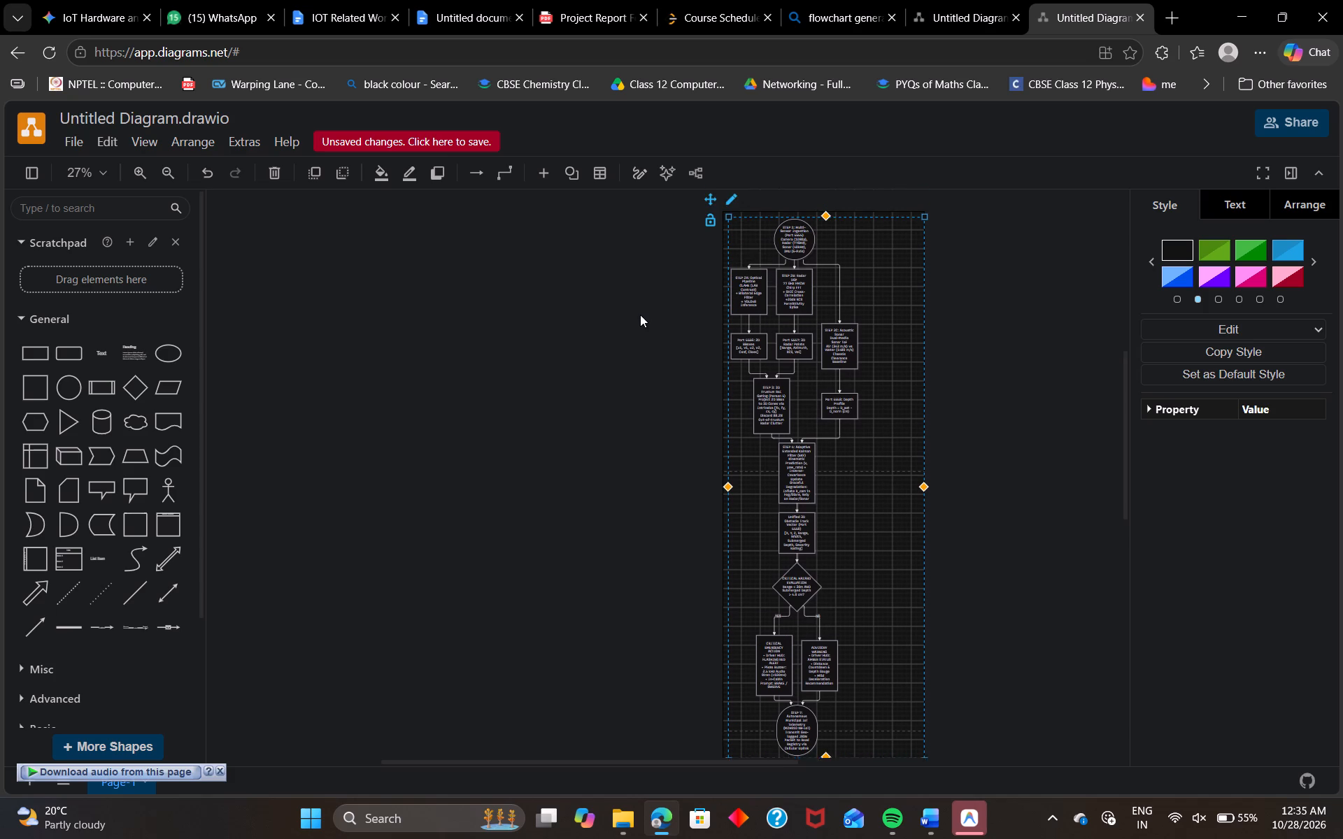
scroll(640, 315, "up", 1)
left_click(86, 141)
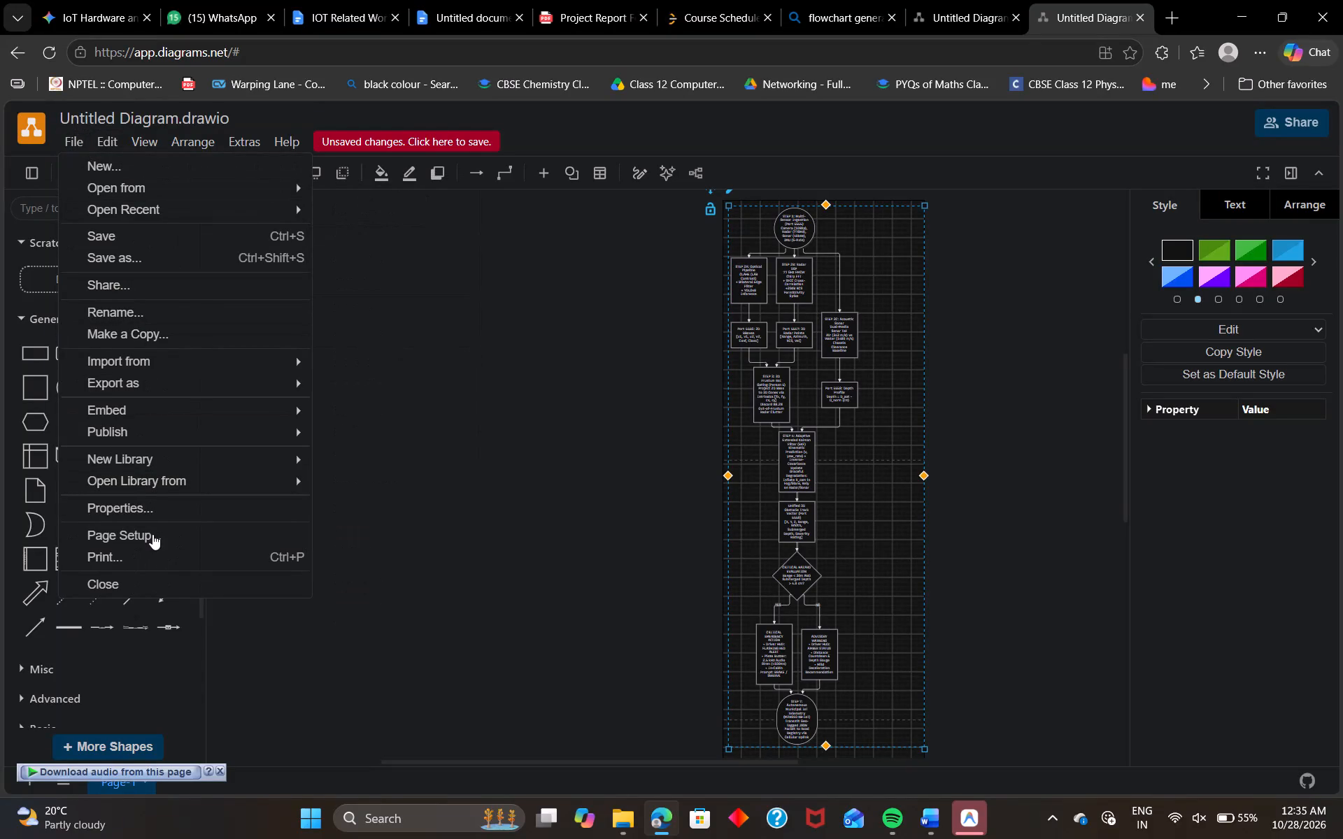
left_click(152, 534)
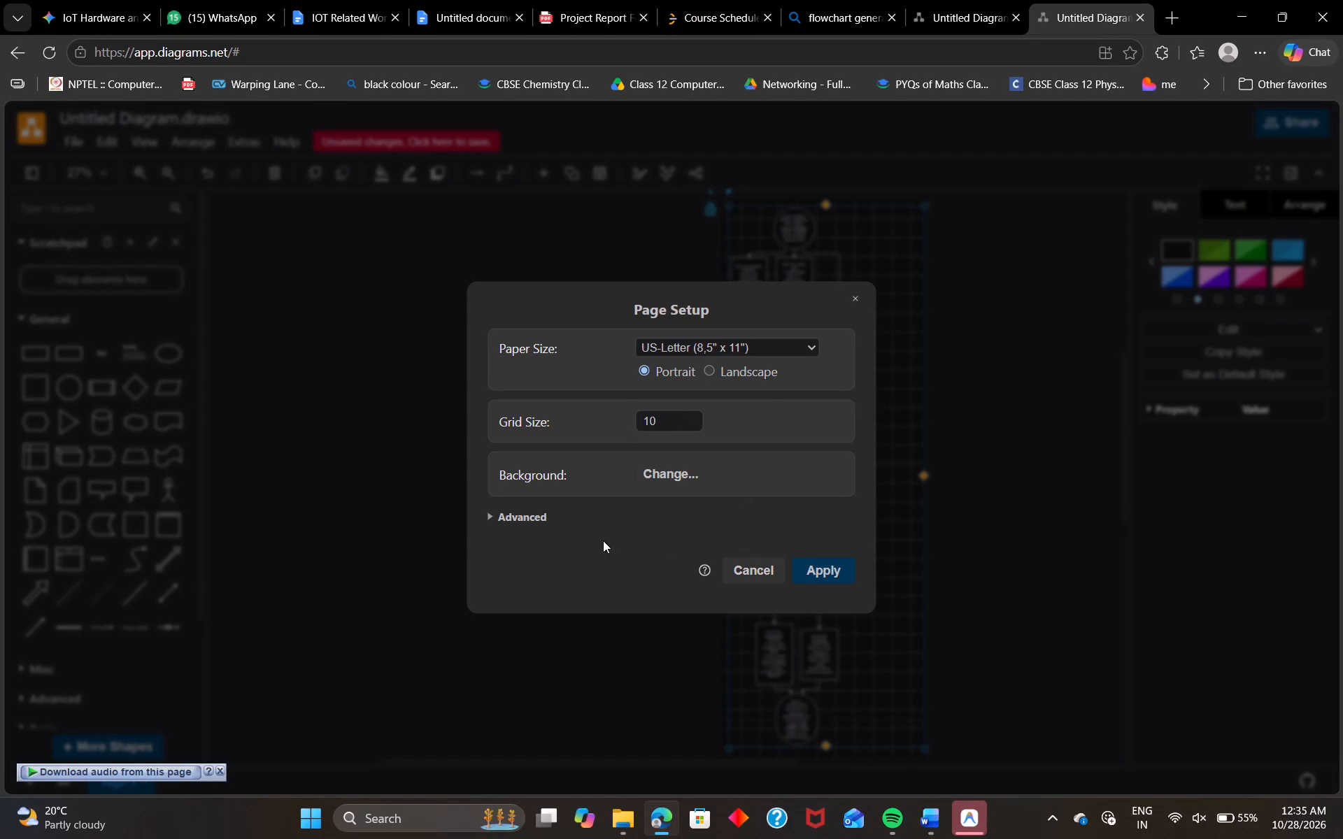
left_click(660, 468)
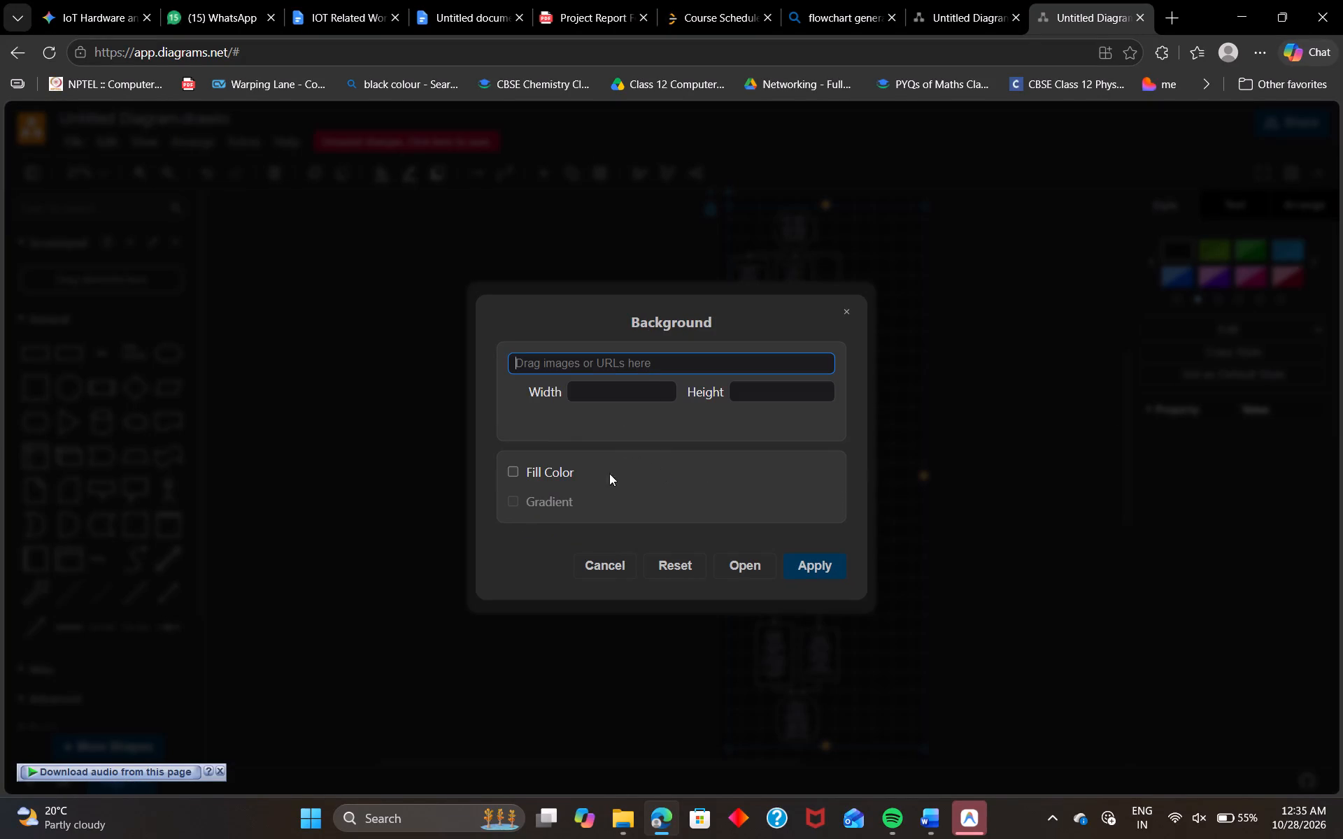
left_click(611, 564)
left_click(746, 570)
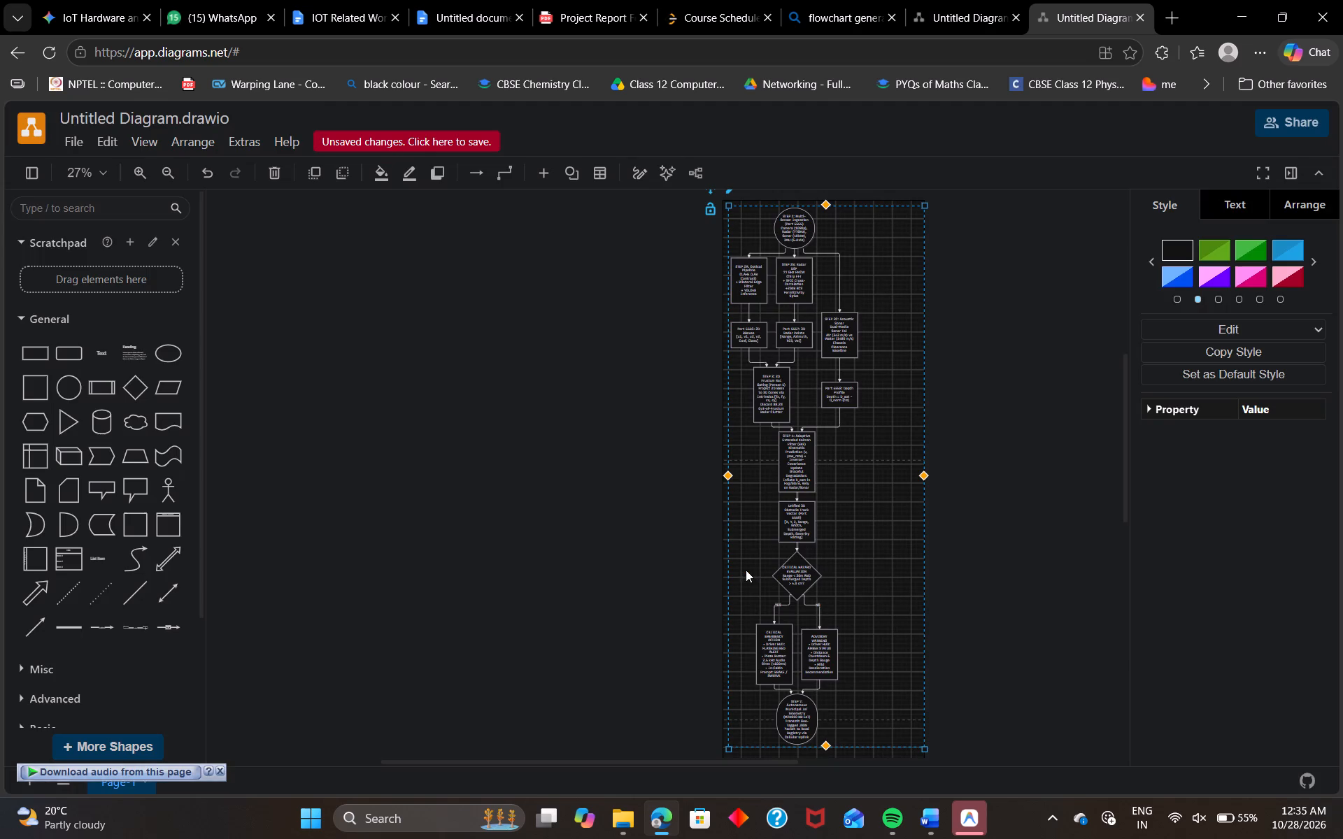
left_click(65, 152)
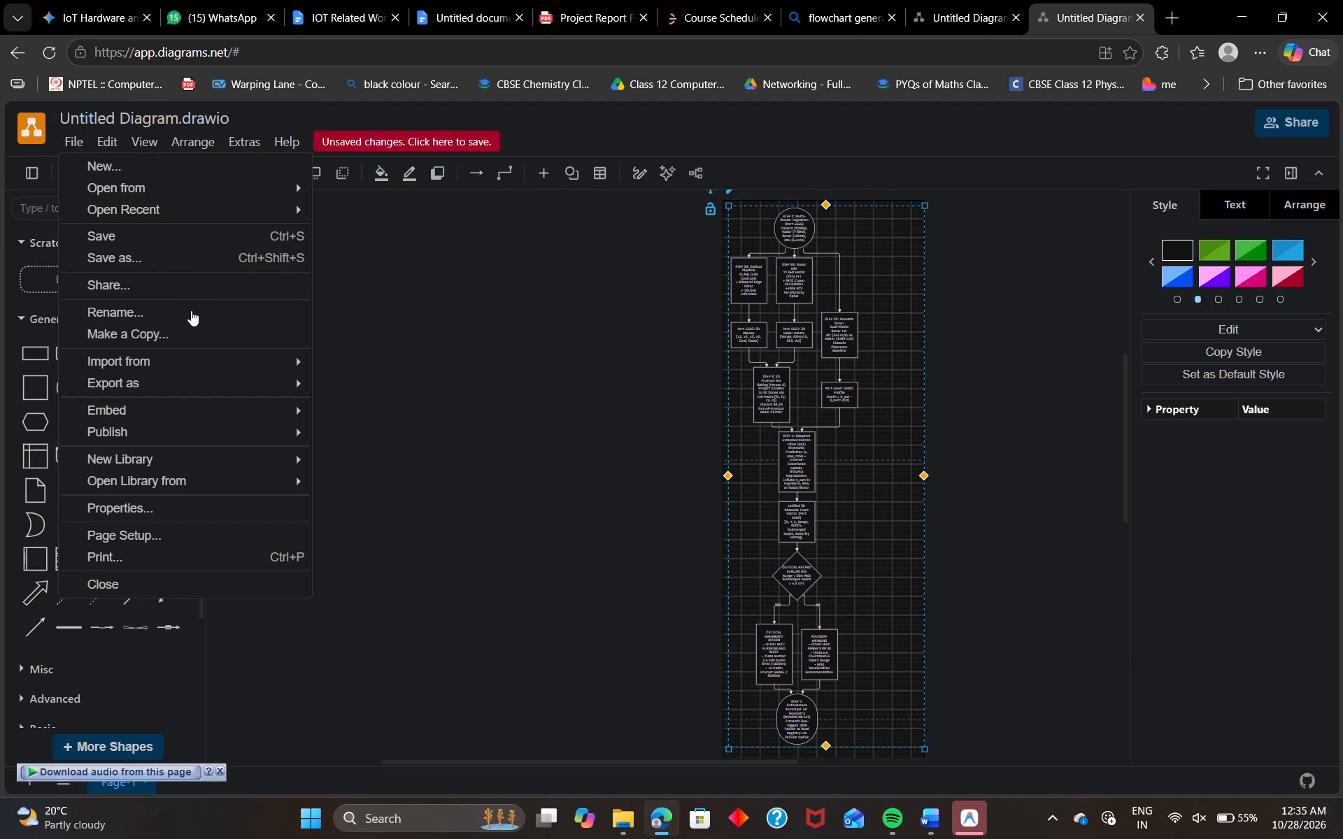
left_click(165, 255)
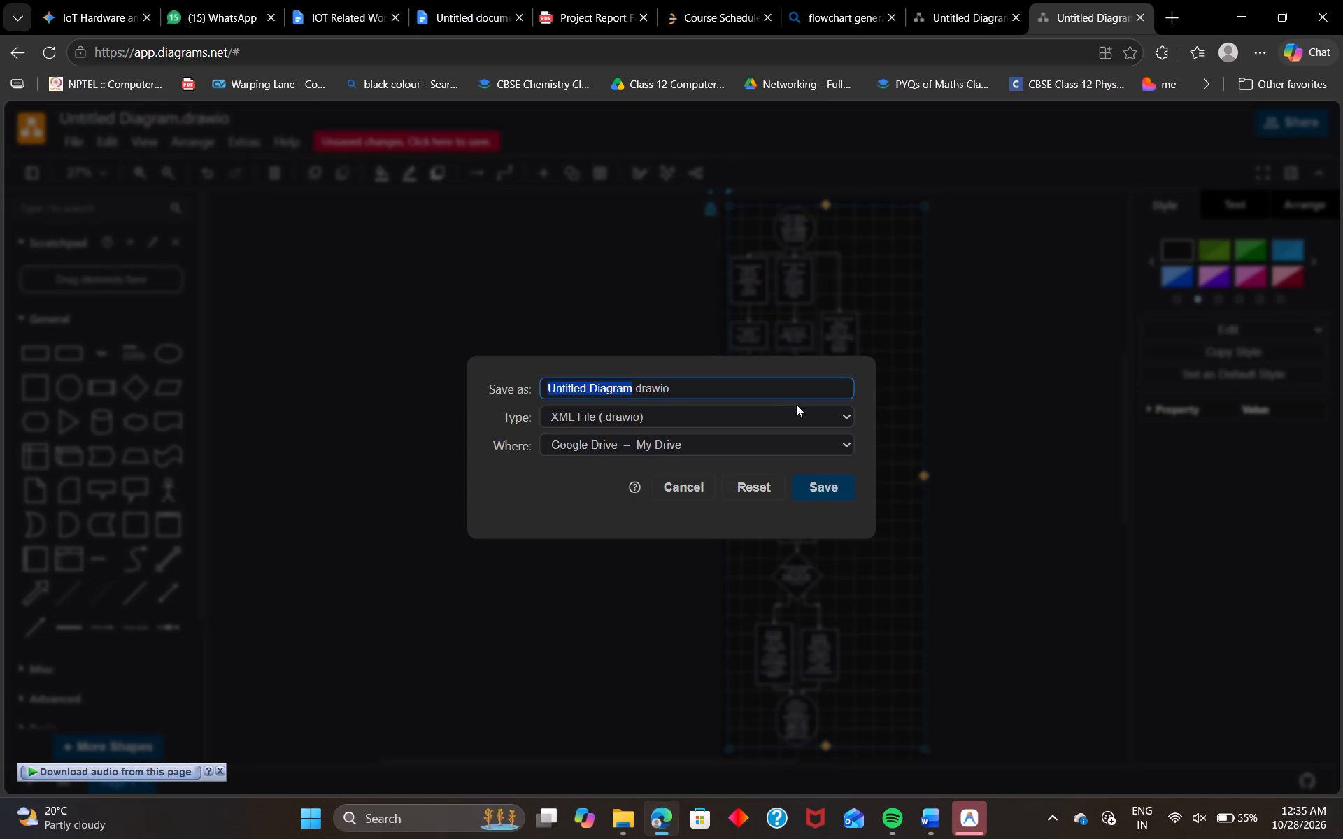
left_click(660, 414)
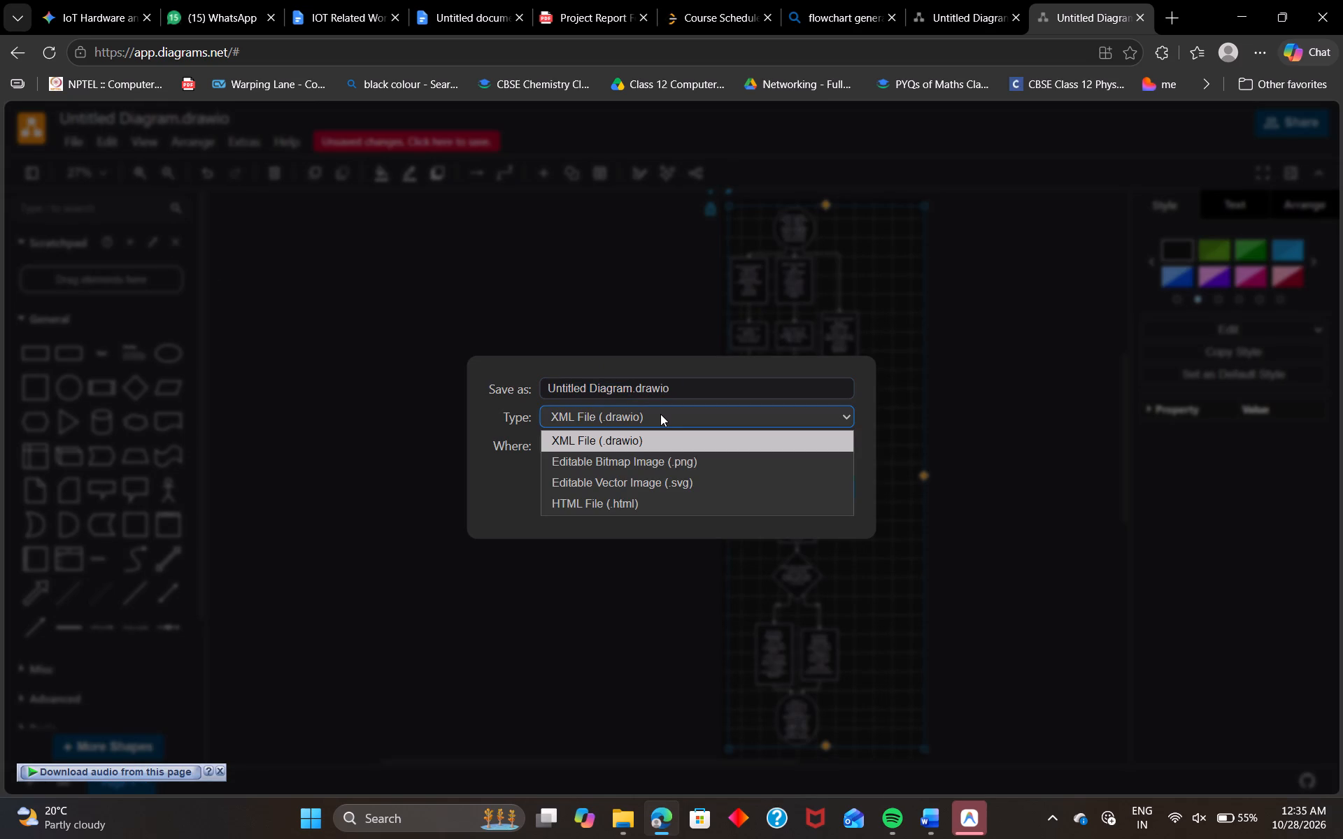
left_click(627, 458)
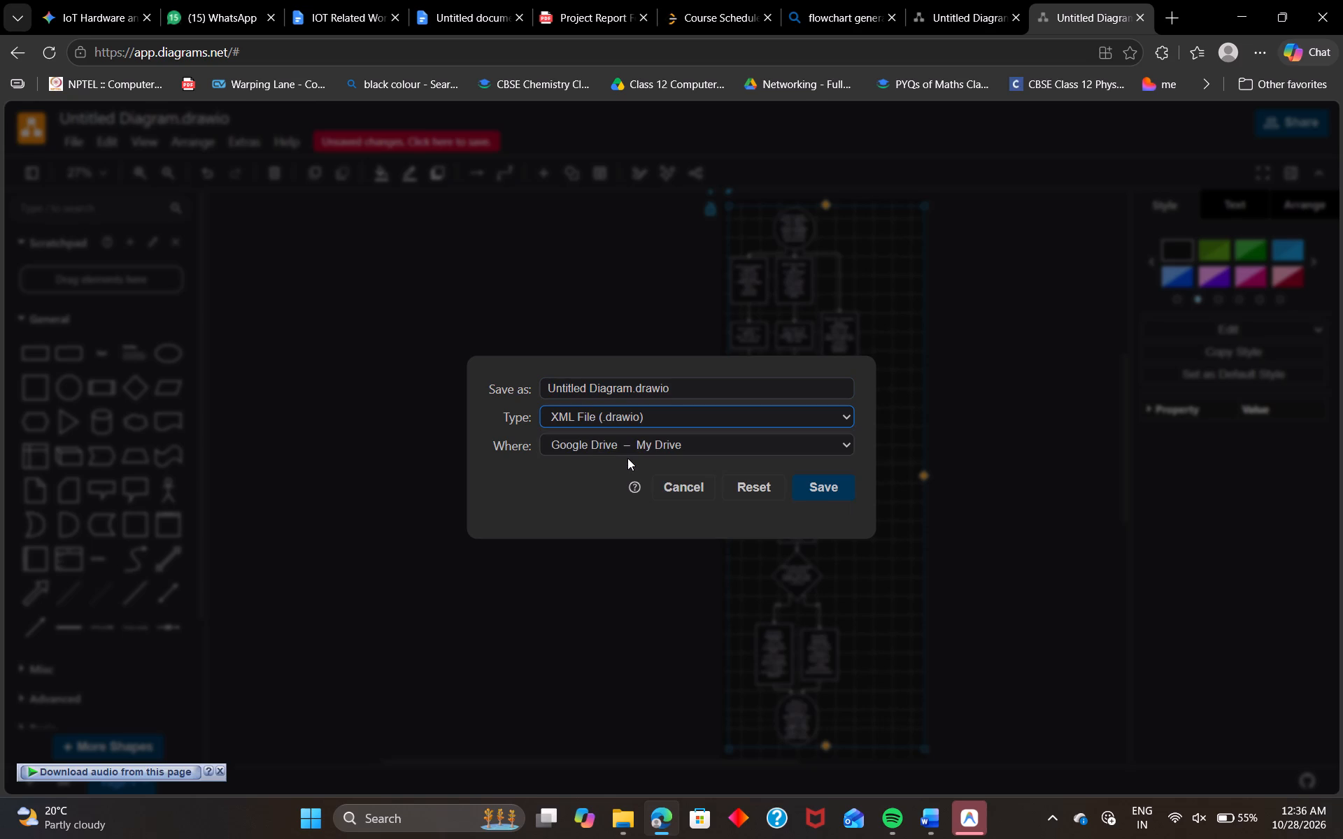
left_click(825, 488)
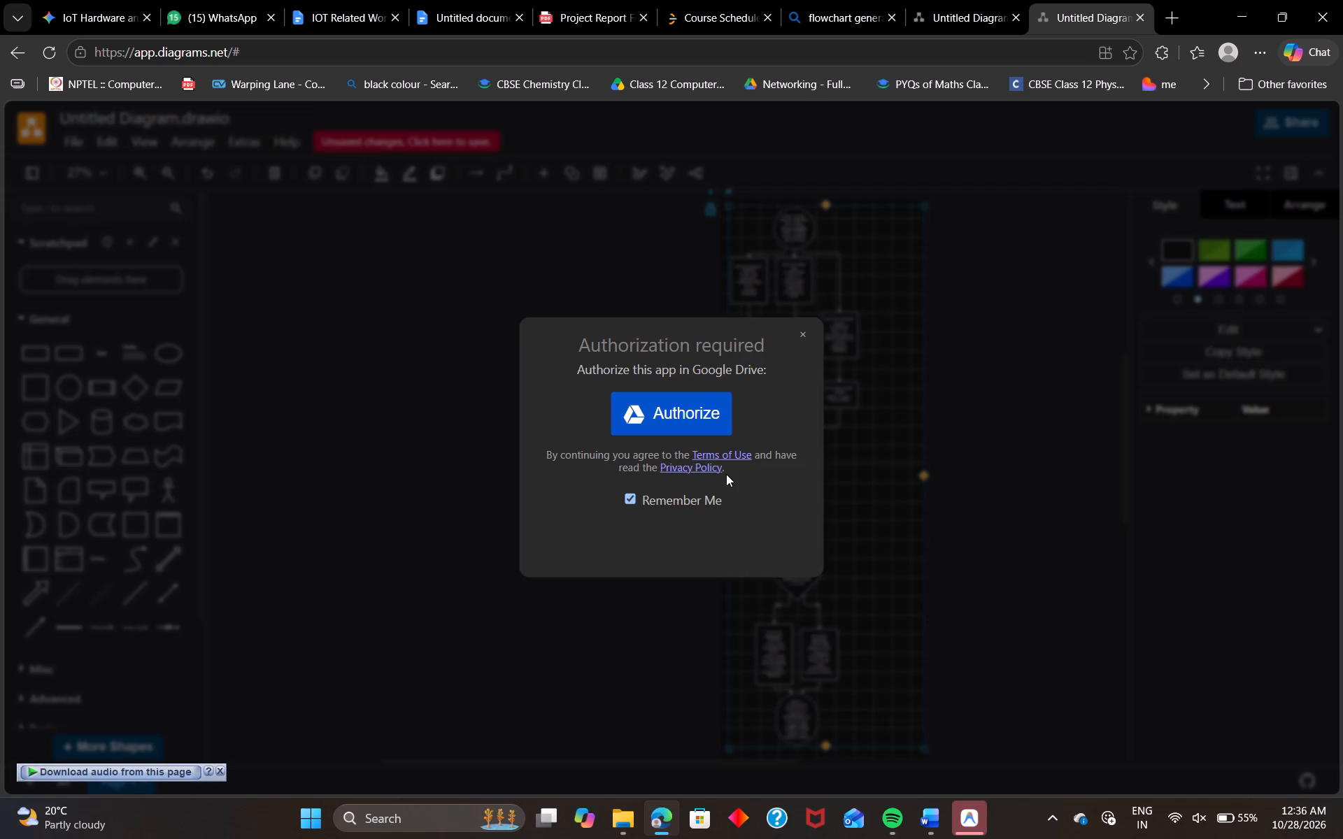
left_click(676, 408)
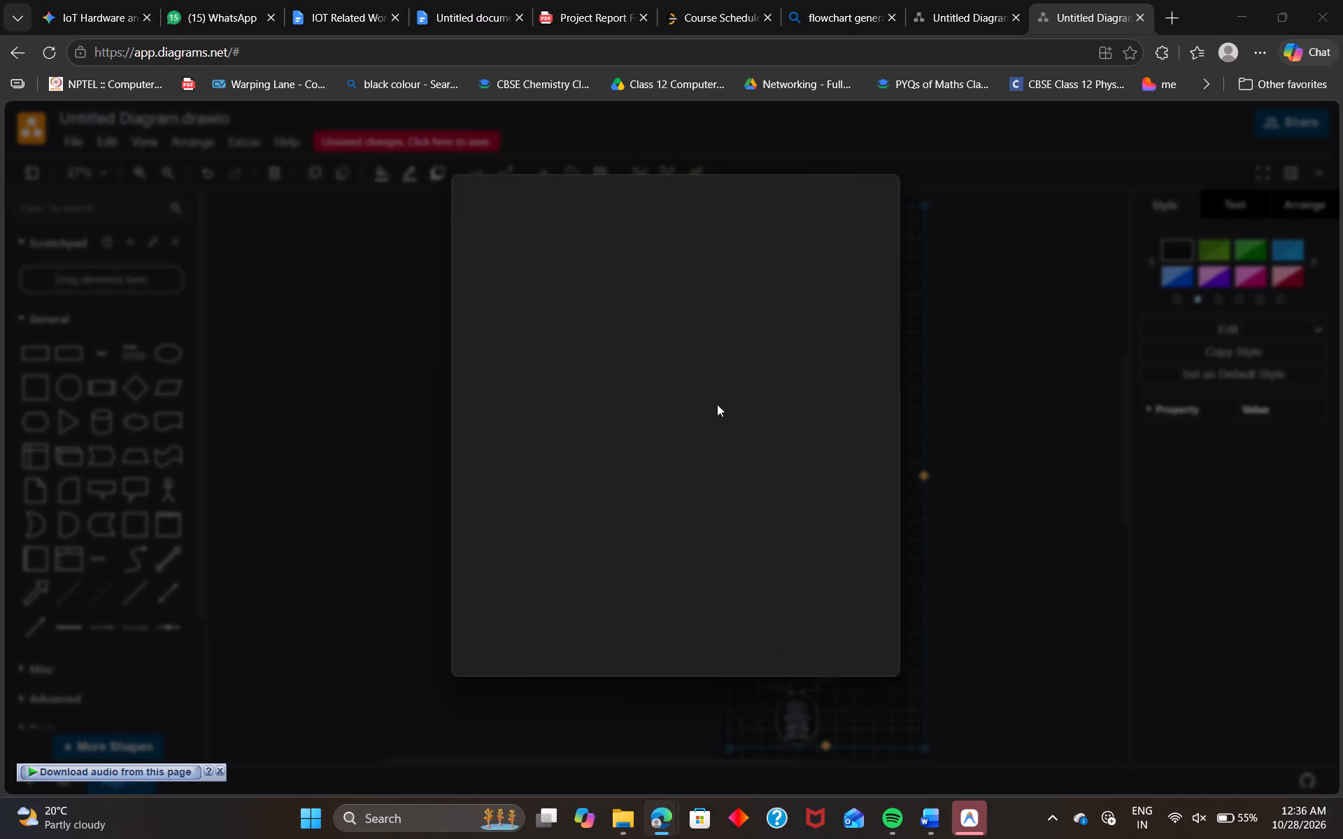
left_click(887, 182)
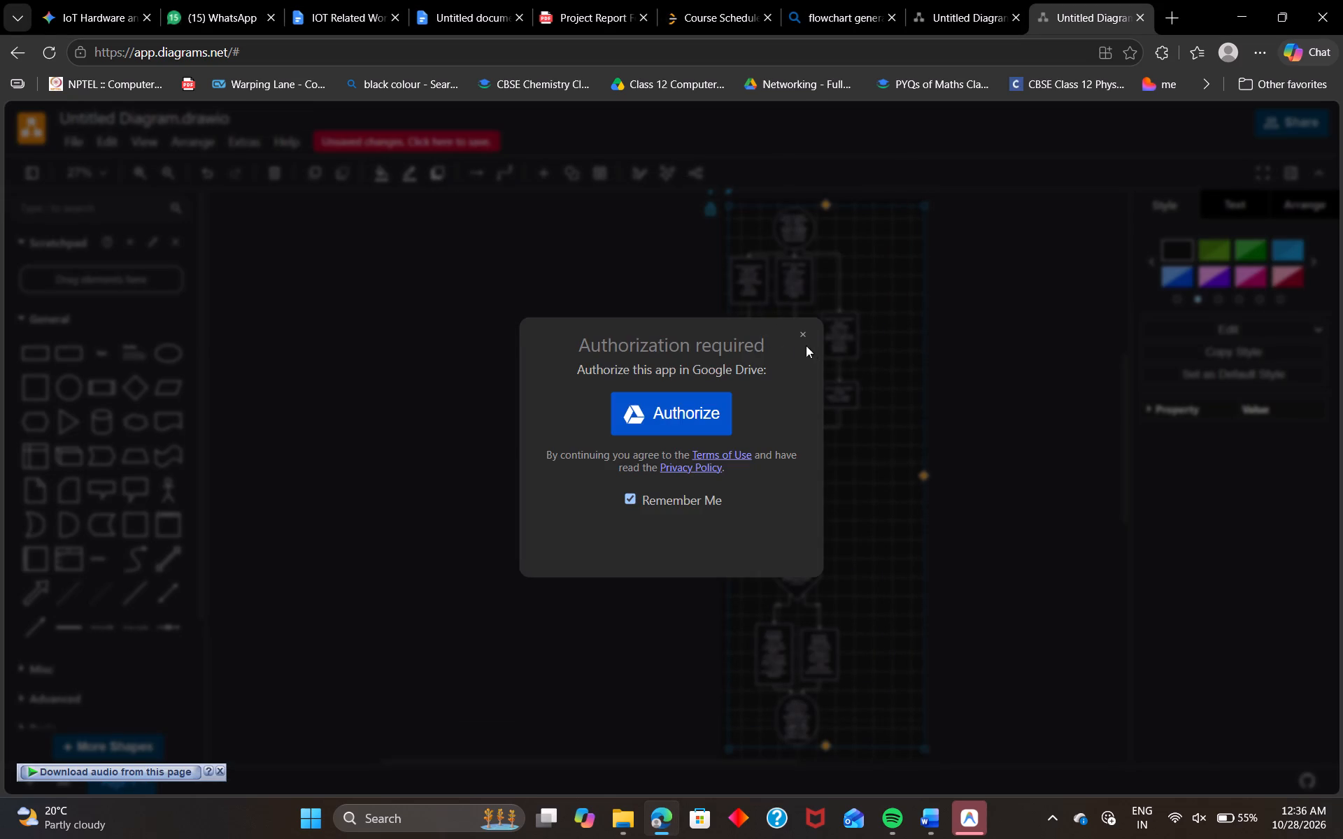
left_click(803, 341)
Export the flowchart as a PNG at 100% zoom with a diagram copy included, saving it as Untitled Diagram.drawio.png in Google Drive.
left_click(84, 145)
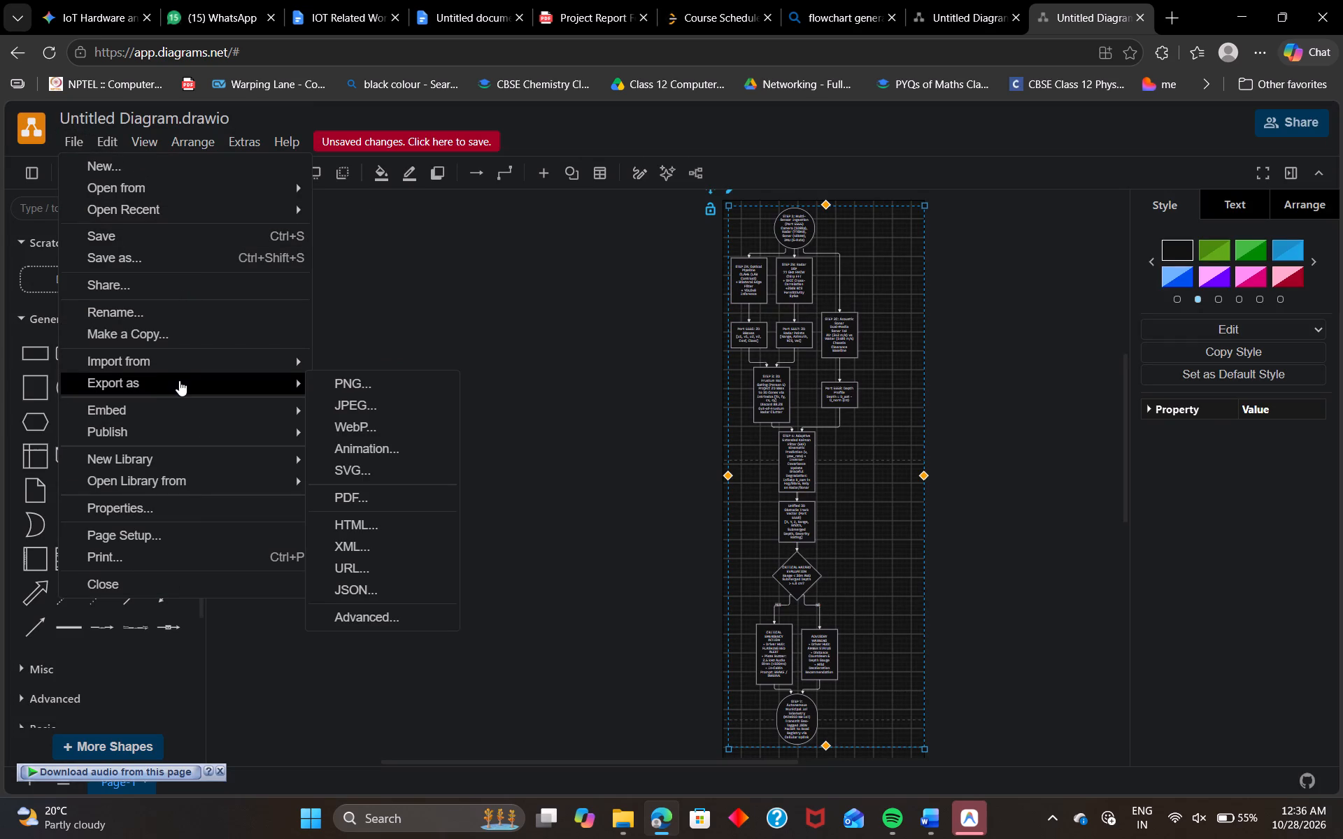
left_click(325, 387)
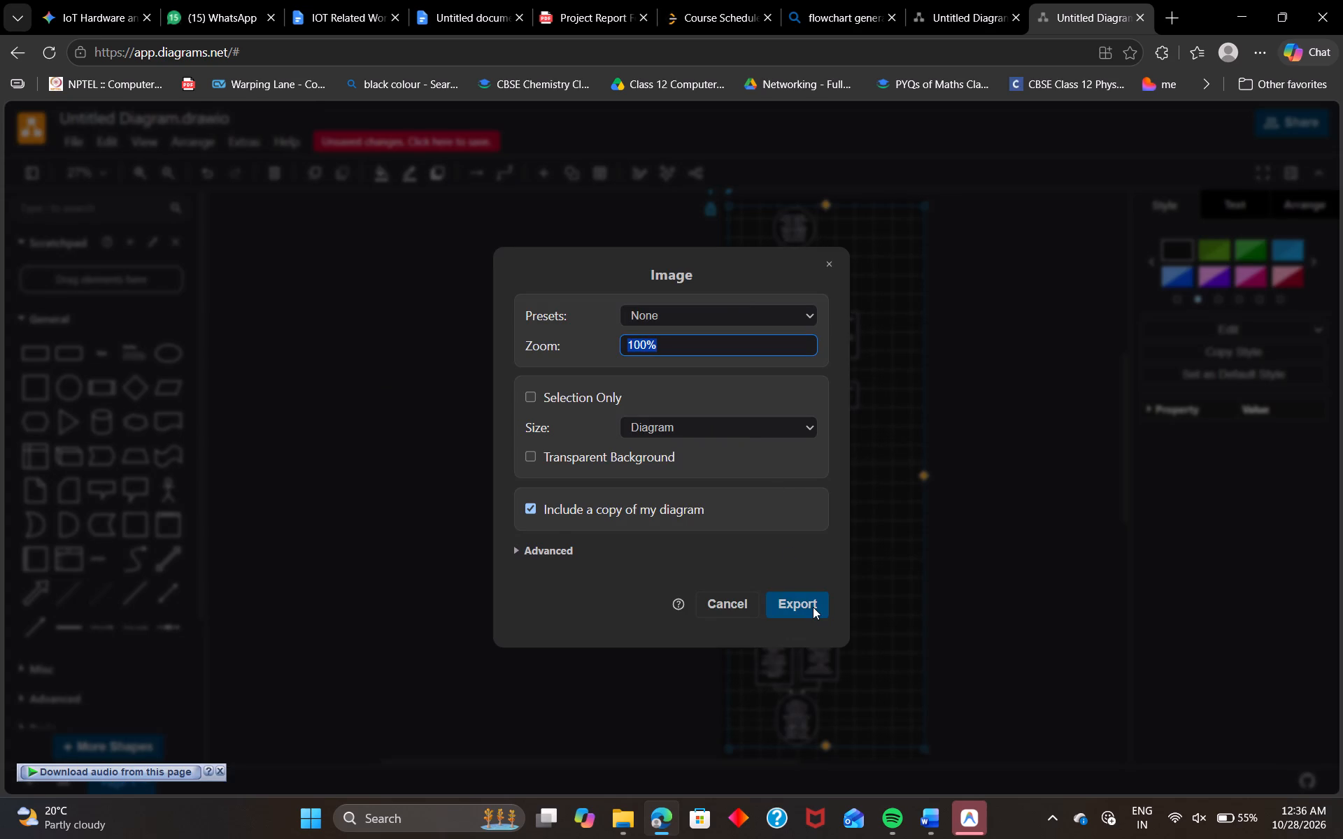
left_click(813, 607)
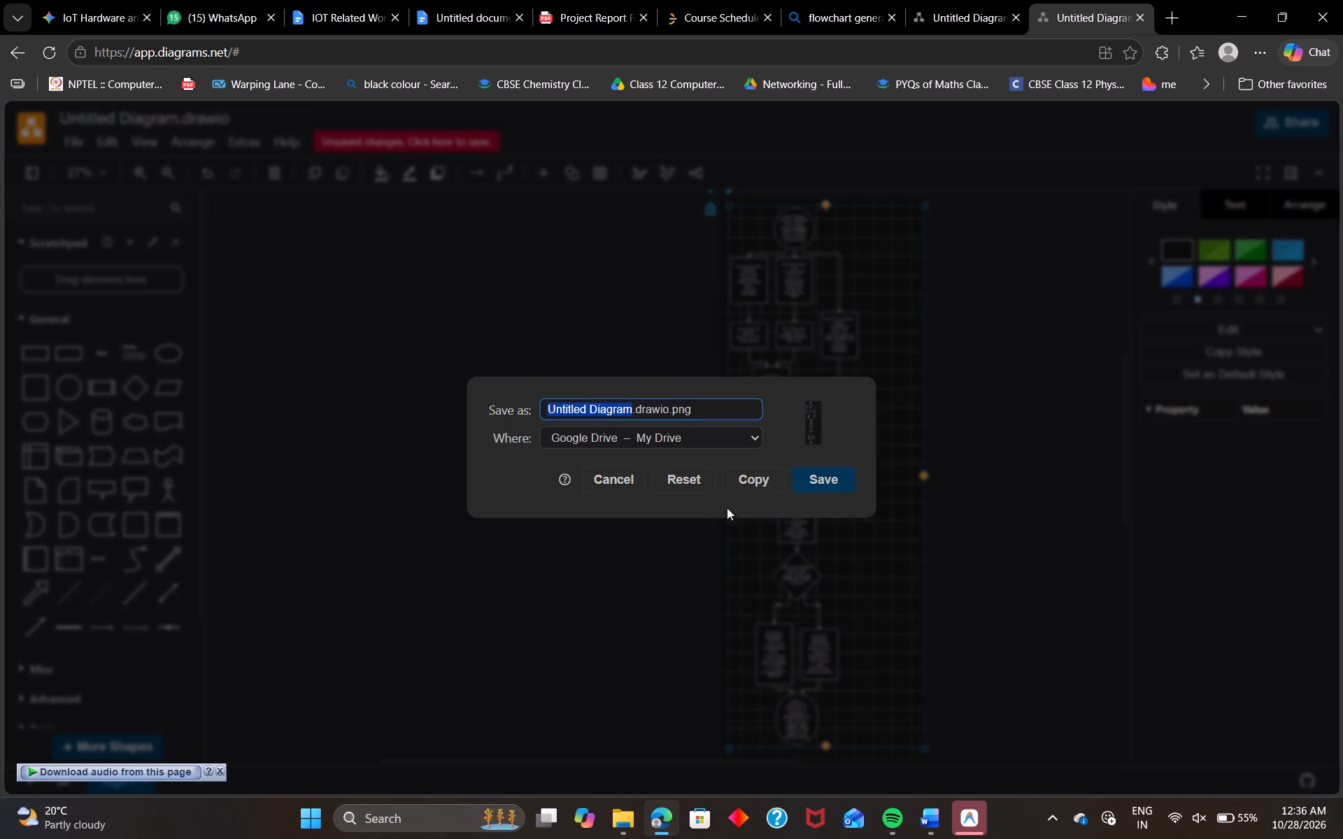
left_click(823, 478)
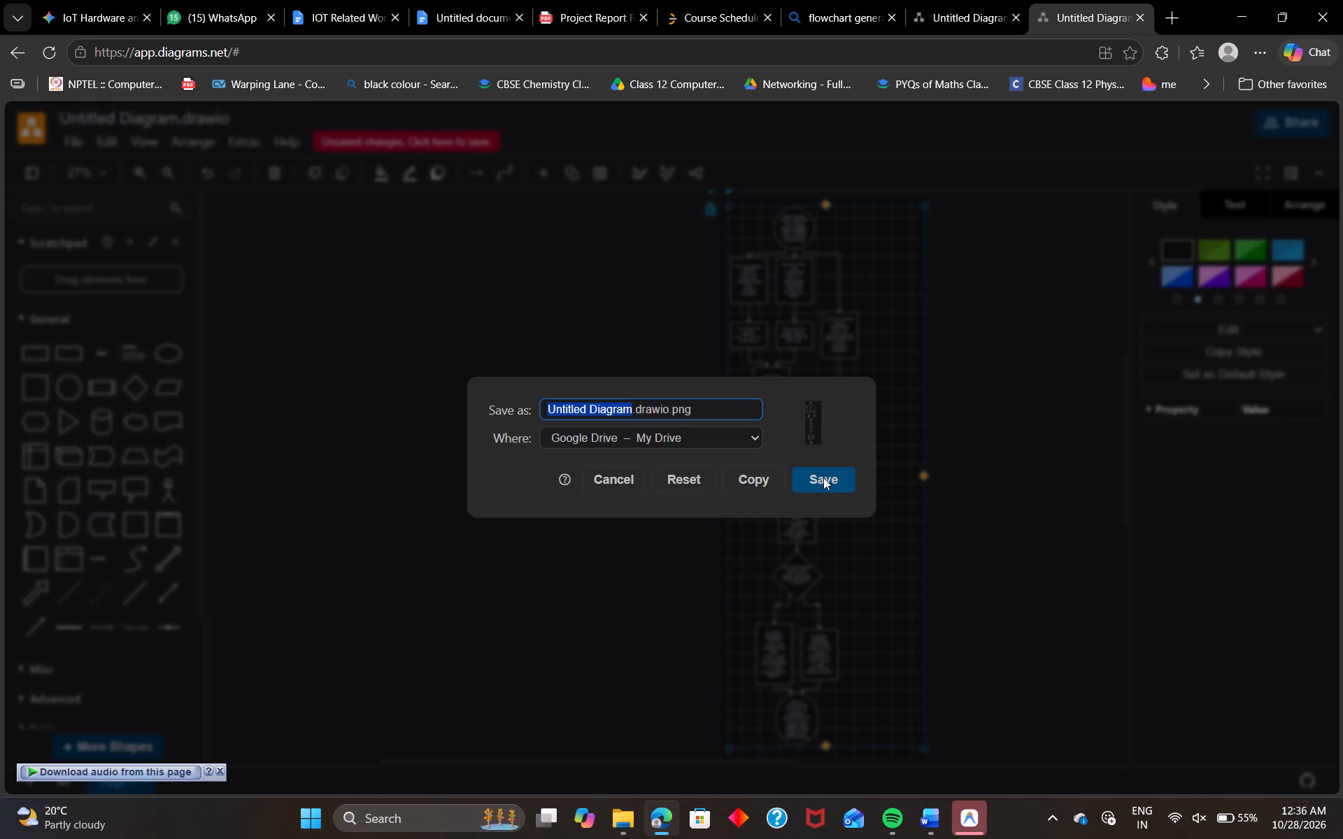
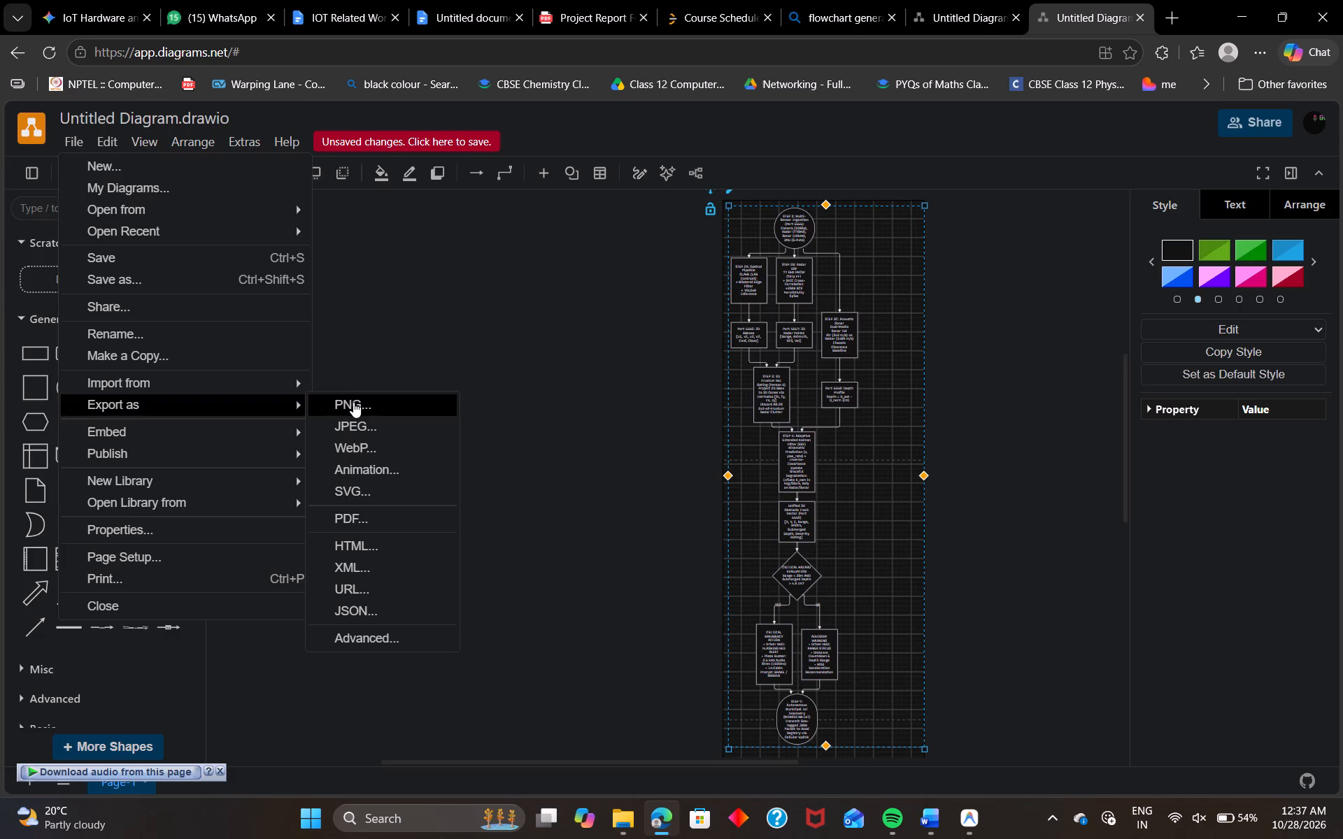
Export the flowchart as a PNG again, saving Untitled Diagram.drawio.png with Download as the destination.
left_click(778, 606)
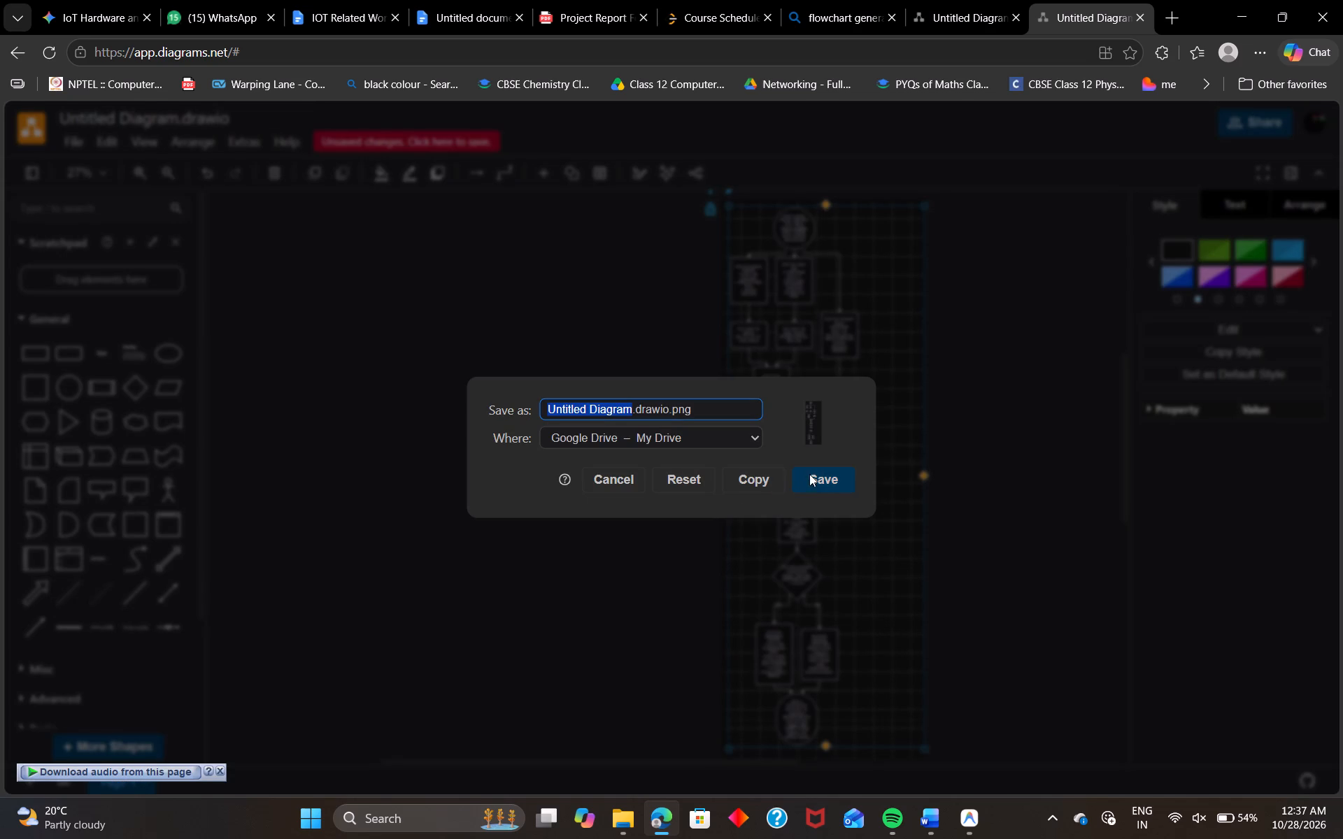
left_click(713, 431)
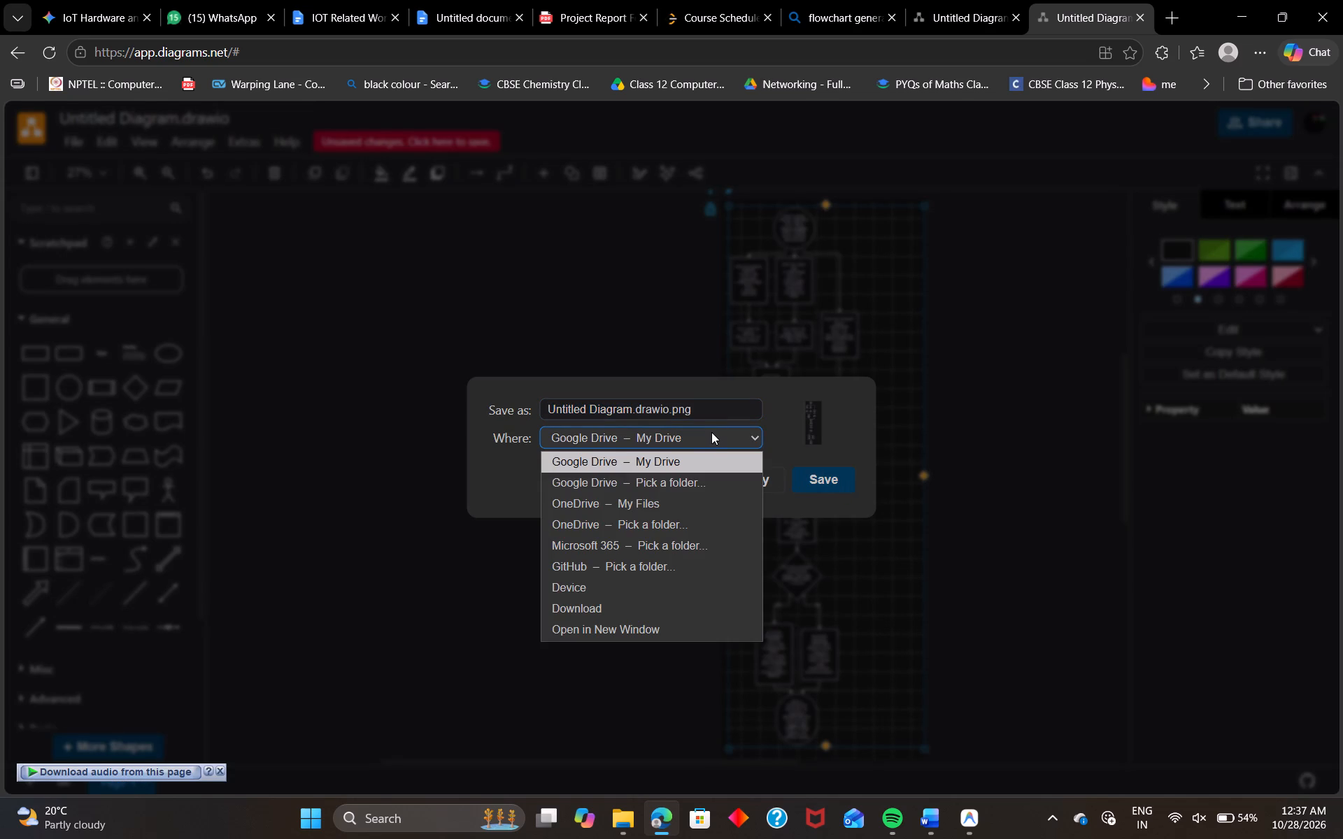
left_click(629, 612)
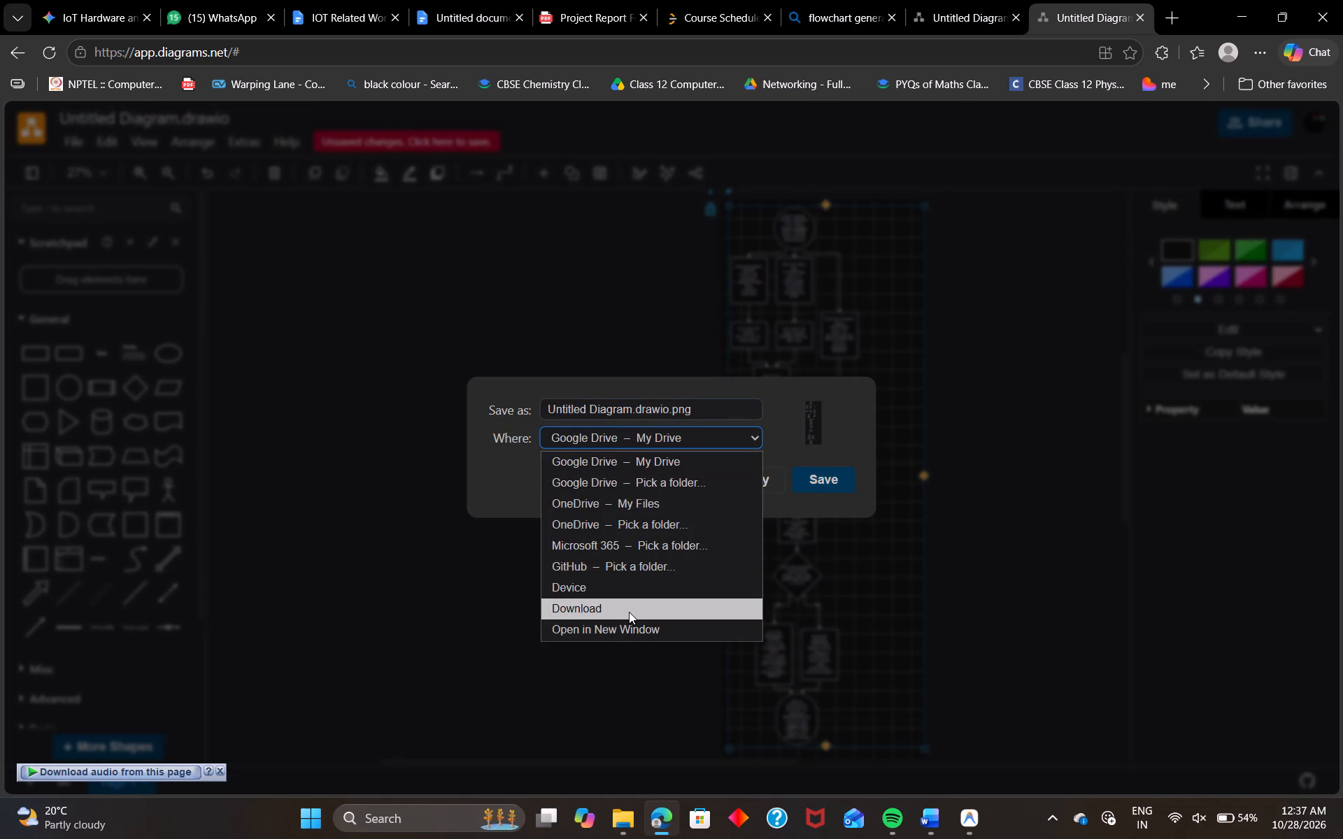
left_click(824, 485)
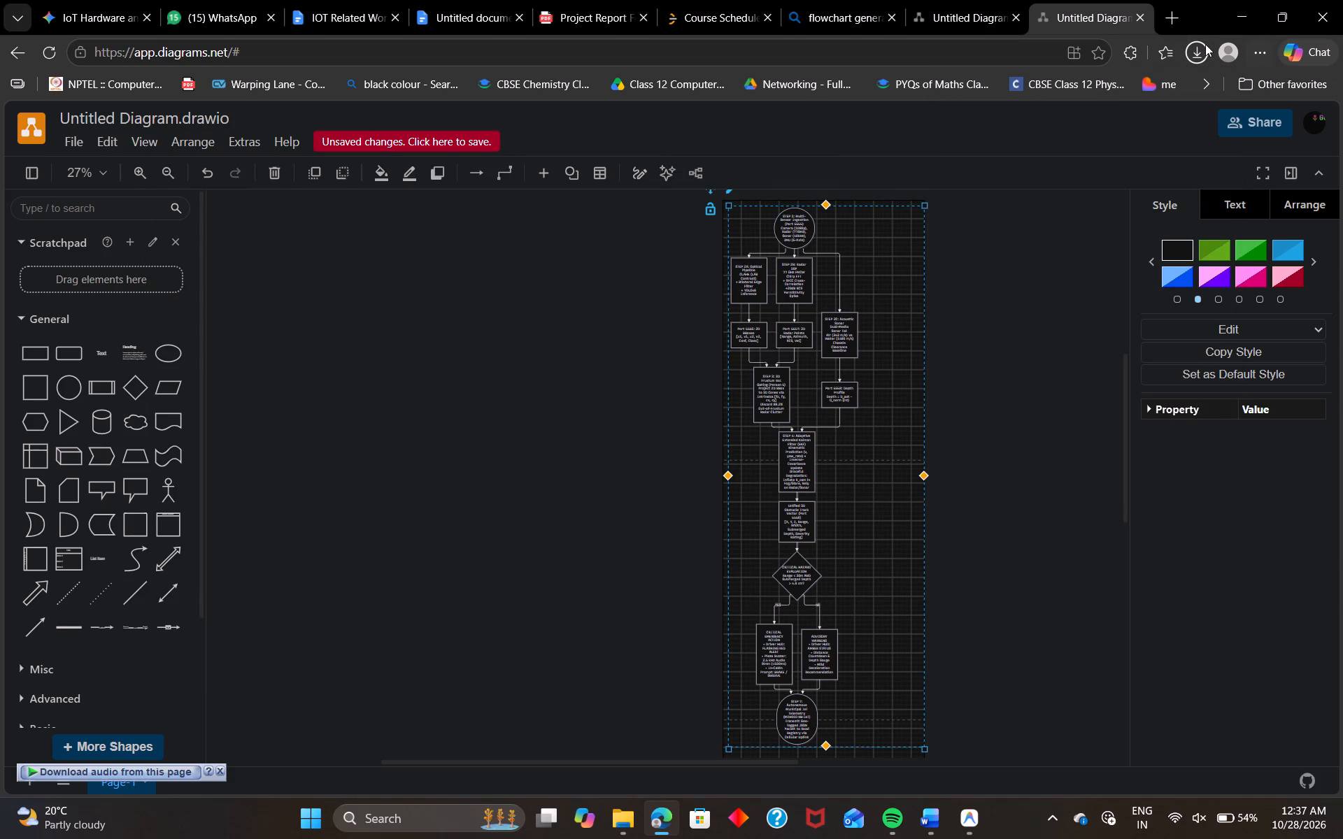
left_click(1202, 48)
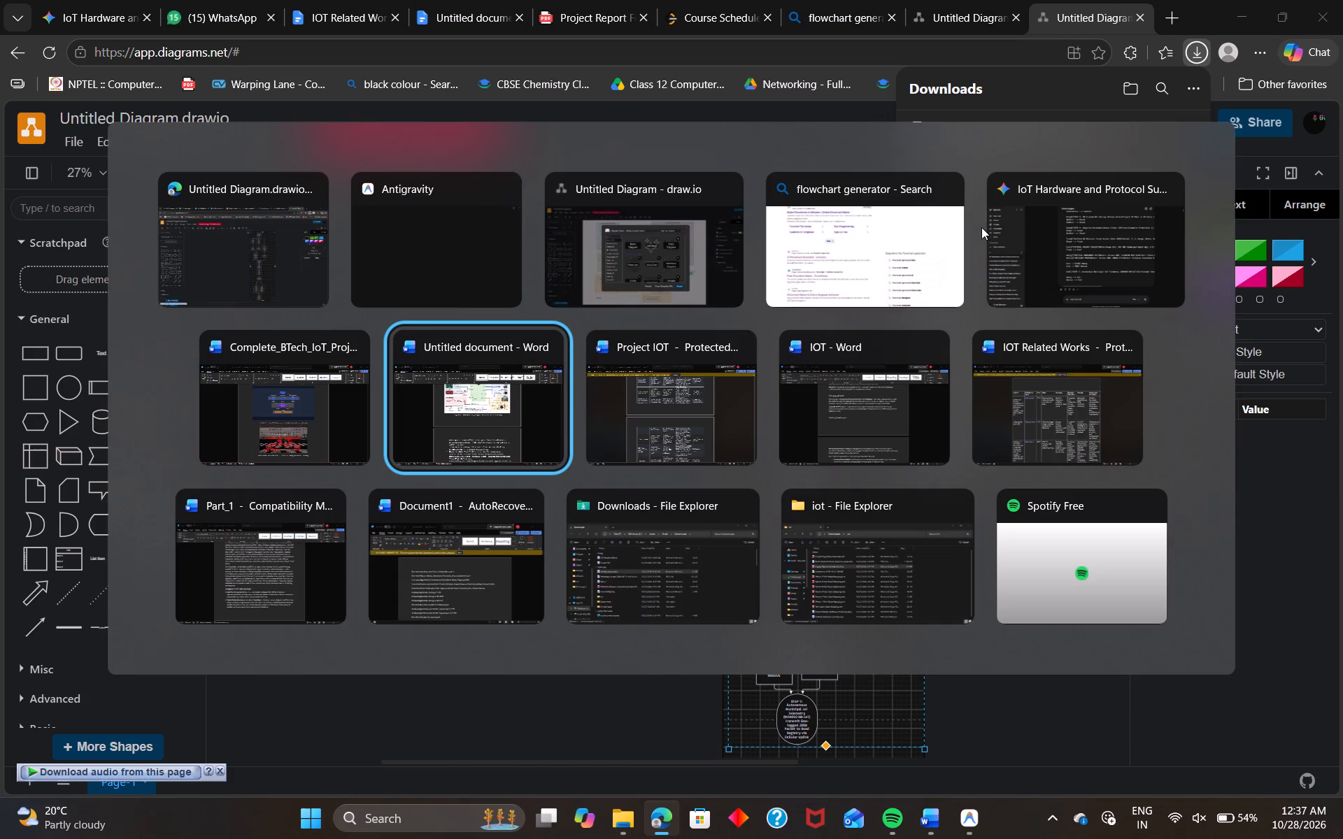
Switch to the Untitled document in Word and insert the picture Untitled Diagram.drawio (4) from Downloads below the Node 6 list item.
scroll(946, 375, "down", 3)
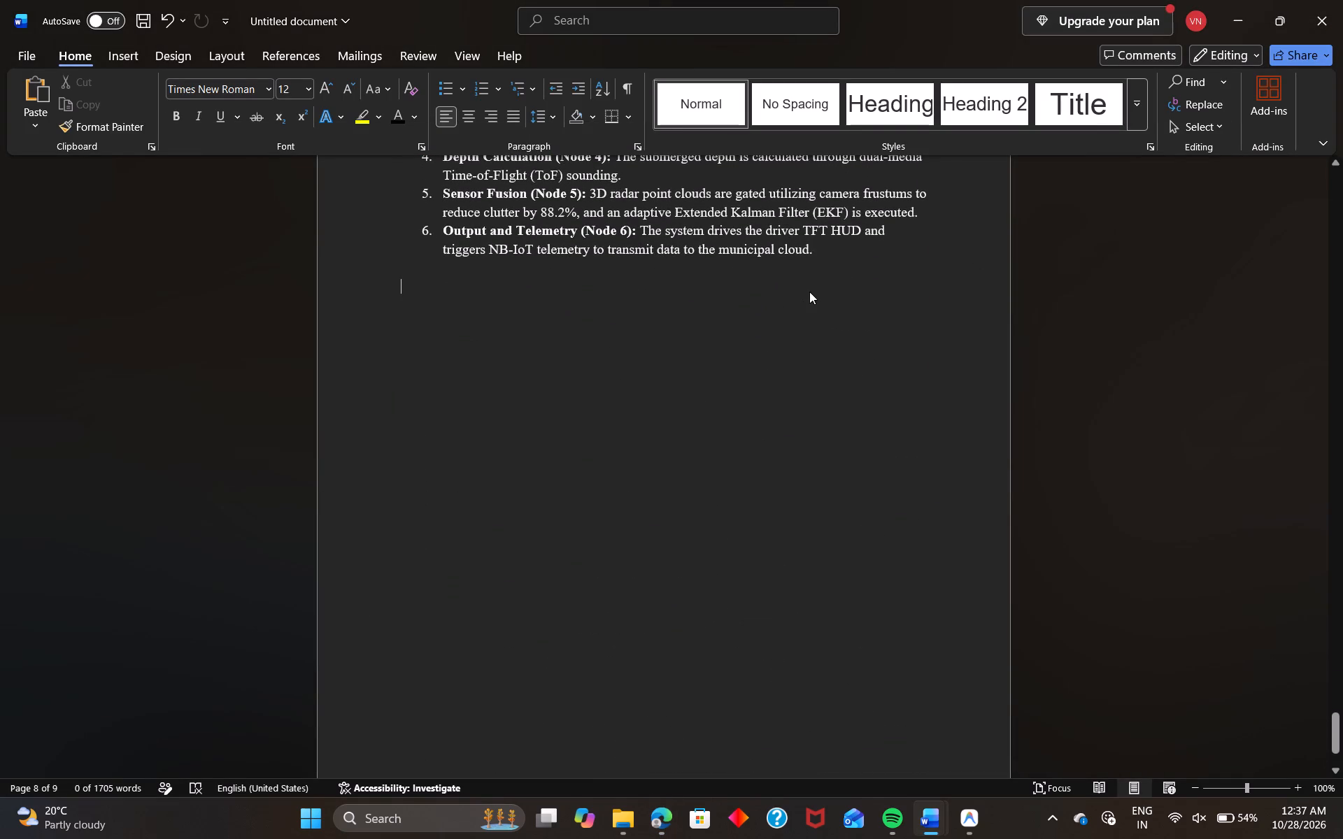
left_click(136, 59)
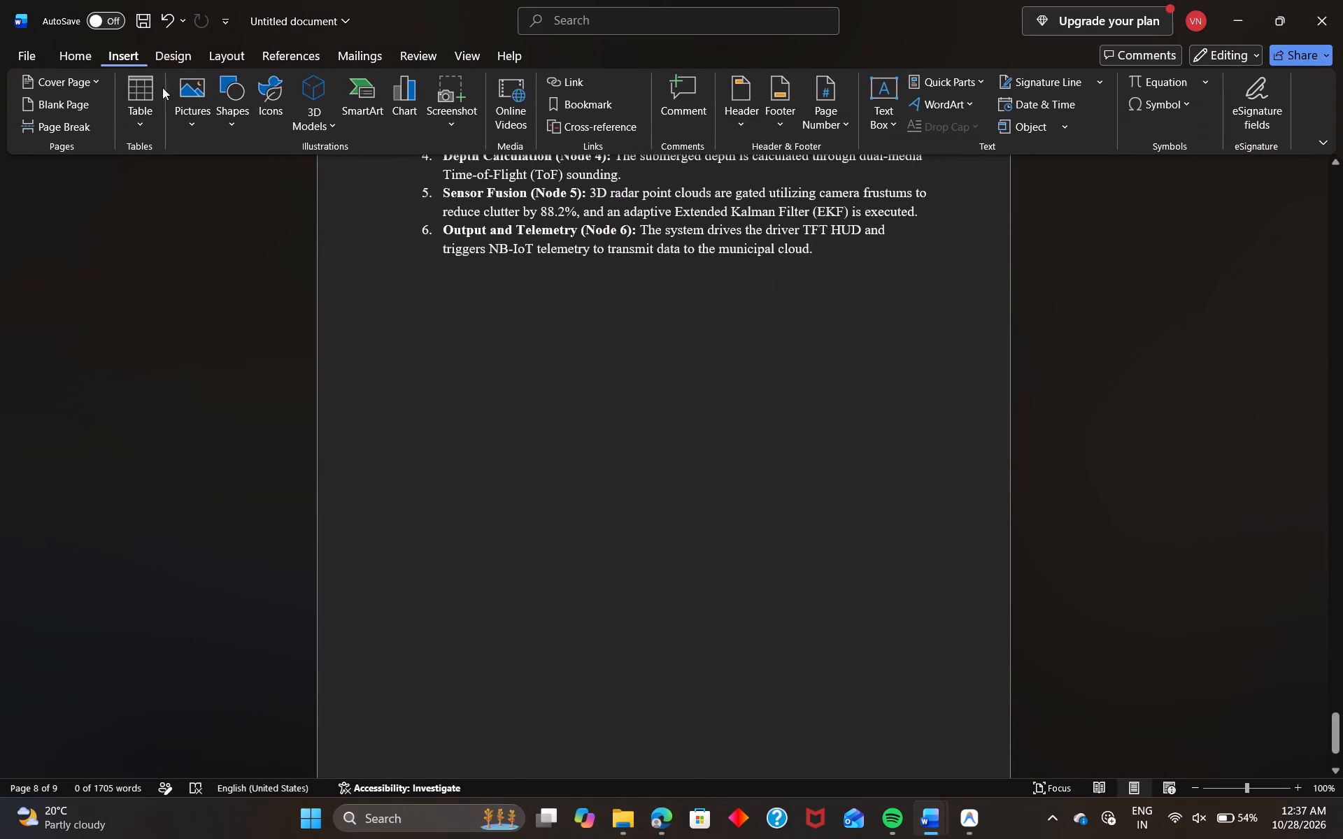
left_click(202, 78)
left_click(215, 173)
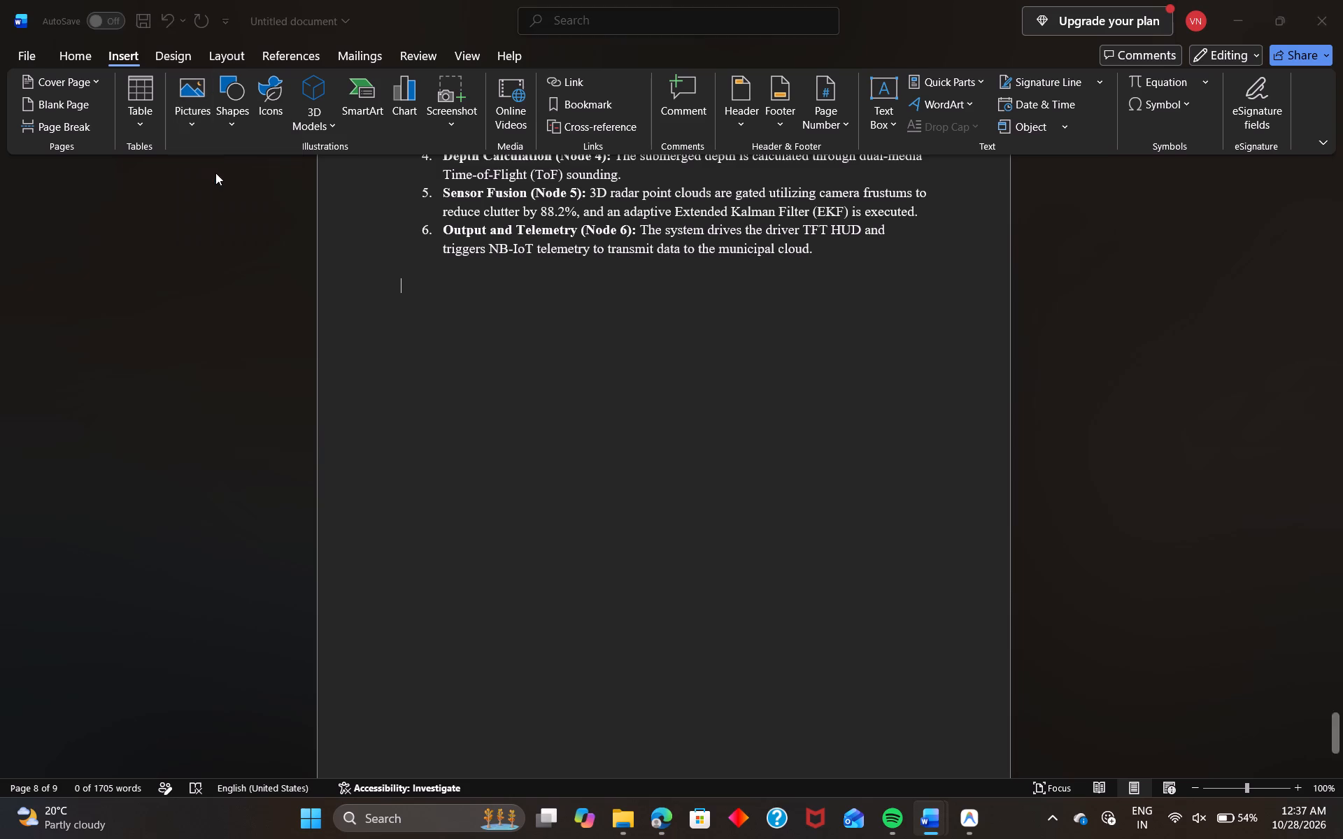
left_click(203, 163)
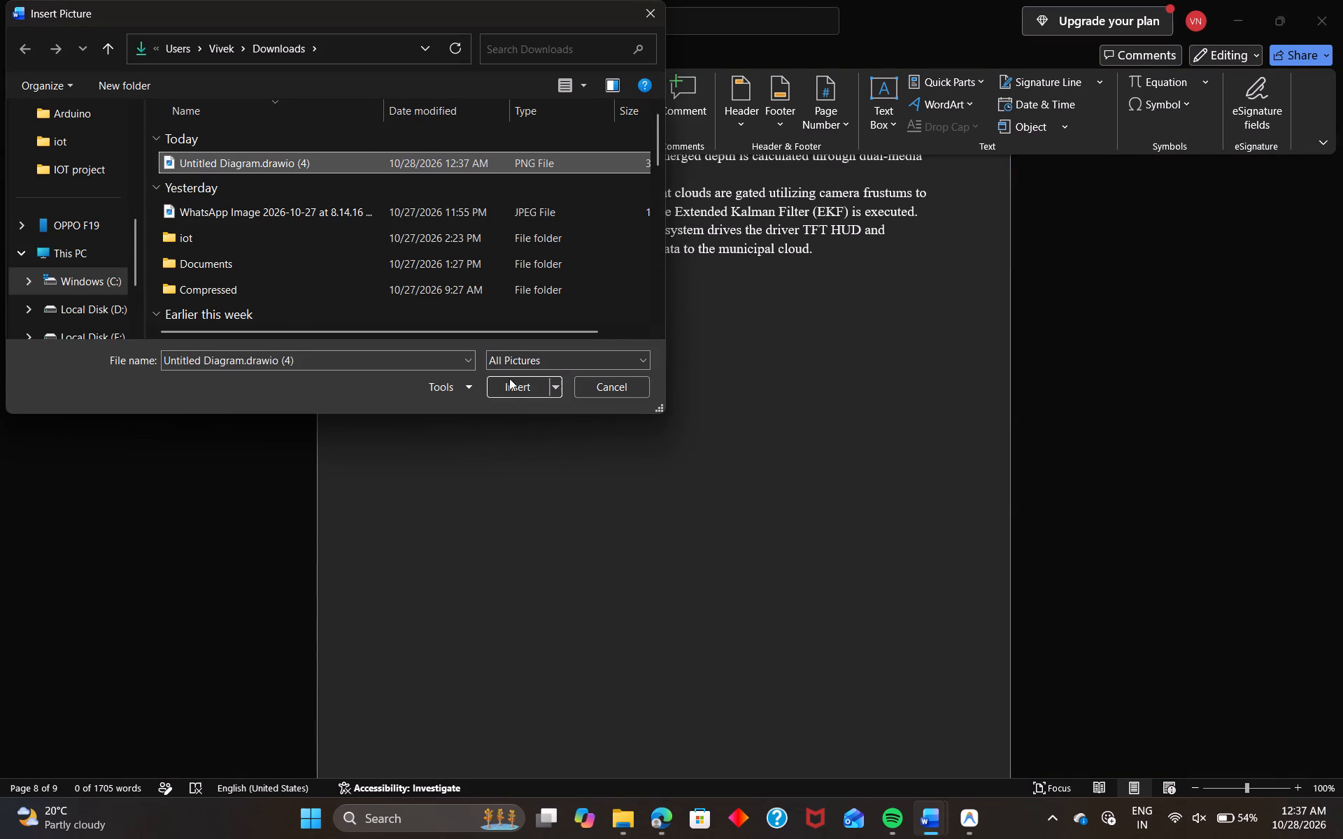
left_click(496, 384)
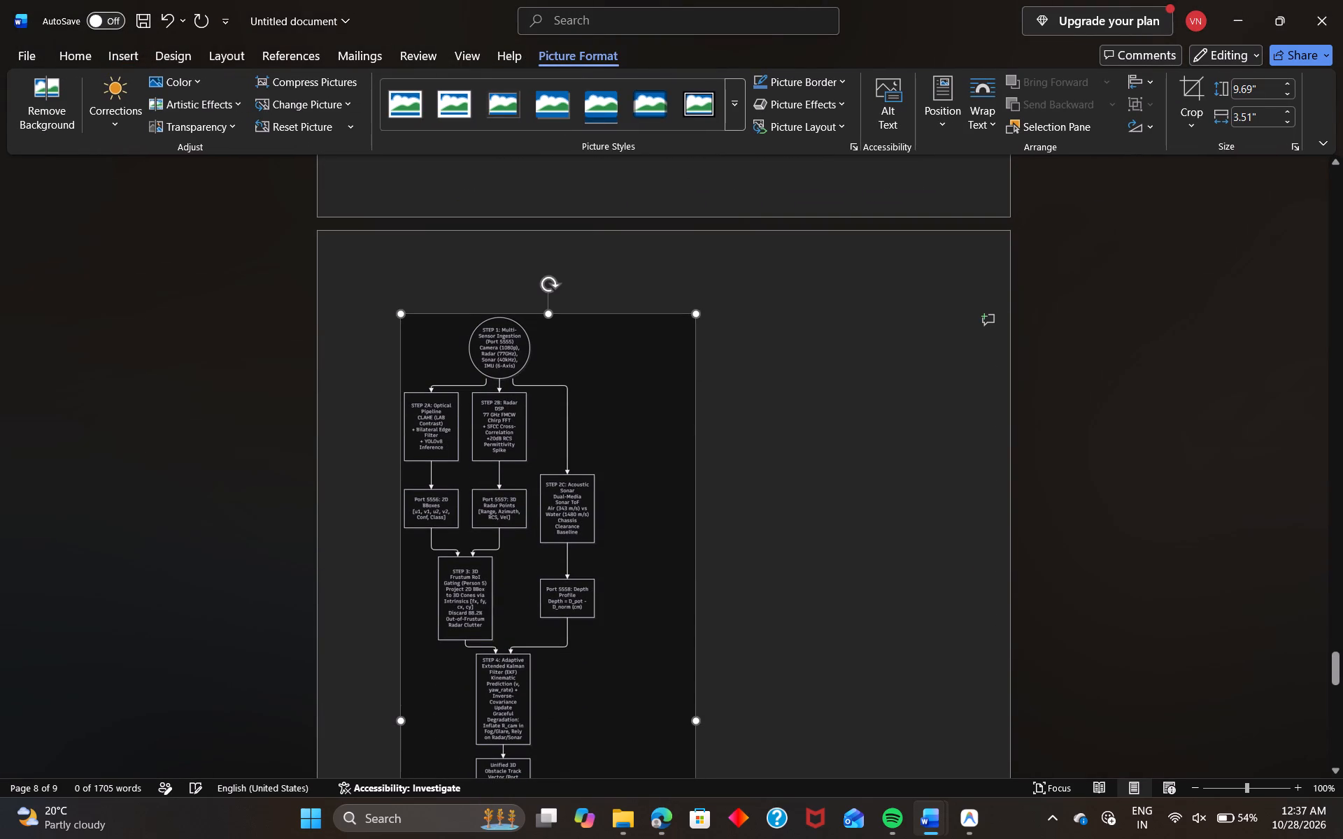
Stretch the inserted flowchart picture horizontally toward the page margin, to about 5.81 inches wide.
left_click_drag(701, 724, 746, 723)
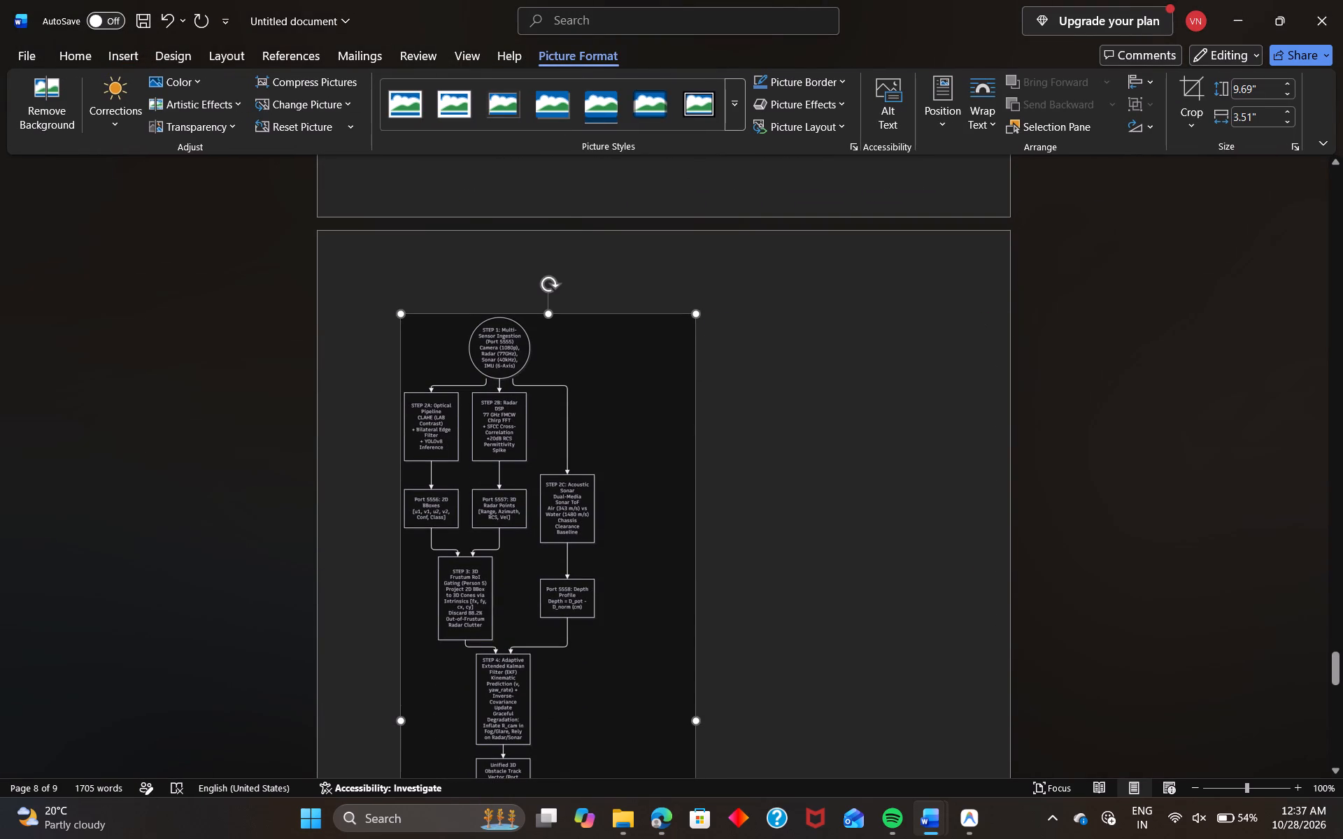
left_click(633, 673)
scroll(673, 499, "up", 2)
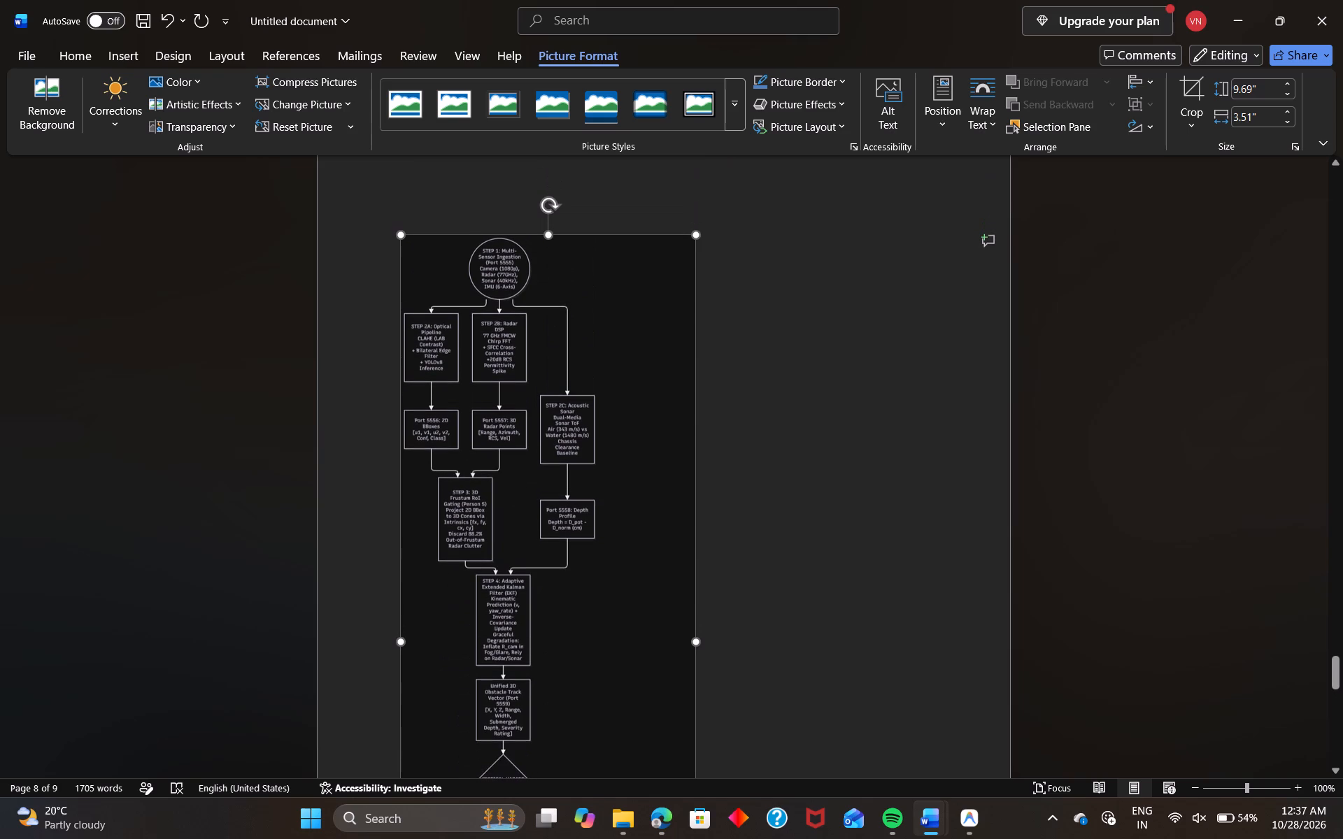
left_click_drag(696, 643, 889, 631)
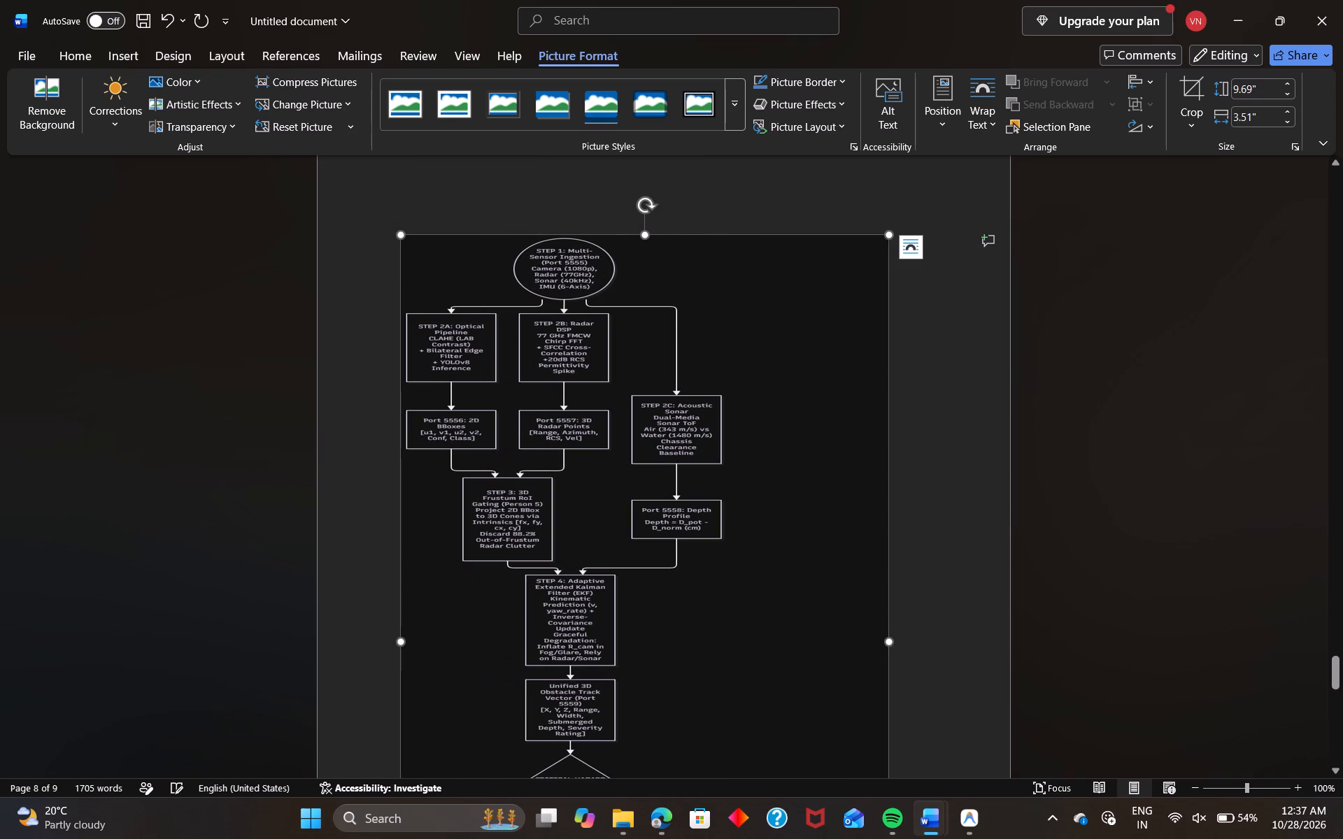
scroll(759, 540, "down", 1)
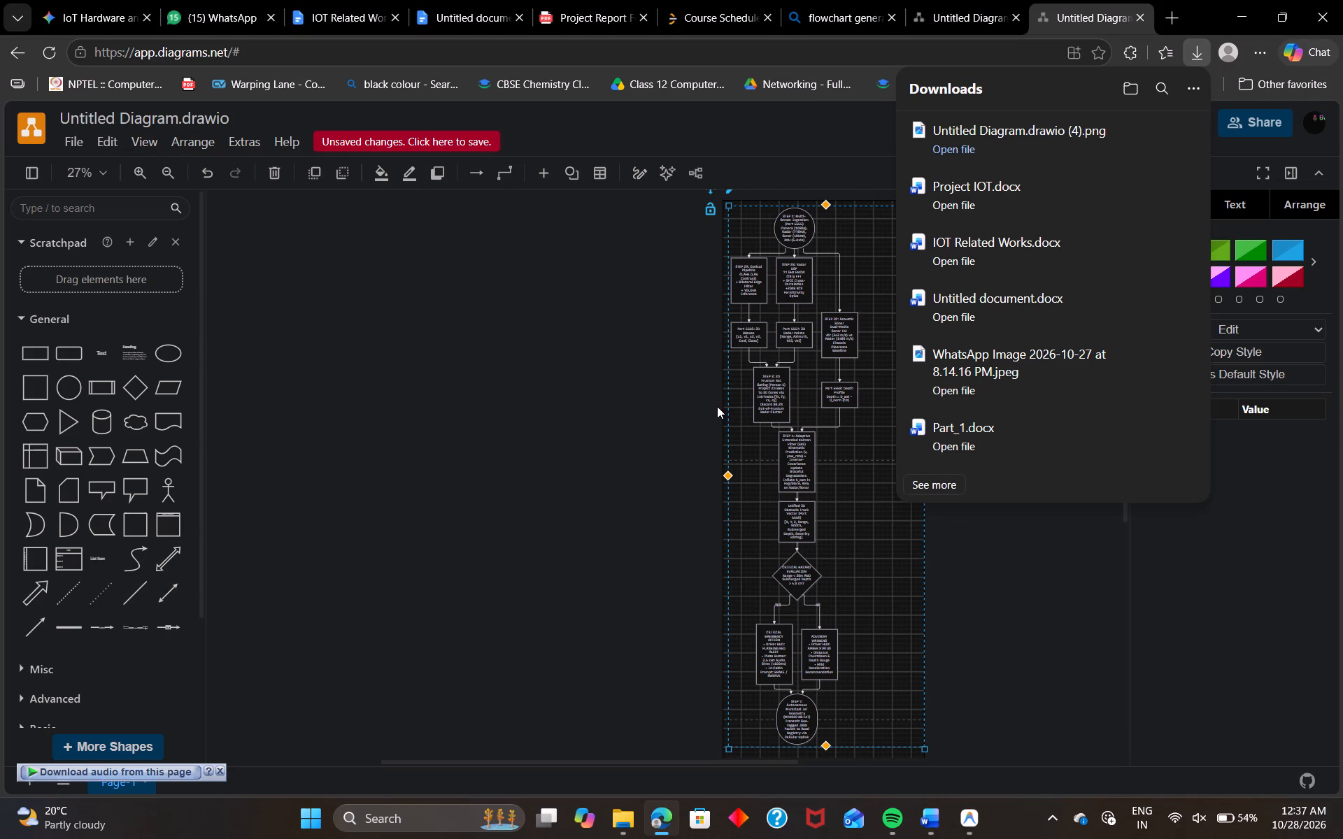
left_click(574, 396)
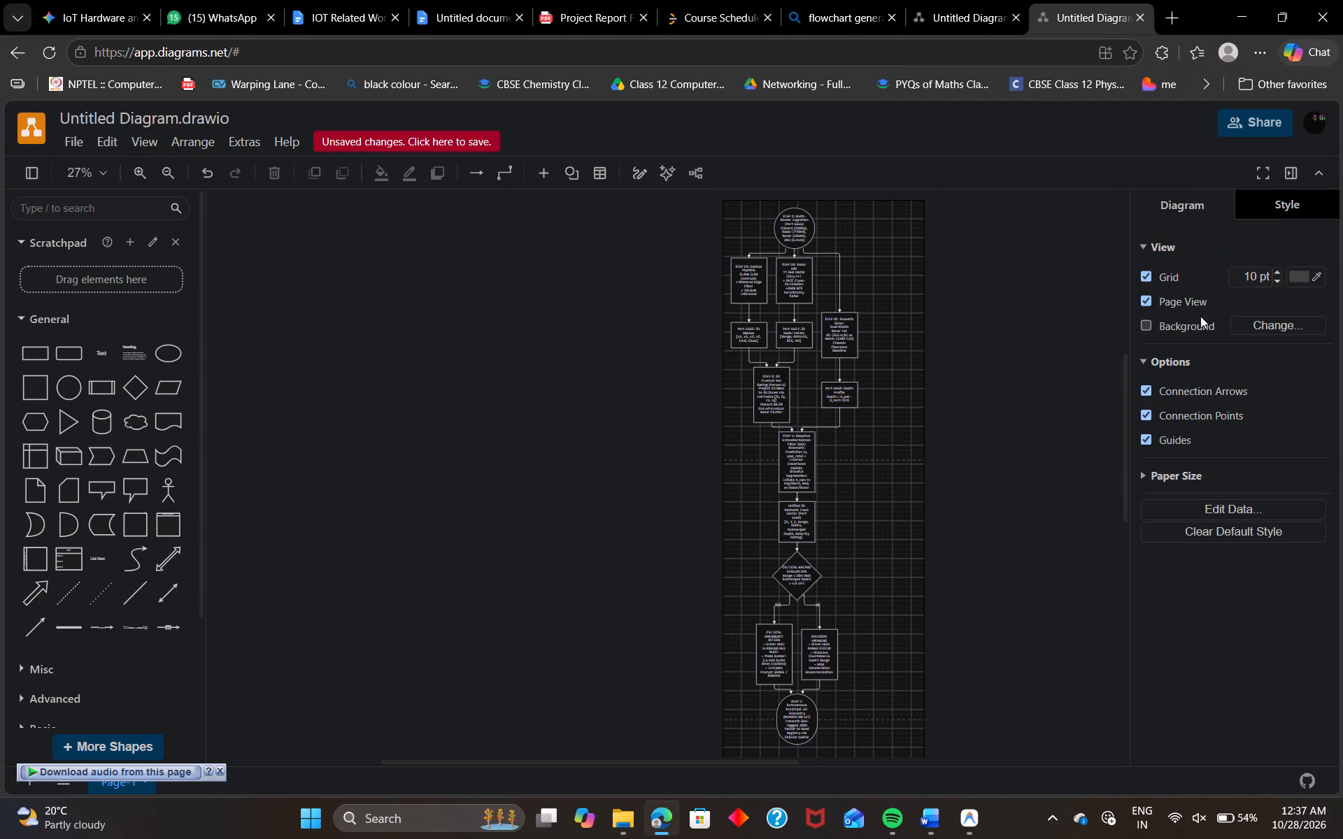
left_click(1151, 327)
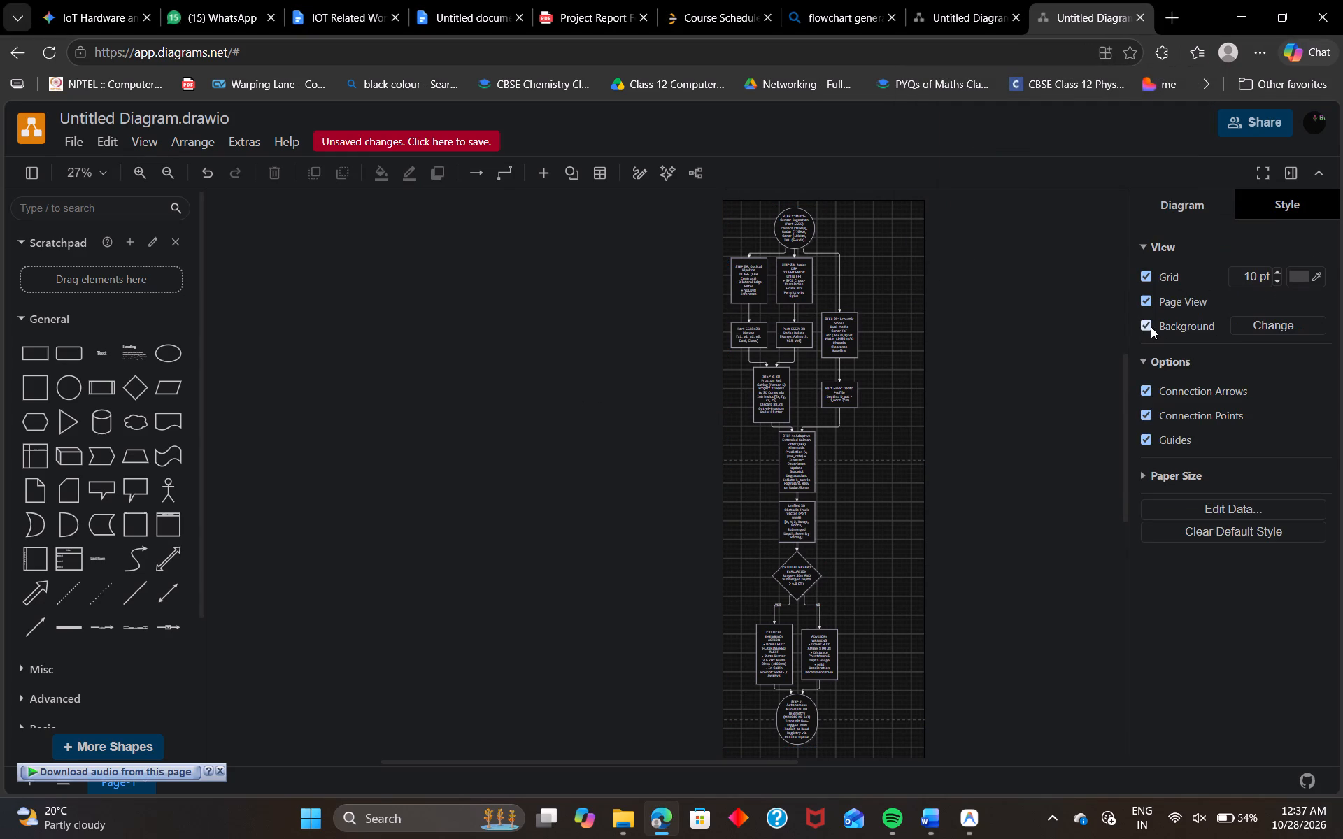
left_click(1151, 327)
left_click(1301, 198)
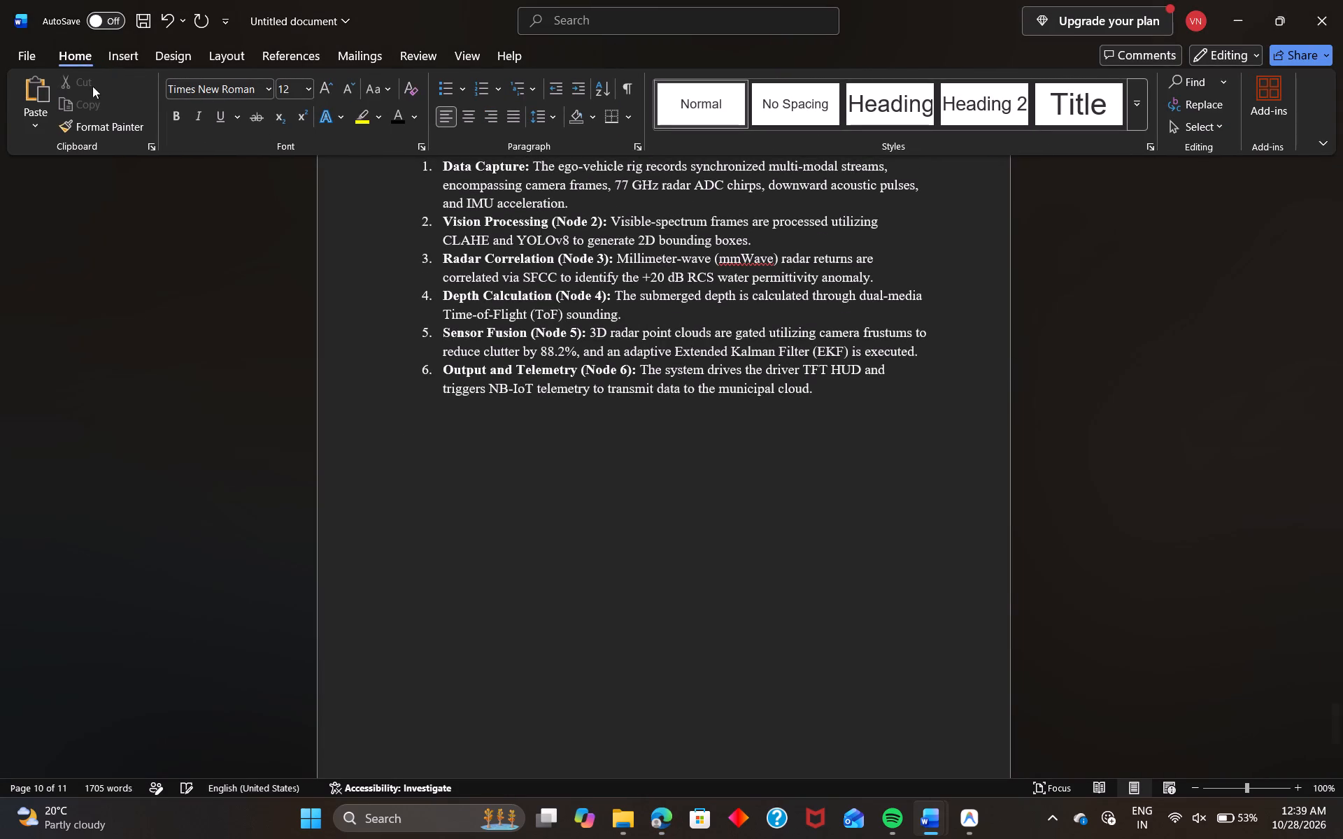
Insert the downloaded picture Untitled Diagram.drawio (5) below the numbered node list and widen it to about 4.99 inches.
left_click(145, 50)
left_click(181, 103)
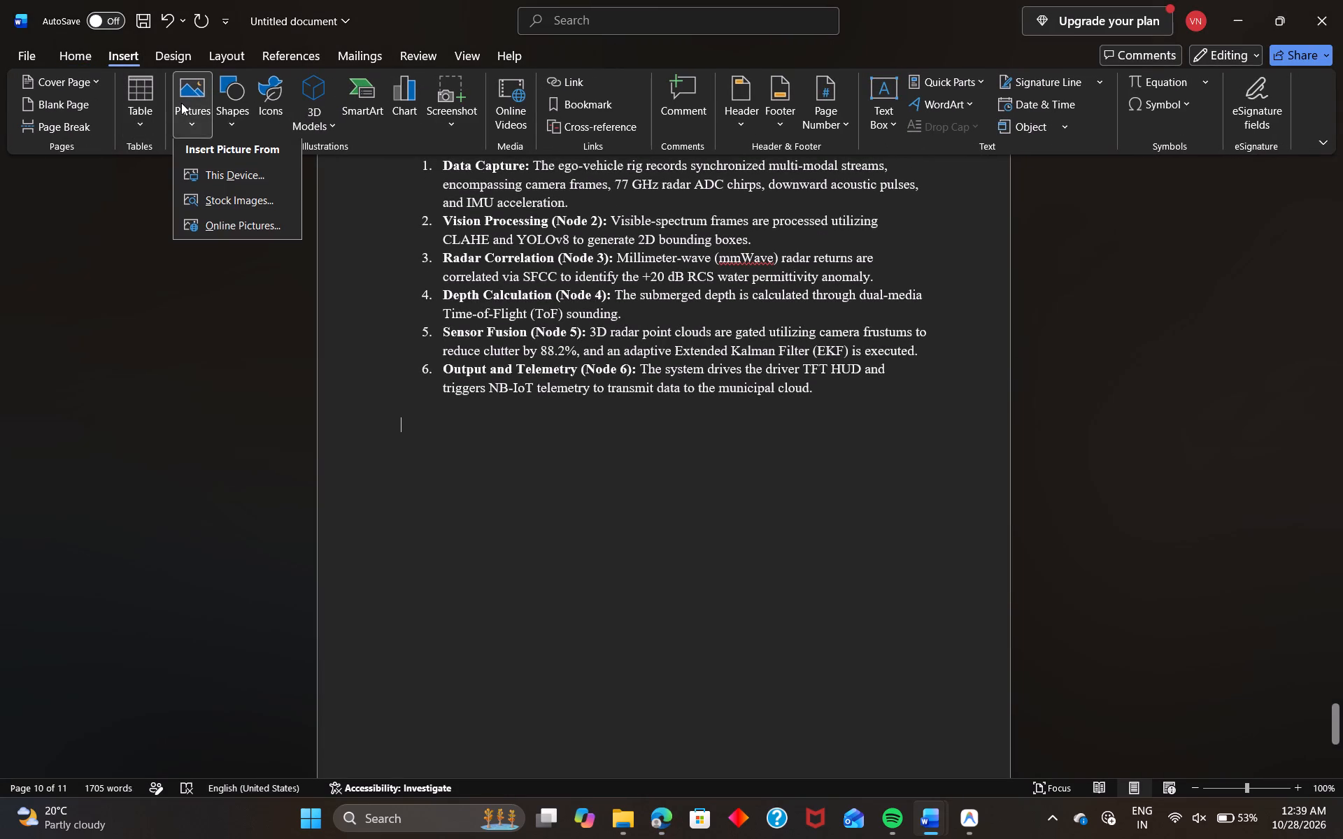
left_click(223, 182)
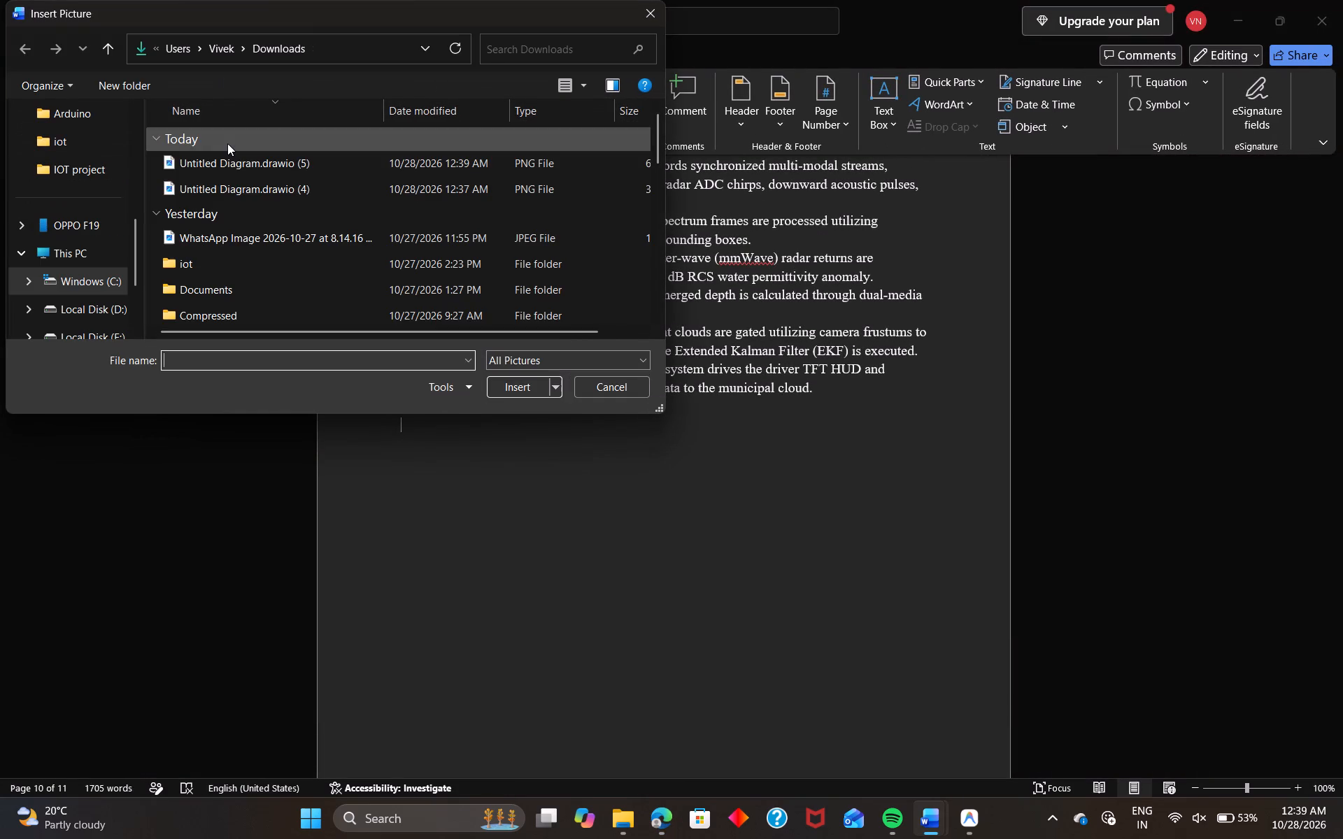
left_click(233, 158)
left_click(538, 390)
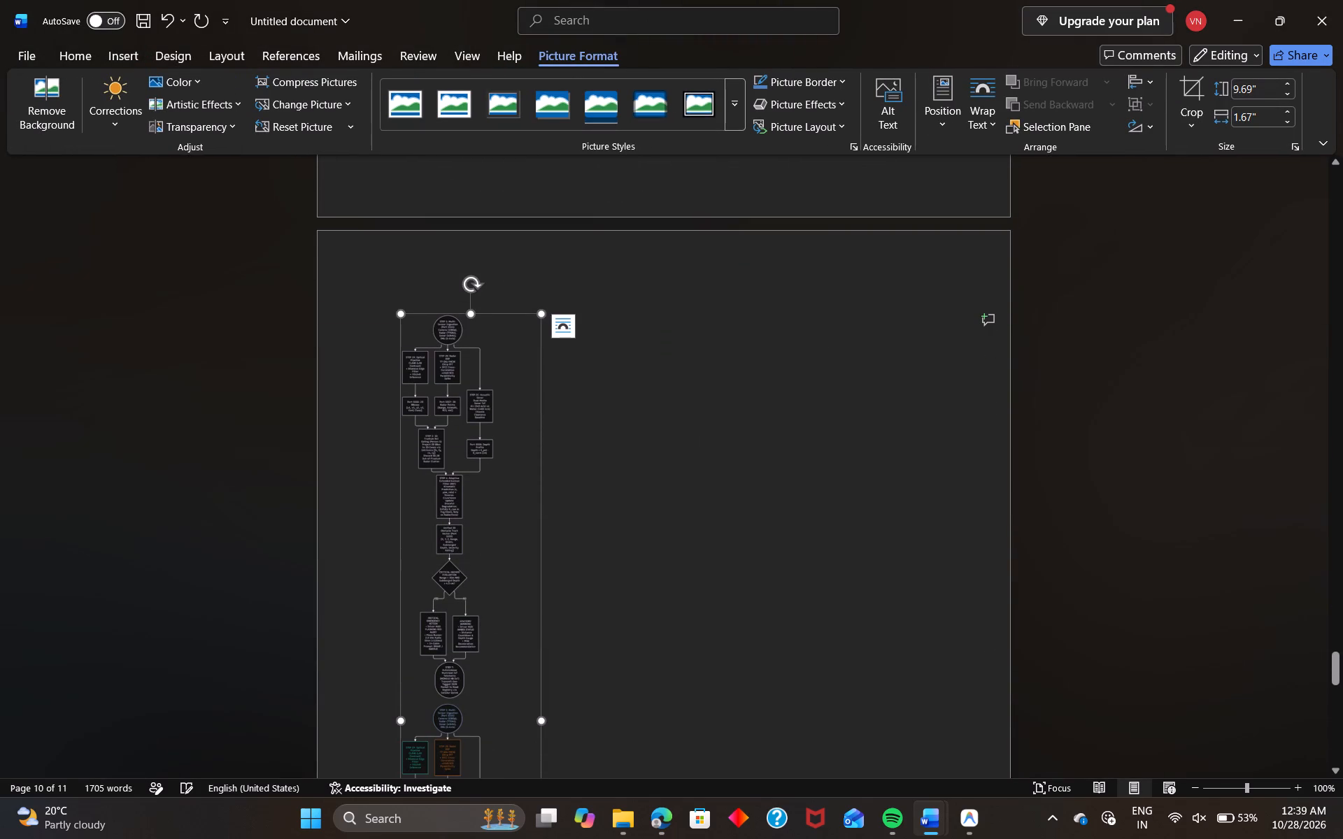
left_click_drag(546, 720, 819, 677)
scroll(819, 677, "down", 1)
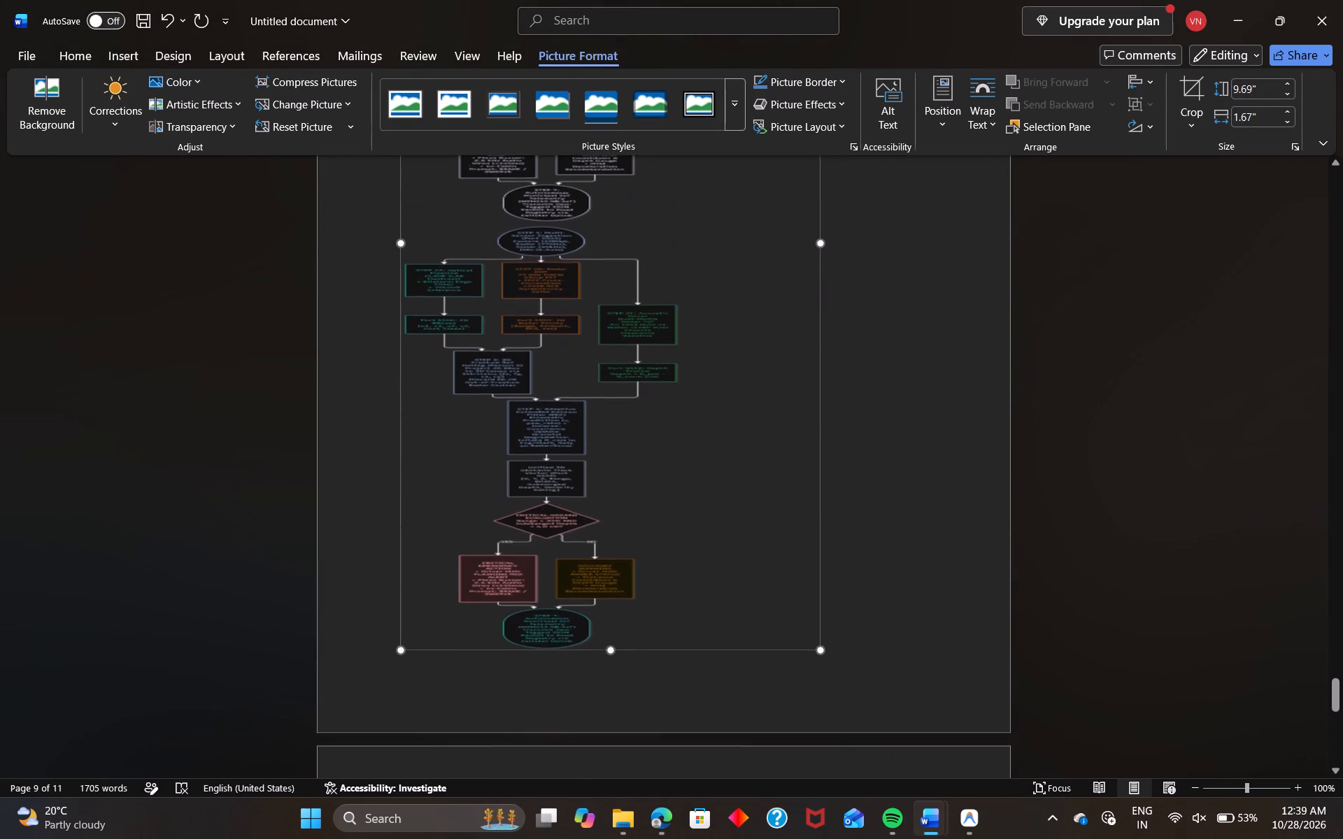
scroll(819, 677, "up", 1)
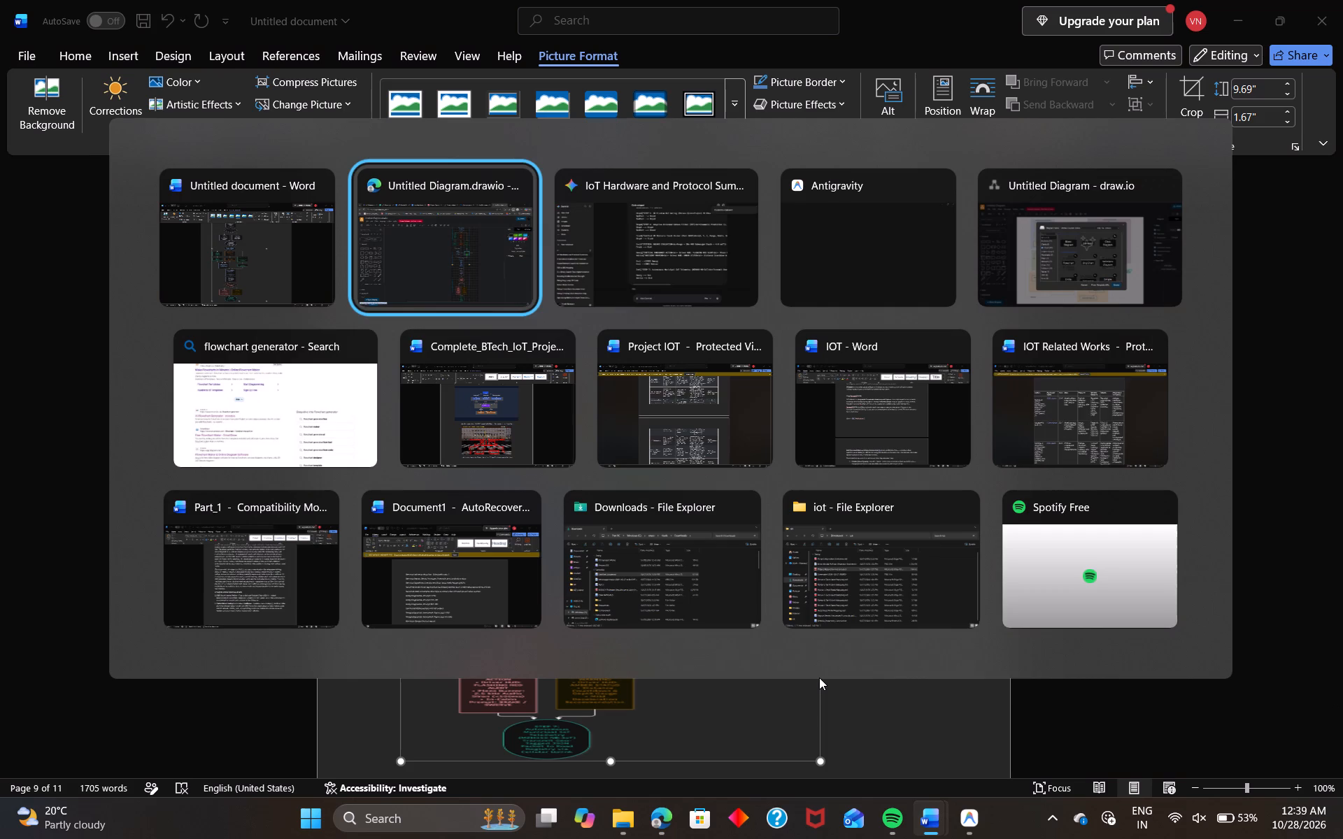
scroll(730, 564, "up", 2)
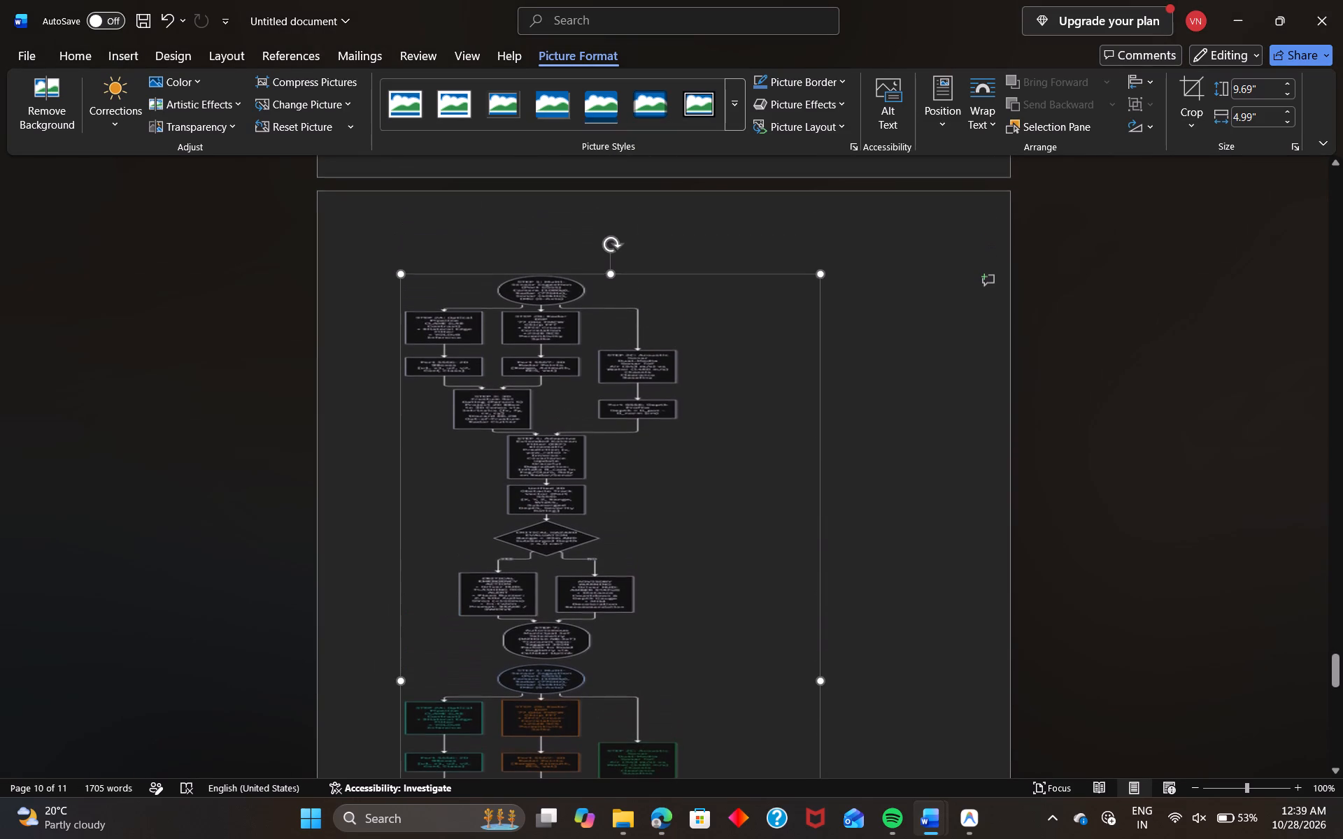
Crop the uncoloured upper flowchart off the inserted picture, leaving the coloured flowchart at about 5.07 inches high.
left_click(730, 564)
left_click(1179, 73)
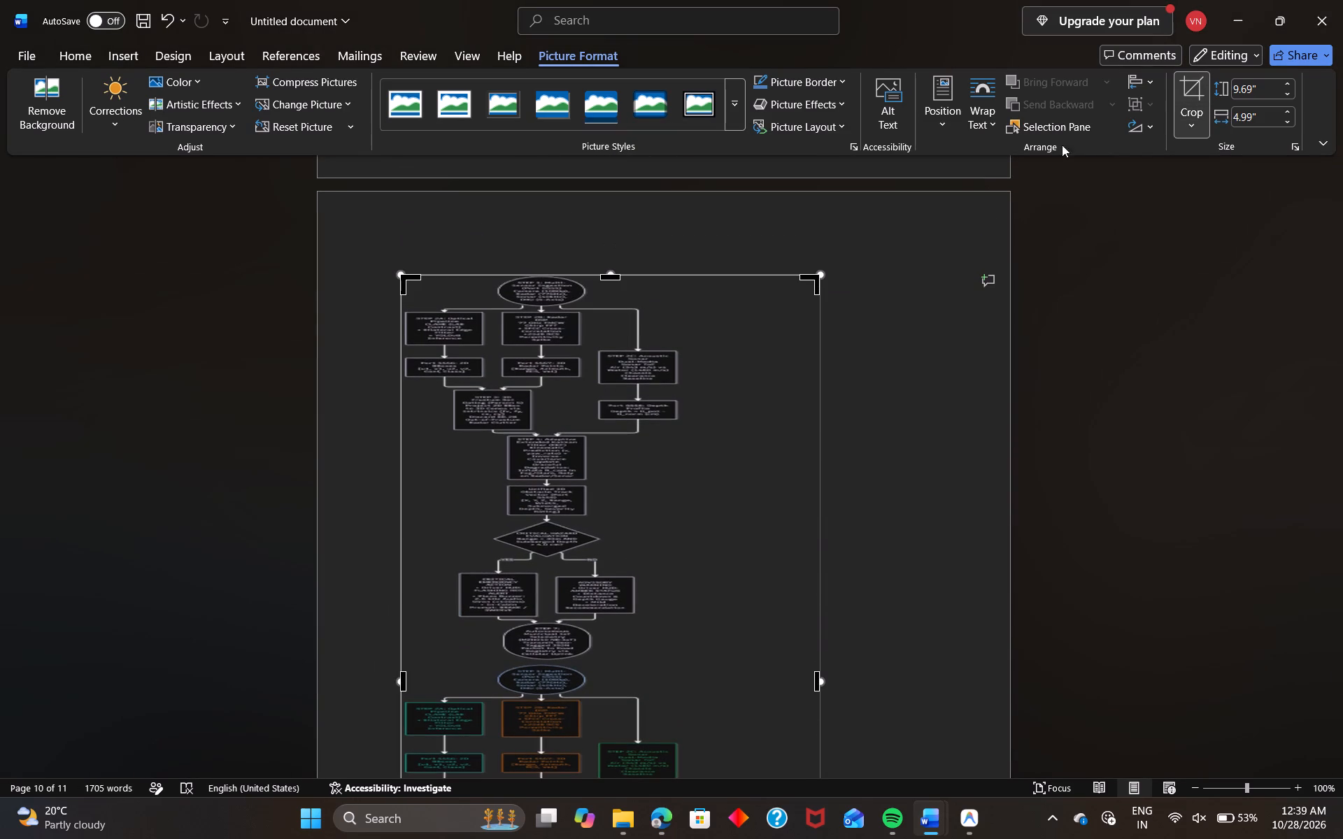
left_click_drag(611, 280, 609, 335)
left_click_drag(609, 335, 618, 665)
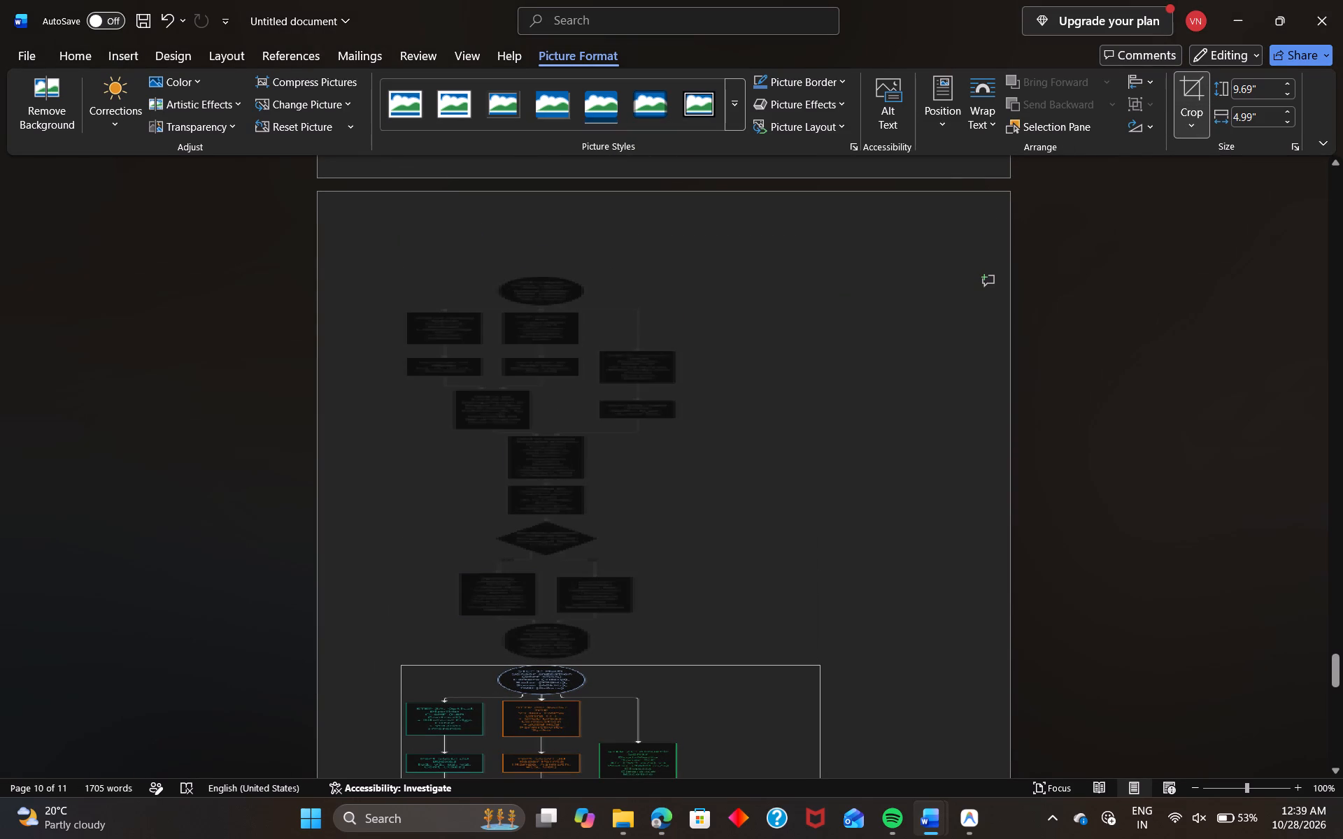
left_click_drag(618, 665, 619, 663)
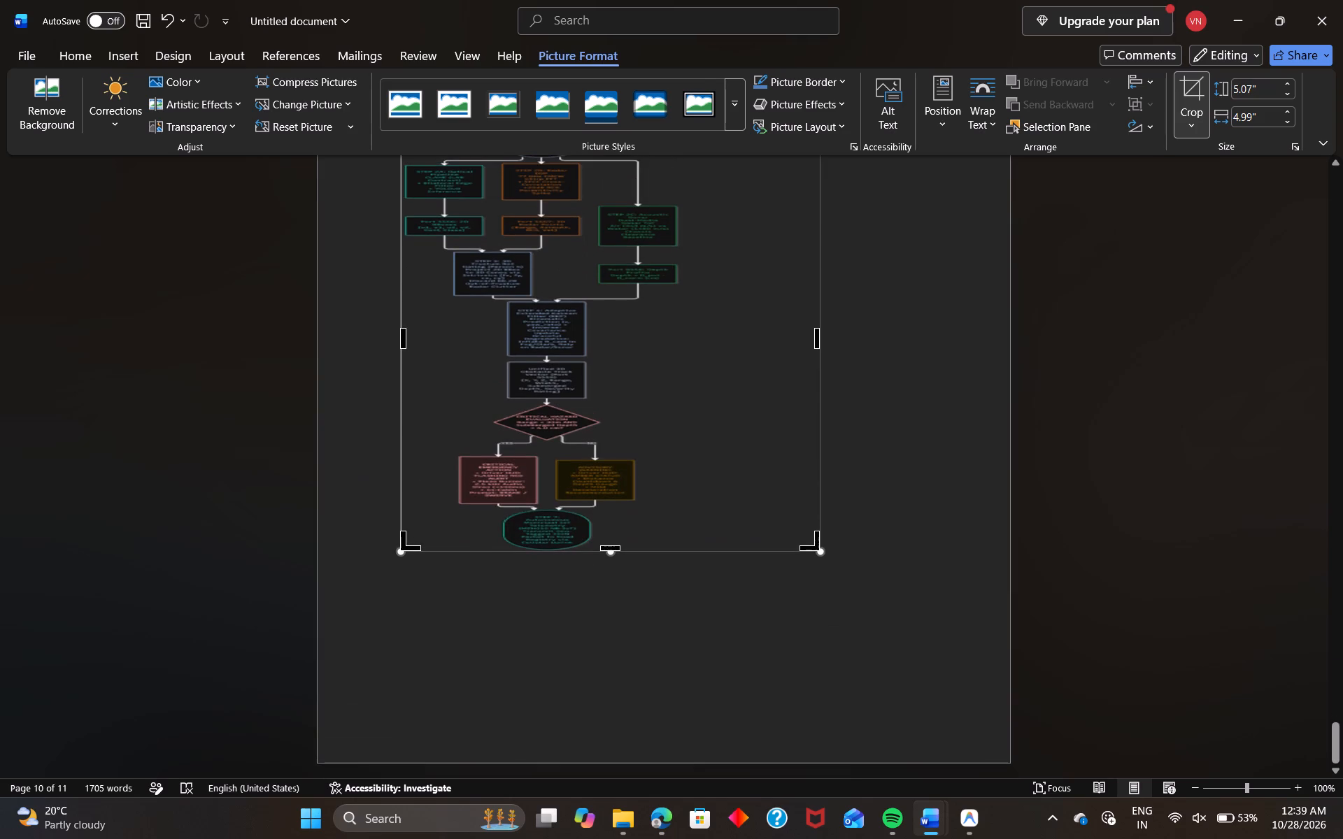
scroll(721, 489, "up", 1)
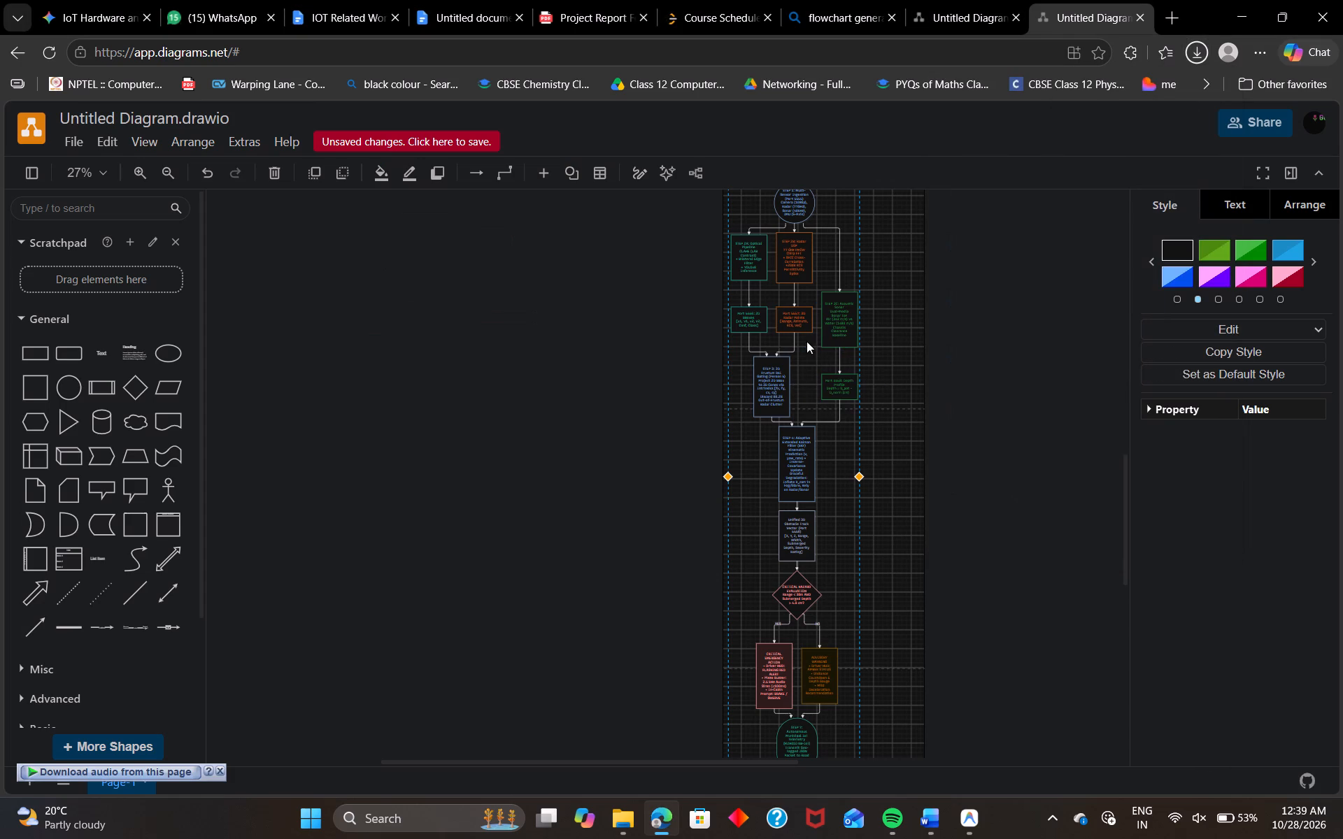
Switch to the draw.io diagram and delete the whole uncoloured flowchart above the coloured one, including the stray empty shape.
scroll(926, 357, "up", 1)
left_click(824, 287)
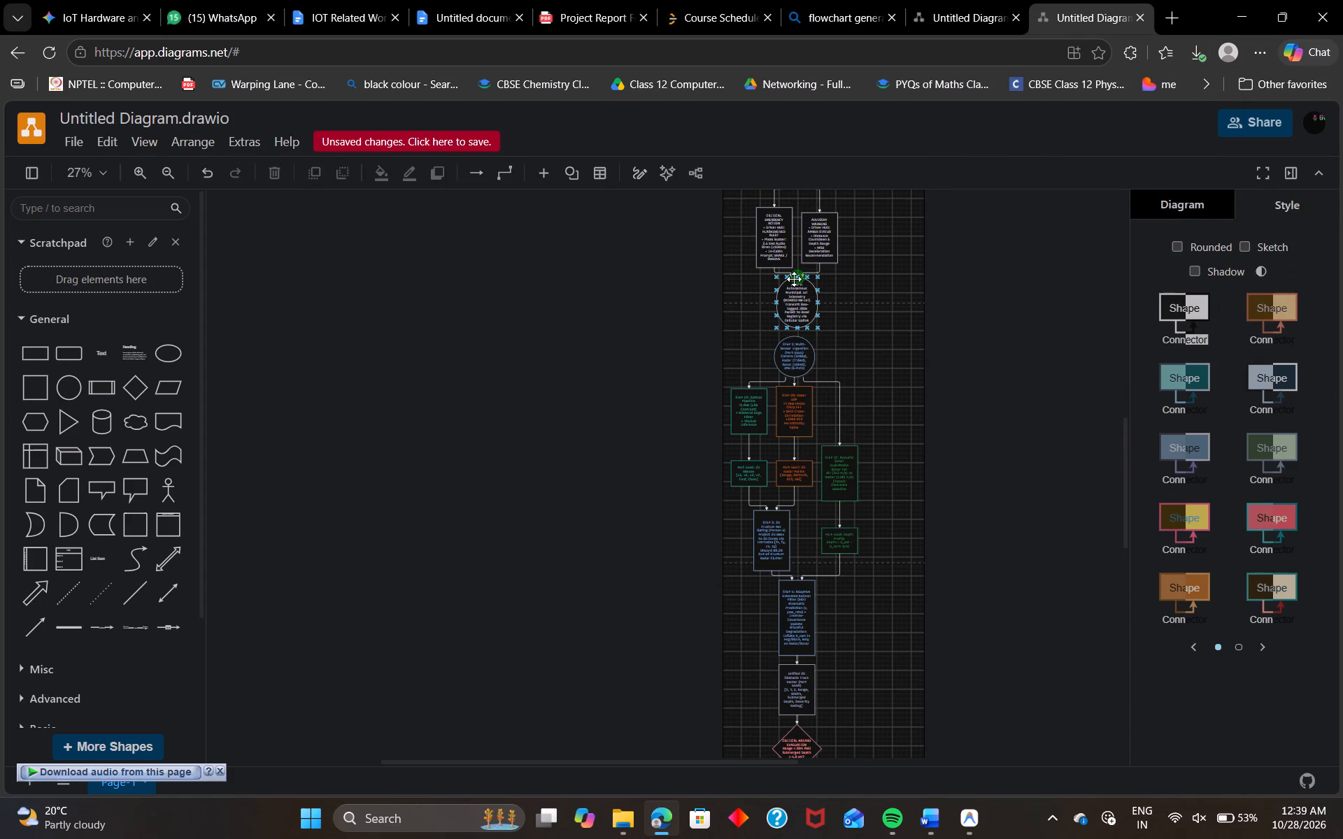
left_click(794, 279)
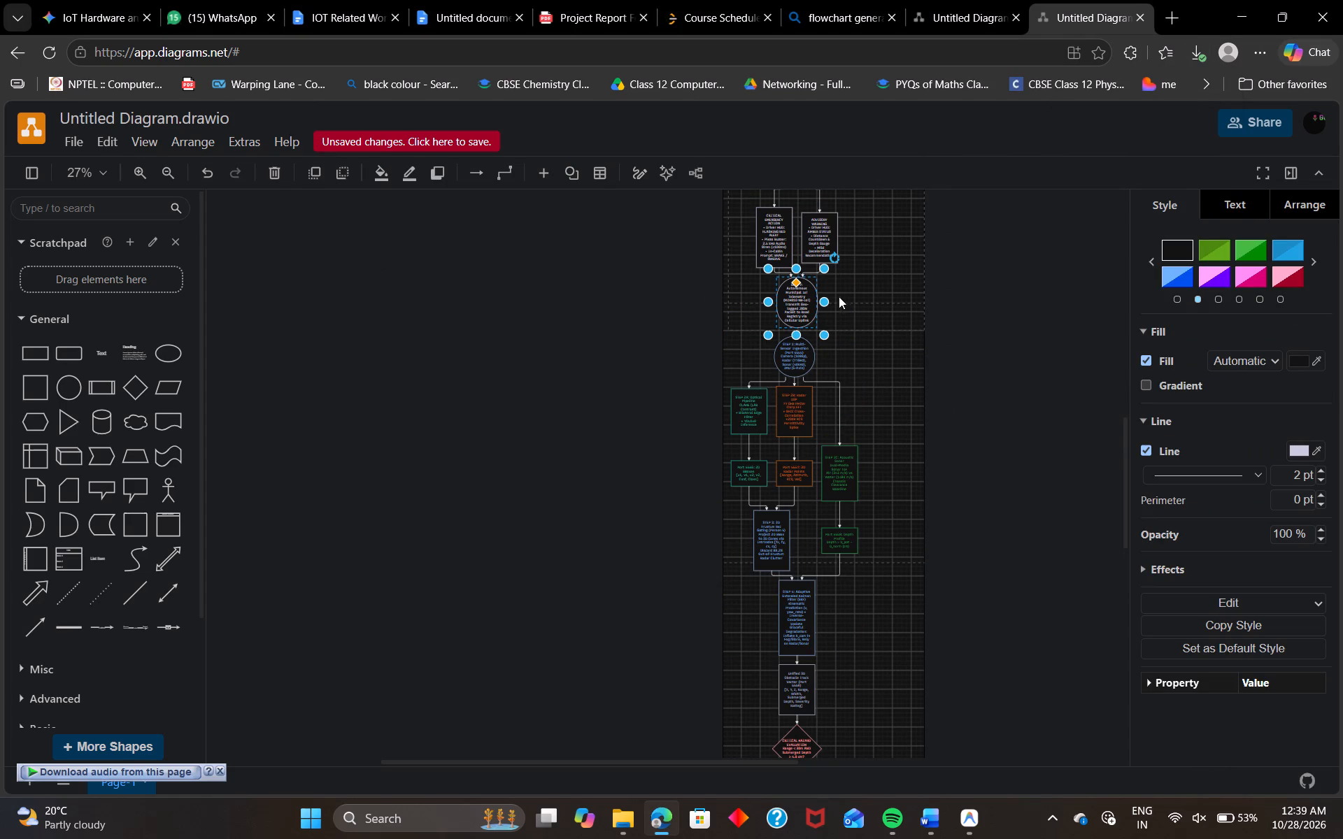
left_click(834, 295)
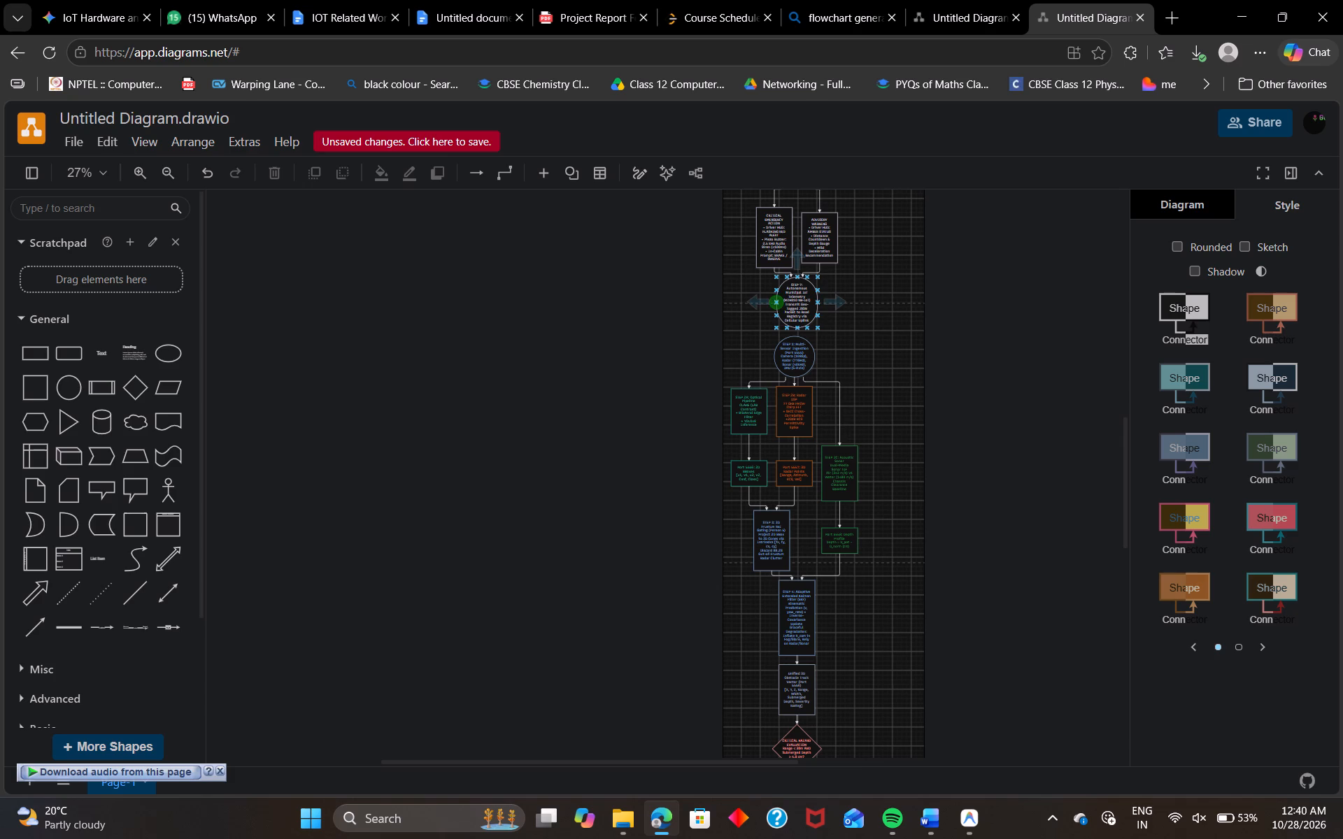
double_click(727, 299)
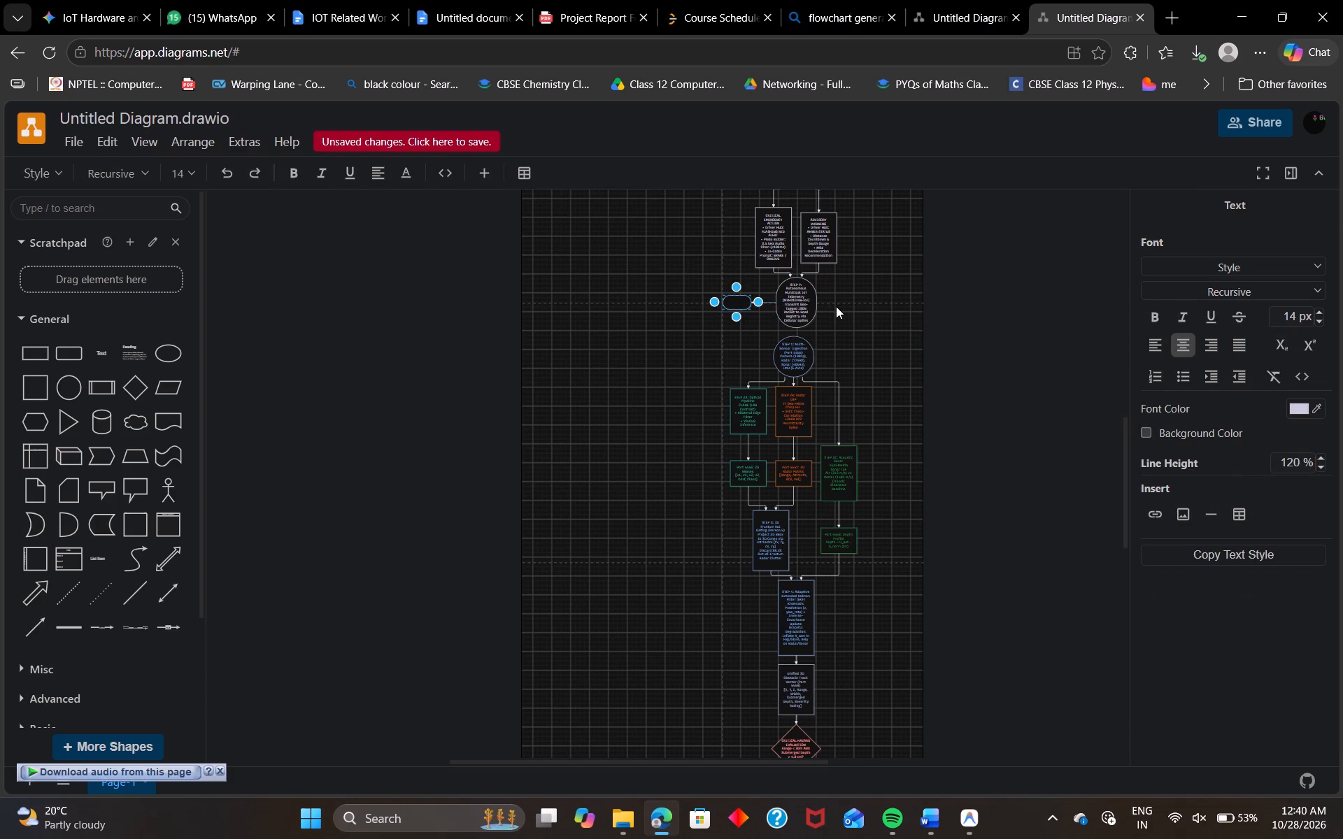
scroll(876, 320, "up", 1)
left_click_drag(701, 417, 711, 413)
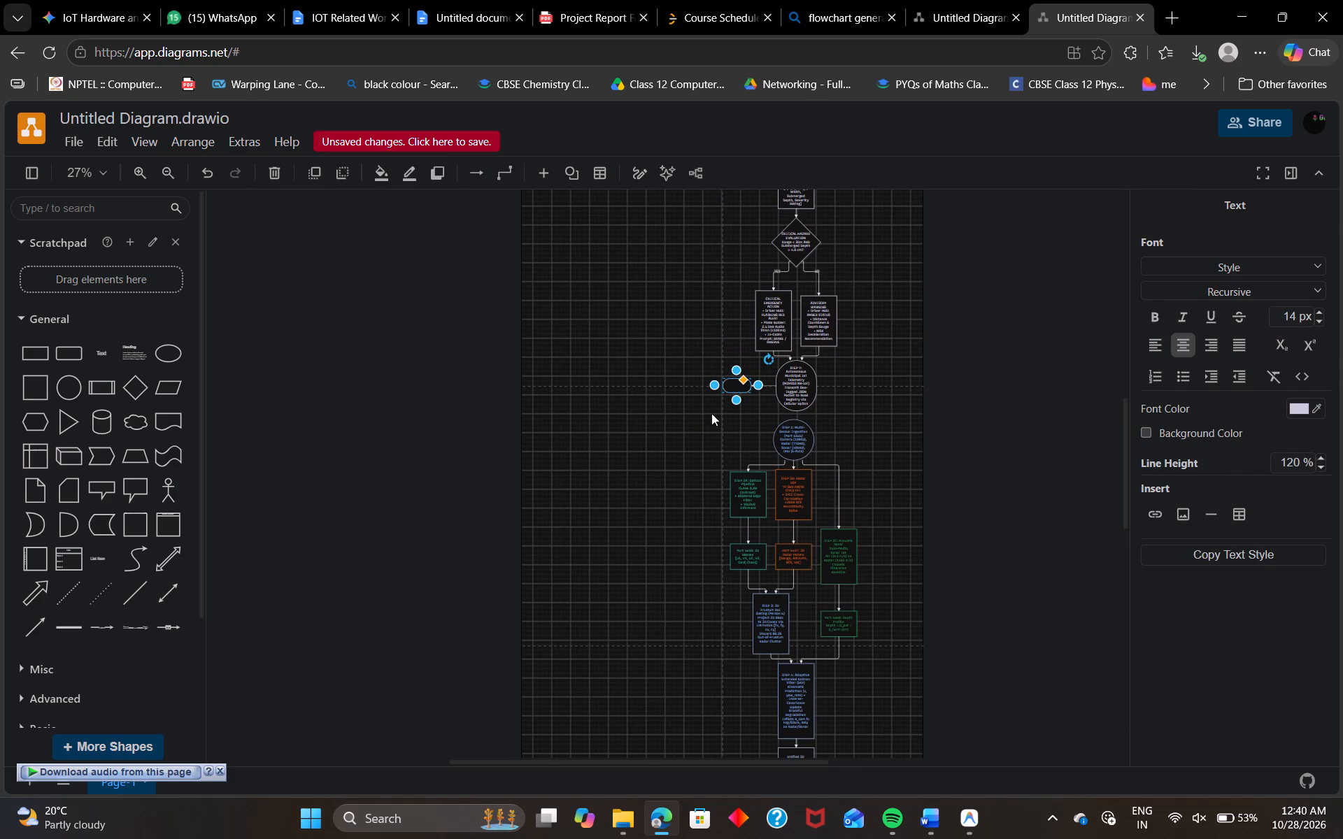
left_click_drag(711, 413, 867, 215)
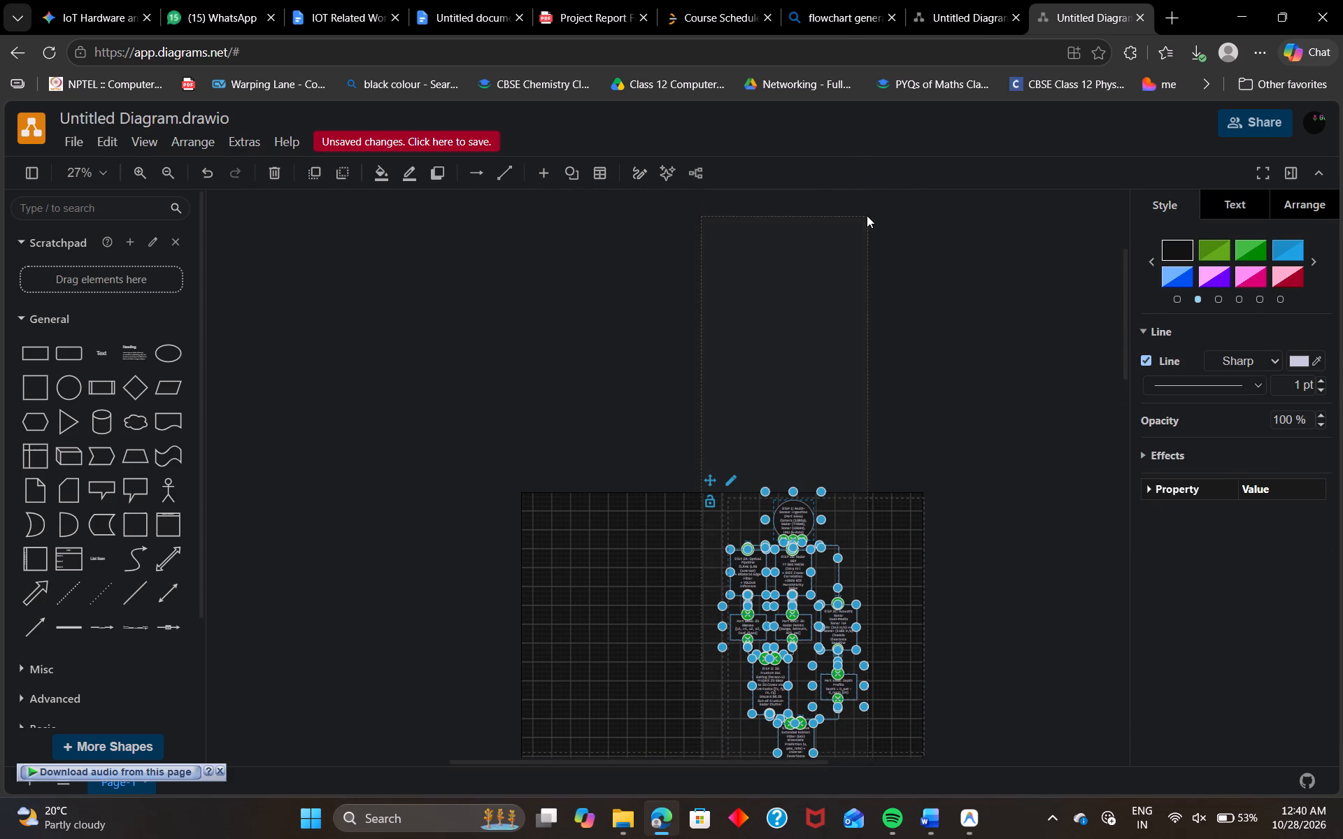
key("Delete")
Look over the remaining coloured flowchart from the STEP 1 node to the final node, undoing any accidental edit.
scroll(900, 303, "down", 1)
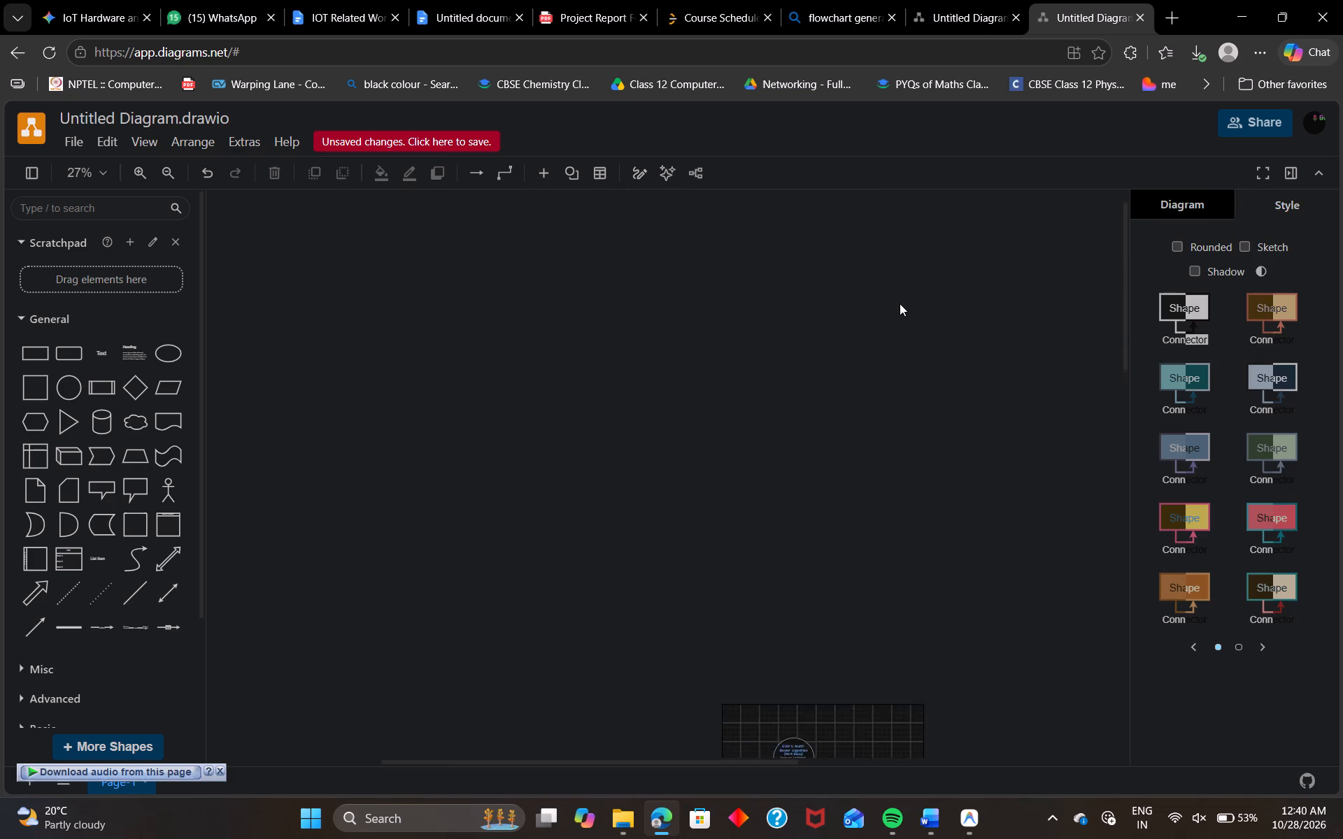
scroll(900, 303, "down", 1)
scroll(888, 552, "down", 1)
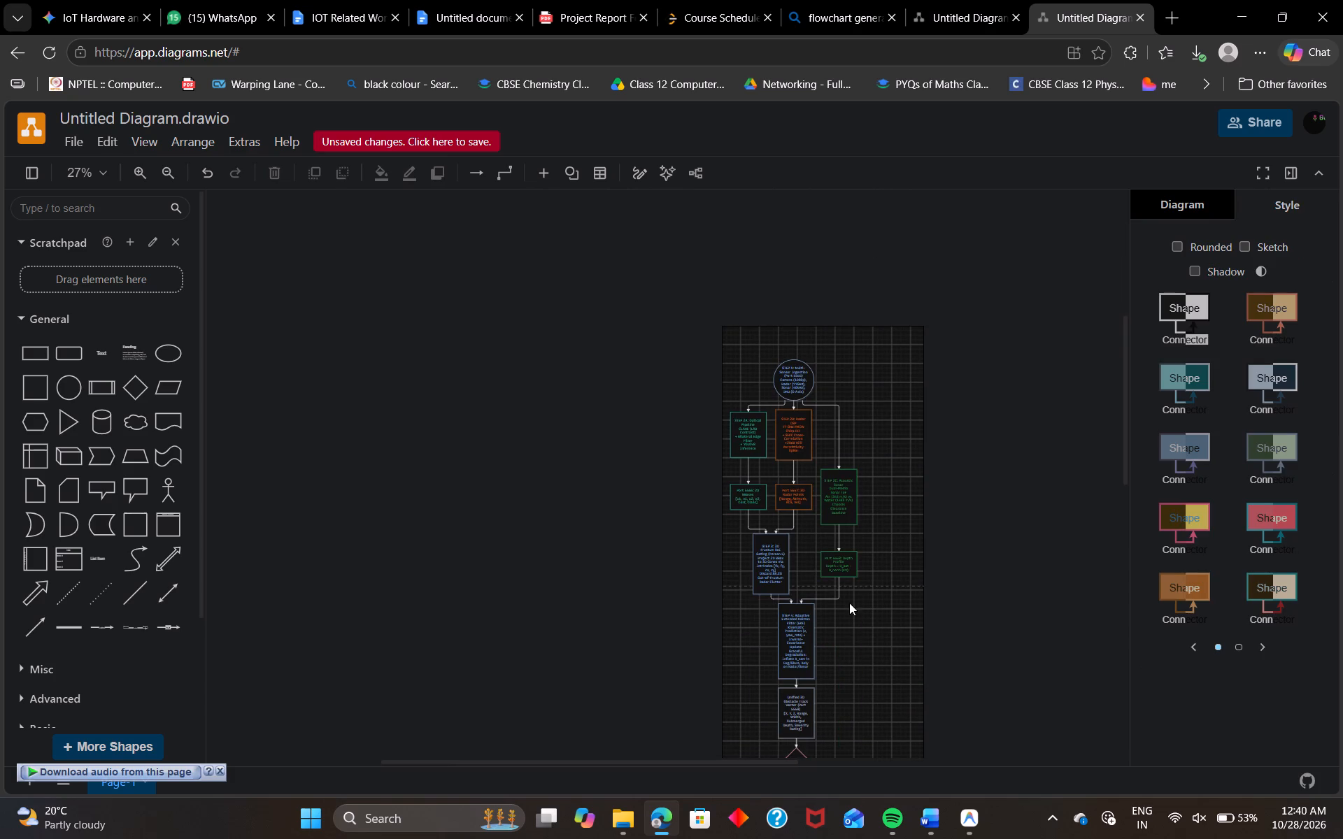
scroll(861, 641, "down", 2)
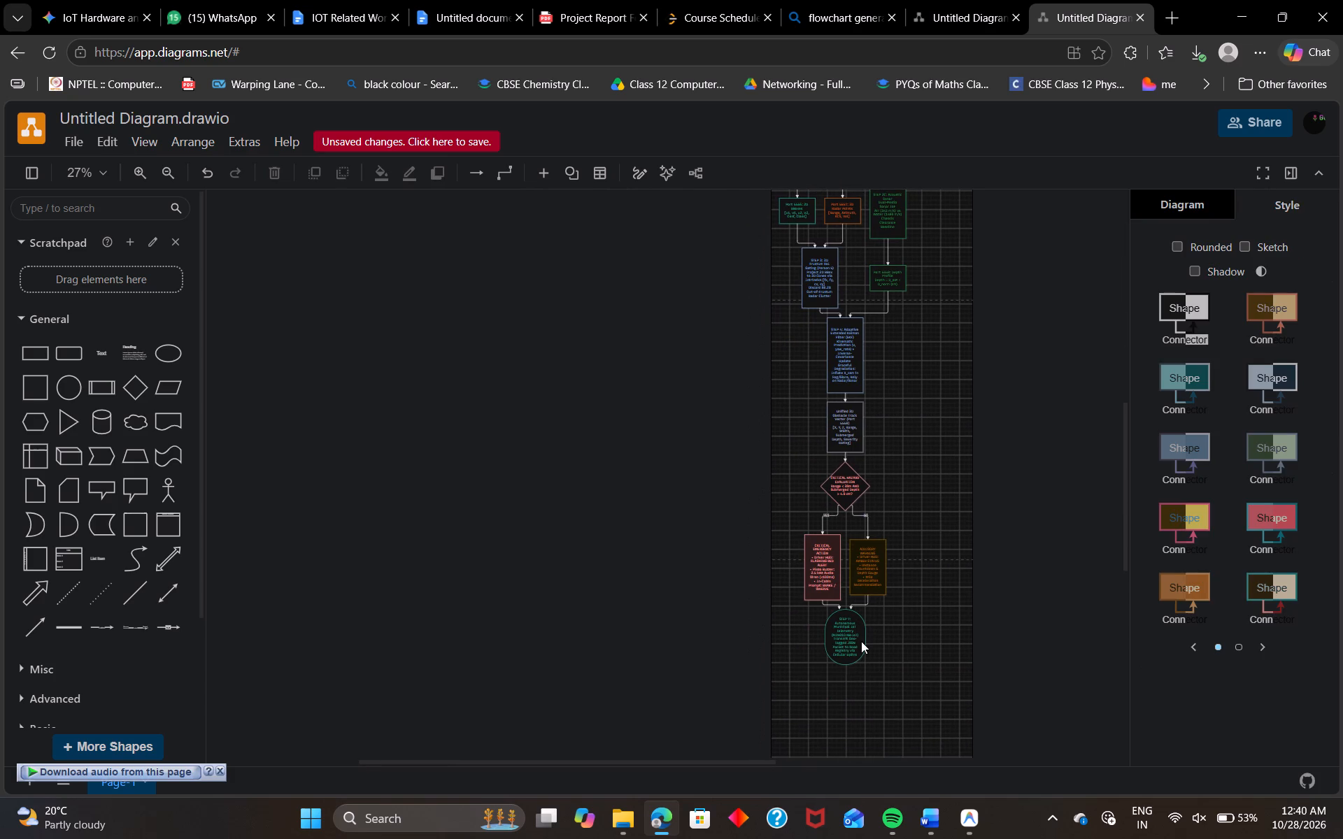
scroll(905, 463, "up", 2)
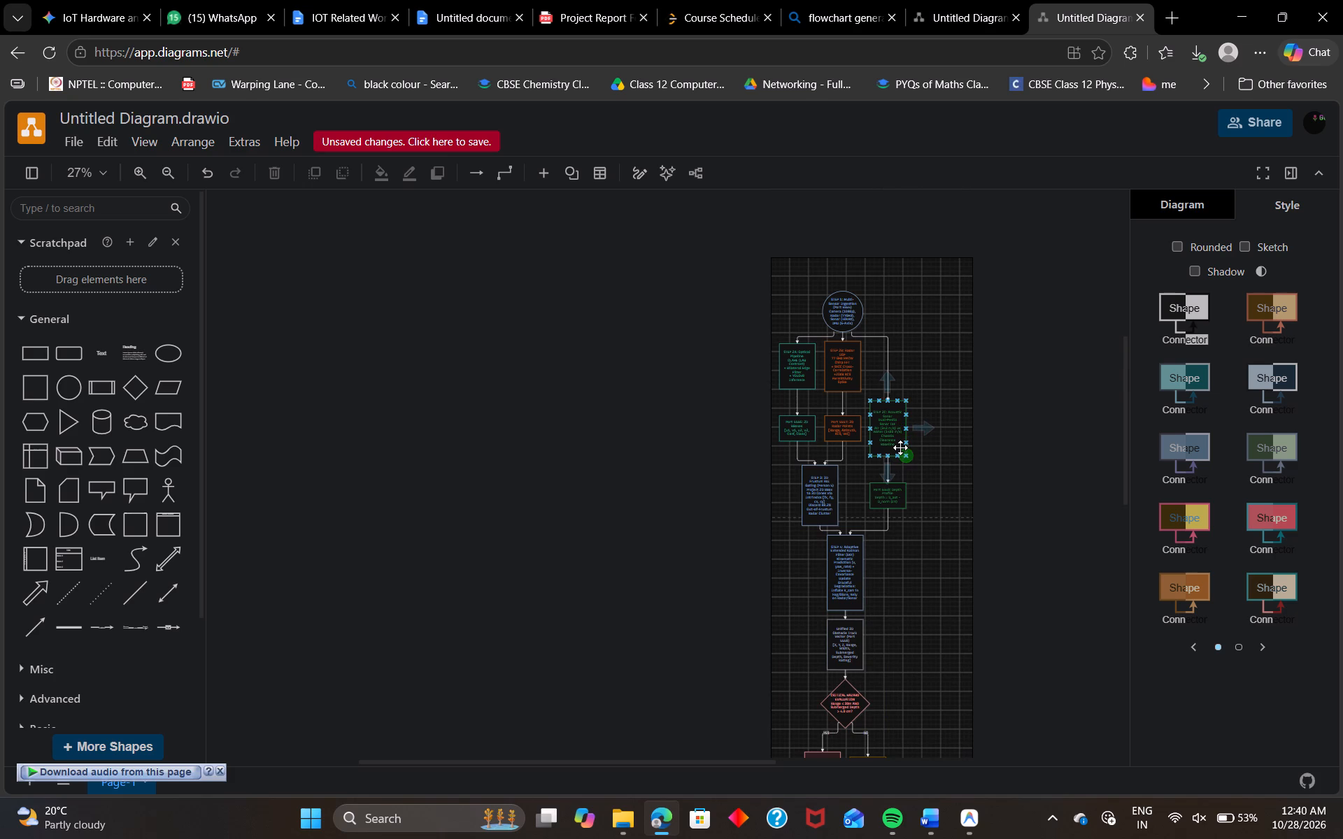
left_click_drag(907, 454, 914, 433)
key("ctrl+z")
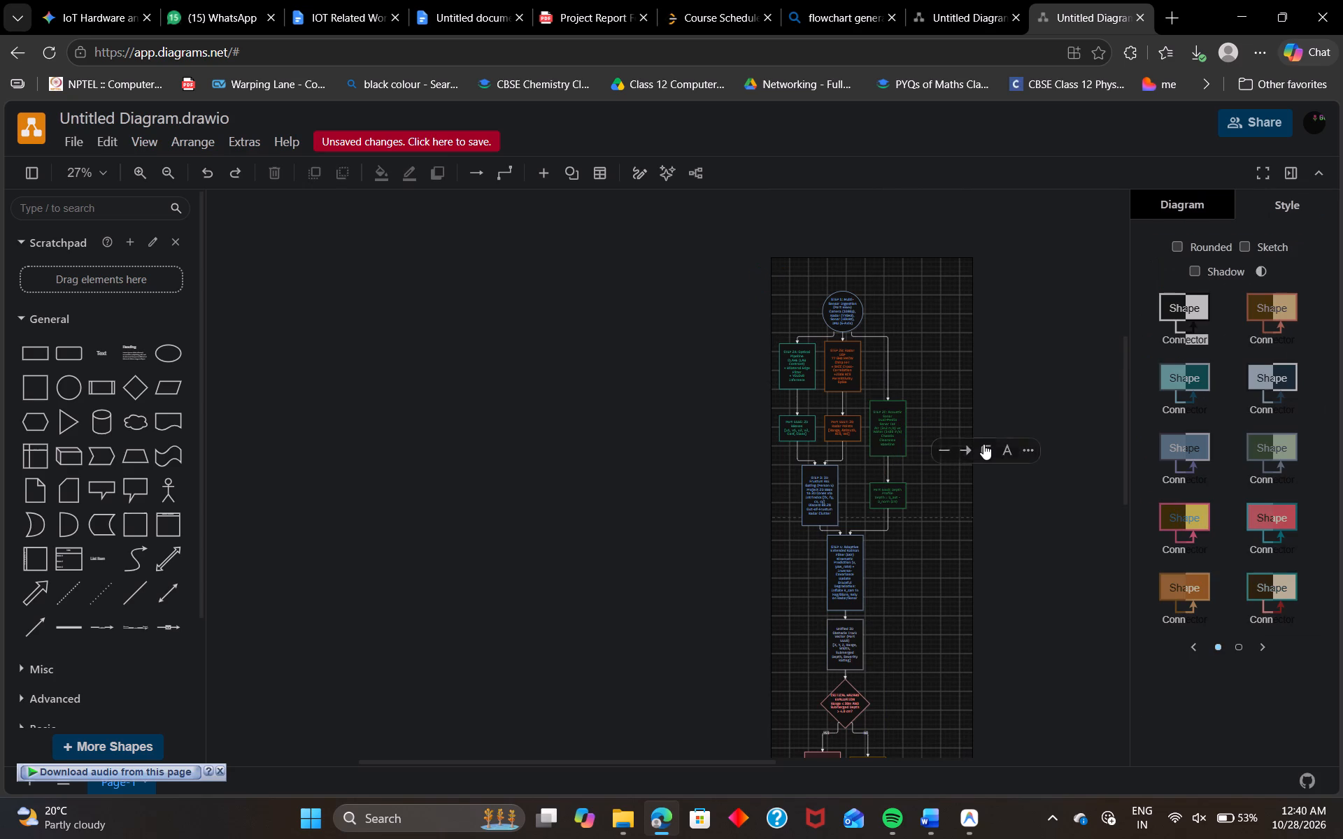
scroll(932, 467, "down", 2)
scroll(932, 467, "up", 1)
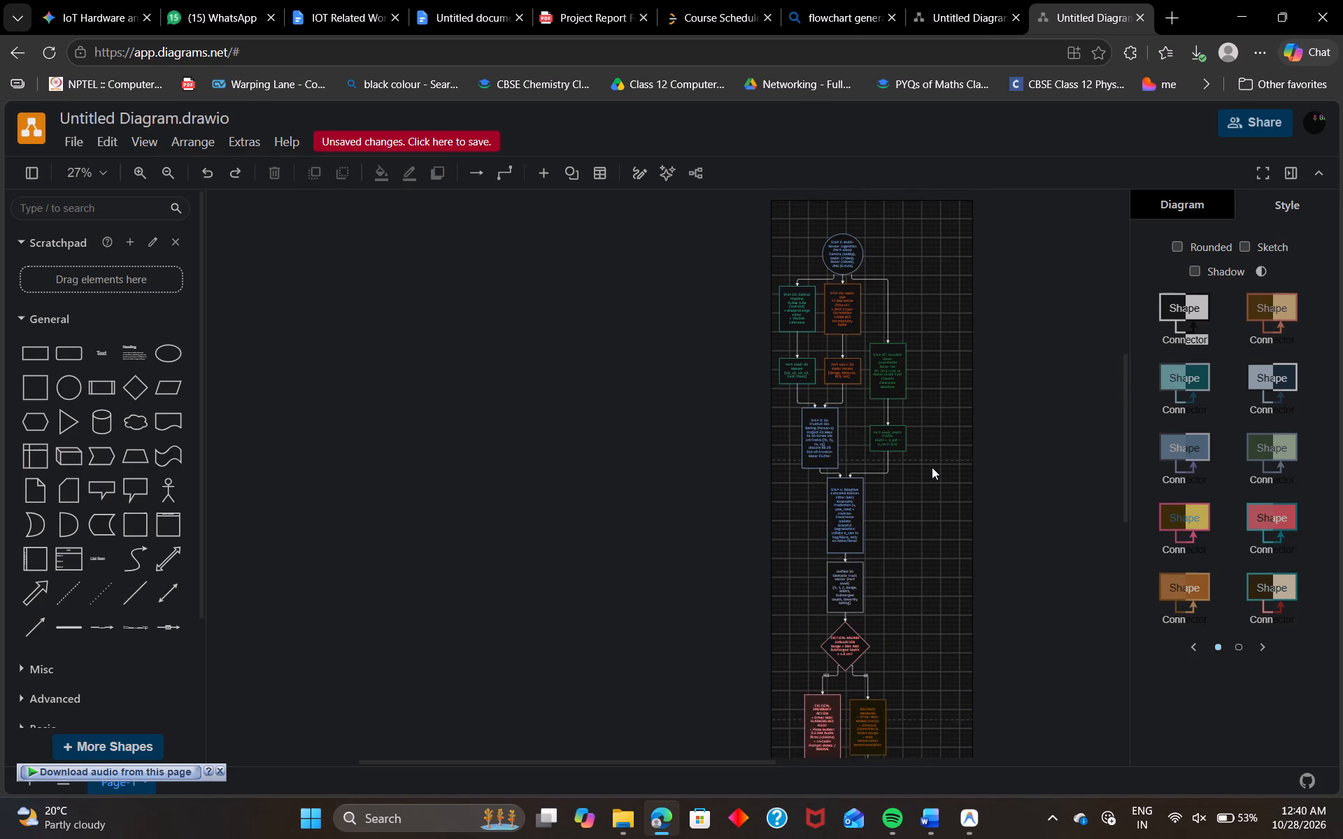
scroll(932, 467, "up", 1)
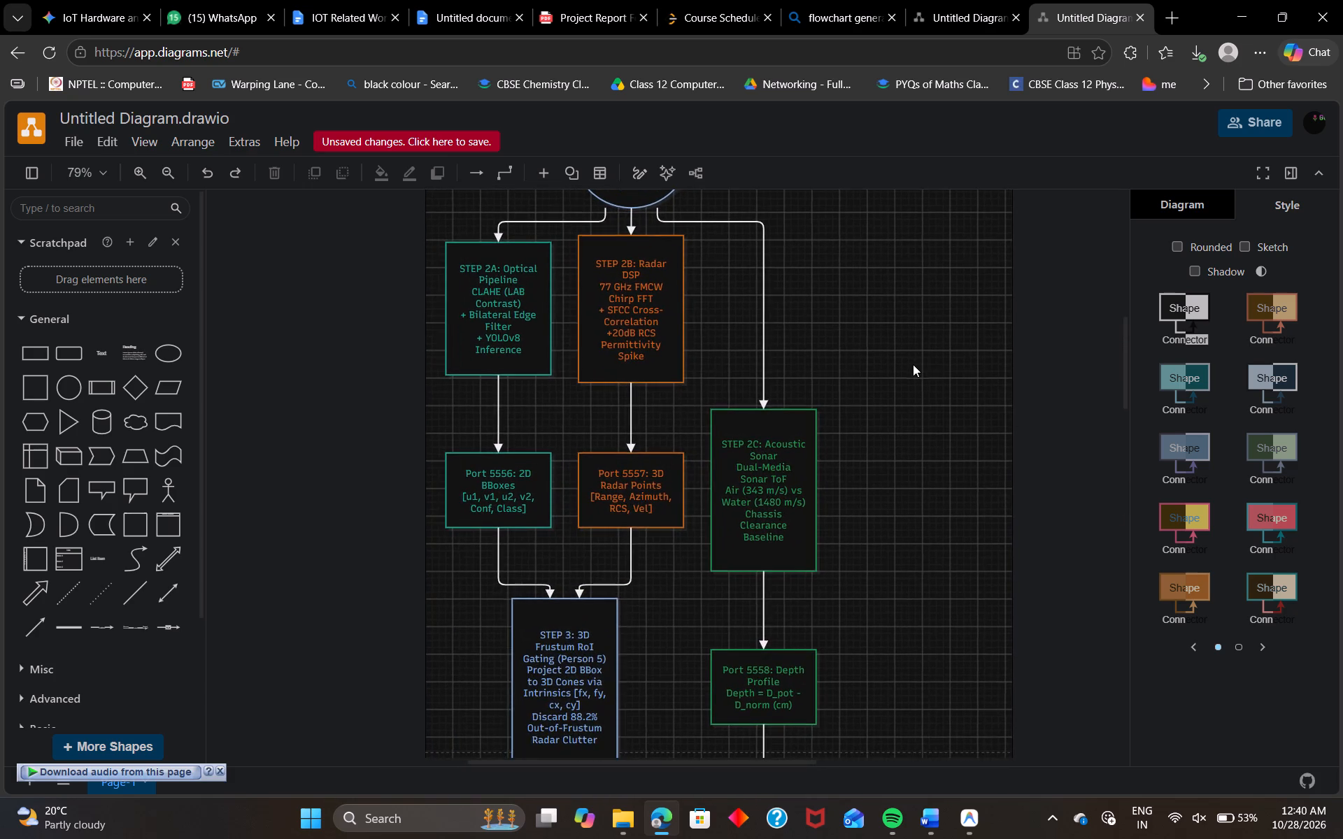
scroll(913, 364, "up", 3)
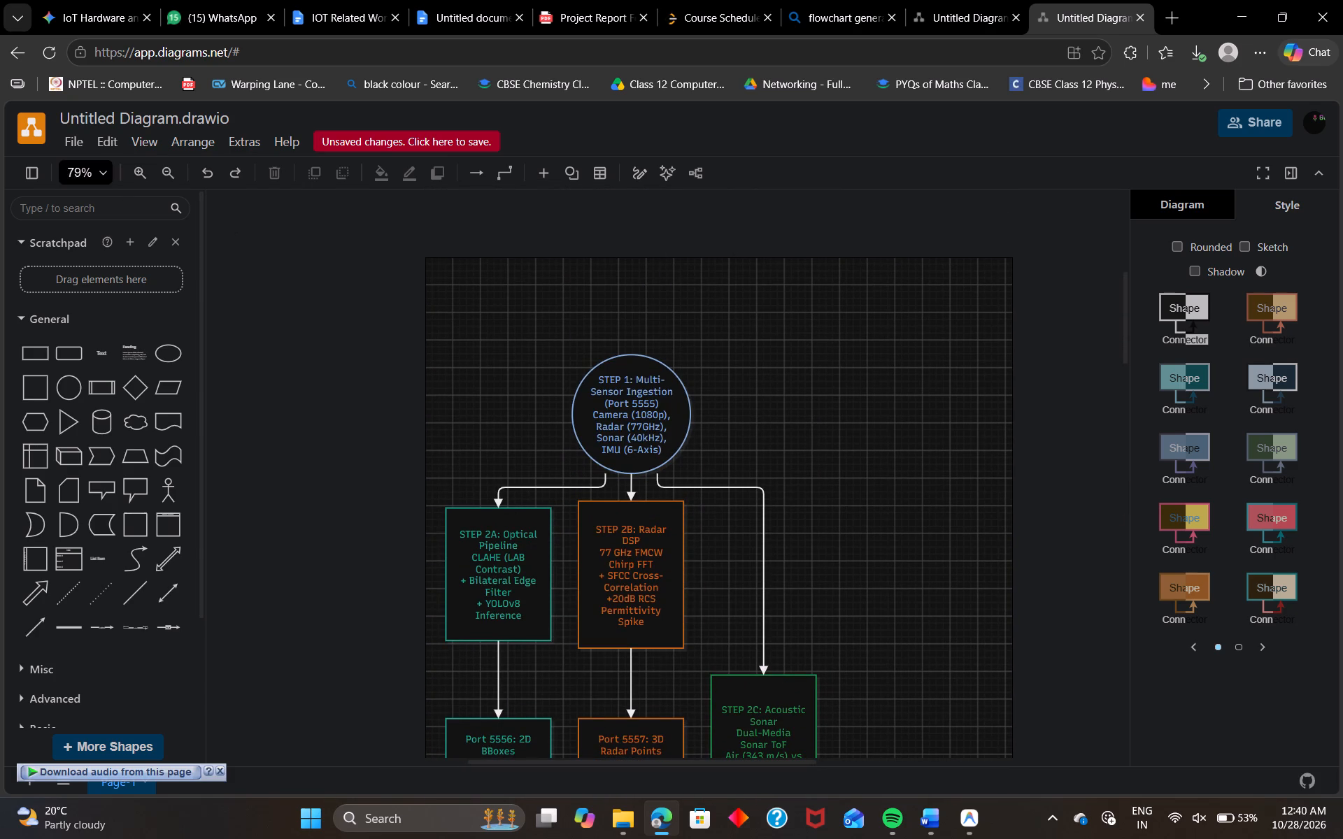
Export the coloured flowchart as a PNG at 100% zoom with transparent background and diagram copy included, downloading Untitled Diagram.drawio.png.
left_click(70, 138)
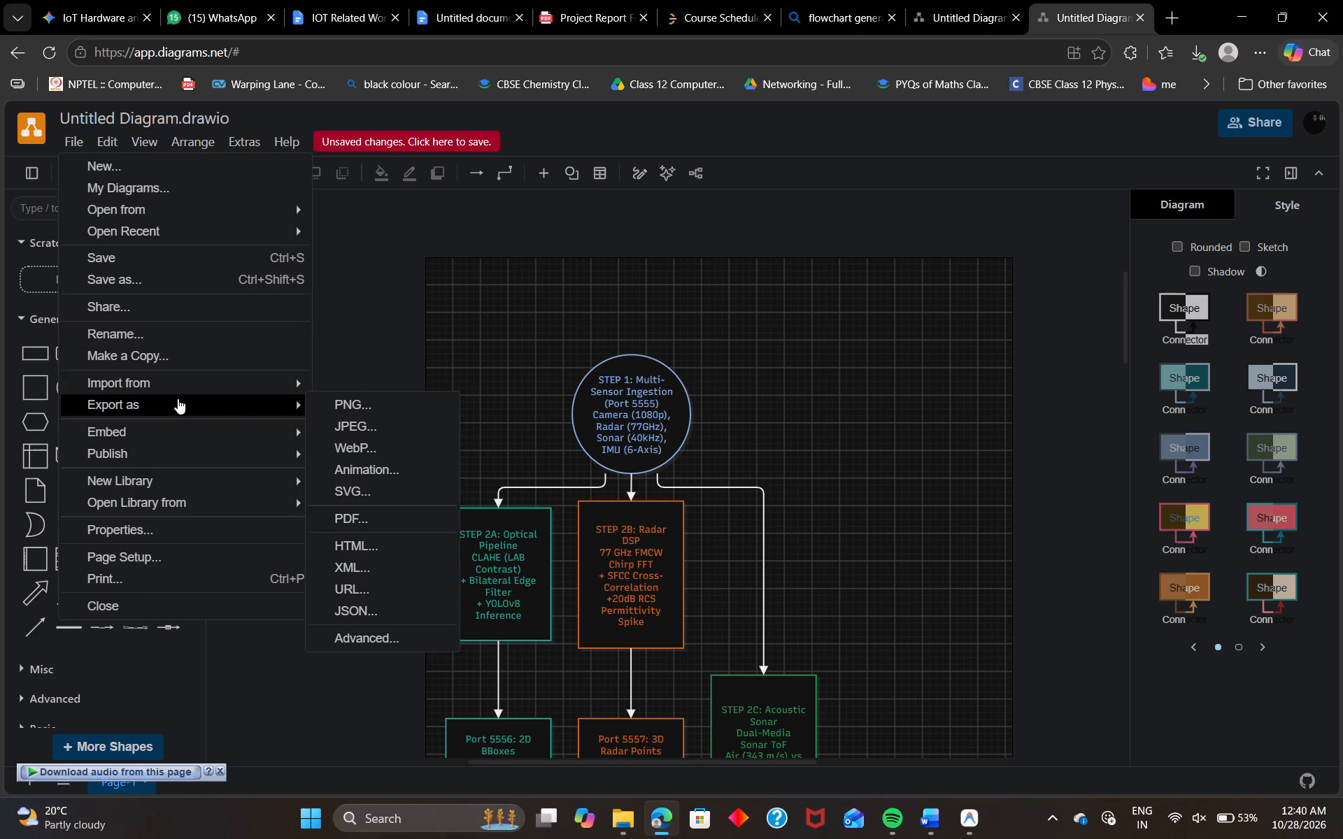
left_click(344, 397)
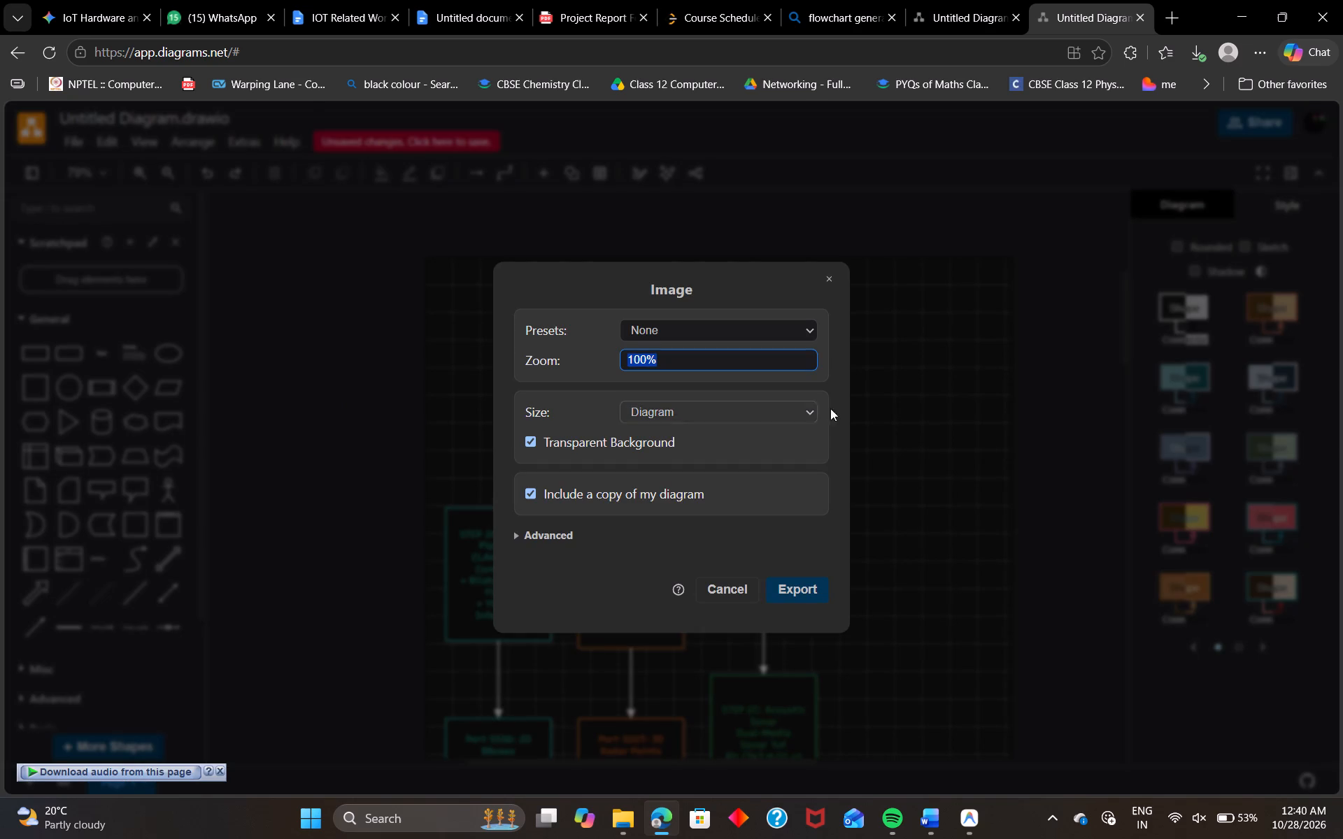
left_click(823, 590)
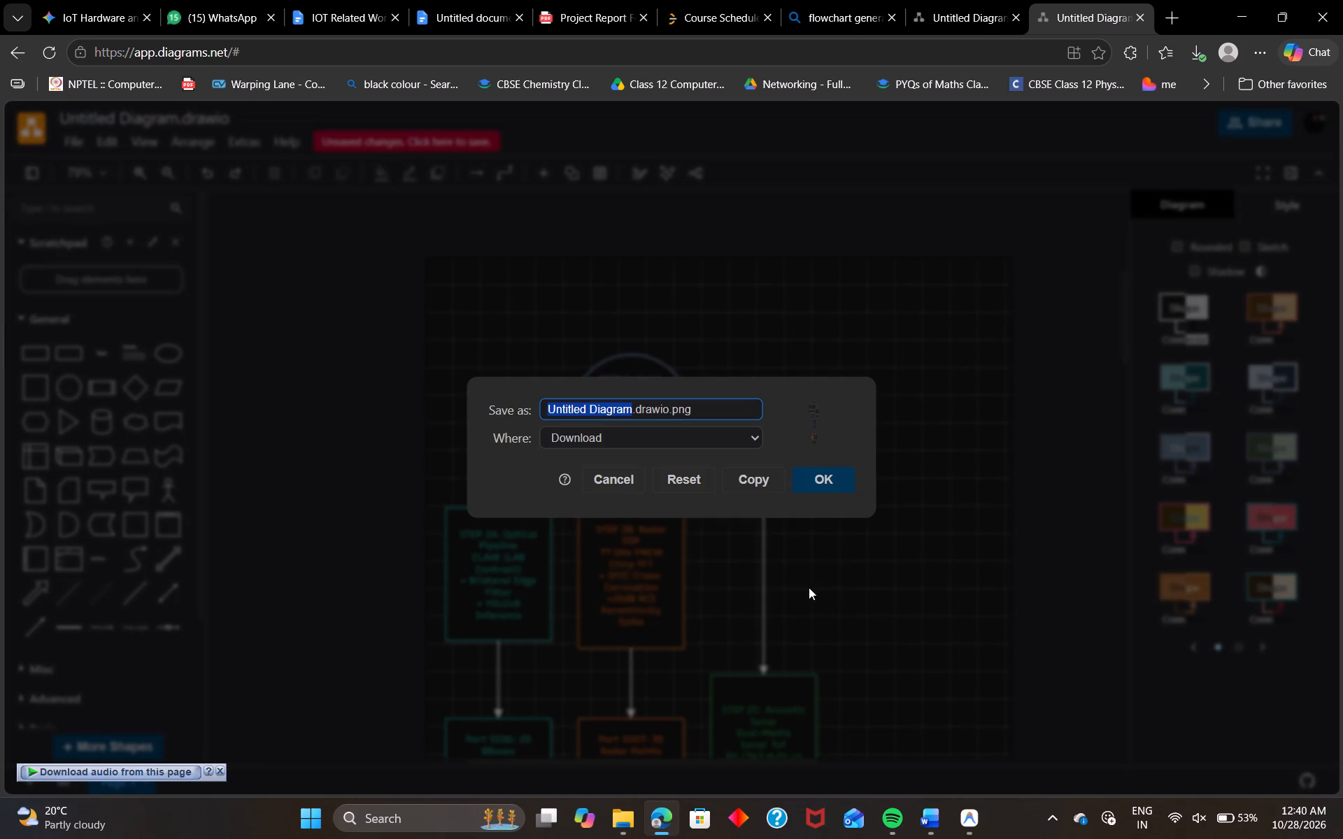
left_click(850, 482)
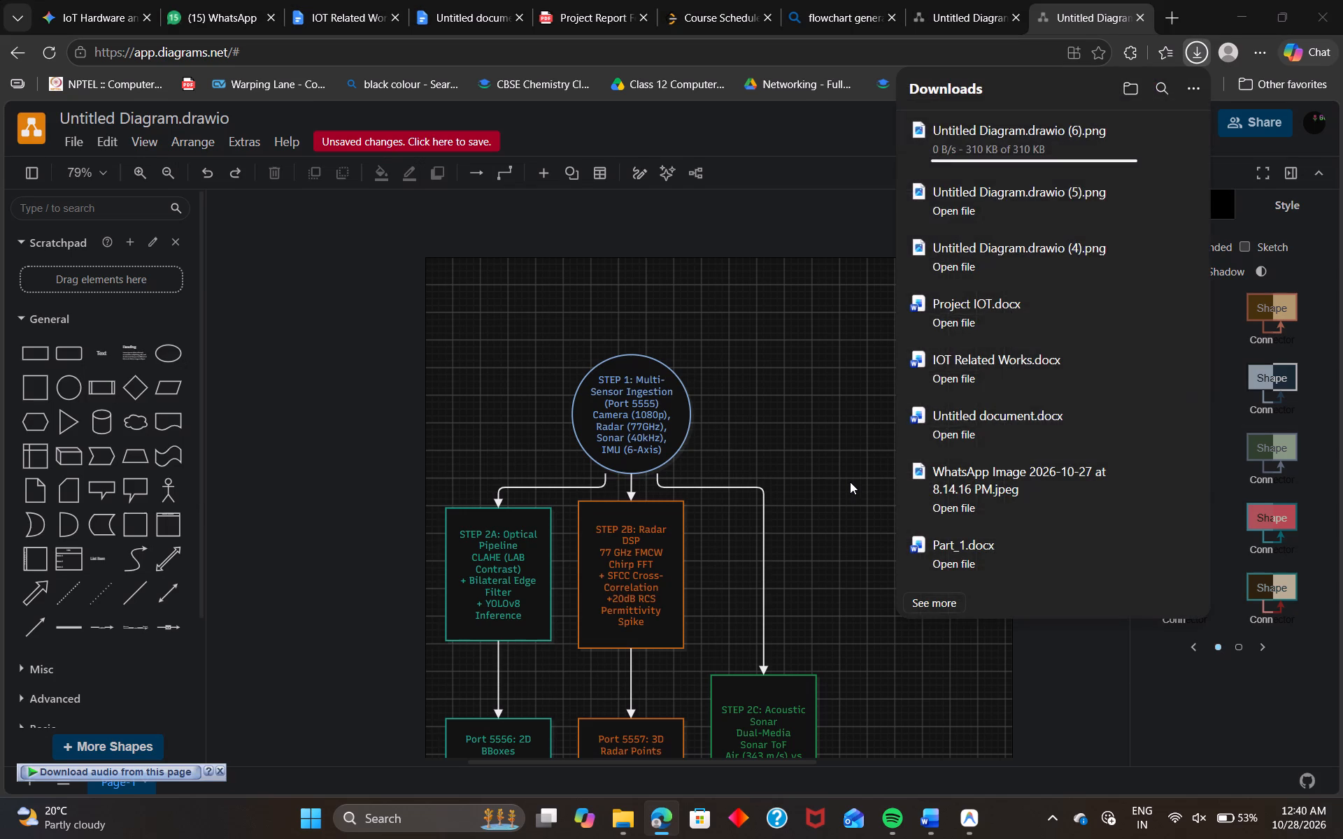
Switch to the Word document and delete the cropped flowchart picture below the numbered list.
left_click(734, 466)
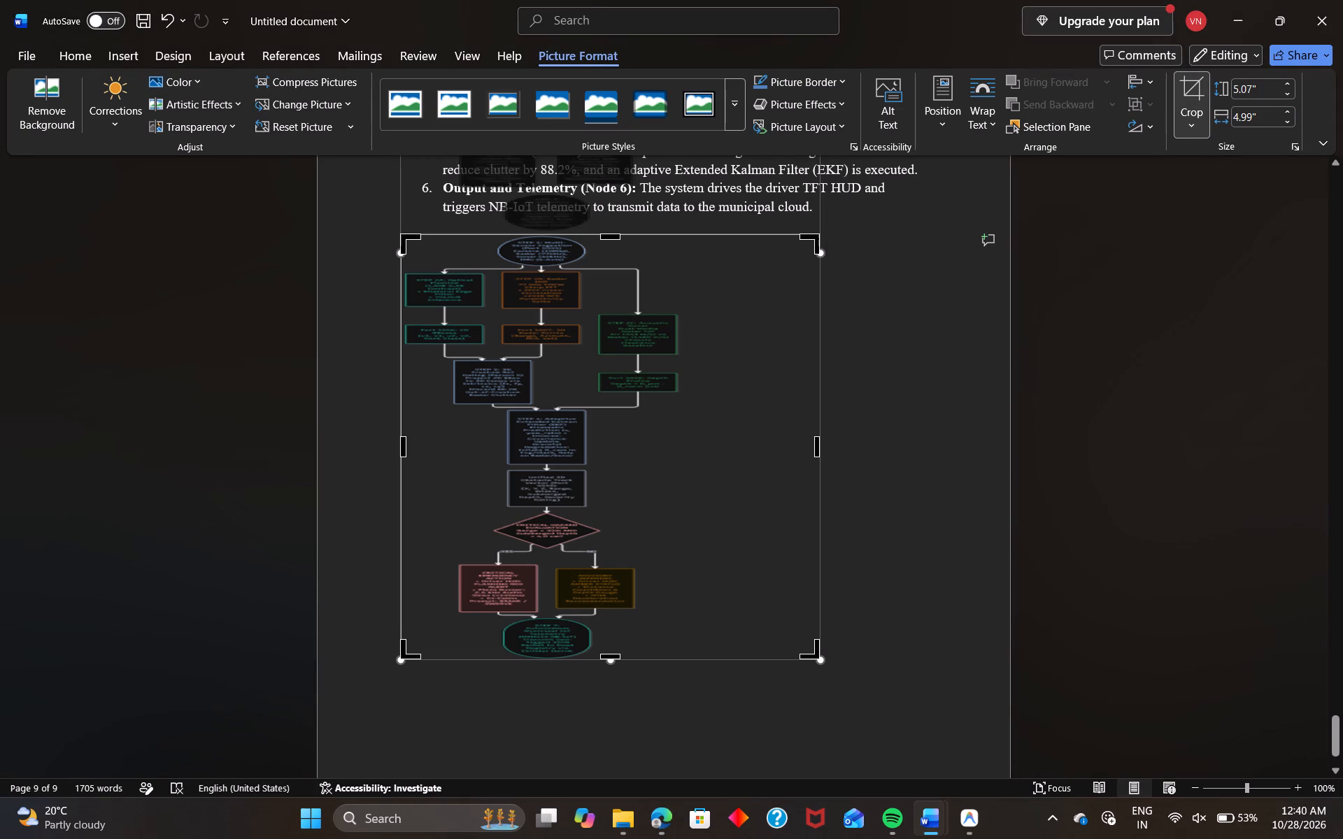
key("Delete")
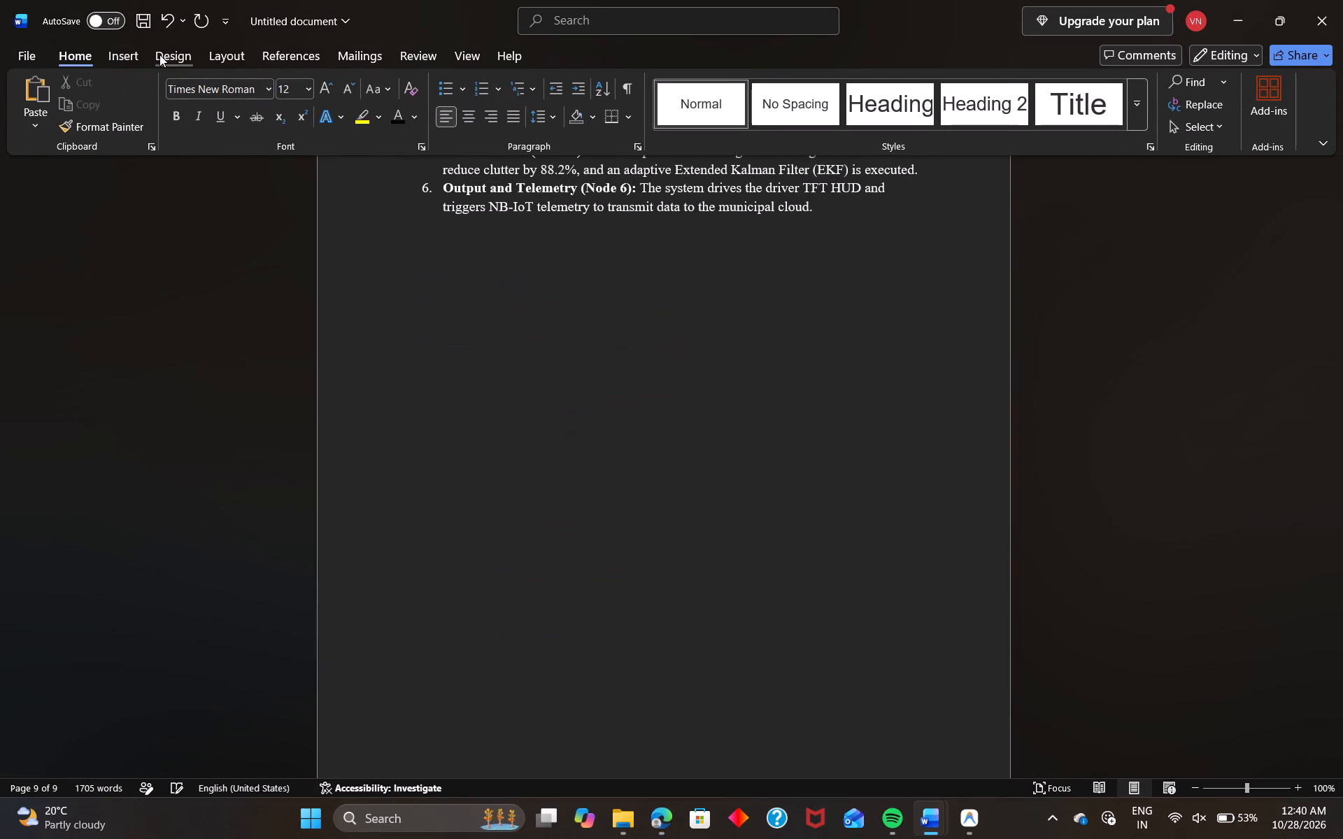
Insert the downloaded picture Untitled Diagram.drawio (6) after the numbered list and widen it to nearly the page's right margin.
left_click(128, 58)
left_click(197, 93)
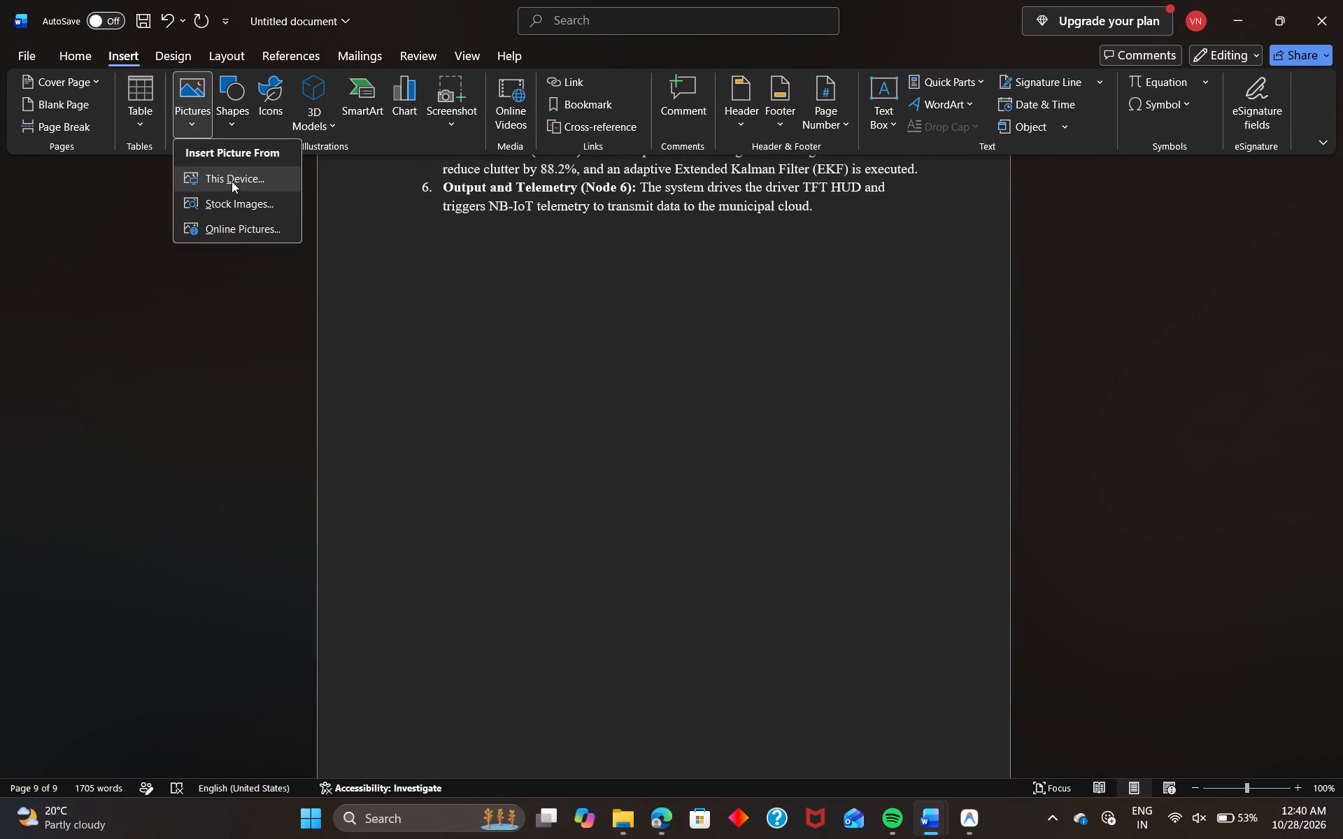
left_click(232, 184)
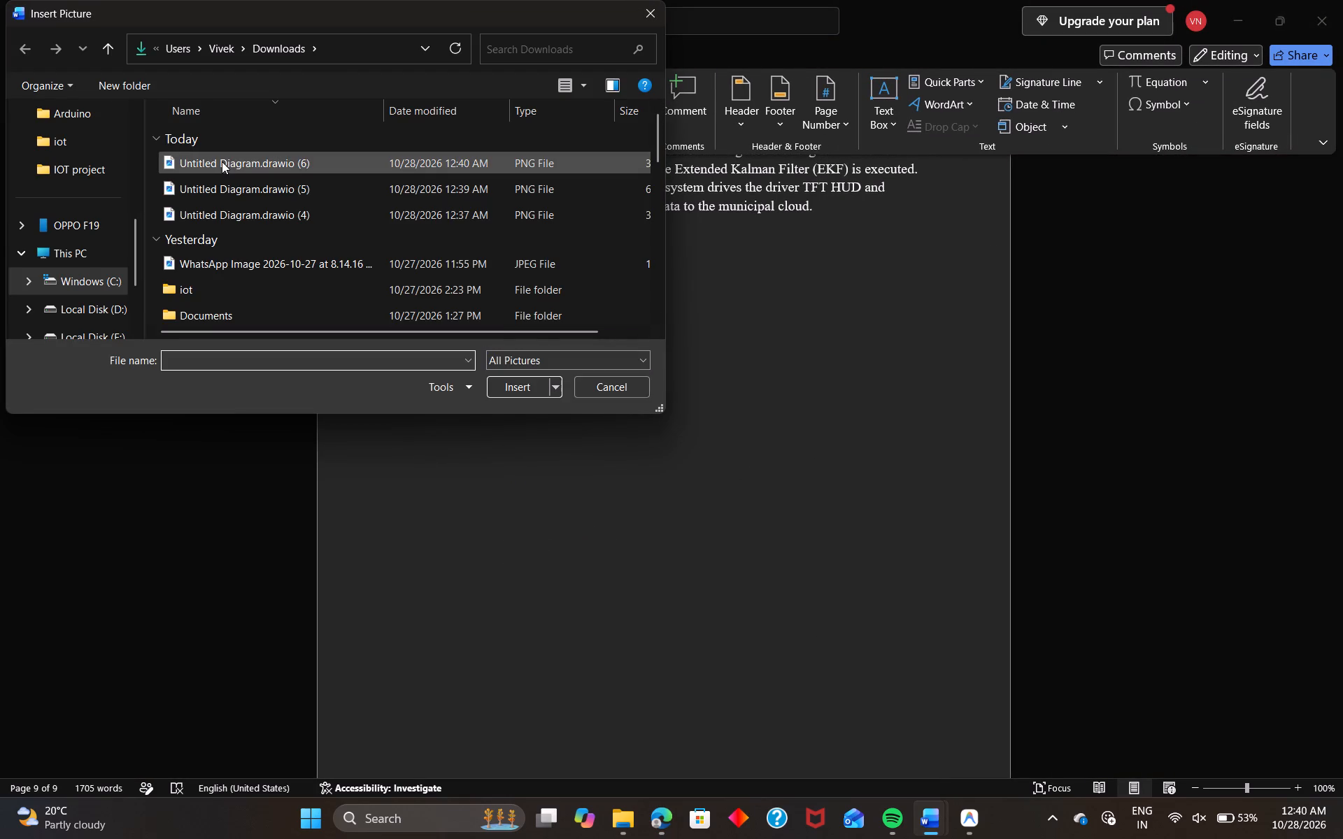
left_click(222, 162)
left_click(516, 386)
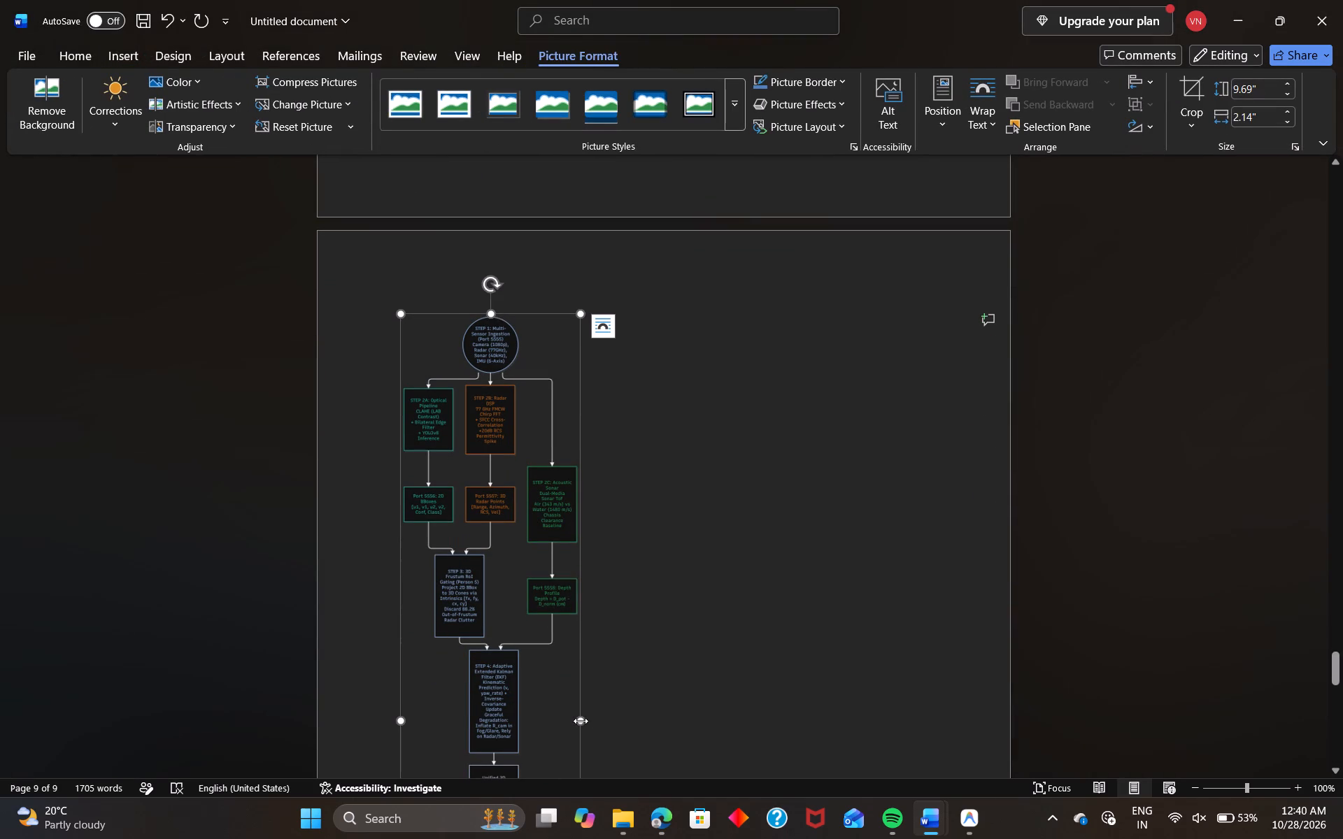
left_click_drag(581, 721, 902, 701)
scroll(820, 634, "down", 1, "ctrl")
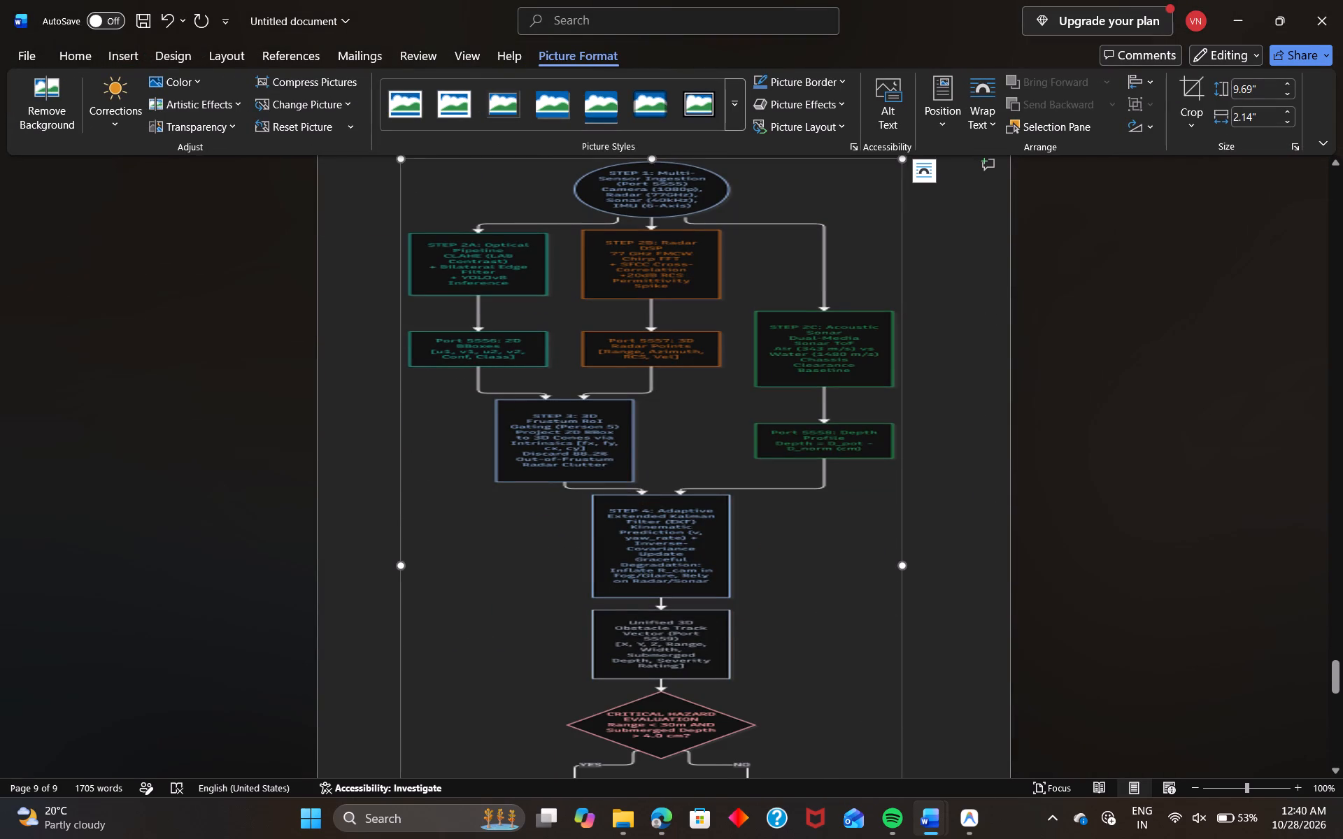
Stretch the inserted flowchart picture vertically to a height of about 14.3 inches and check how it fits the page.
scroll(820, 634, "down", 3, "ctrl")
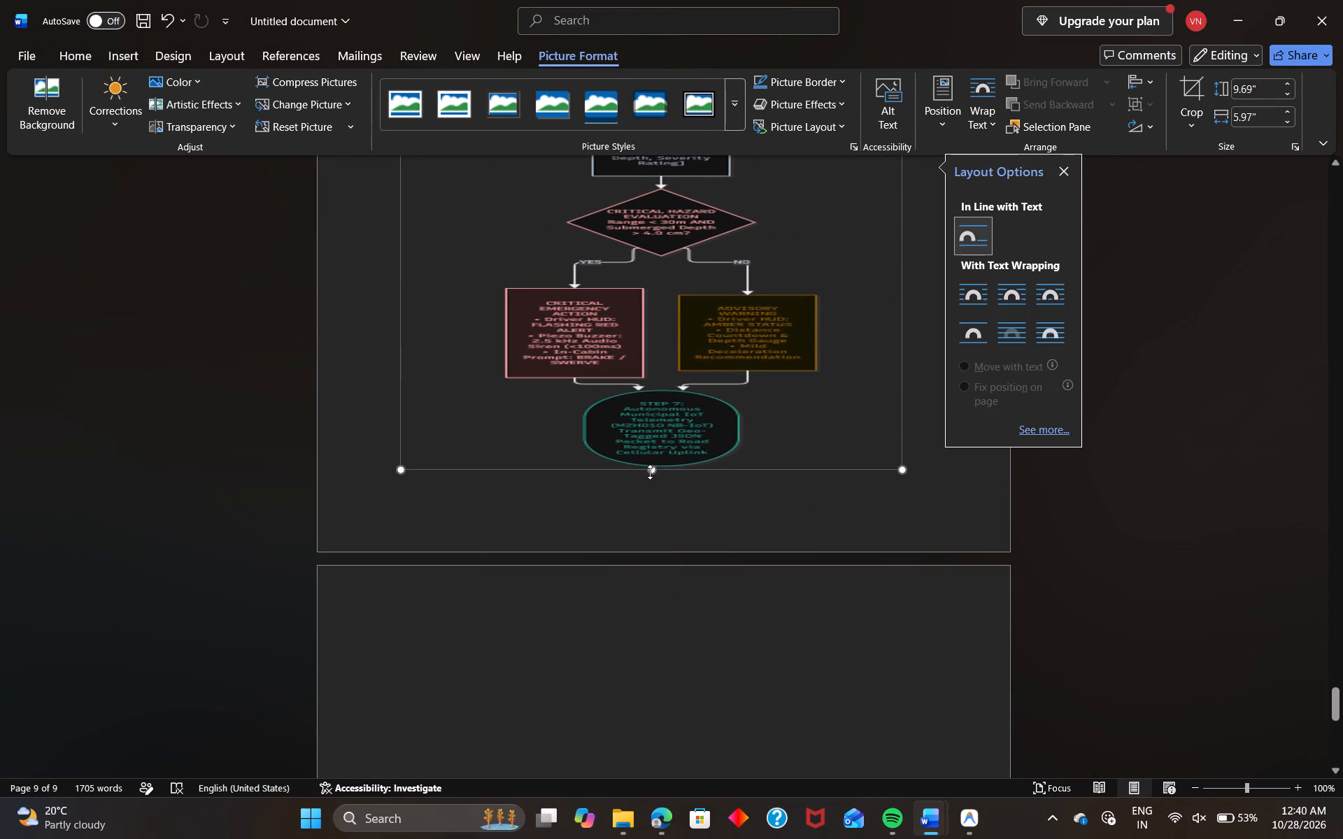
left_click_drag(650, 472, 664, 543)
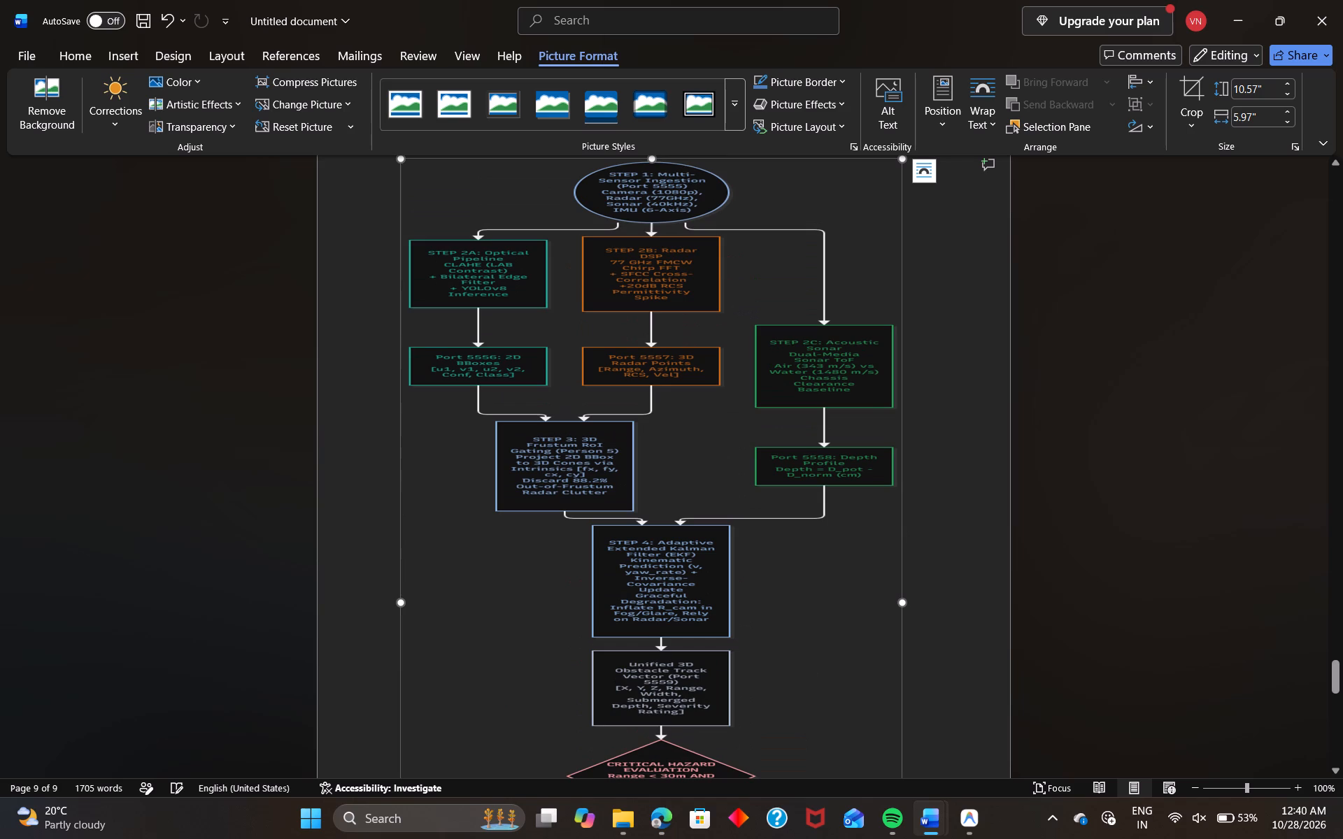
scroll(653, 483, "up", 2)
left_click_drag(653, 443, 655, 363)
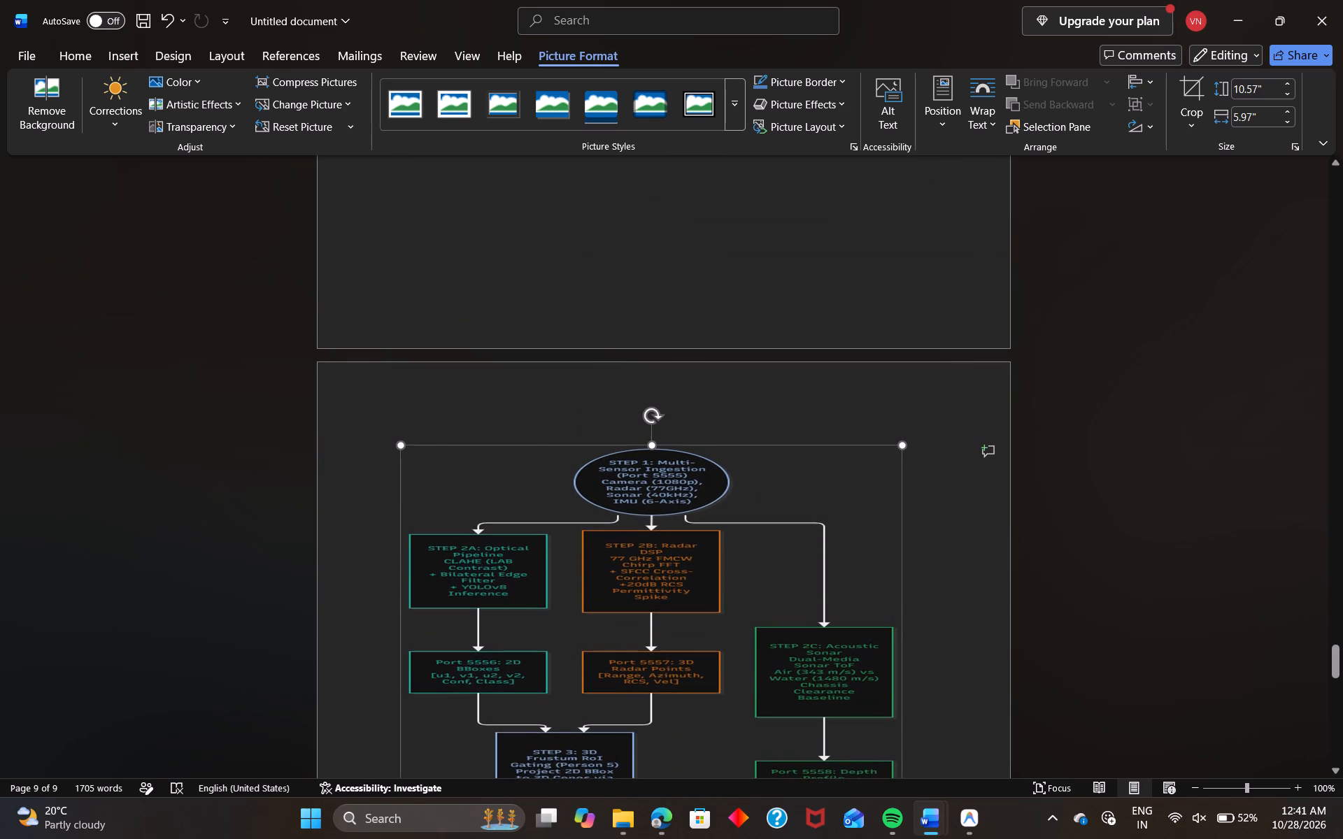
left_click_drag(655, 363, 660, 143)
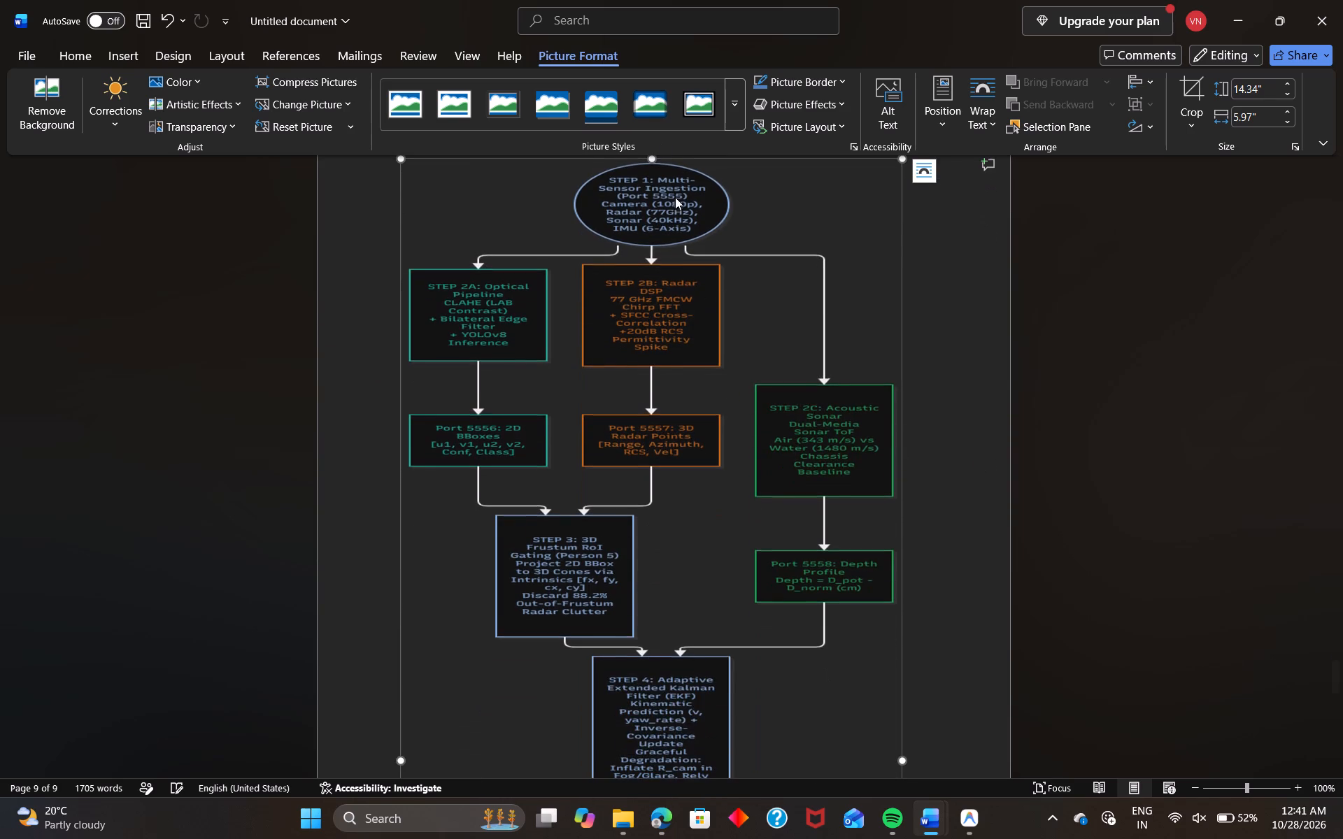
scroll(743, 485, "down", 4)
scroll(743, 485, "up", 6)
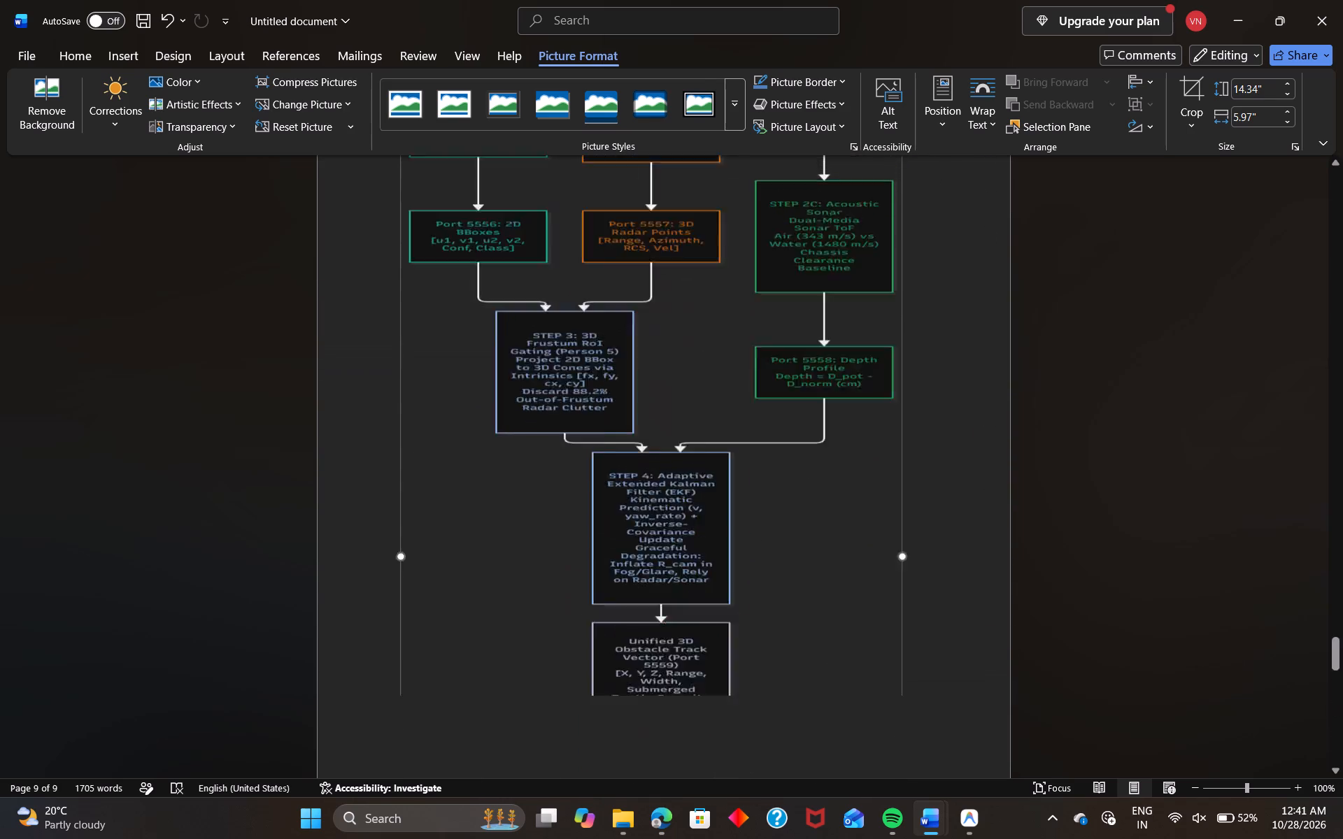
scroll(743, 485, "up", 2)
scroll(743, 485, "down", 4)
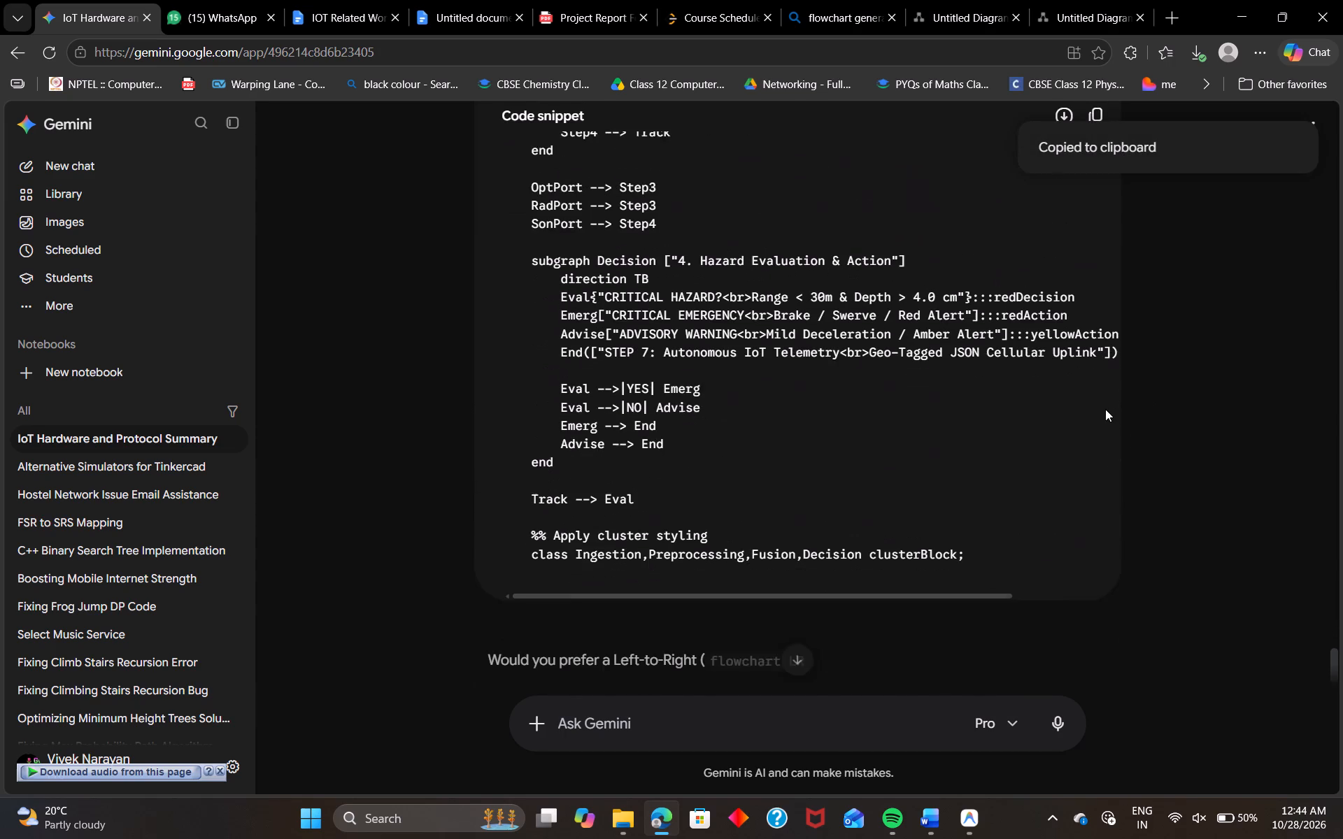
scroll(1105, 409, "down", 3)
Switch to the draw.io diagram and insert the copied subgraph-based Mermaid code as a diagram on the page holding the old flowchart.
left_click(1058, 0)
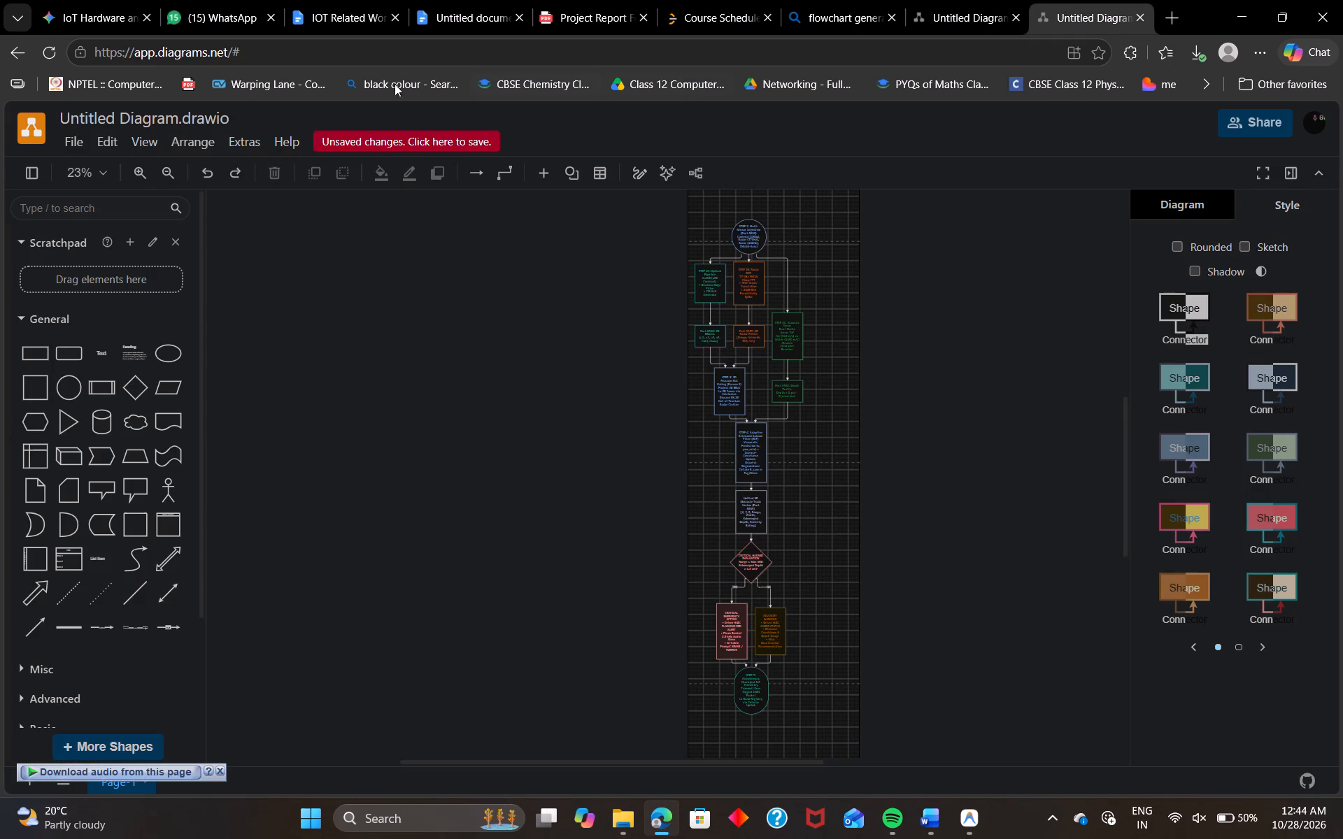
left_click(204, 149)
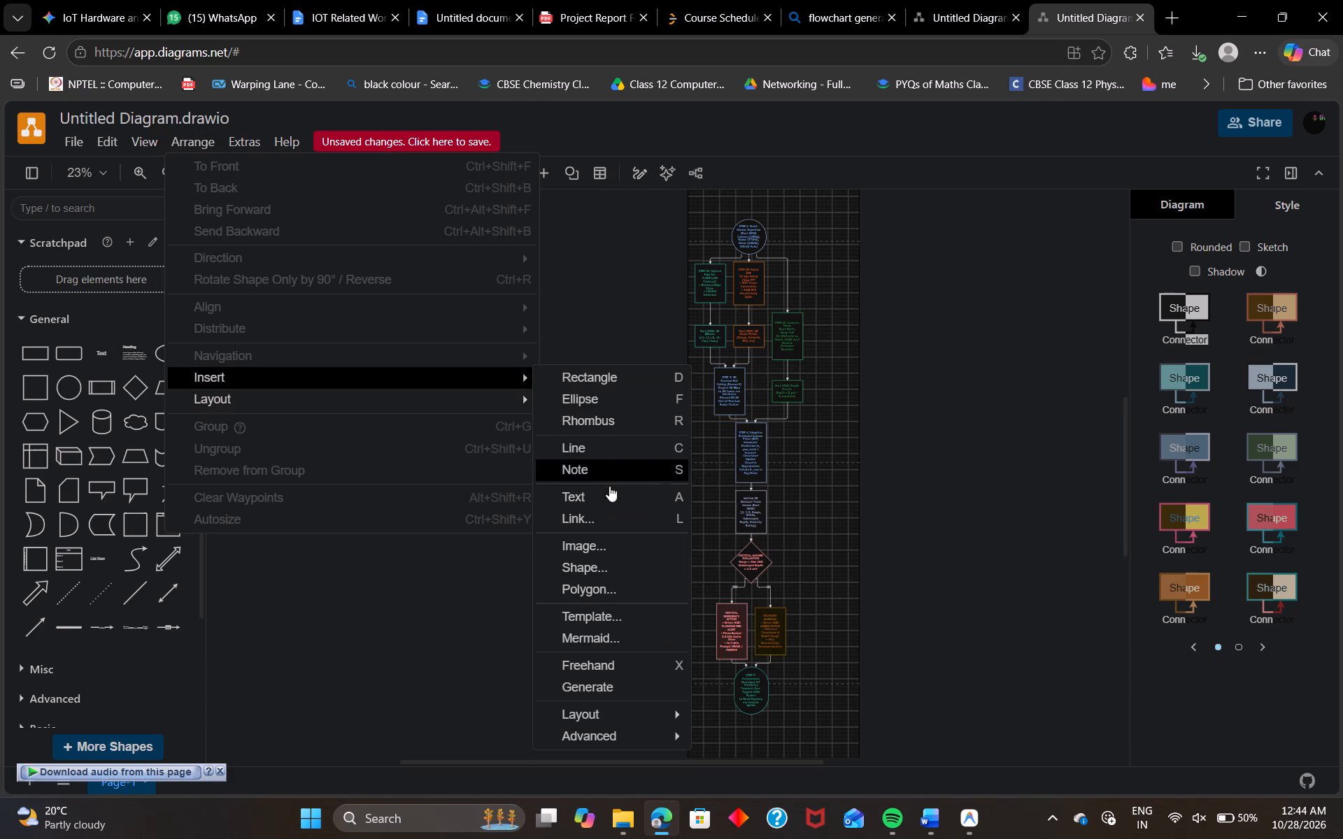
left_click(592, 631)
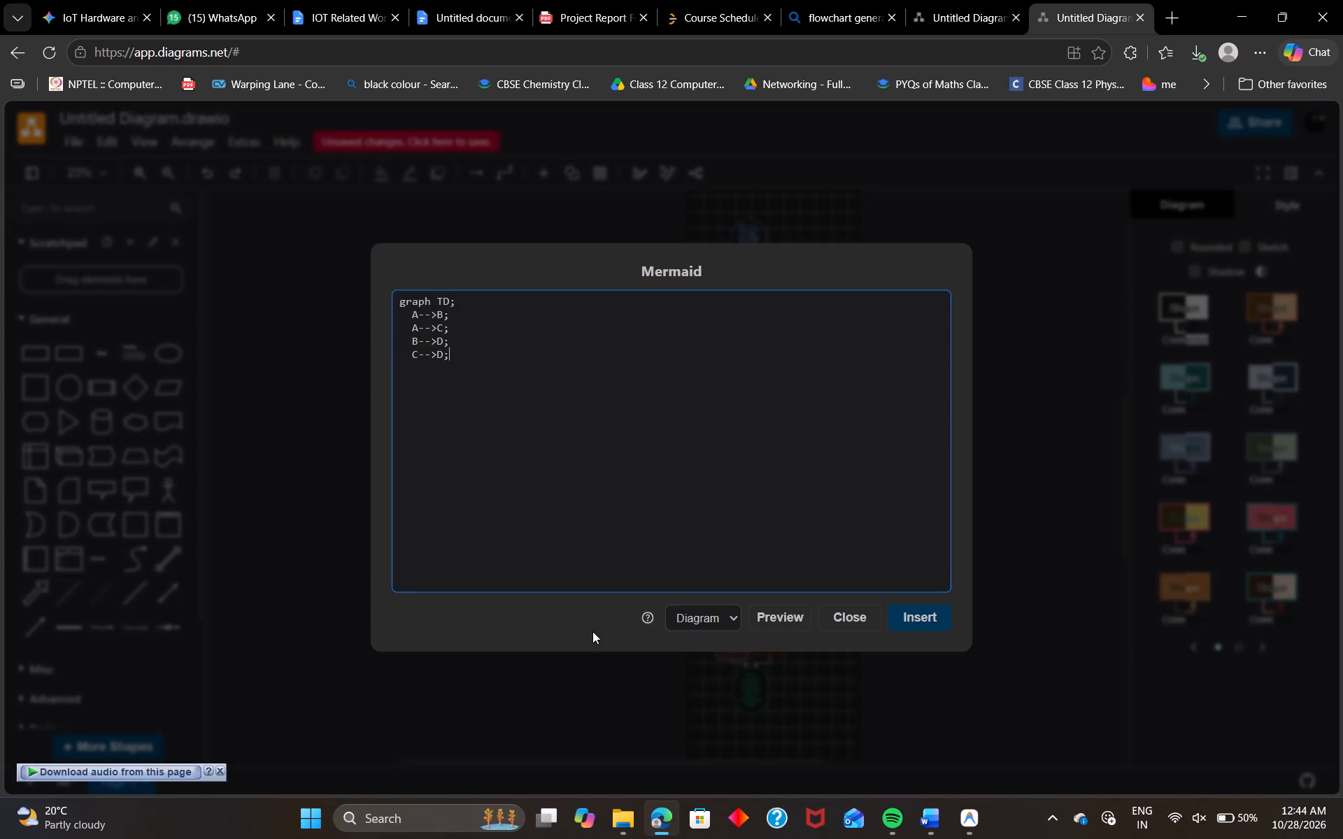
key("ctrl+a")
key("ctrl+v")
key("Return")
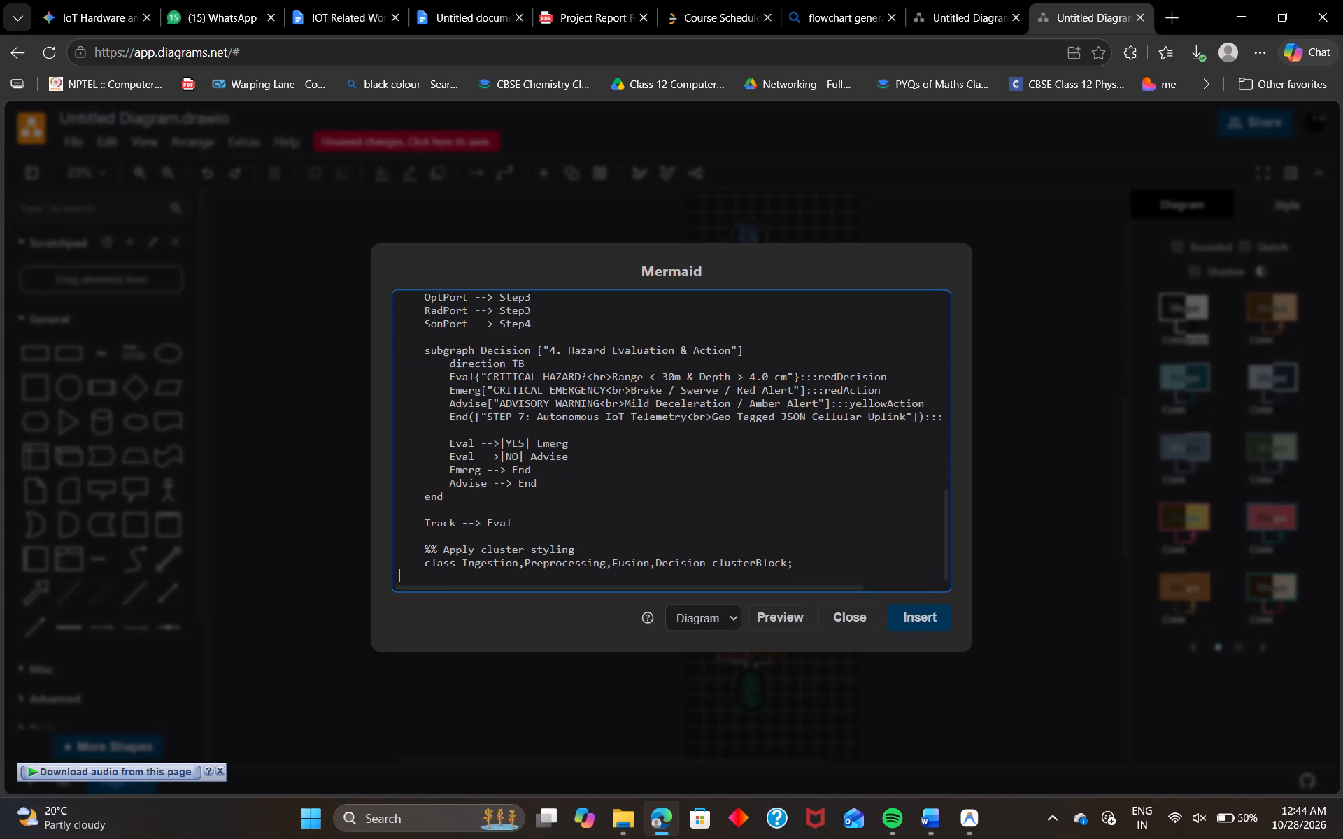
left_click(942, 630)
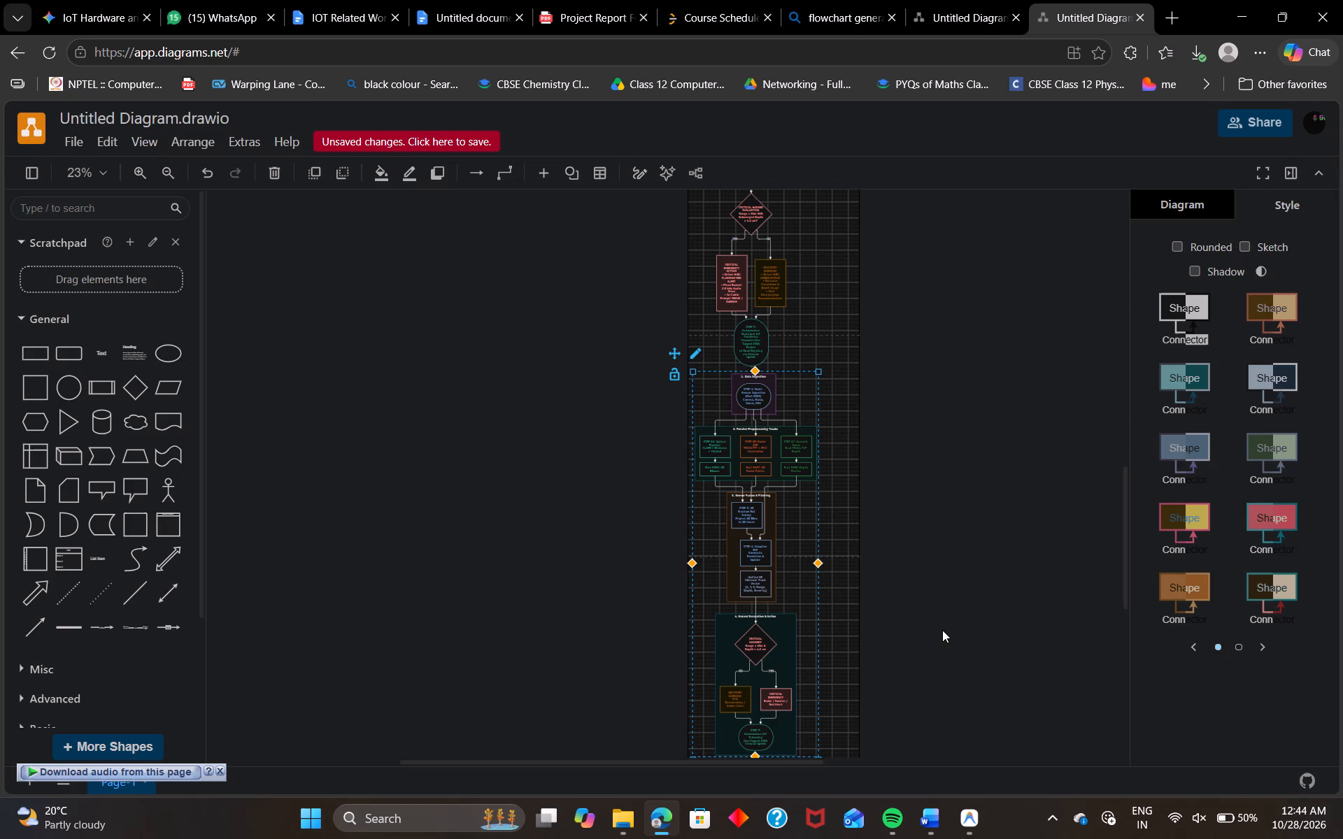
Delete everything on the draw.io canvas, including the old flowchart and the newly inserted one.
scroll(942, 630, "up", 2, "ctrl")
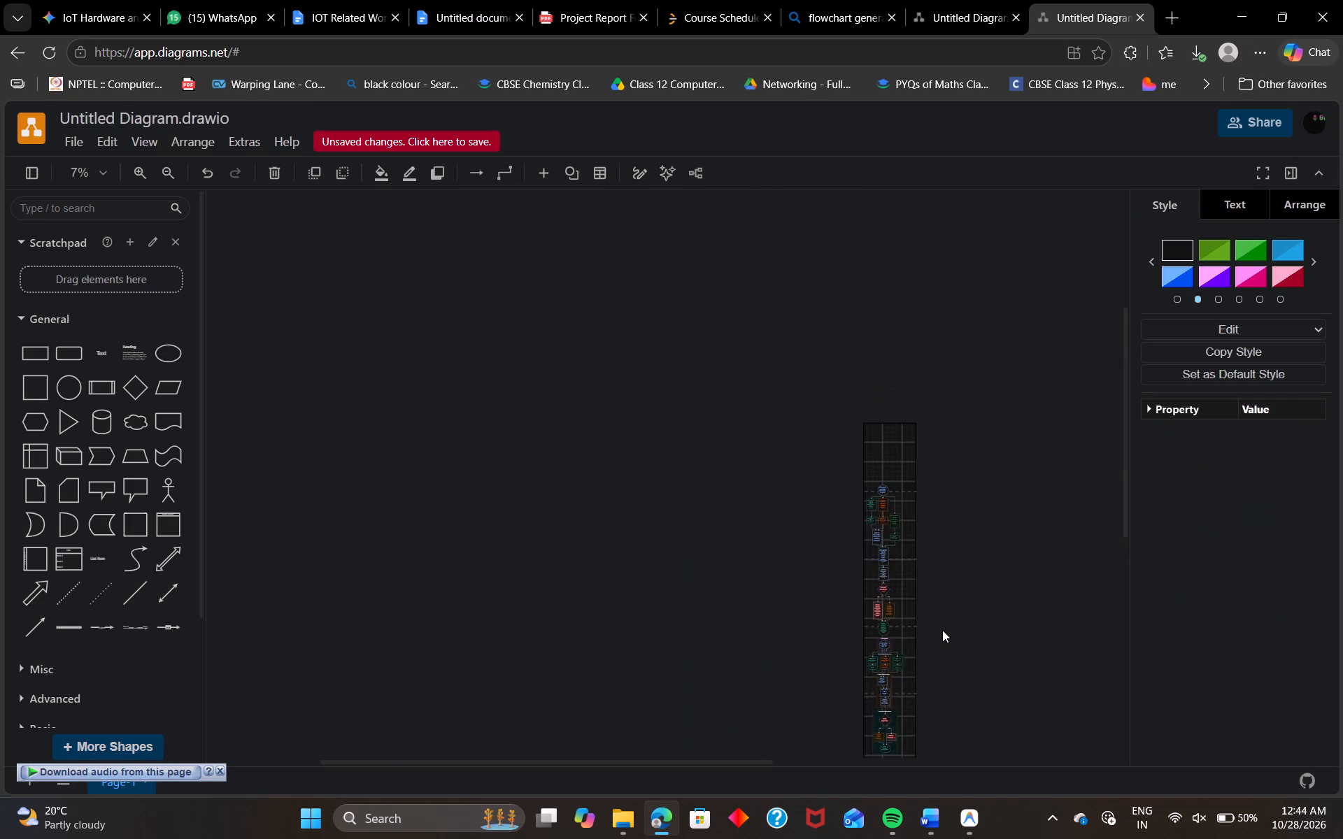
scroll(942, 630, "up", 6, "ctrl")
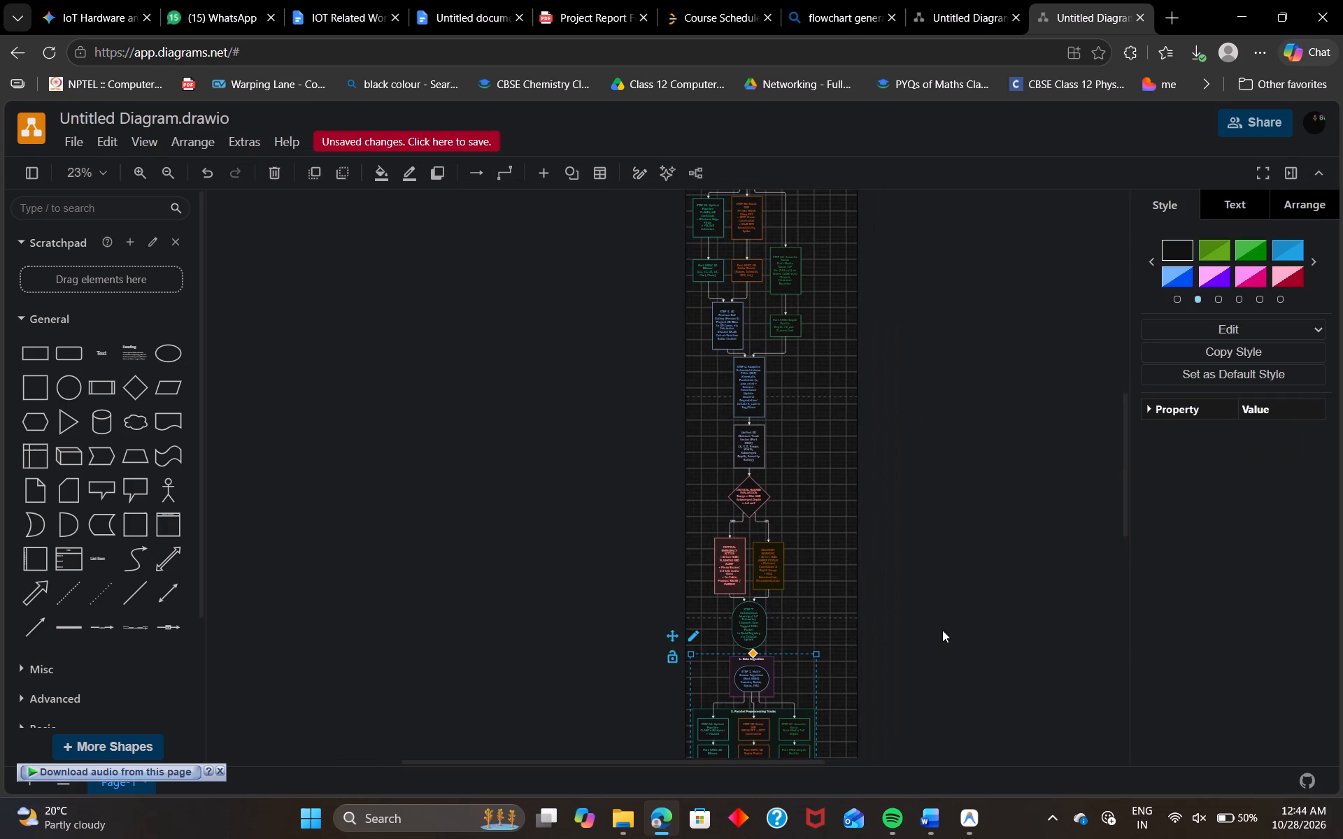
scroll(942, 630, "down", 1)
scroll(928, 630, "up", 2, "ctrl")
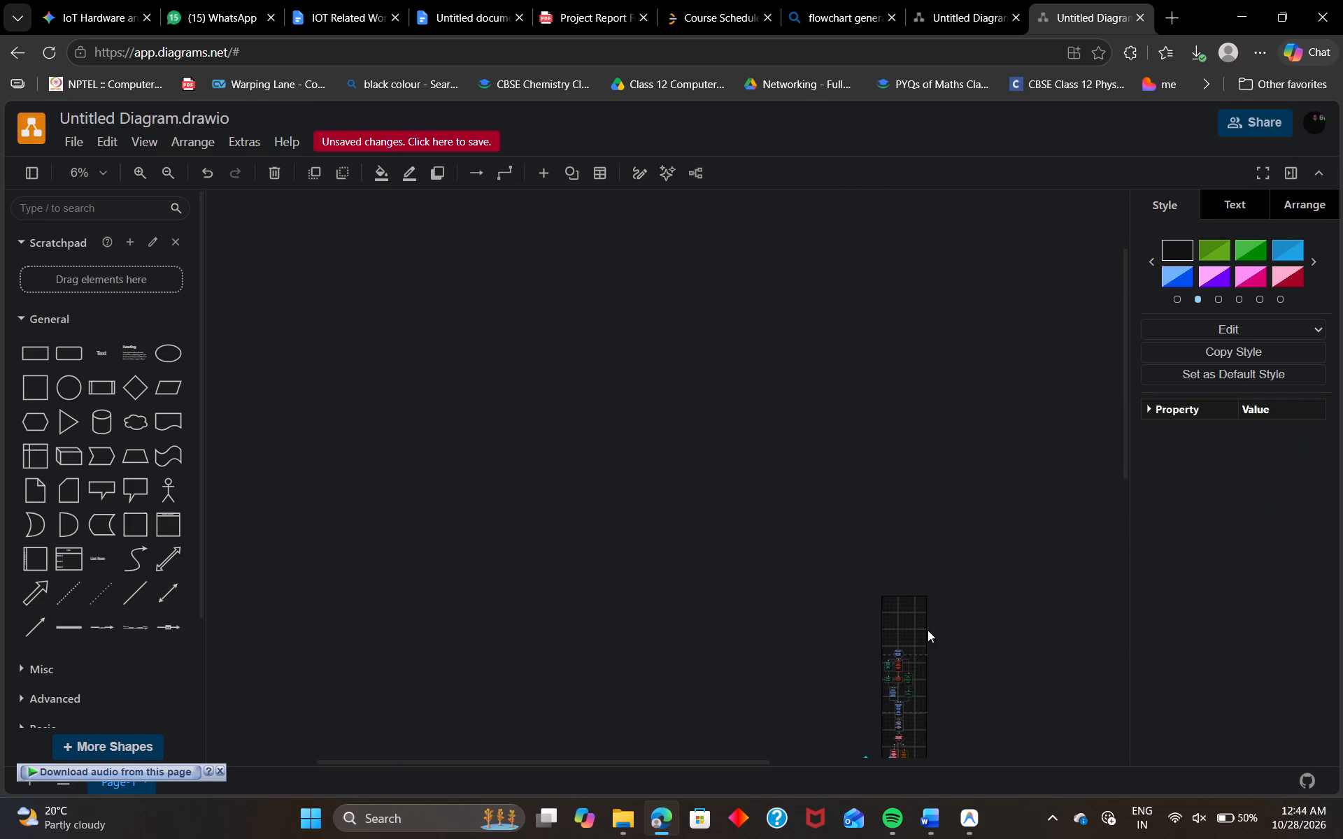
scroll(928, 630, "up", 3, "ctrl")
scroll(928, 630, "down", 1)
scroll(928, 630, "up", 2, "ctrl")
left_click(916, 631)
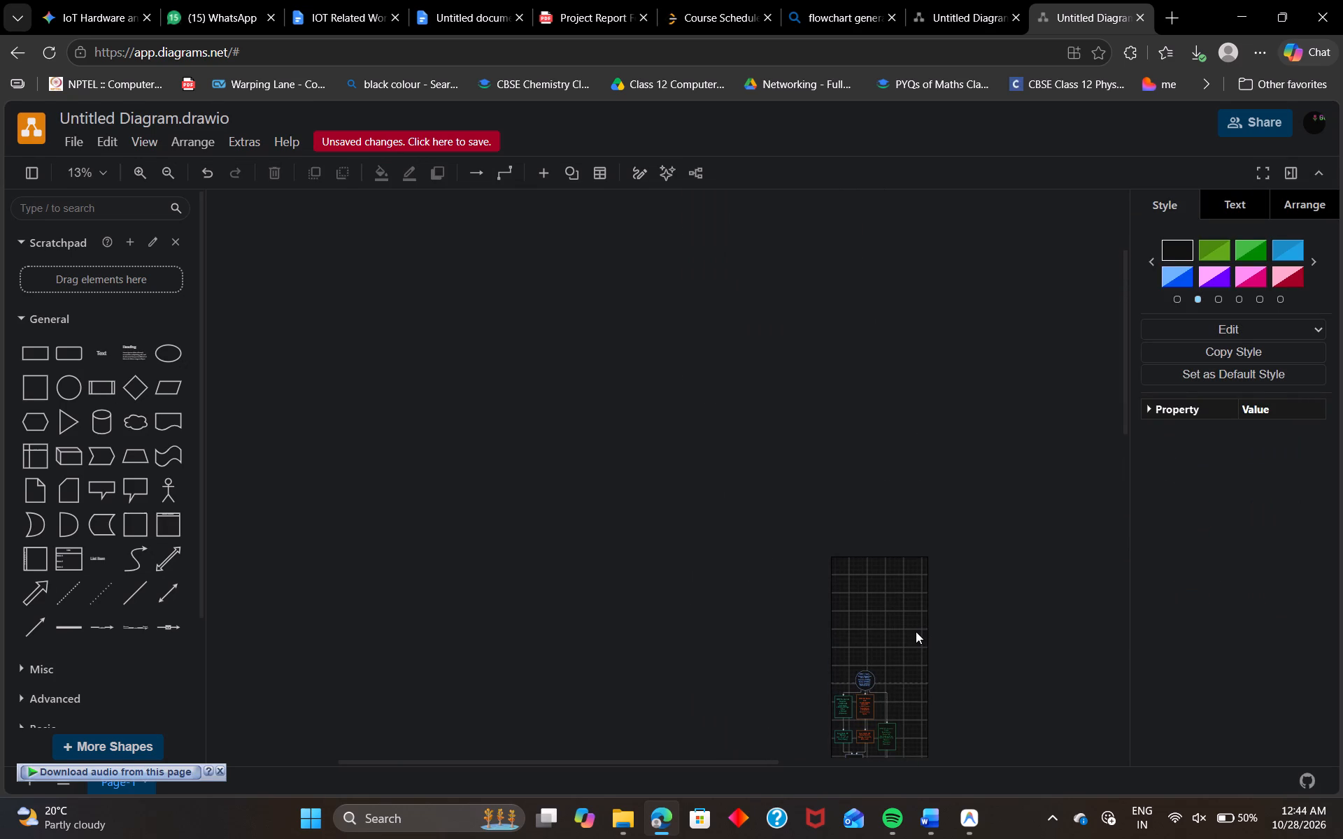
key("ctrl+a")
key("Delete")
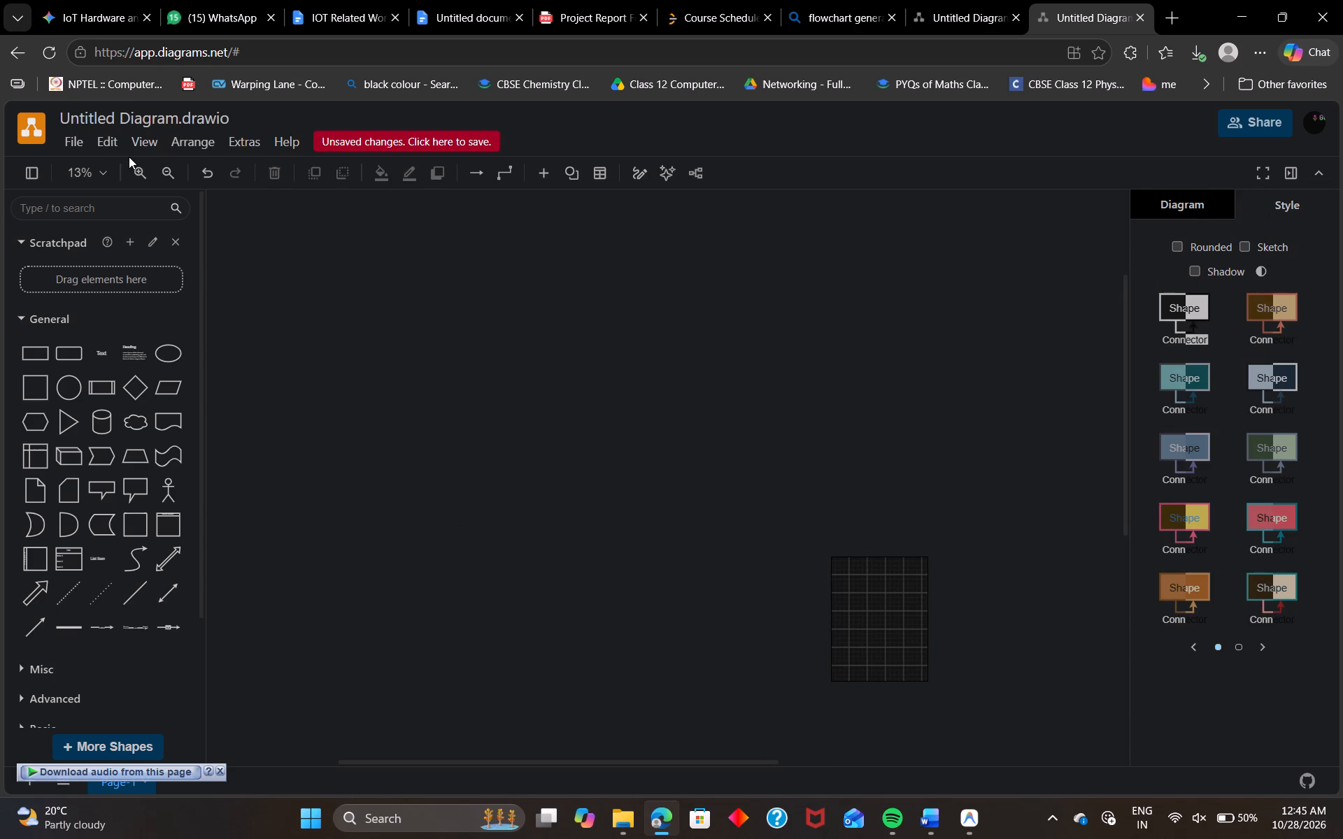
Insert the copied Mermaid code with the four subgraphs as a diagram on the empty canvas.
left_click(208, 144)
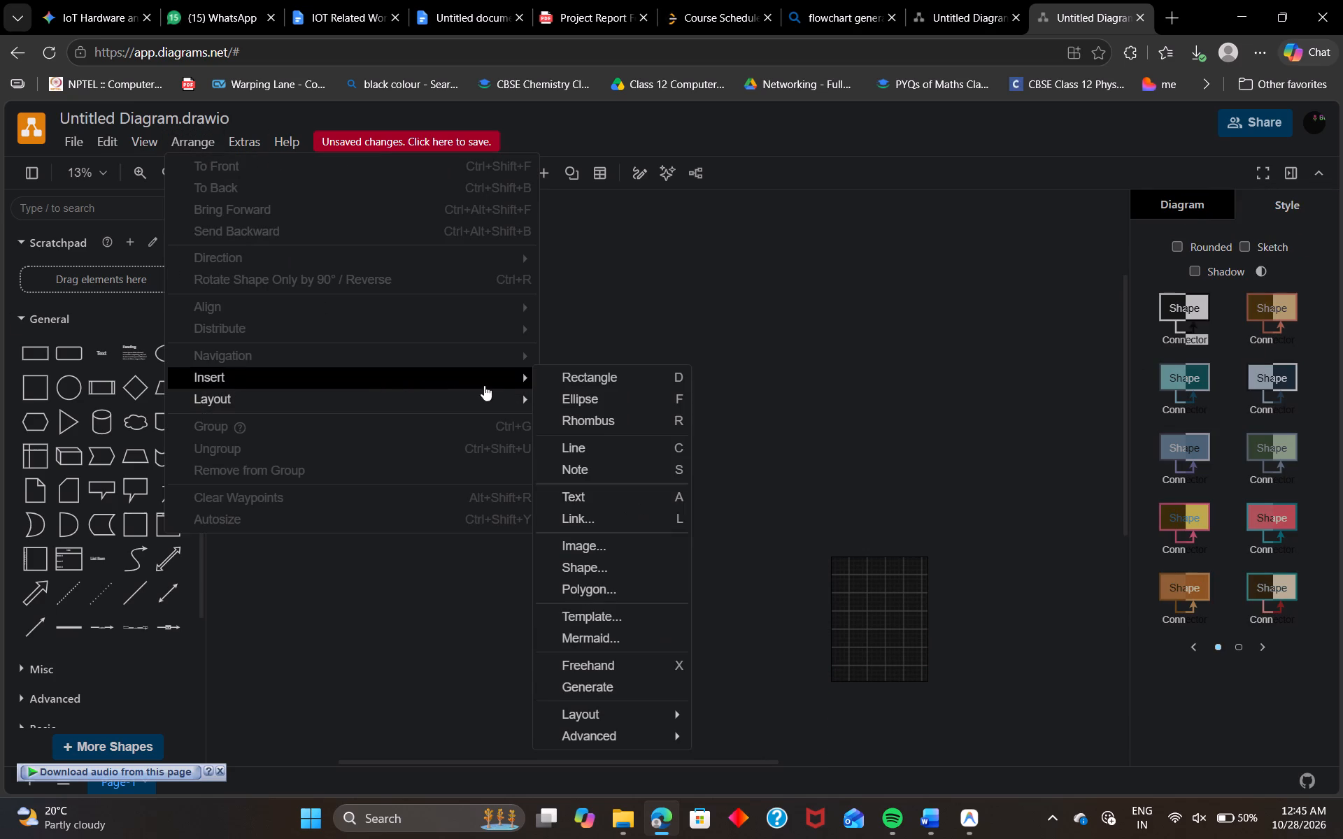
left_click(609, 636)
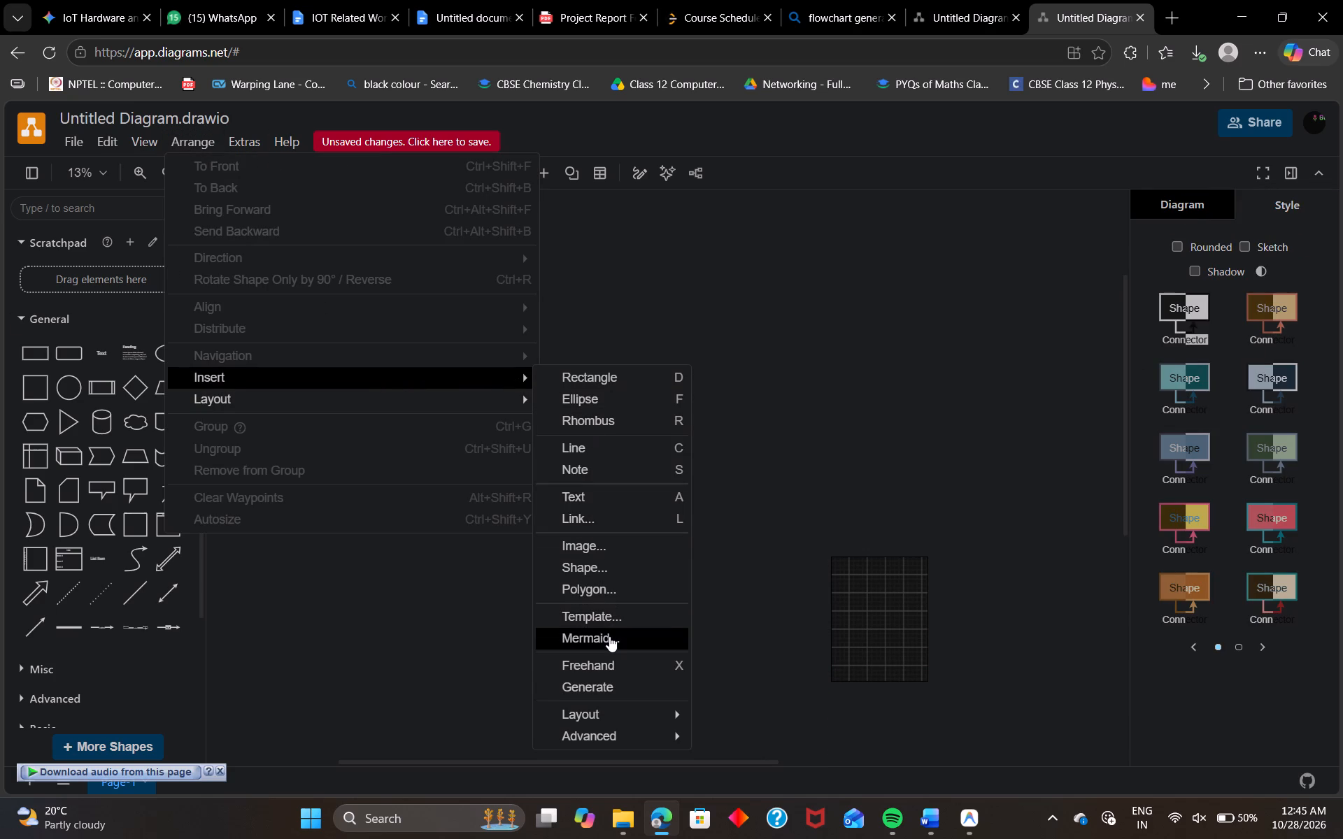
left_click(577, 436)
key("ctrl+a")
key("ctrl+v")
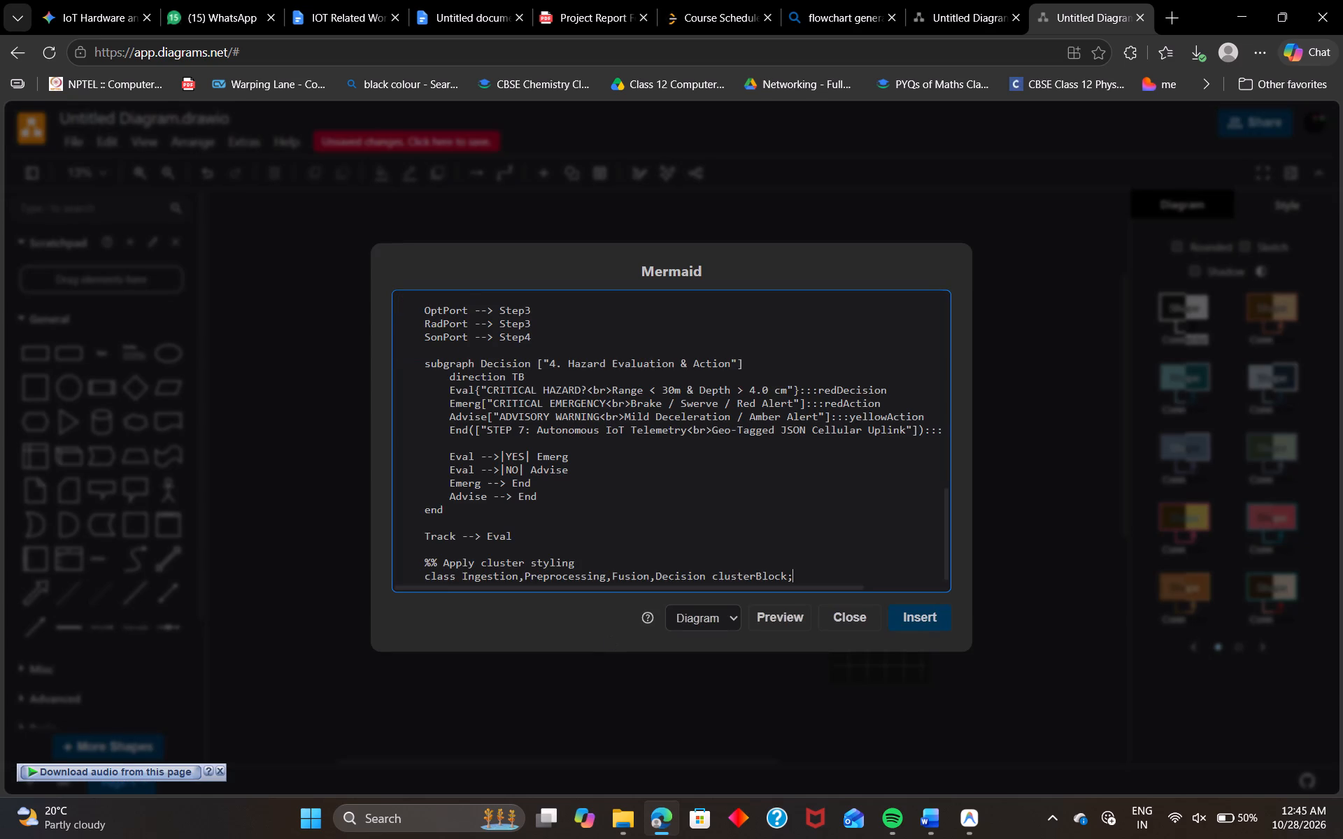
left_click(932, 622)
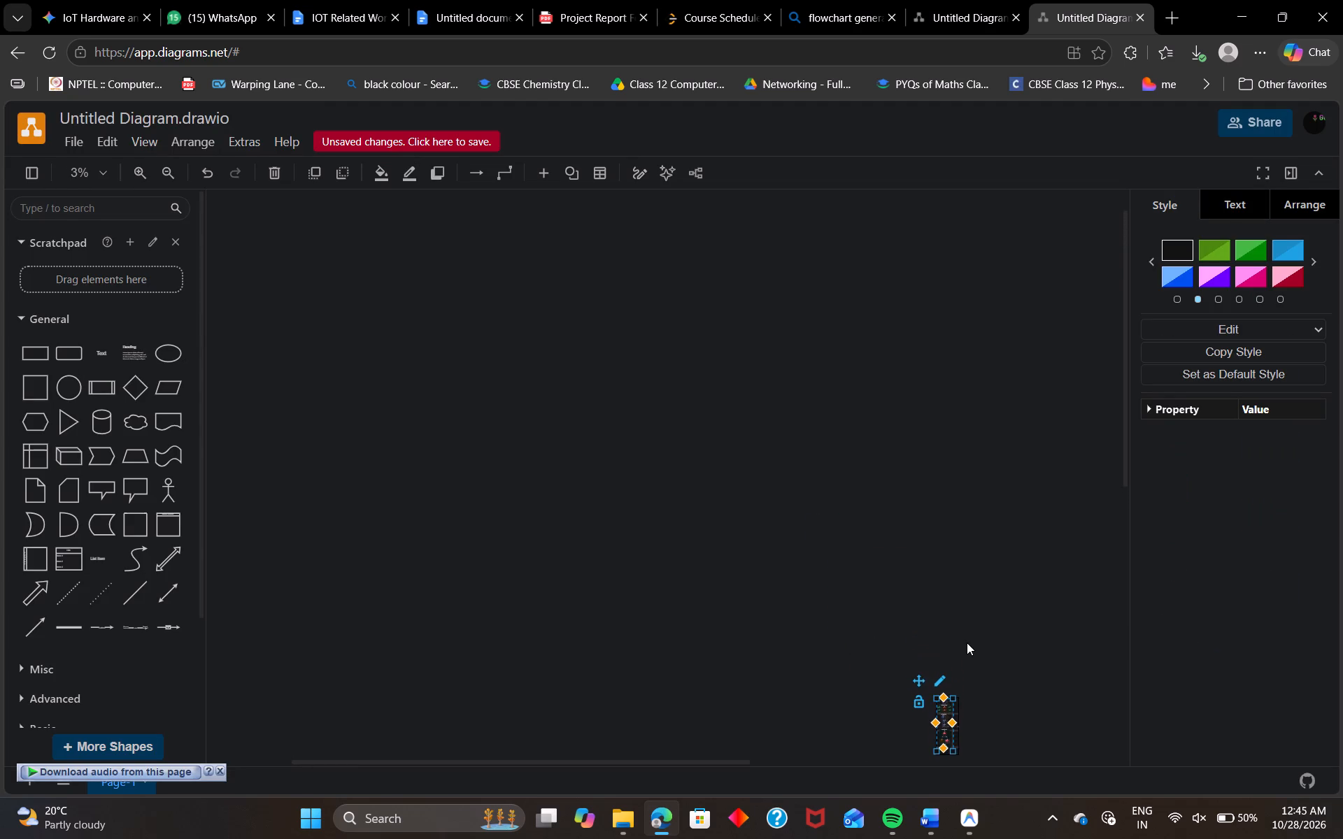
scroll(967, 643, "up", 6, "ctrl")
scroll(921, 503, "up", 4, "ctrl")
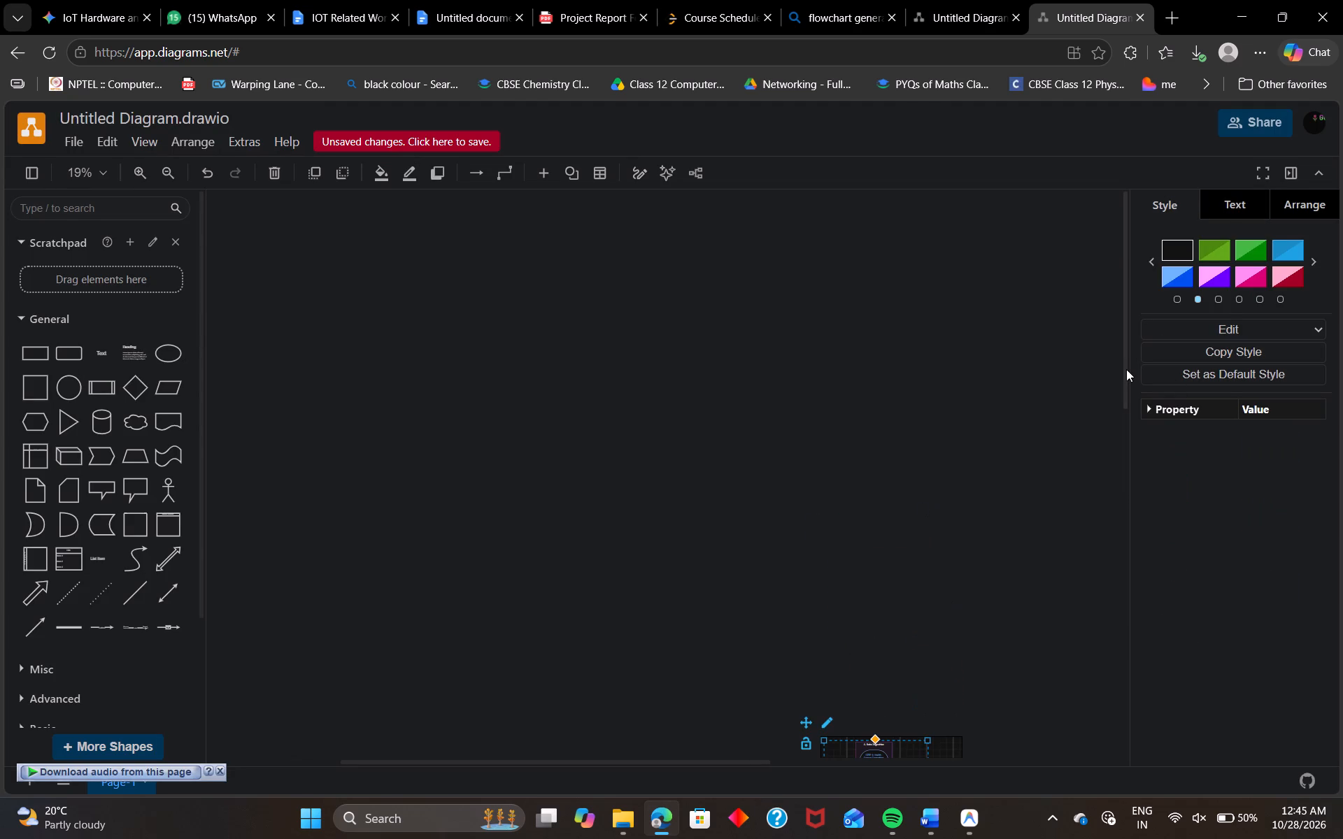
left_click_drag(1125, 371, 1130, 552)
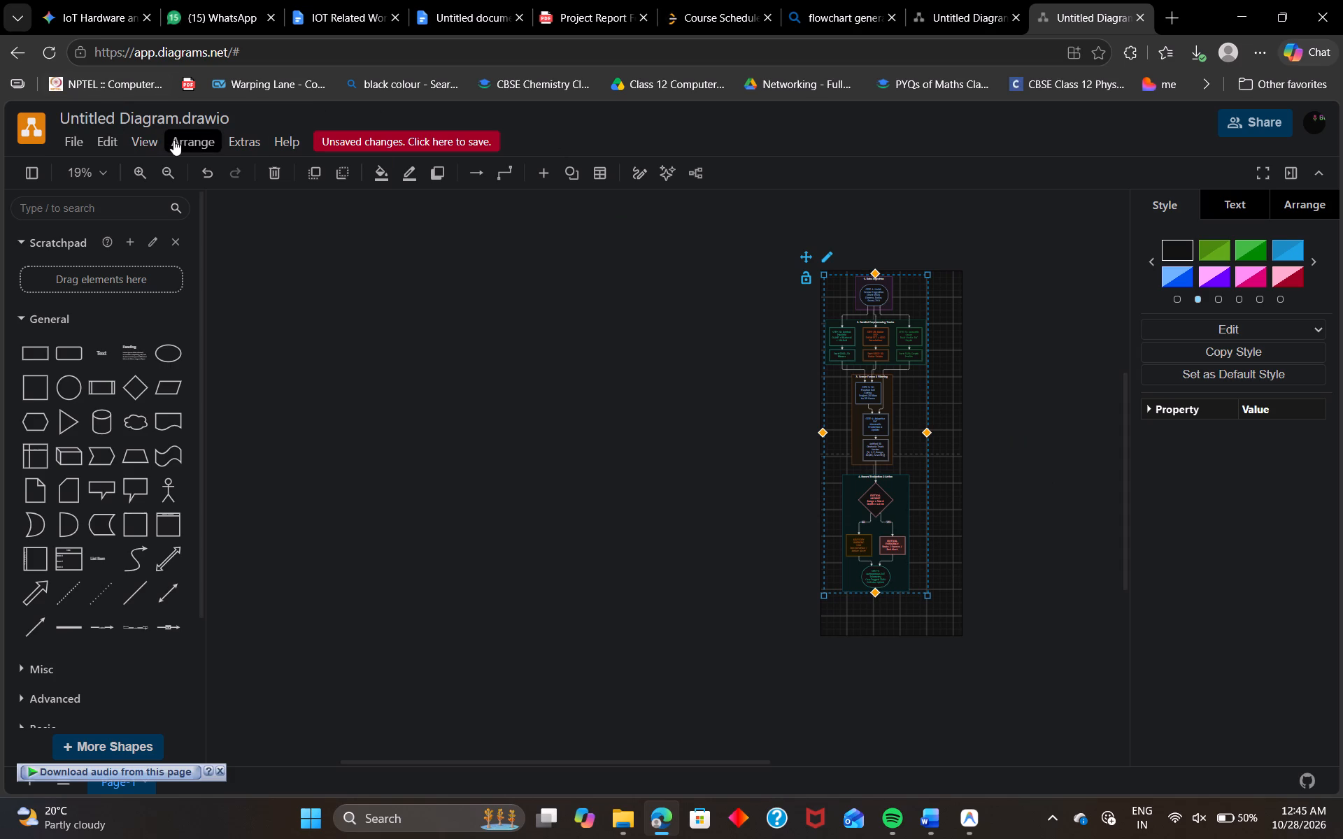
scroll(952, 373, "up", 2, "ctrl")
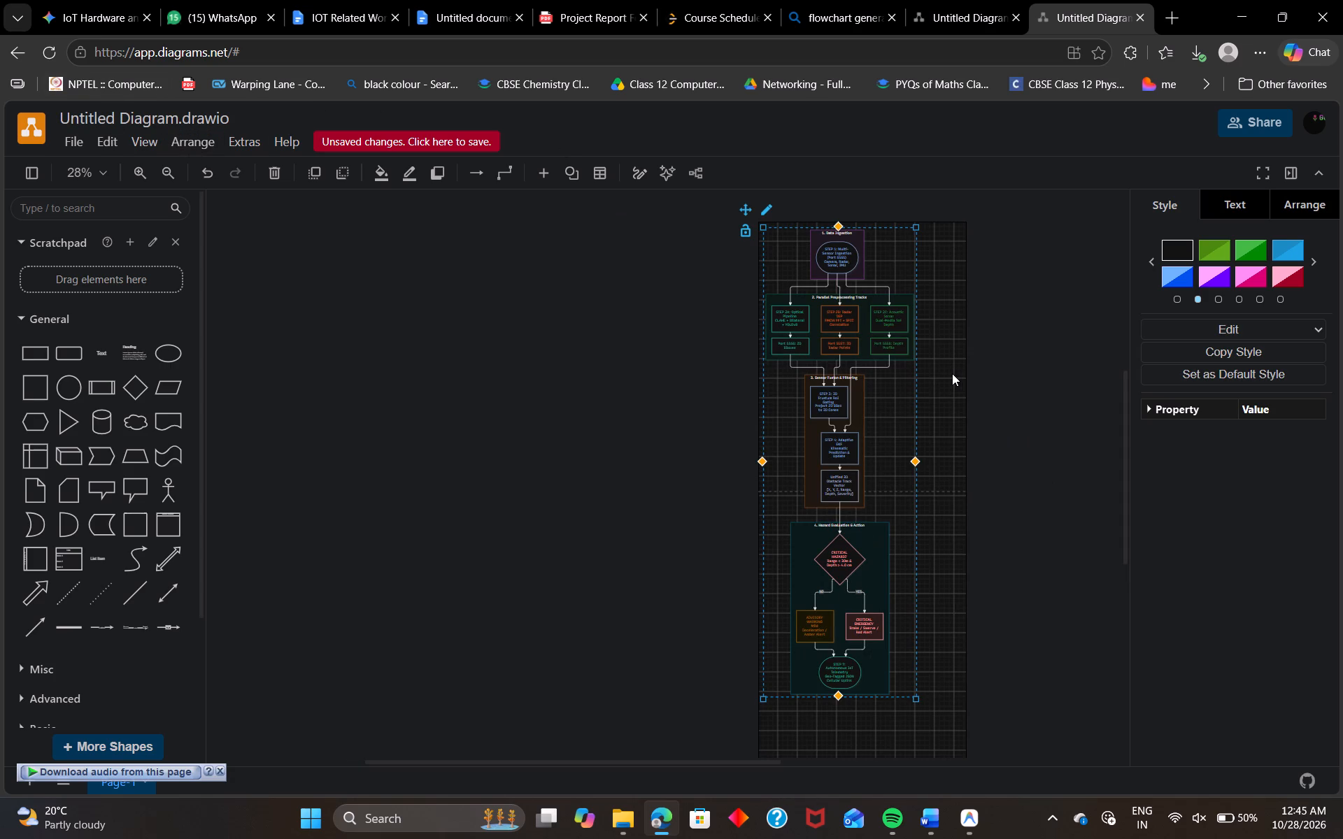
scroll(952, 373, "up", 1, "ctrl")
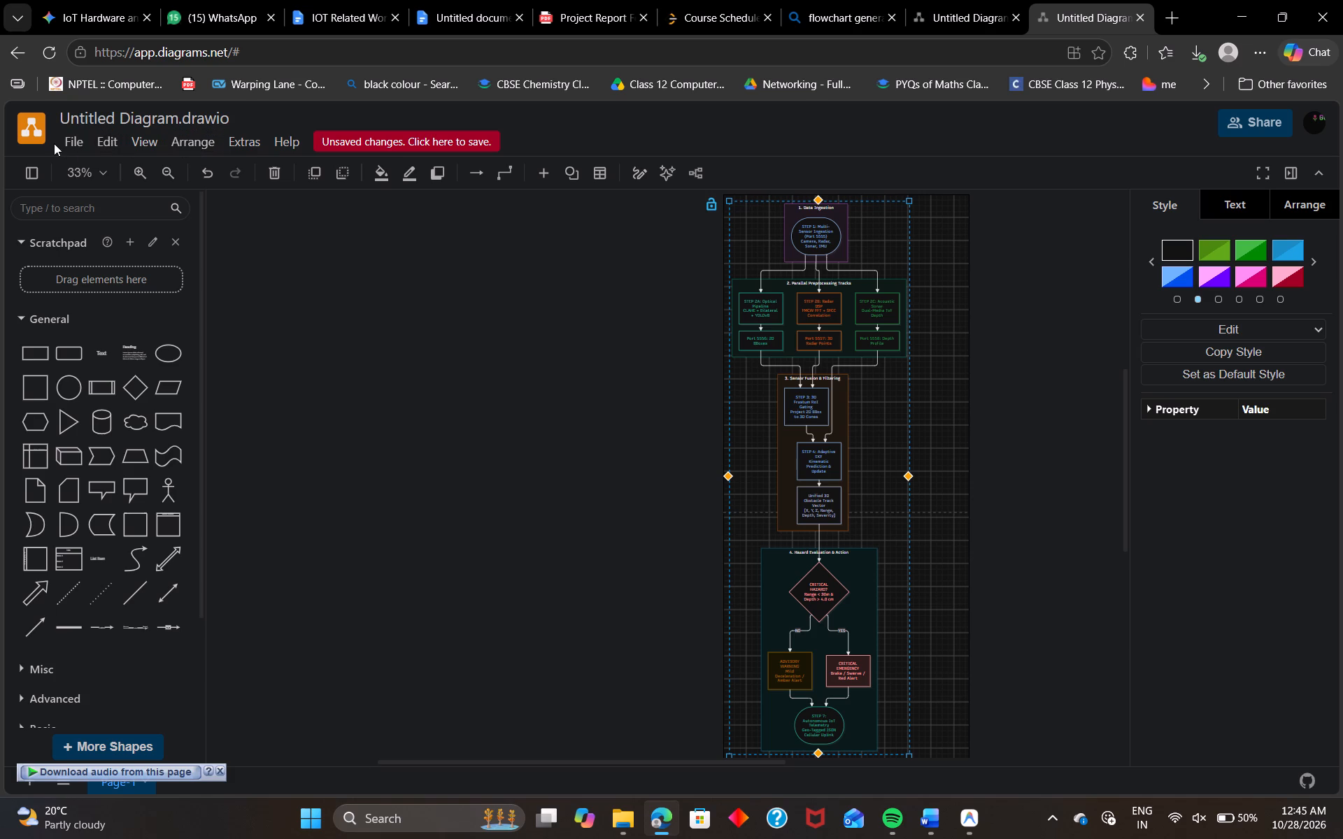
Export the flowchart as a PNG image at 100% zoom with a transparent background and an included diagram copy.
left_click(87, 140)
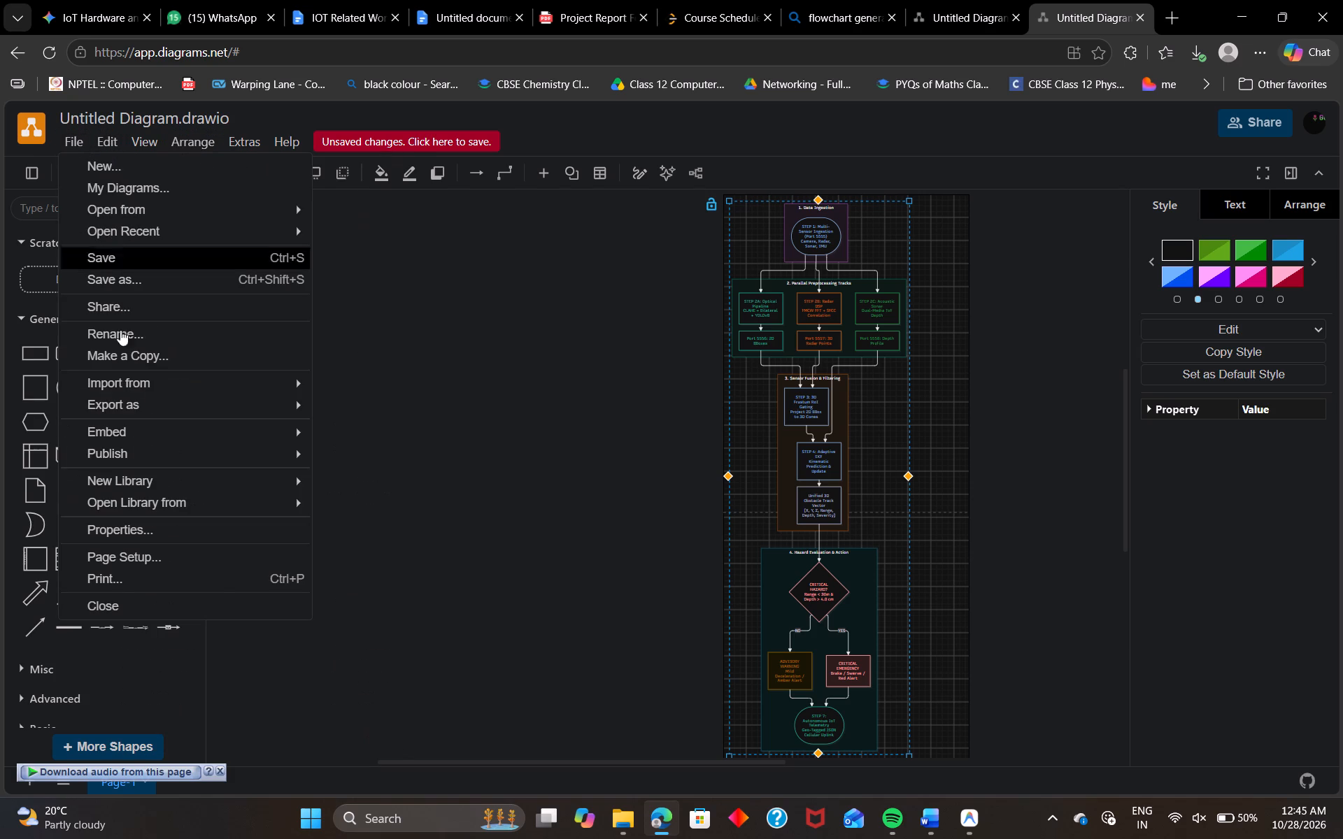
left_click(364, 403)
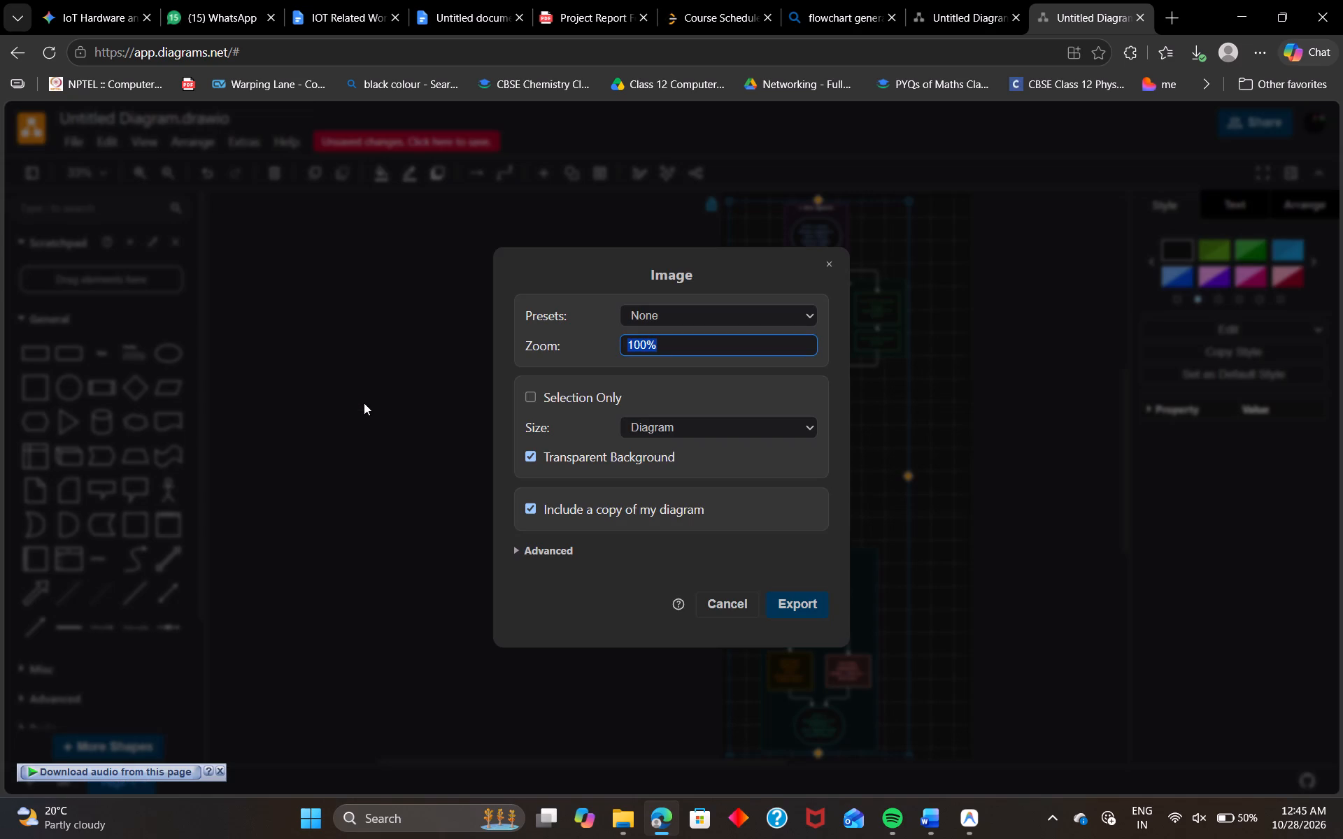
left_click(799, 610)
left_click(794, 475)
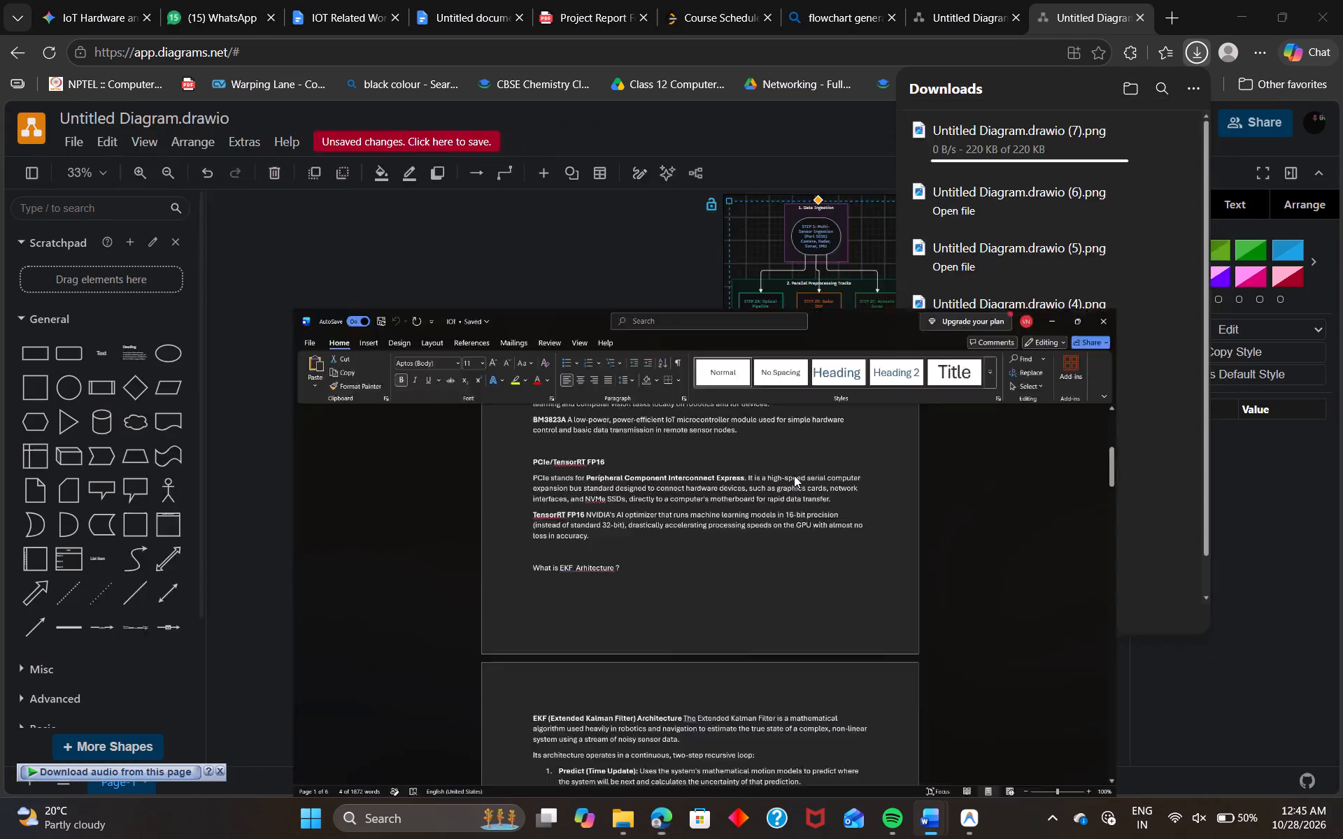
Switch to the Untitled document in Word and delete the old flowchart picture.
scroll(815, 478, "down", 3)
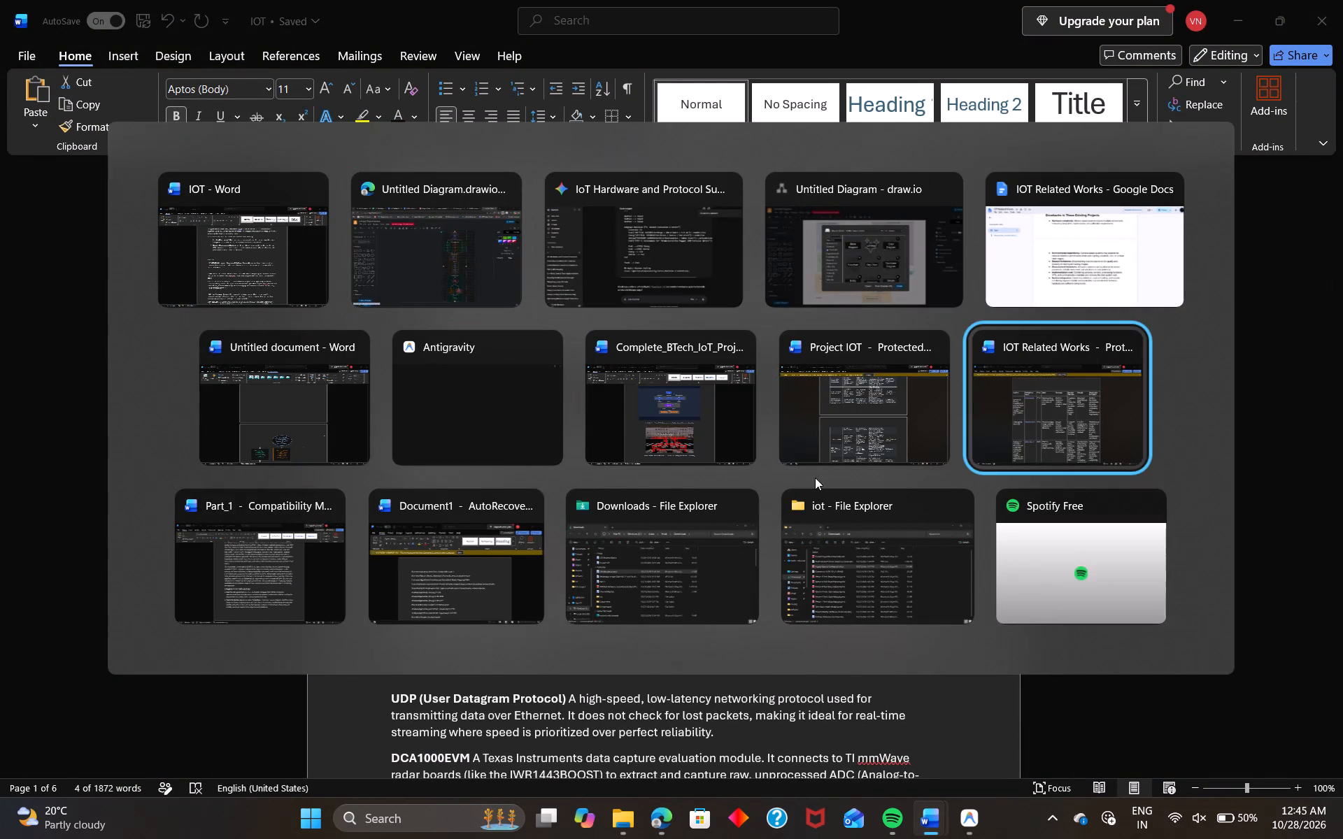
scroll(689, 482, "down", 6)
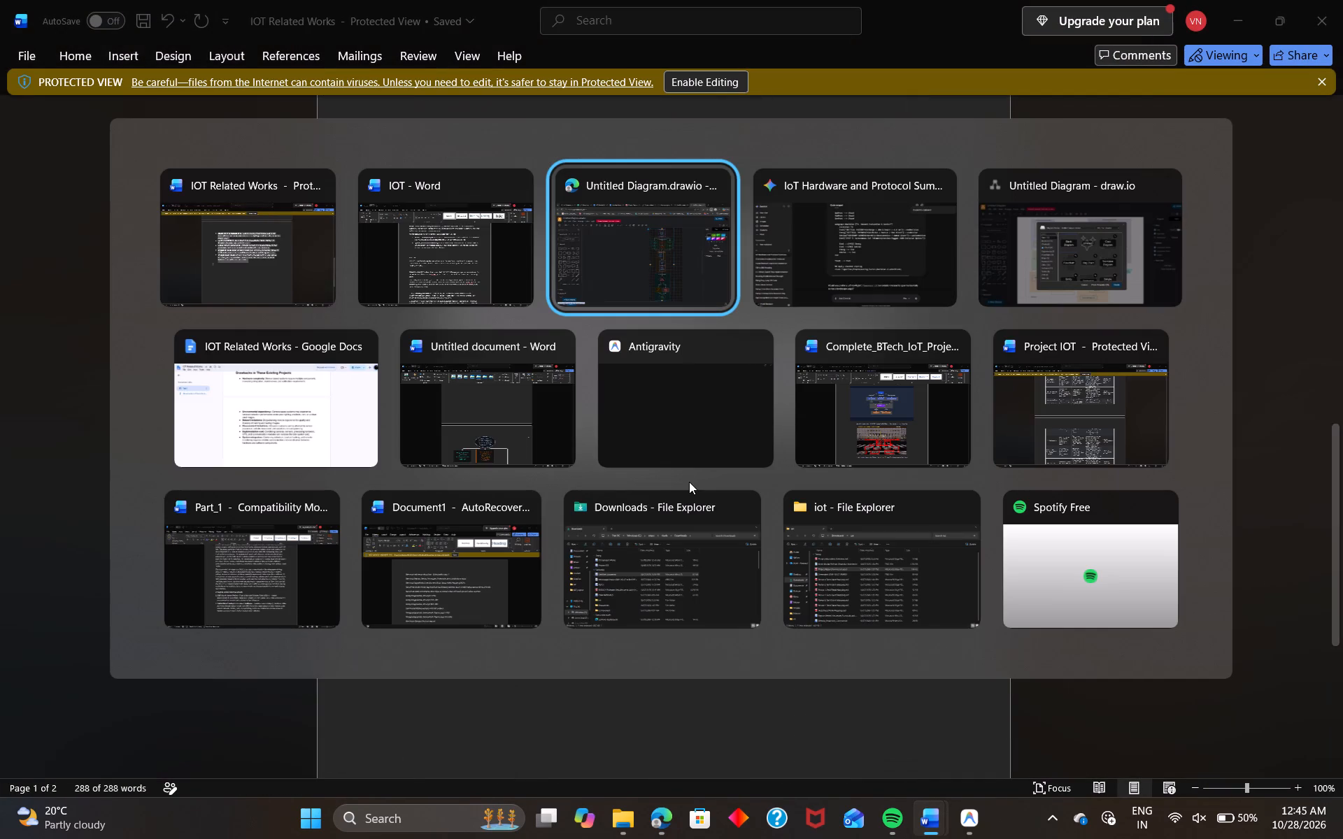
left_click(655, 641)
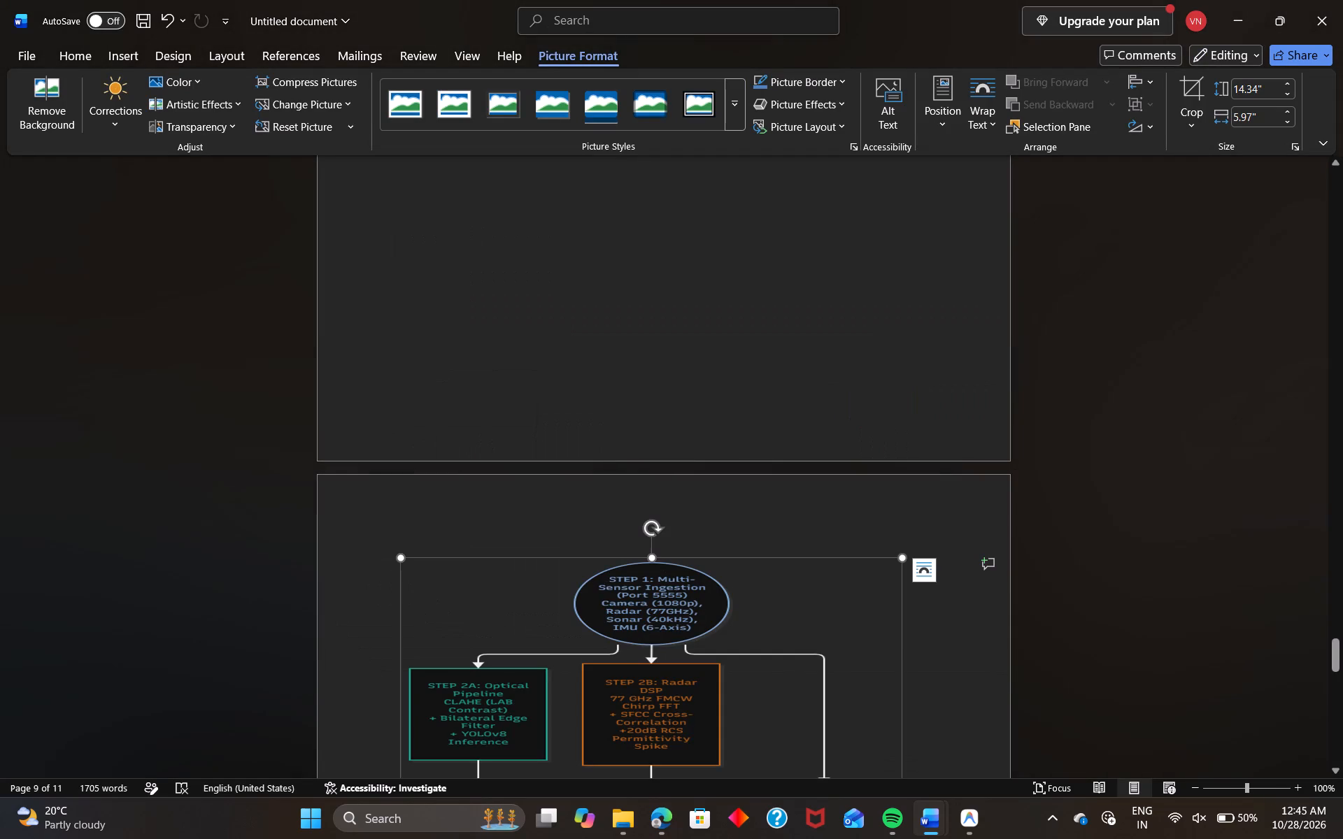
key("Delete")
Insert the picture Untitled Diagram.drawio (7) from the Downloads folder after the Output and Telemetry list item.
scroll(662, 420, "up", 1)
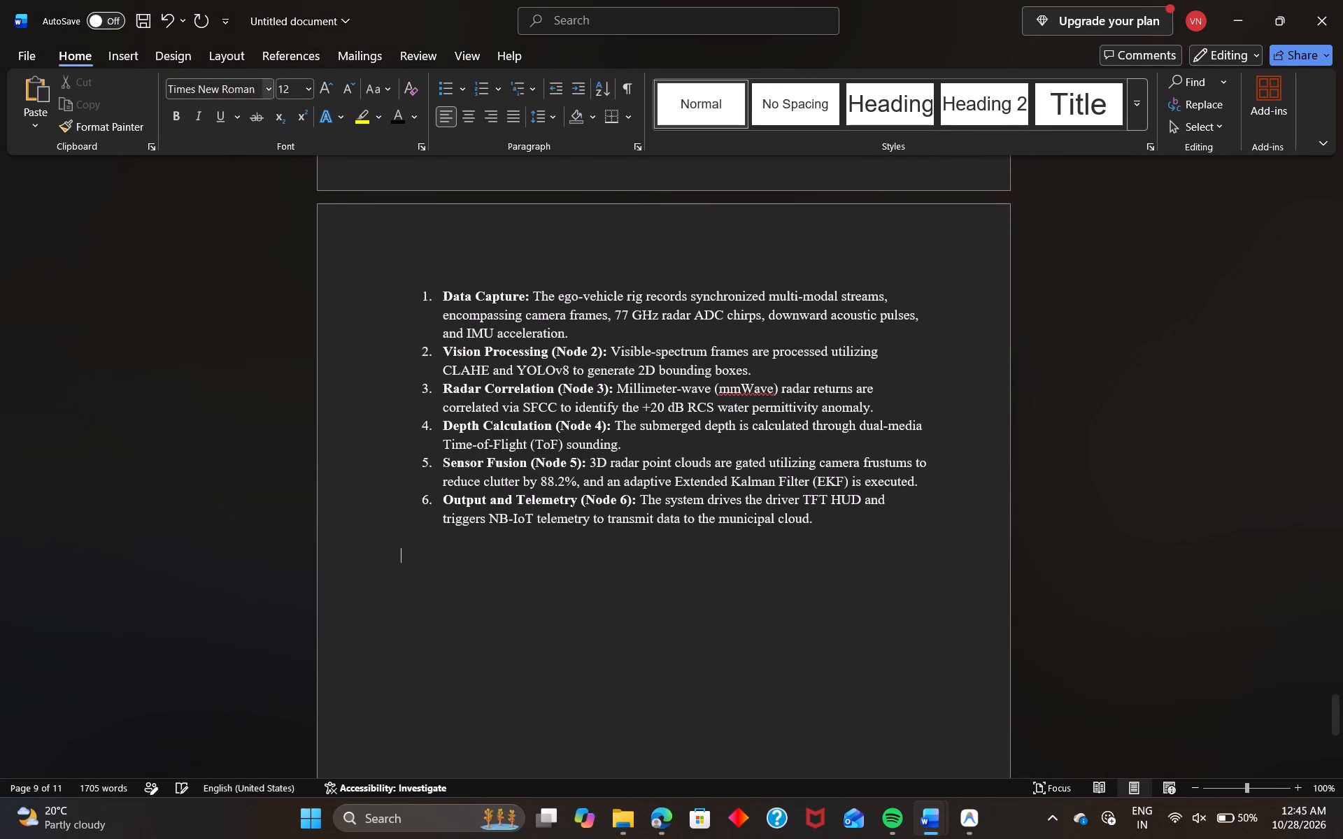
left_click(132, 57)
left_click(180, 114)
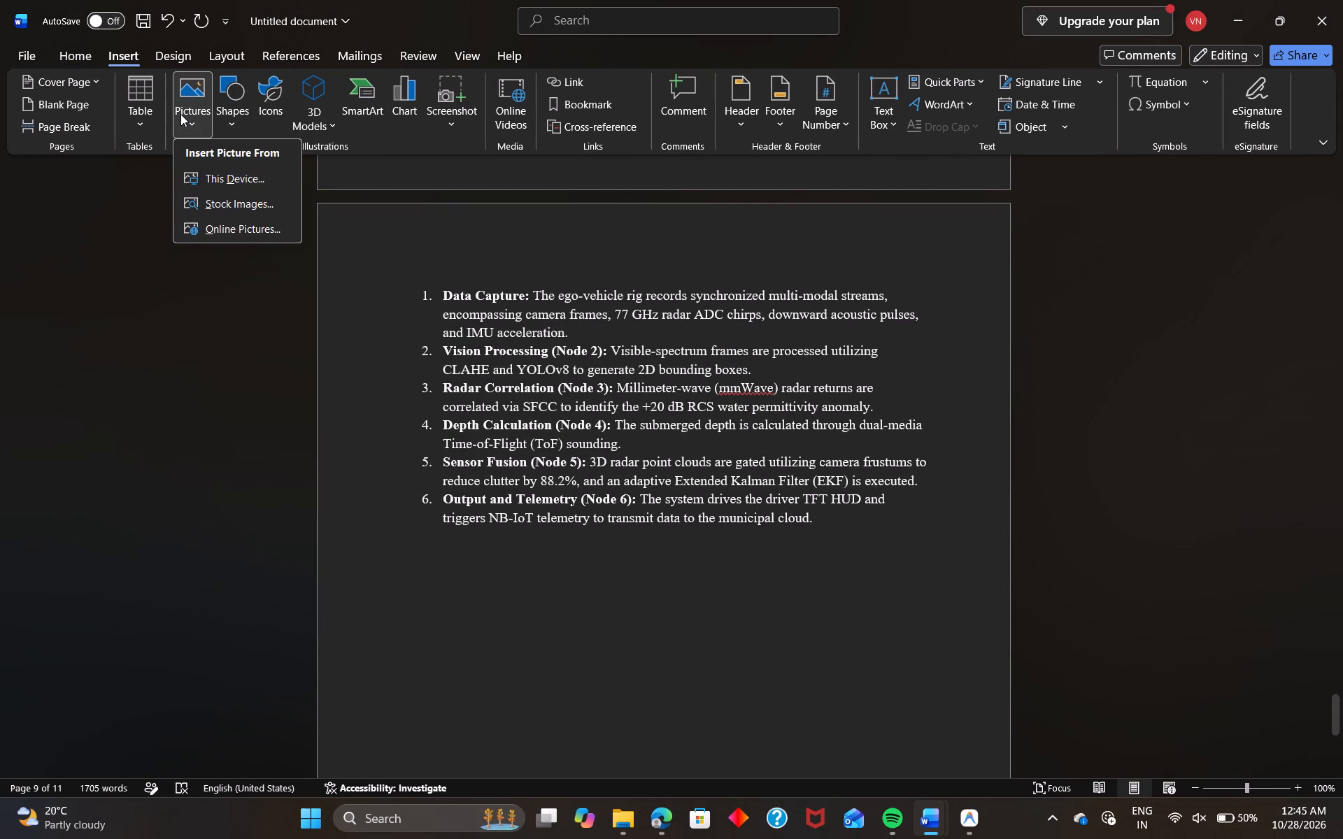
left_click(210, 185)
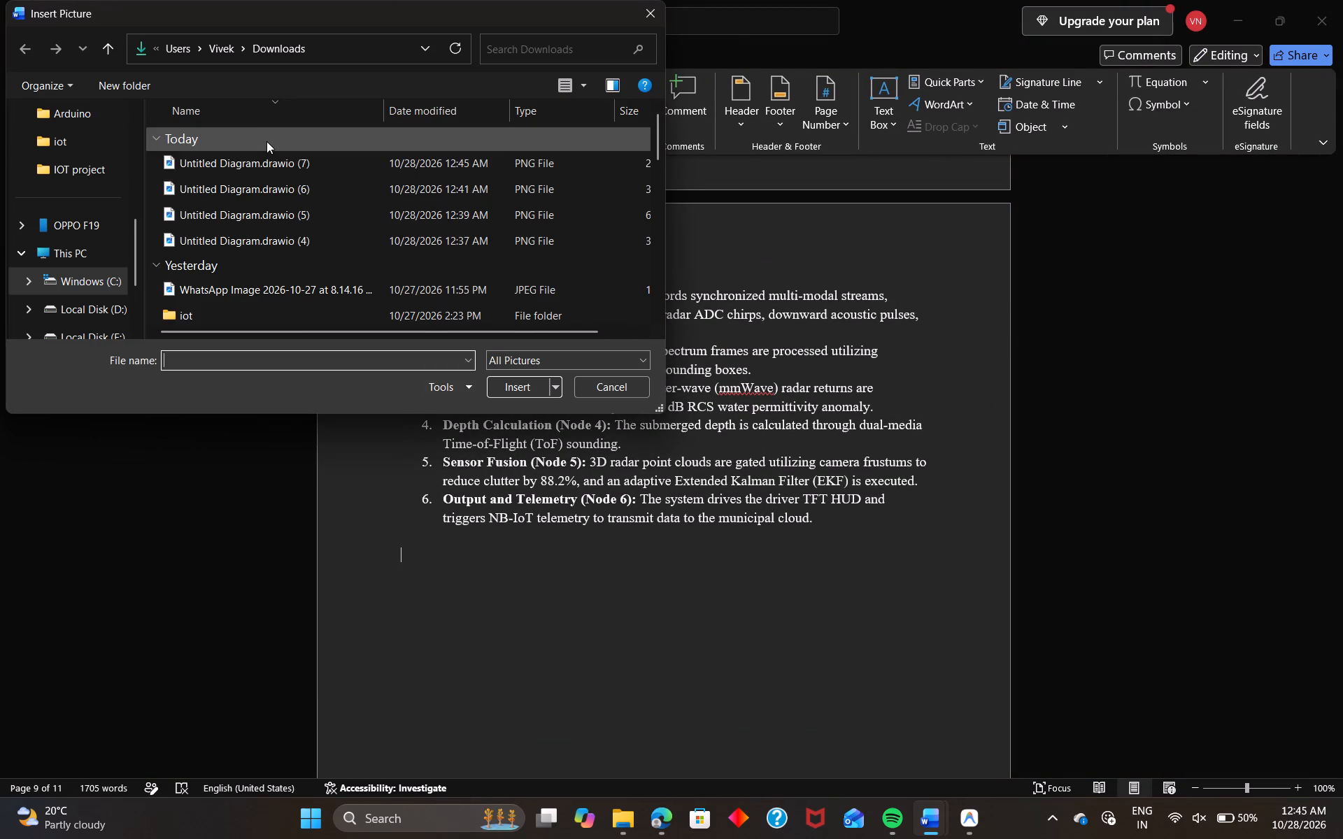
left_click(265, 157)
left_click(537, 385)
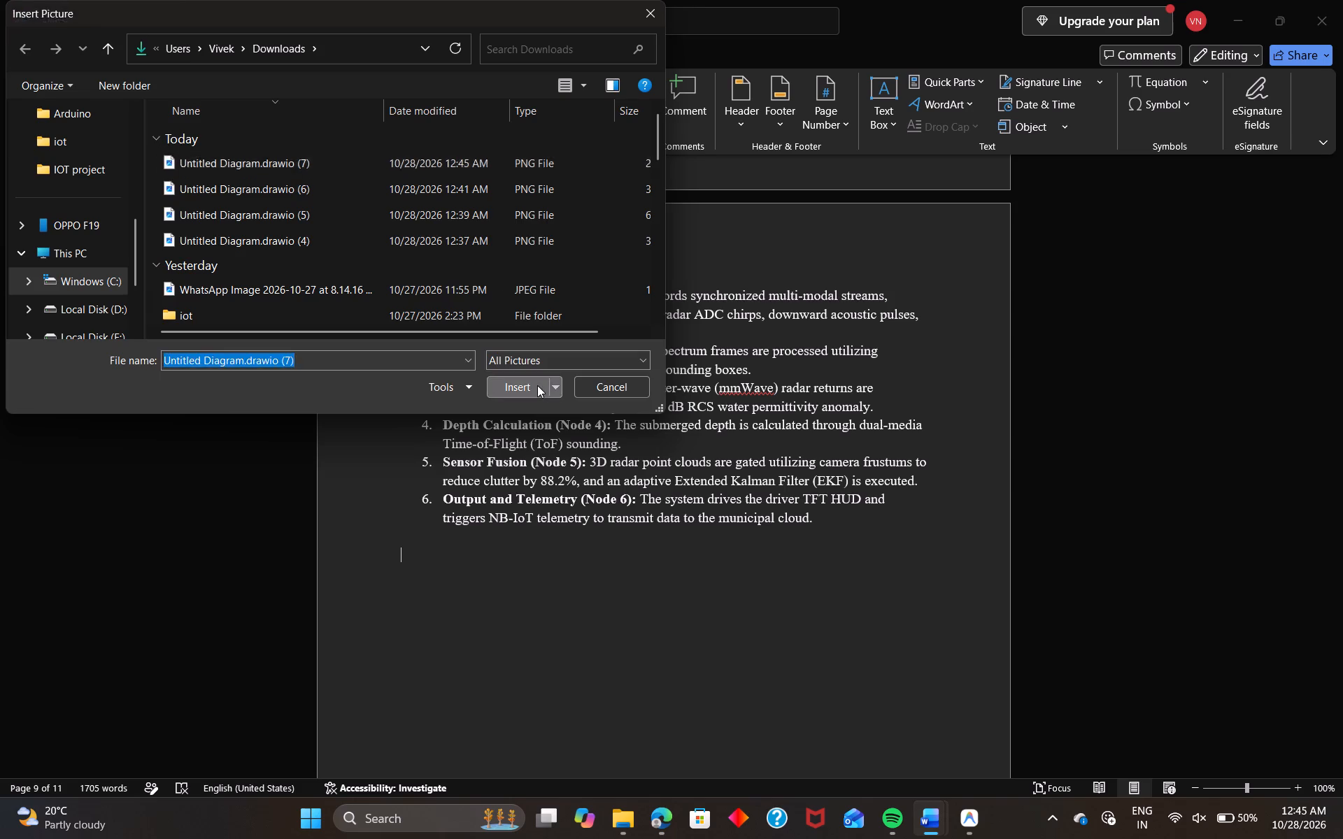
Stretch the inserted flowchart picture across the page to about 6.31" wide and 10.24" high.
scroll(649, 547, "down", 2)
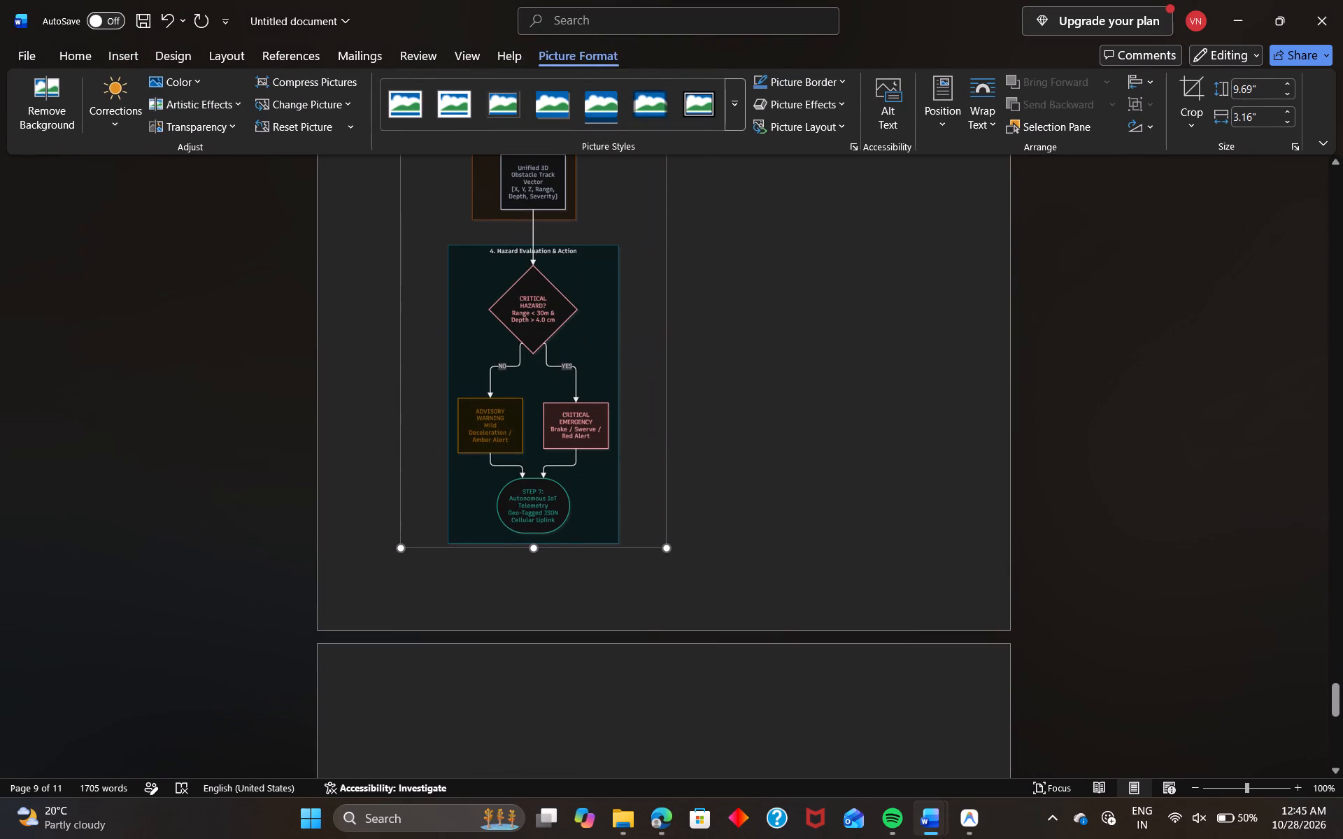
scroll(657, 509, "up", 1)
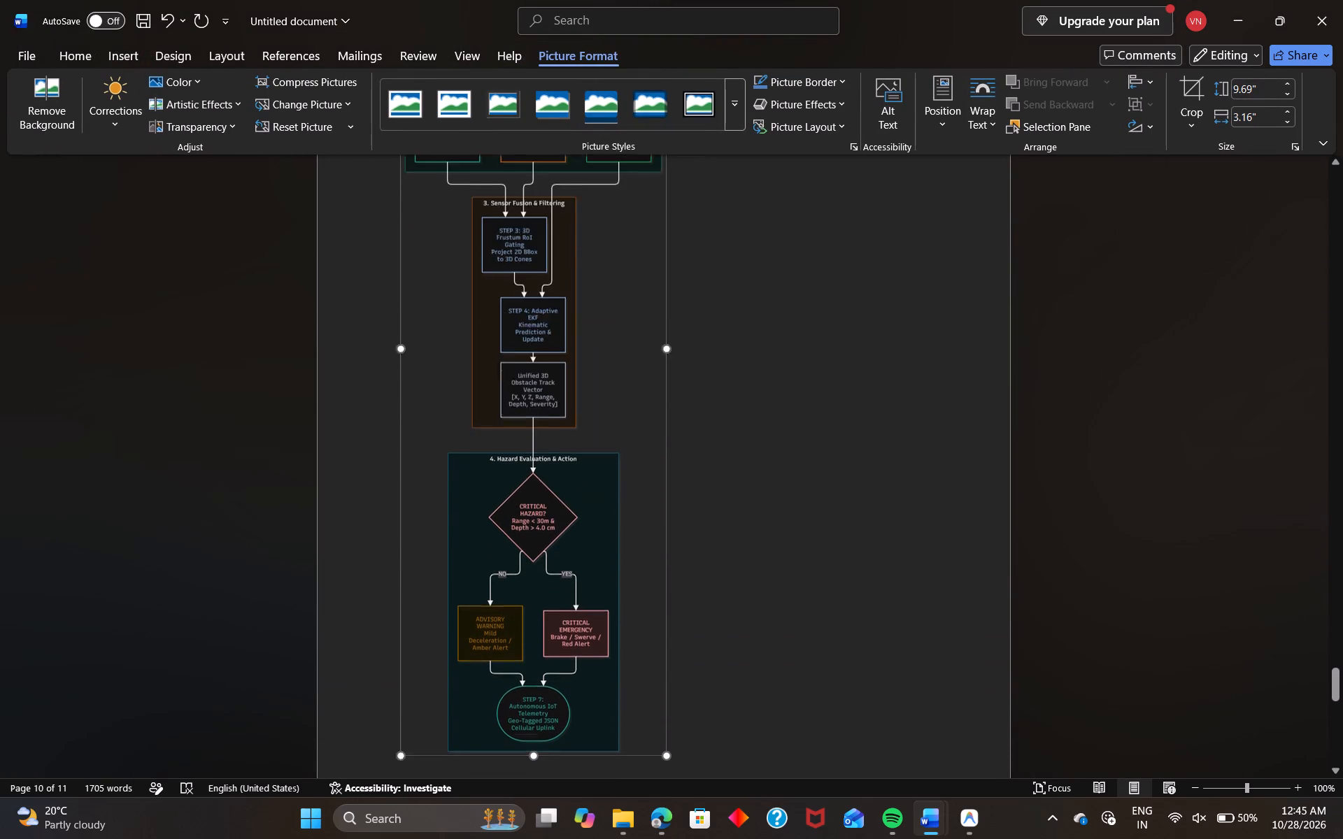
scroll(657, 509, "up", 2)
left_click_drag(669, 517, 750, 522)
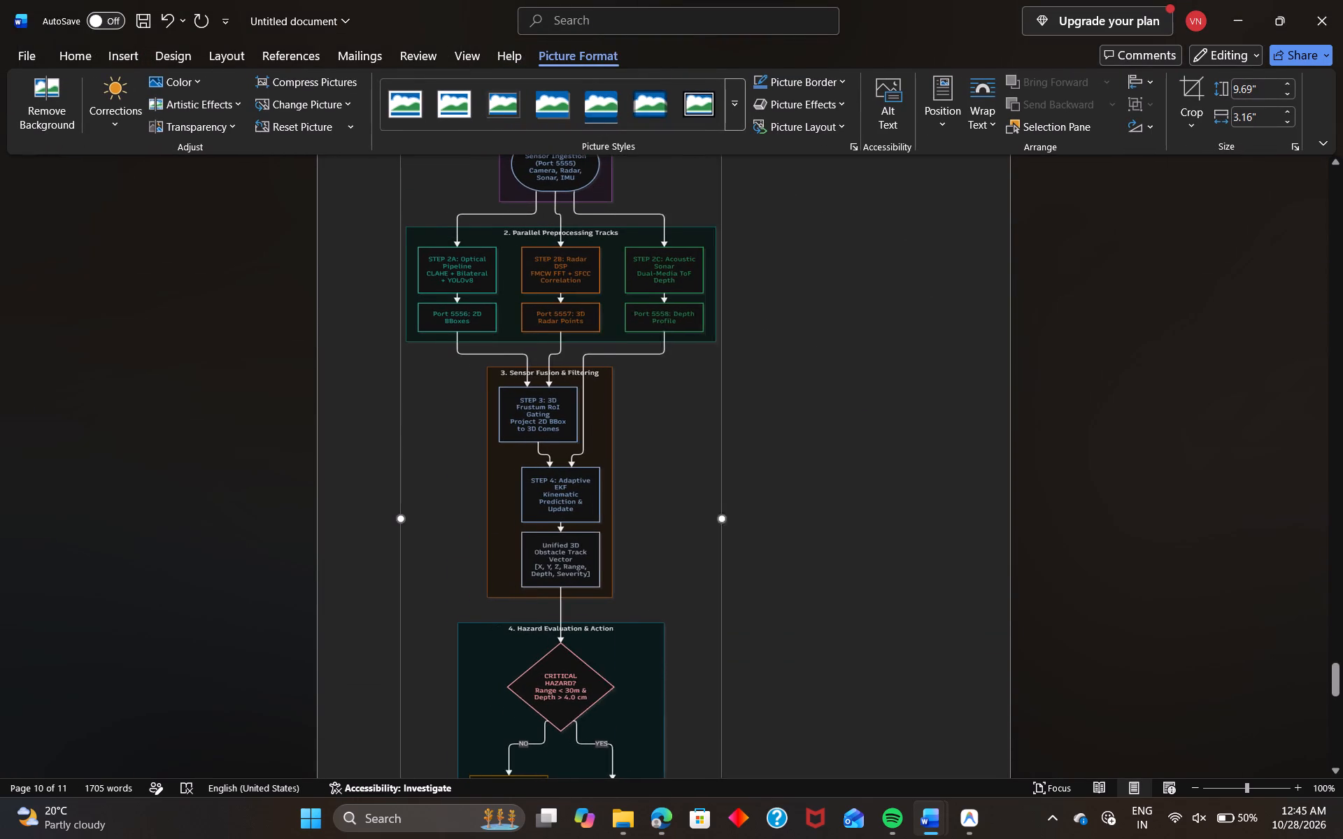
left_click_drag(750, 522, 902, 521)
scroll(902, 521, "up", 2)
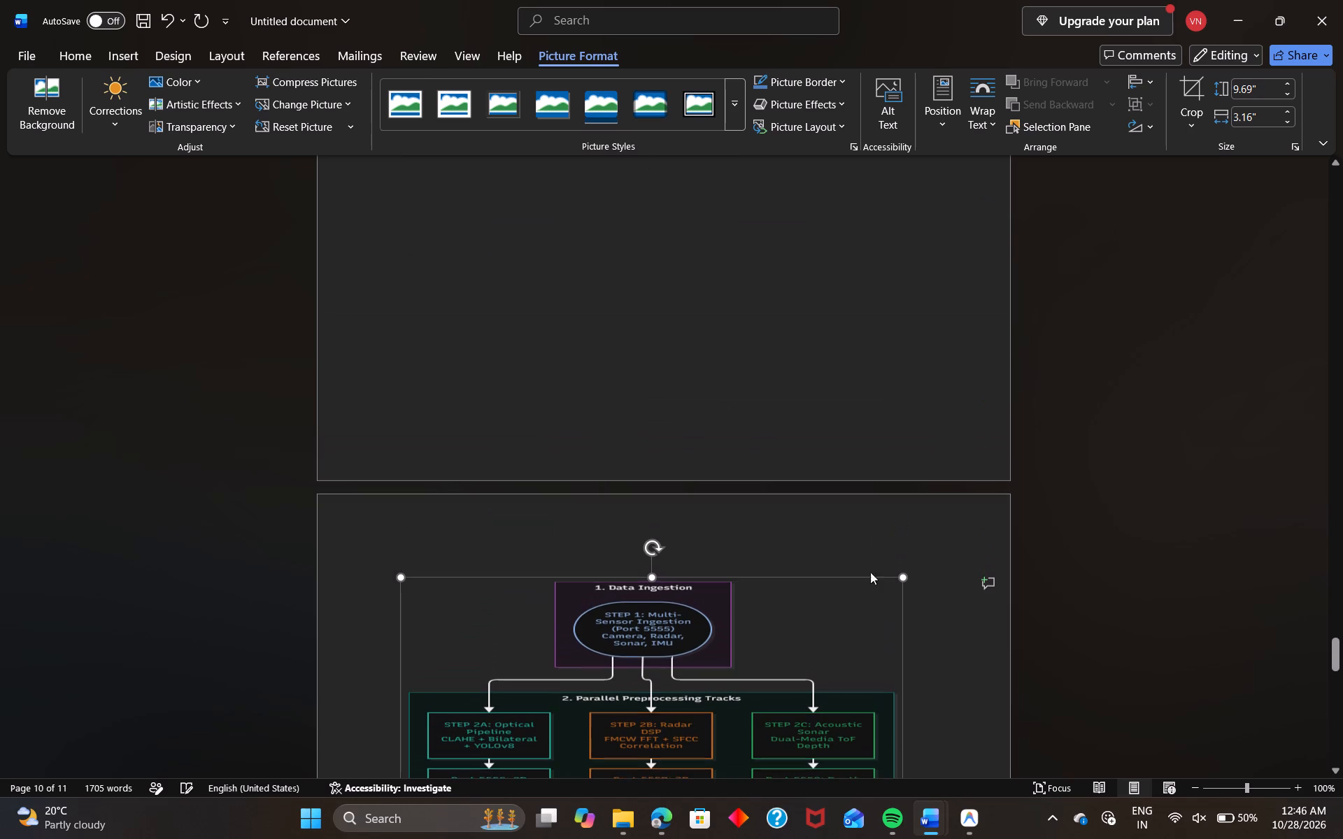
left_click_drag(904, 573, 911, 543)
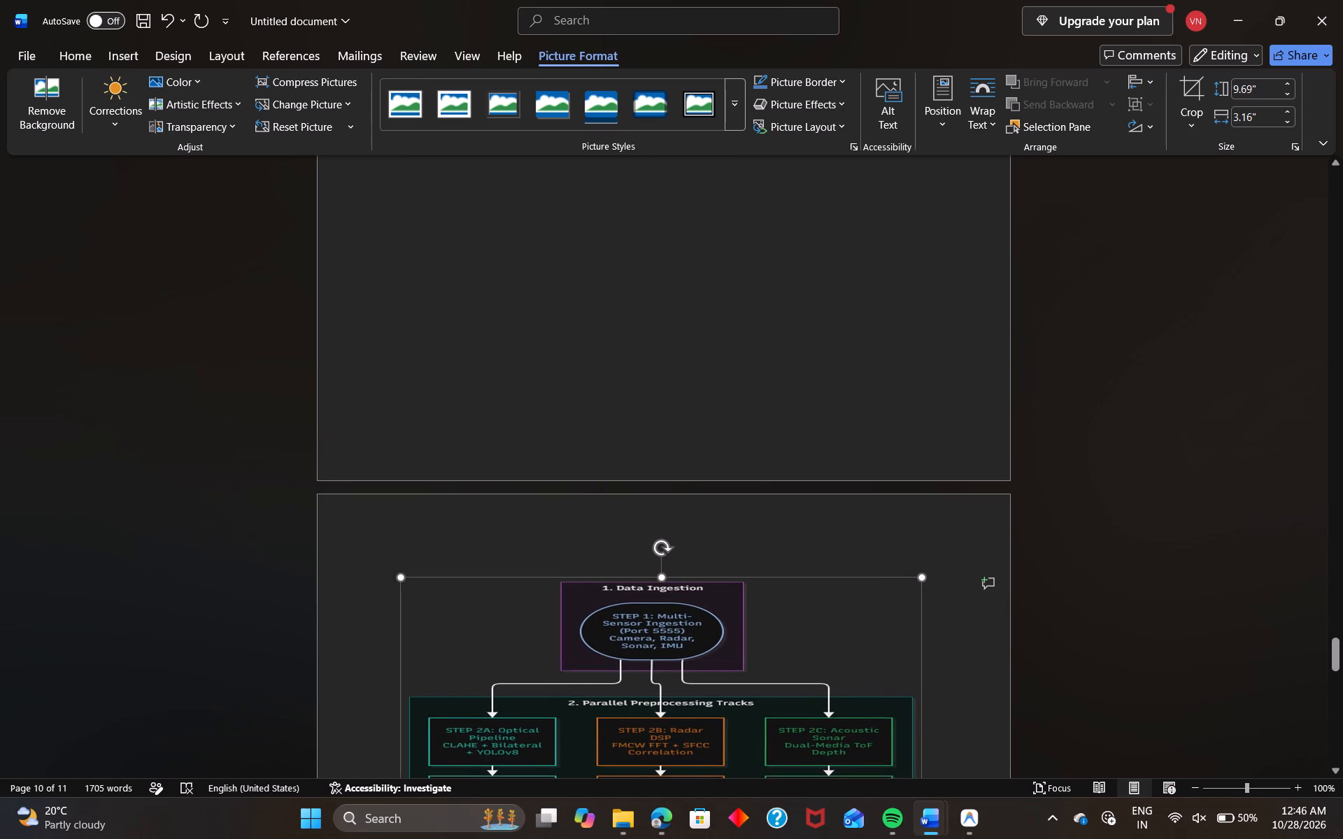
left_click_drag(911, 543, 922, 531)
scroll(922, 531, "down", 4)
scroll(844, 492, "up", 1)
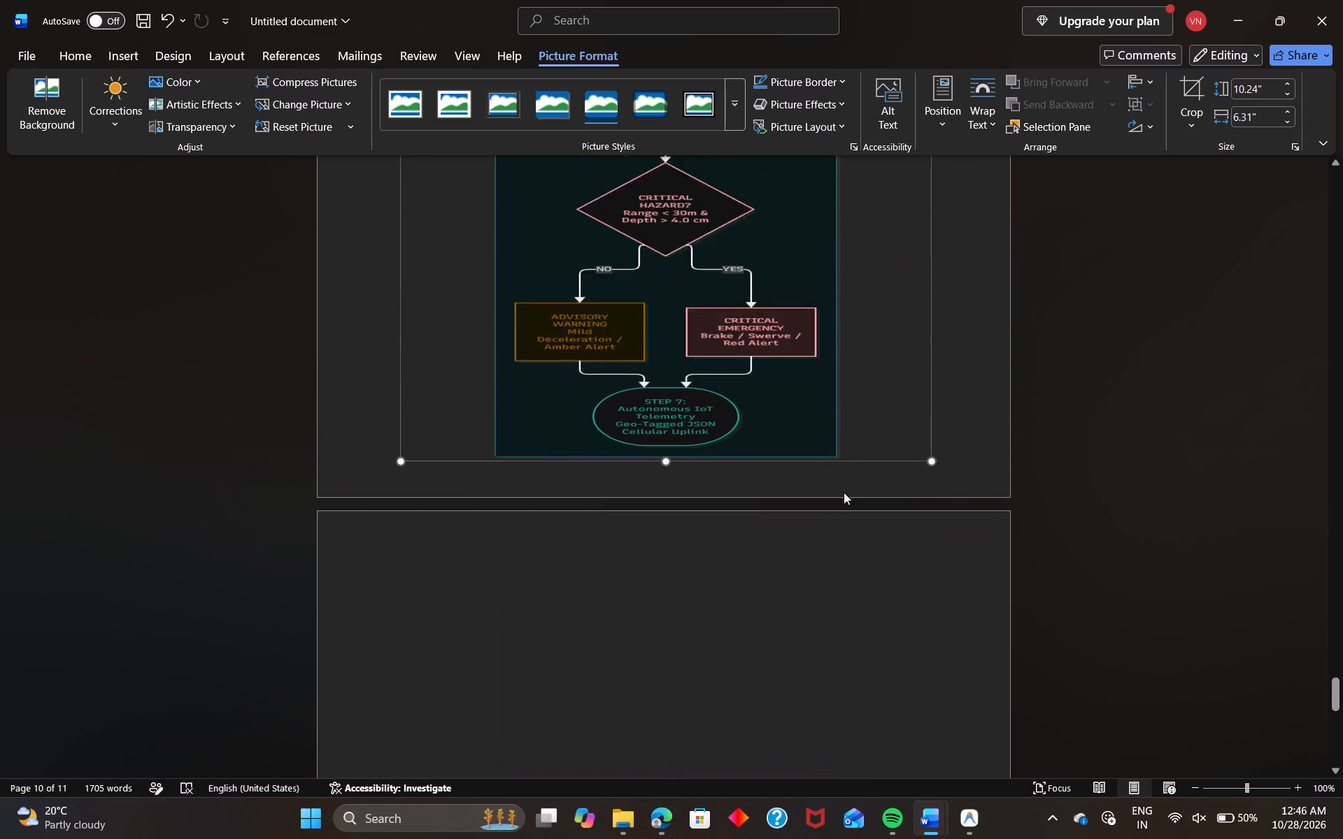
scroll(844, 492, "up", 2)
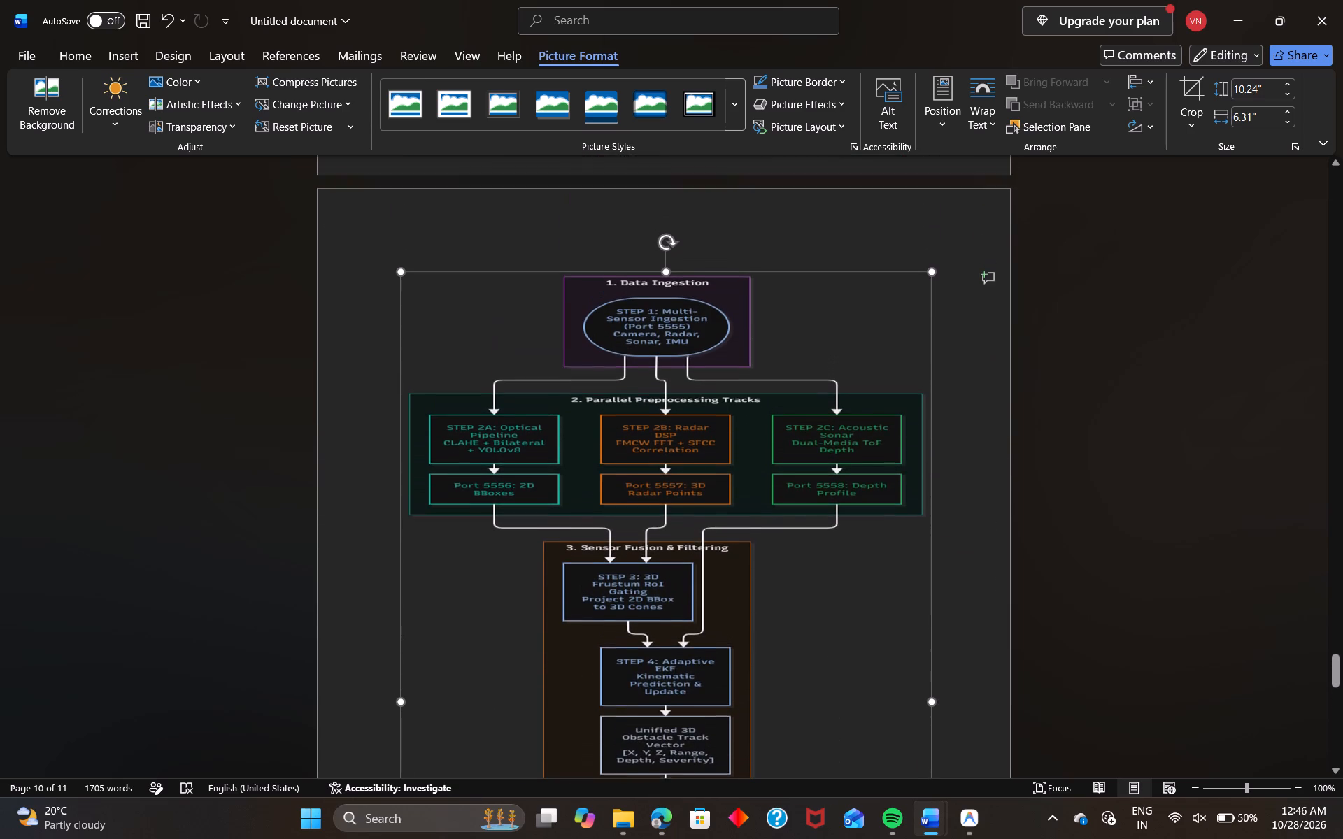
Shrink the flowchart picture slightly from its corner, keeping its proportions.
scroll(844, 492, "up", 1)
left_click(1076, 447)
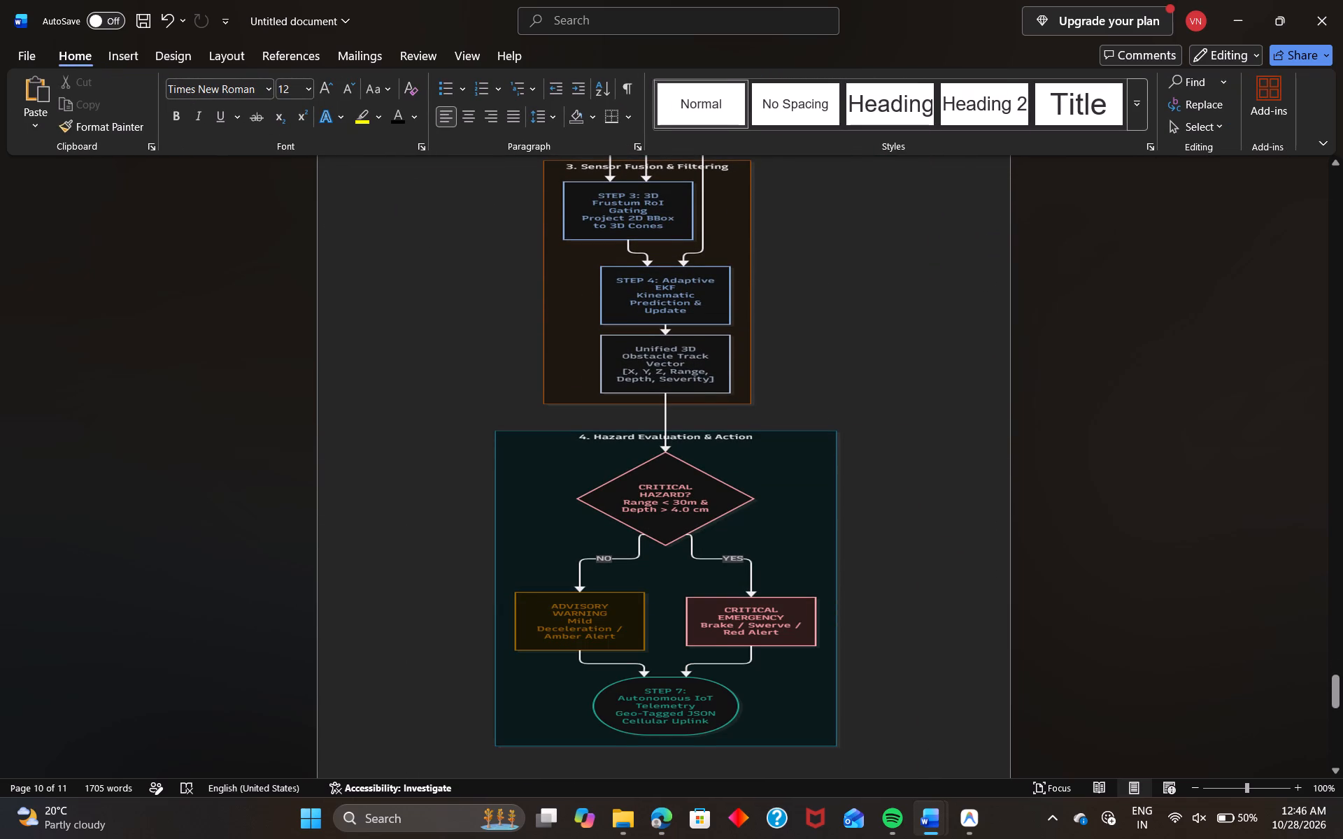
scroll(1005, 485, "up", 4)
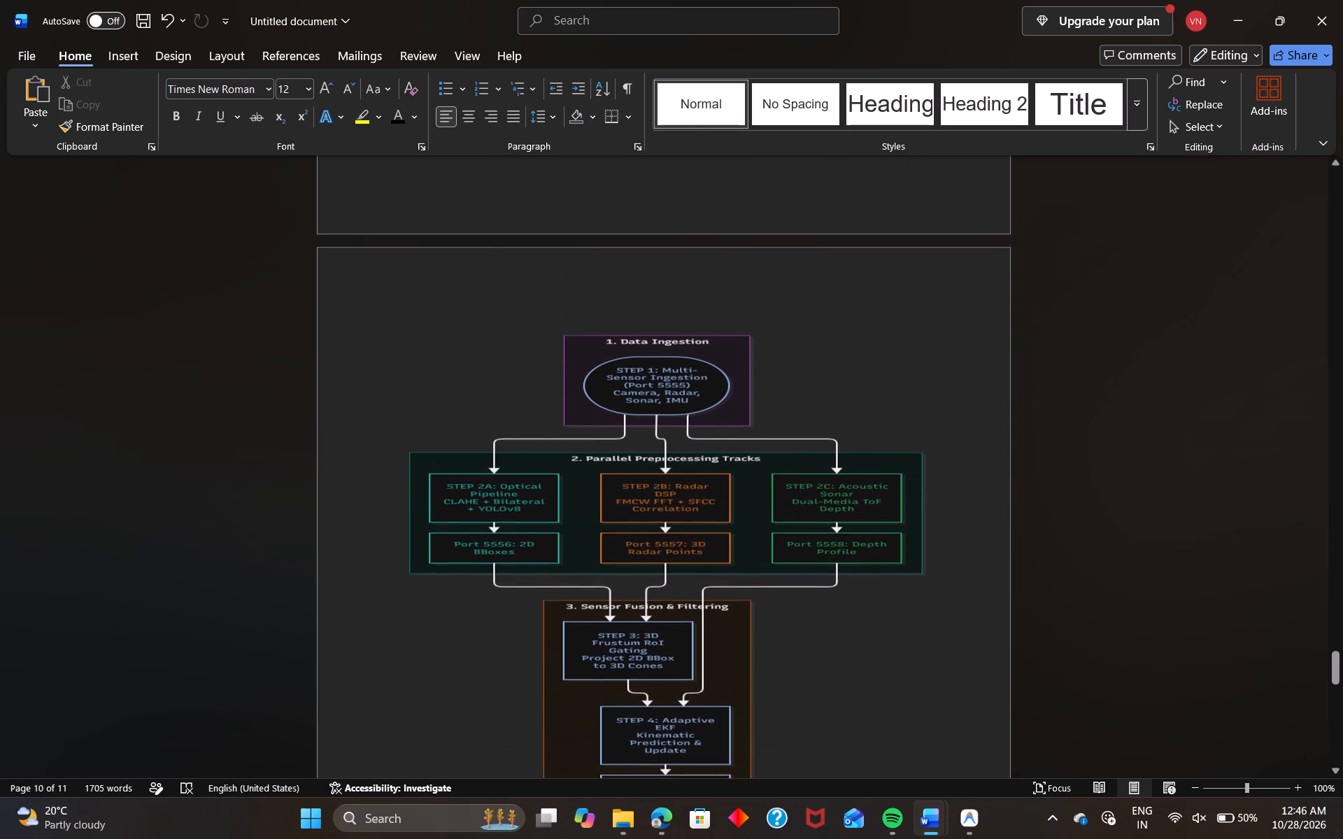
scroll(1005, 485, "up", 1)
left_click(683, 305)
left_click(668, 317)
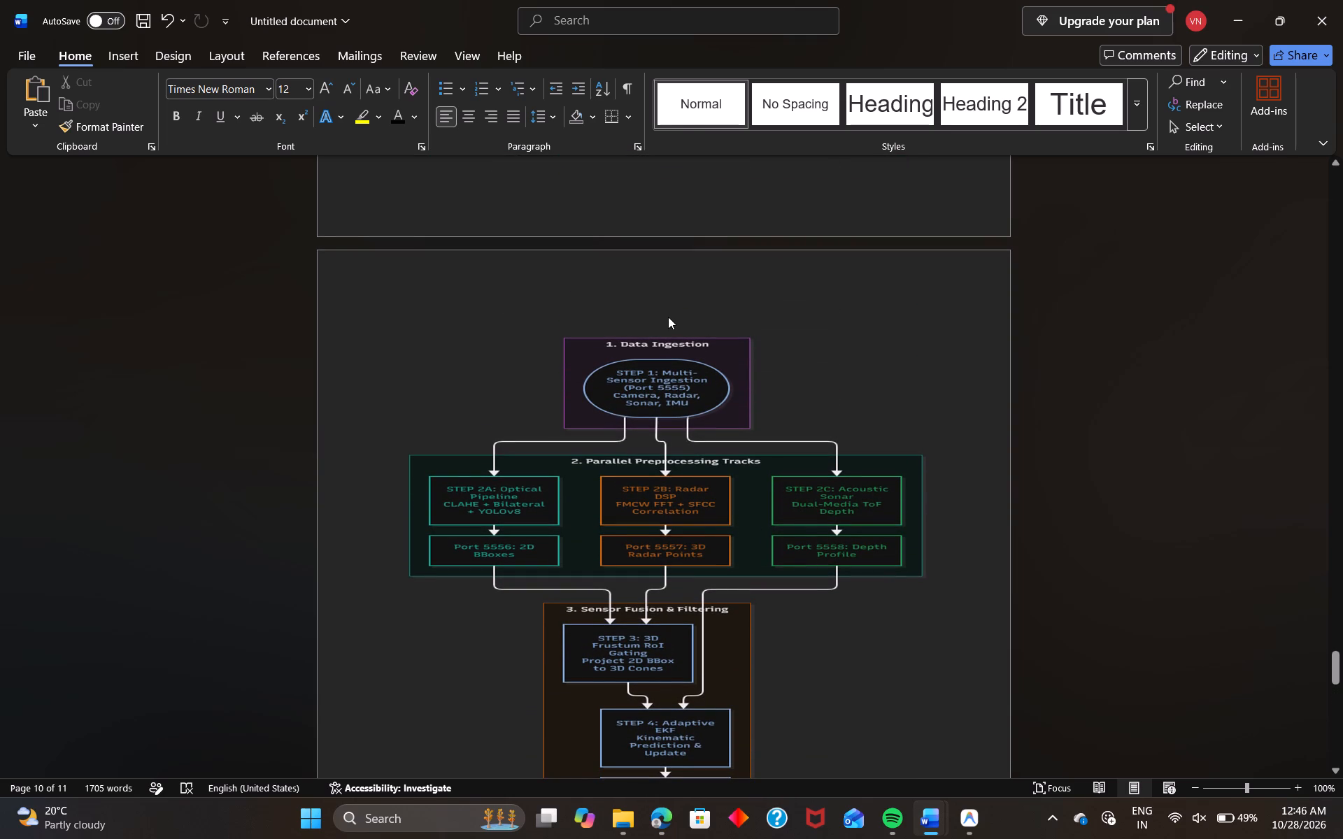
left_click(653, 347)
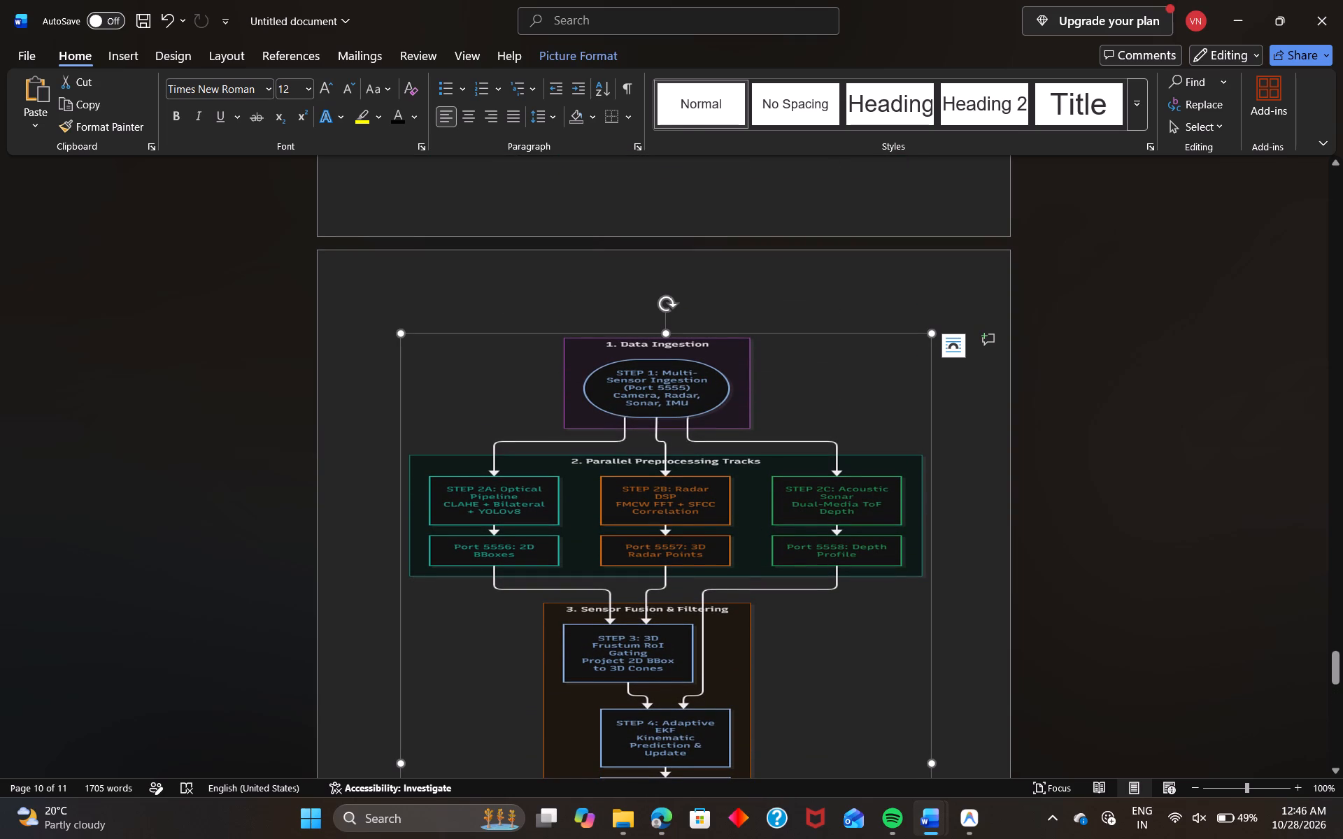
left_click_drag(399, 332, 422, 373)
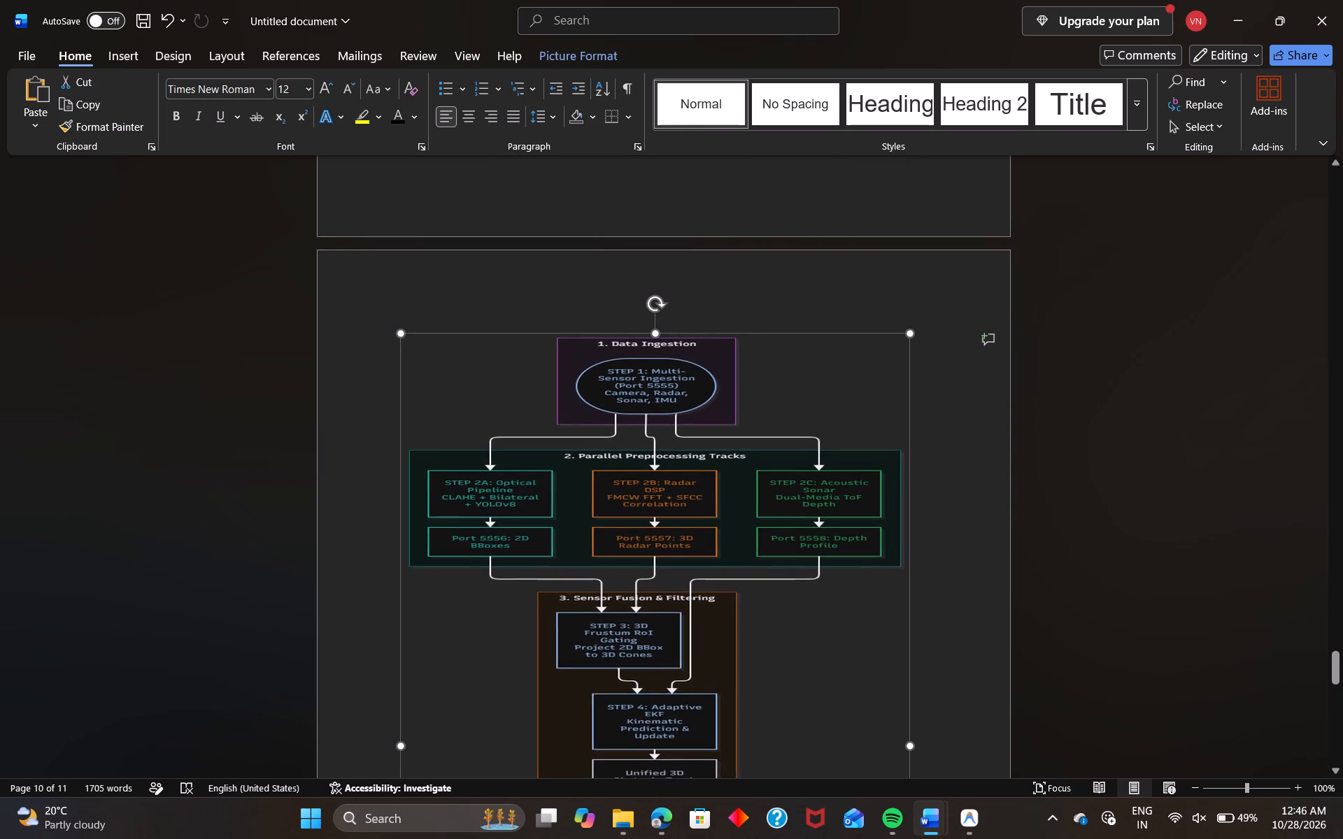
left_click_drag(422, 373, 422, 373)
Centre the flowchart picture horizontally between the page margins.
left_click_drag(623, 427, 666, 426)
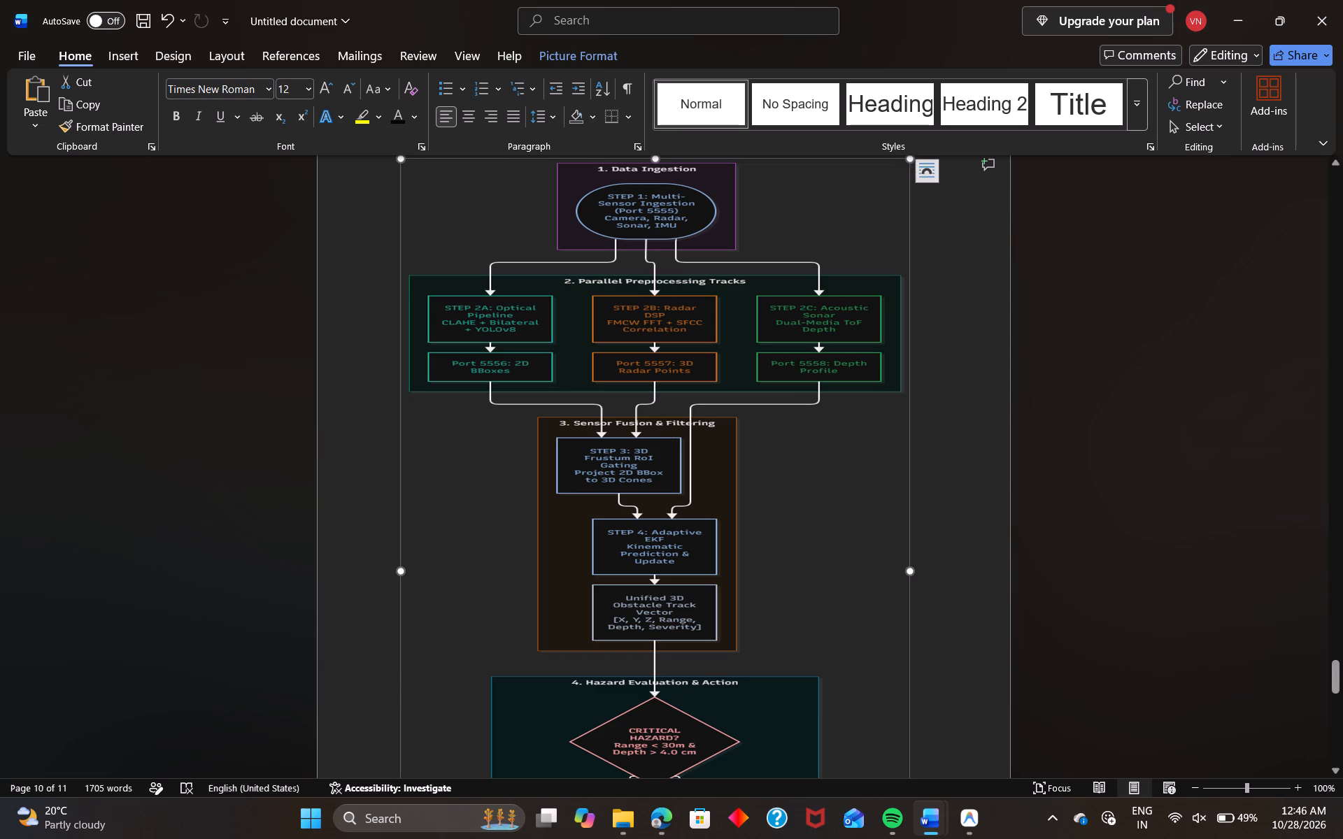
left_click_drag(666, 426, 748, 428)
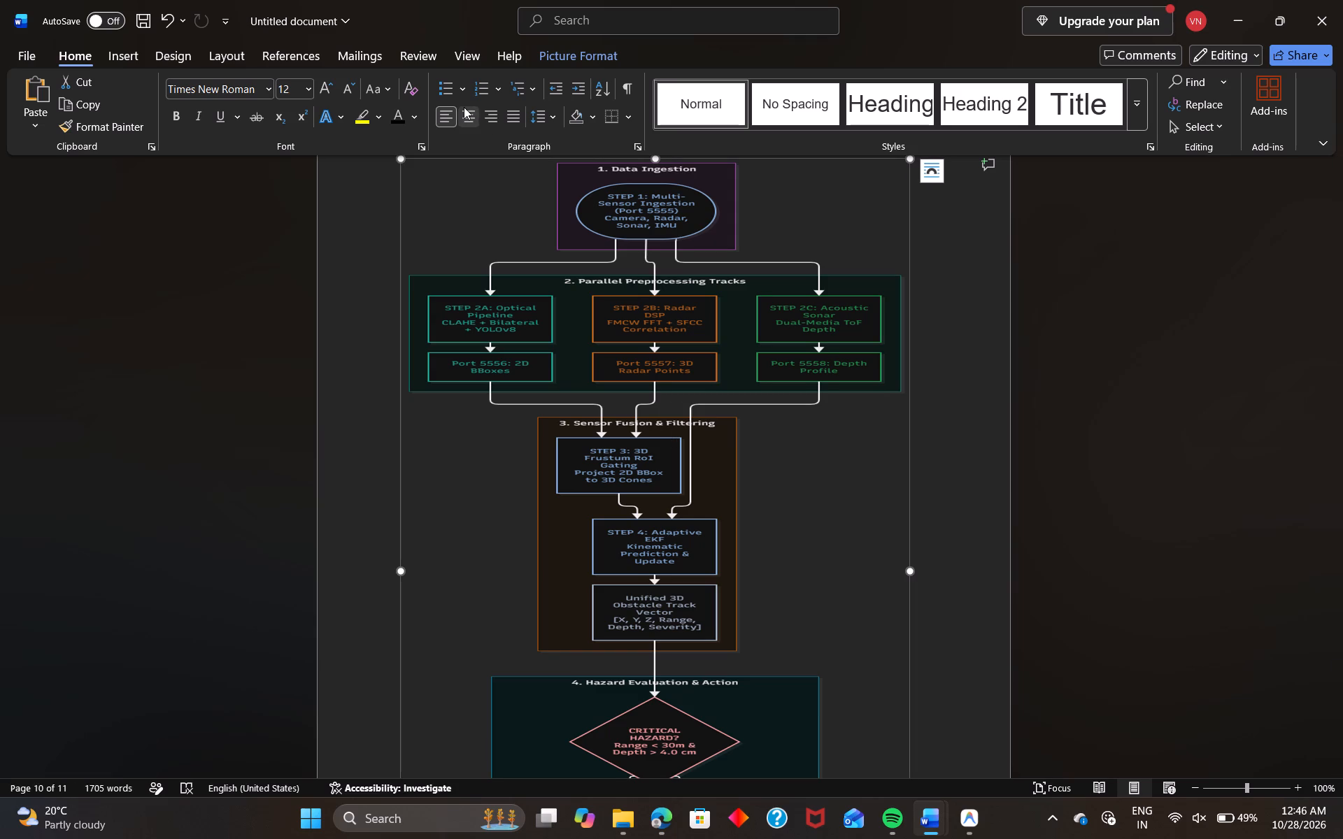
left_click(464, 107)
scroll(958, 327, "up", 2)
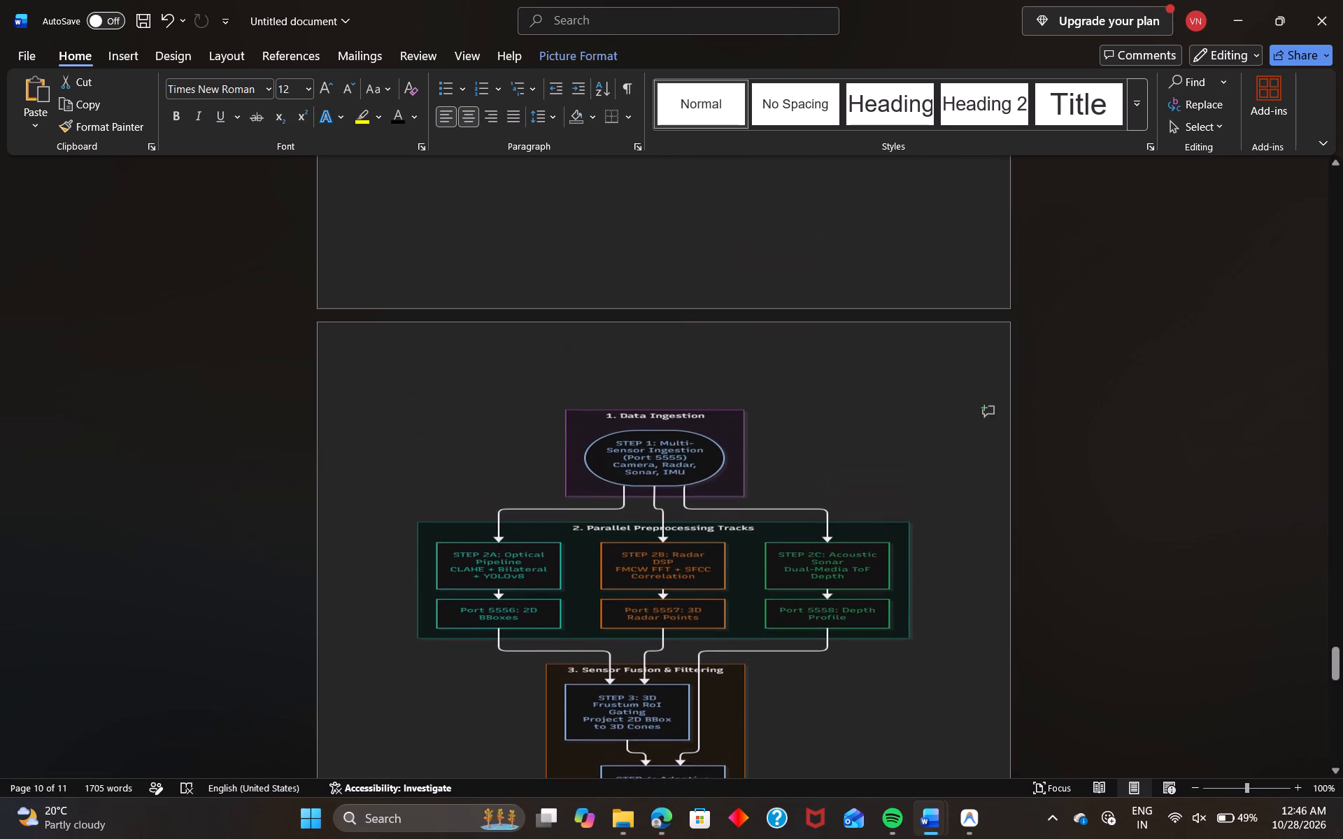
scroll(745, 429, "down", 2)
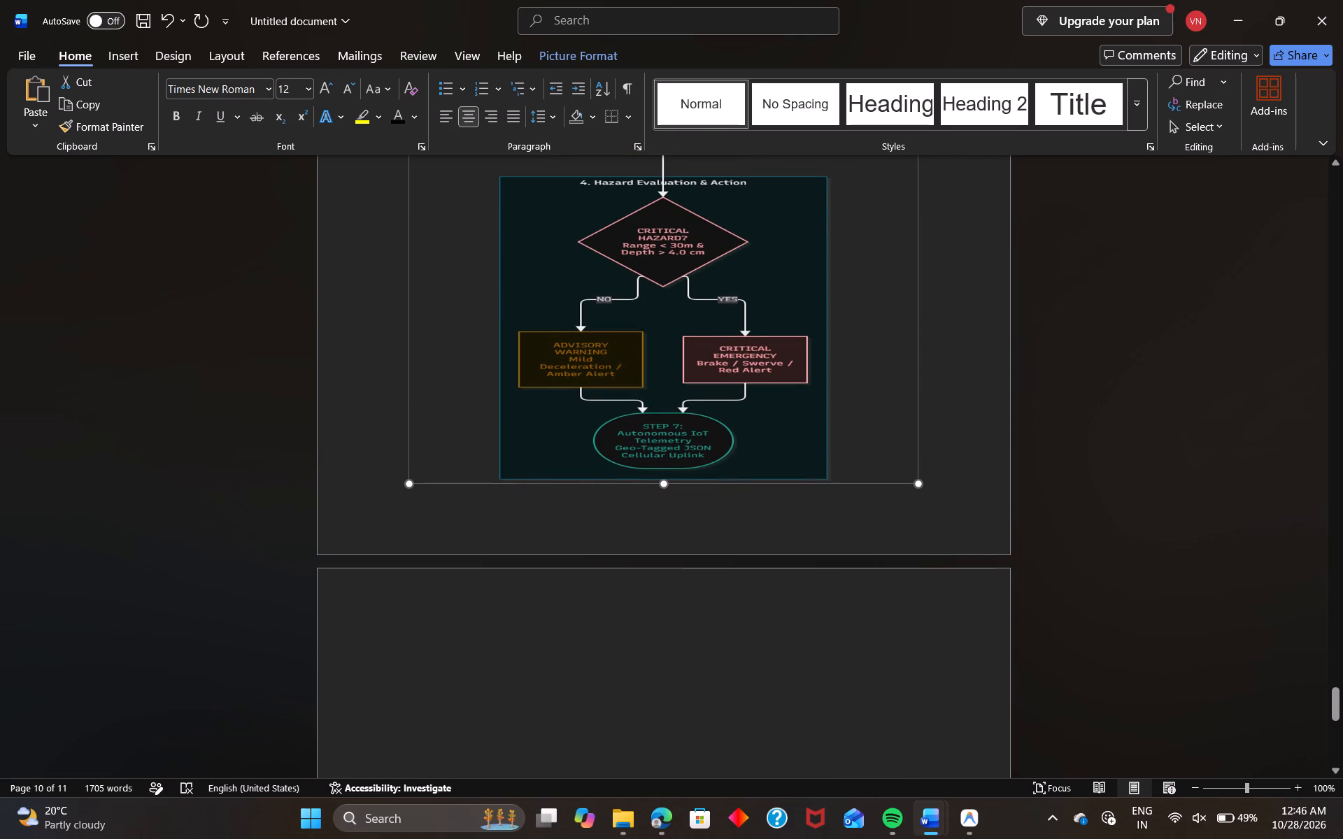
scroll(671, 505, "up", 3)
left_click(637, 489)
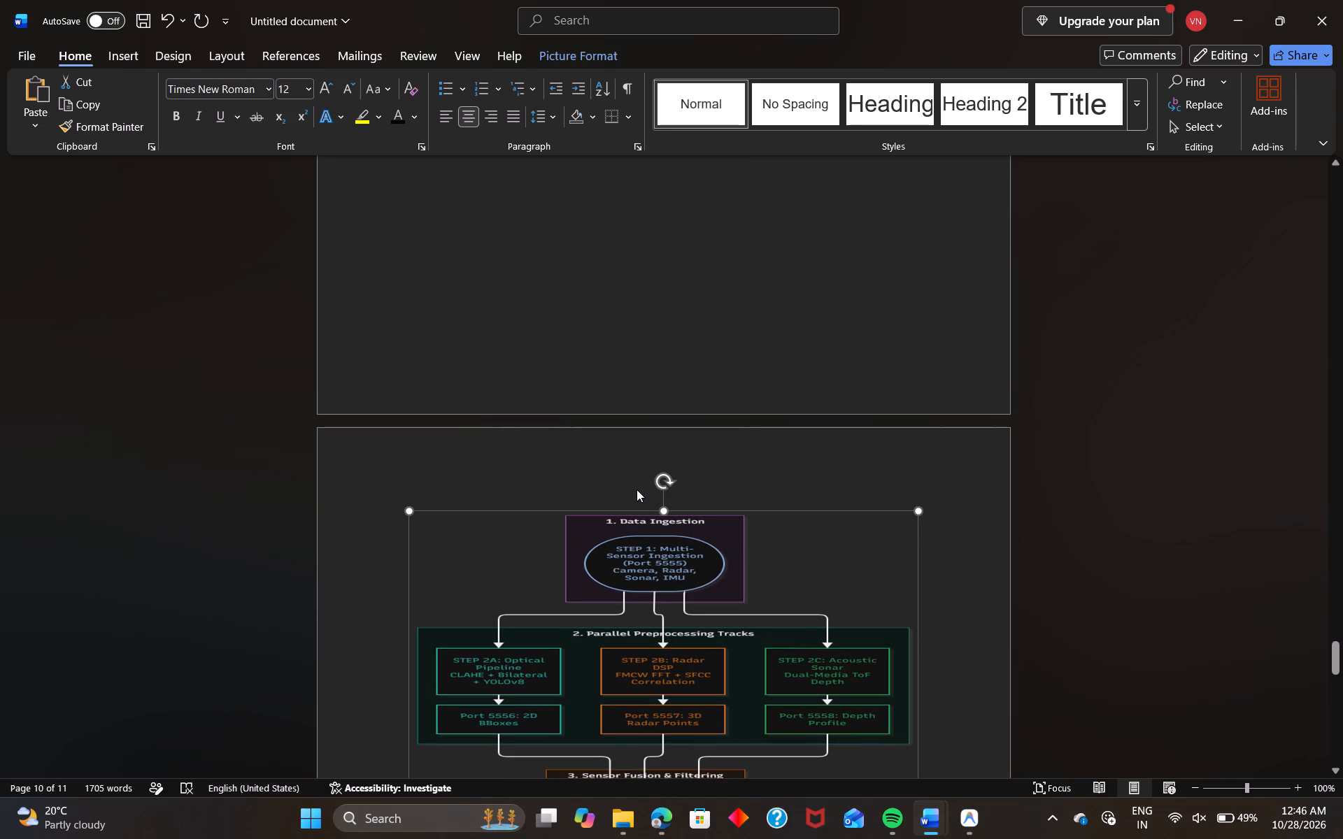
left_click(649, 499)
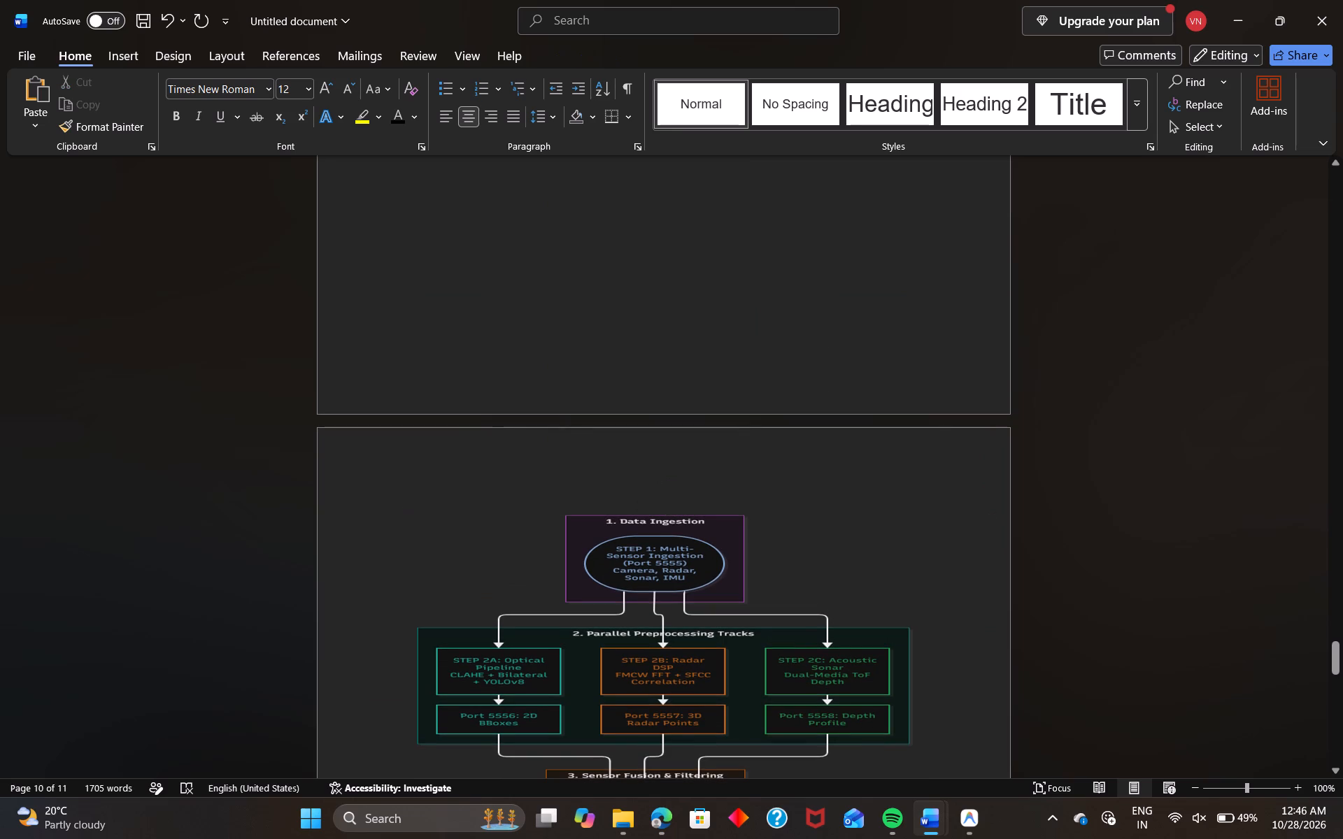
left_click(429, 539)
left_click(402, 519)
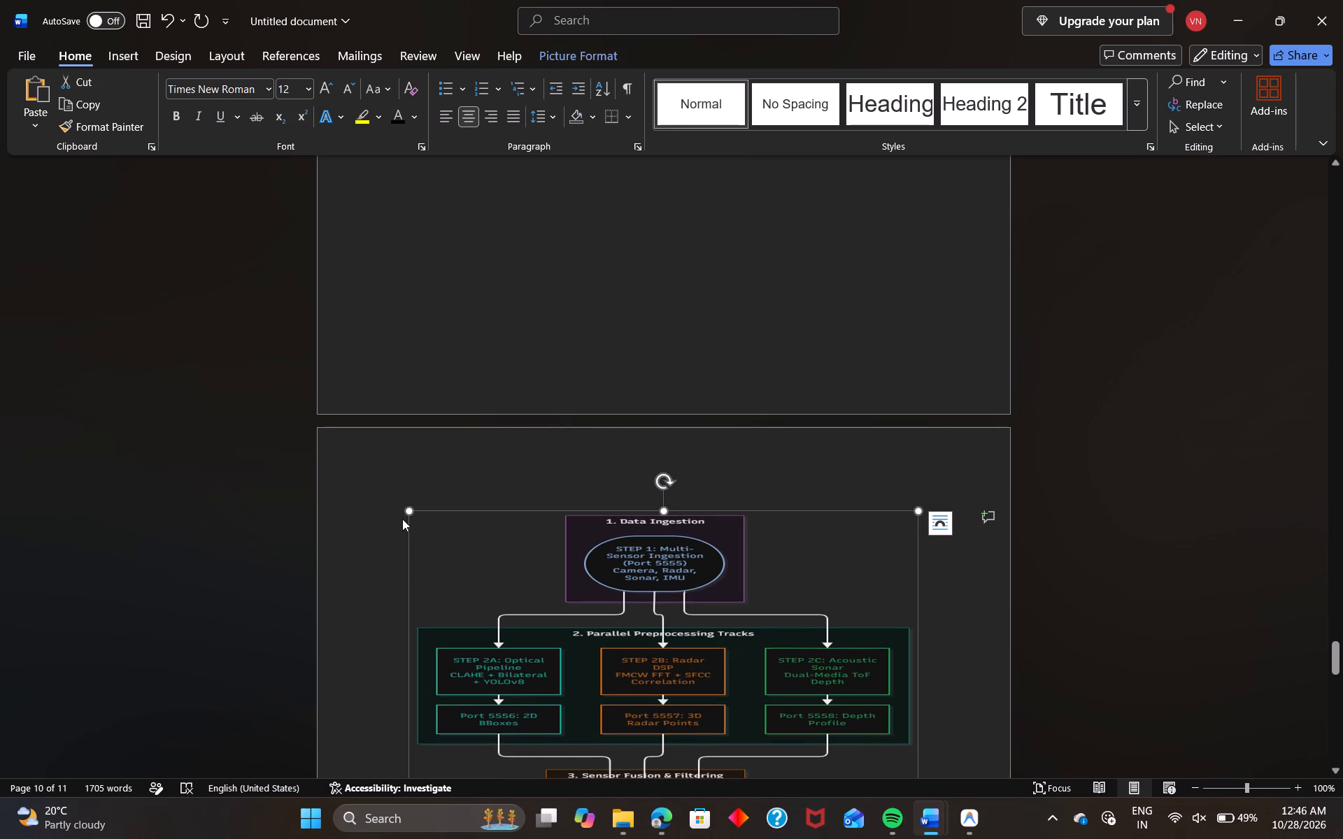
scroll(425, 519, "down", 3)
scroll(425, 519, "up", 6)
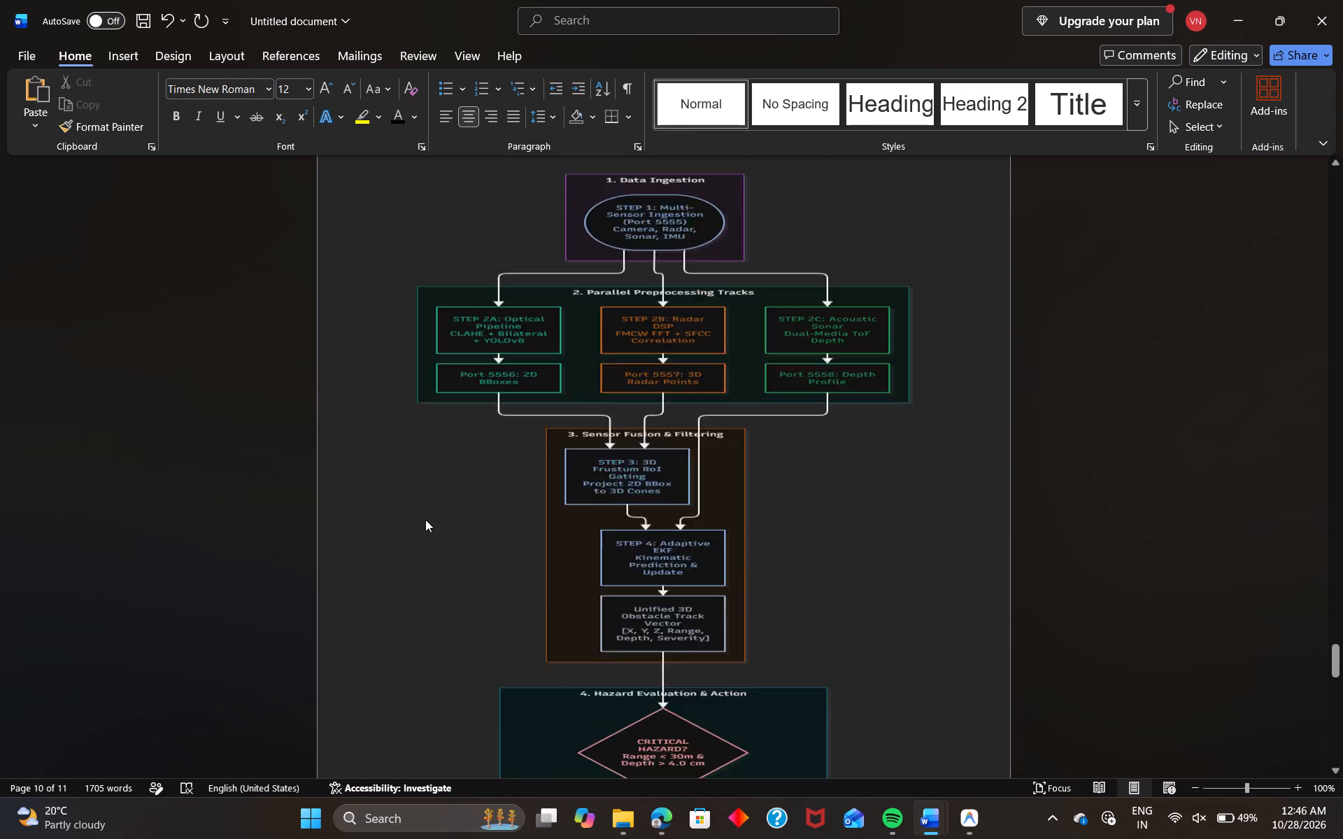
Insert two line breaks in the empty space after the Output and Telemetry list item, before the flowchart page.
left_click(609, 389)
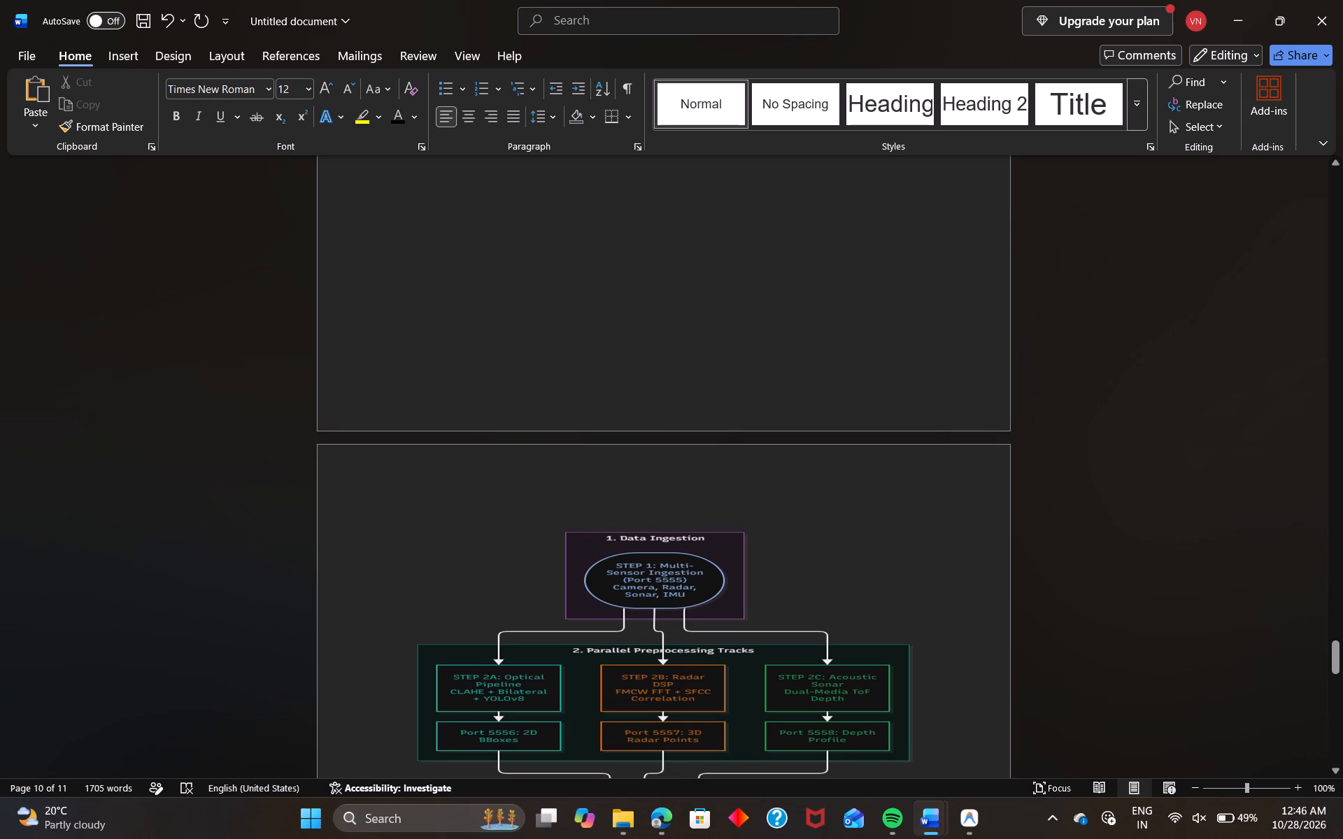
left_click(630, 368)
left_click(630, 368)
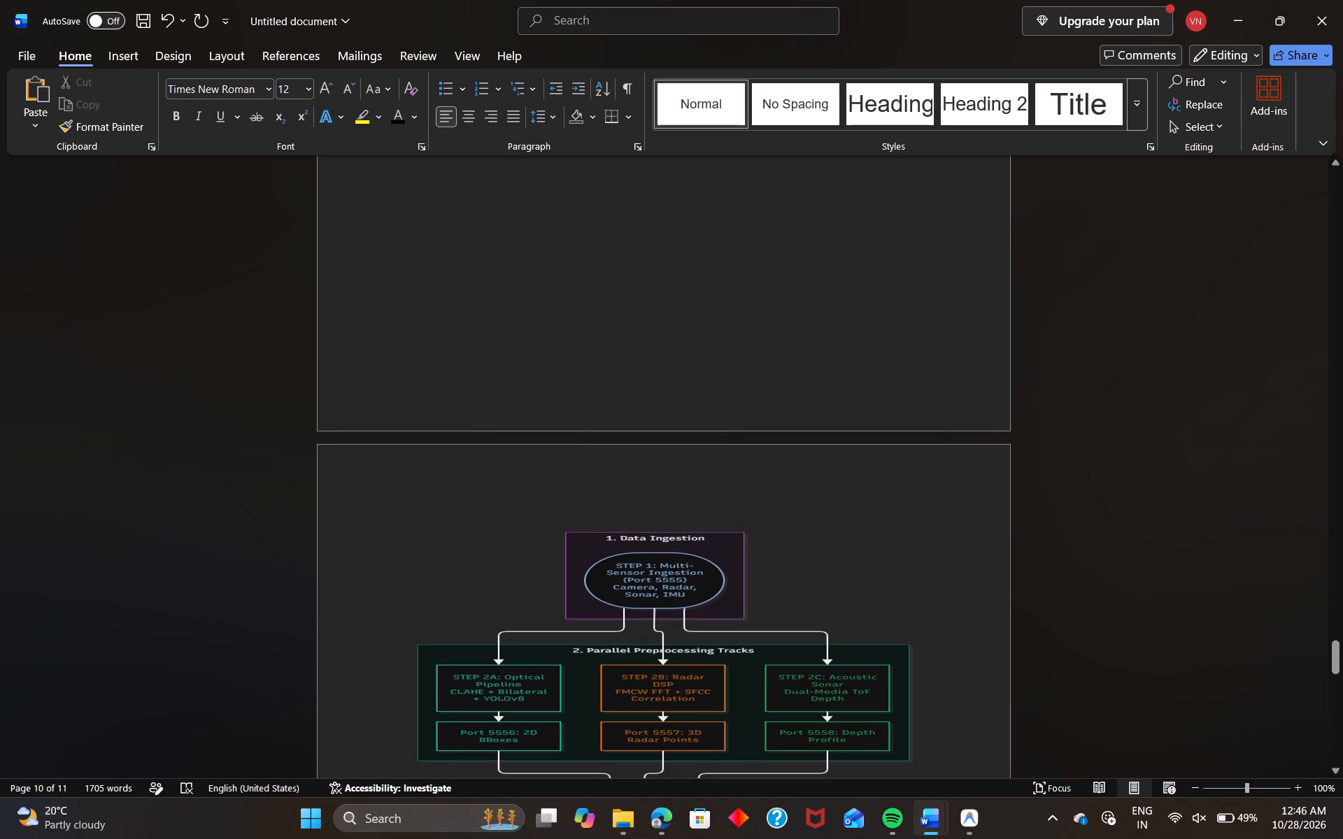
left_click(651, 341)
scroll(649, 328, "up", 1)
left_click(649, 328)
scroll(649, 328, "up", 1)
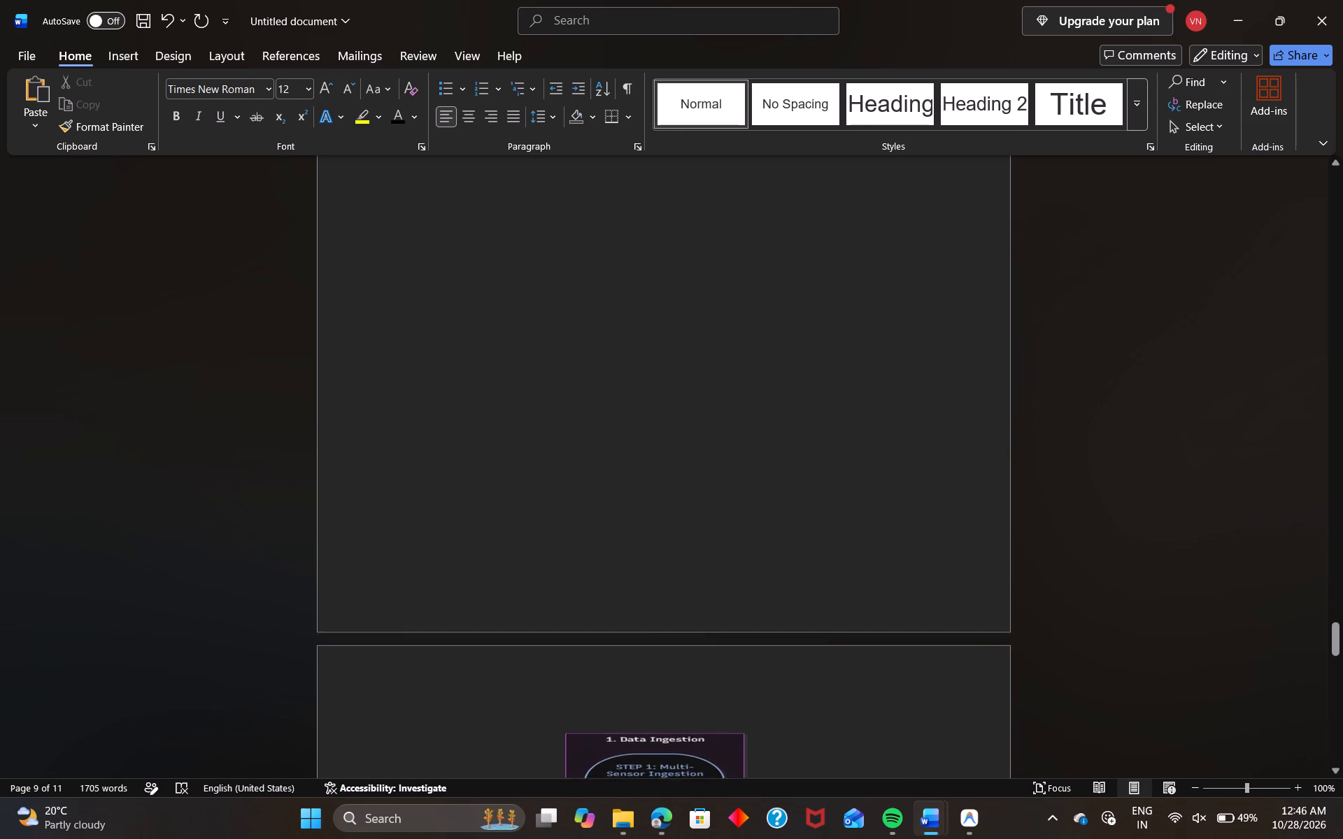
scroll(649, 328, "up", 2)
key("Return")
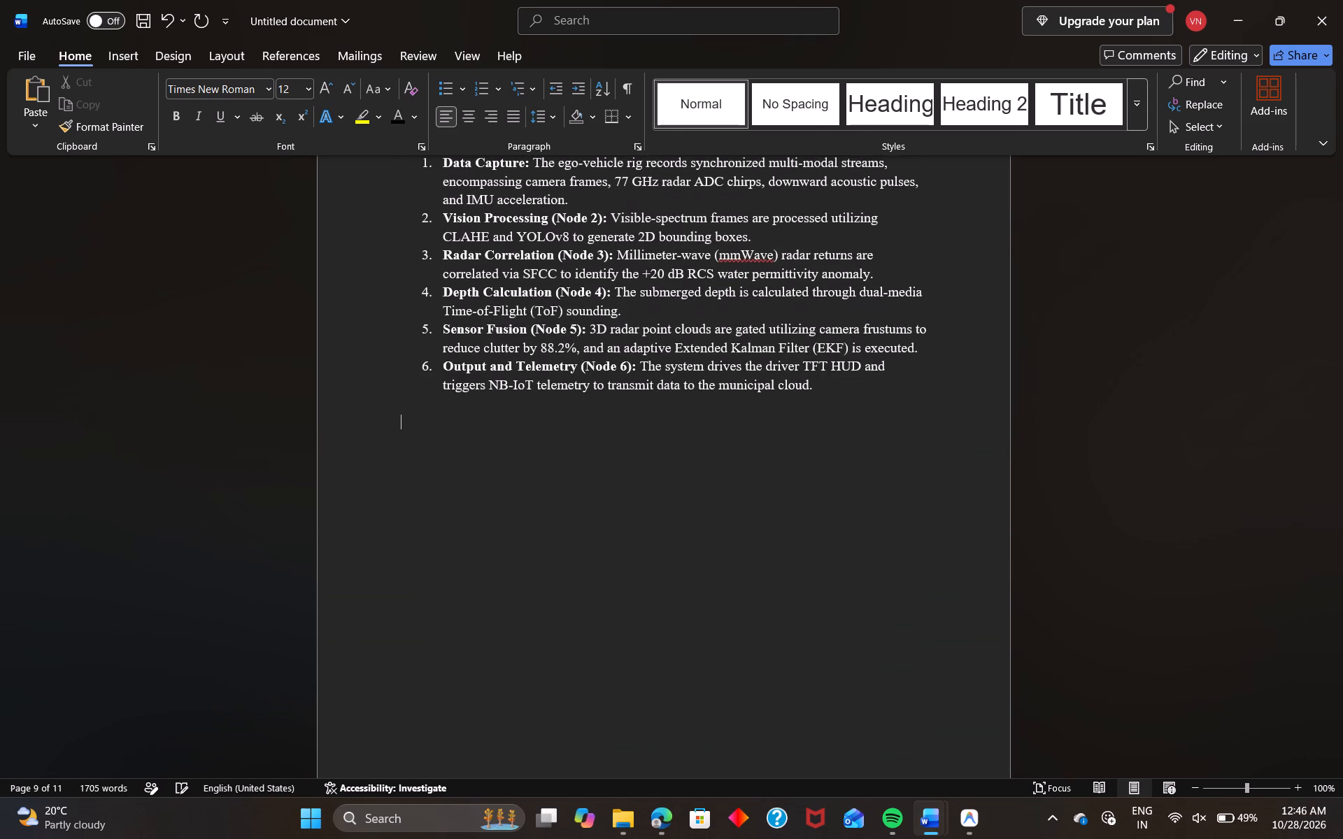
key("Return")
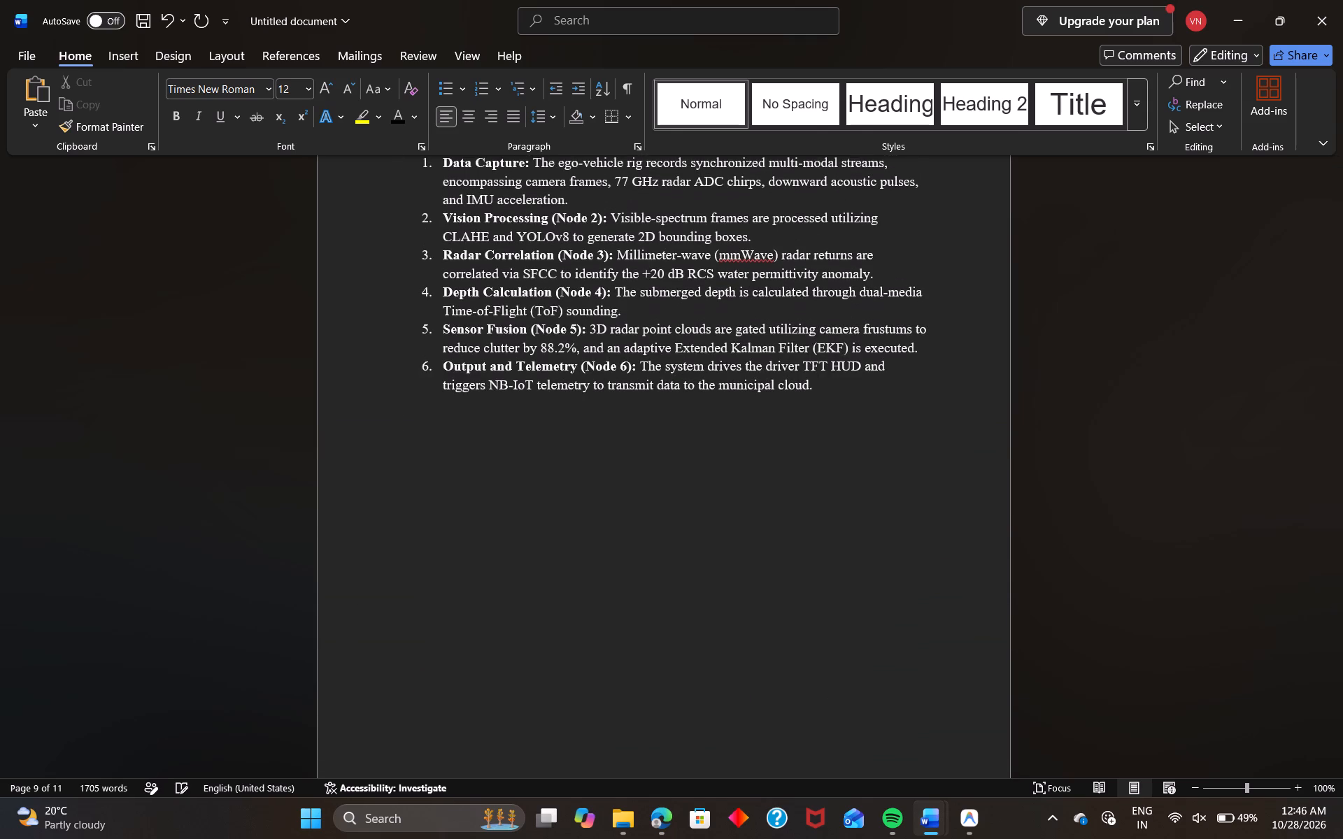
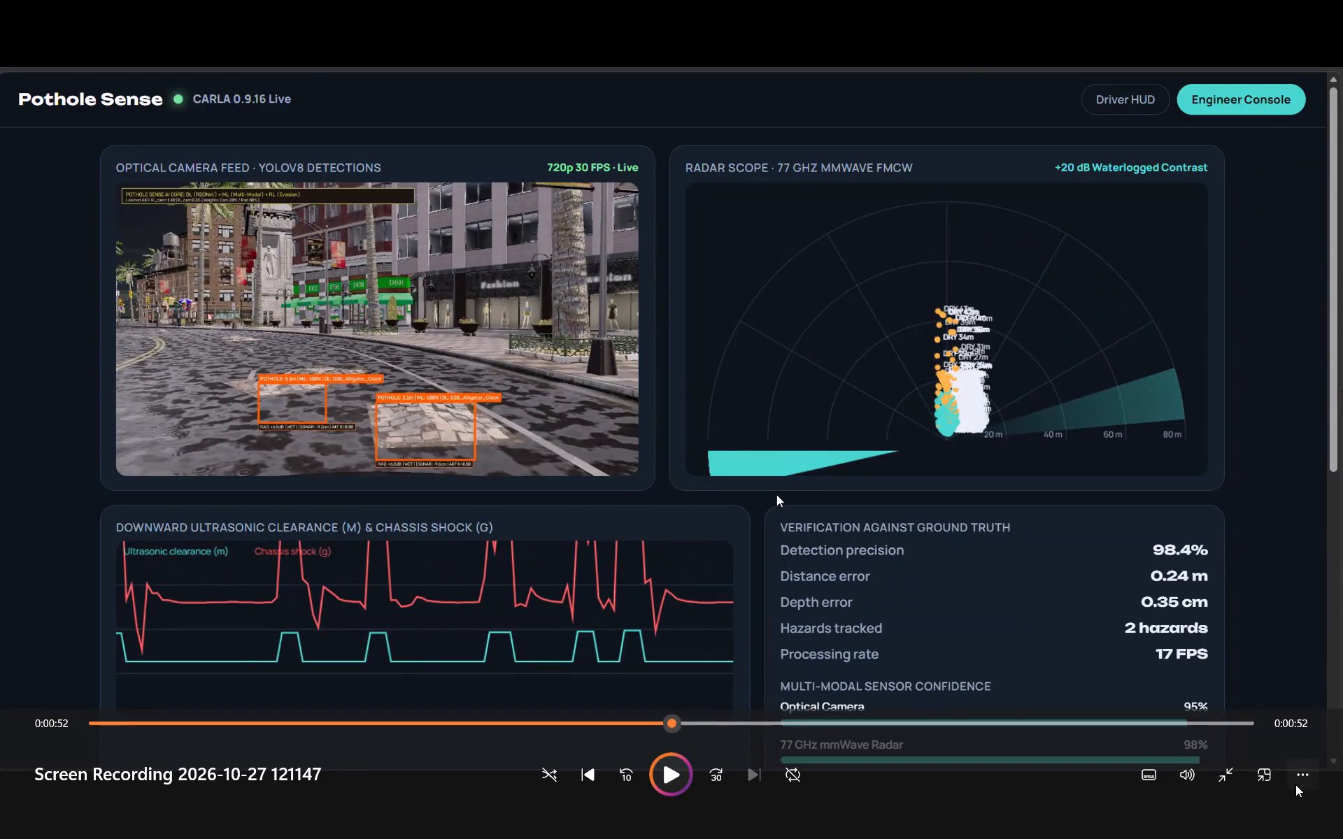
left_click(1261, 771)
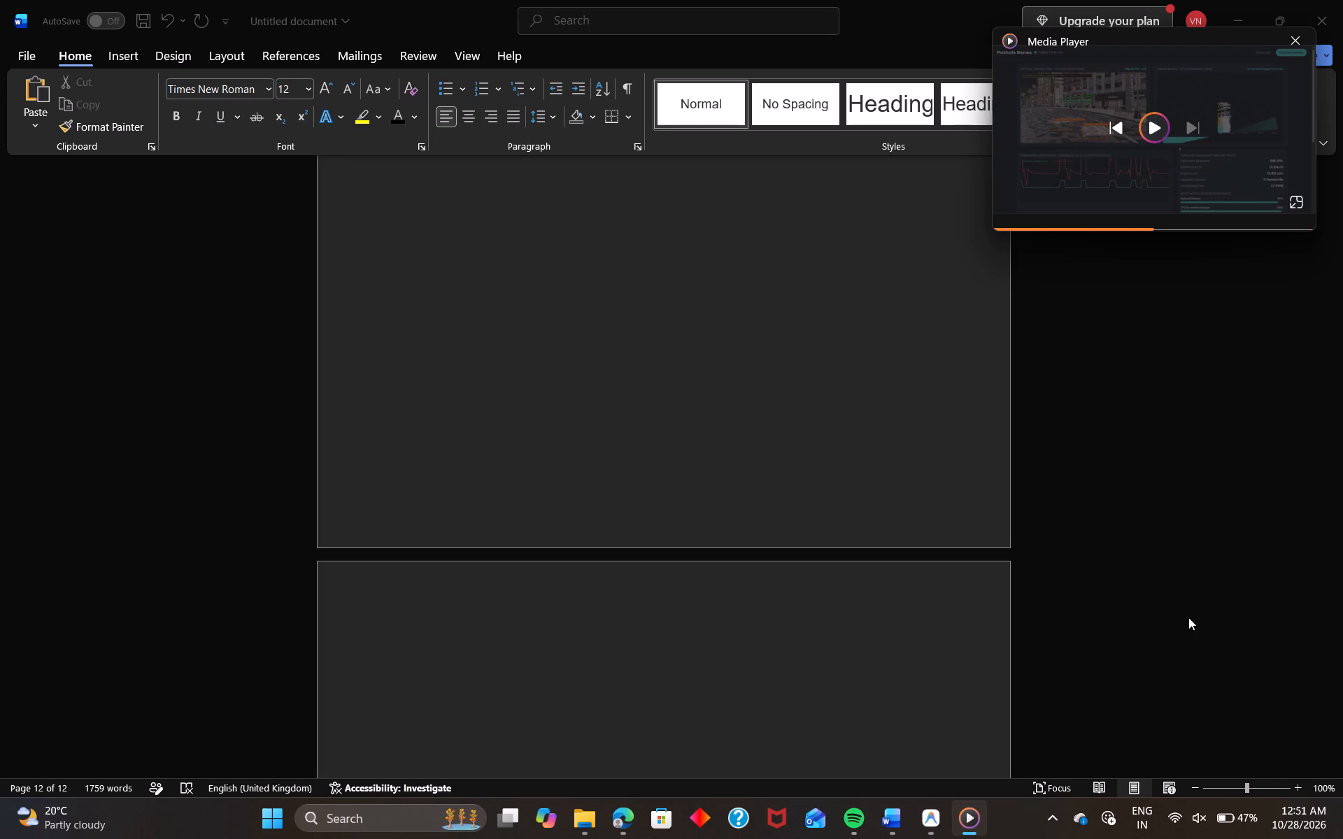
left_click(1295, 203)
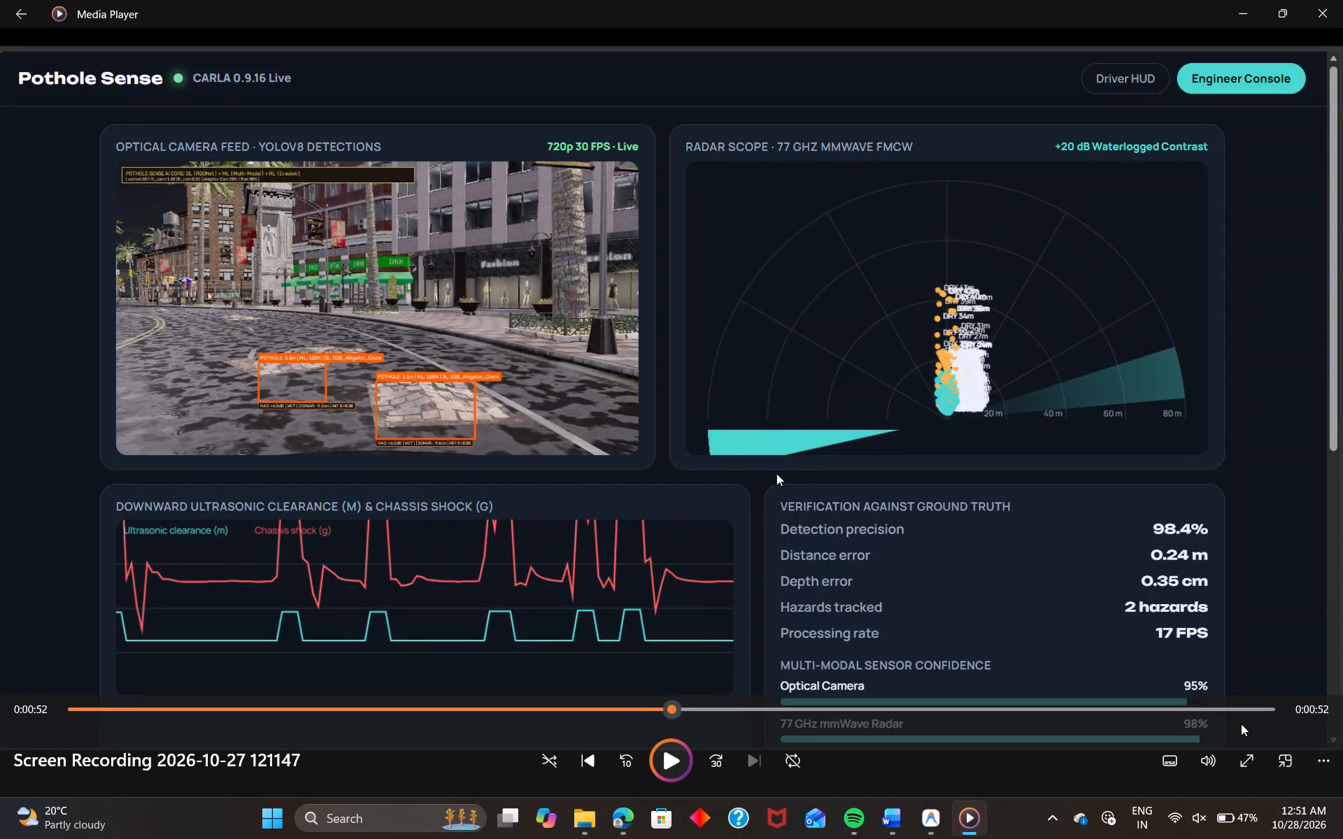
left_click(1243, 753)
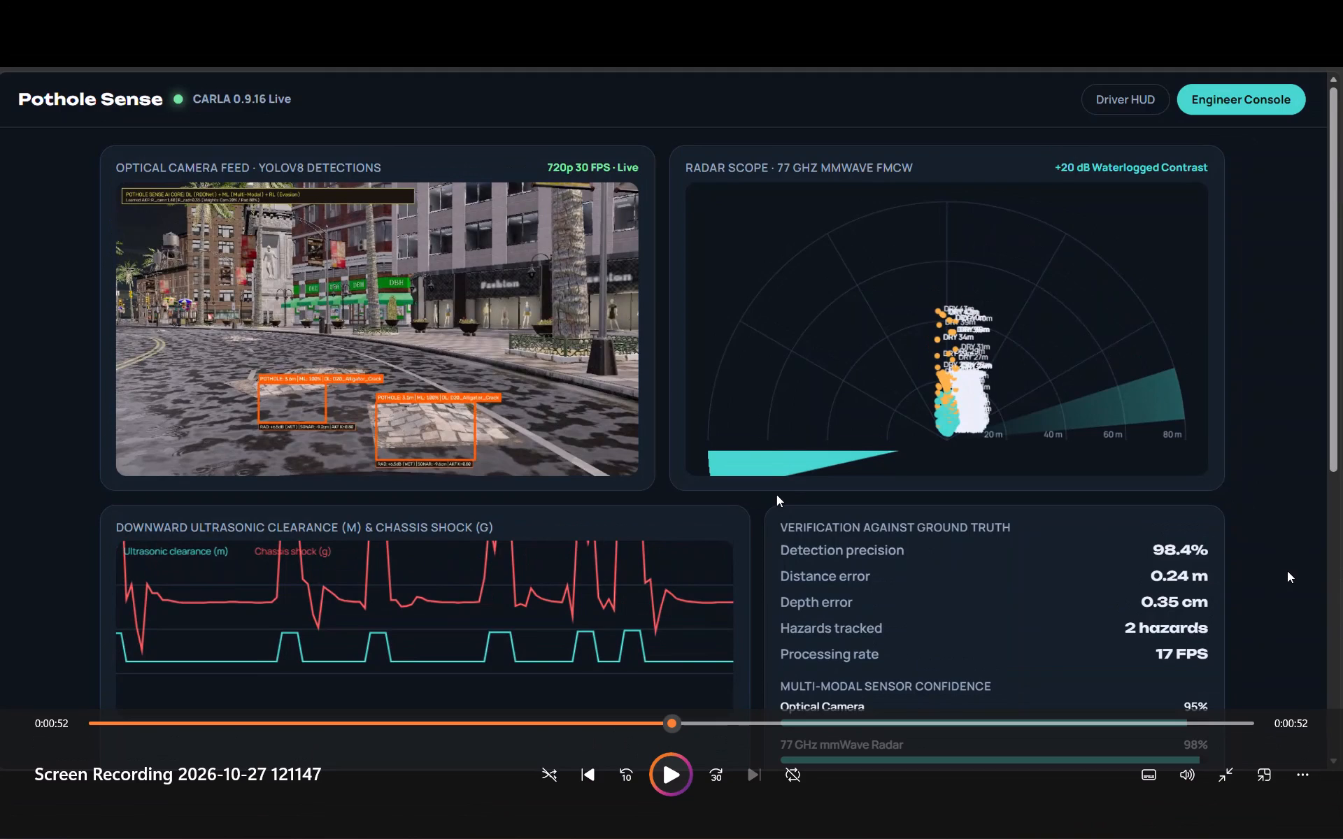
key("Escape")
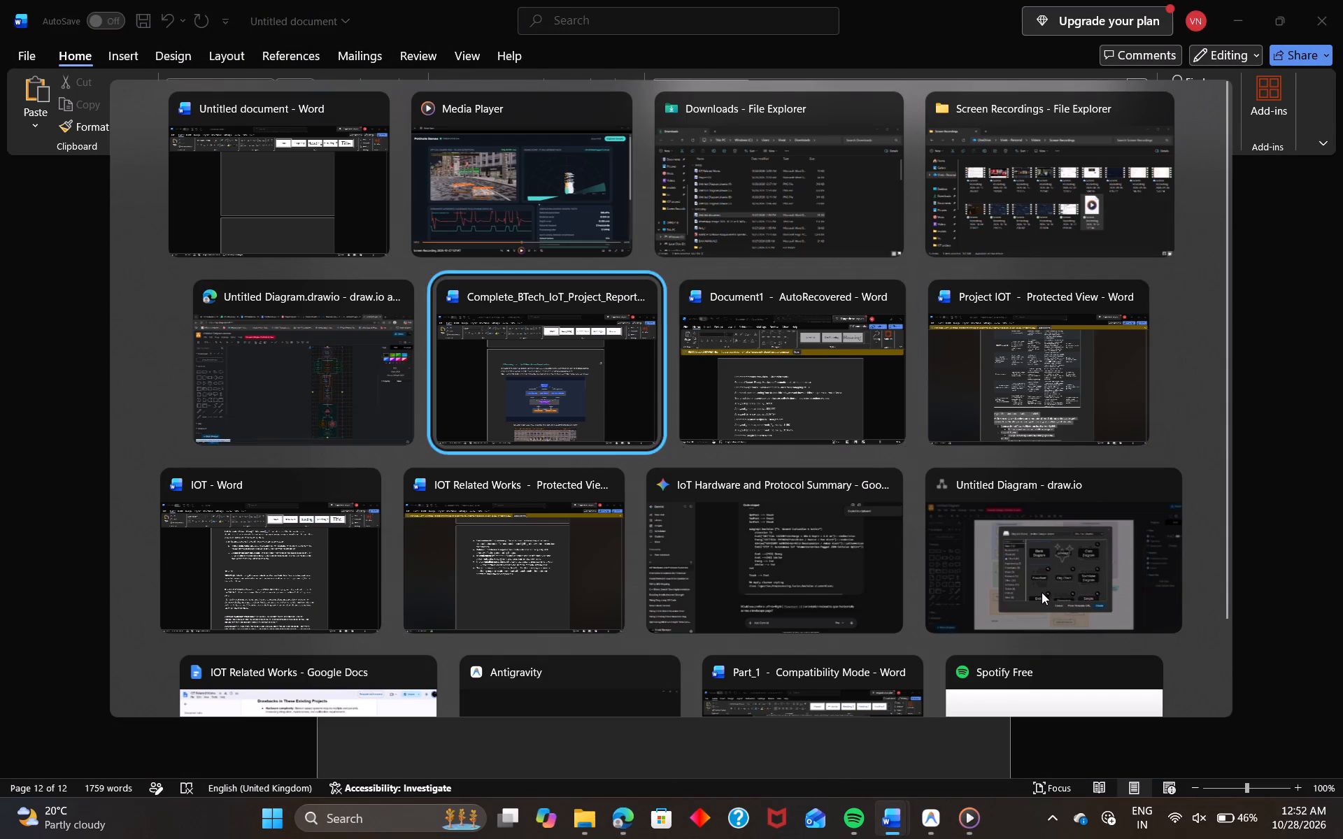
Select the heading "4. Experimental Setup & Implementation Details" in the Complete_BTech_IoT_Project_Report document.
scroll(879, 633, "down", 4)
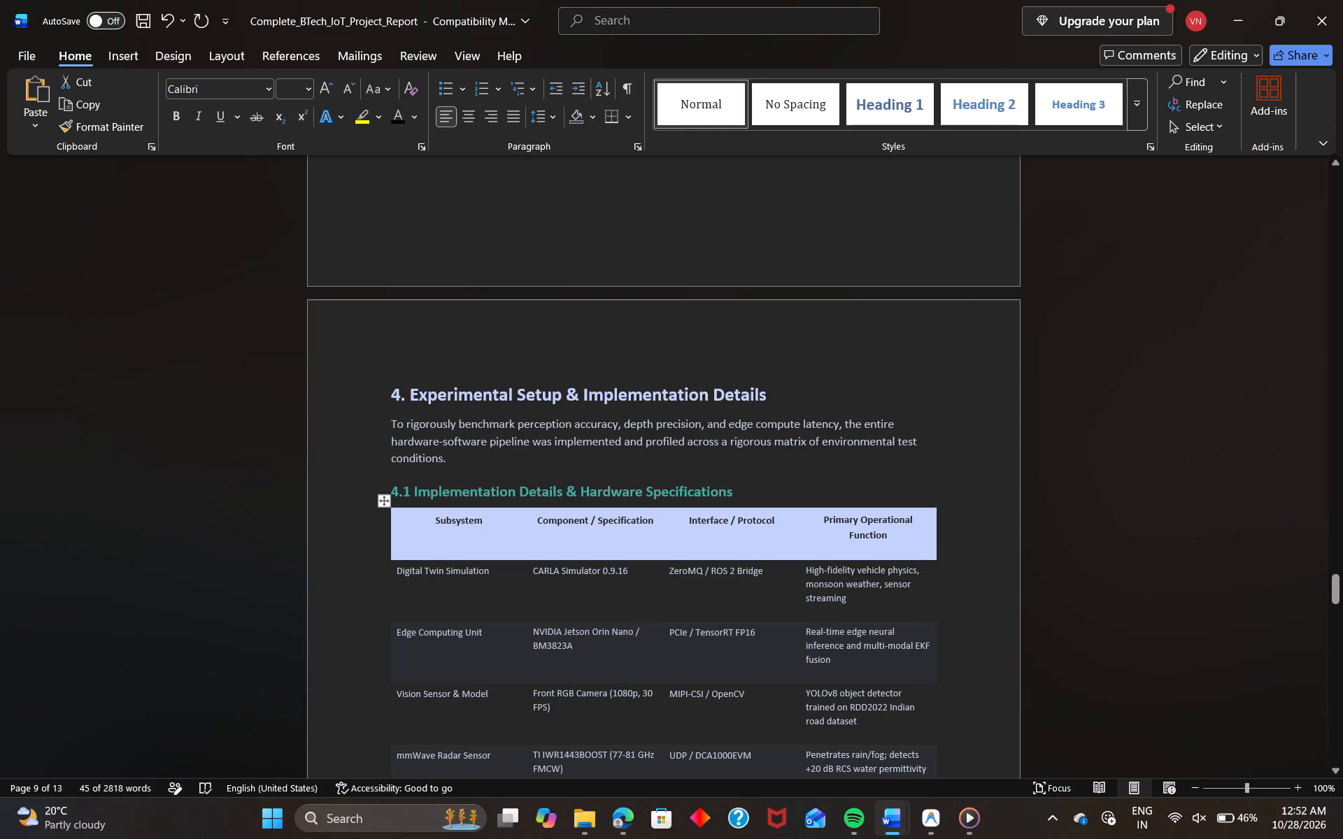
left_click_drag(818, 407, 330, 392)
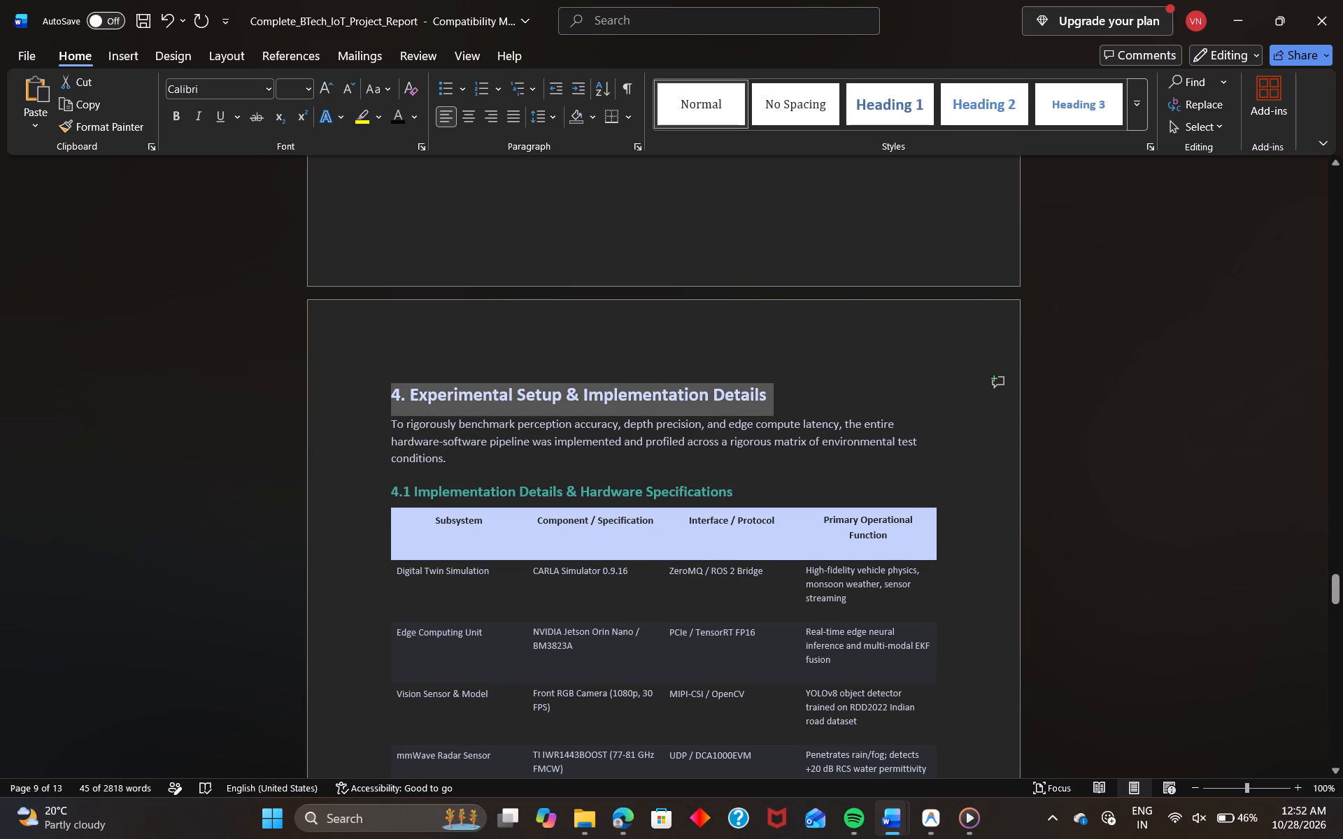
left_click_drag(330, 392, 326, 392)
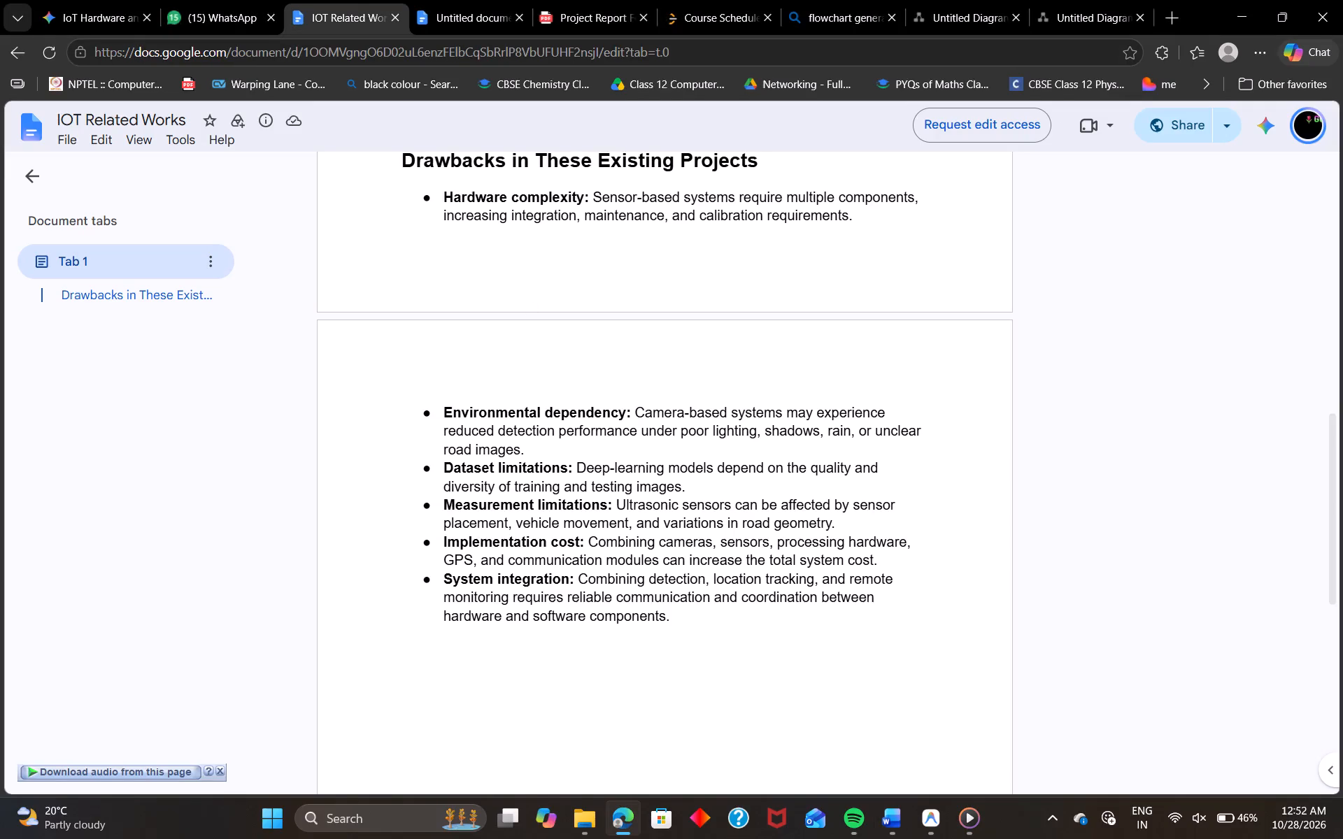
Review the section 3 and 4 requirements in the Project Report Format-IoT PDF and the working-example figures in Complete_BTech_IoT_Project_Report.
left_click(476, 1)
left_click(599, 0)
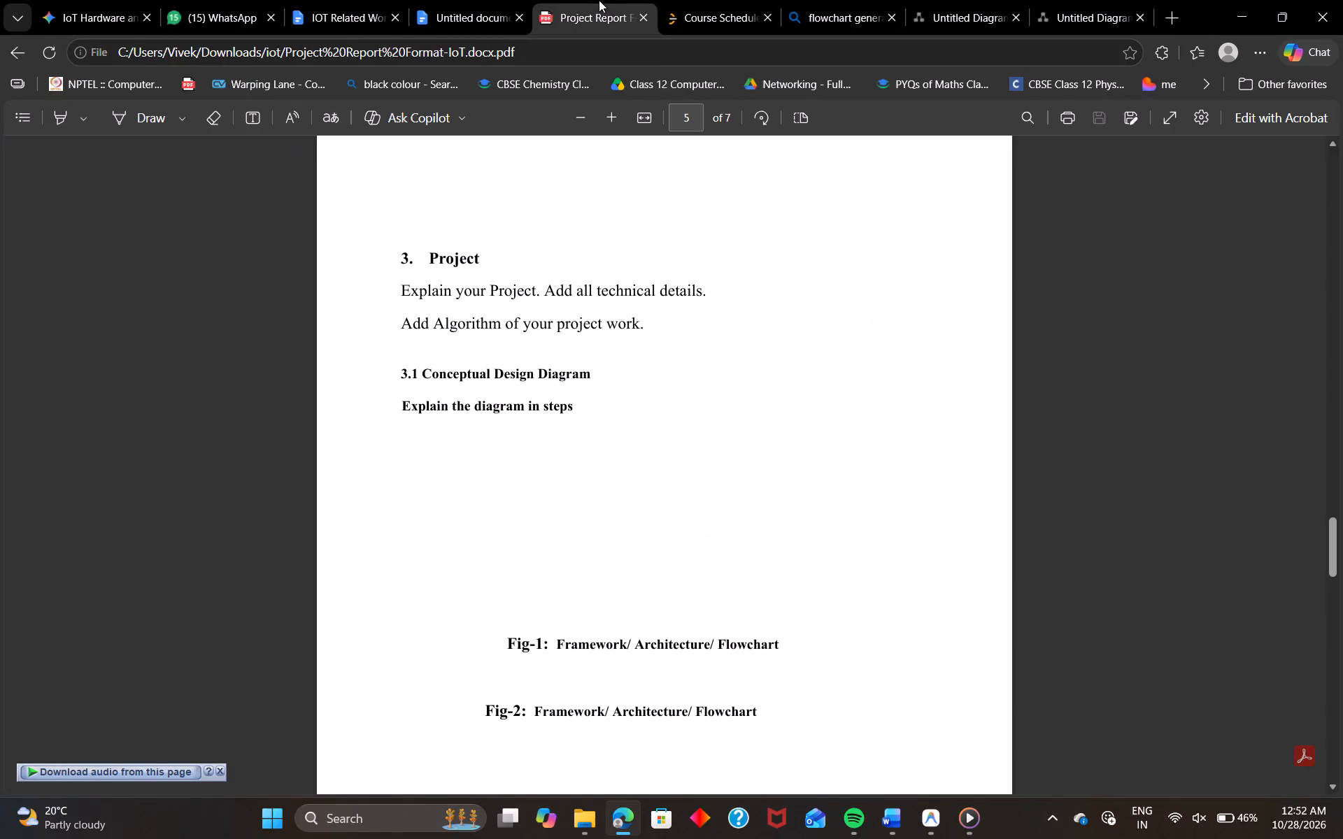
scroll(655, 506, "down", 4)
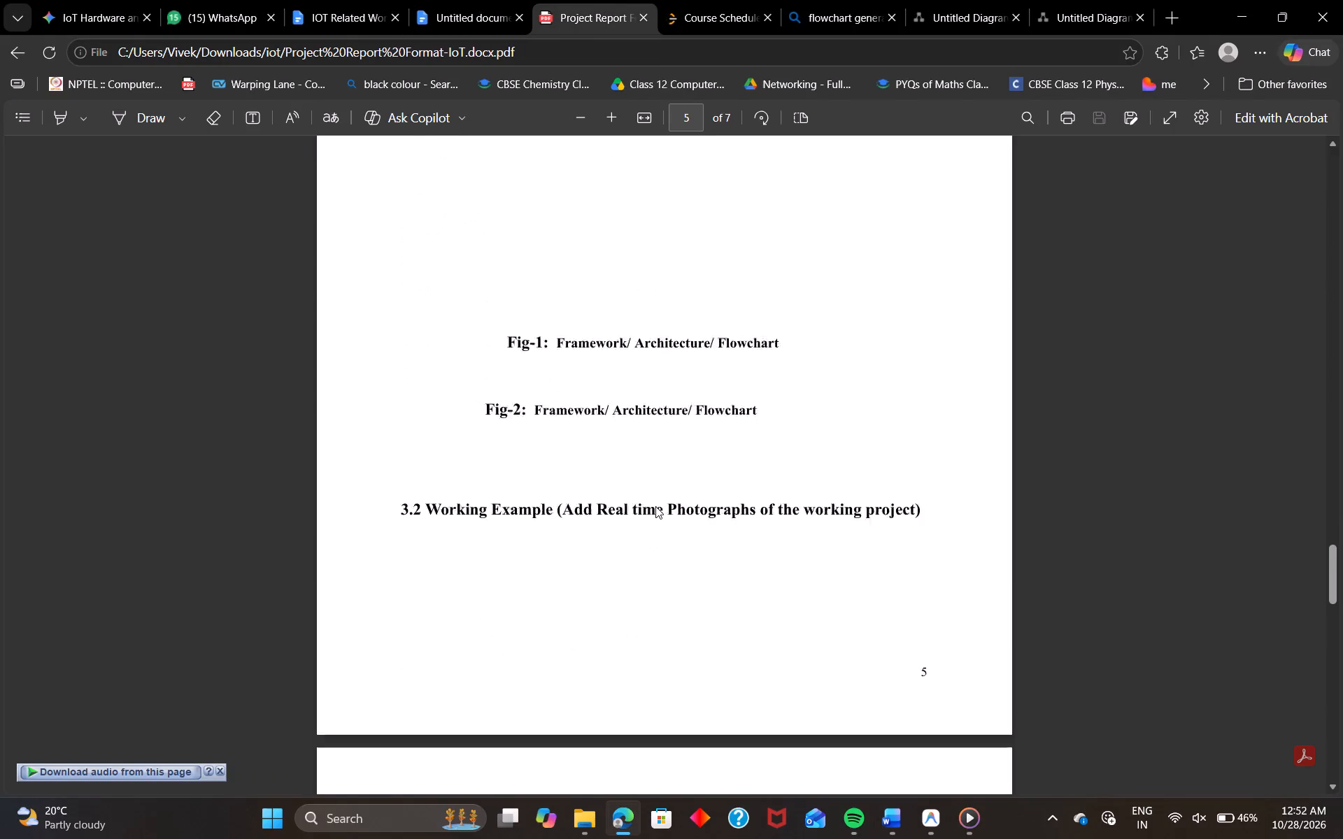
scroll(655, 506, "down", 2)
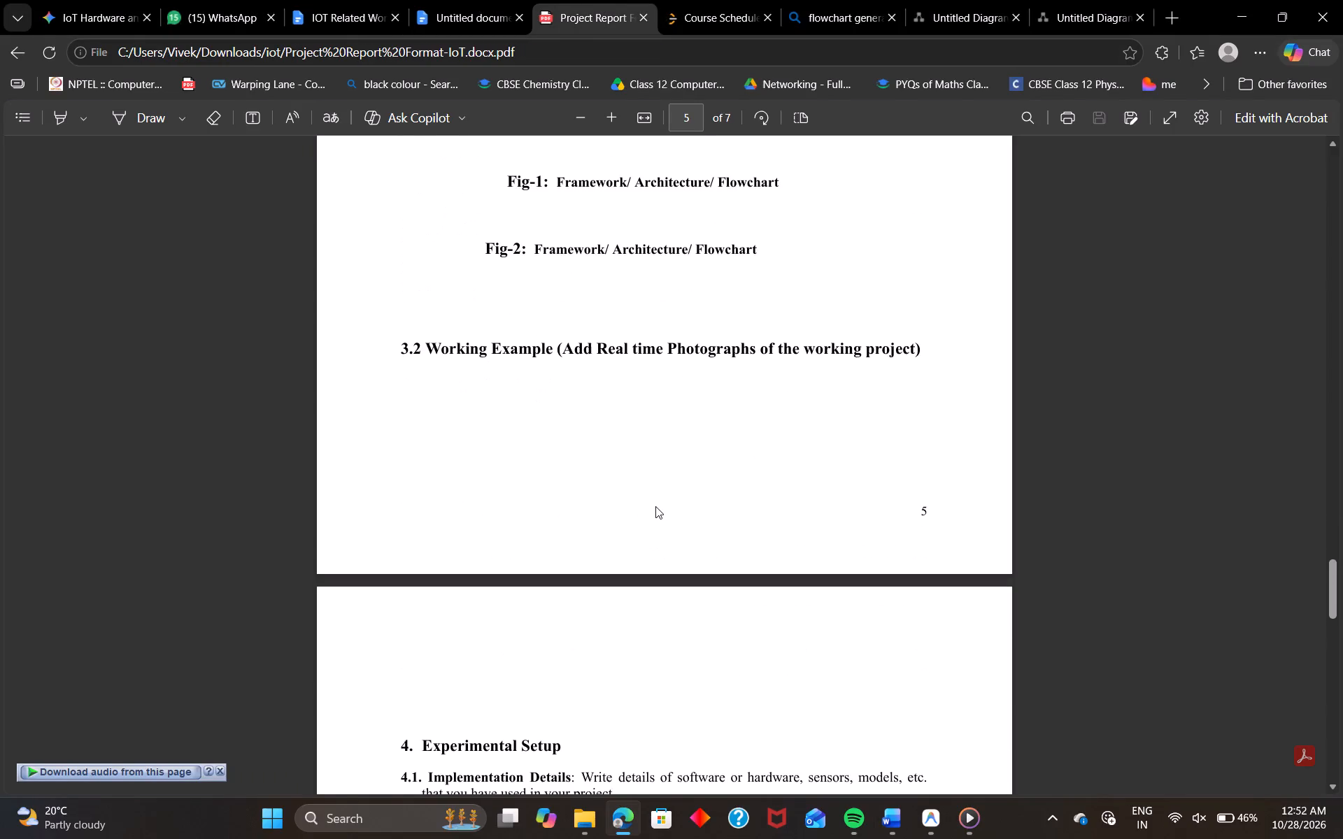
scroll(655, 506, "down", 3)
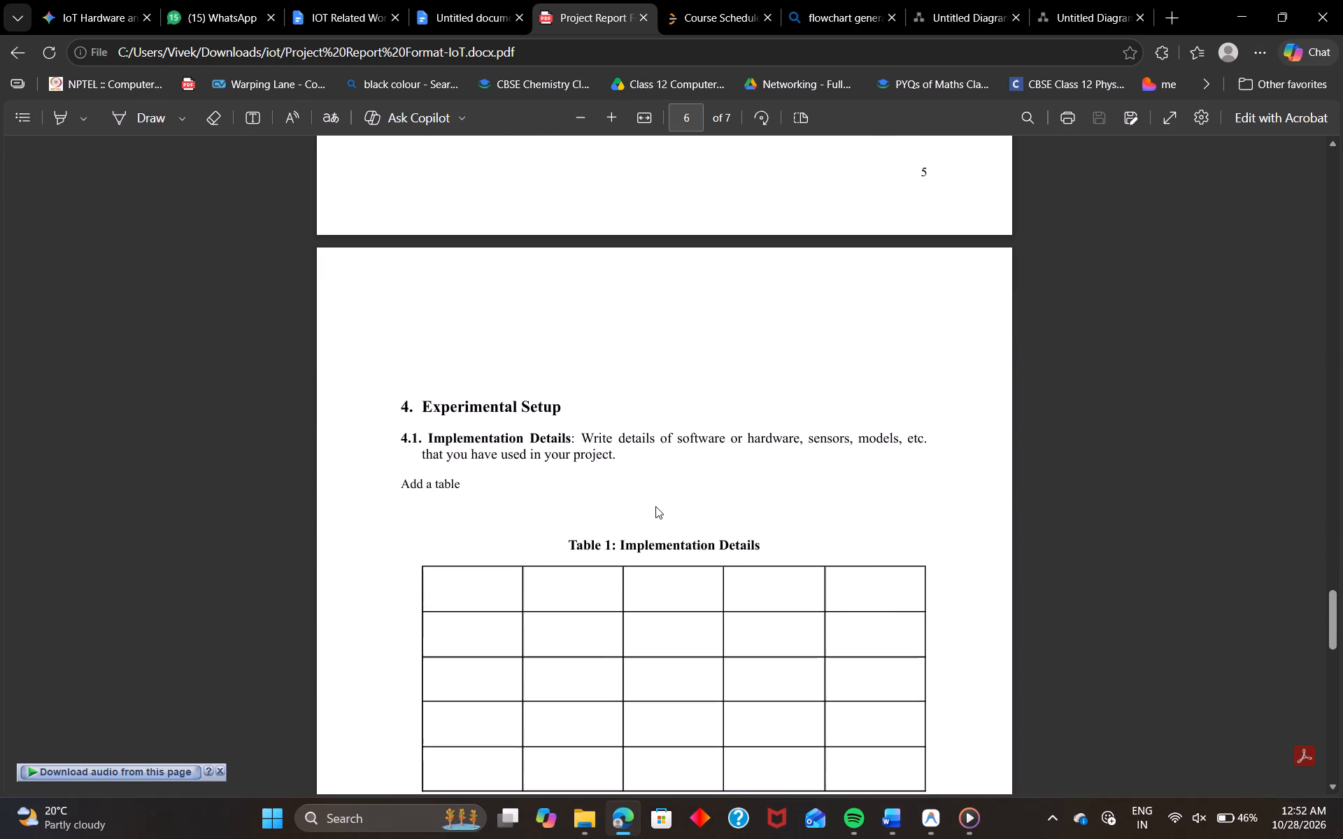
scroll(655, 506, "up", 6)
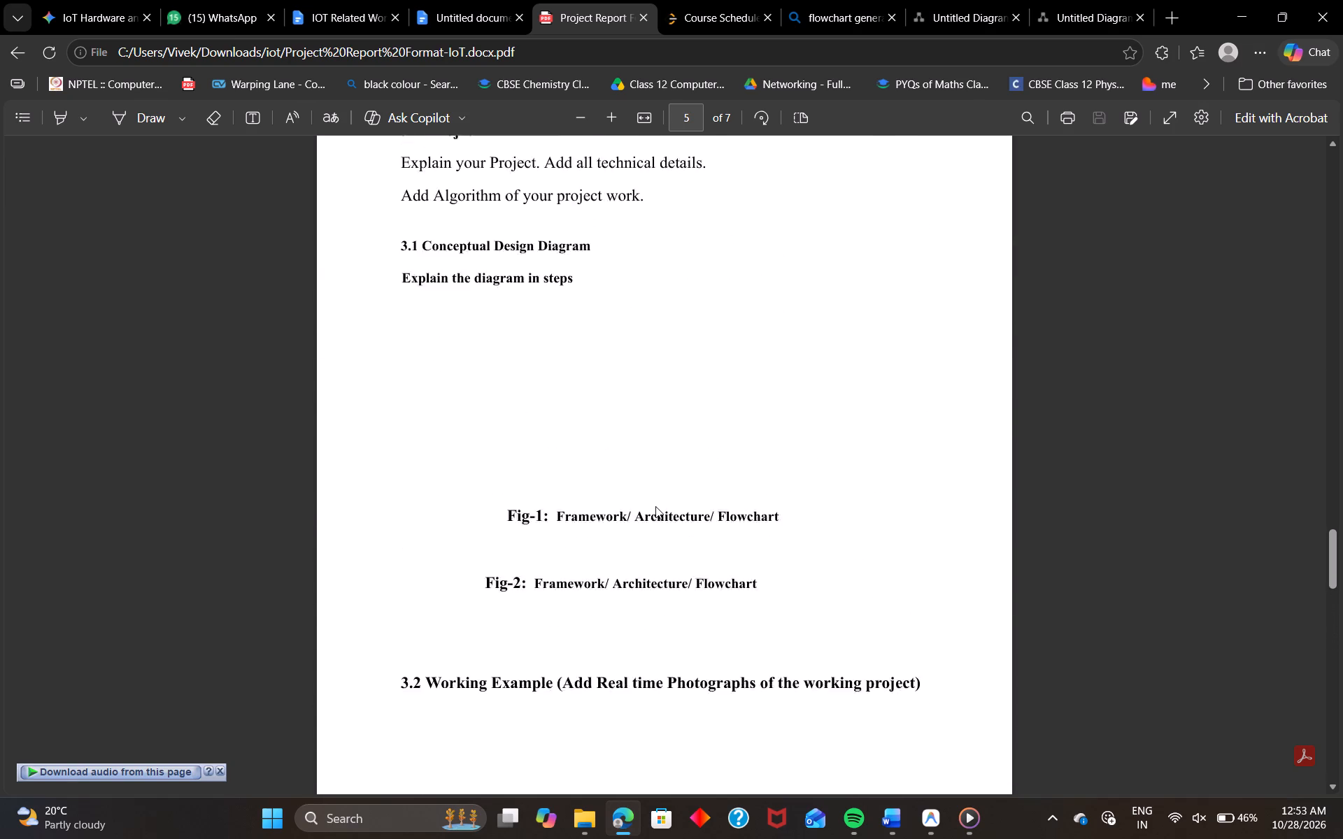
scroll(655, 506, "up", 1)
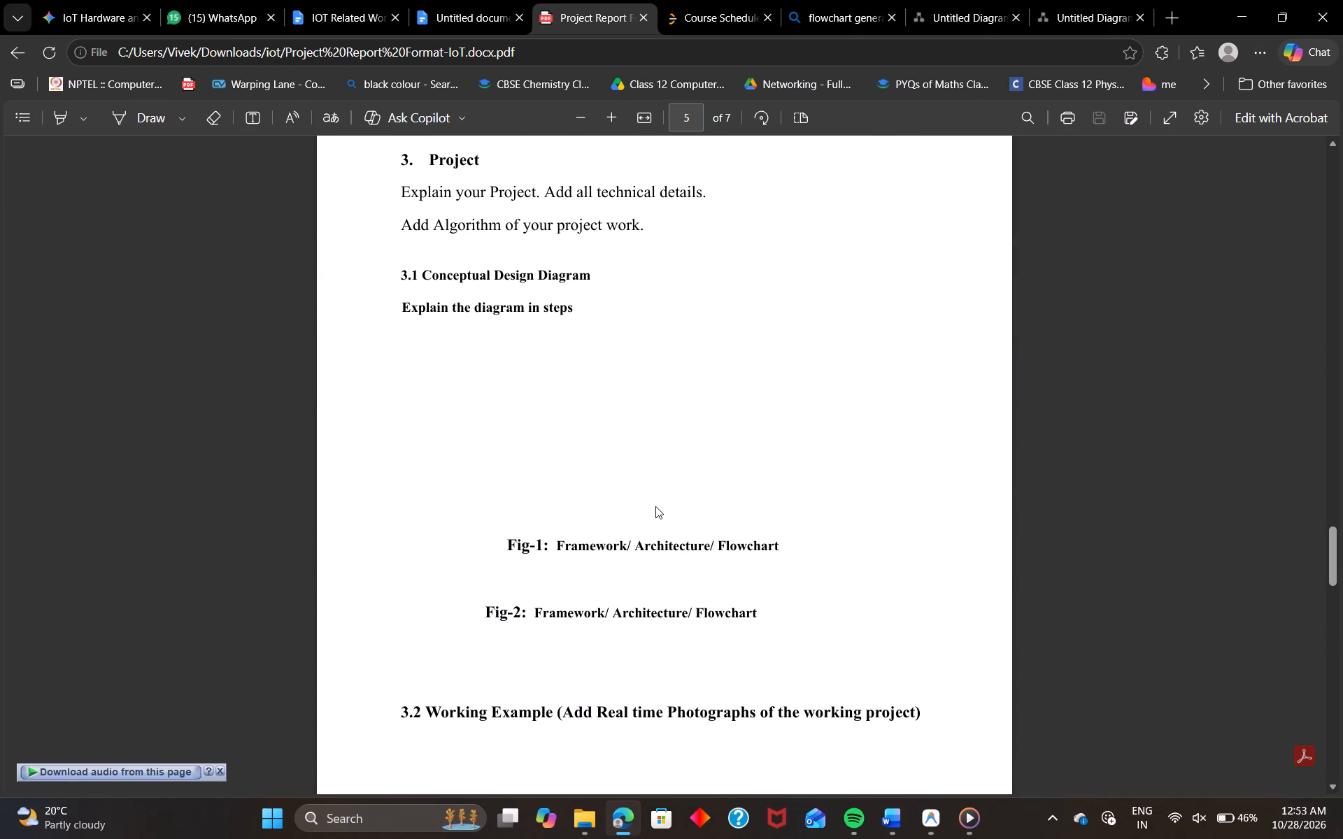
scroll(655, 506, "down", 4)
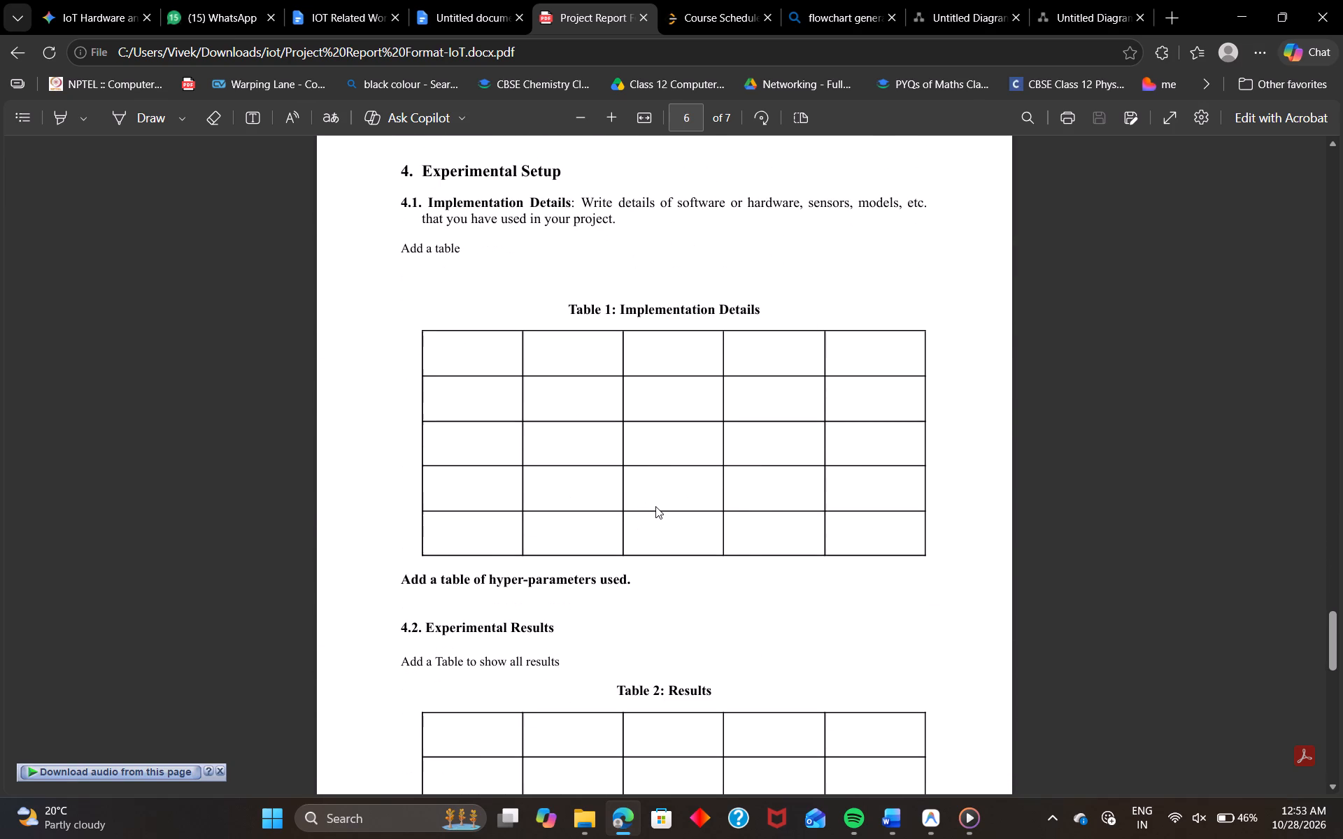
scroll(655, 506, "down", 2)
scroll(655, 506, "up", 2)
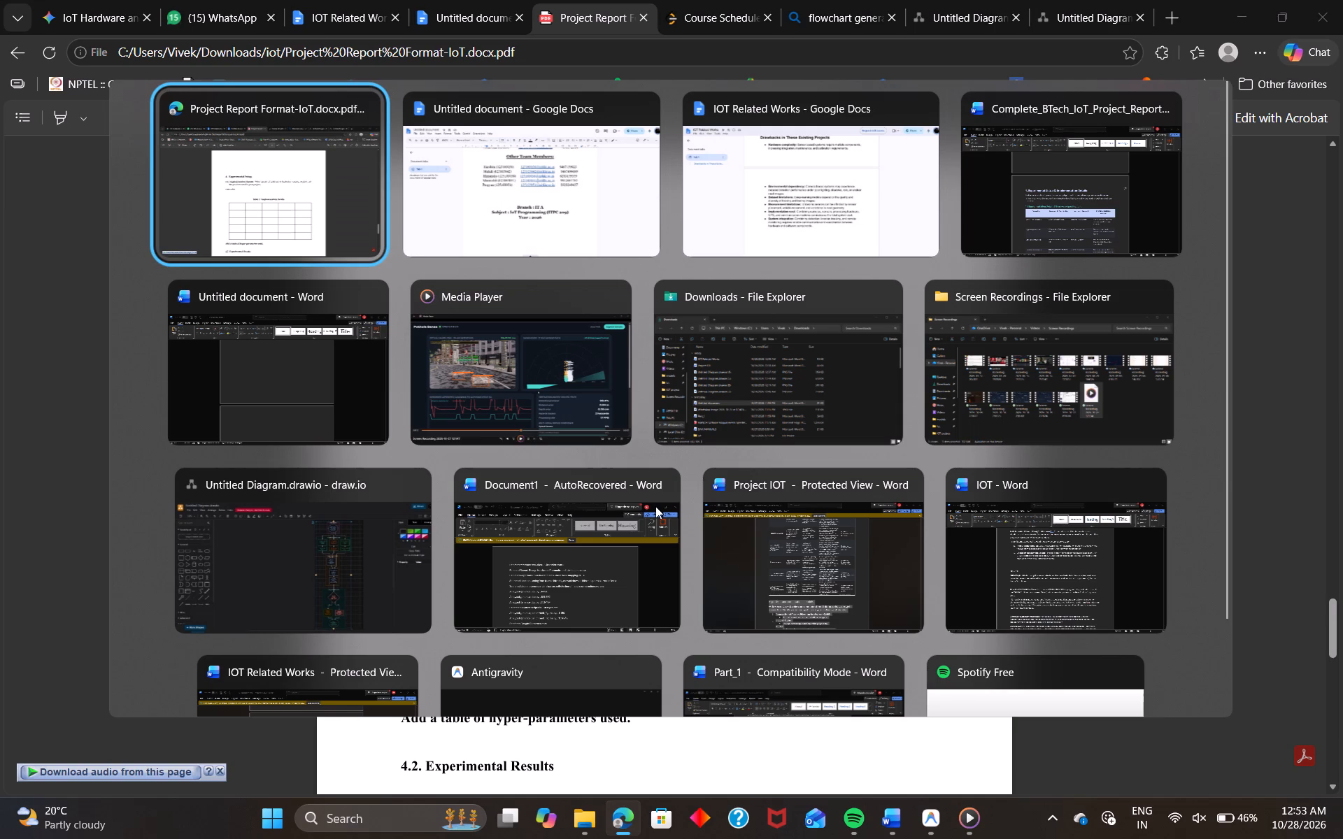
scroll(563, 442, "up", 1)
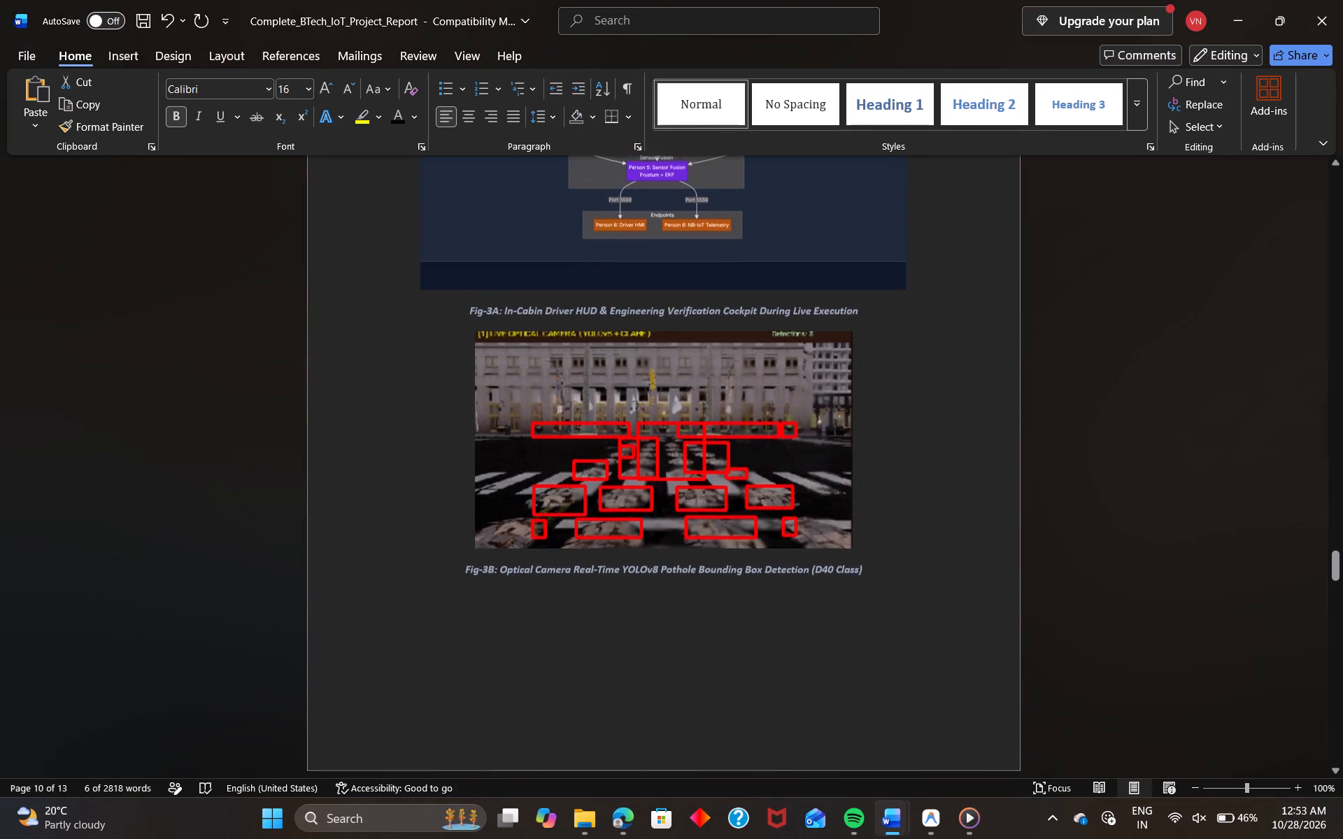
scroll(563, 442, "up", 1)
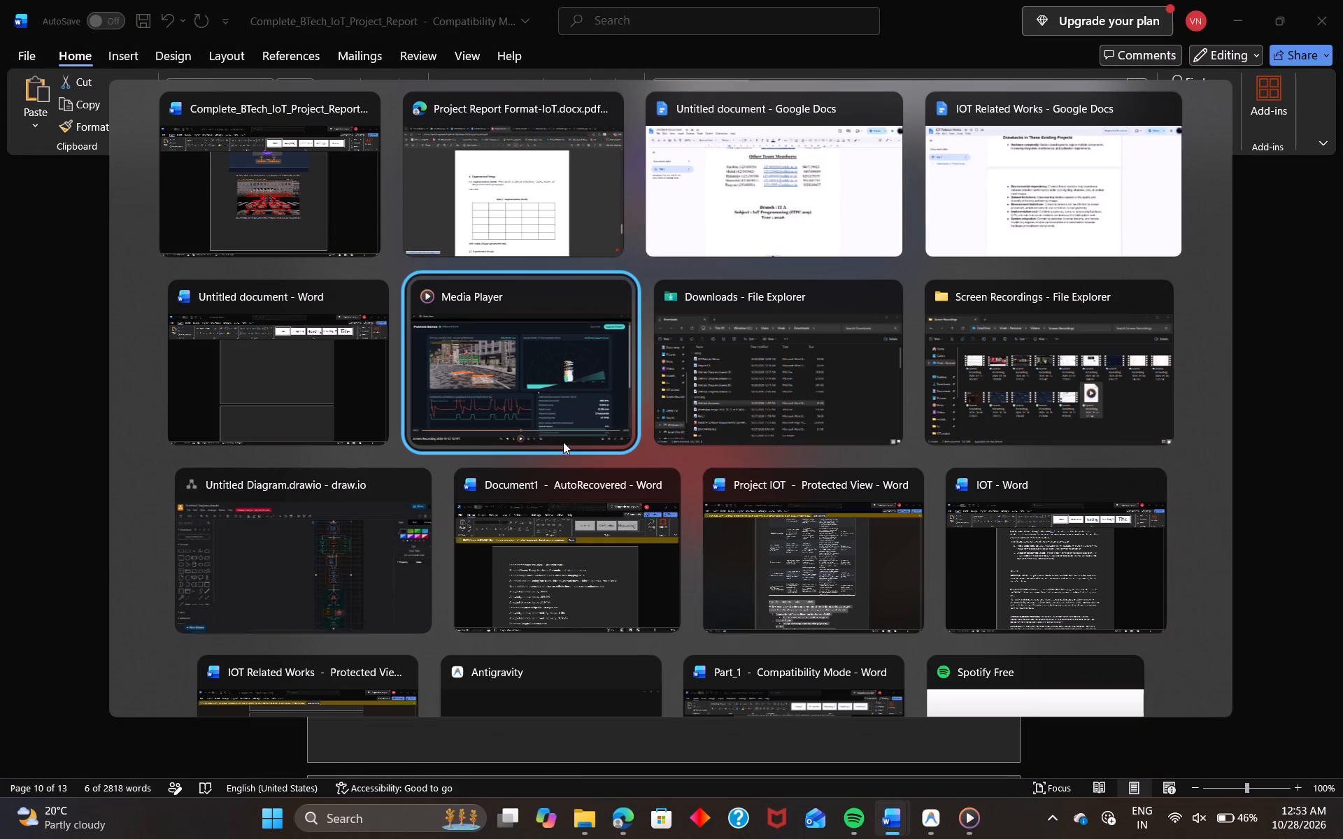
In the untitled Word document, cut the six-item numbered list from Data Capture to Output and Telemetry below the system architecture figure.
scroll(630, 380, "up", 10)
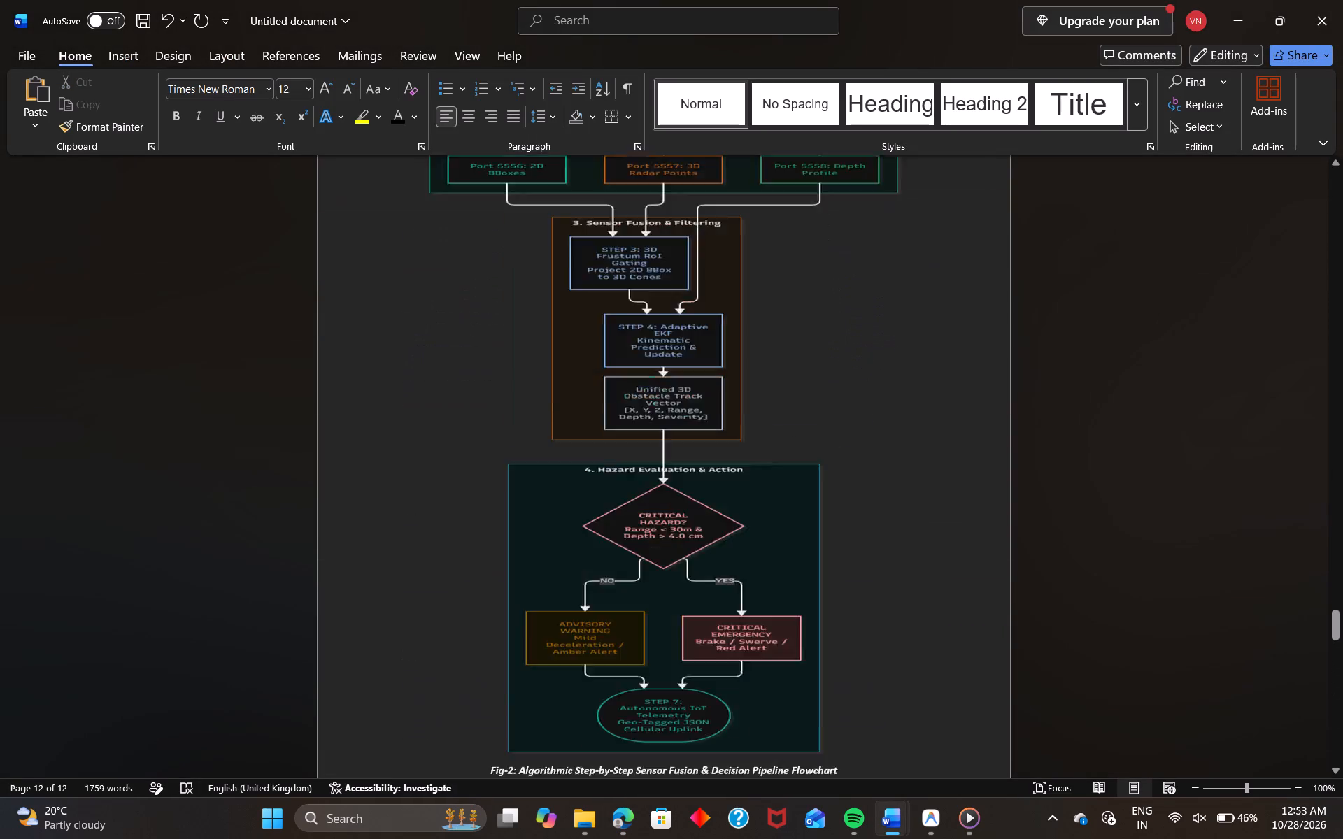
scroll(630, 380, "up", 7)
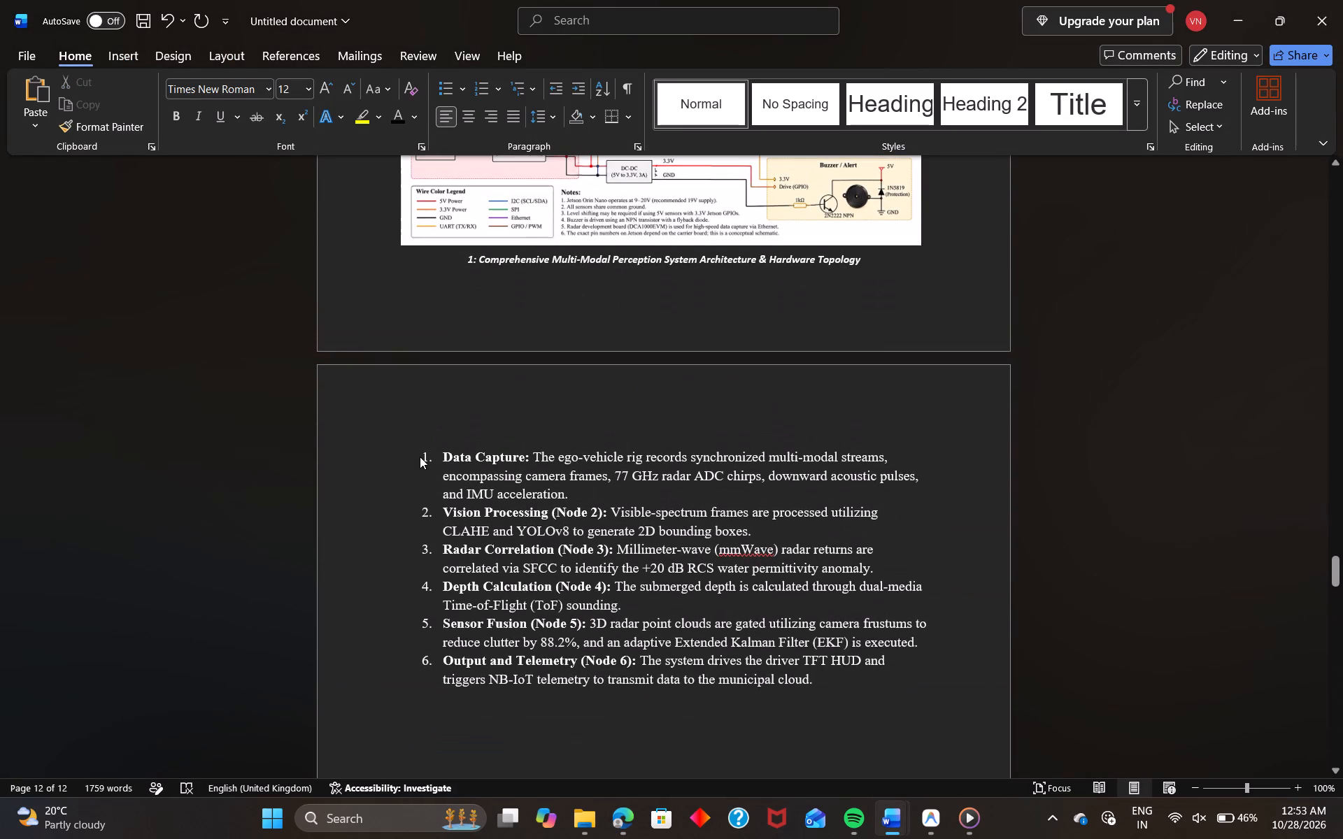
left_click_drag(421, 450, 815, 686)
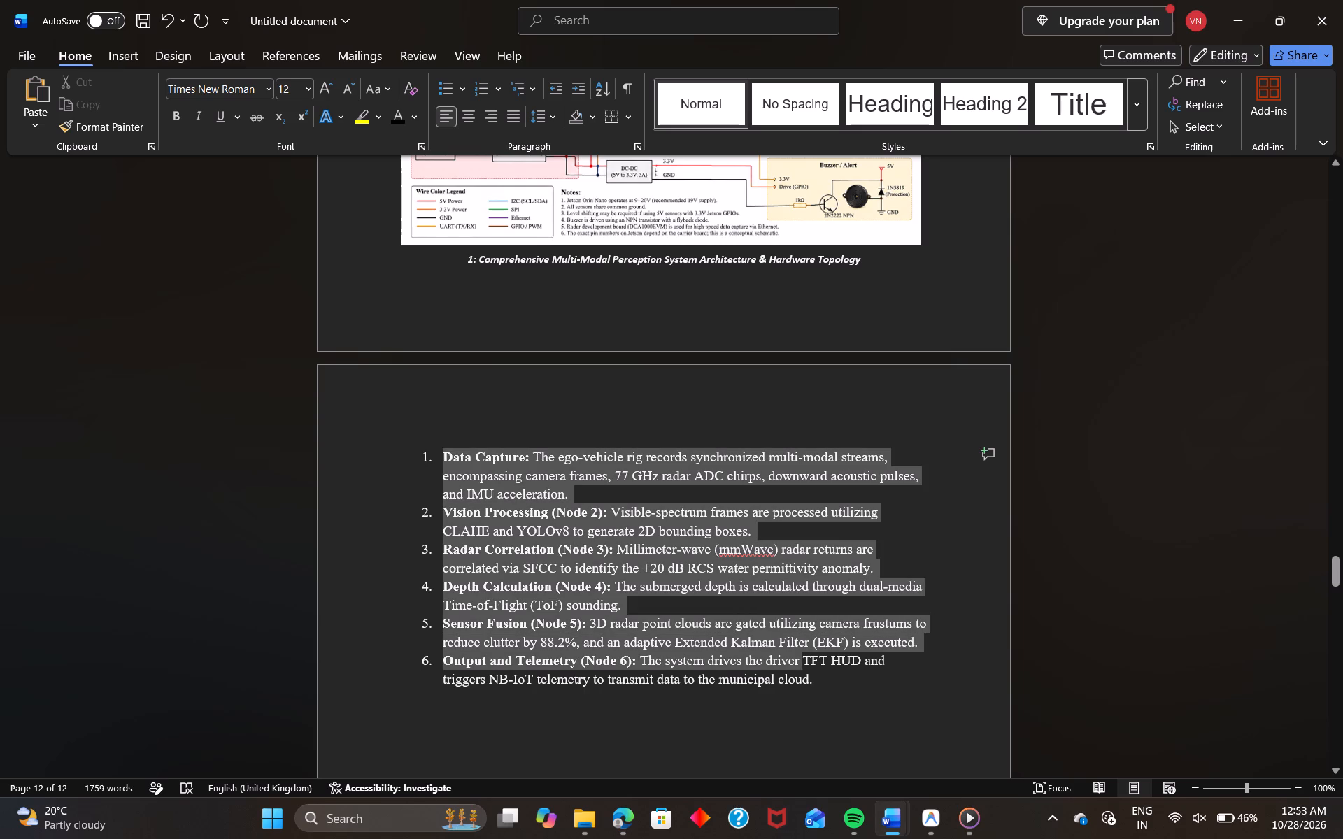
left_click_drag(815, 686, 818, 712)
key("ctrl+x")
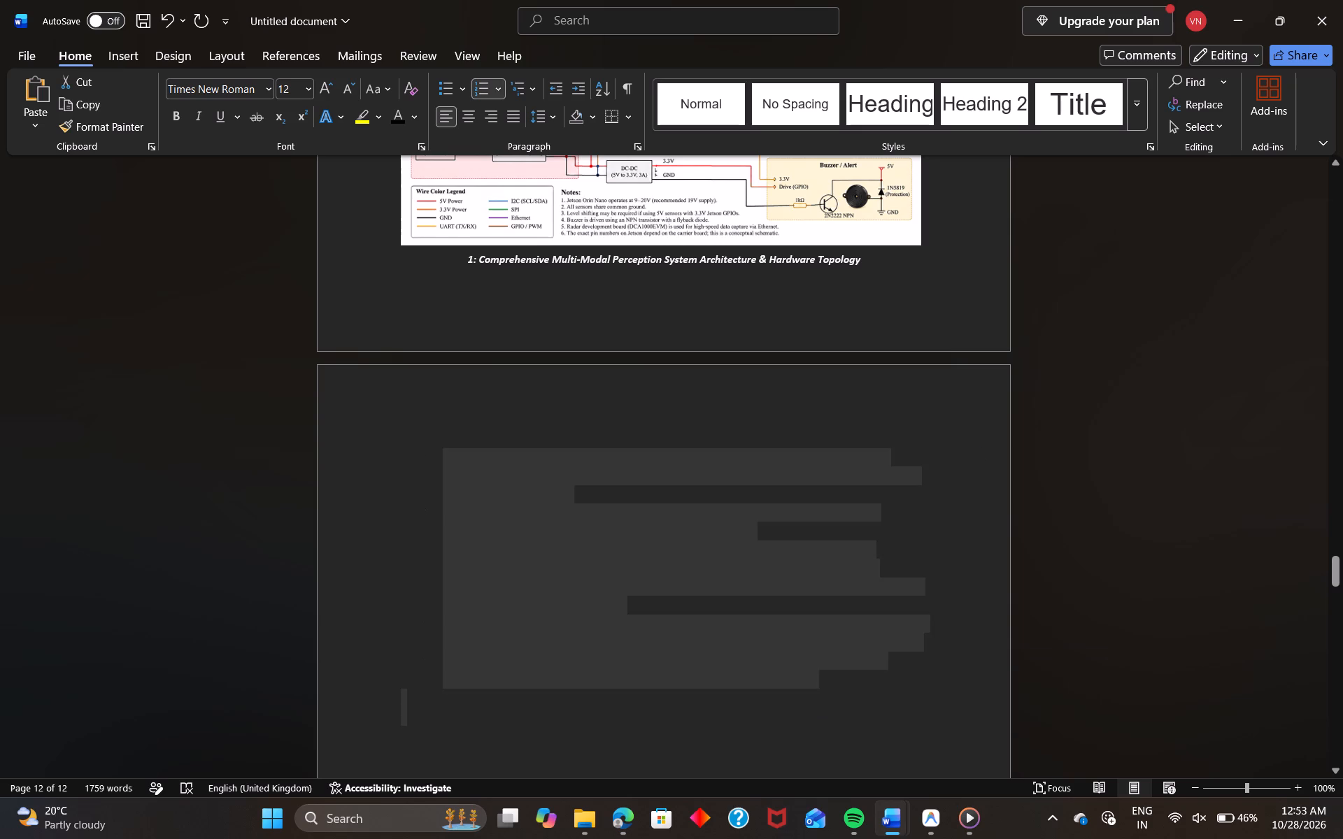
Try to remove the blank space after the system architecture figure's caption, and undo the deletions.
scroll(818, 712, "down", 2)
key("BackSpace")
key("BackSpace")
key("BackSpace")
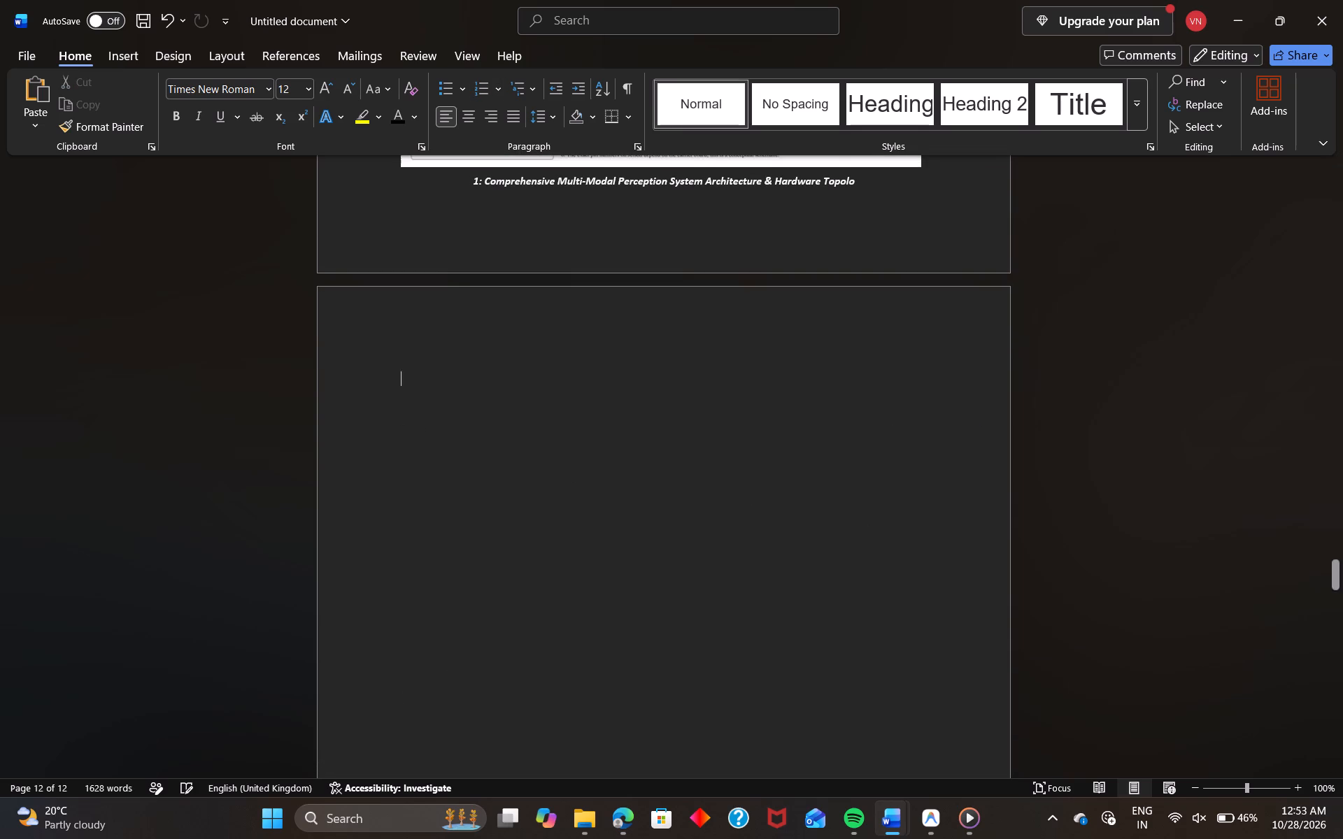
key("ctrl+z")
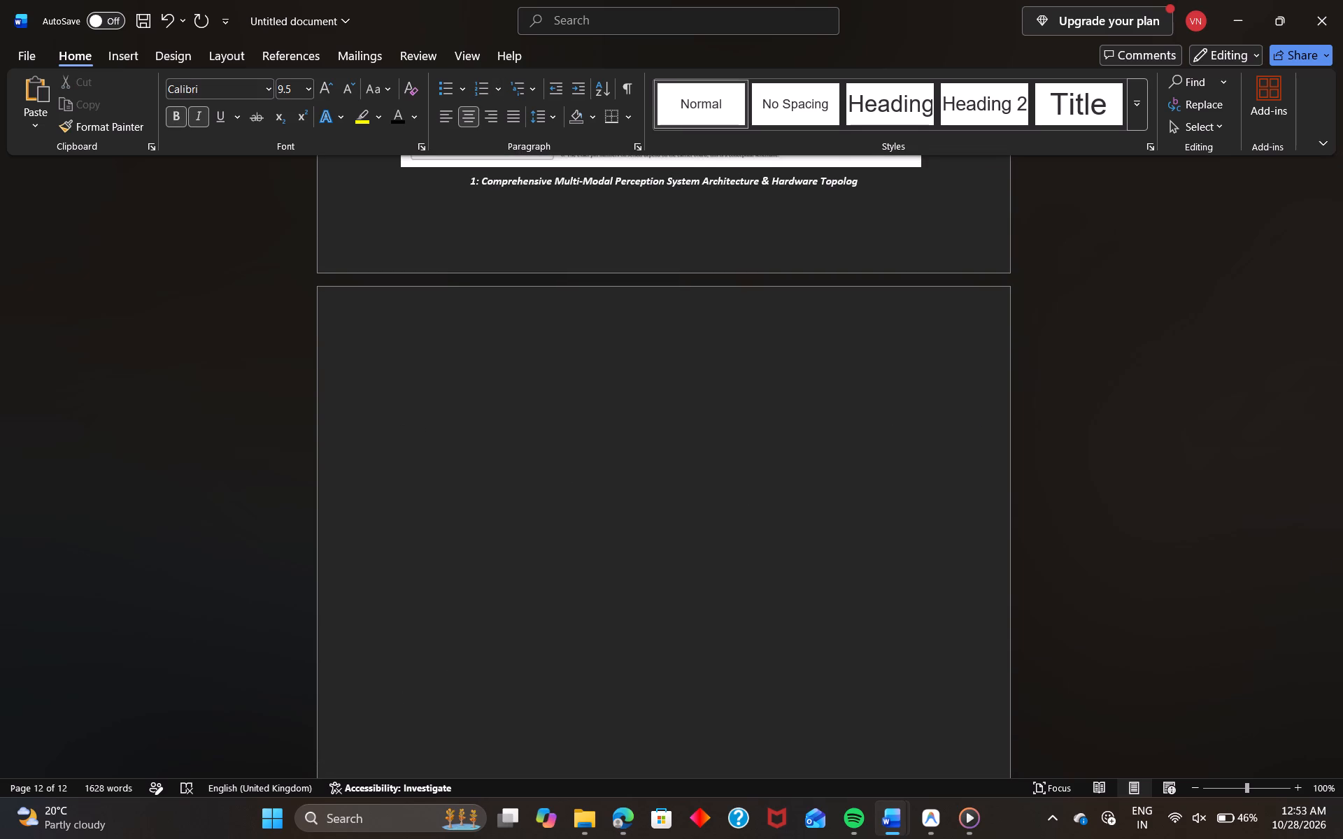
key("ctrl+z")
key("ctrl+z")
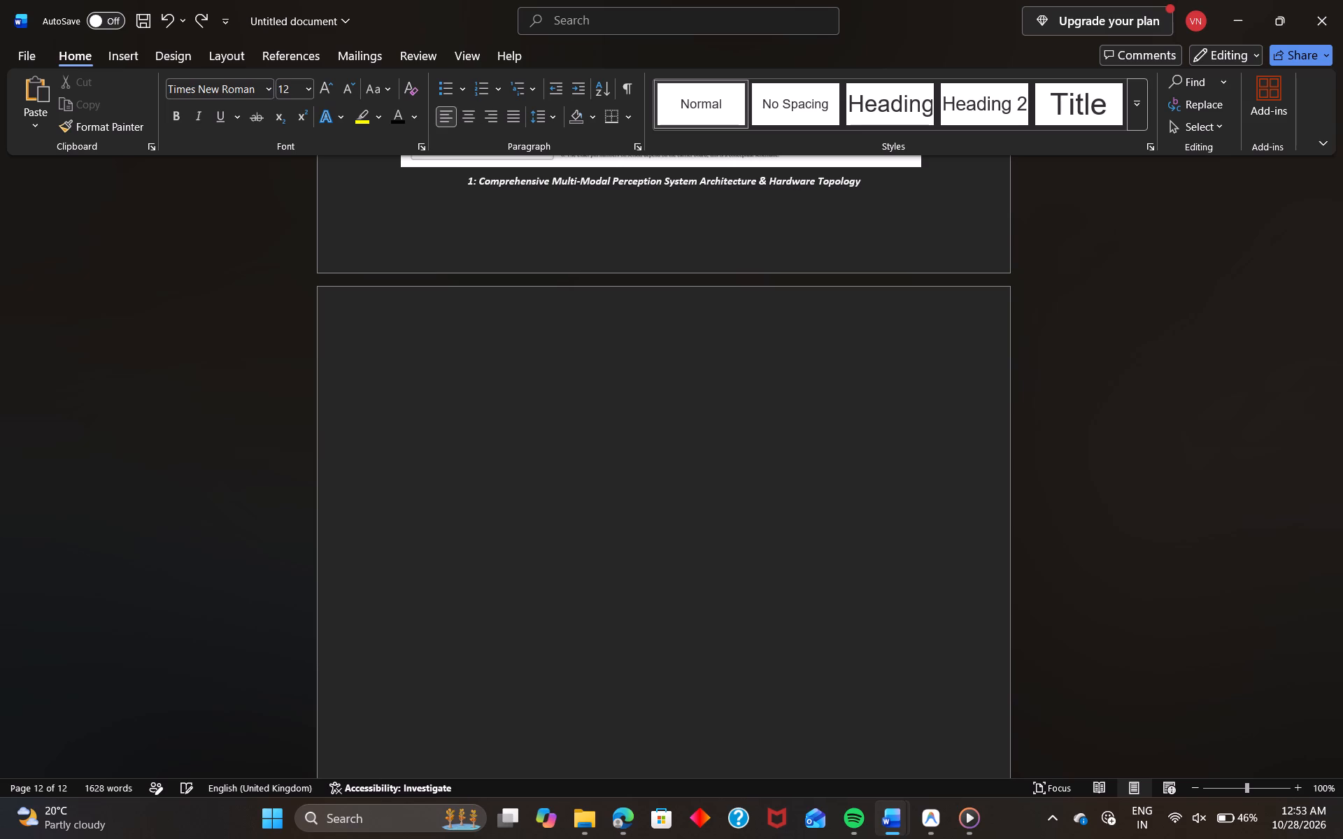
Delete the empty lines above the sensor fusion flowchart so it moves up to the page following the system architecture figure.
scroll(806, 677, "down", 7)
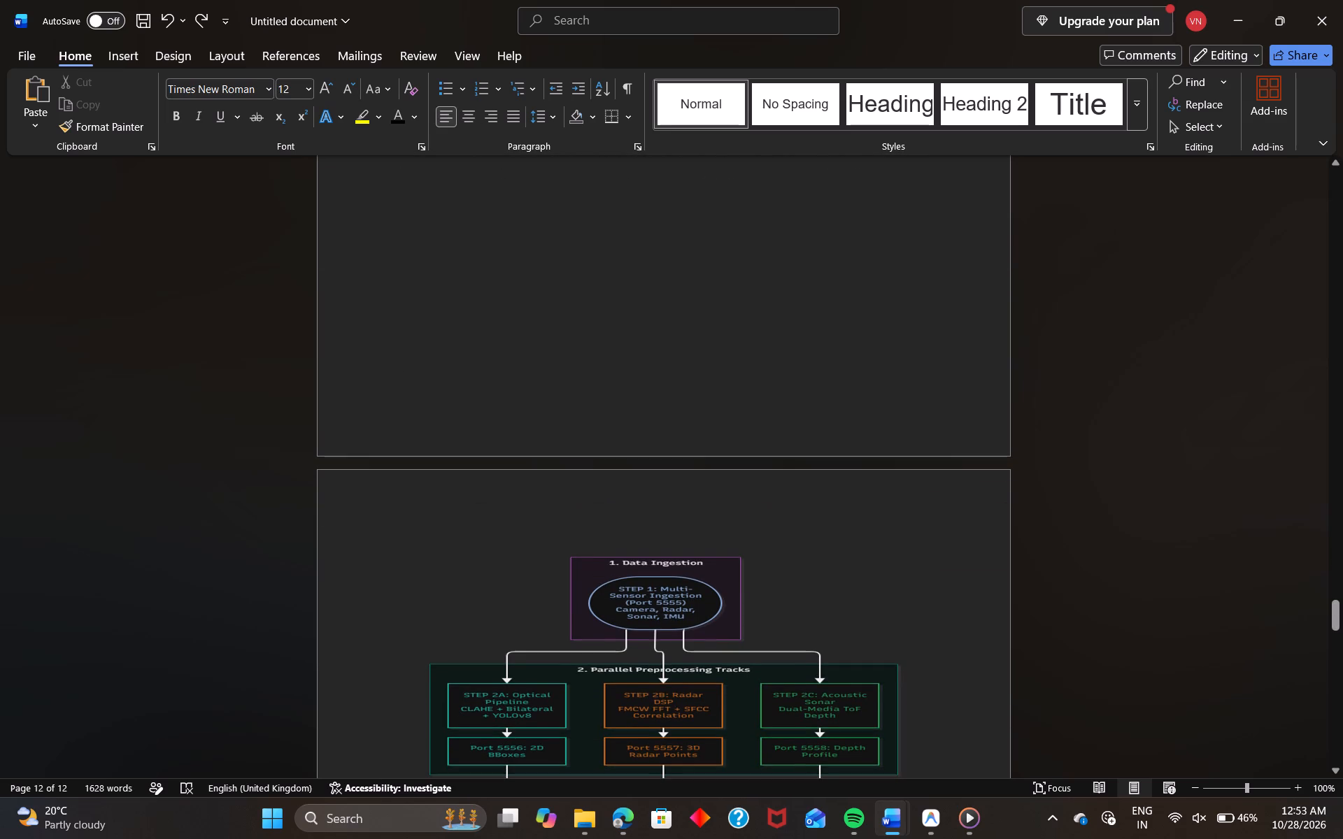
left_click(555, 422)
left_click(646, 394)
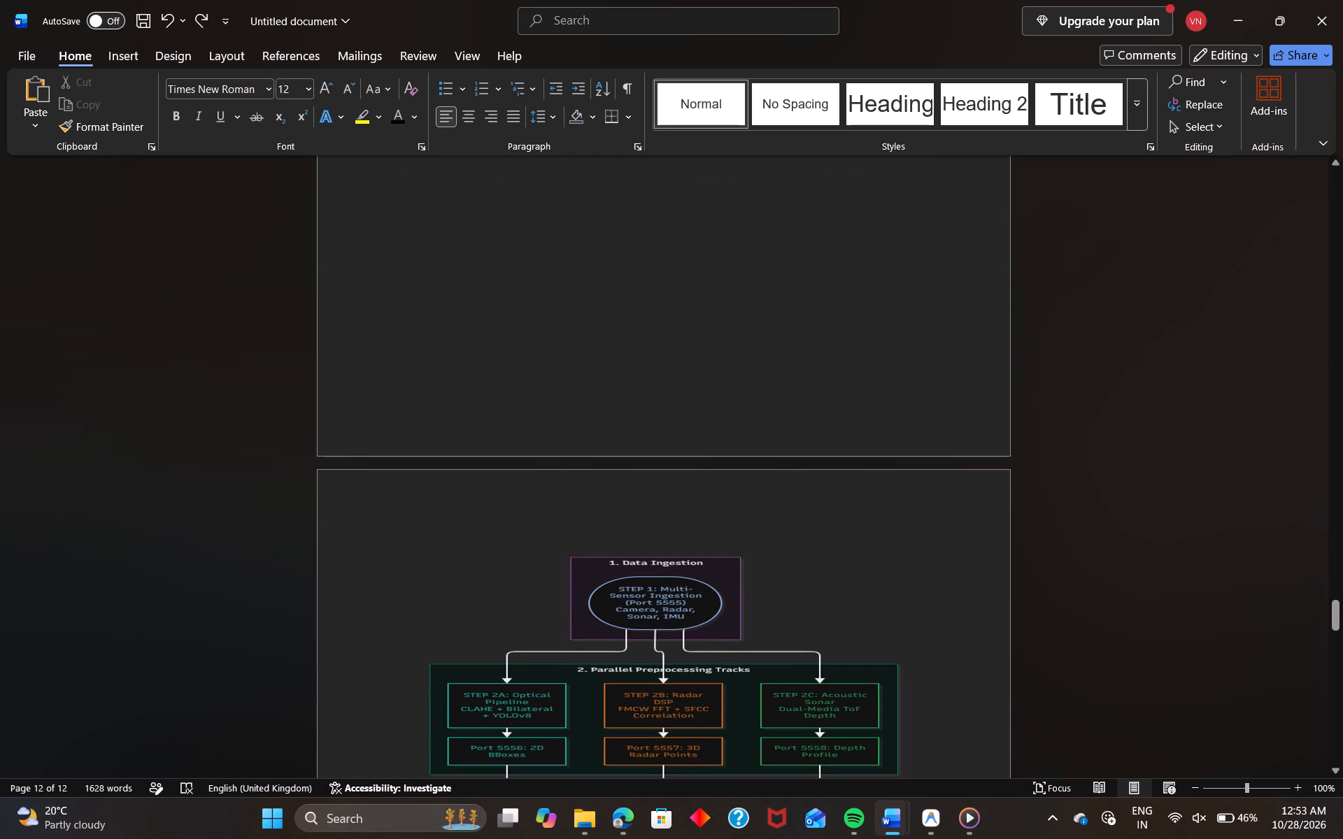
left_click(599, 396)
left_click(637, 341)
scroll(637, 341, "up", 3)
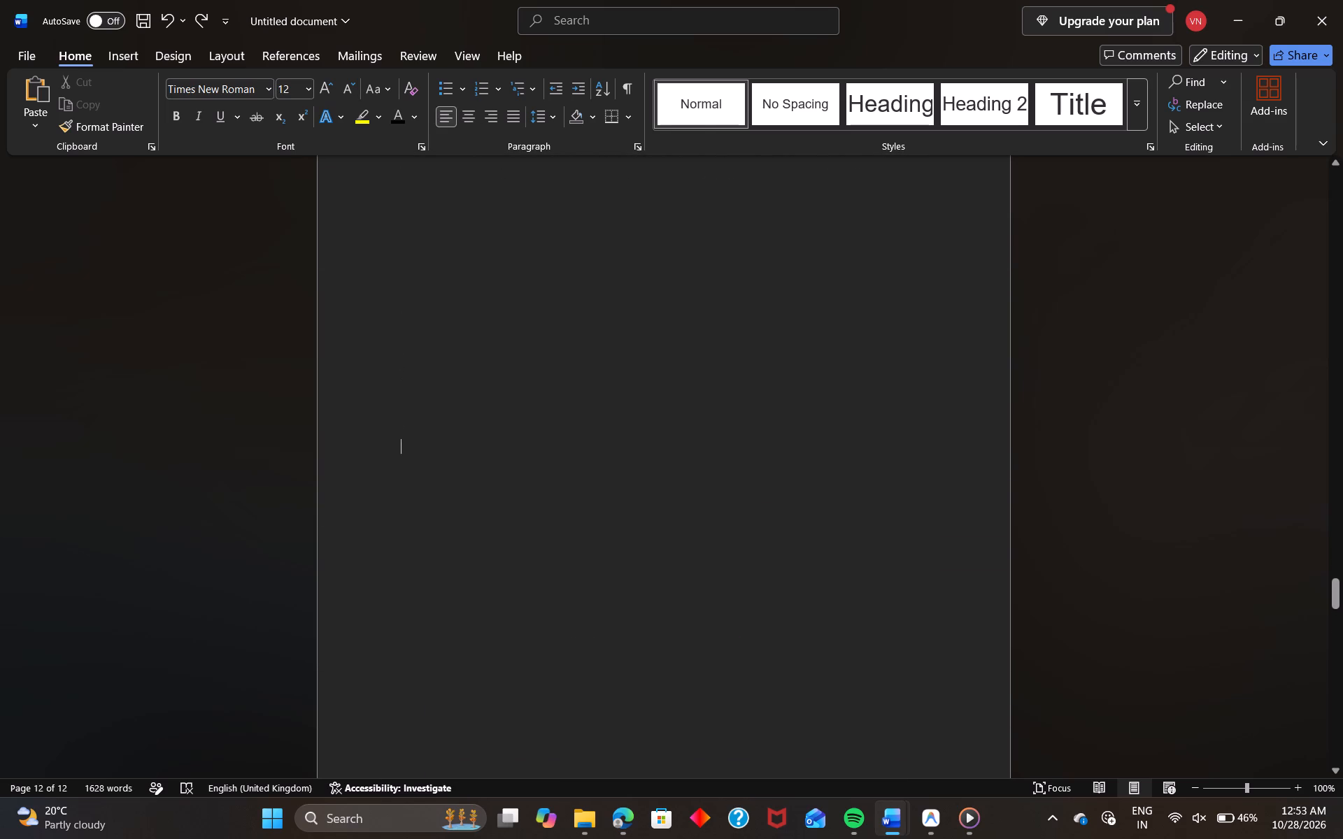
key("Down")
key("Up")
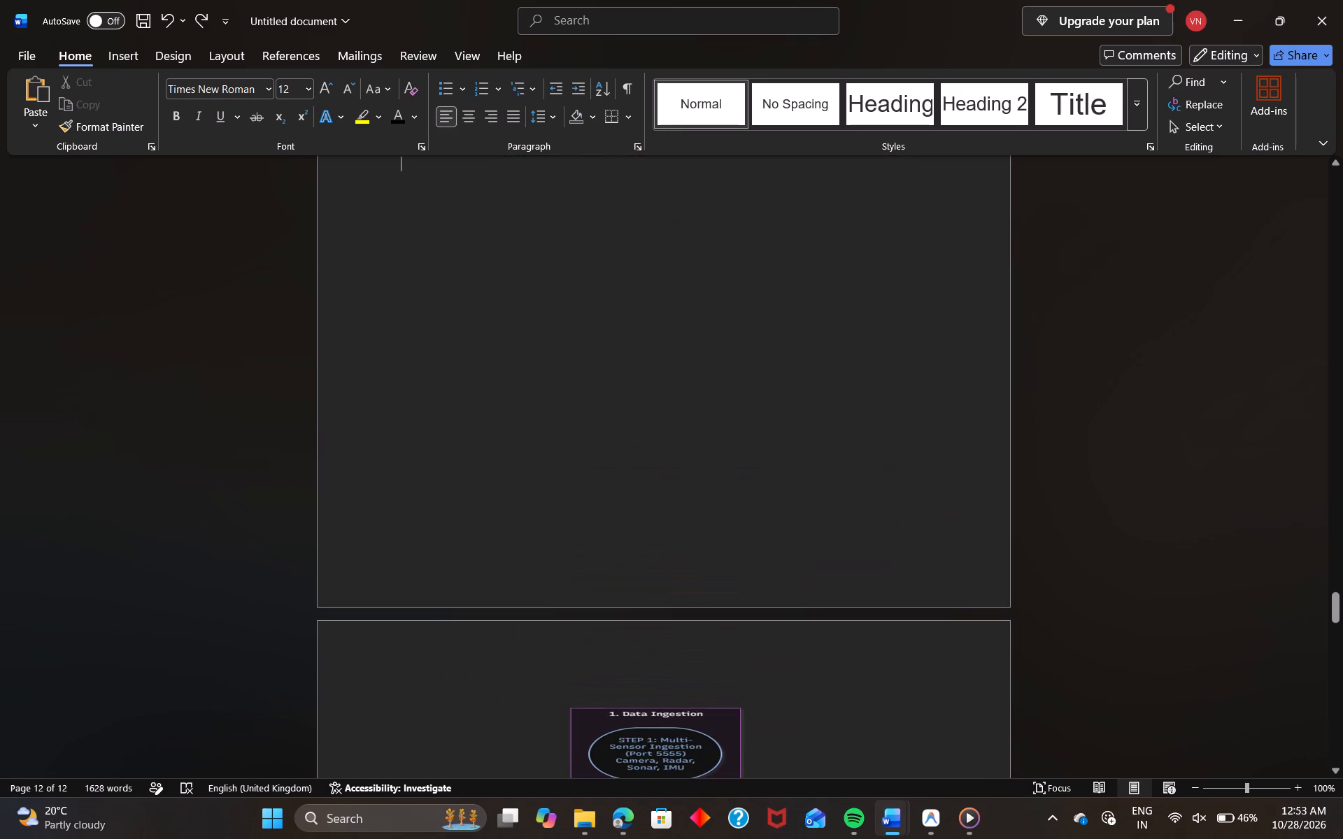
key("BackSpace")
key("BackSpace")
key("BackSpace")
key("BackSpace")
key("BackSpace")
key("BackSpace")
key("BackSpace")
key("BackSpace")
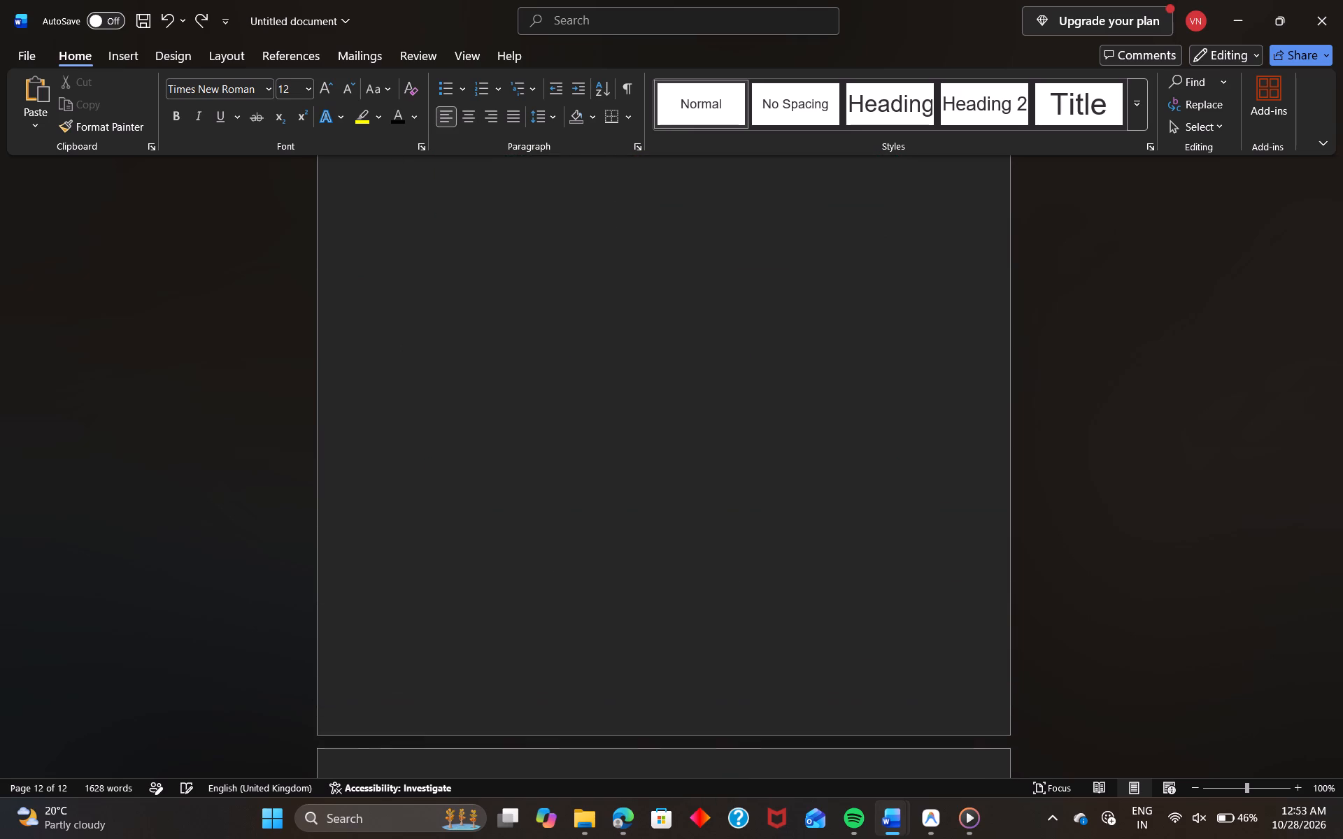
key("BackSpace")
key("BackSpace")
key("BackSpace")
key("BackSpace")
key("BackSpace")
key("BackSpace")
key("BackSpace")
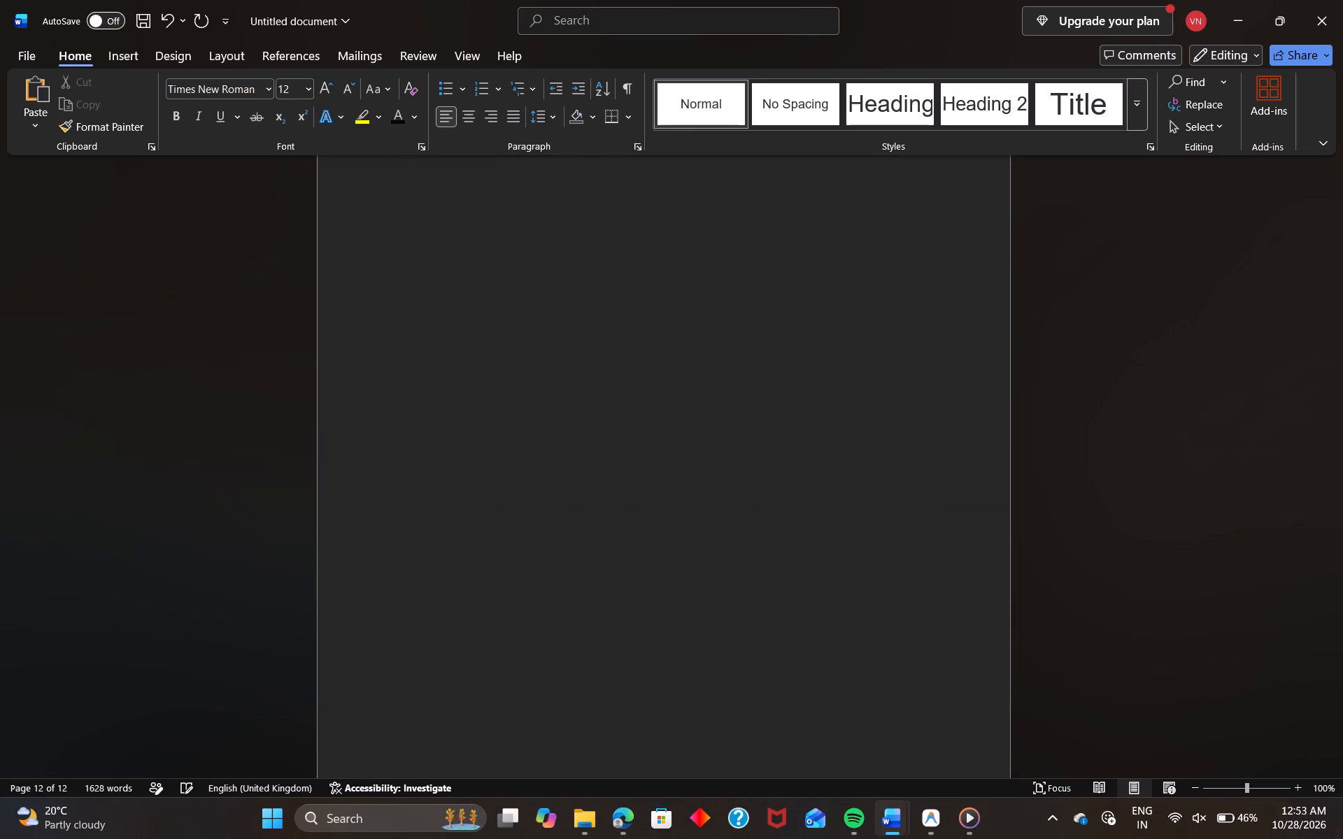
key("BackSpace")
key("BackSpace")
key("BackSpace")
key("BackSpace")
key("BackSpace")
key("BackSpace")
key("BackSpace")
key("BackSpace")
key("BackSpace")
scroll(637, 341, "up", 1)
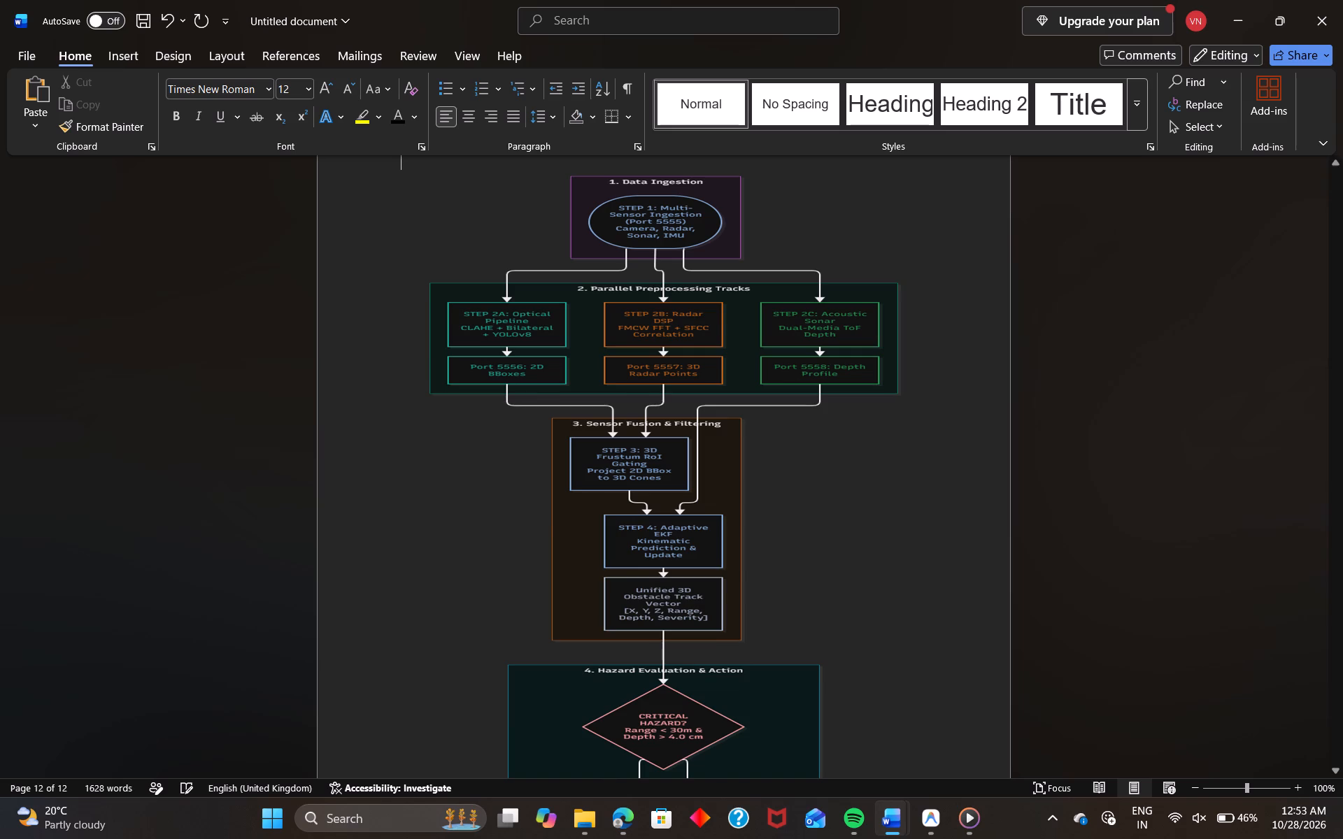
scroll(637, 341, "up", 8)
scroll(637, 341, "down", 18)
scroll(637, 341, "up", 1)
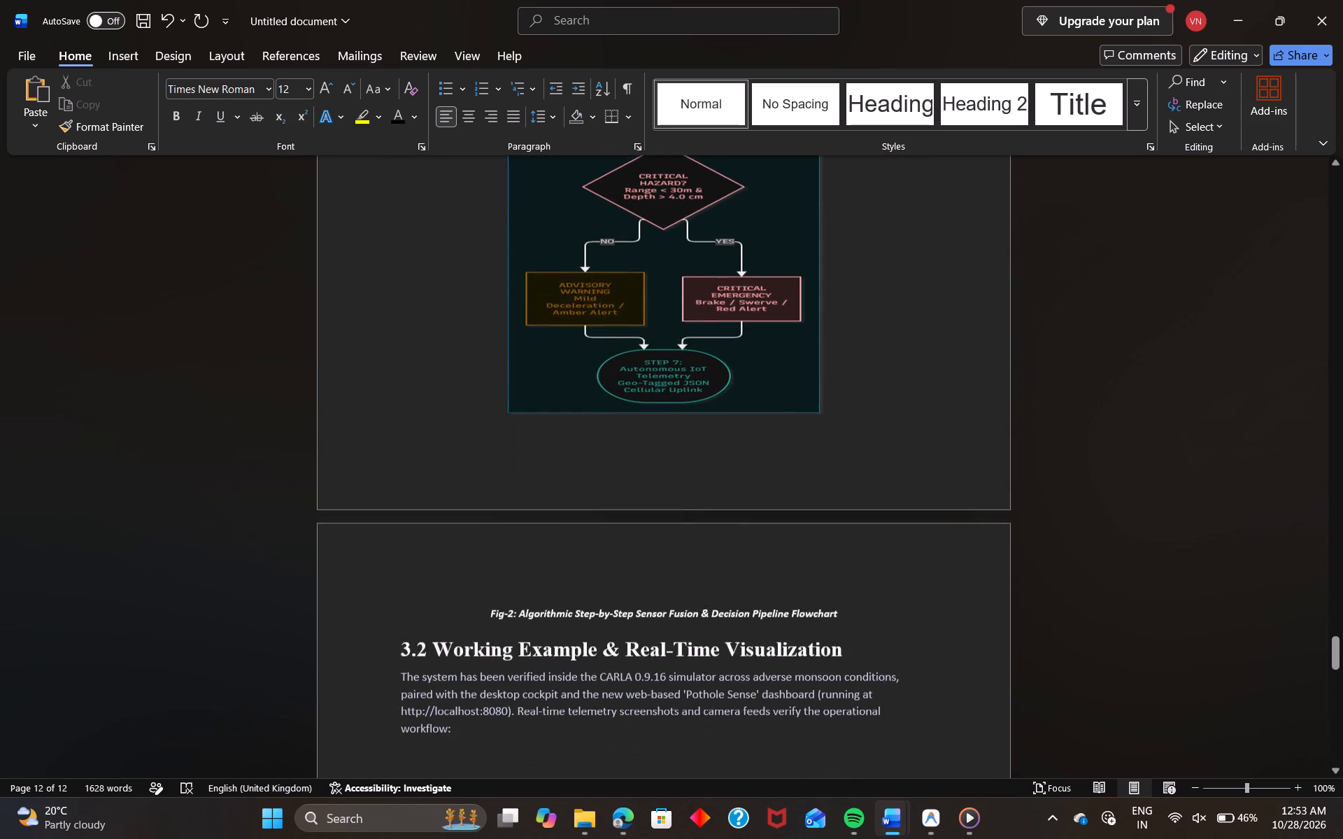
scroll(637, 341, "up", 3)
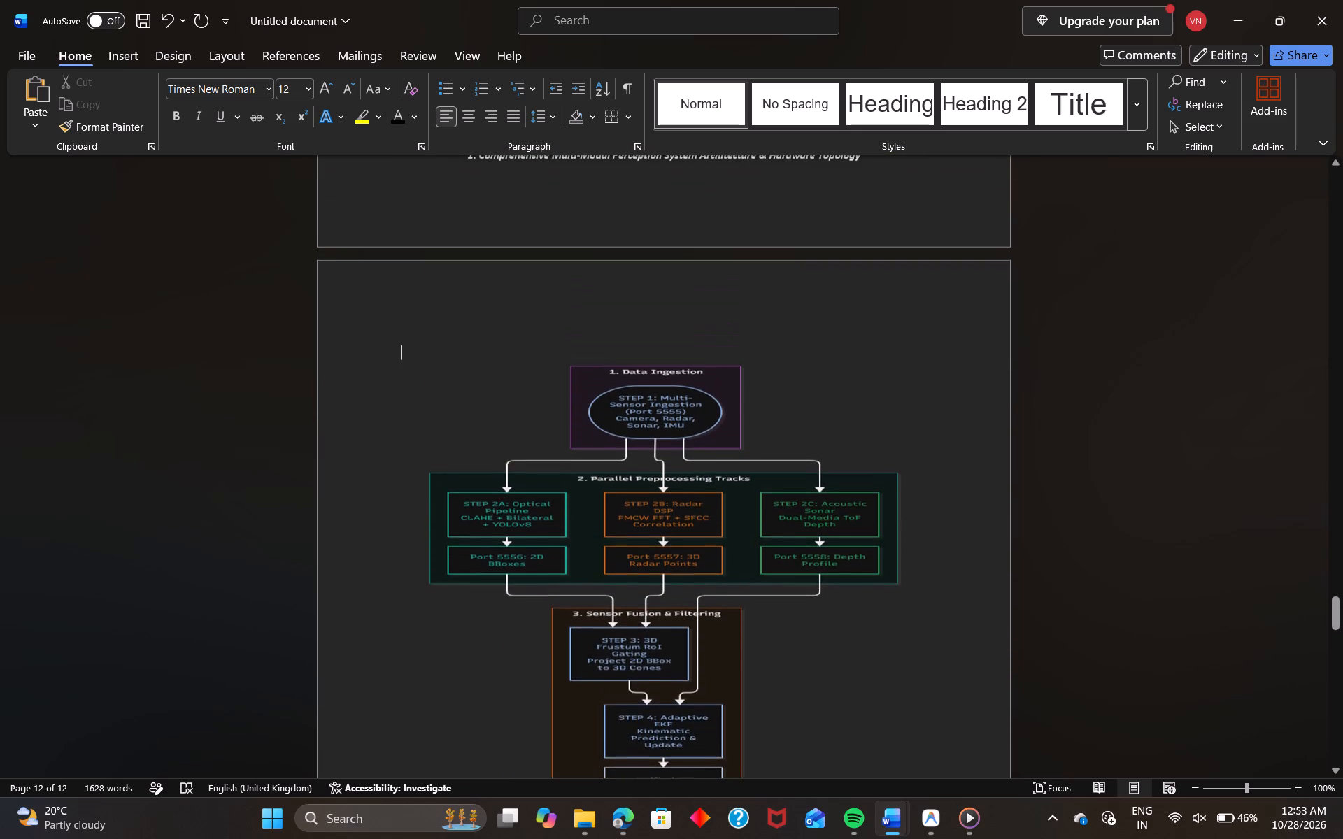
Delete the last empty line above the sensor fusion flowchart, and undo the extra deletion in the system architecture figure's caption.
key("BackSpace")
key("BackSpace")
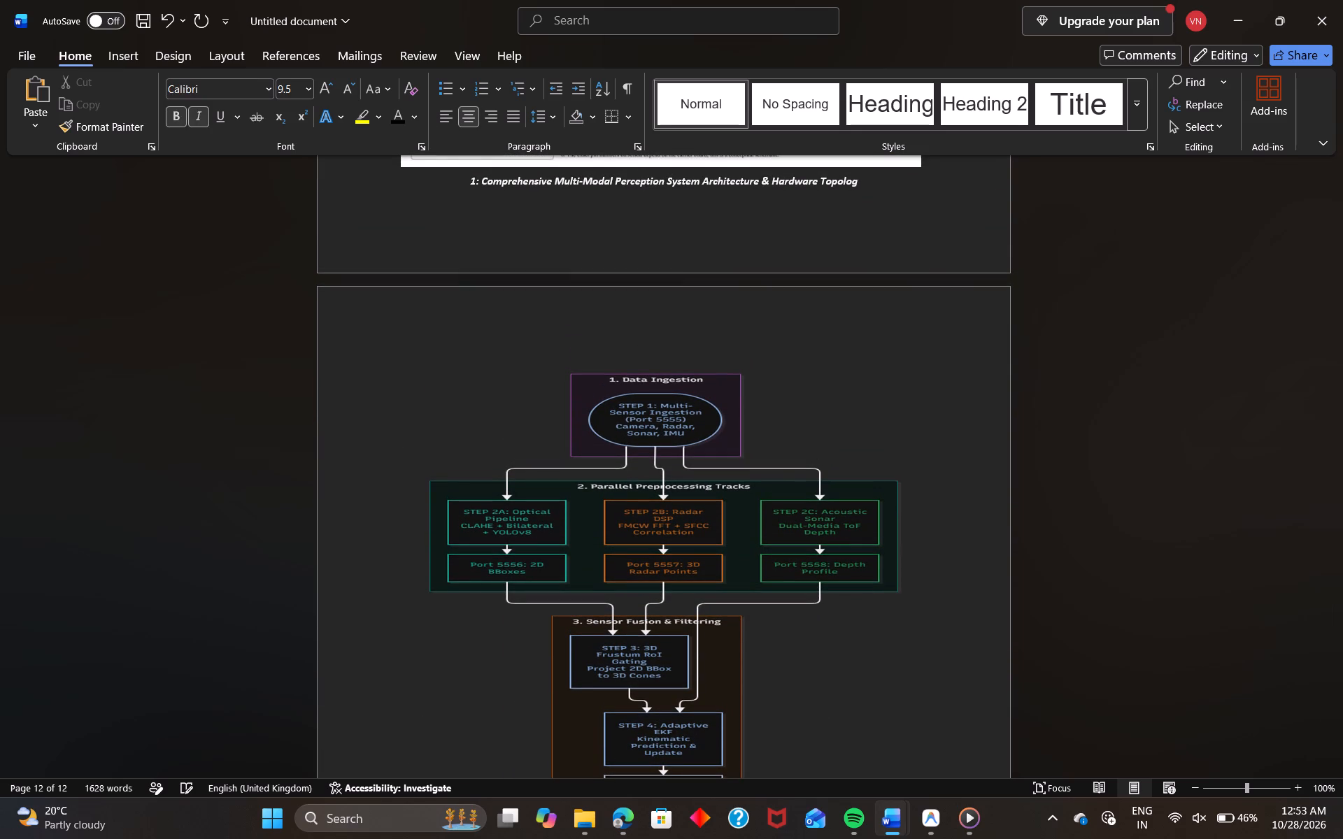
key("ctrl+z")
Paste the cut six-item list, from Data Capture to Output and Telemetry, on a new line above the 3.2 Working Example & Real-Time Visualization heading.
scroll(637, 341, "down", 3)
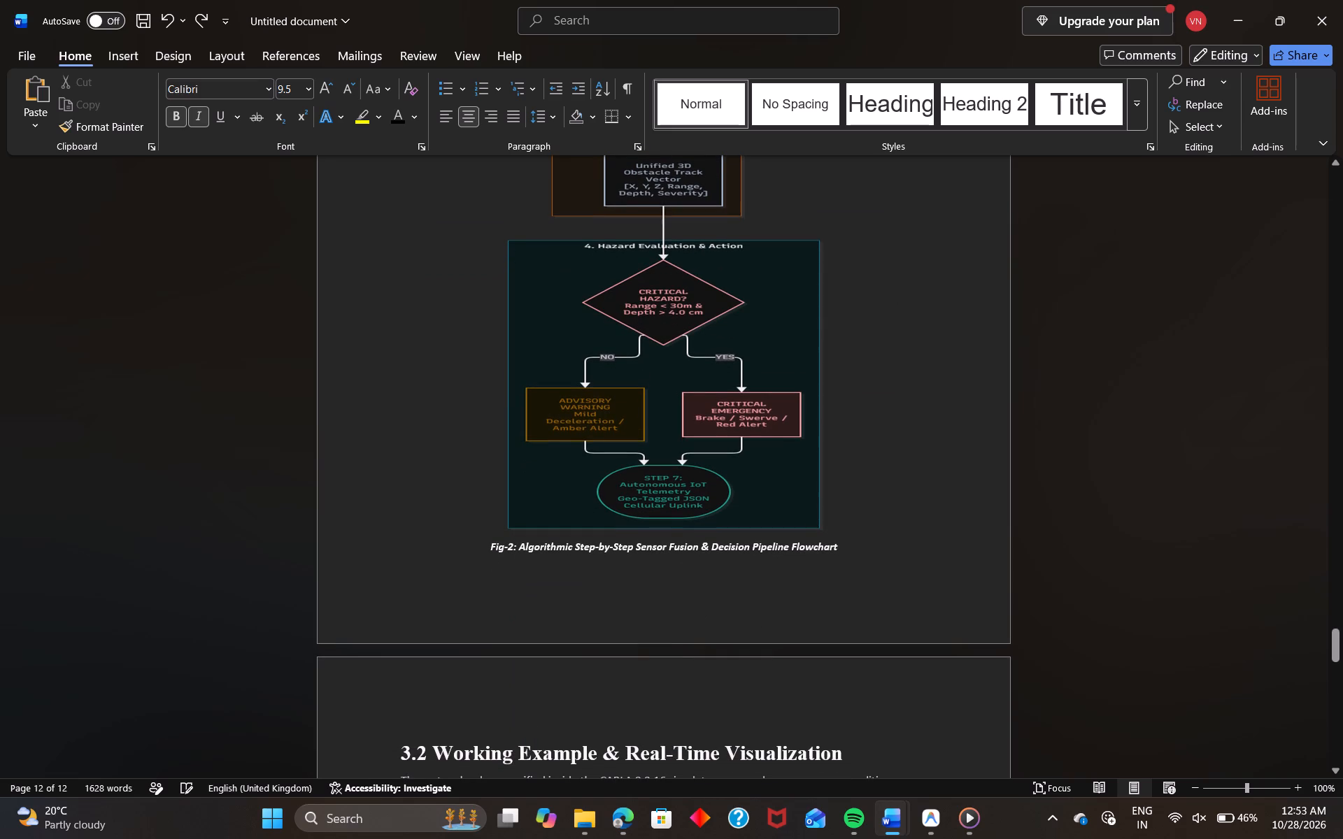
left_click(654, 697)
left_click(543, 726)
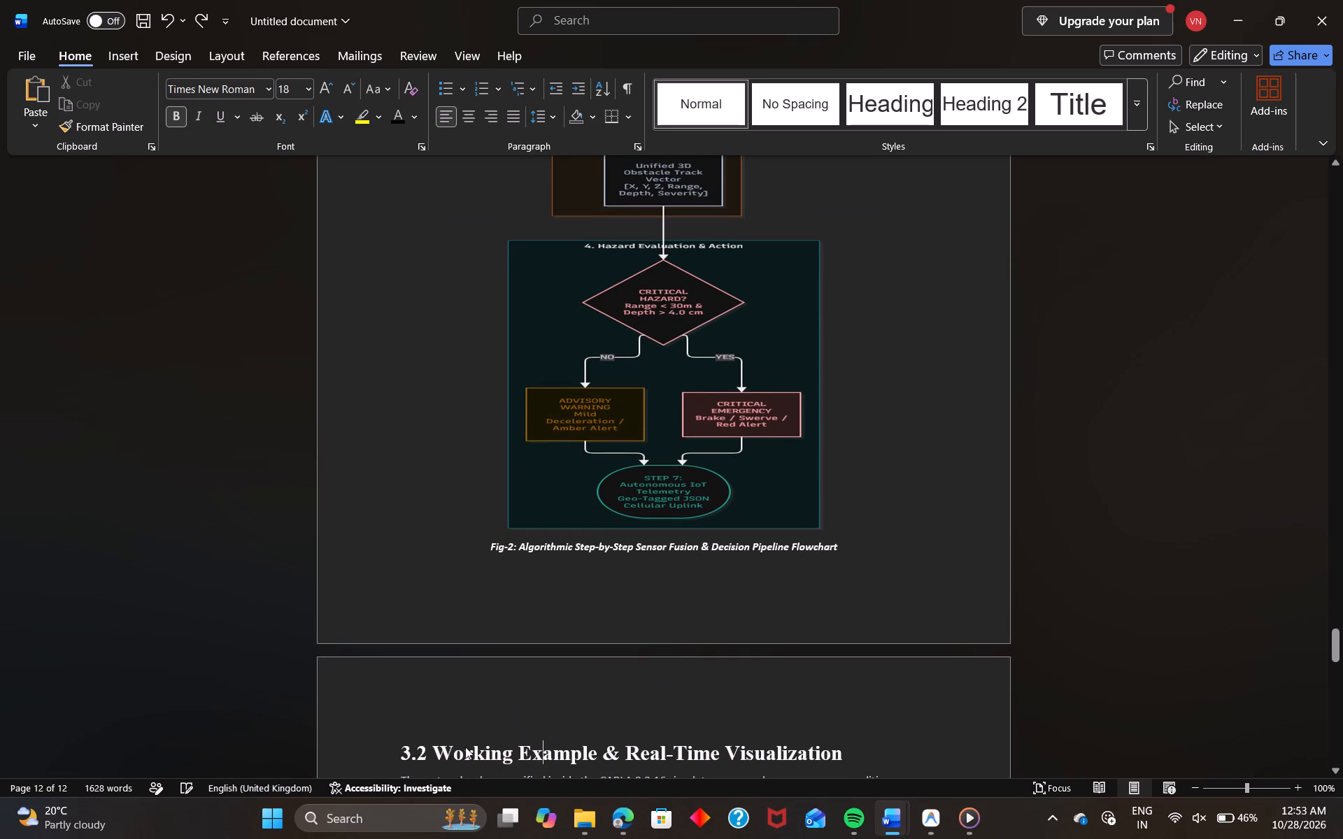
left_click(400, 745)
key("Return")
key("Up")
key("ctrl+v")
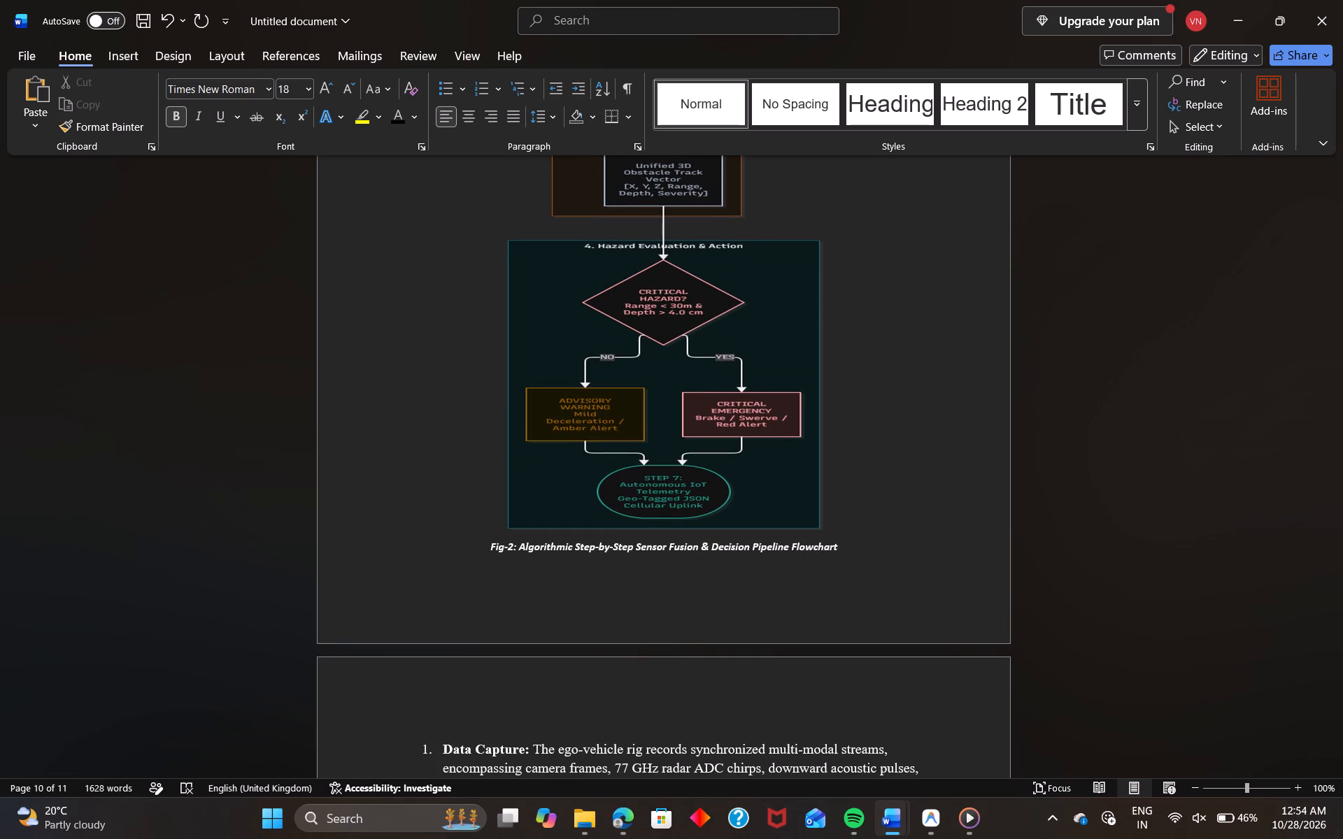
scroll(400, 745, "down", 2)
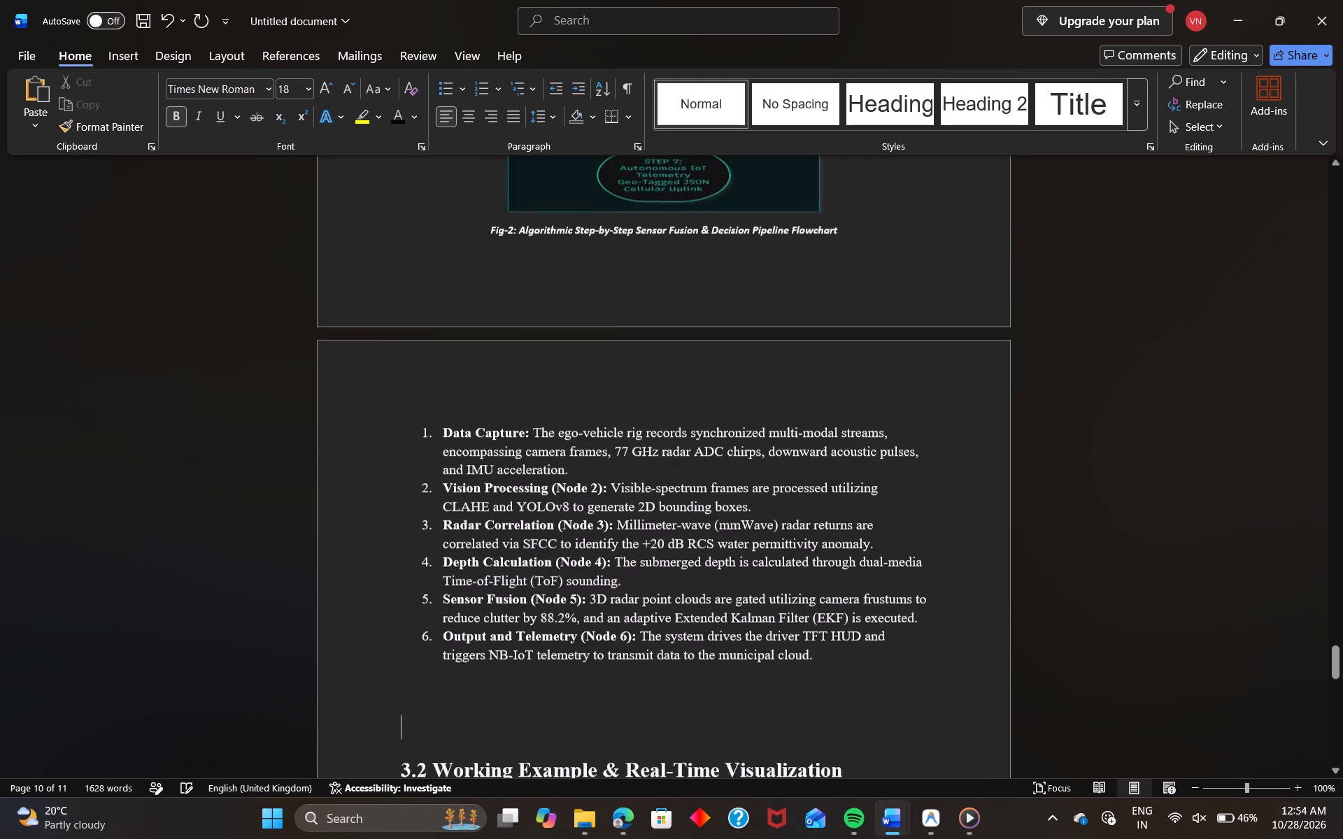
Copy the "4. Experimental Setup" heading from the Project Report Format-IoT PDF to the top of the blank page in the untitled Word document.
scroll(400, 745, "down", 3)
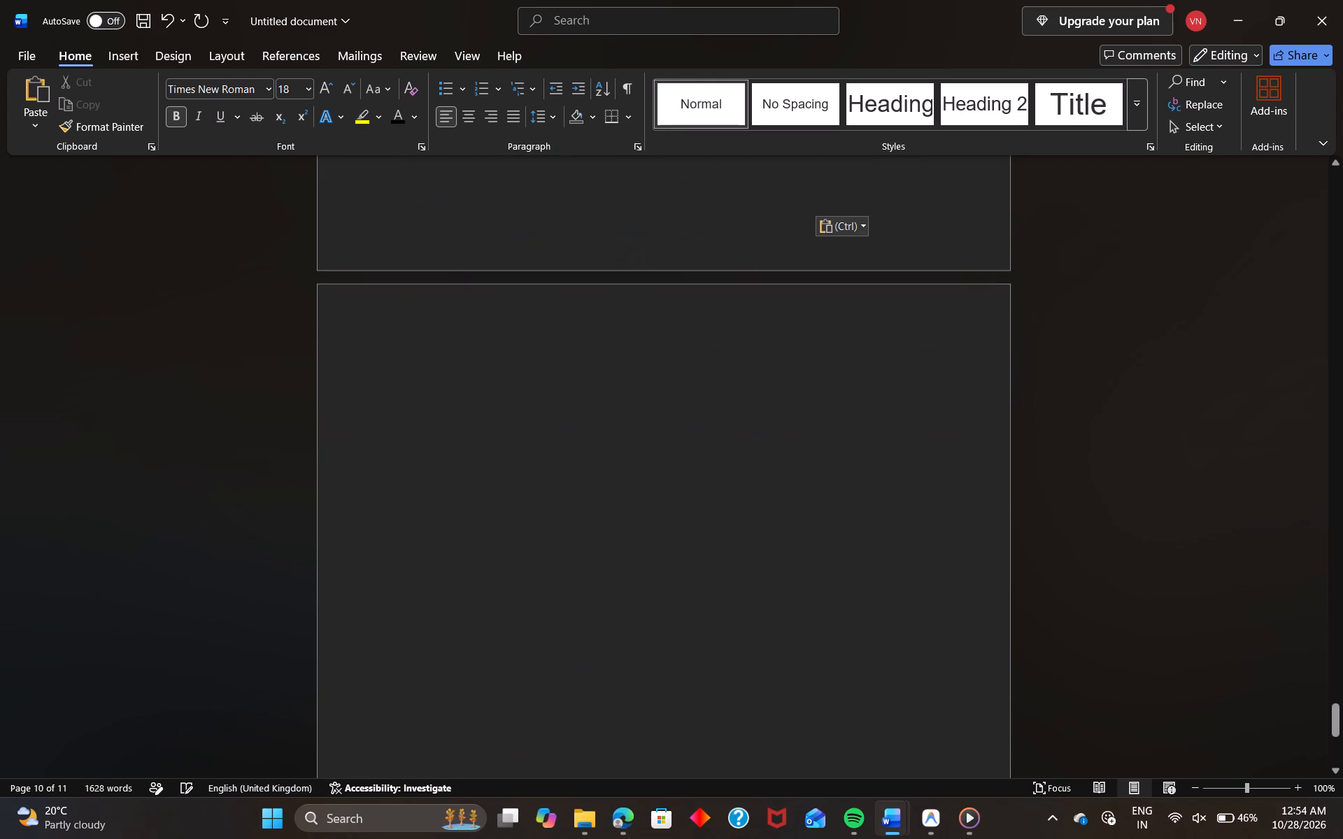
left_click(504, 417)
left_click(449, 386)
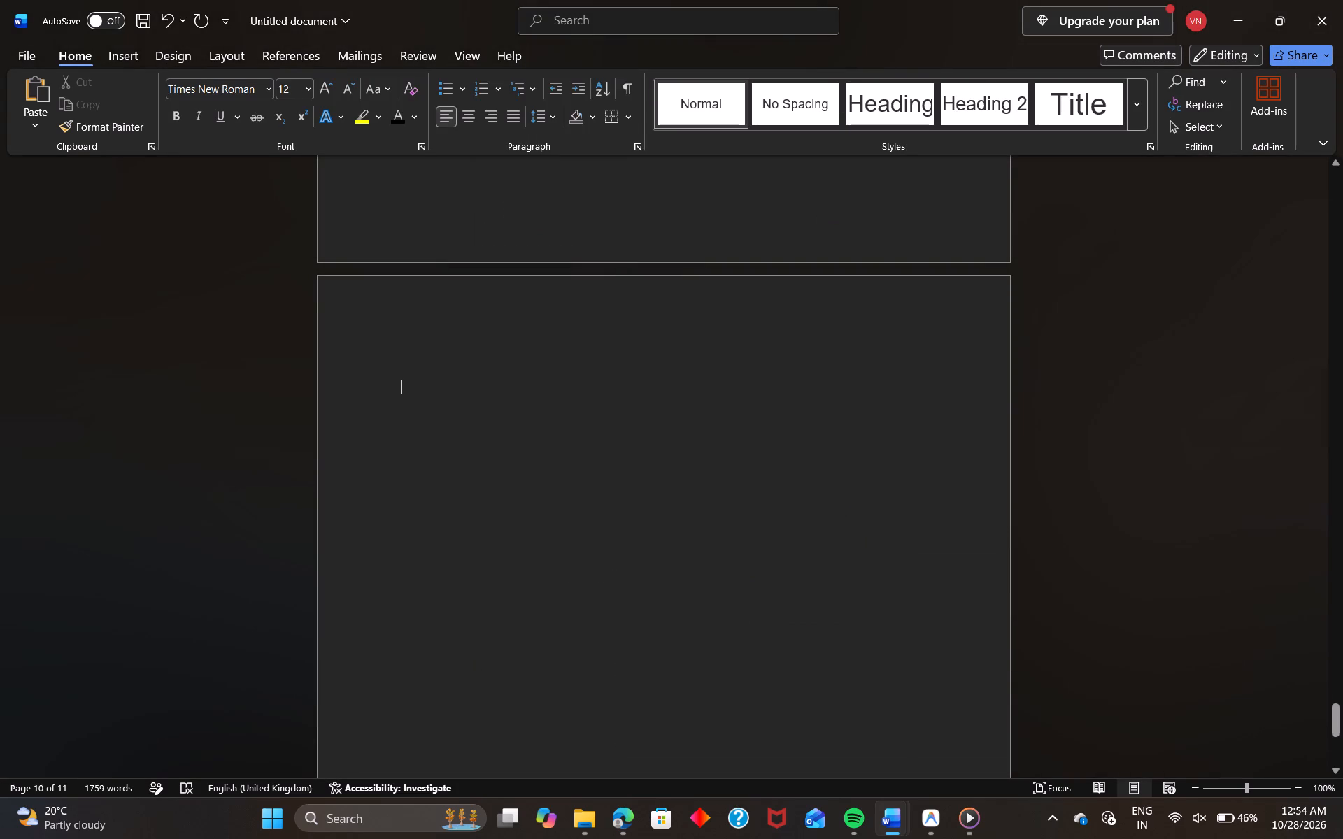
left_click(436, 367)
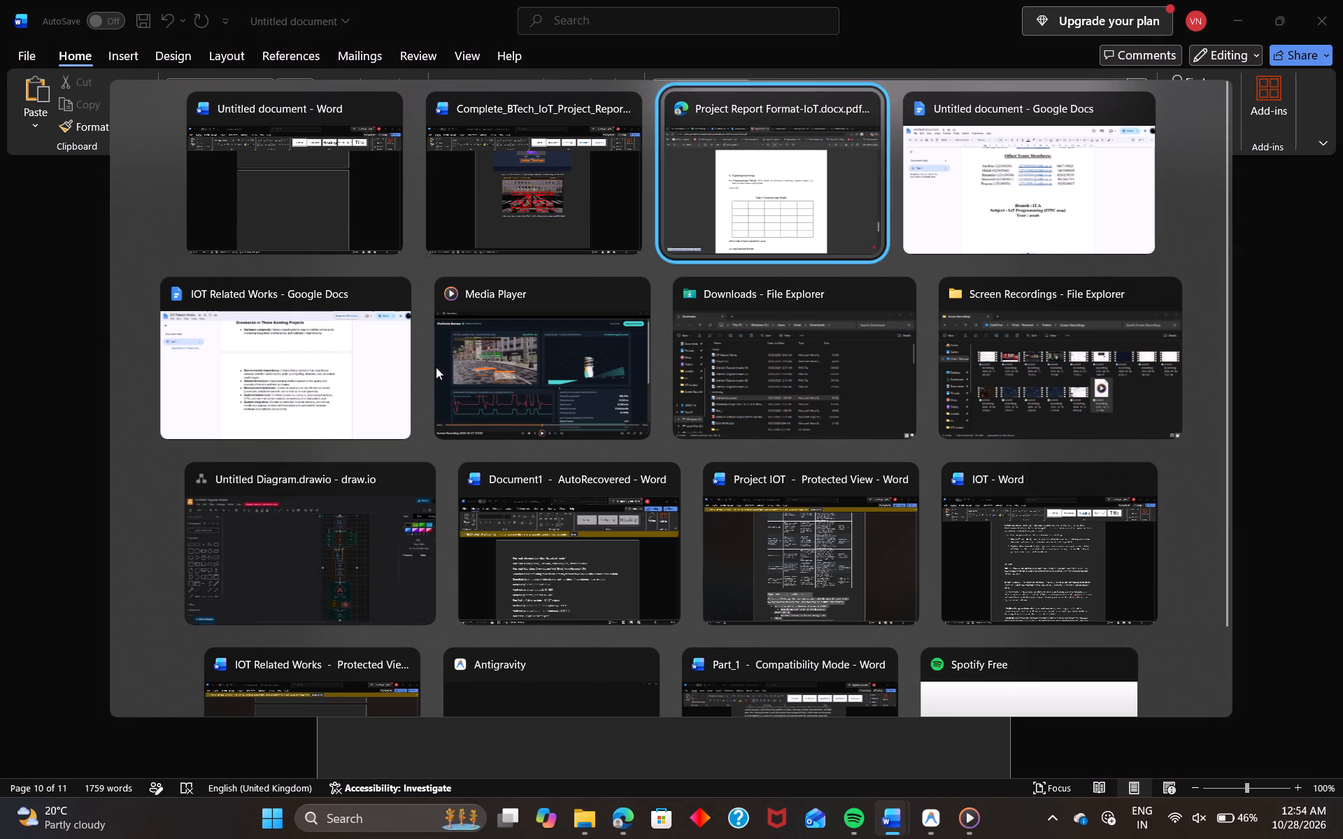
left_click_drag(572, 312, 371, 295)
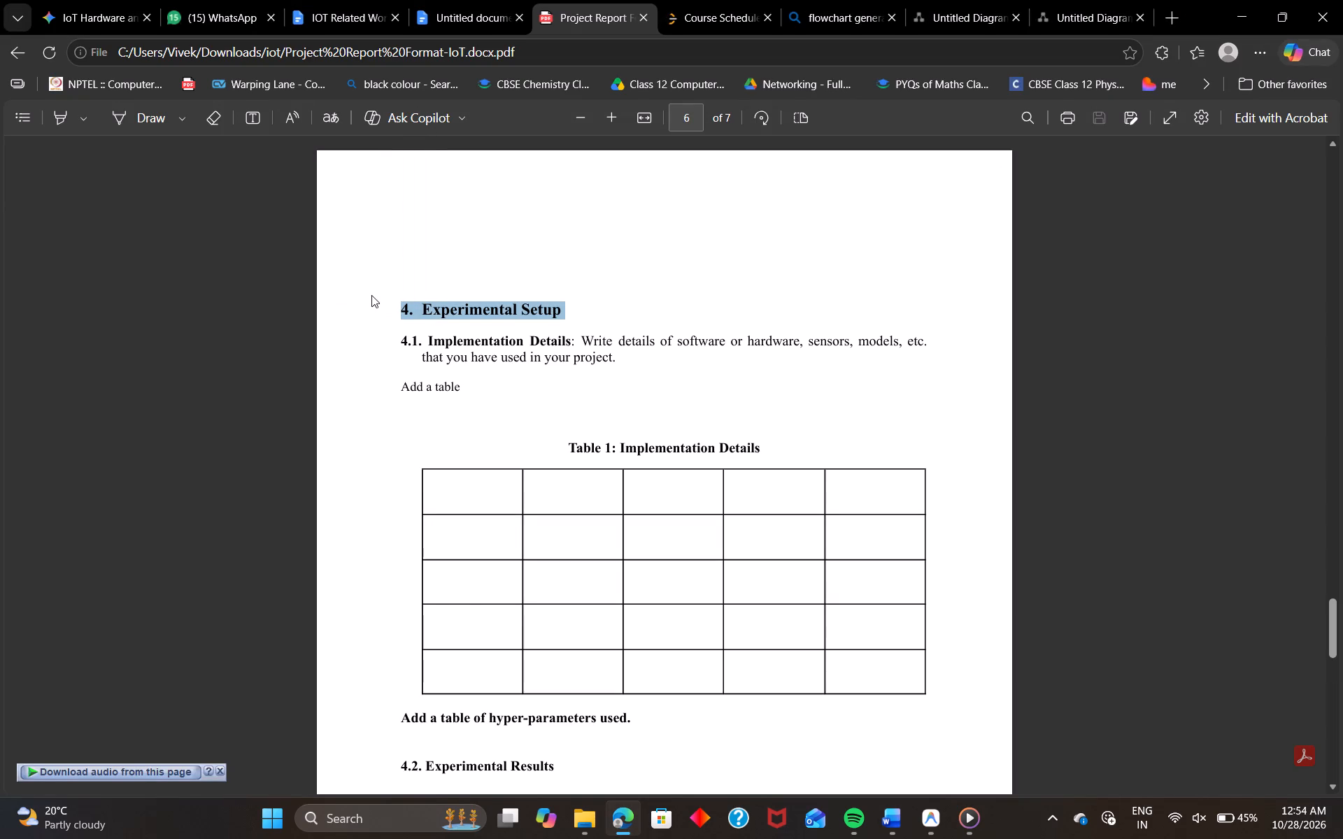
key("ctrl+c")
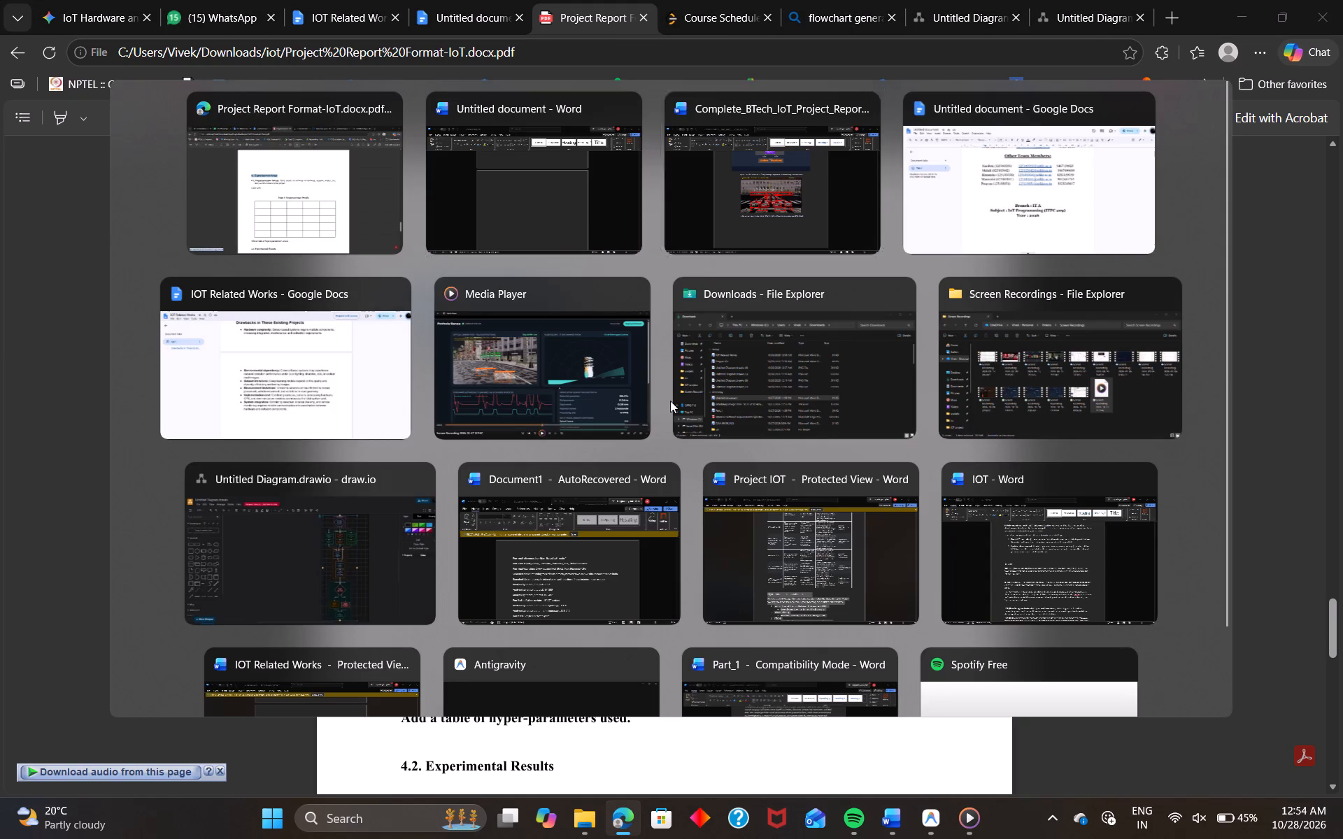
key("ctrl+v")
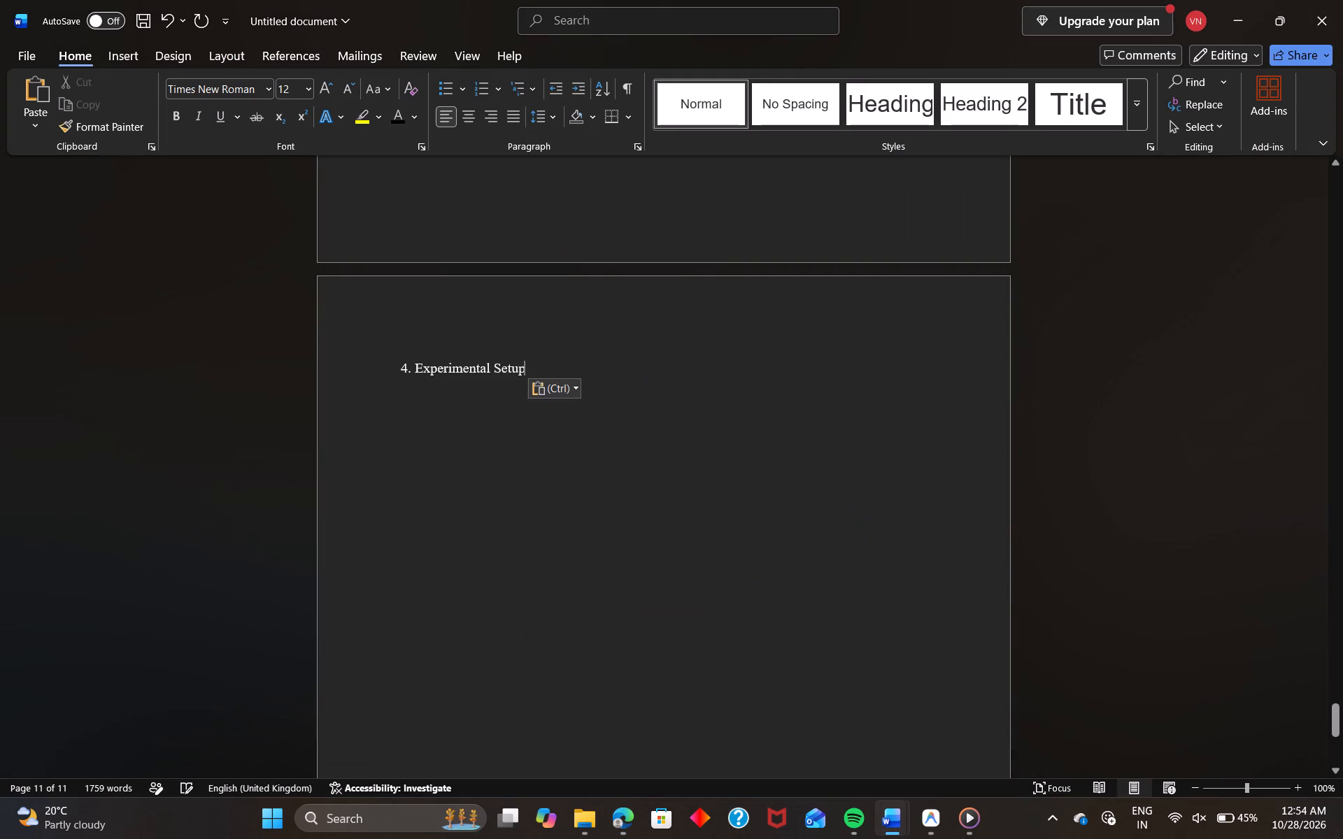
Set the "4. Experimental Setup" heading's font size to 20 and add a new line below it.
left_click_drag(532, 358, 381, 358)
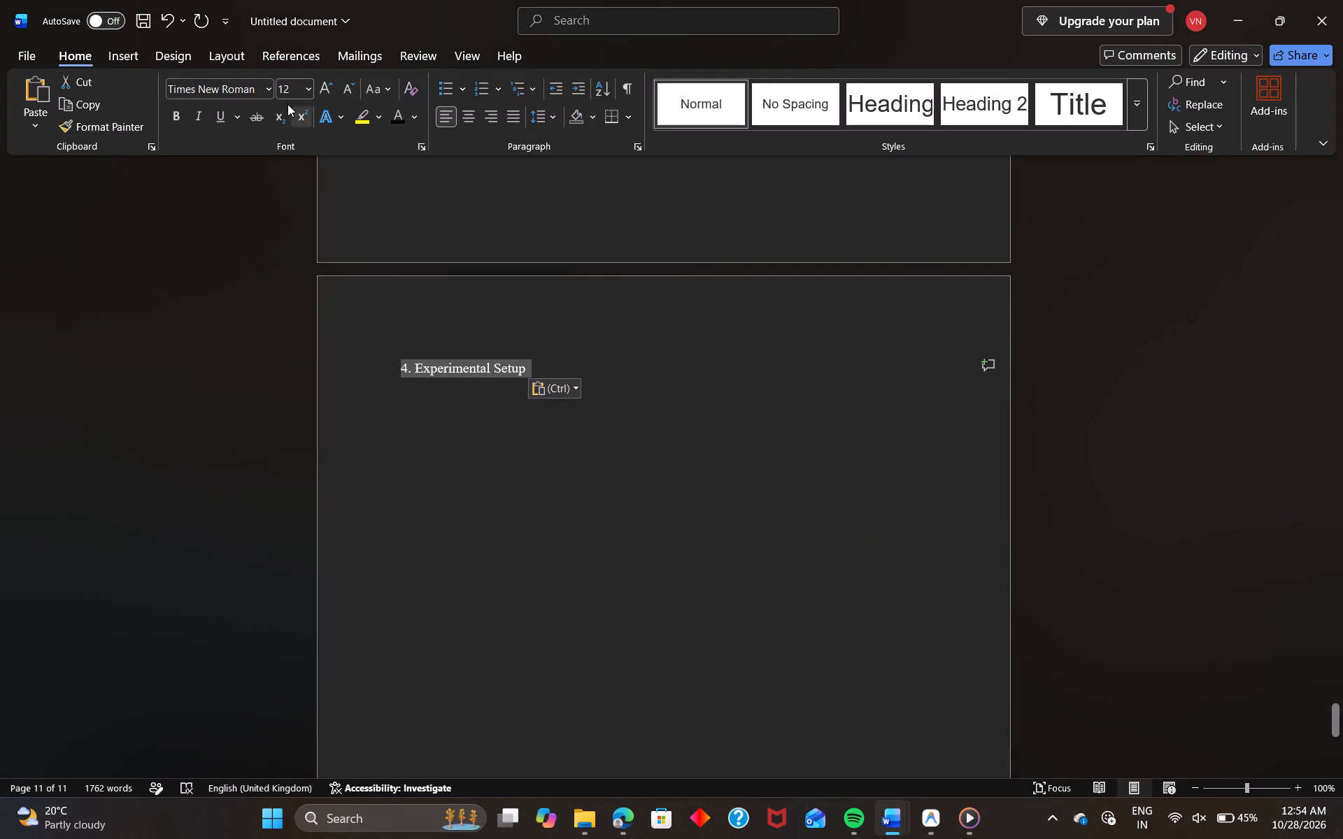
left_click_drag(308, 83, 280, 287)
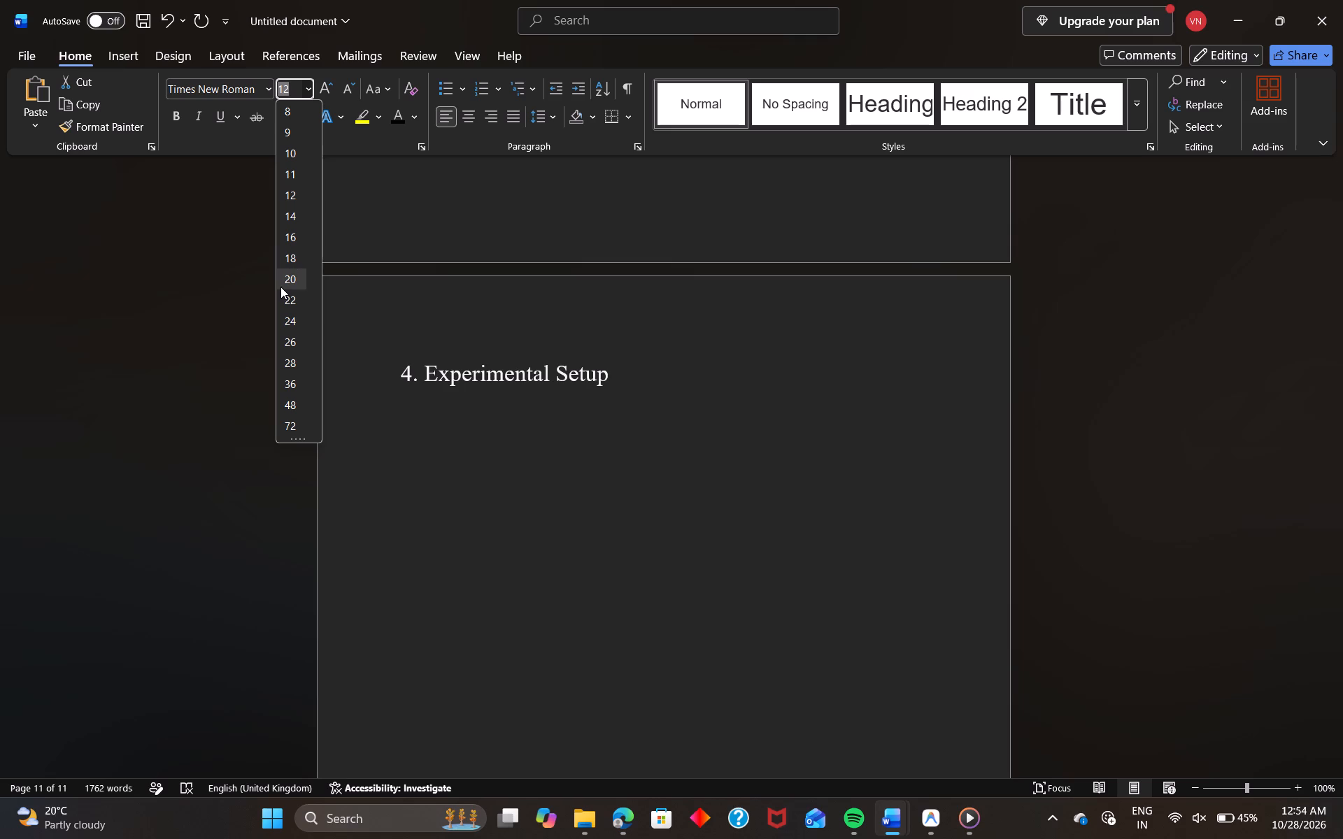
left_click_drag(280, 287, 282, 284)
left_click(282, 284)
left_click(714, 382)
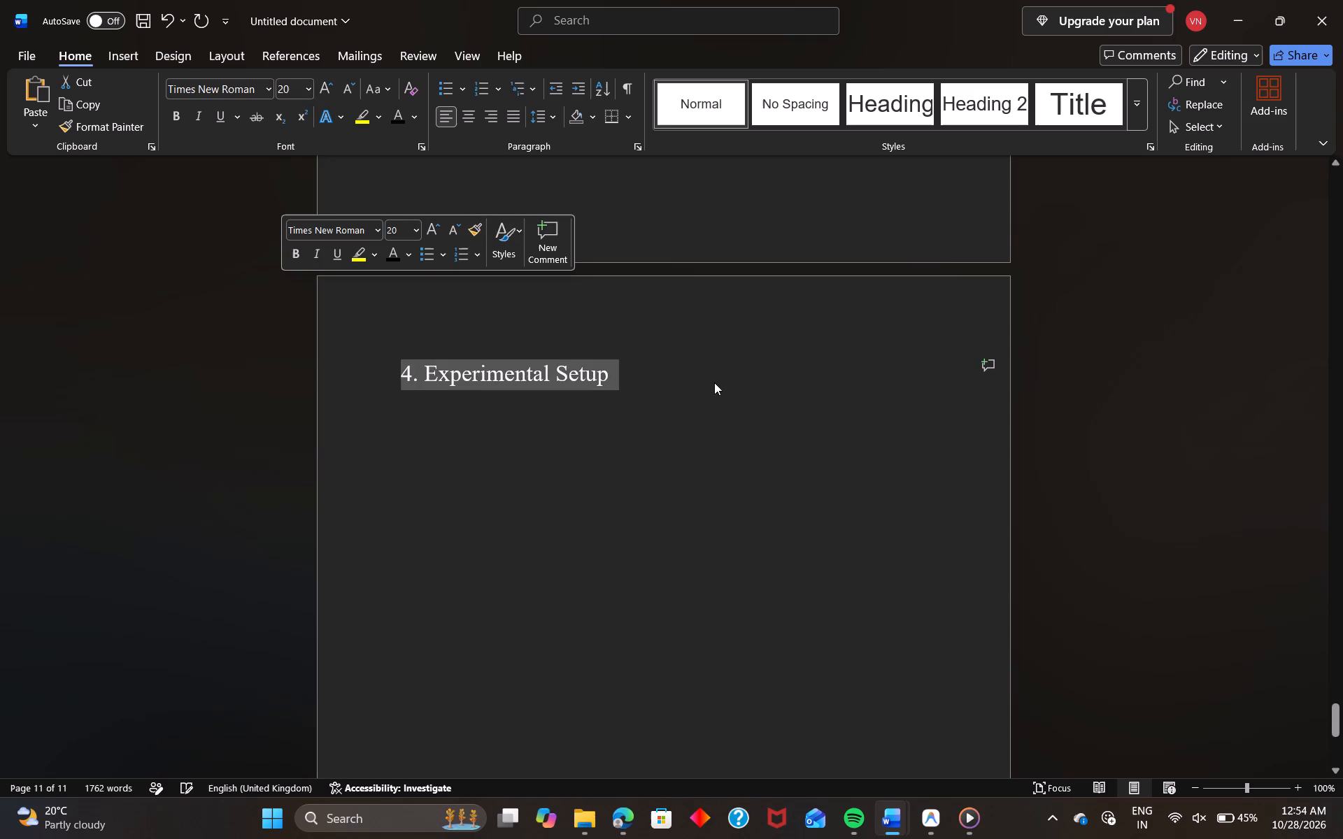
key("Return")
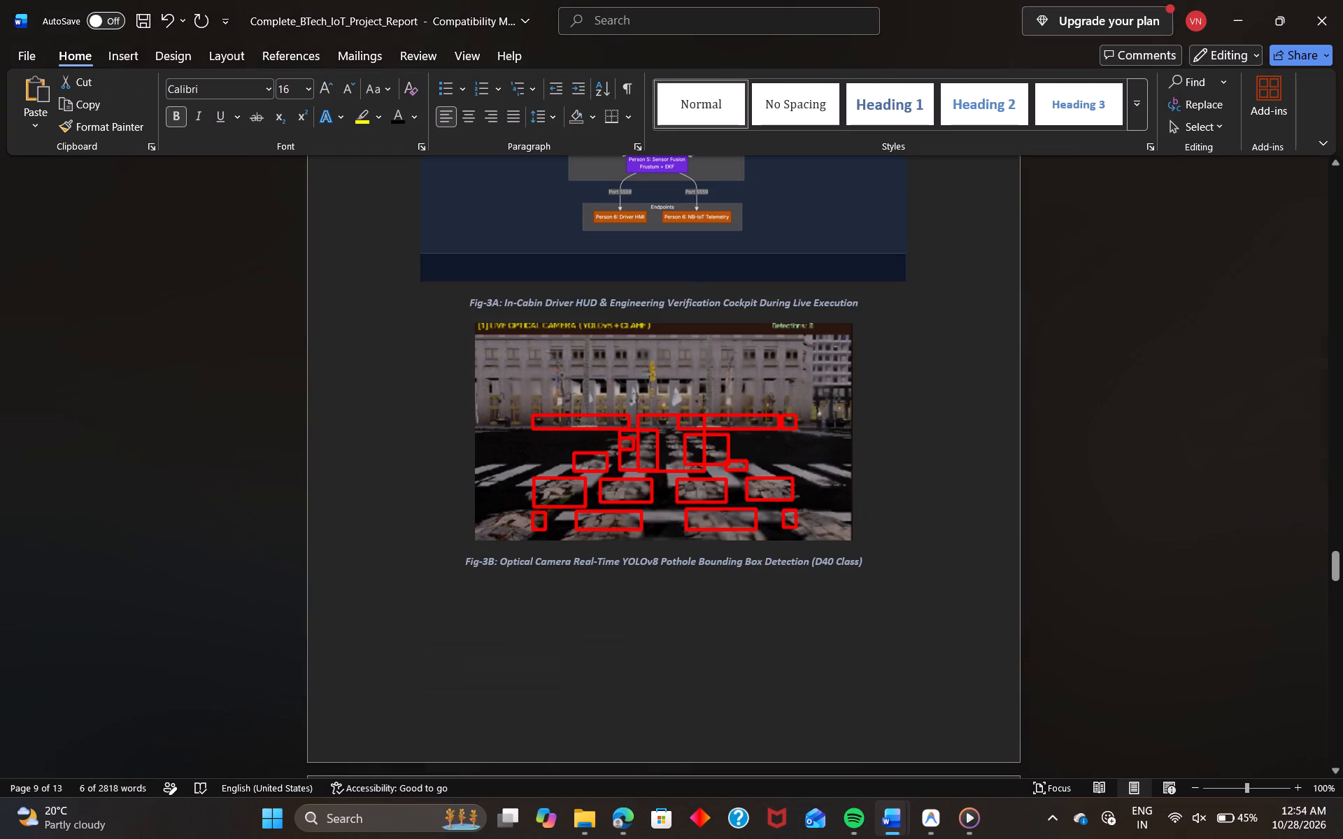
Check section 4 in Complete_BTech_IoT_Project_Report, and copy "4.1. Implementation Details:" from the format PDF to below the Experimental Setup heading in the untitled document.
scroll(725, 487, "down", 3)
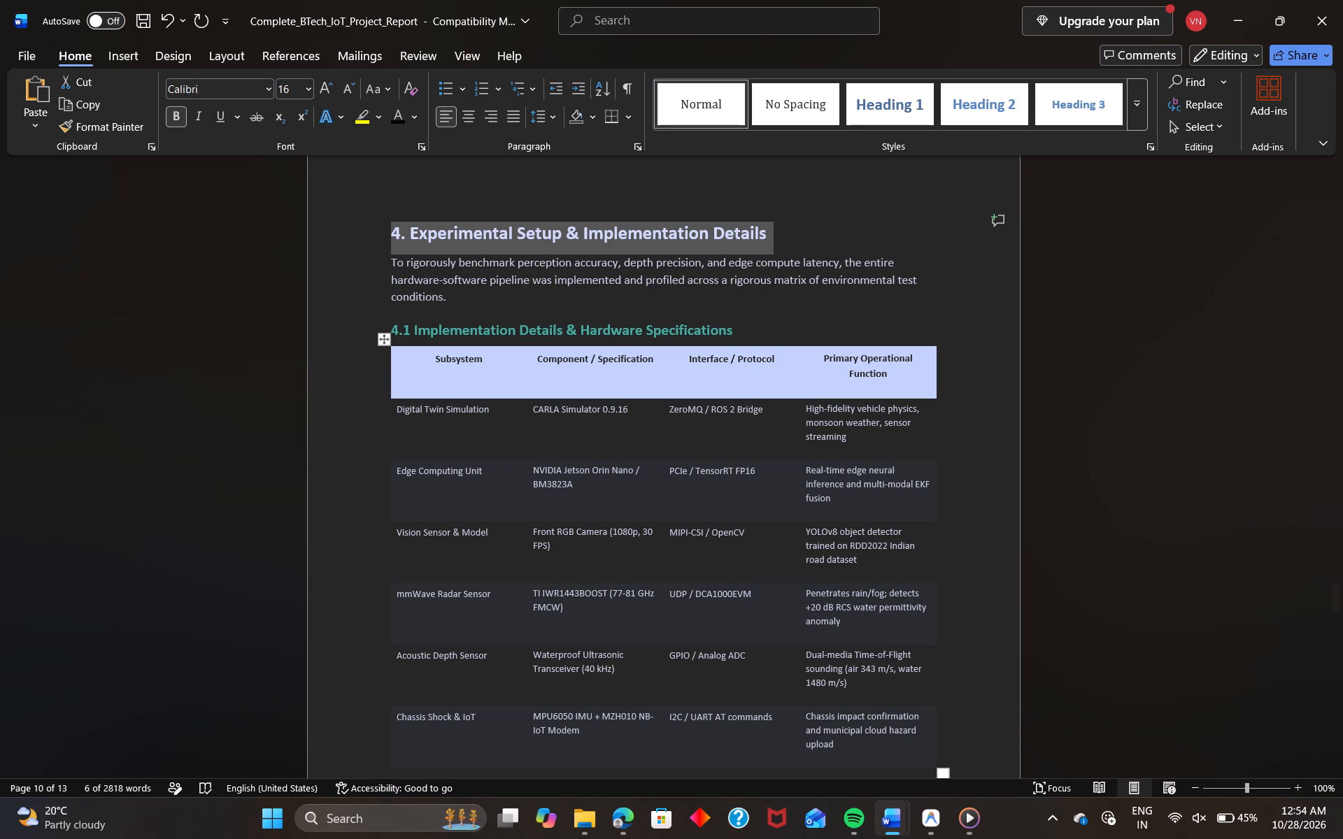
scroll(725, 487, "down", 1)
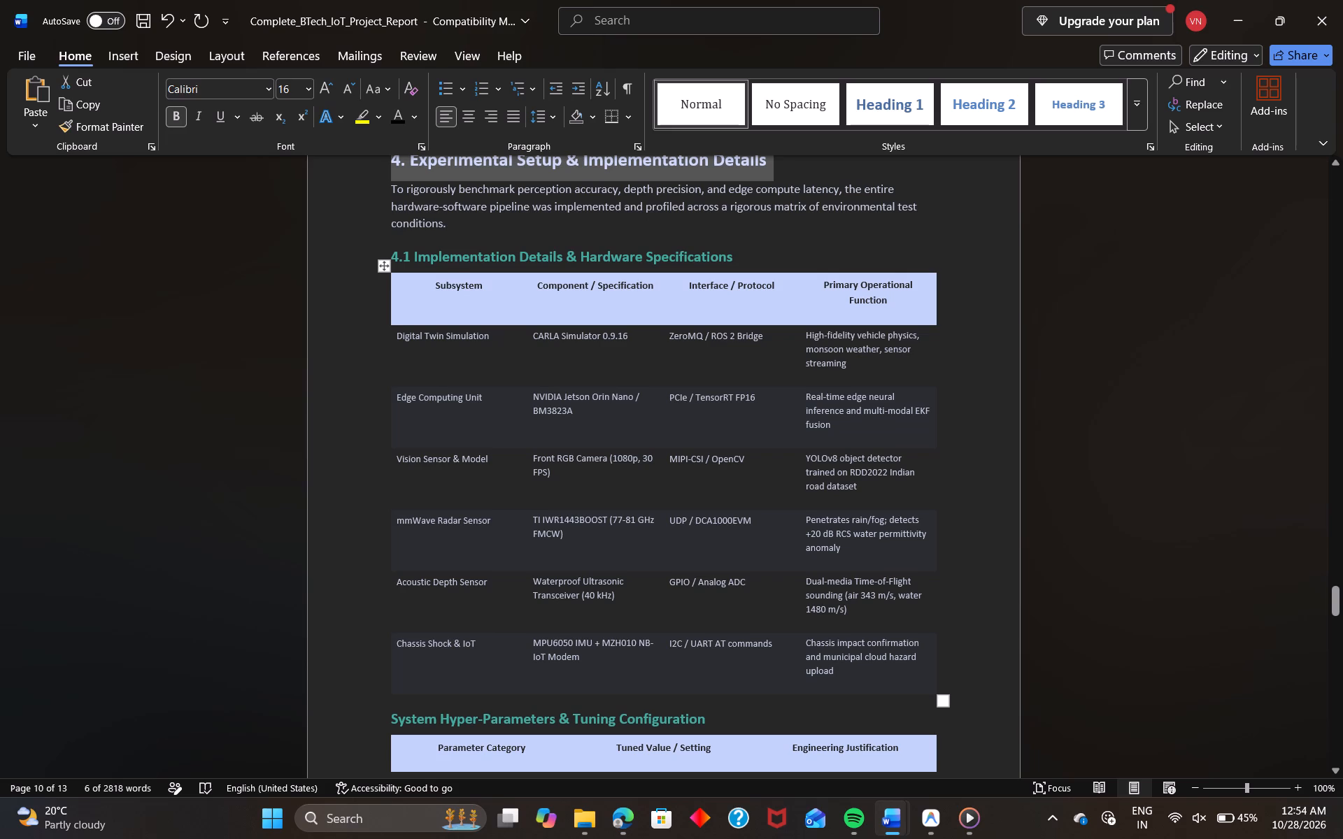
scroll(725, 487, "down", 1)
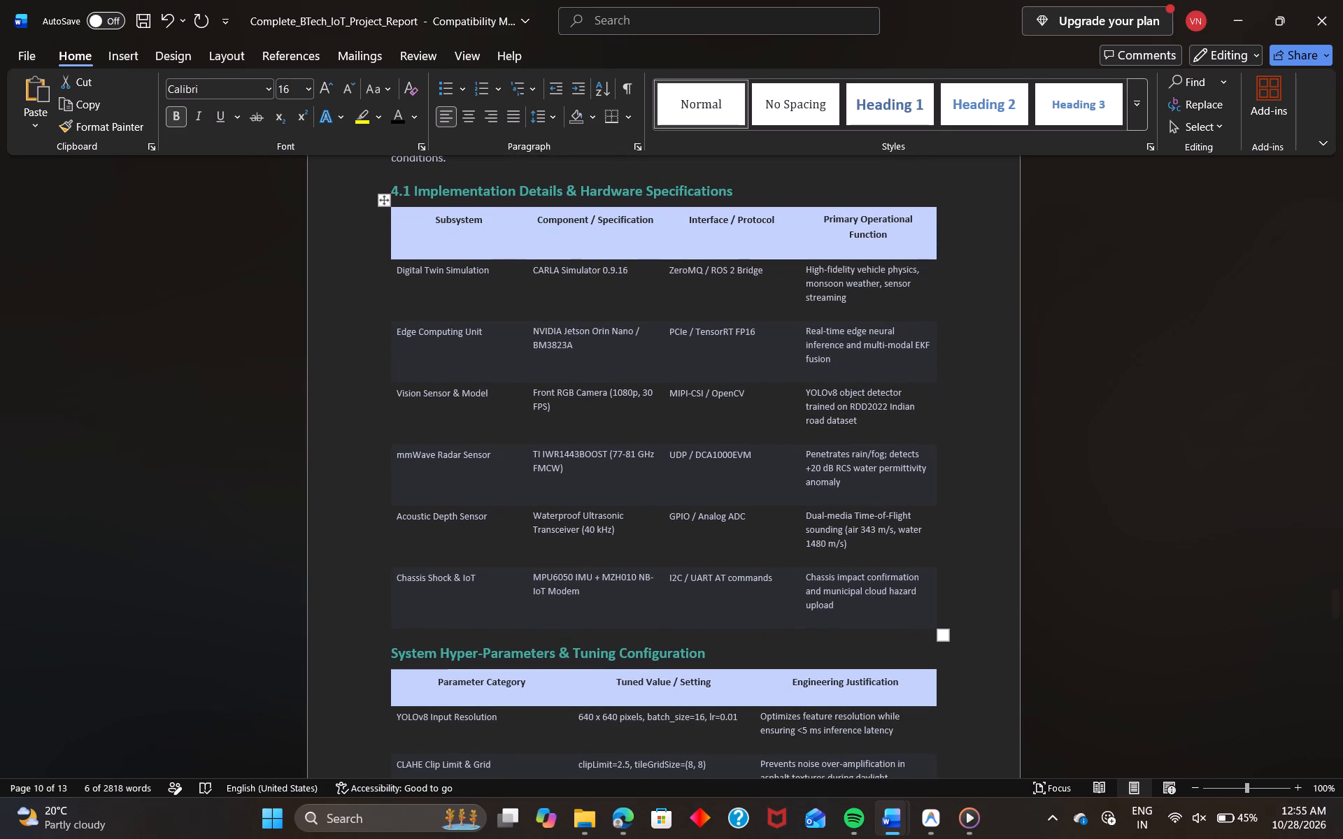
scroll(725, 487, "up", 1)
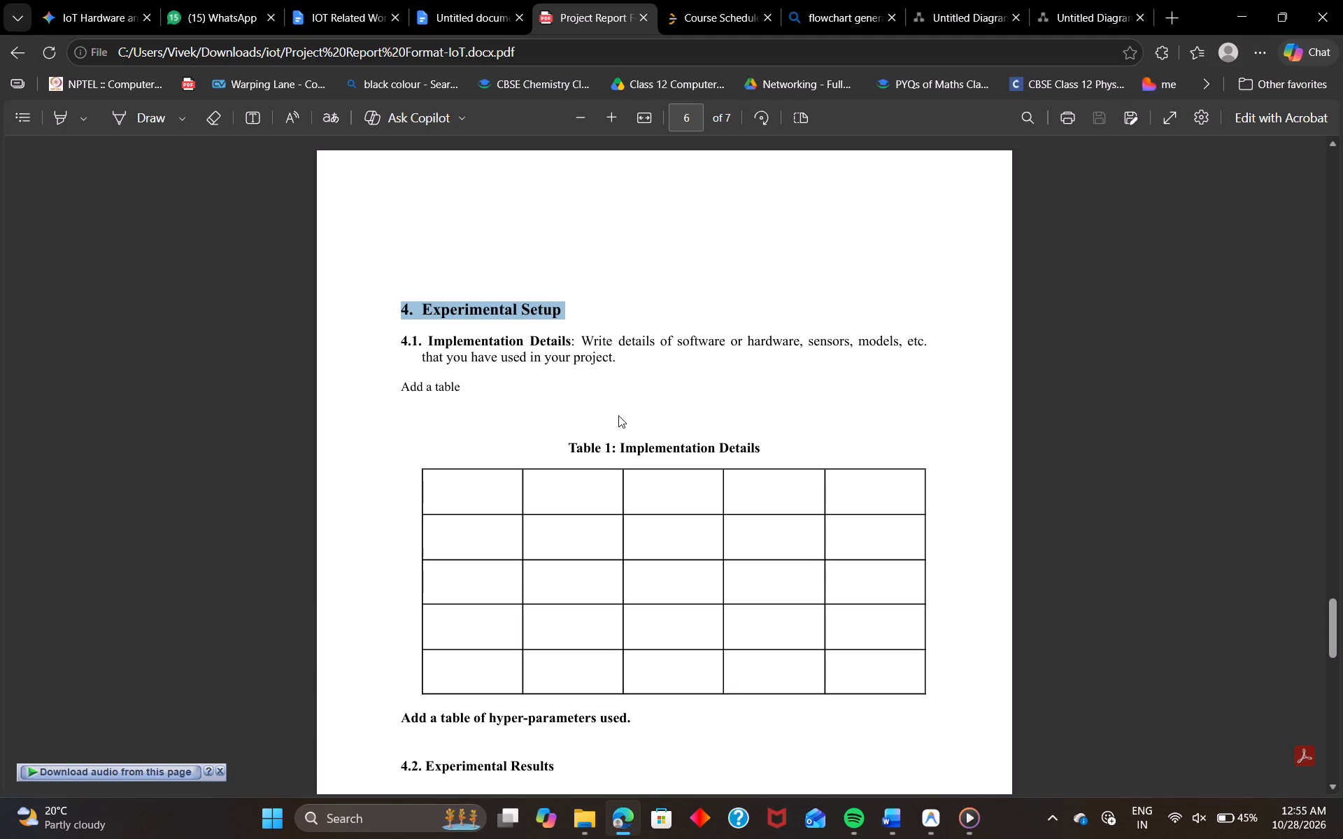
left_click_drag(579, 342, 397, 338)
left_click(599, 360)
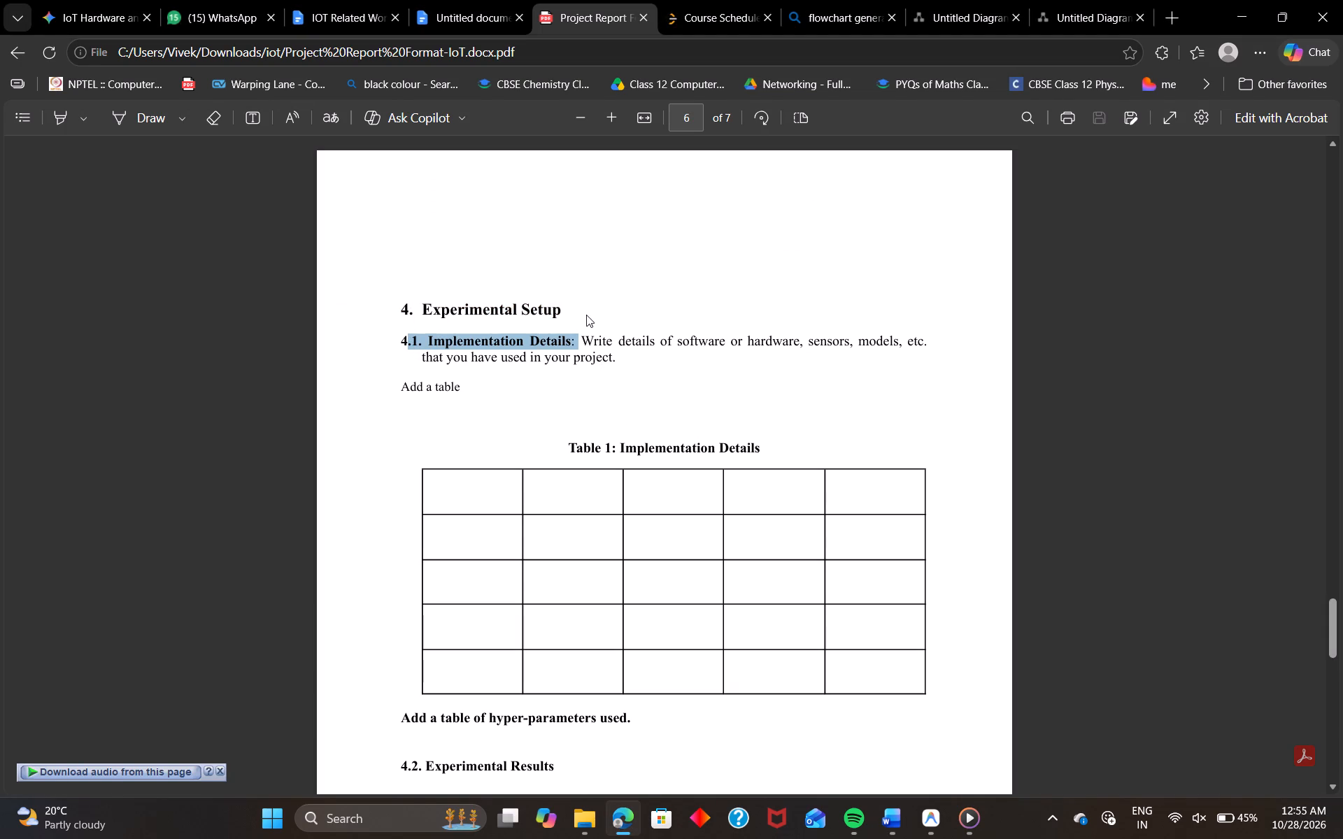
left_click_drag(575, 336, 382, 321)
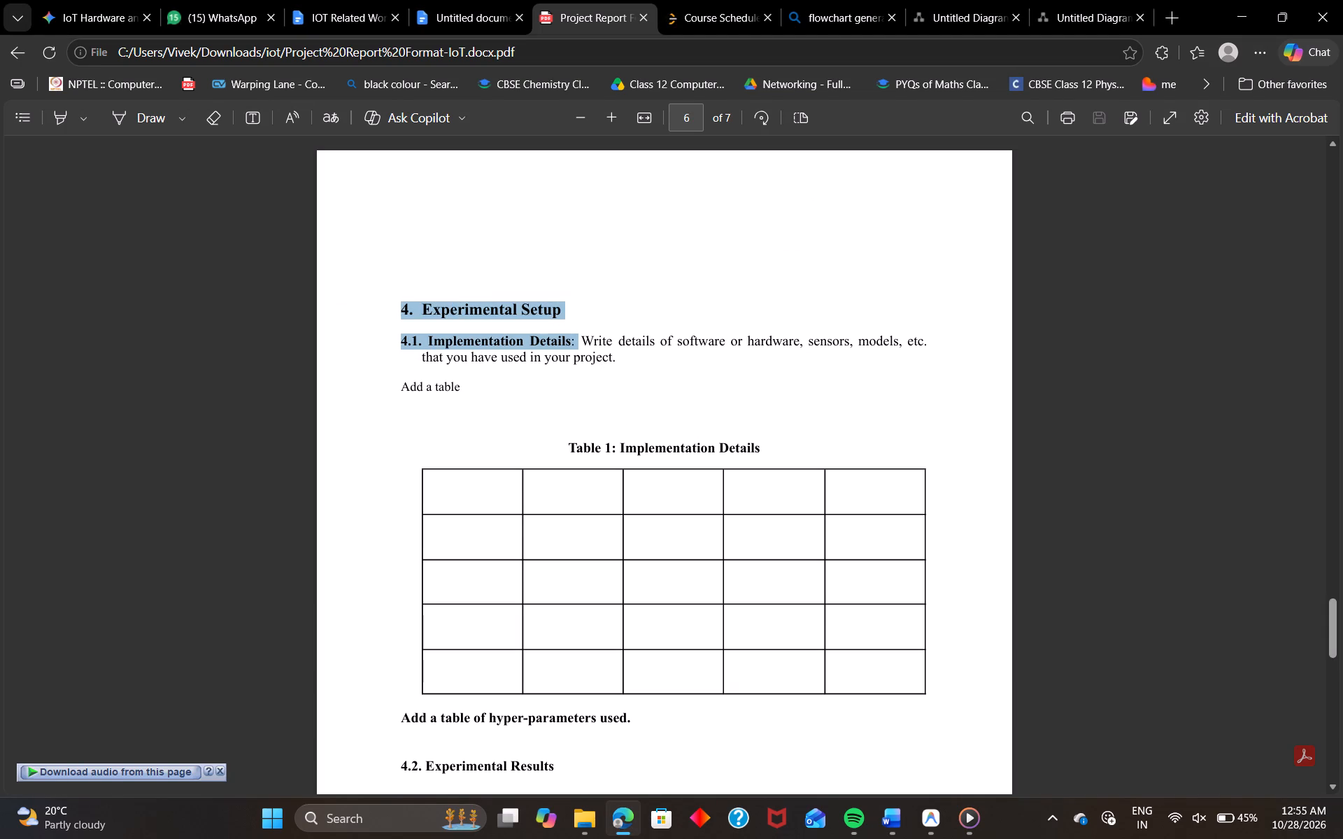
left_click_drag(382, 321, 389, 344)
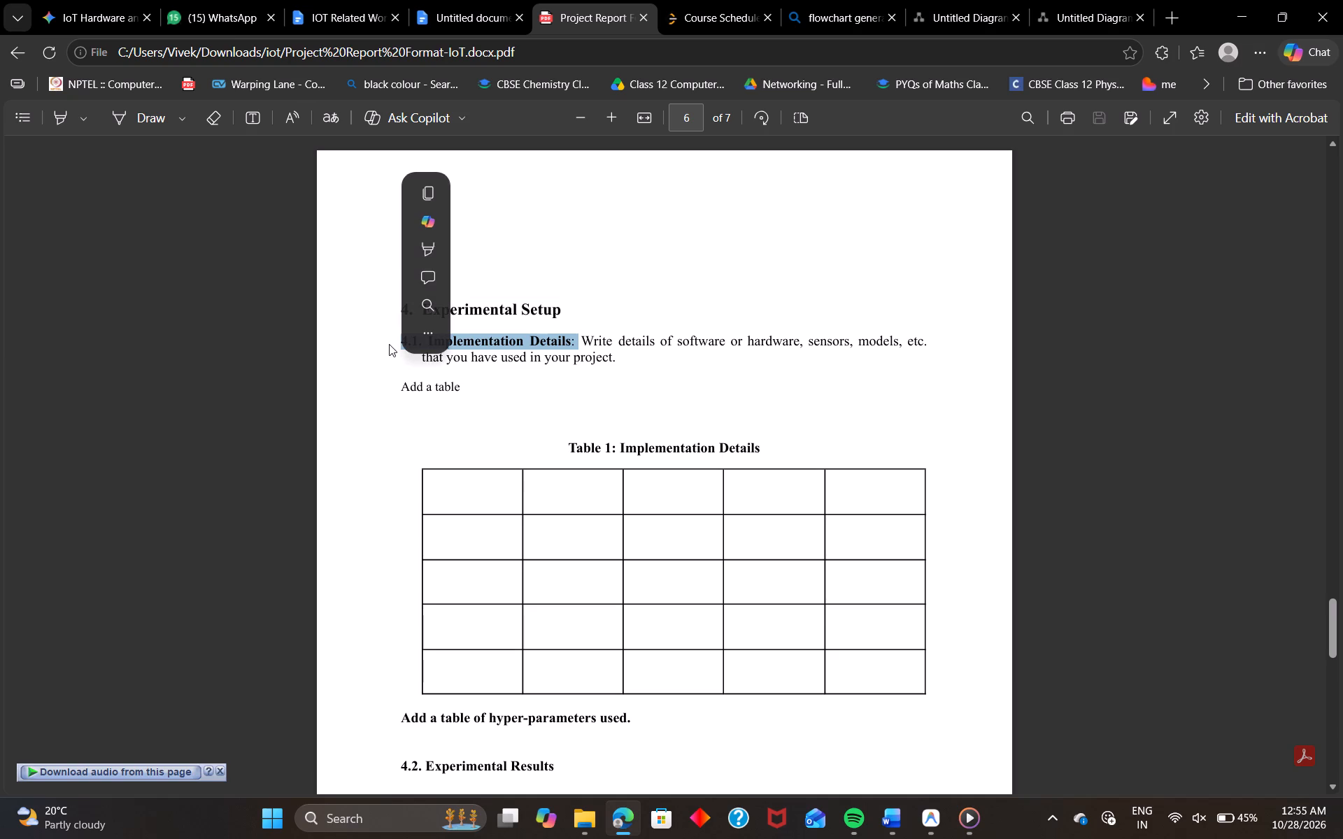
scroll(547, 650, "down", 2)
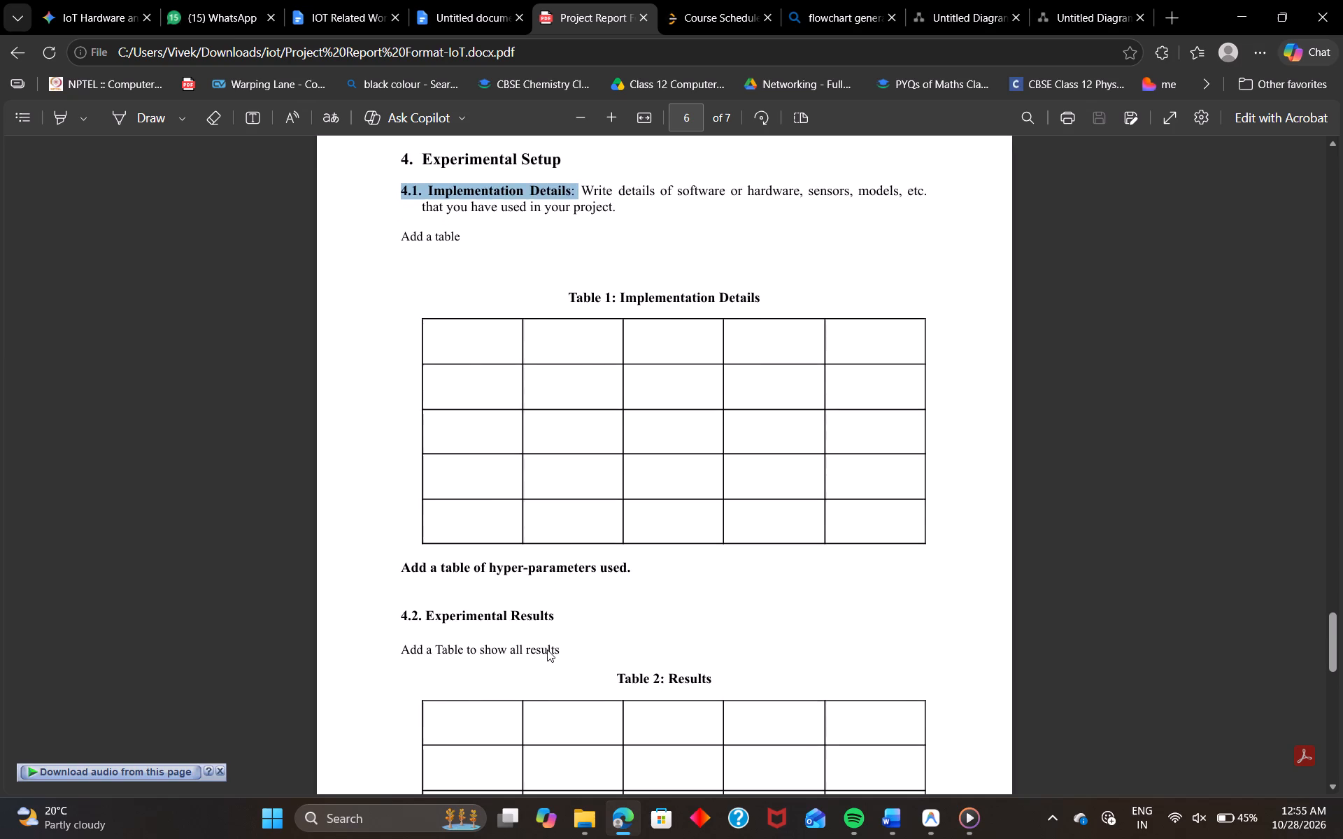
scroll(547, 650, "down", 1)
scroll(547, 650, "up", 4)
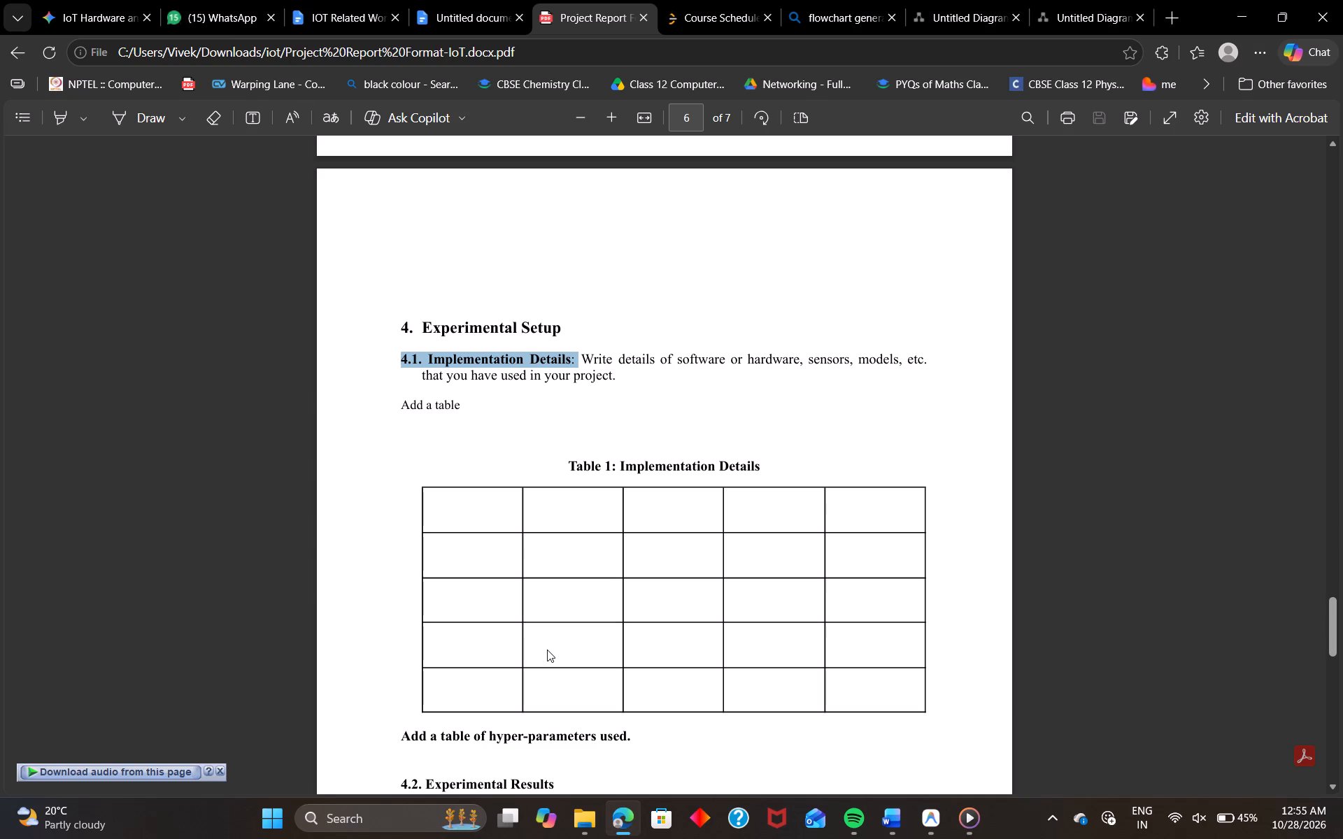
key("ctrl+c")
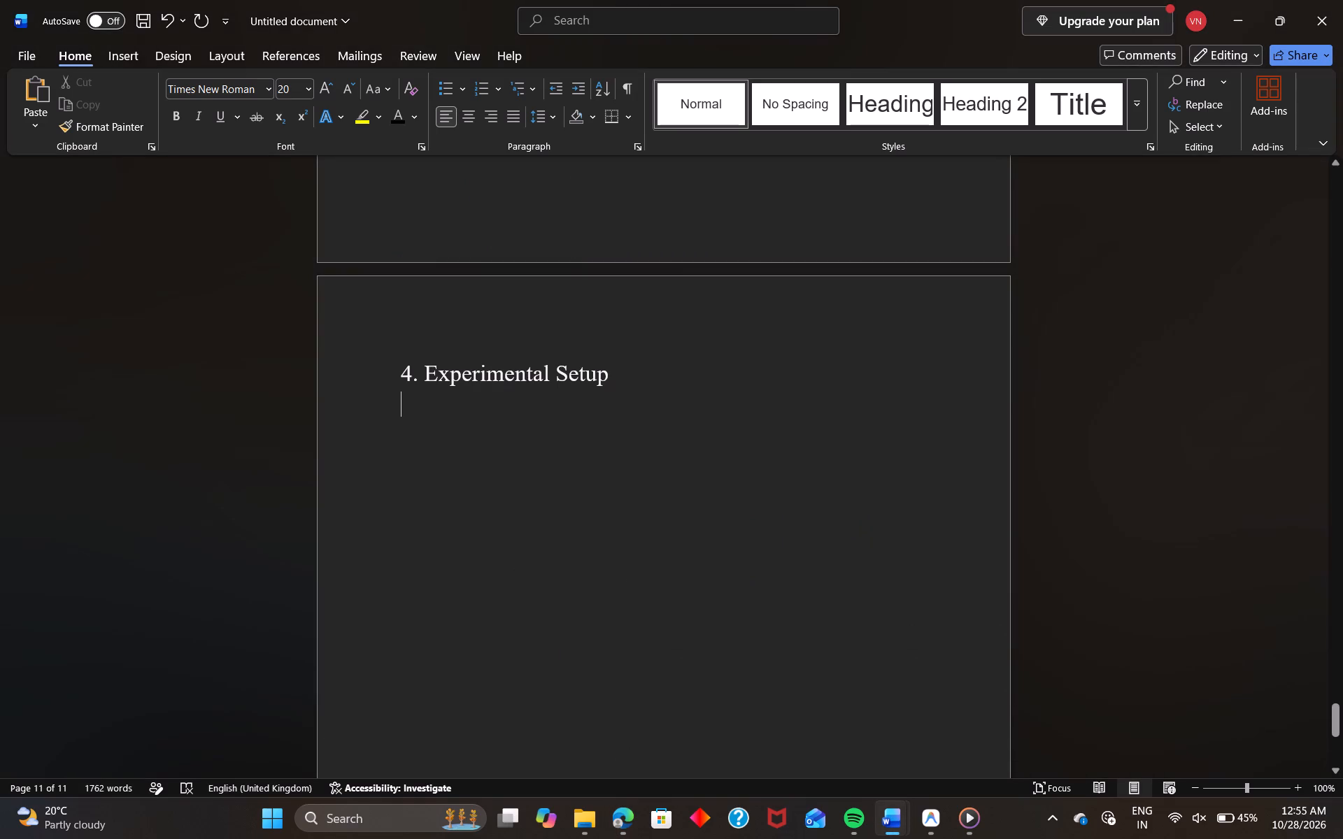
key("Return")
key("ctrl+v")
Set the "4.1. Implementation Details:" heading's font size to 18.
left_click_drag(687, 431, 415, 419)
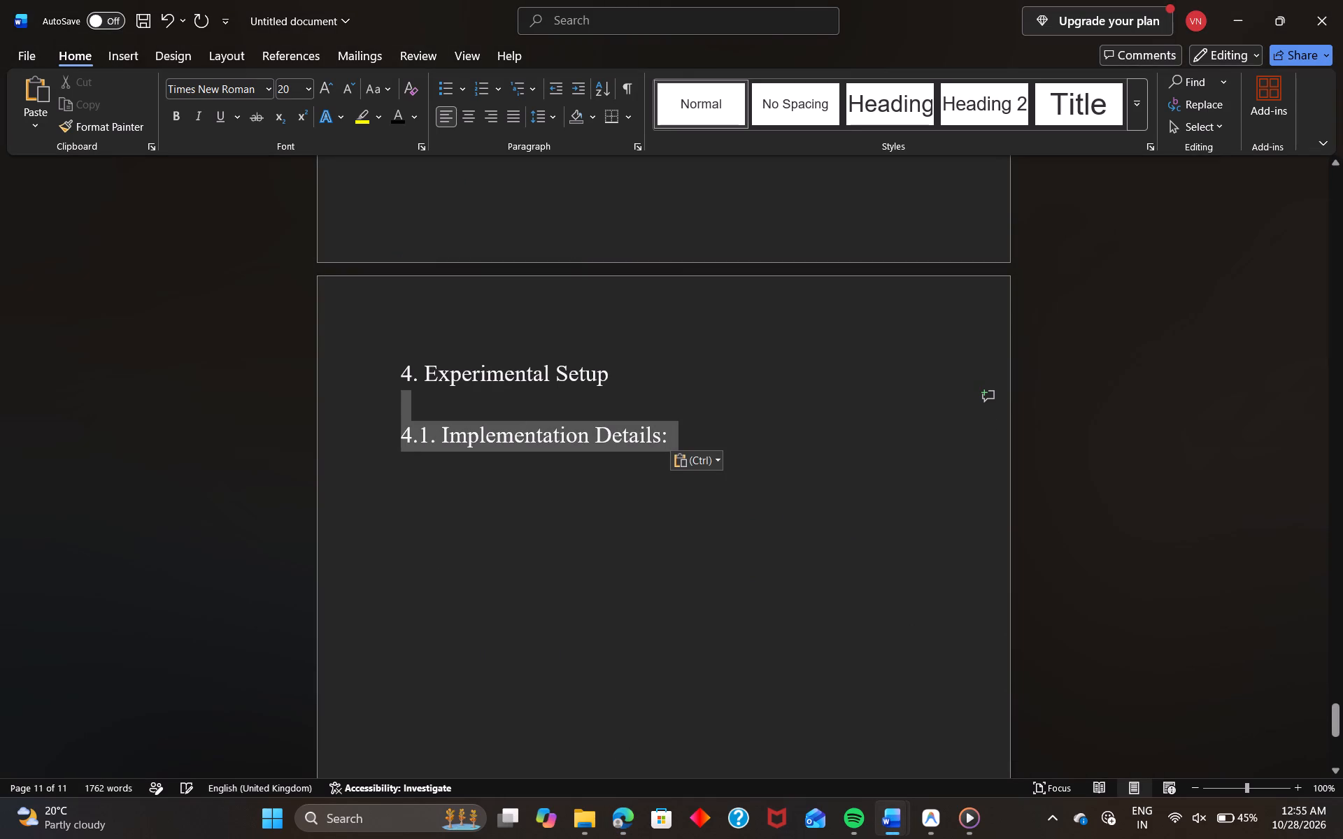
left_click_drag(415, 419, 390, 419)
left_click(432, 487)
left_click(432, 487)
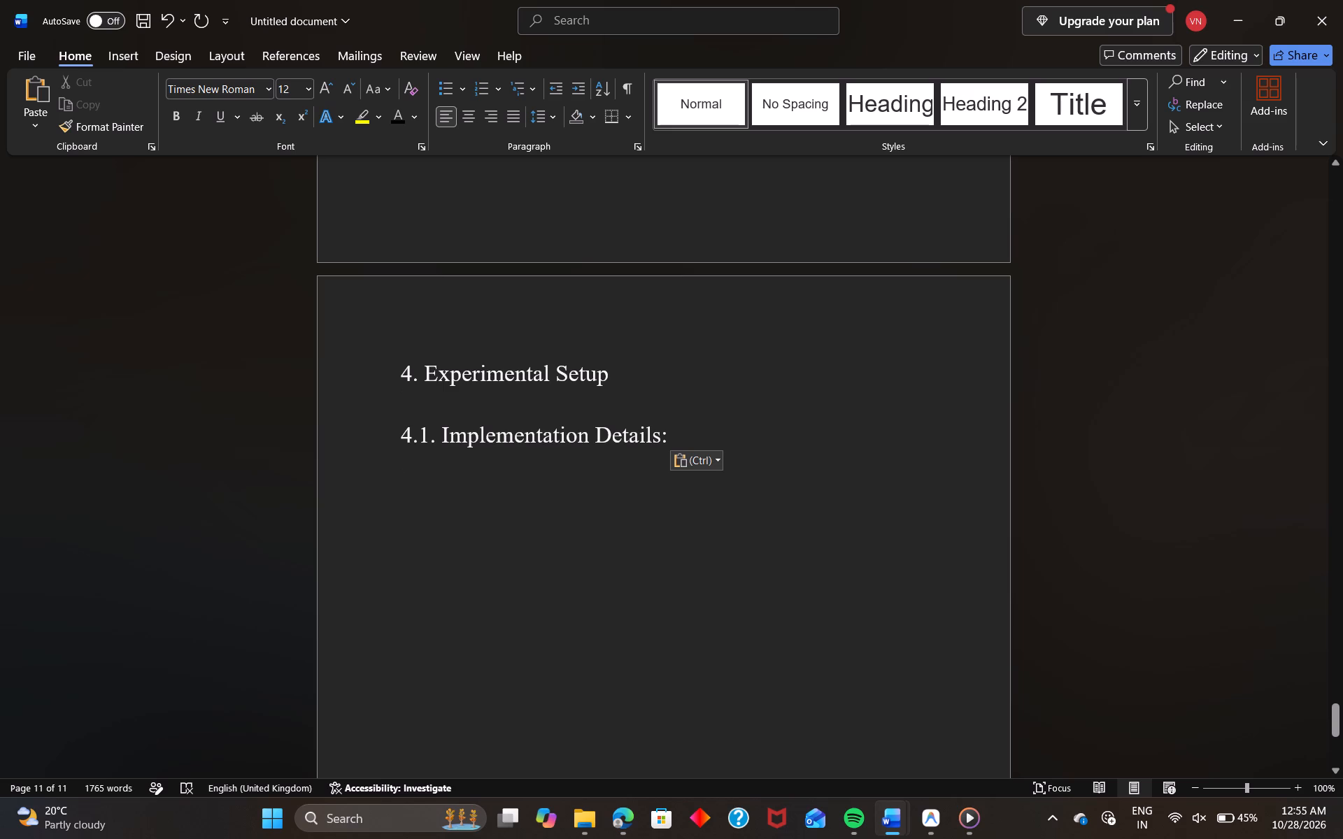
left_click_drag(690, 418, 689, 426)
left_click(689, 426)
left_click_drag(689, 426, 366, 424)
left_click(303, 93)
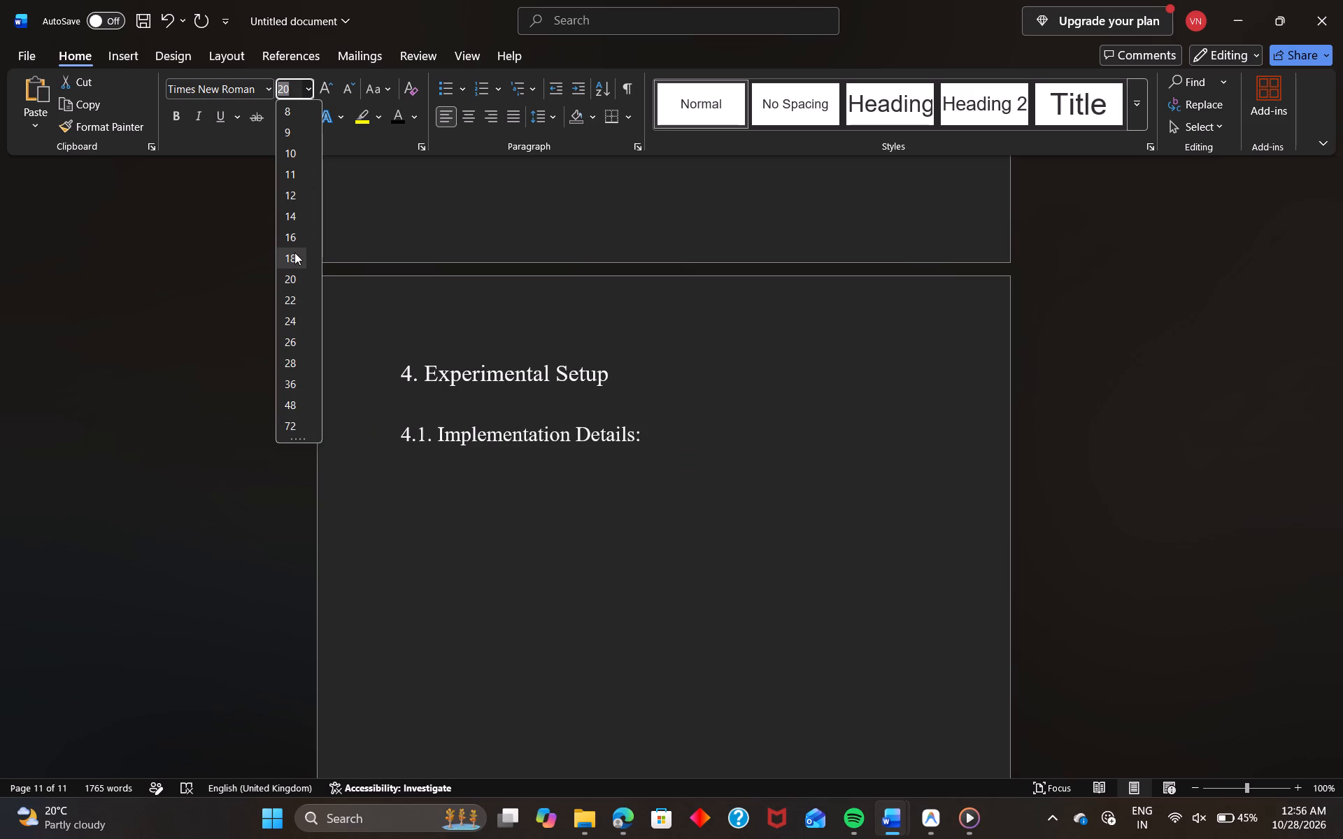
left_click(294, 252)
left_click(782, 459)
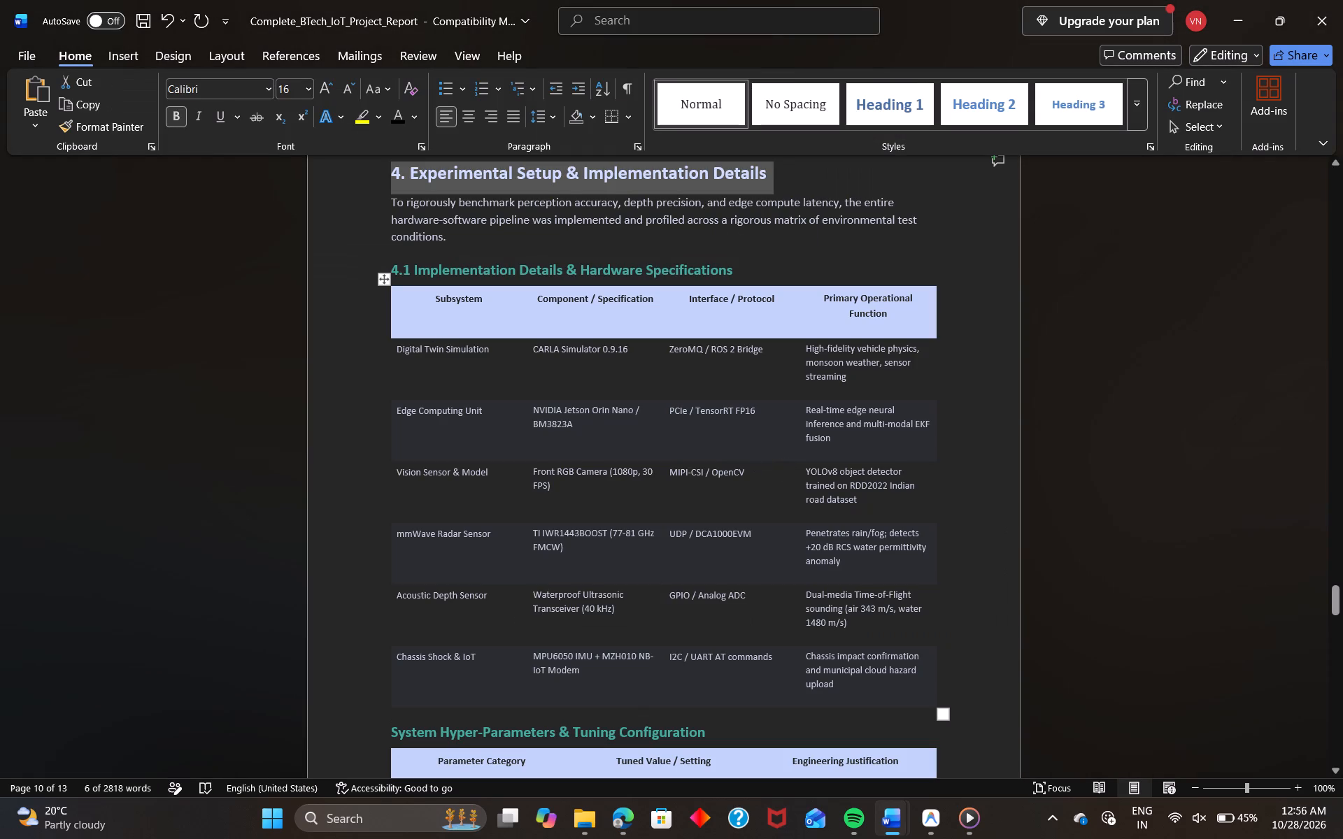
Copy the hardware specifications table from section 4.1 of Complete_BTech_IoT_Project_Report to below the untitled document's 4.1 heading, with a blank line above the table.
left_click(367, 286)
left_click(369, 310)
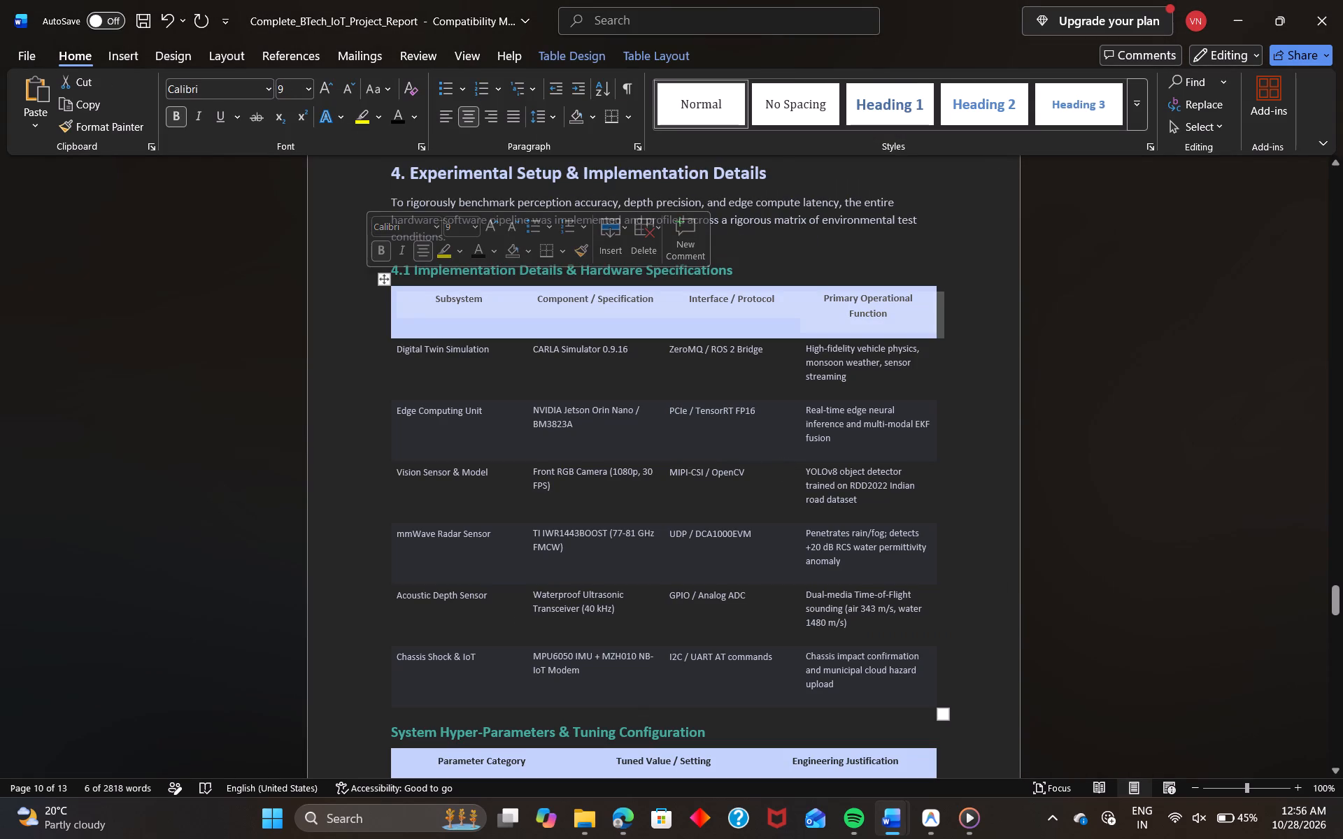
left_click_drag(357, 297, 713, 658)
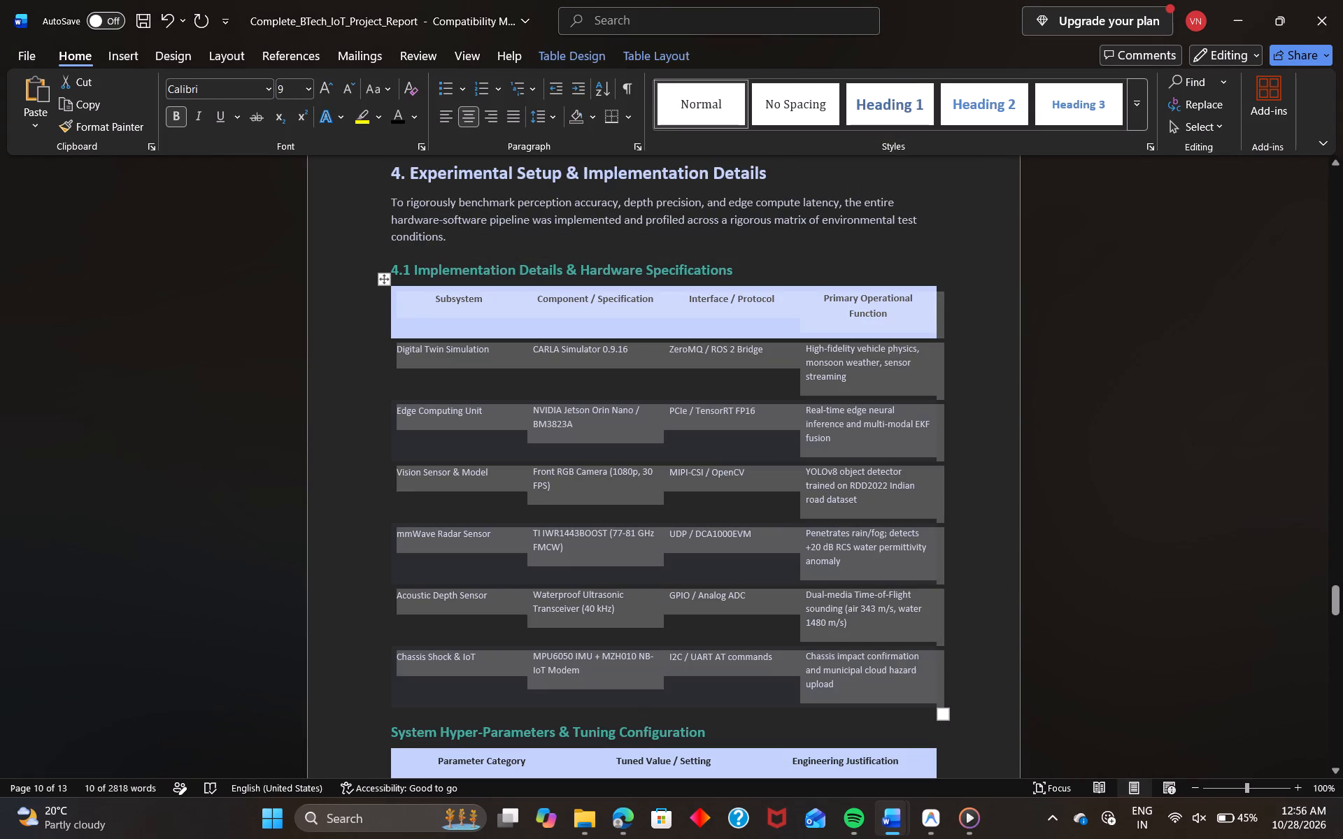
left_click_drag(713, 658, 895, 663)
key("ctrl+c")
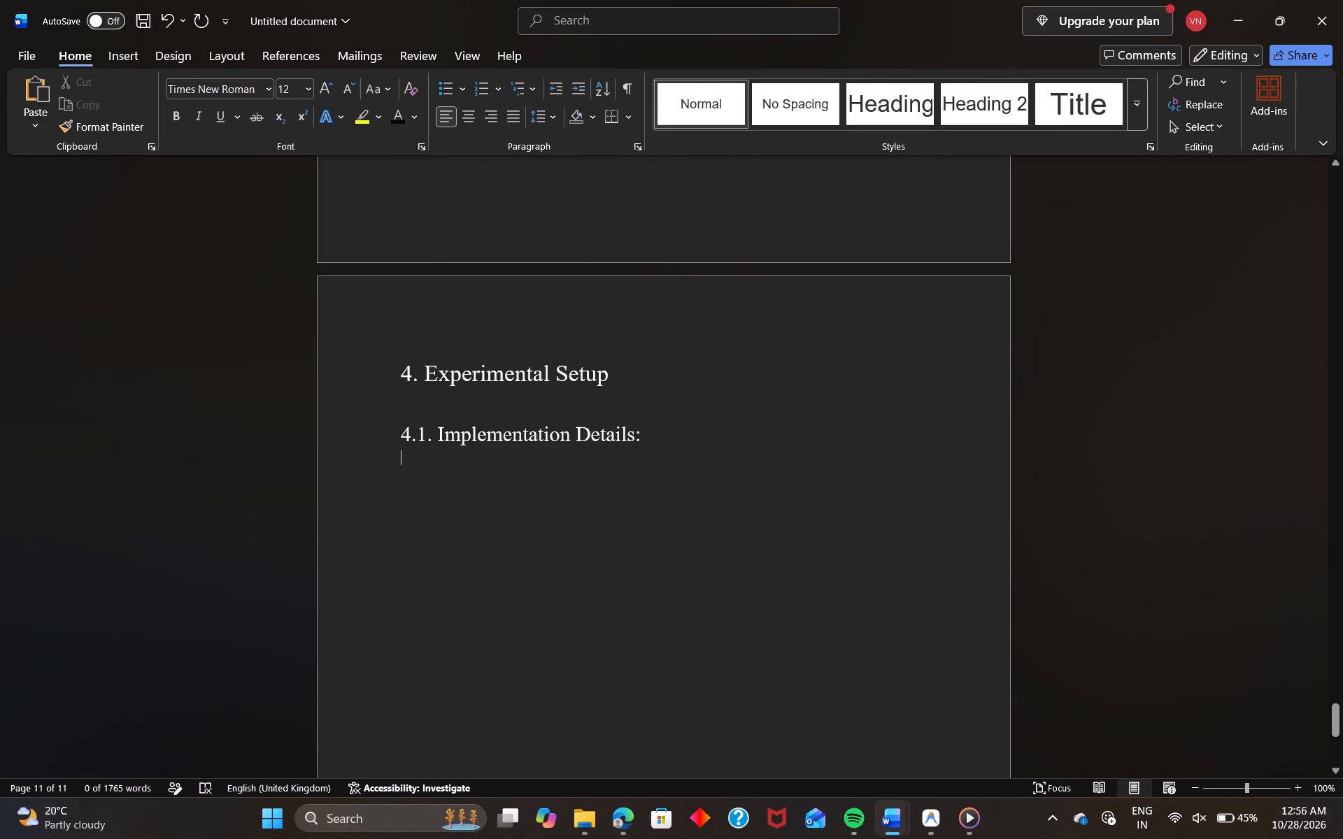
key("ctrl+v")
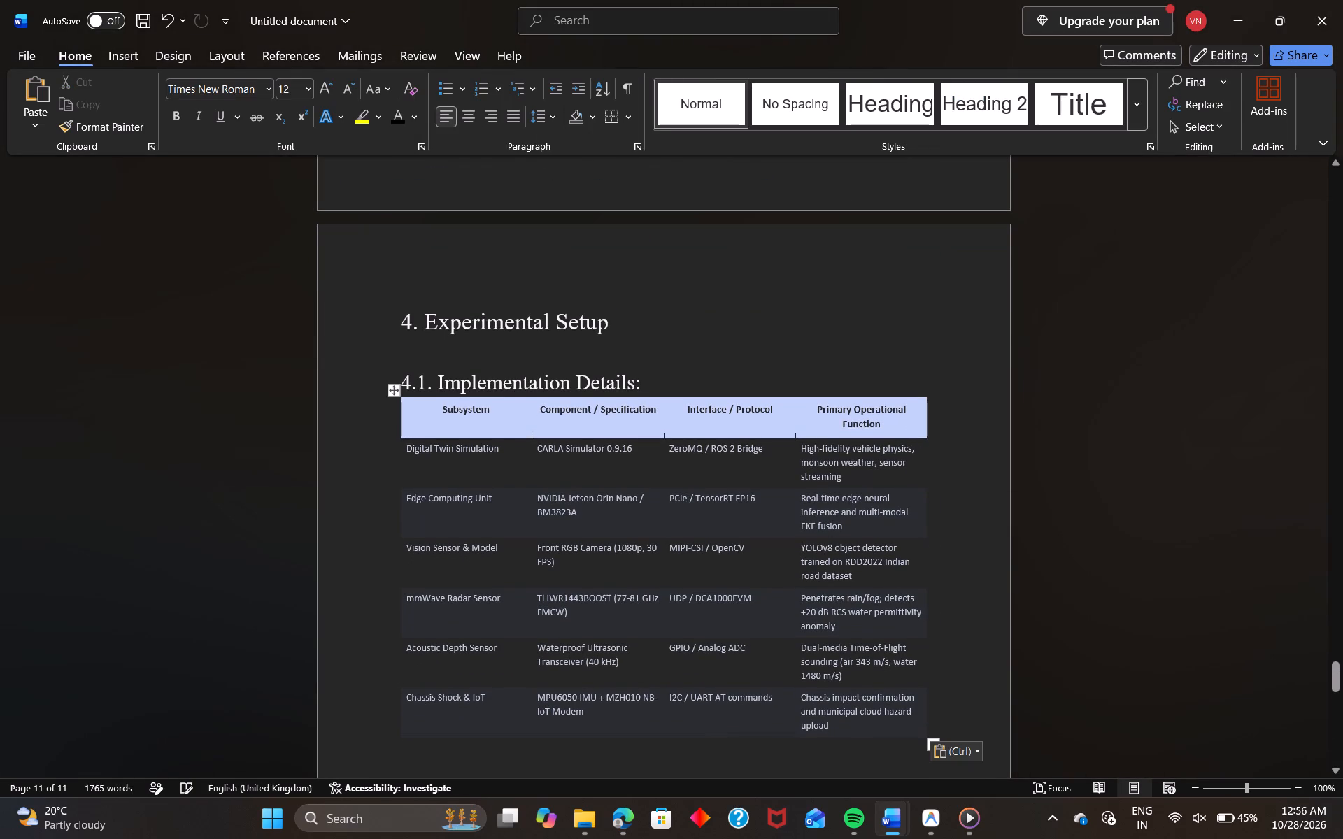
left_click(691, 391)
key("Return")
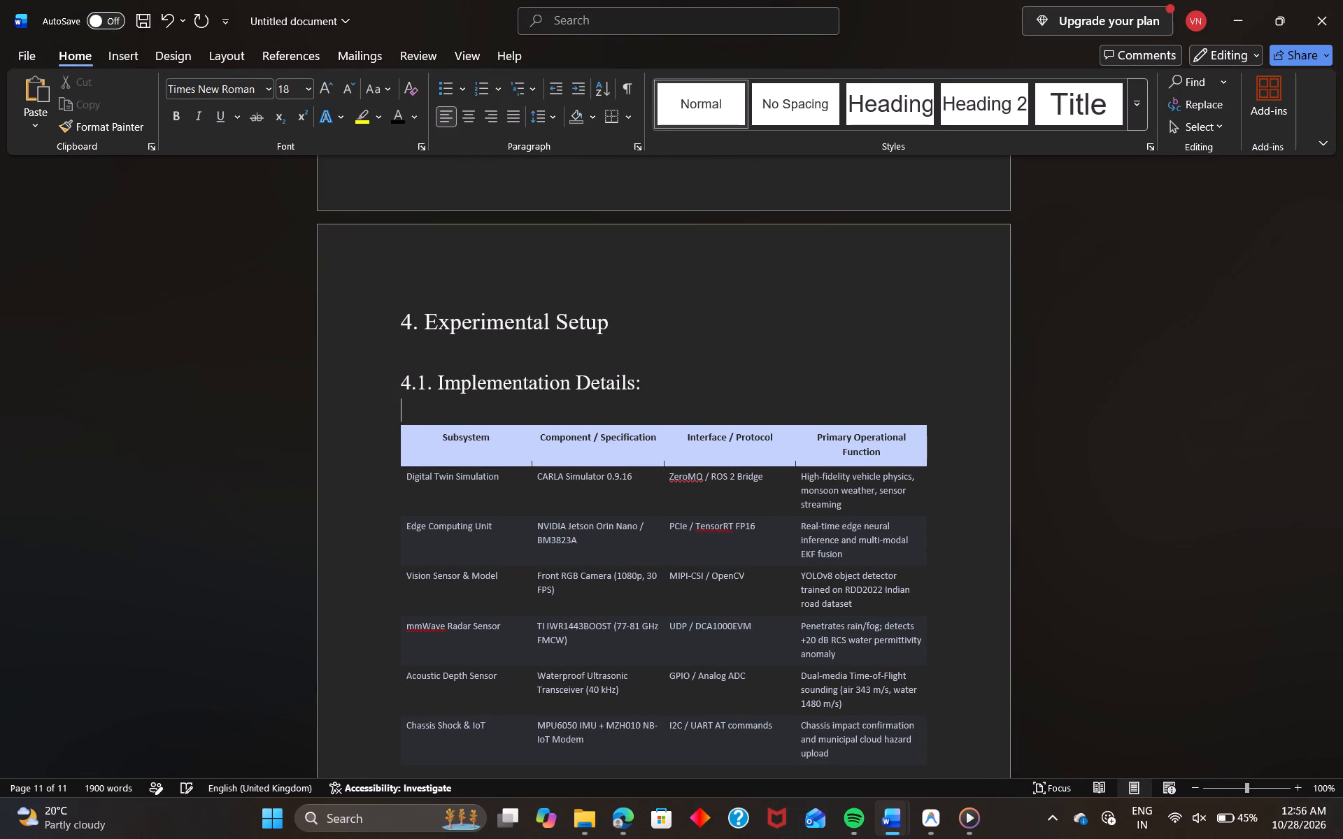
Apply the current font colour to all text in the pasted implementation details table.
scroll(862, 528, "down", 1)
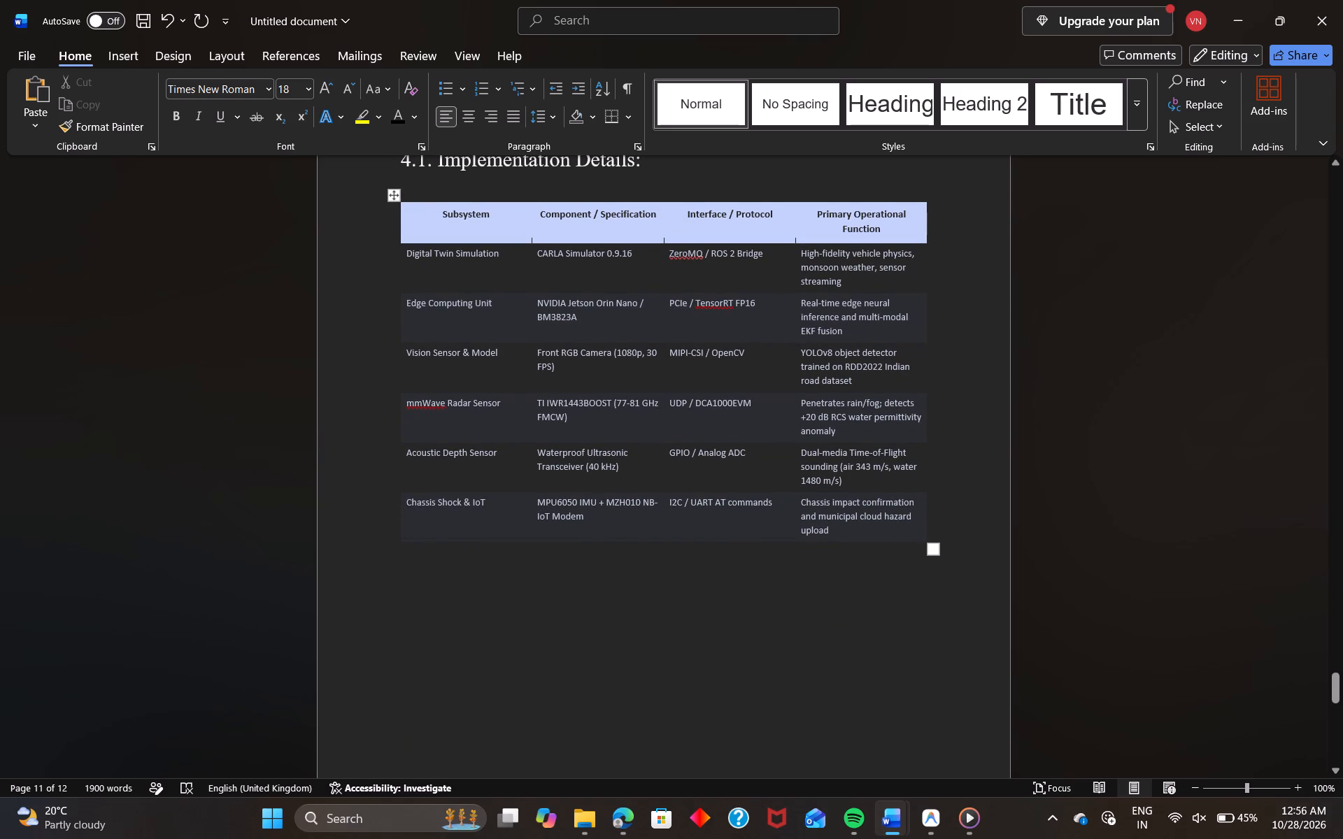
left_click(391, 547)
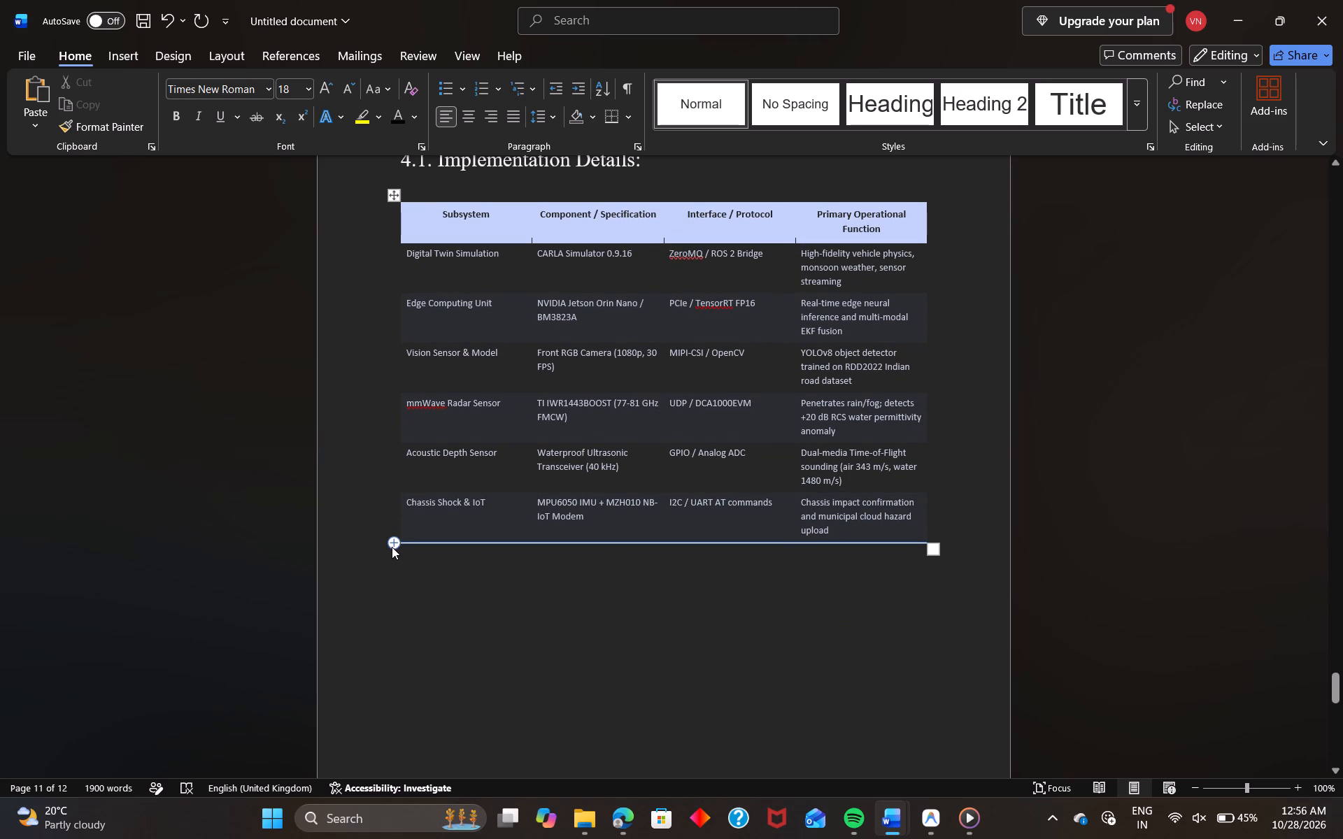
left_click_drag(353, 547, 387, 178)
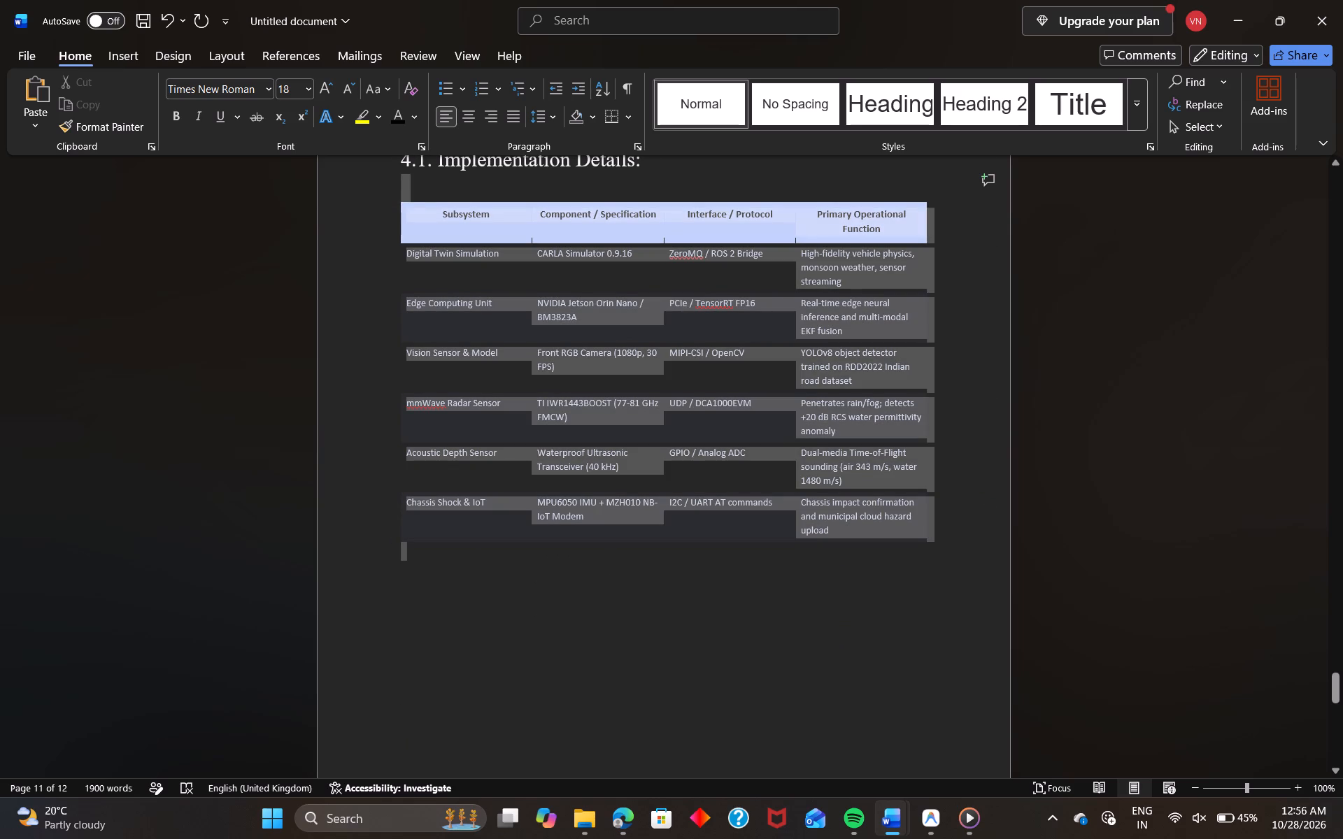
left_click_drag(387, 178, 378, 205)
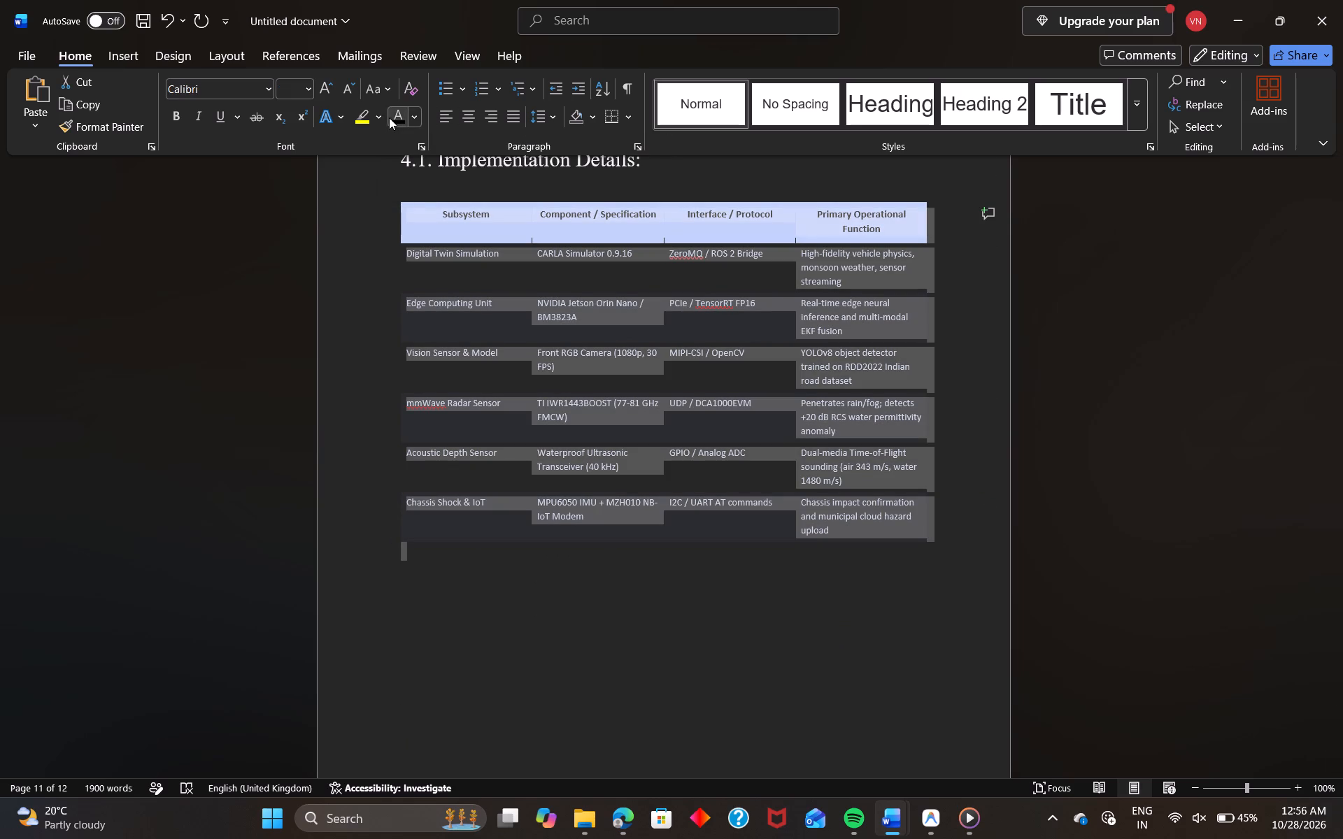
left_click(391, 120)
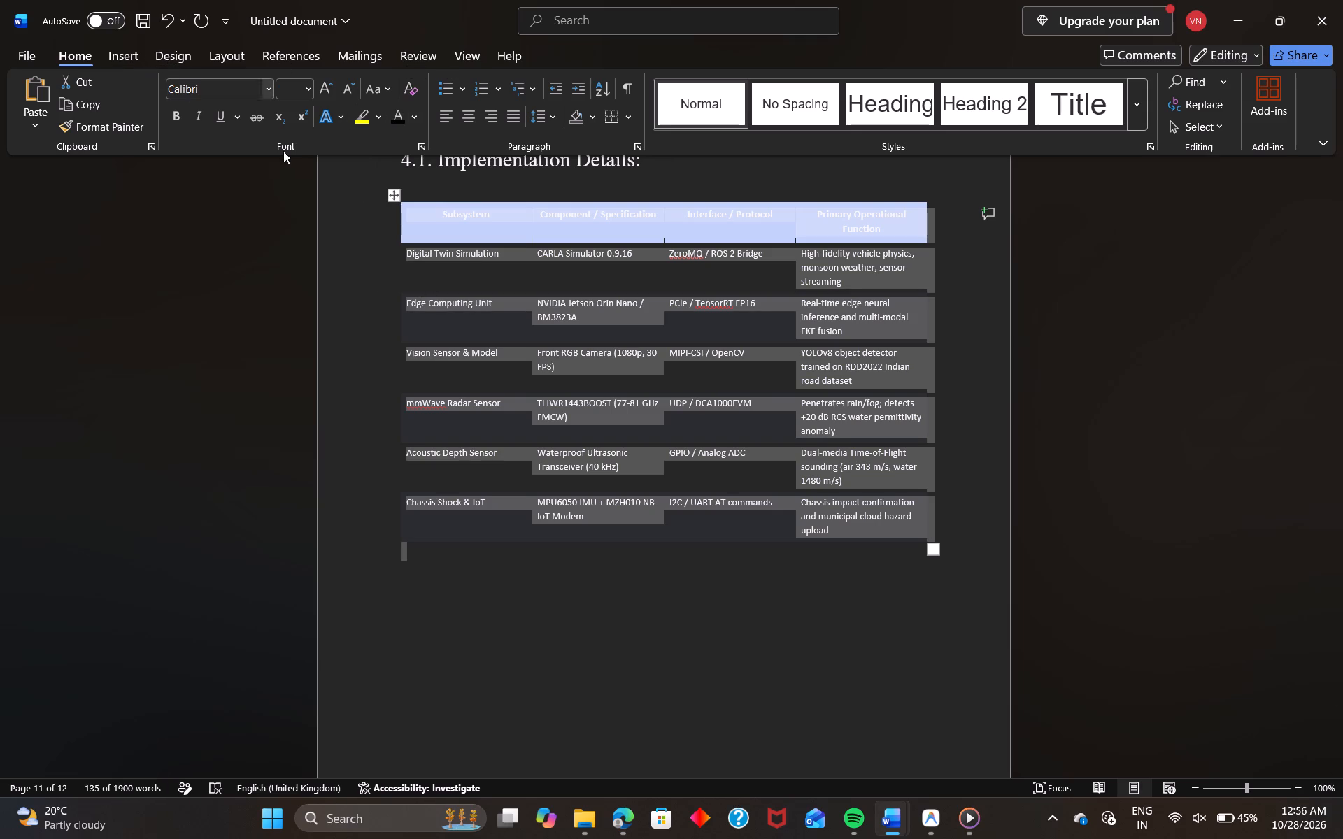
Apply the plain table style with full grid borders and no shading to the implementation details table.
left_click(935, 546)
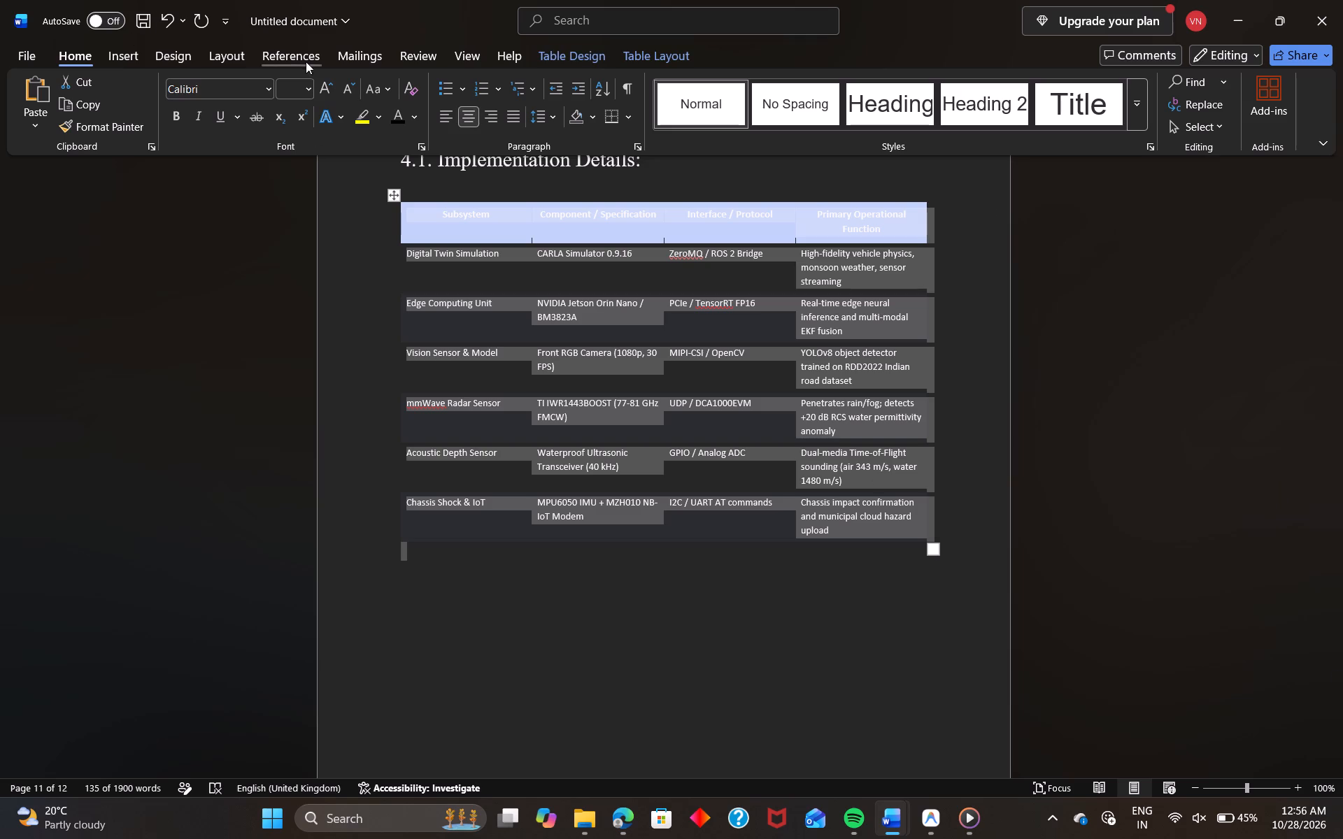
left_click(239, 57)
left_click(579, 60)
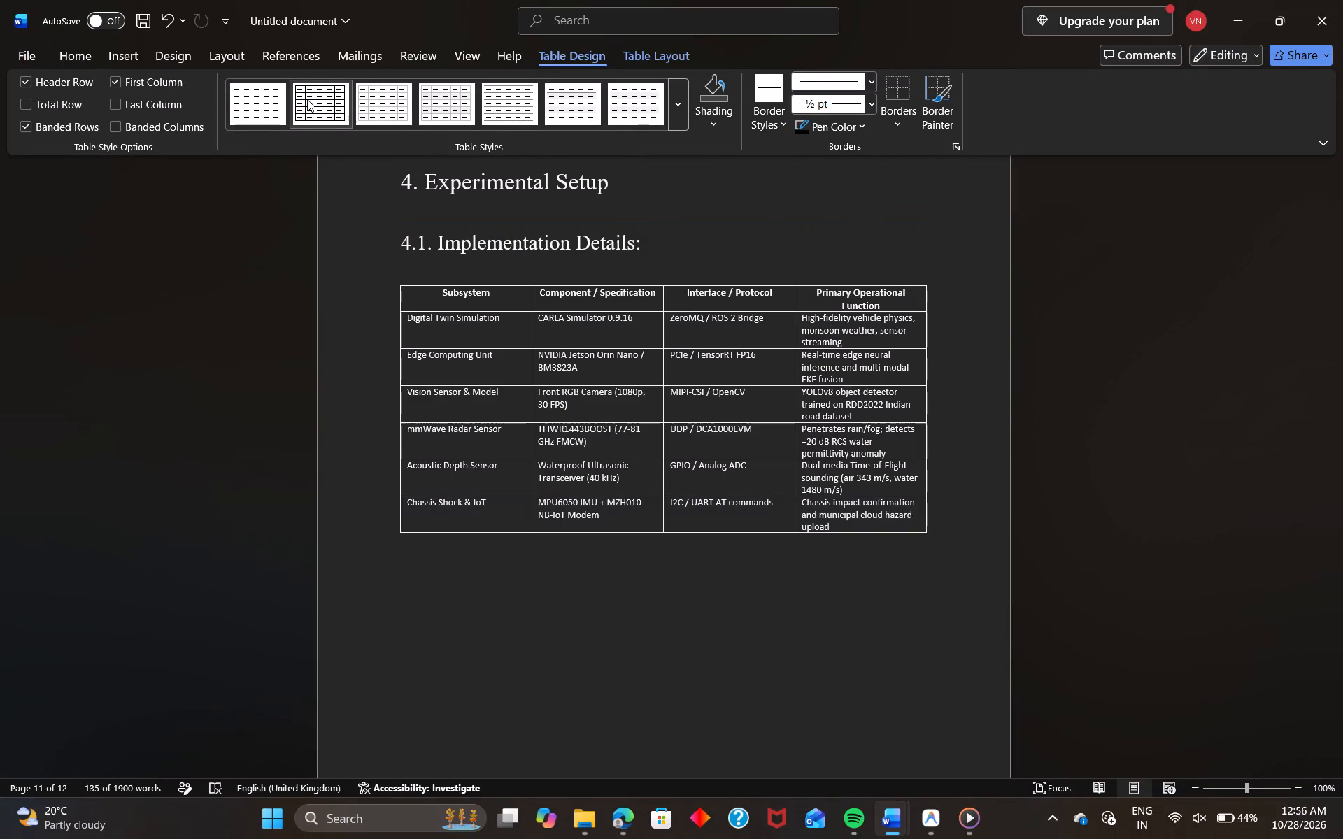
left_click(307, 99)
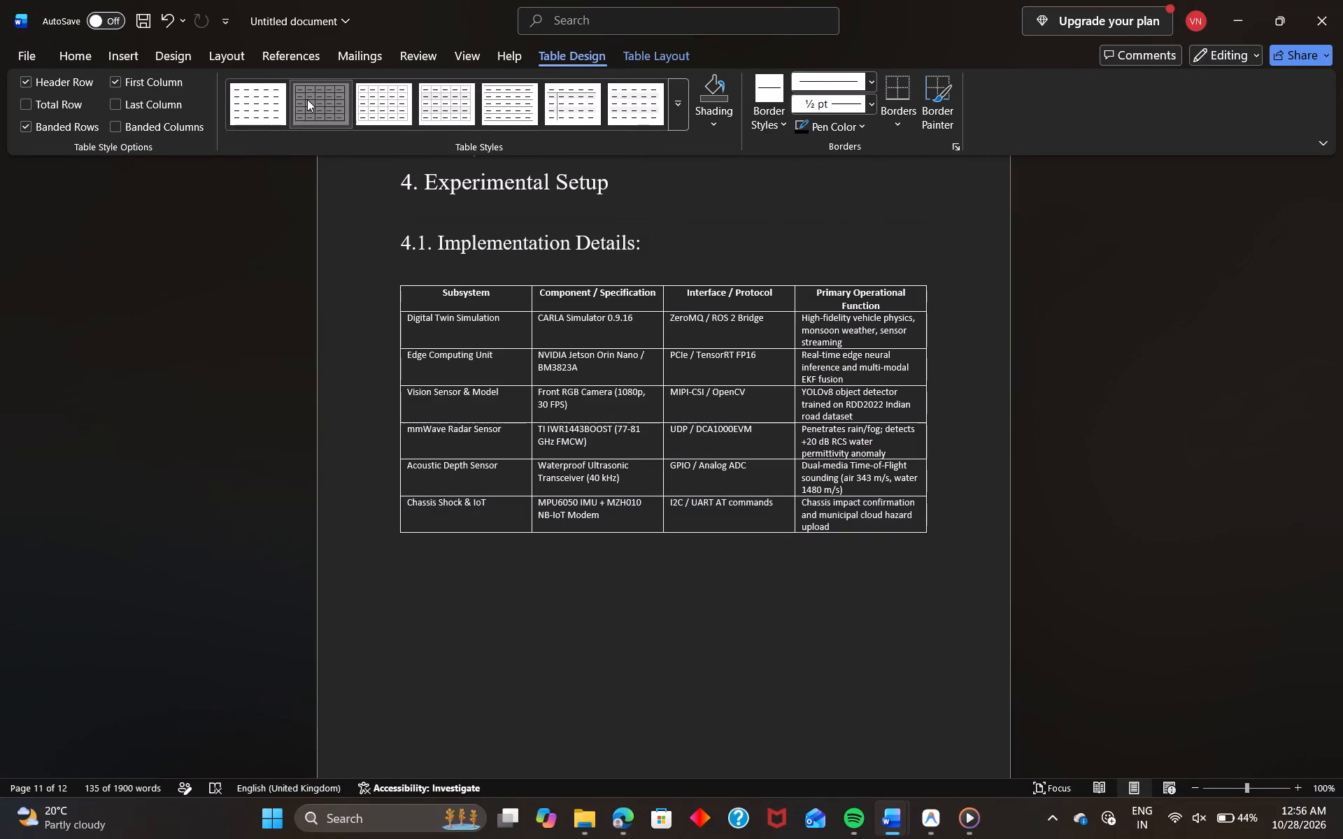
left_click(1067, 382)
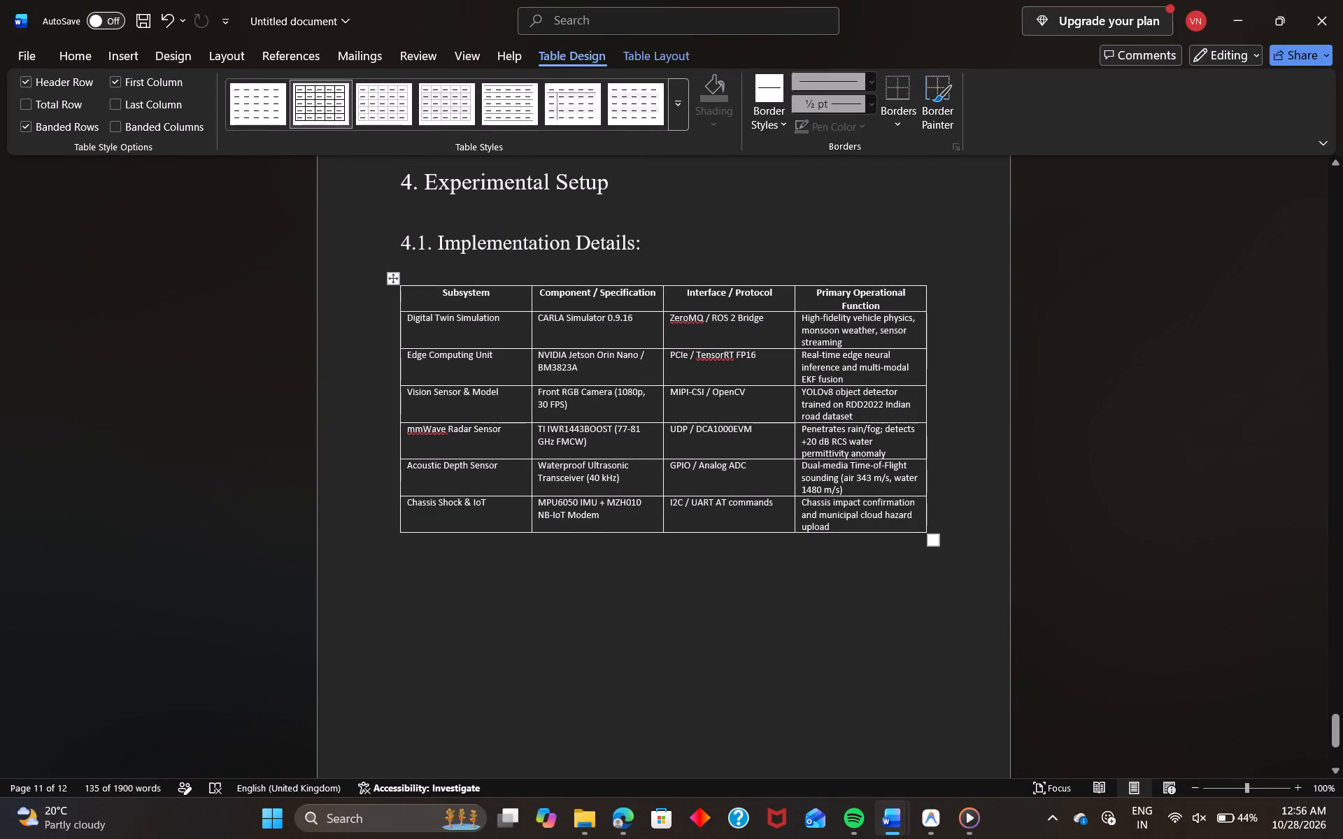
left_click(983, 428)
left_click(933, 542)
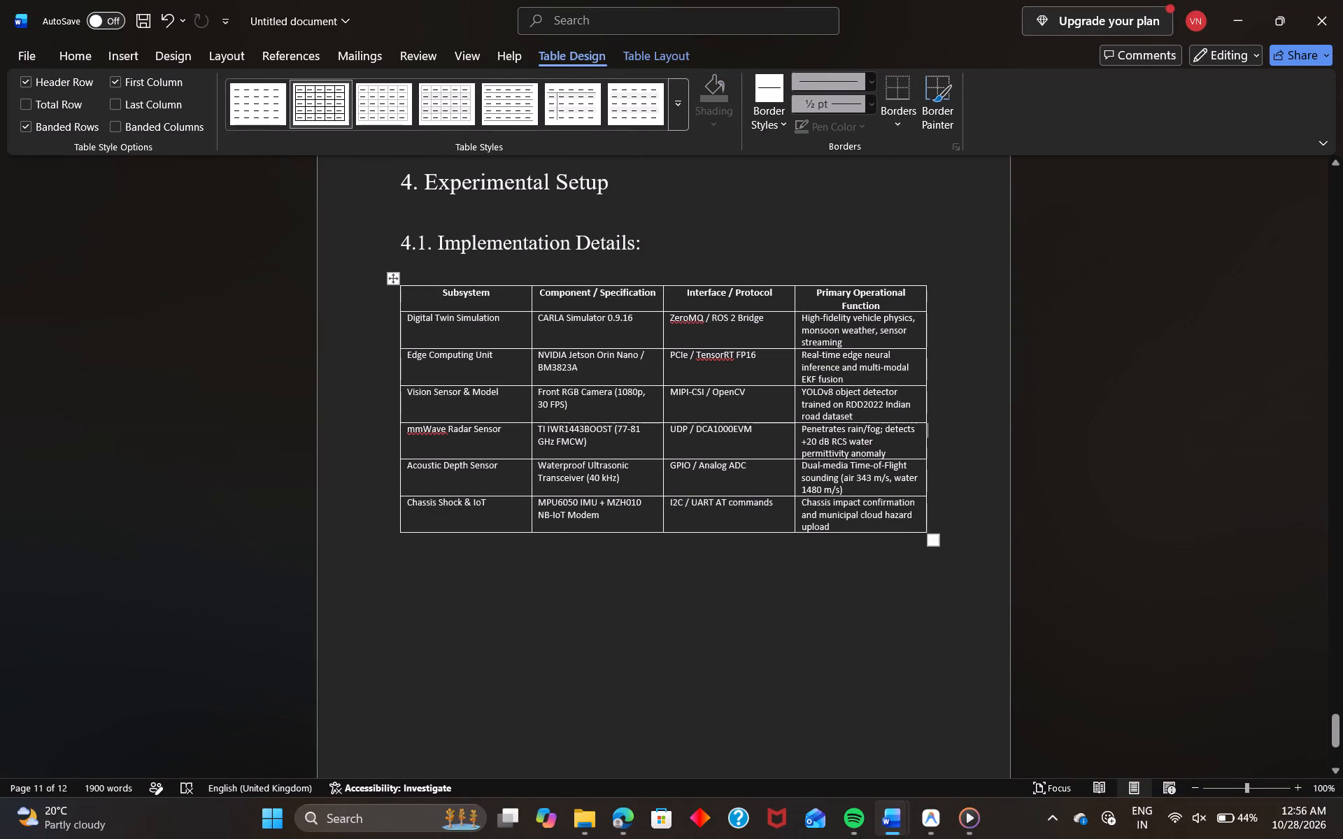
left_click(945, 299)
Set the font size of all four header cells in the implementation details table to 12.
left_click_drag(501, 292, 414, 297)
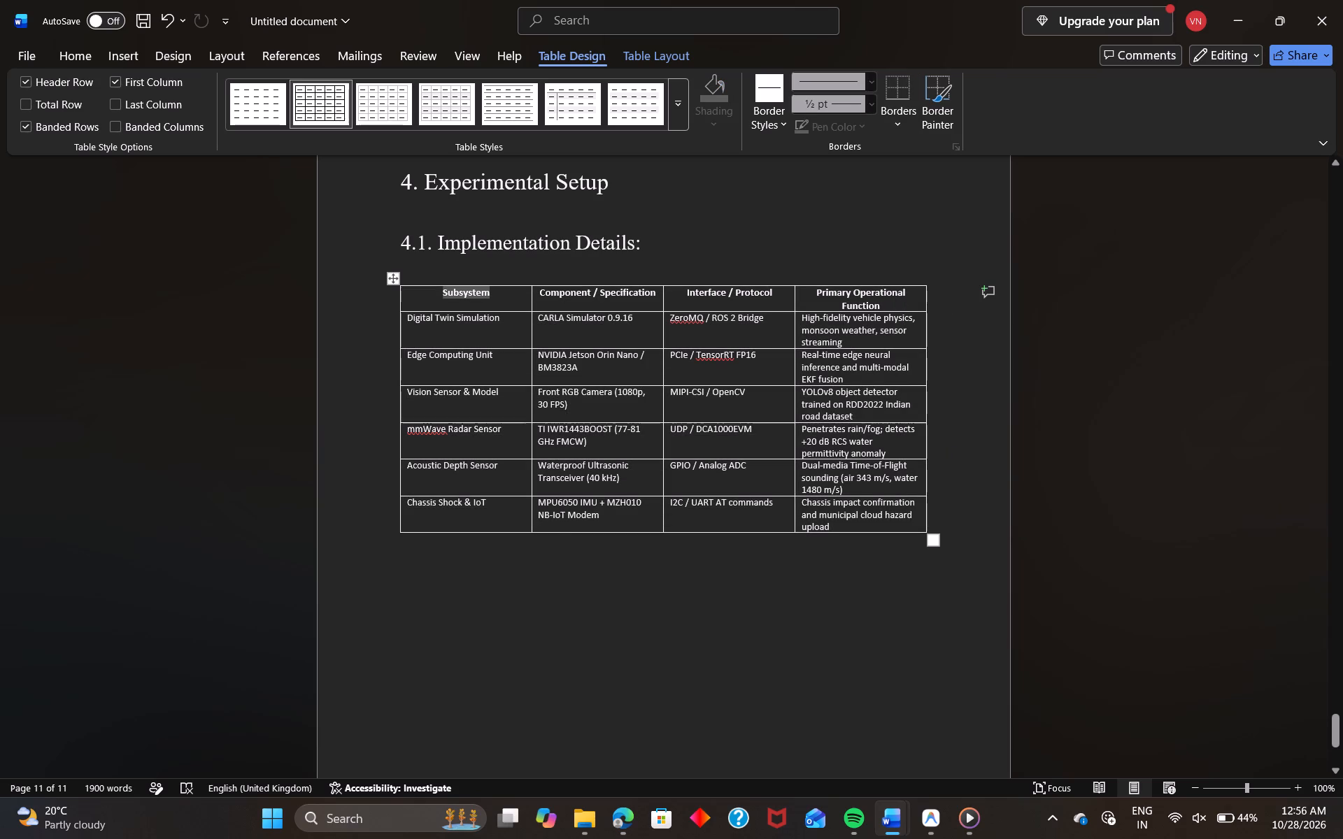
left_click(95, 48)
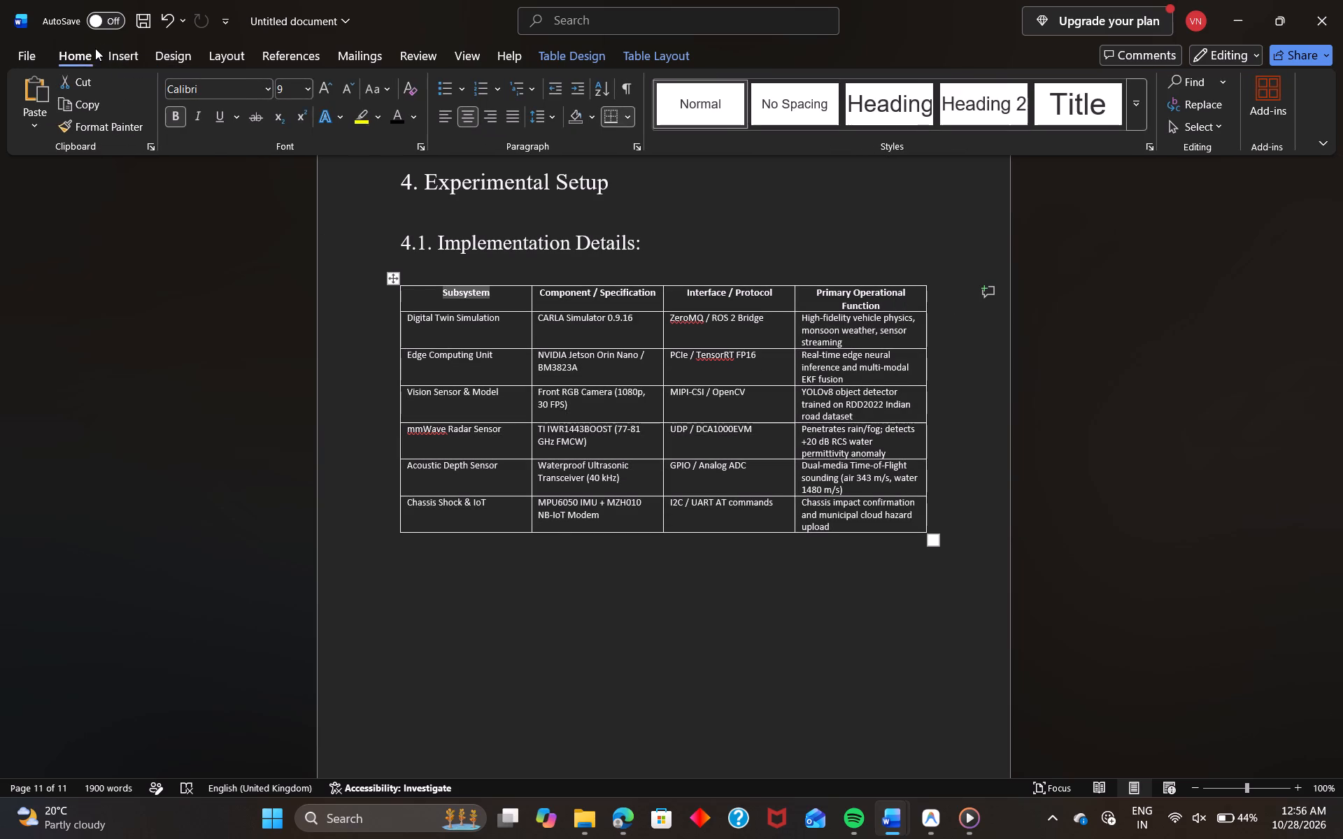
left_click_drag(309, 90, 297, 208)
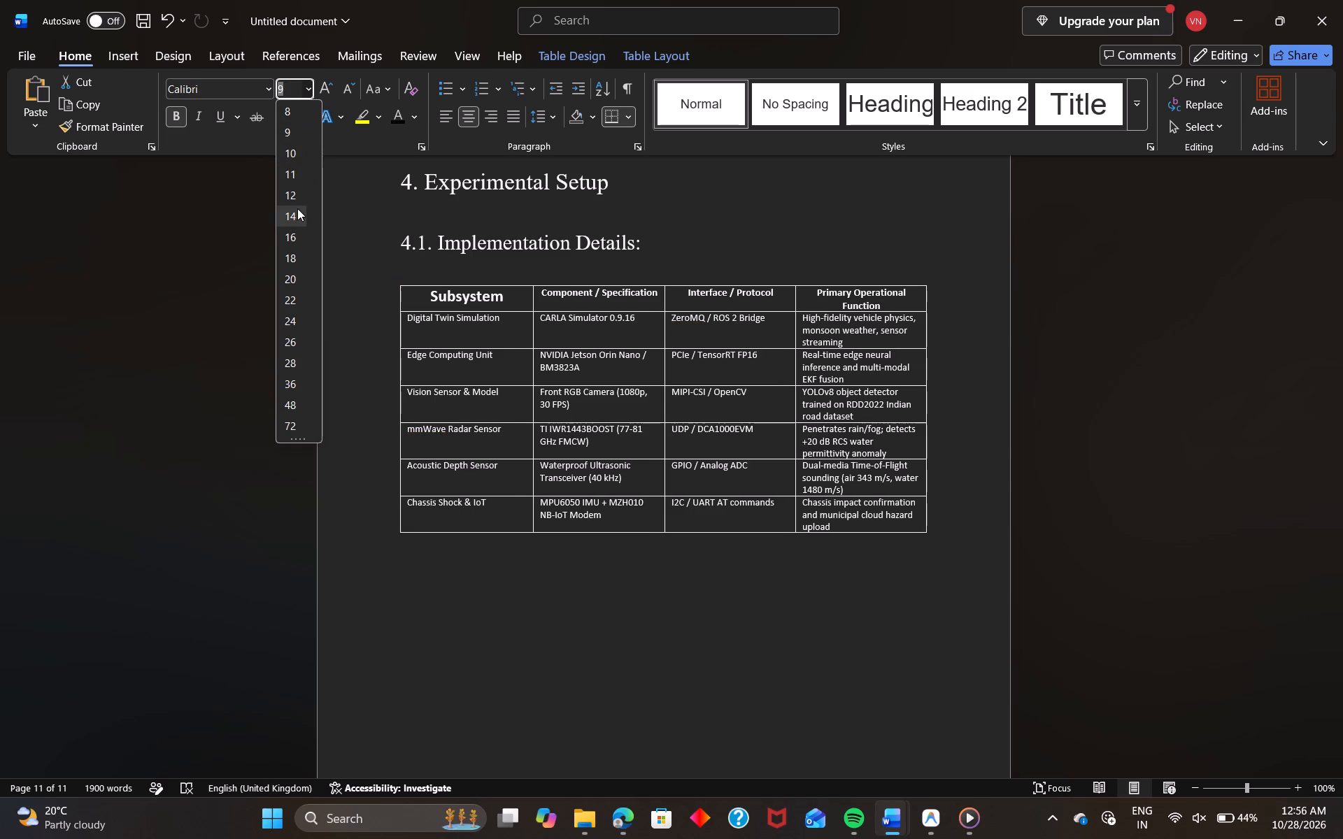
left_click_drag(297, 208, 294, 192)
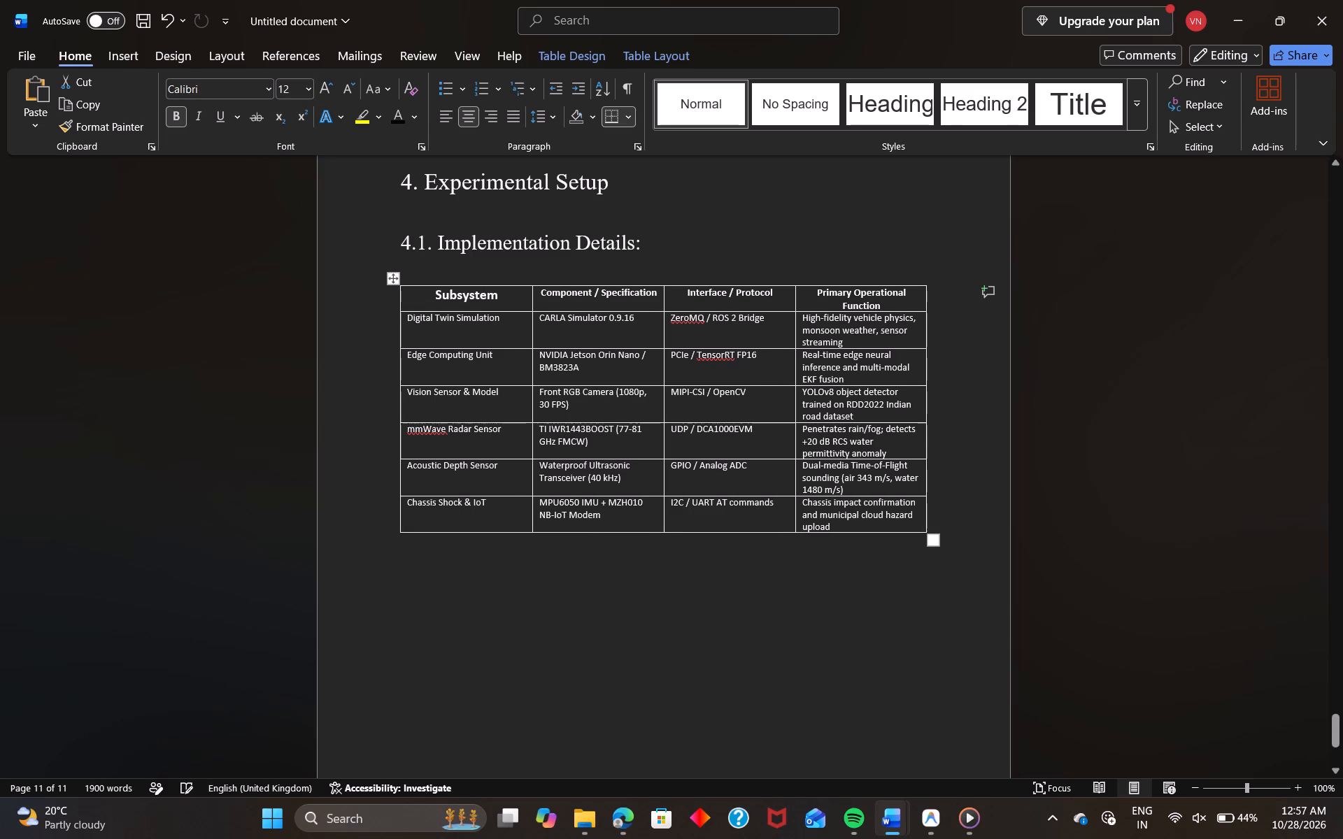
left_click(654, 296)
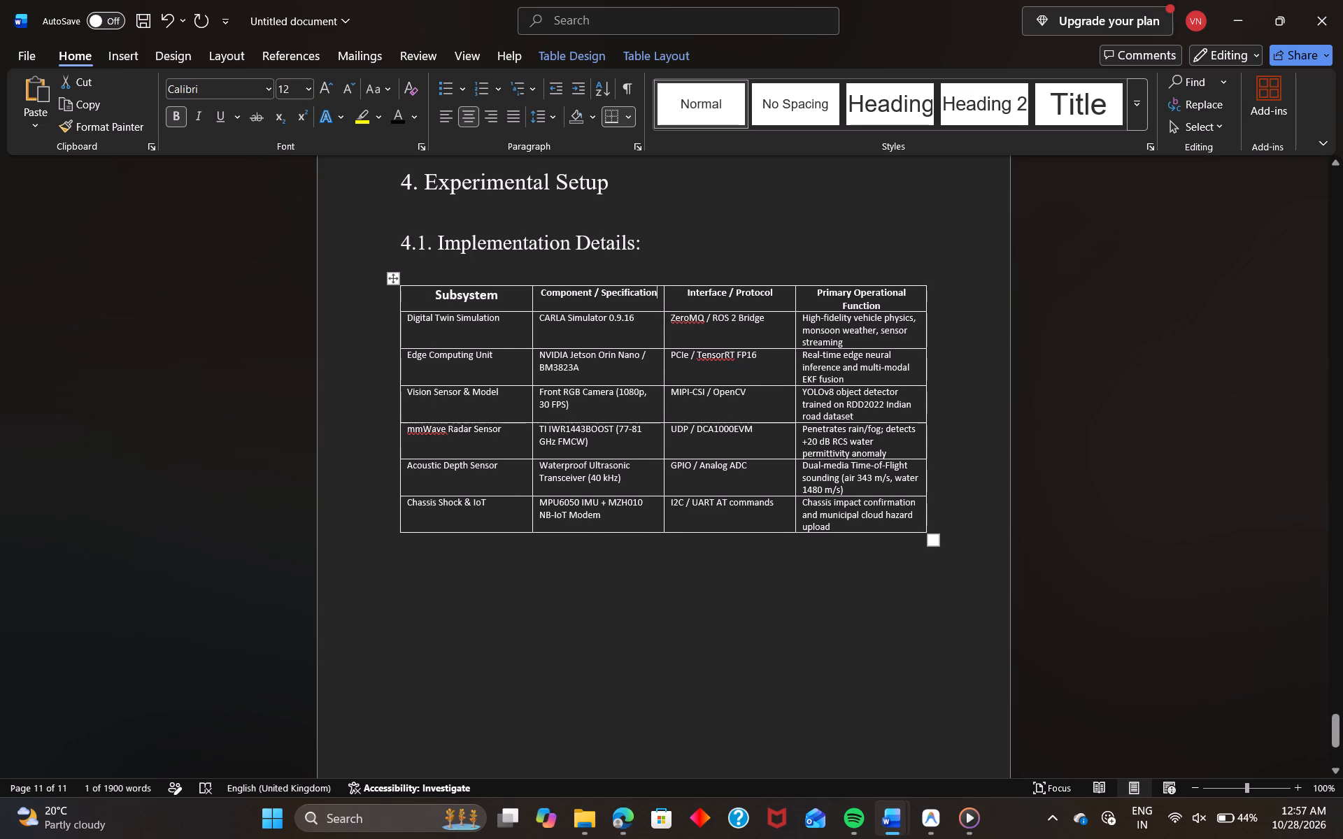
key("ctrl+a")
left_click(654, 296)
left_click_drag(654, 296, 546, 289)
left_click_drag(310, 87, 297, 187)
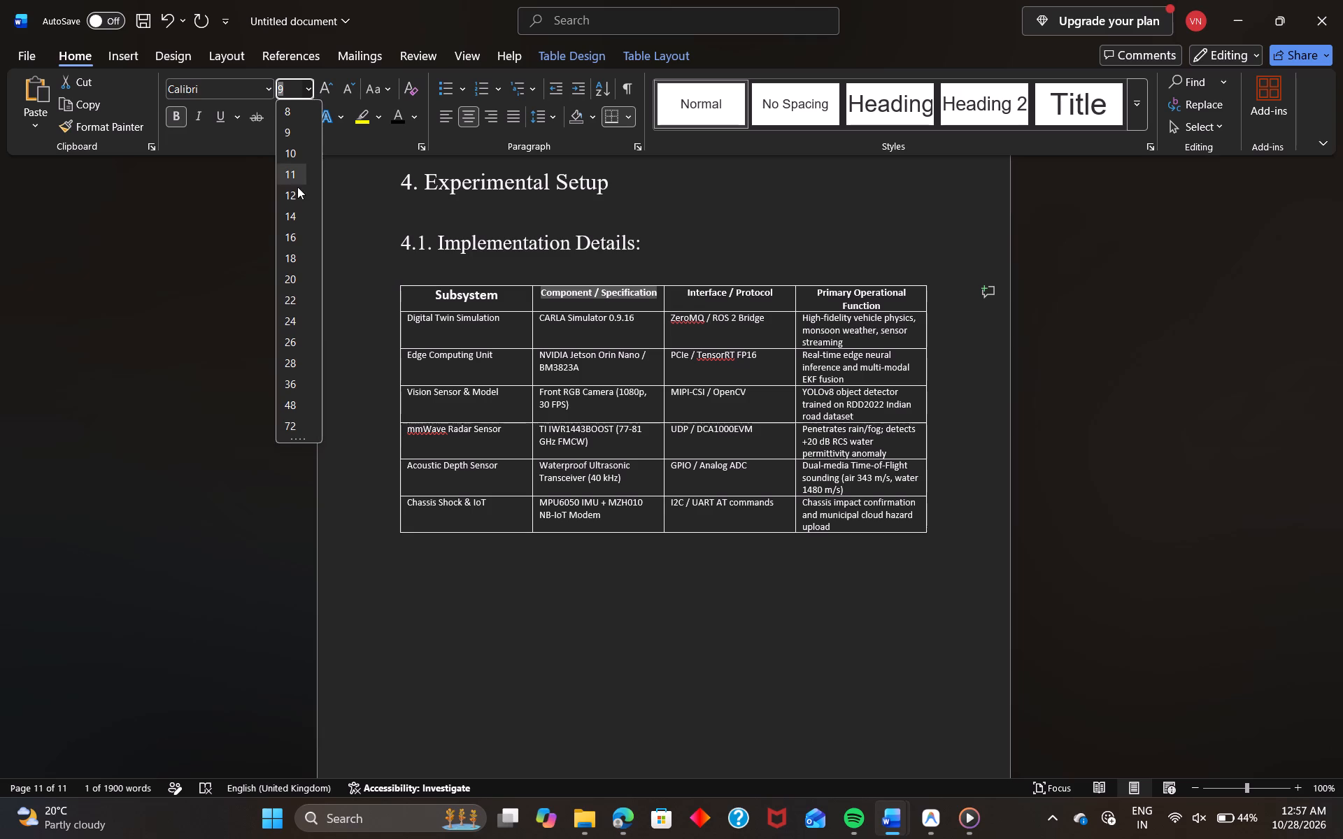
left_click_drag(297, 187, 295, 199)
left_click(295, 199)
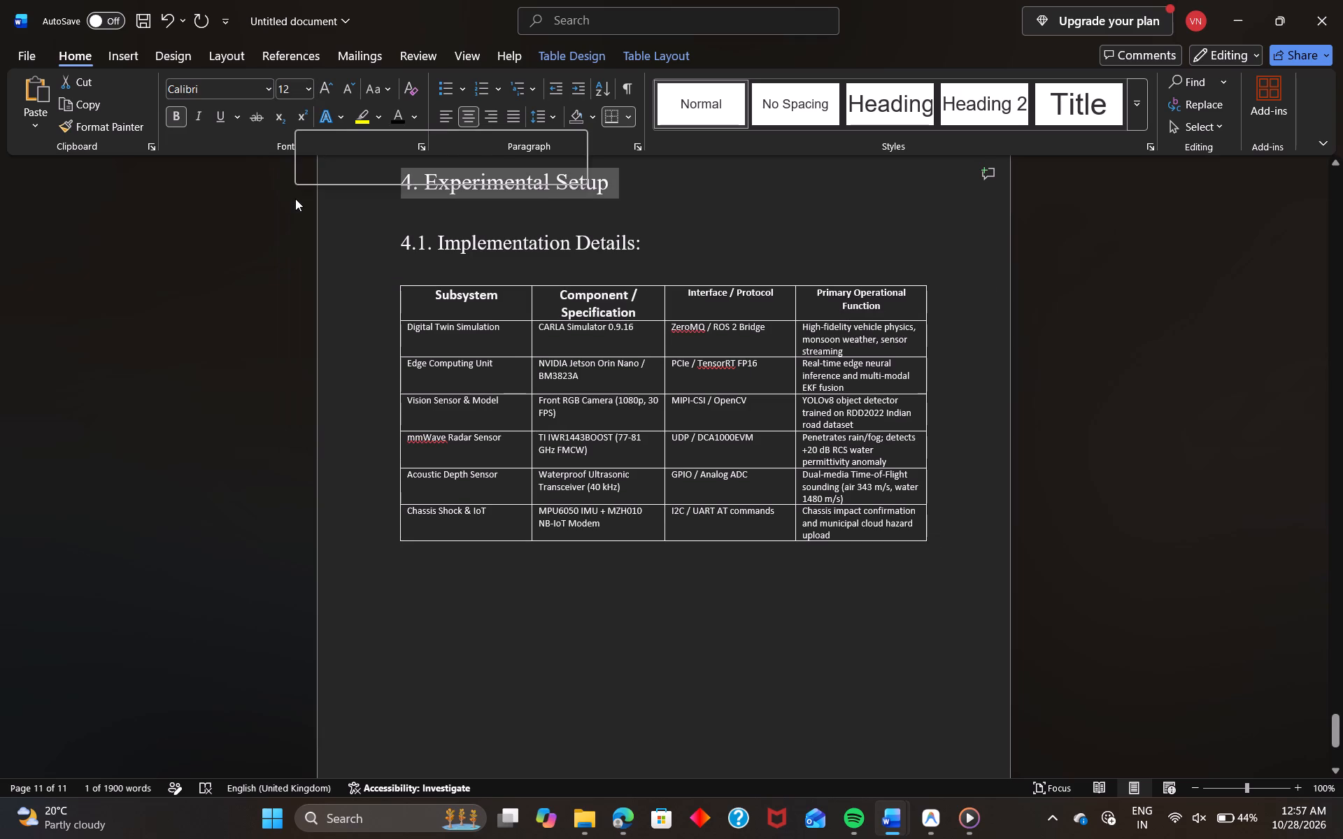
left_click_drag(772, 301, 665, 293)
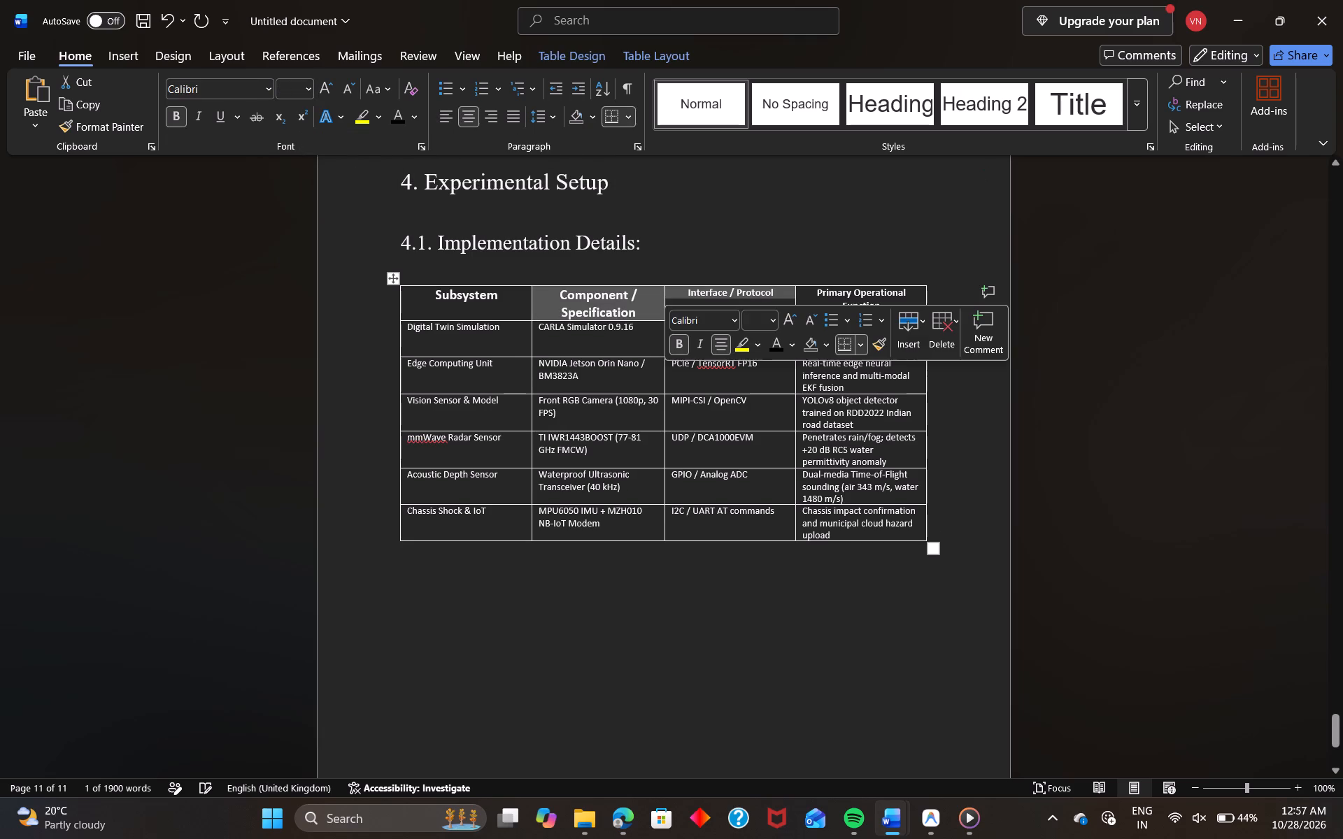
left_click(874, 275)
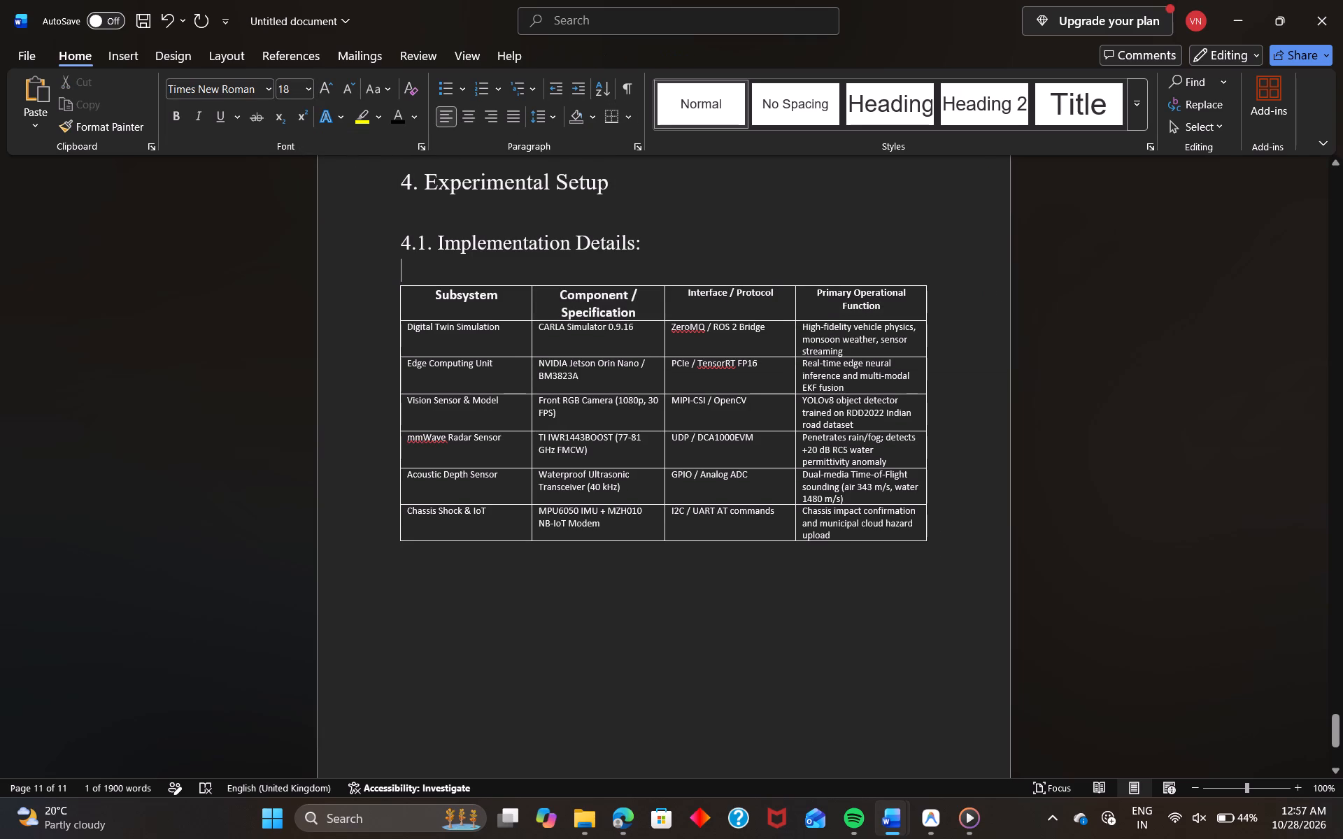
left_click_drag(887, 306, 604, 295)
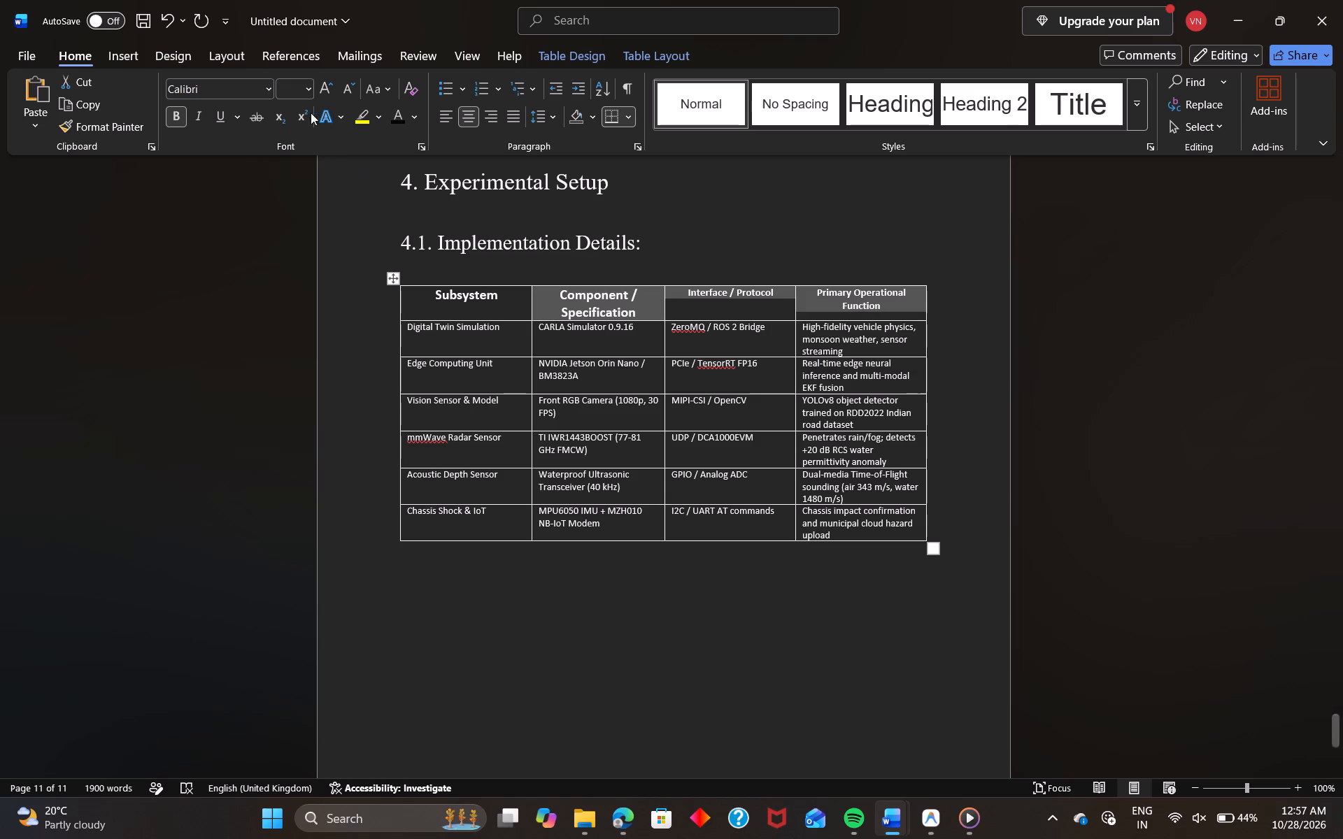
left_click_drag(306, 83, 294, 194)
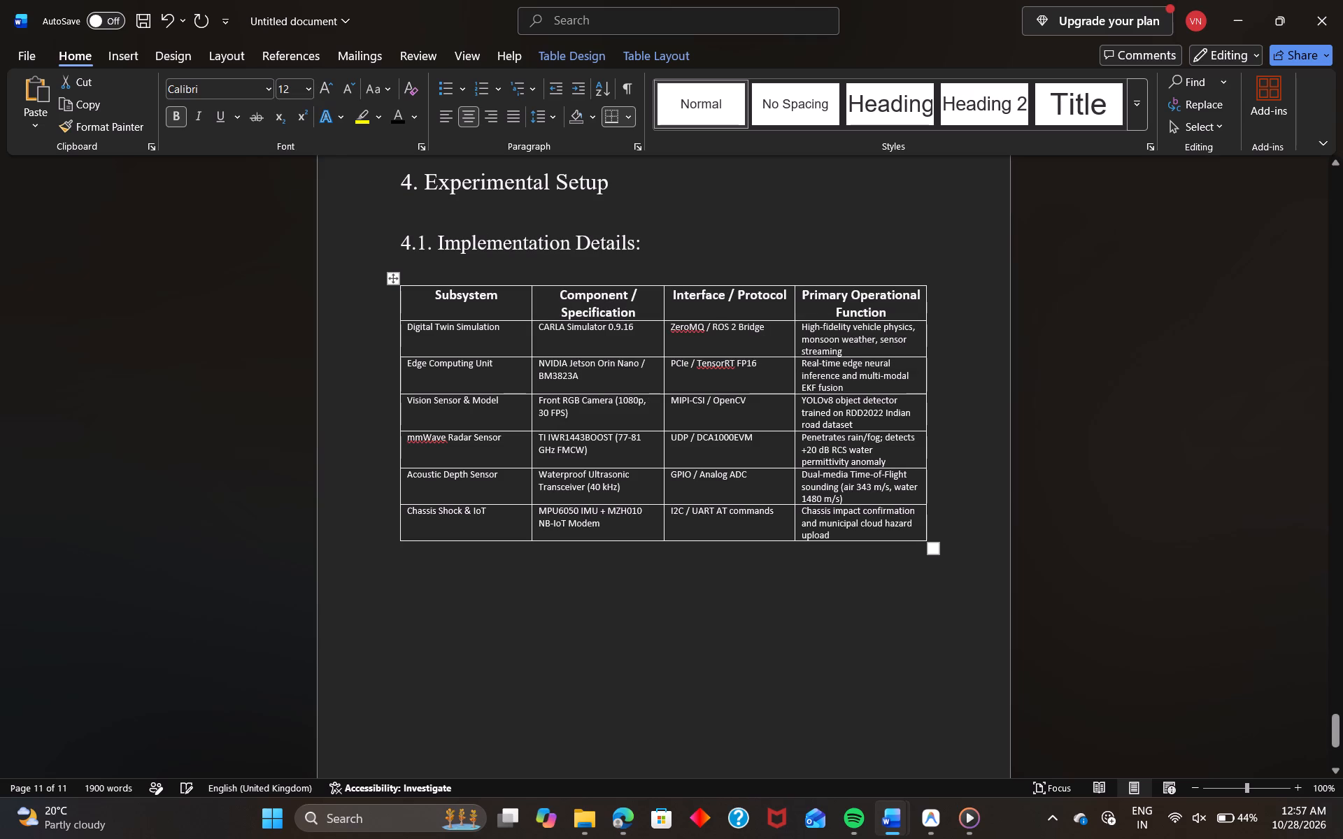
left_click(294, 194)
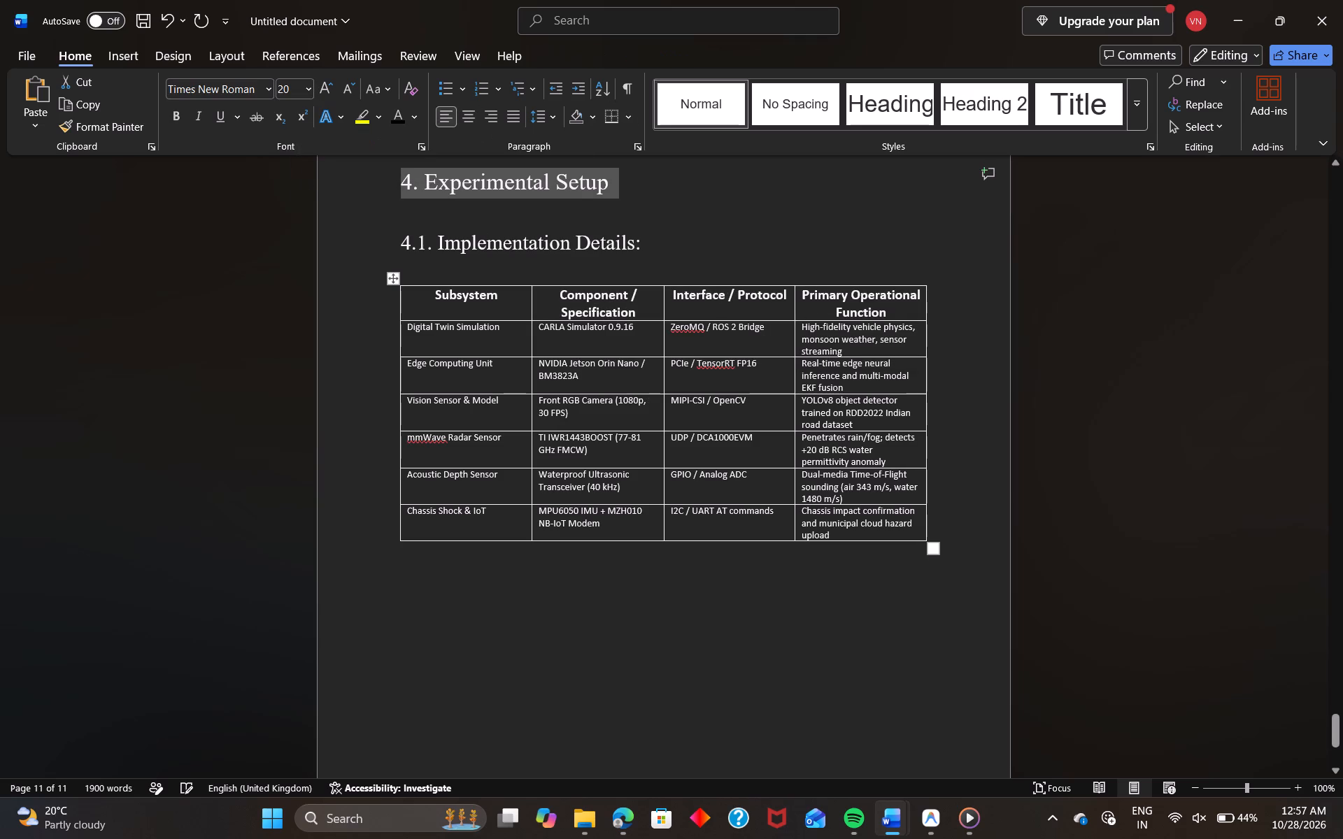
Copy the System Hyper-Parameters & Tuning Configuration heading from Complete_BTech_IoT_Project_Report to below the untitled document's implementation details table.
left_click(825, 617)
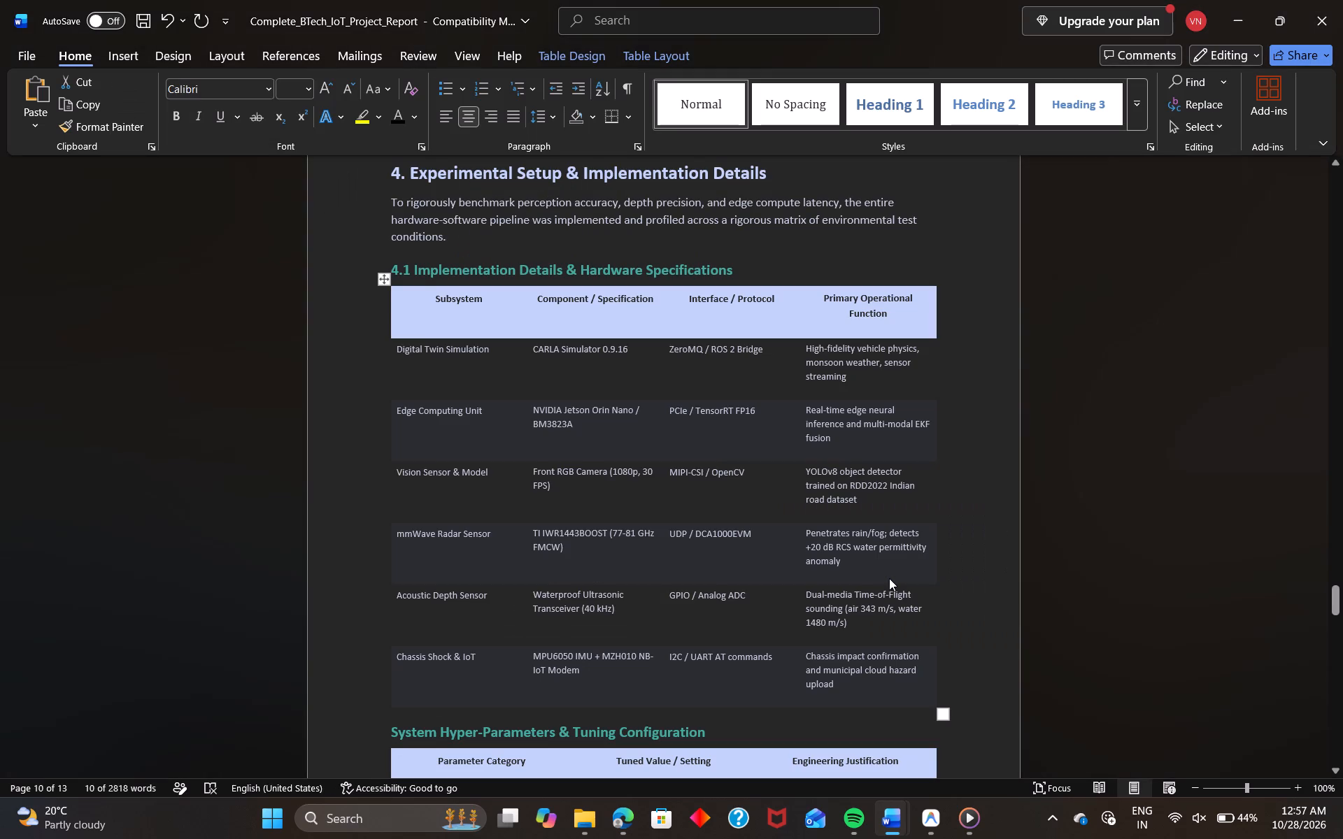
scroll(877, 575, "down", 1)
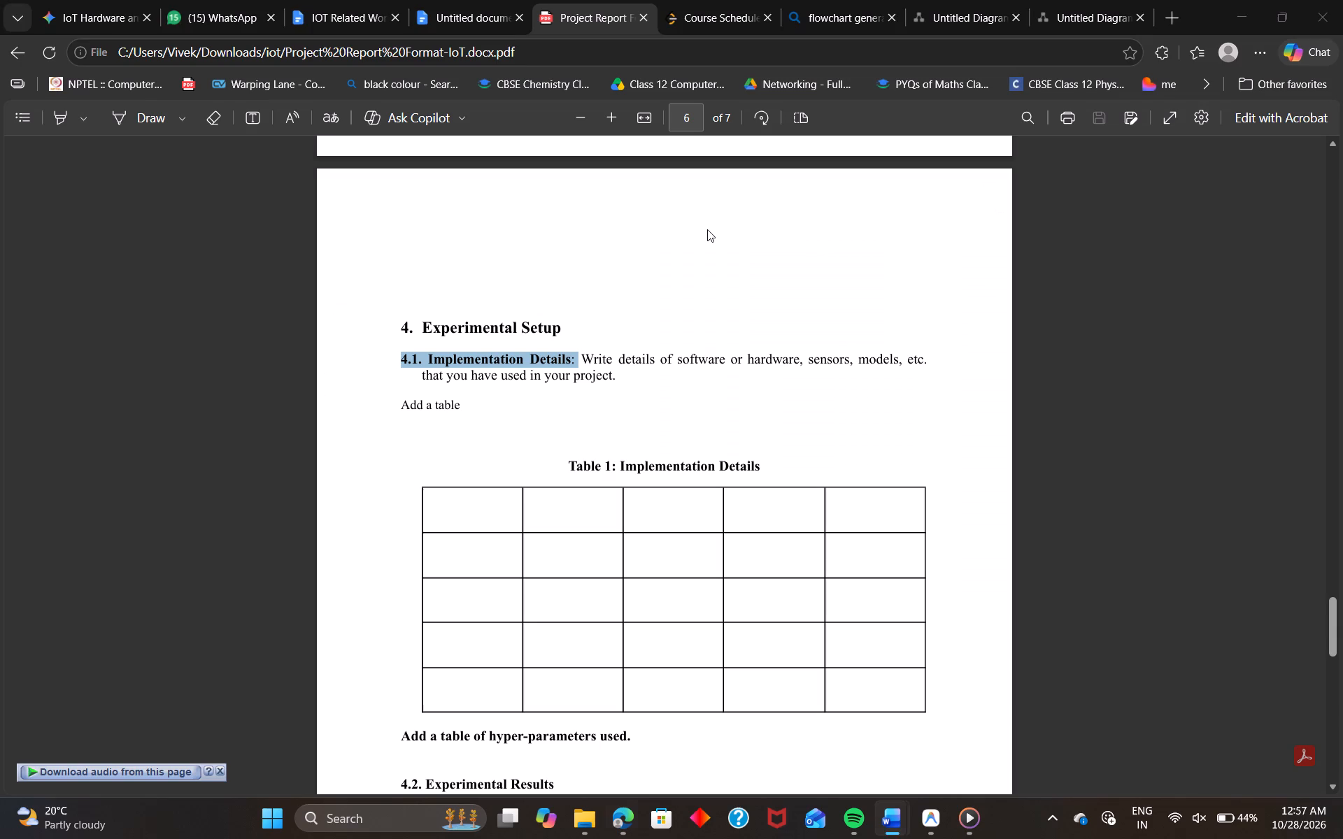
scroll(707, 229, "down", 1)
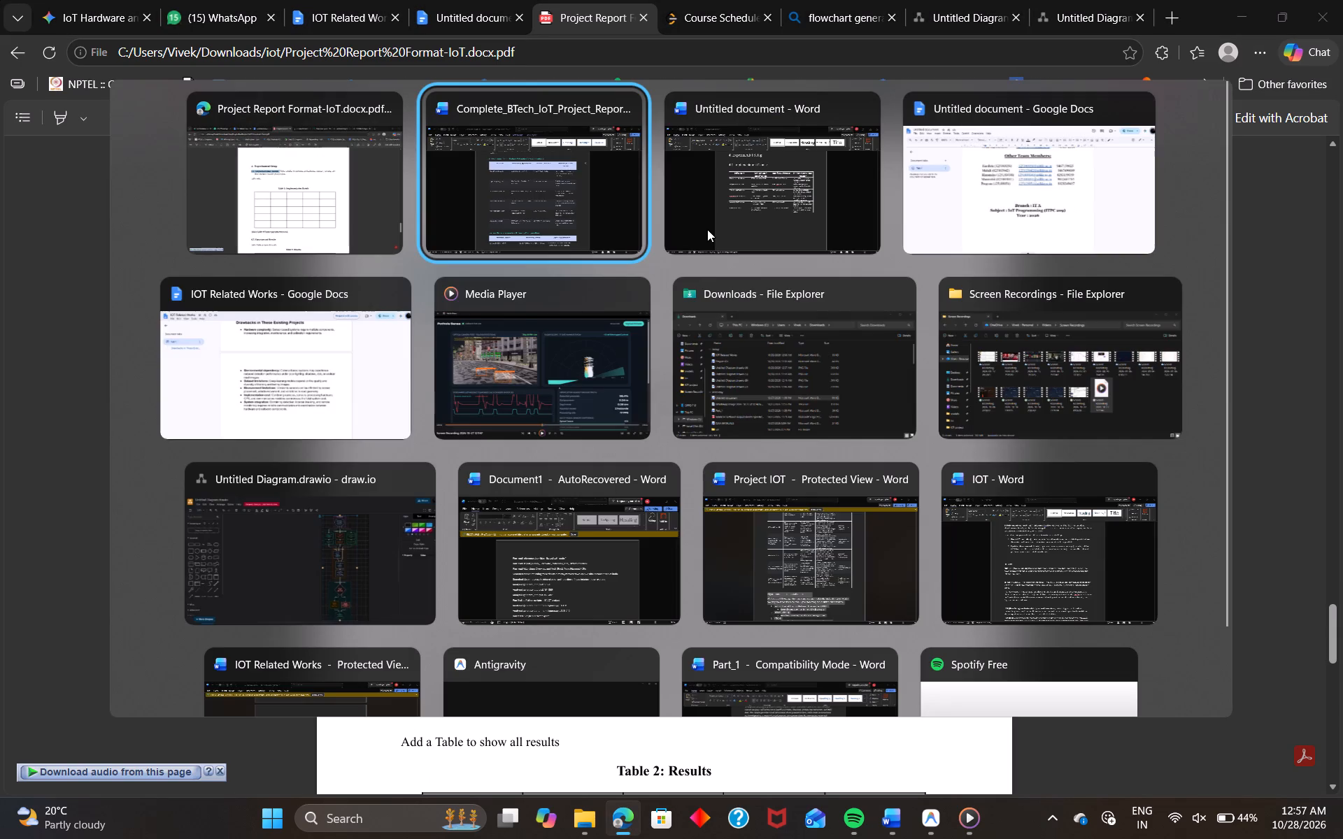
scroll(652, 471, "down", 1)
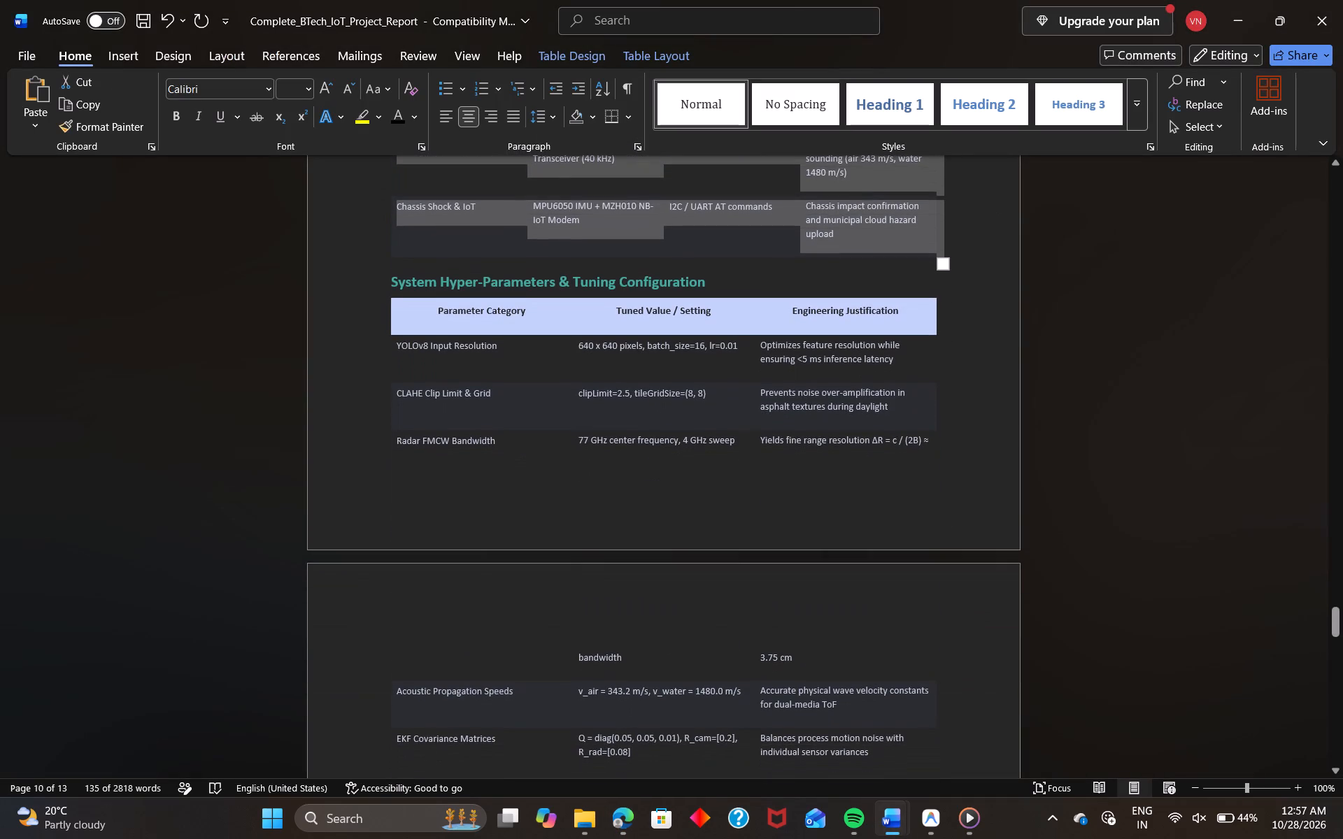
scroll(652, 471, "down", 1)
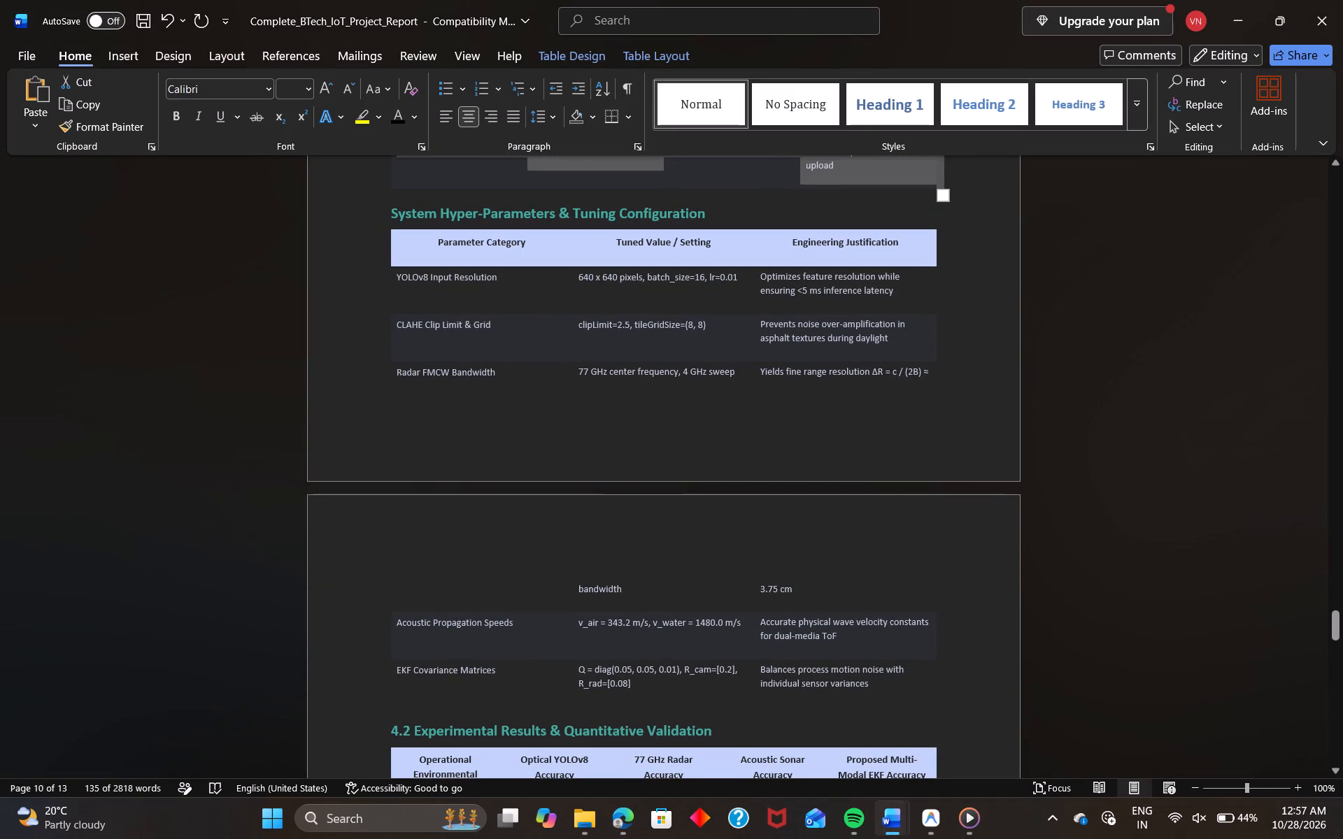
left_click_drag(390, 215, 718, 217)
key("ctrl+c")
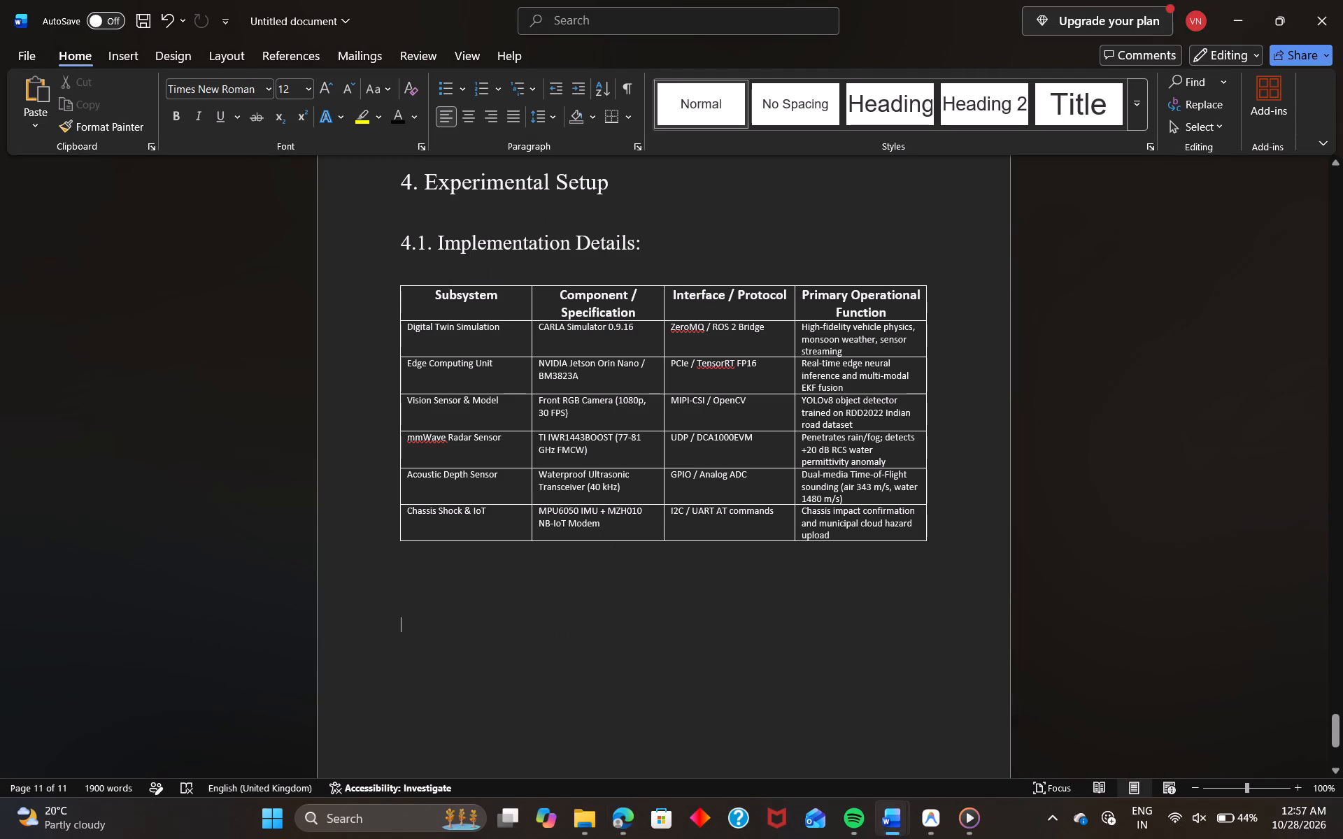
key("ctrl+v")
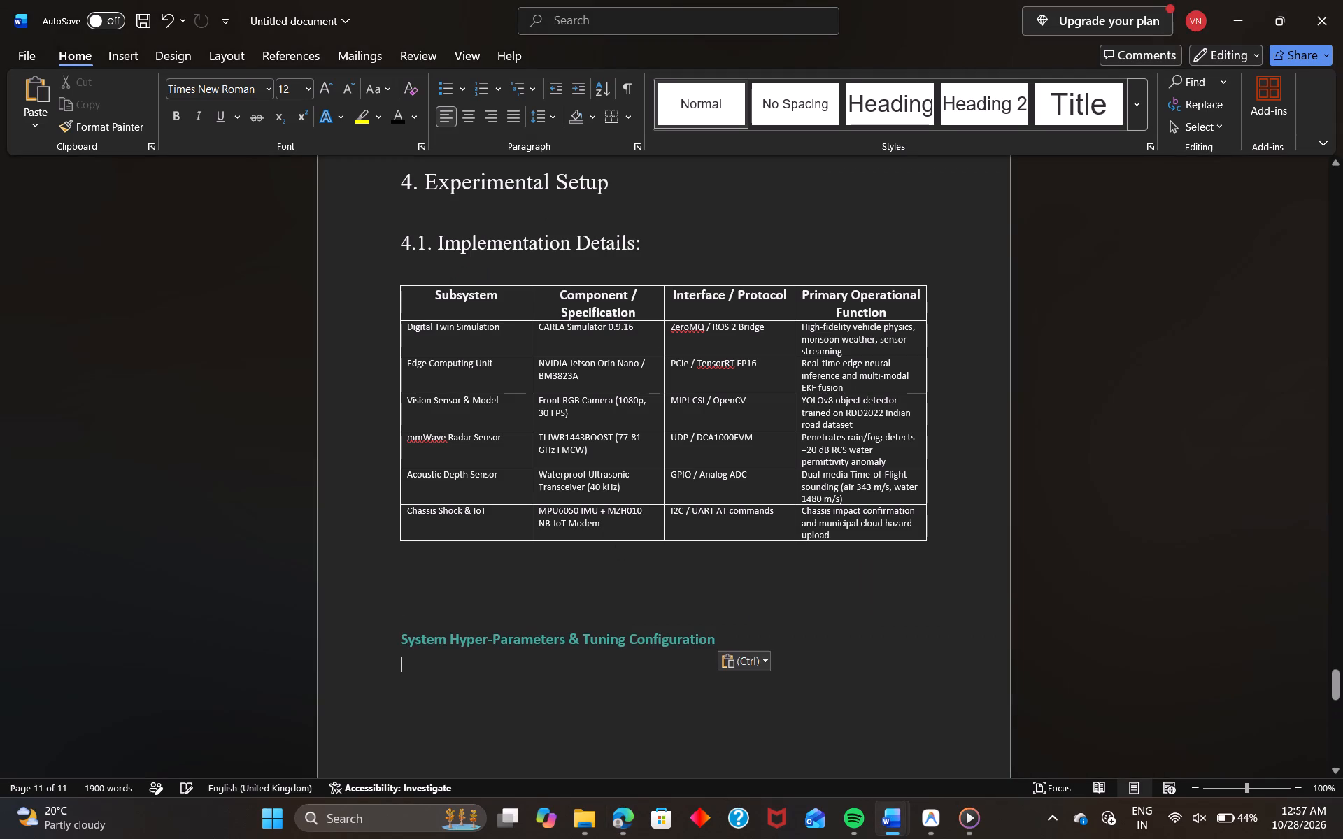
Format the pasted System Hyper-Parameters & Tuning Configuration heading in Times New Roman, size 18, with the current font colour.
left_click(402, 638)
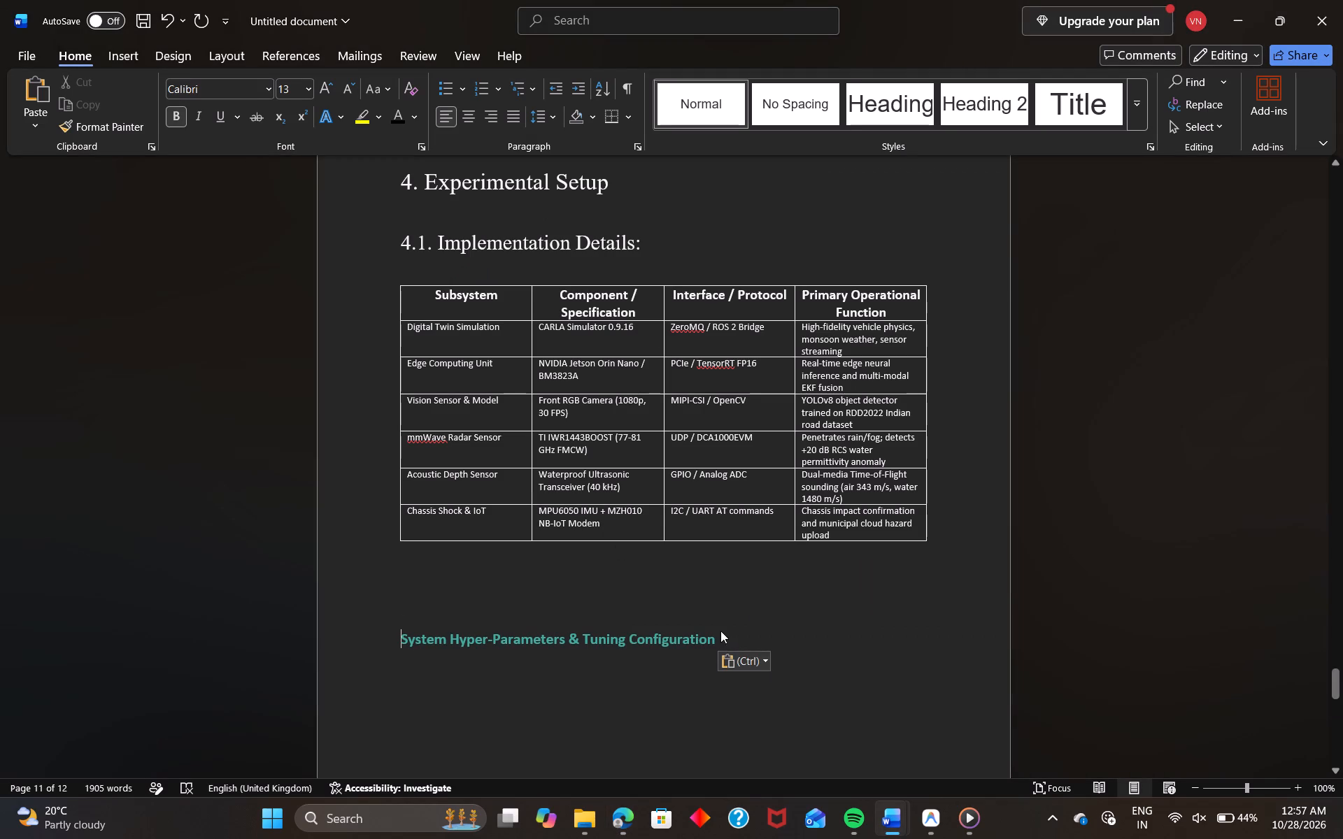
left_click_drag(720, 635, 312, 638)
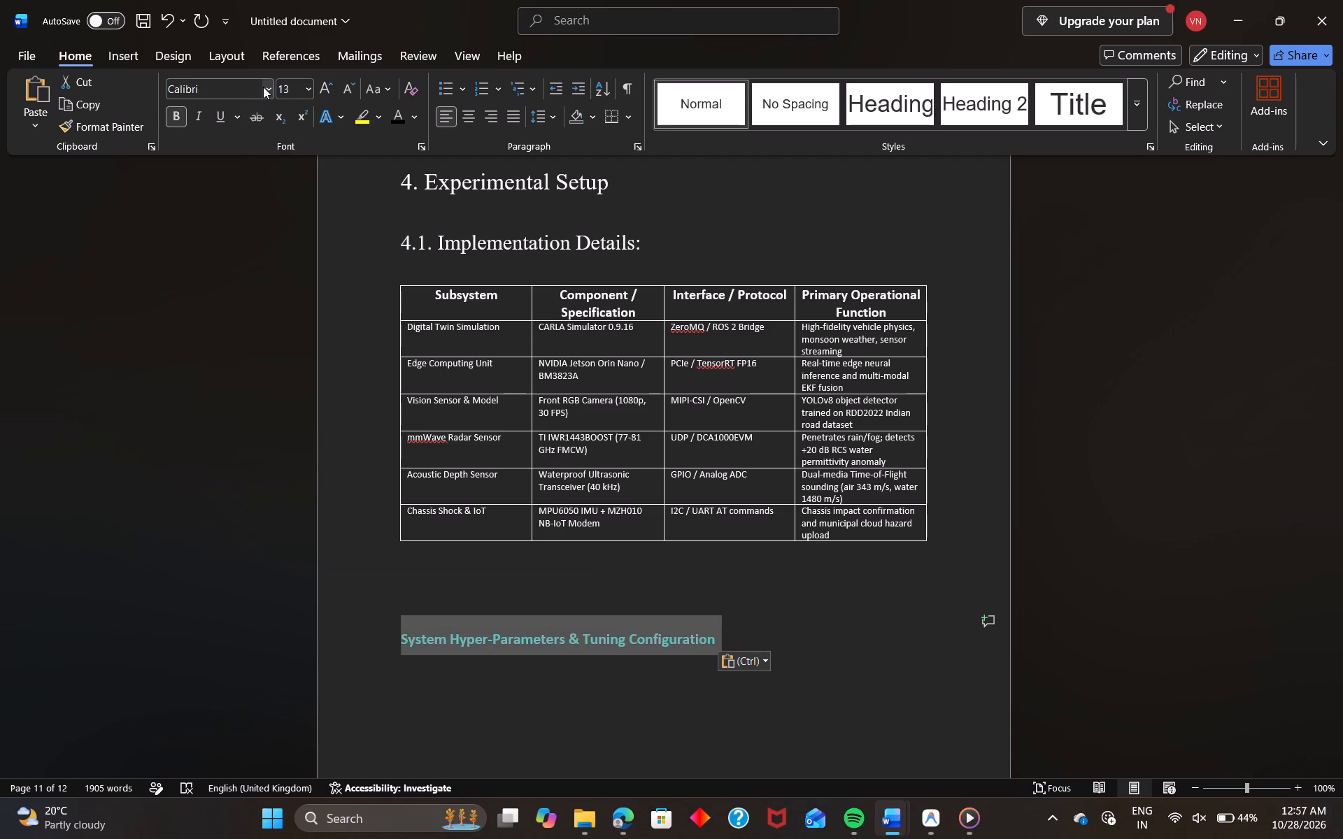
left_click(263, 87)
key("t")
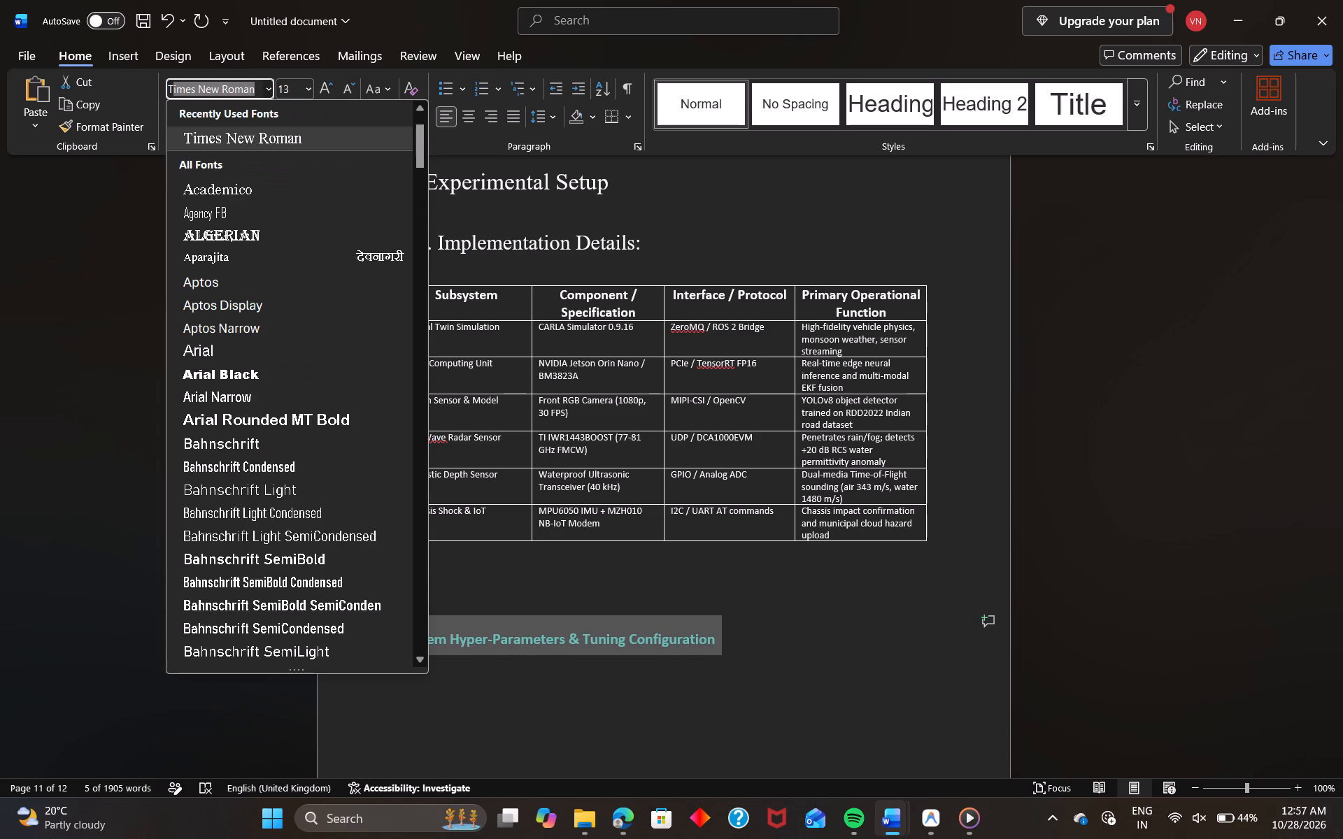
left_click(205, 134)
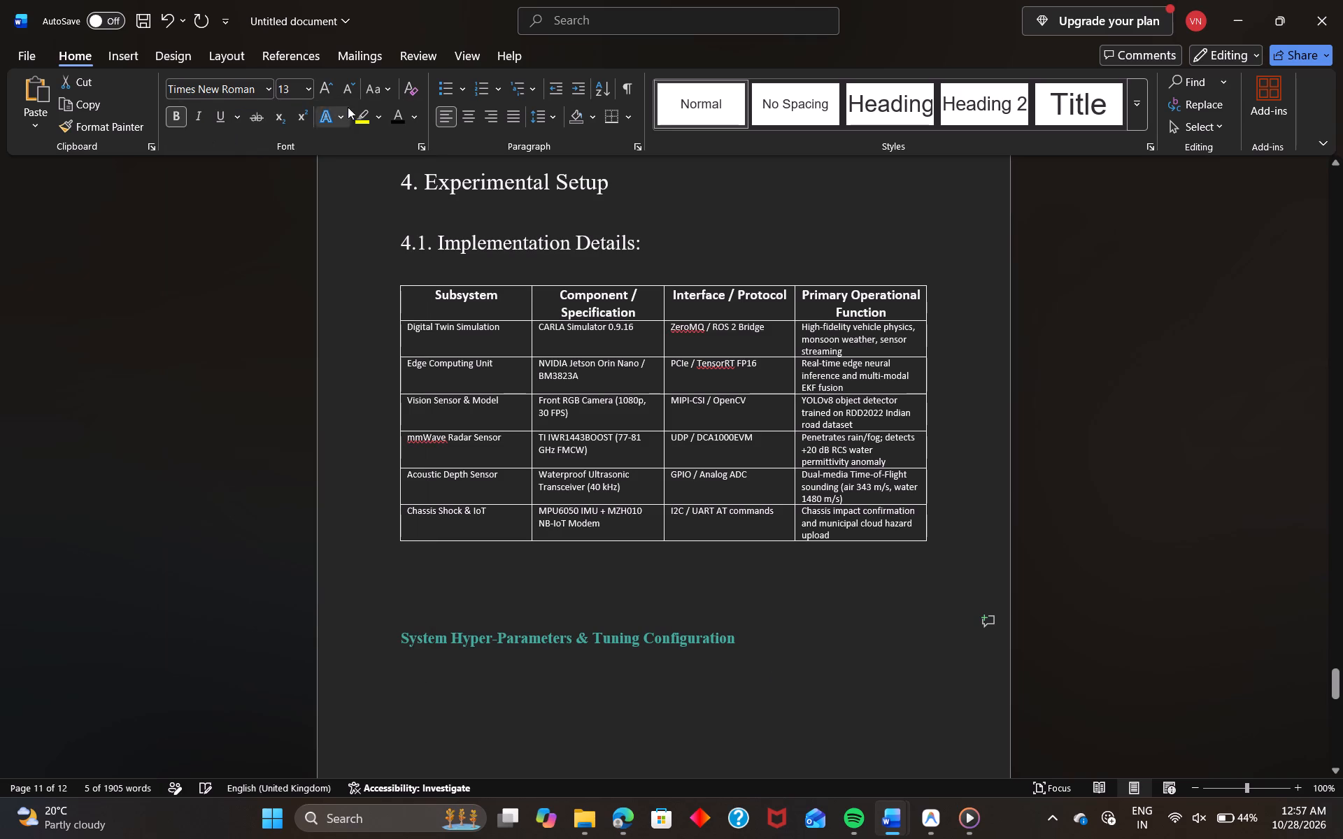
left_click_drag(311, 85, 290, 267)
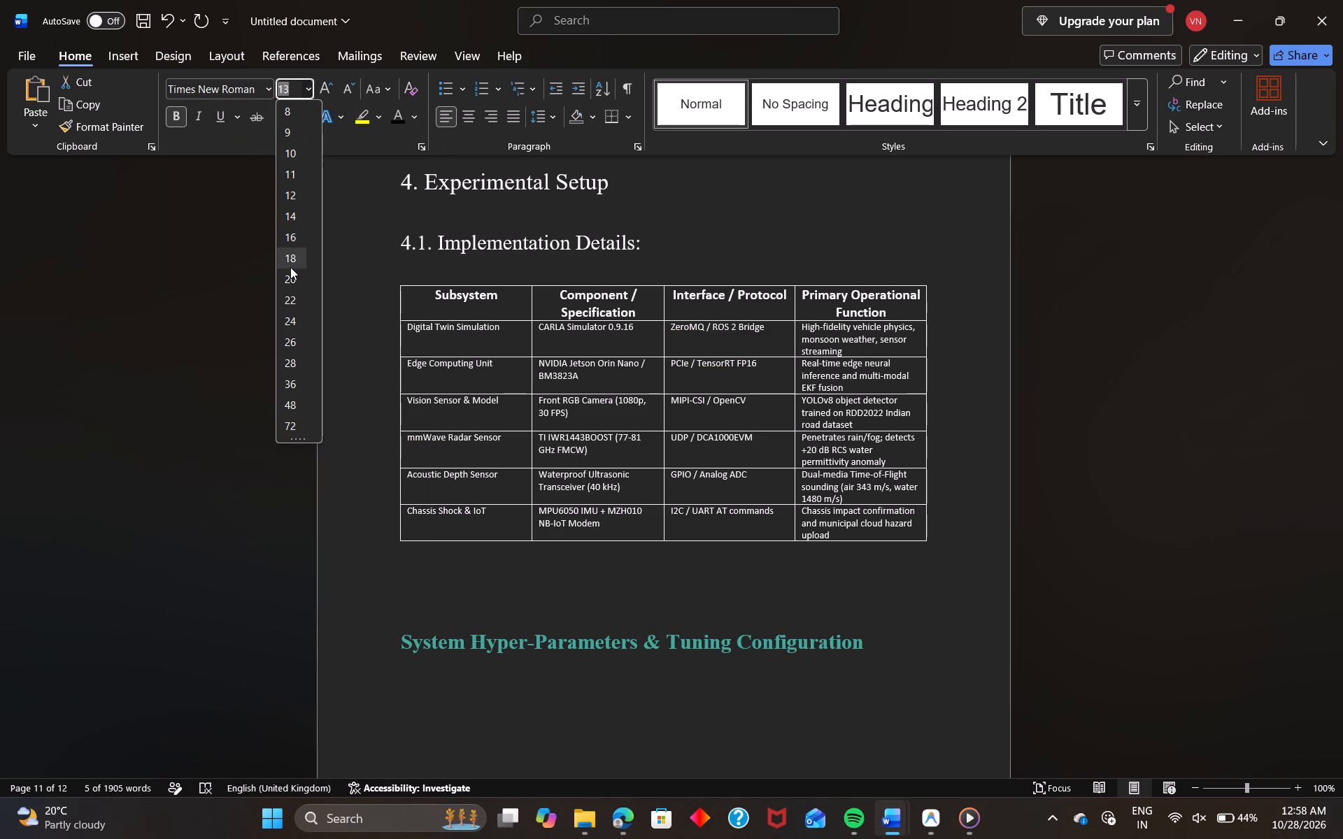
left_click_drag(290, 267, 290, 268)
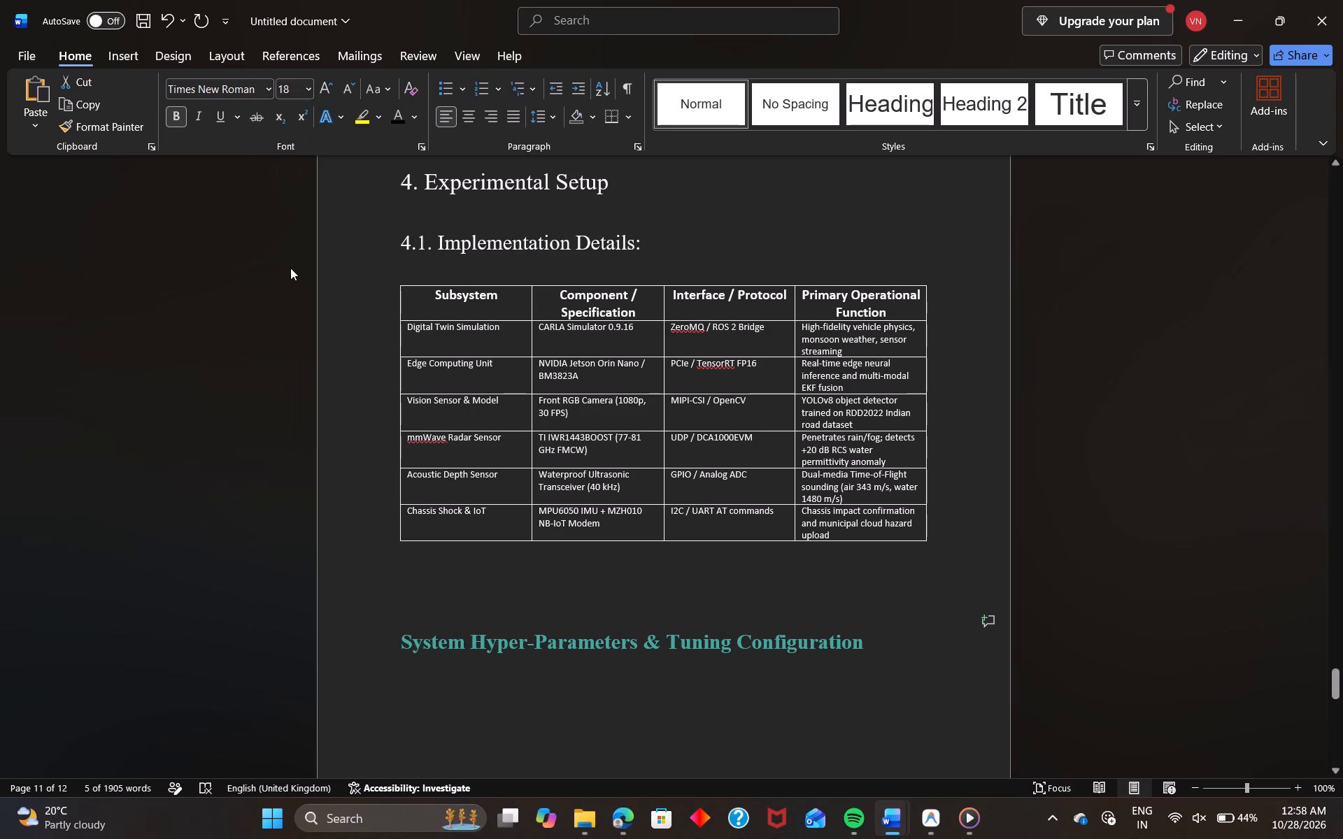
left_click(400, 111)
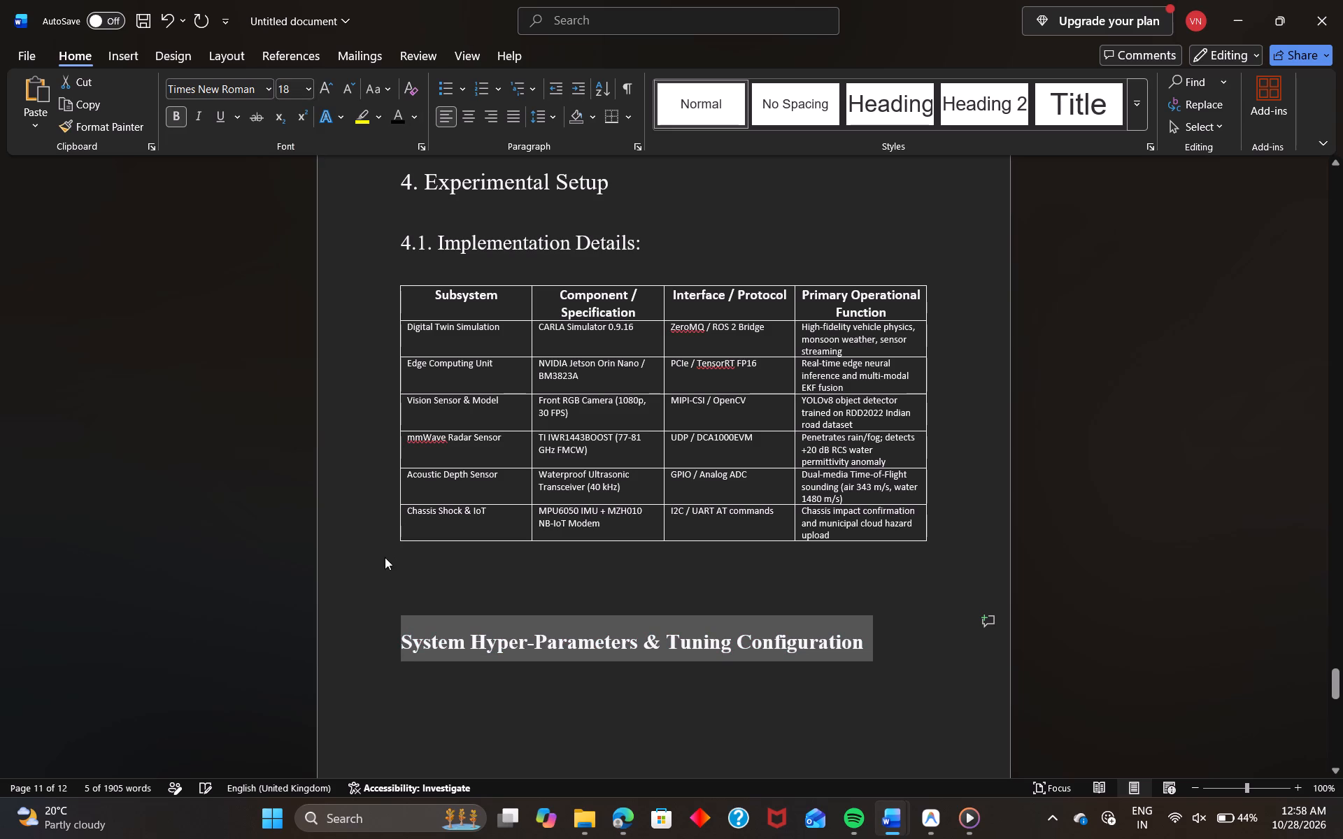
Insert the section number 4.2 and a space before the System Hyper-Parameters & Tuning Configuration heading.
left_click(406, 634)
type("4.2")
key("space")
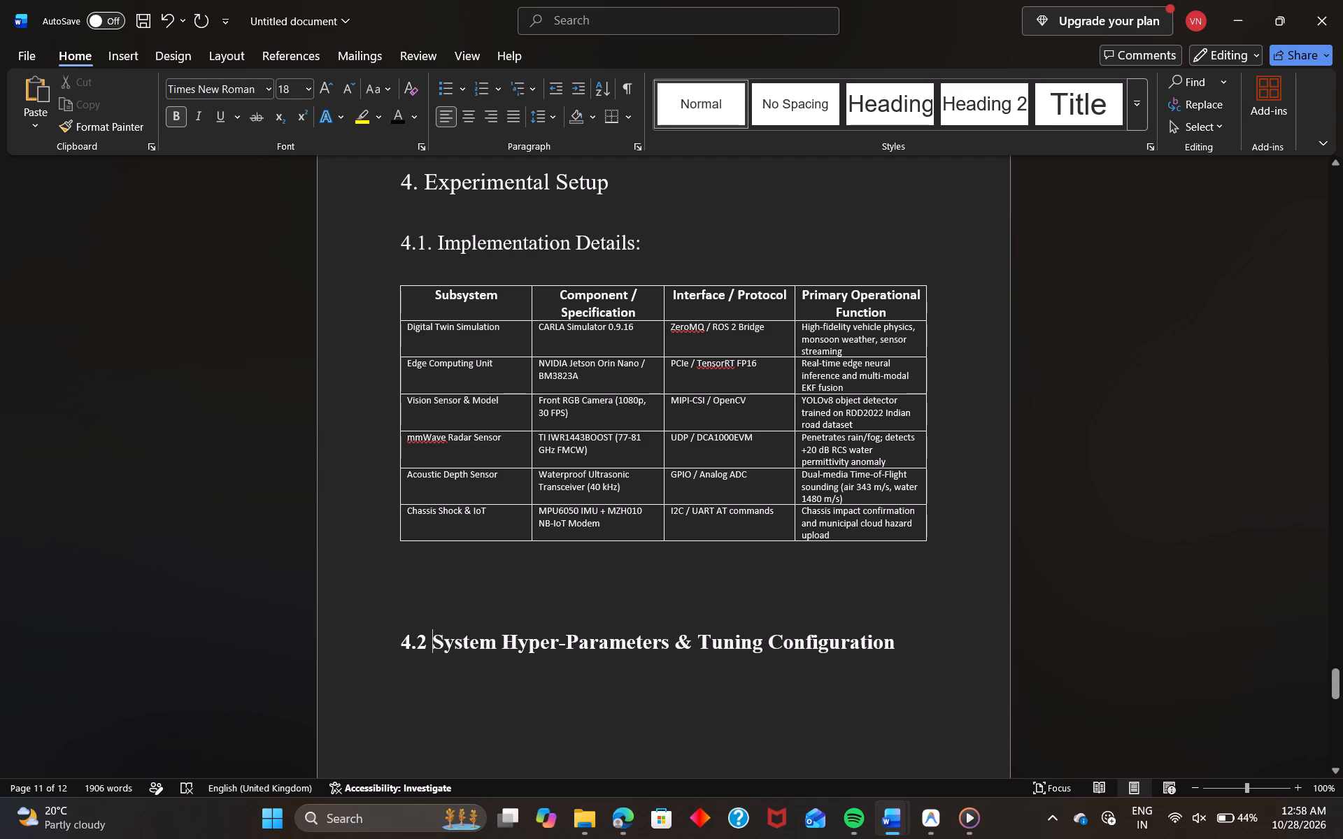
Remove the bold formatting from the entire 4.2 heading to match the 4.1 heading.
left_click(456, 254)
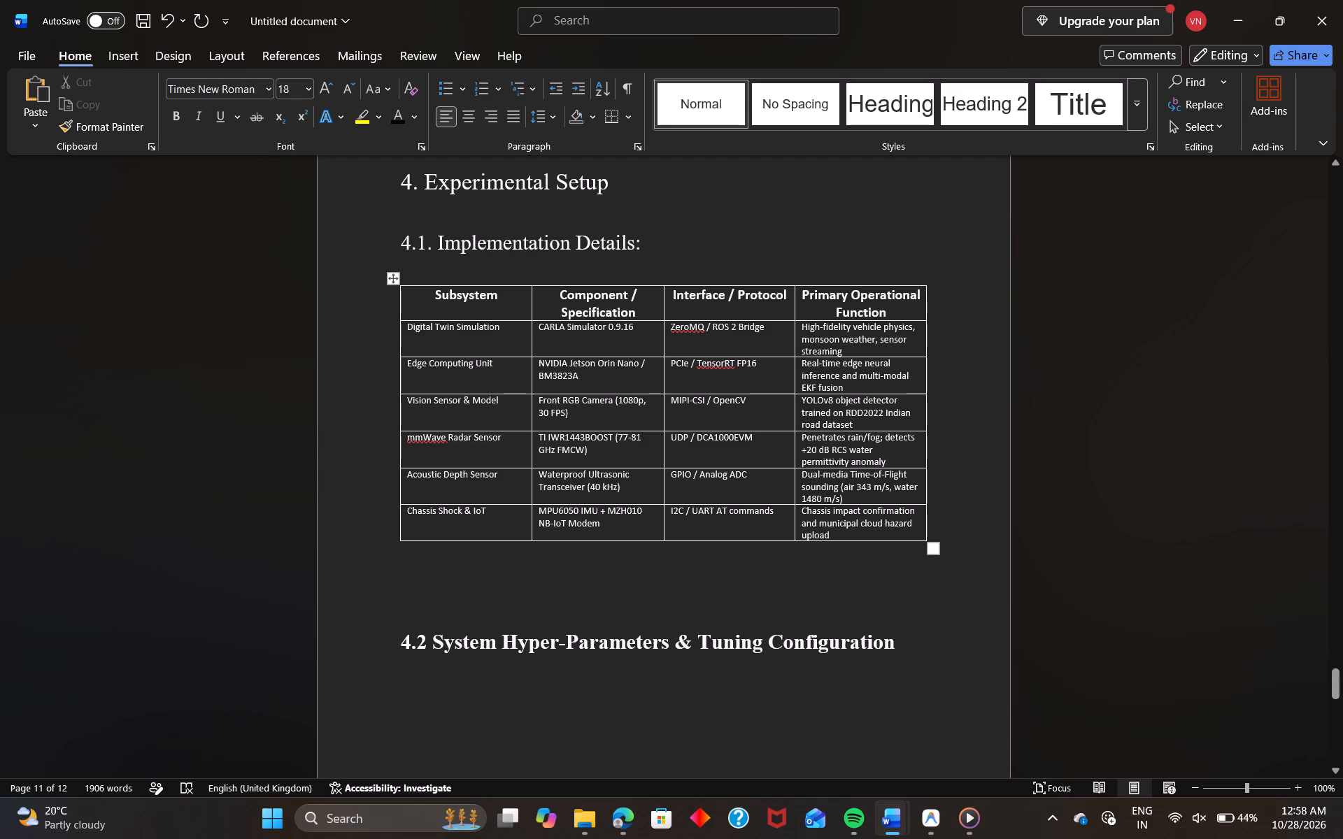
left_click(455, 638)
left_click_drag(916, 637, 364, 615)
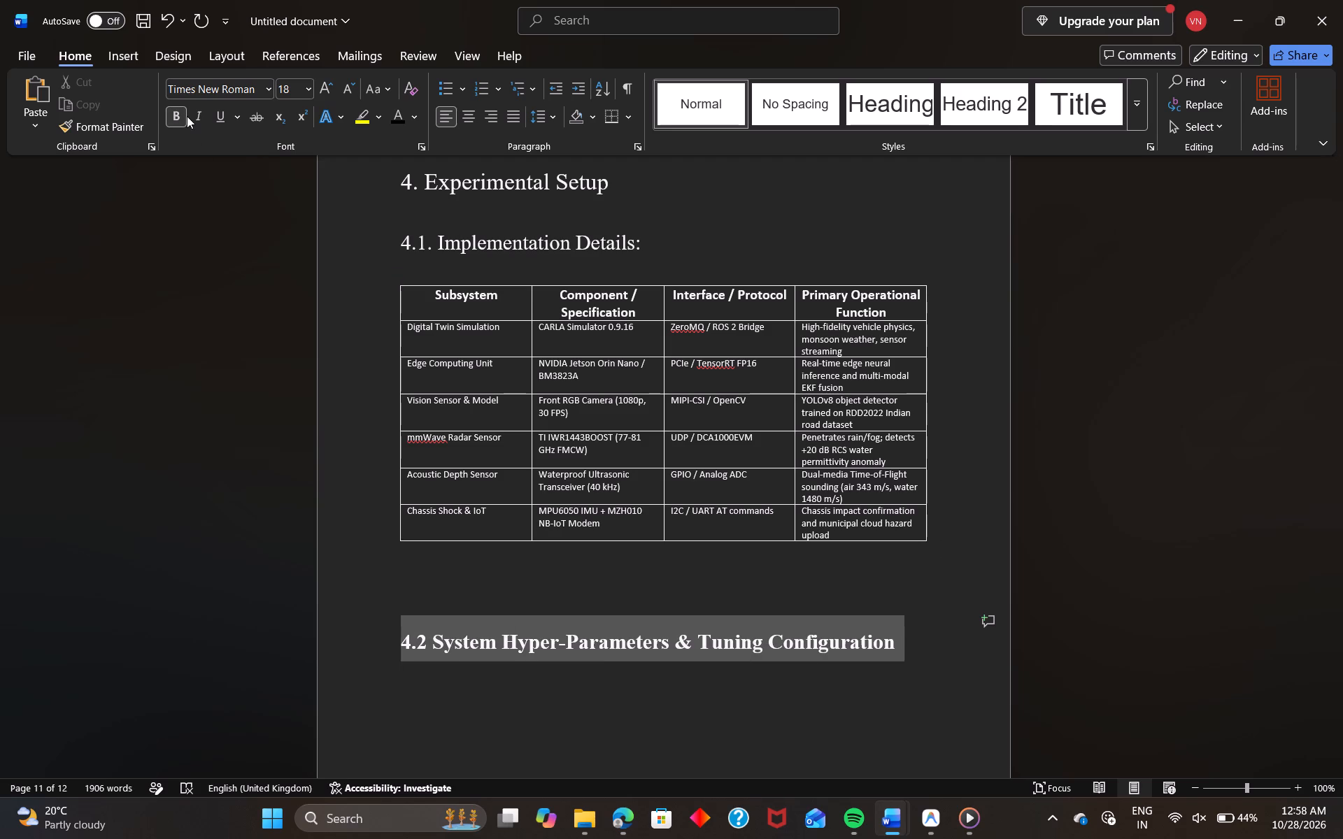
left_click(187, 116)
left_click(183, 116)
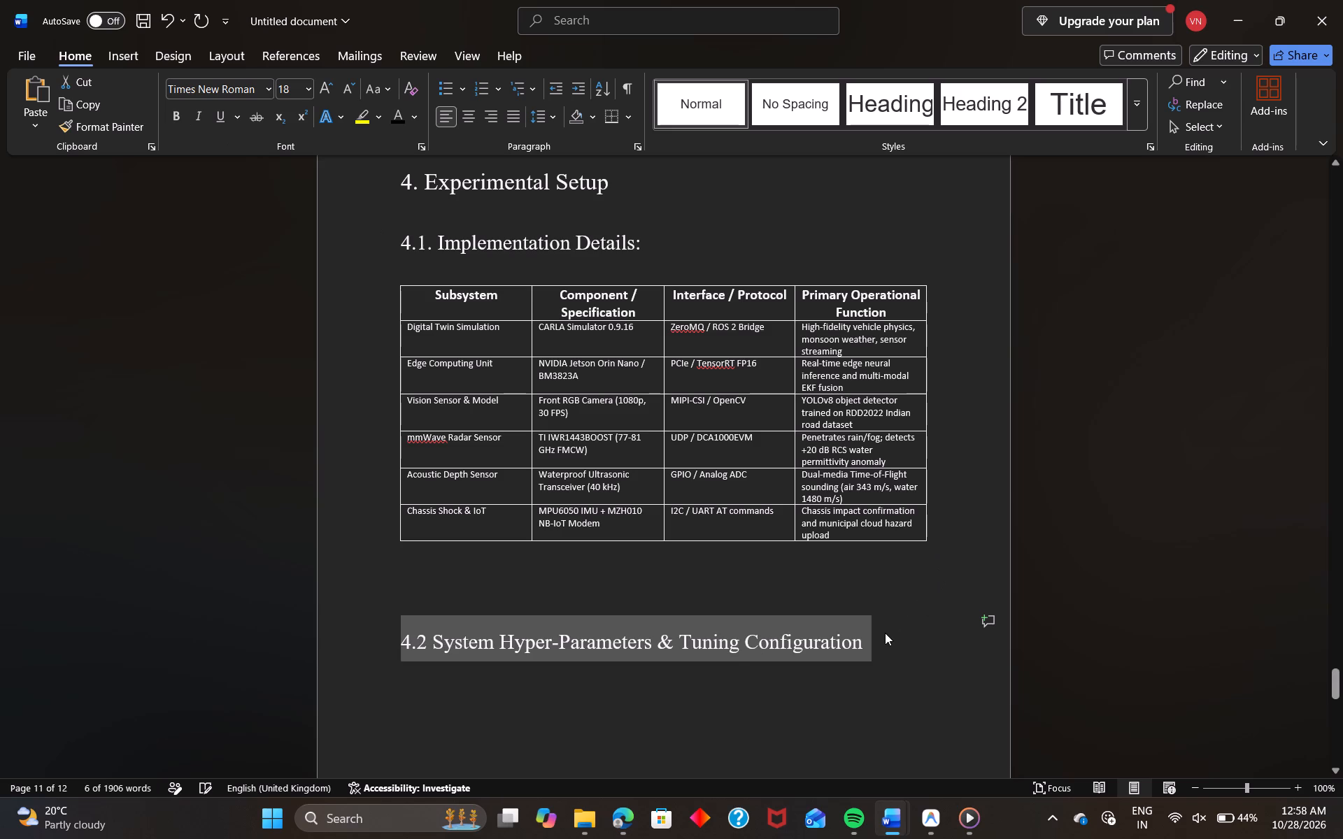
Copy the hyper-parameters table from Complete_BTech_IoT_Project_Report to a new line below the untitled document's 4.2 heading.
left_click(884, 635)
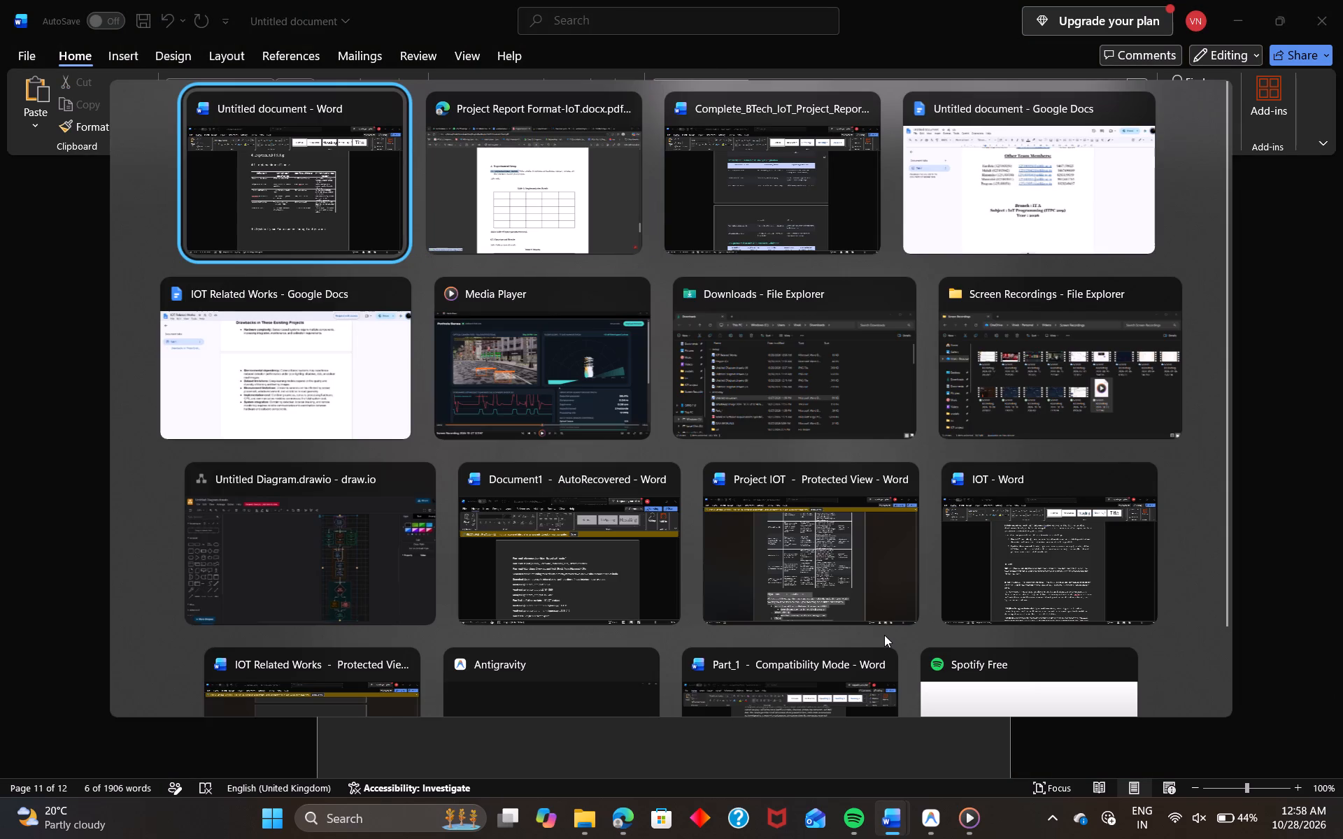
left_click(415, 281)
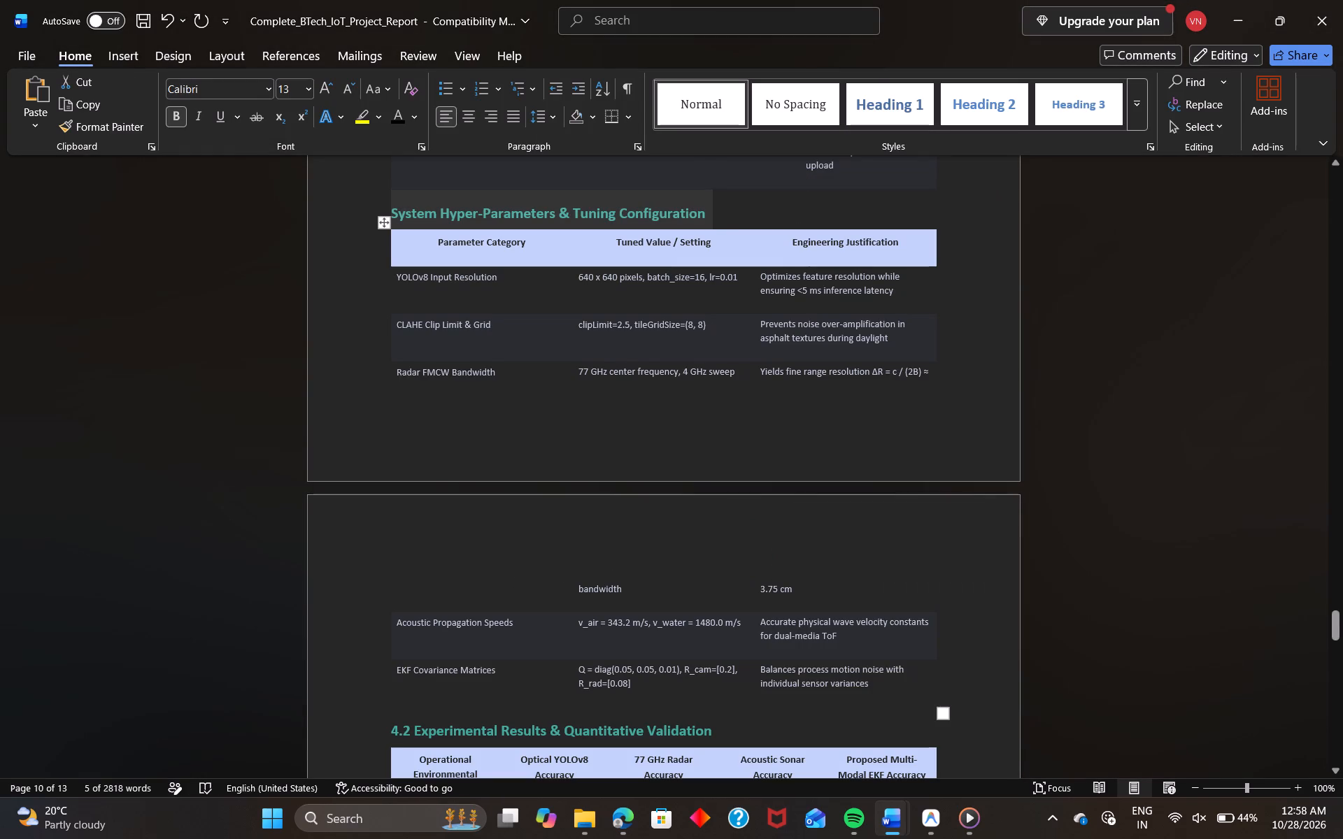
left_click_drag(377, 243, 923, 693)
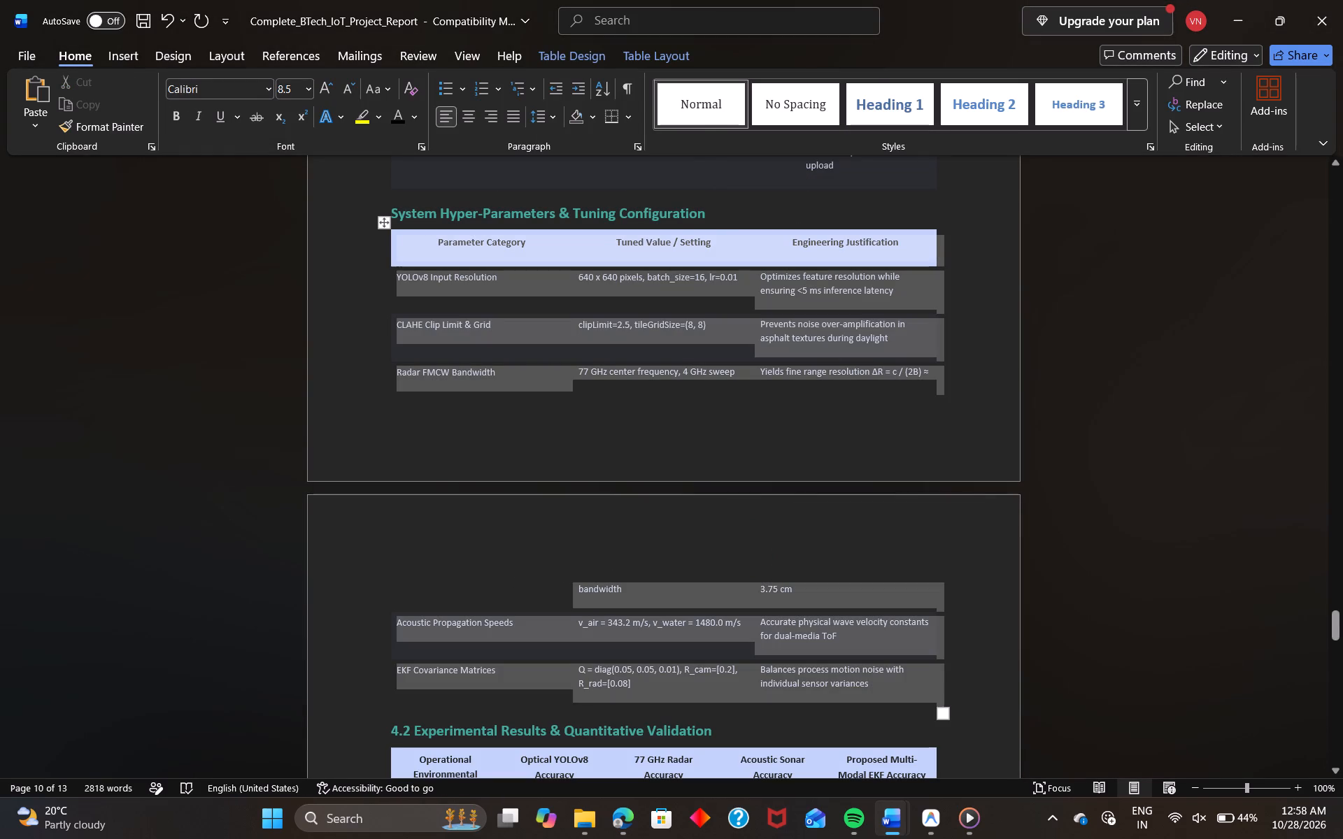
left_click_drag(923, 693, 924, 693)
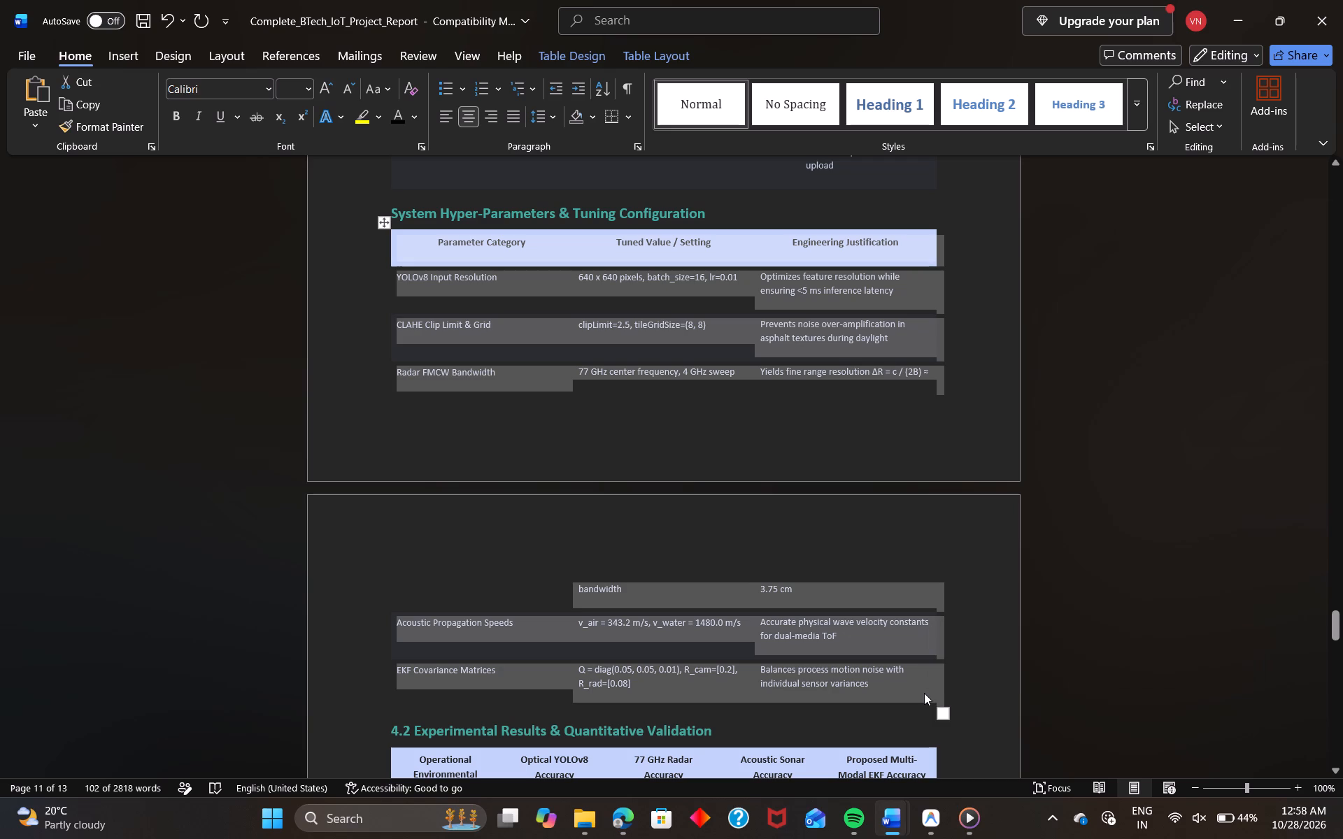
key("ctrl+c")
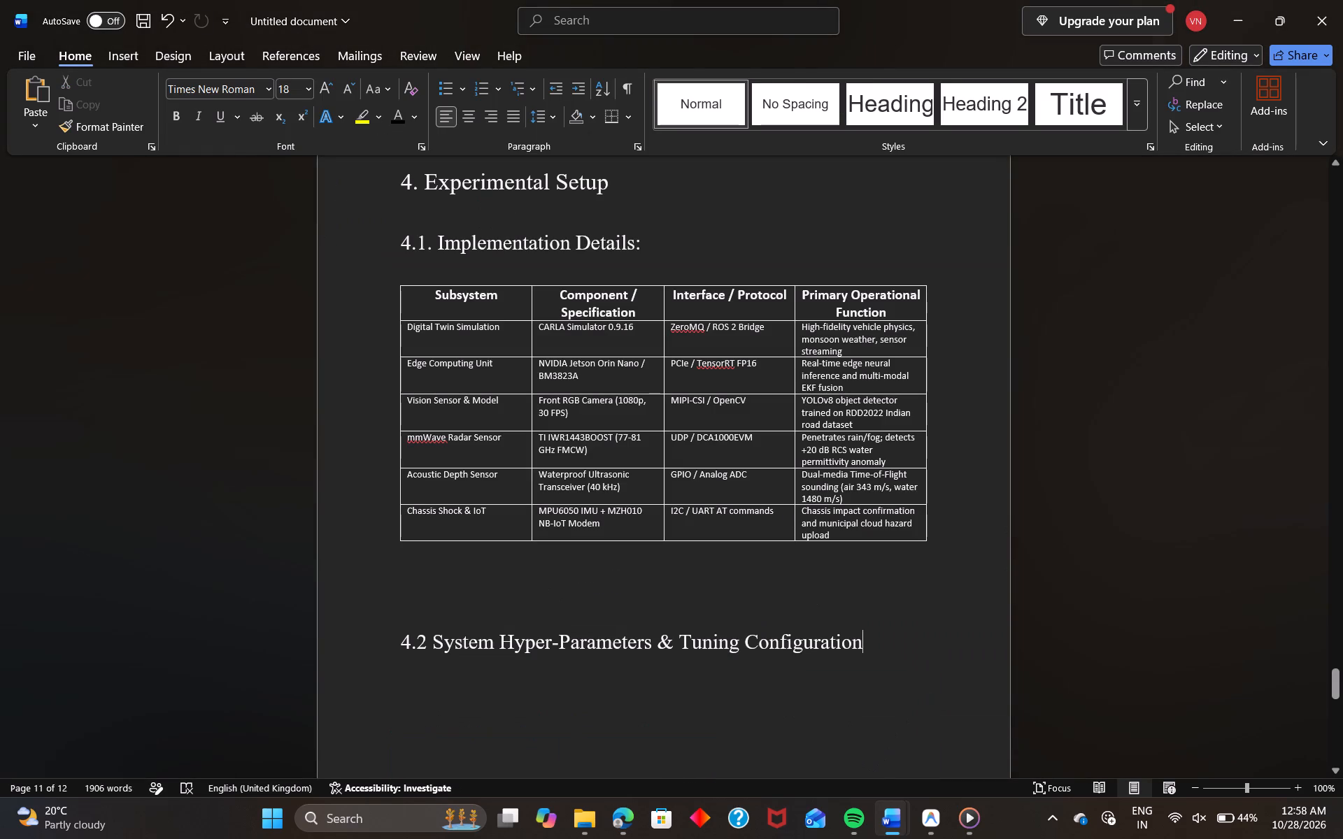
key("Return")
key("ctrl+v")
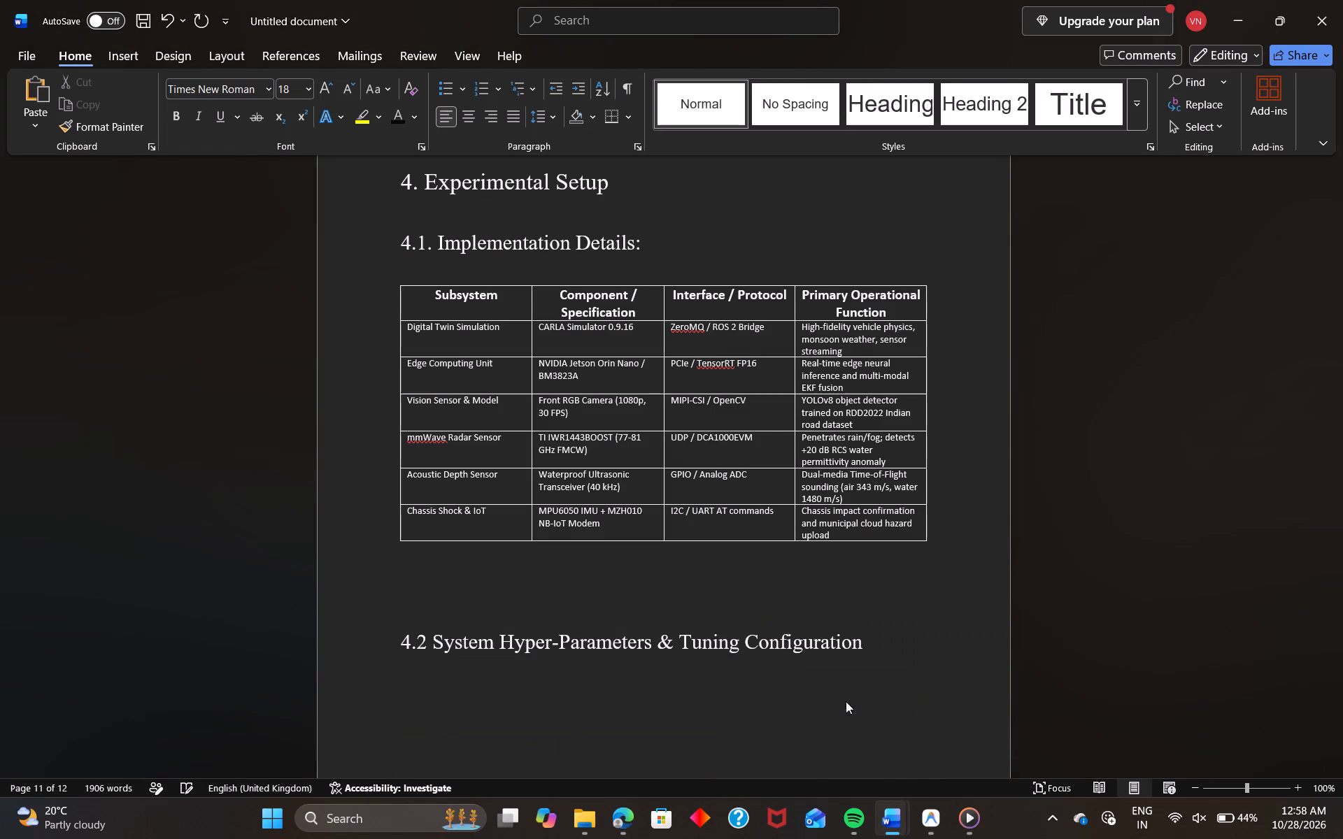
scroll(846, 701, "down", 1)
scroll(651, 496, "up", 1)
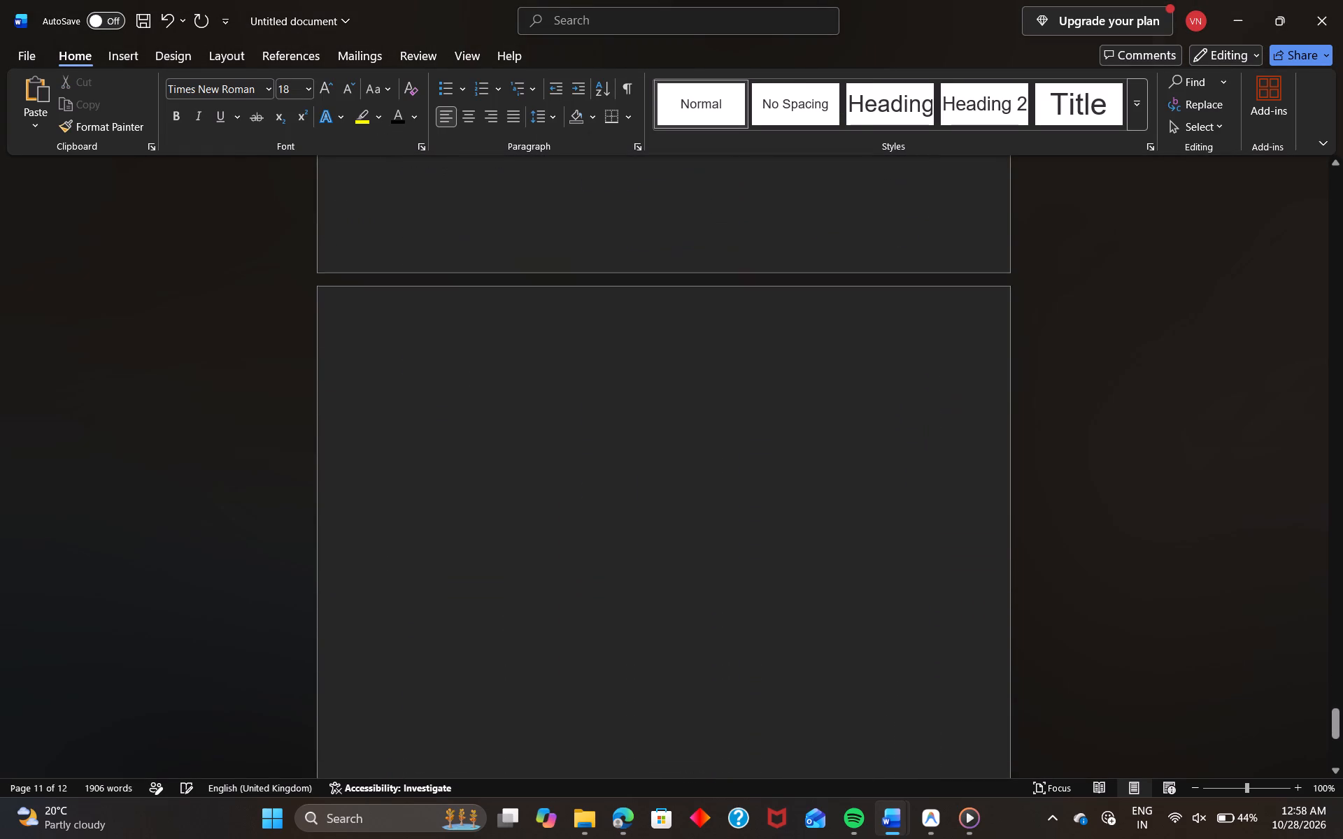
scroll(651, 496, "up", 1)
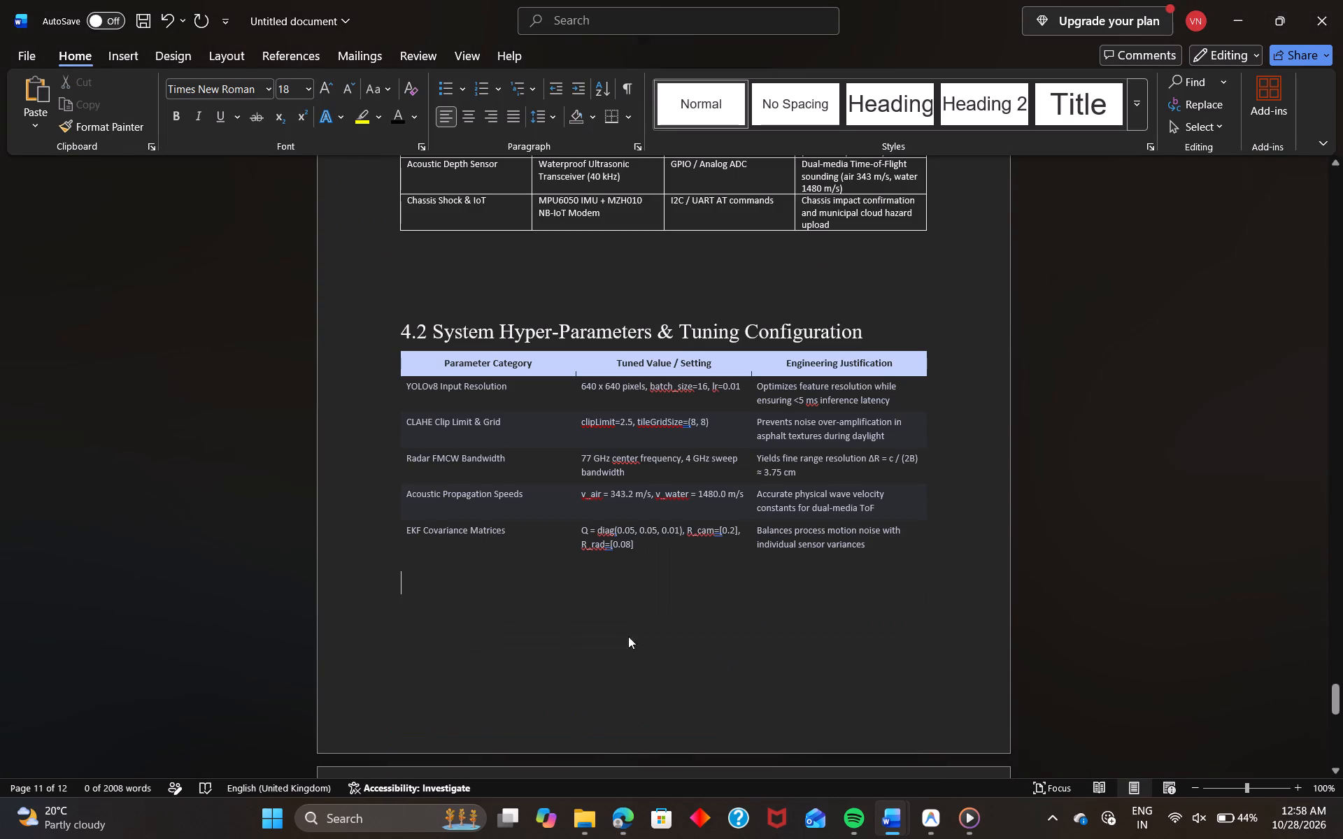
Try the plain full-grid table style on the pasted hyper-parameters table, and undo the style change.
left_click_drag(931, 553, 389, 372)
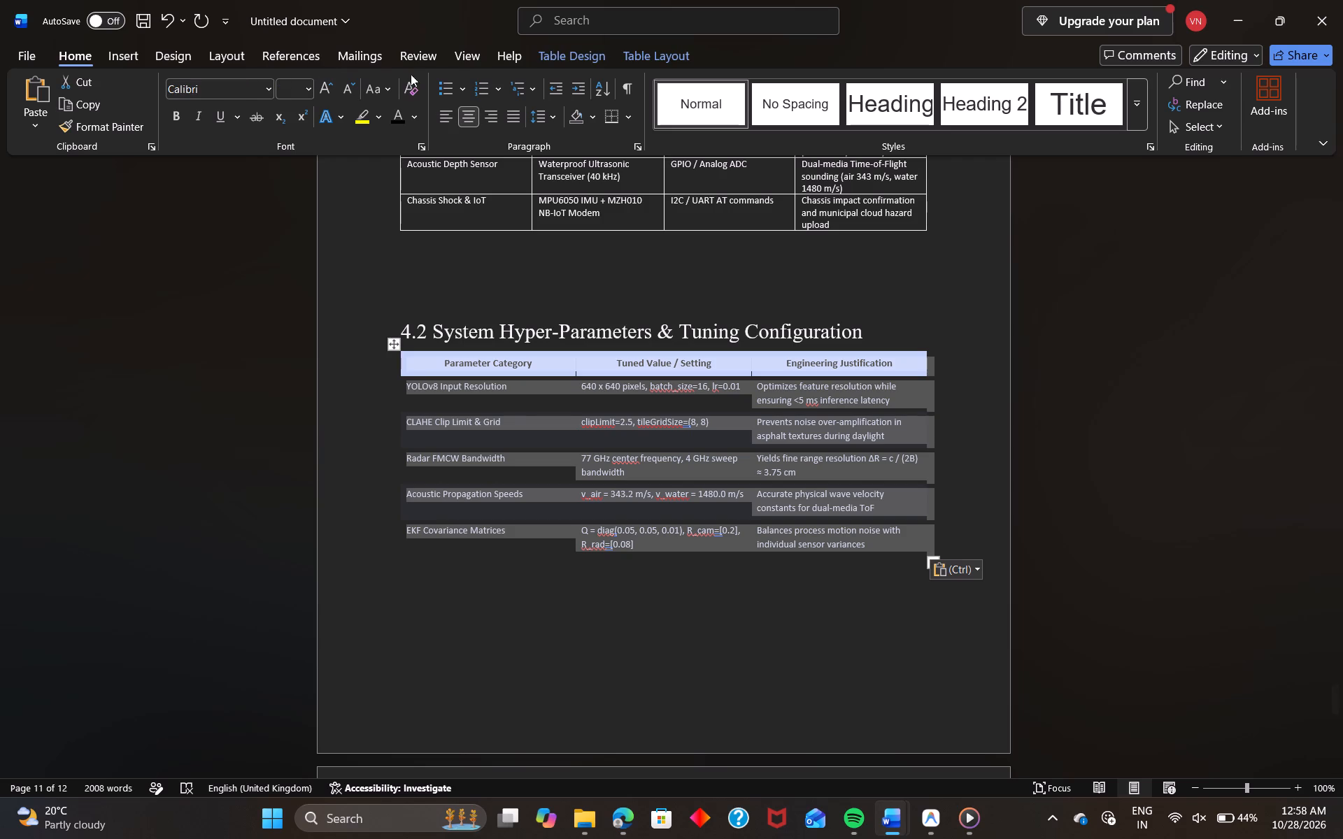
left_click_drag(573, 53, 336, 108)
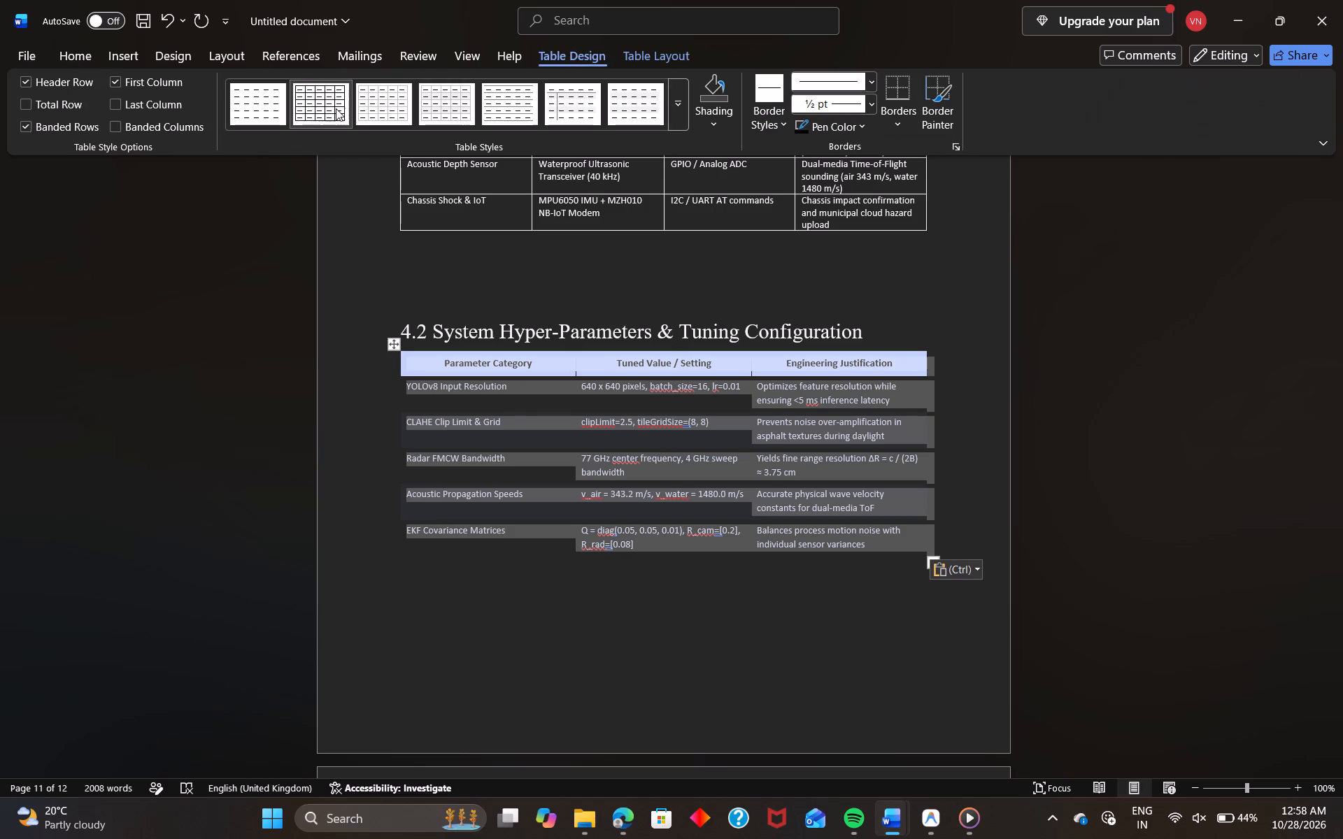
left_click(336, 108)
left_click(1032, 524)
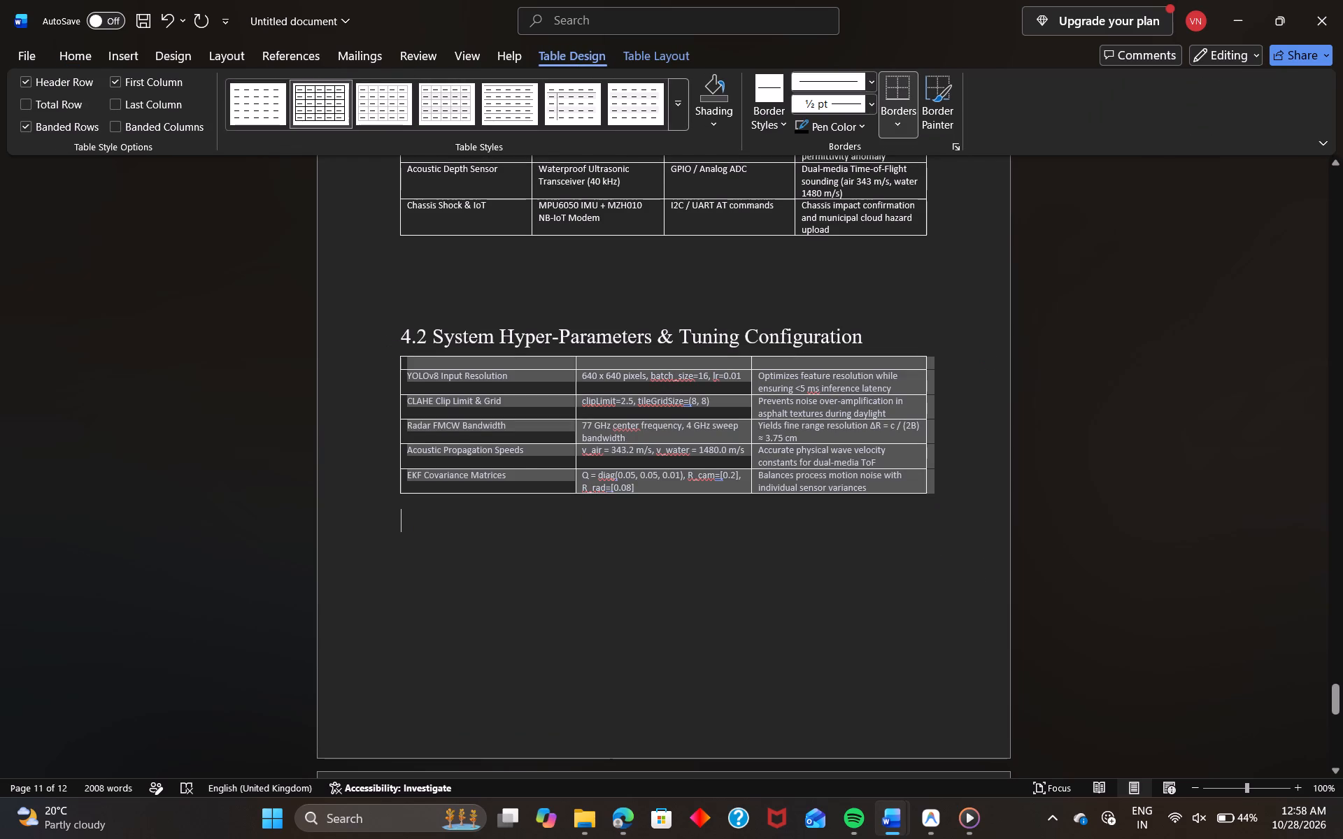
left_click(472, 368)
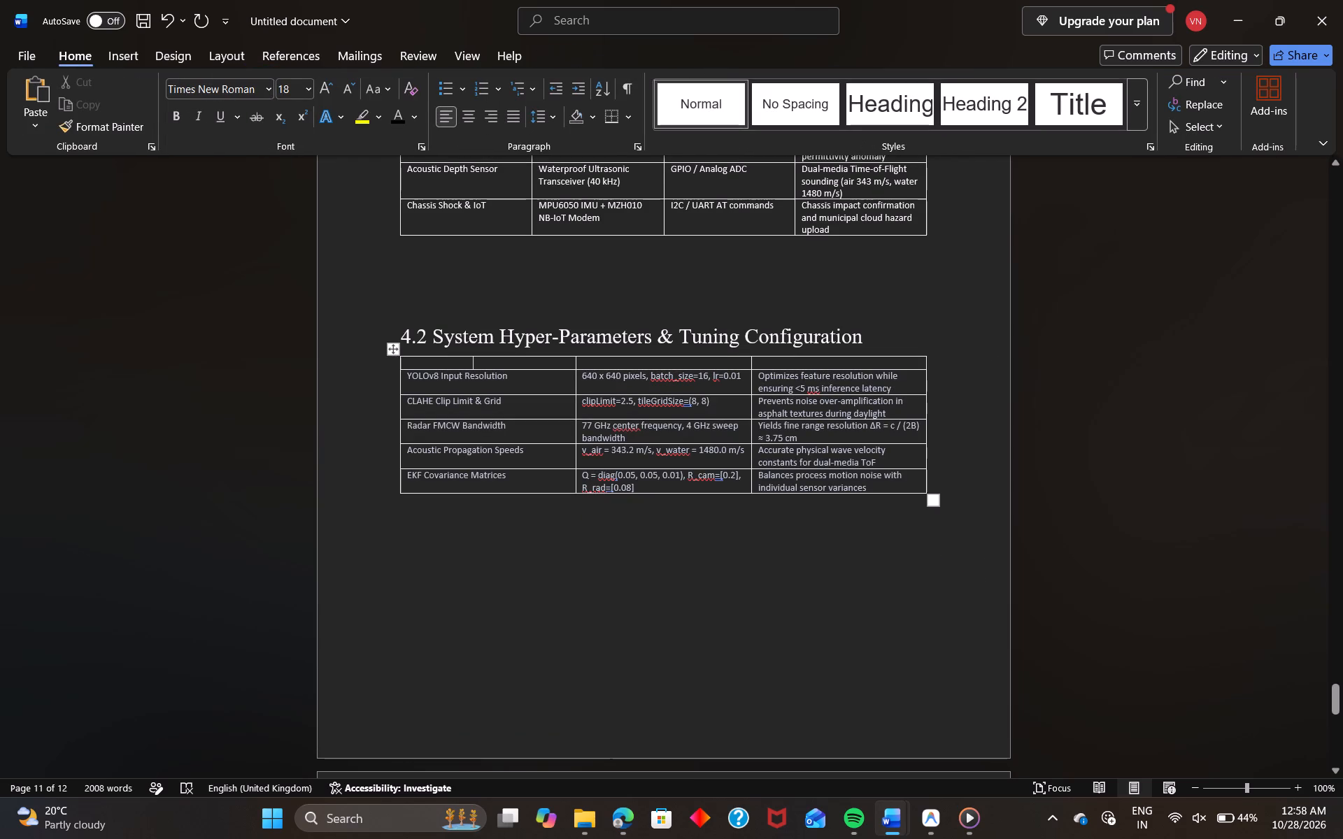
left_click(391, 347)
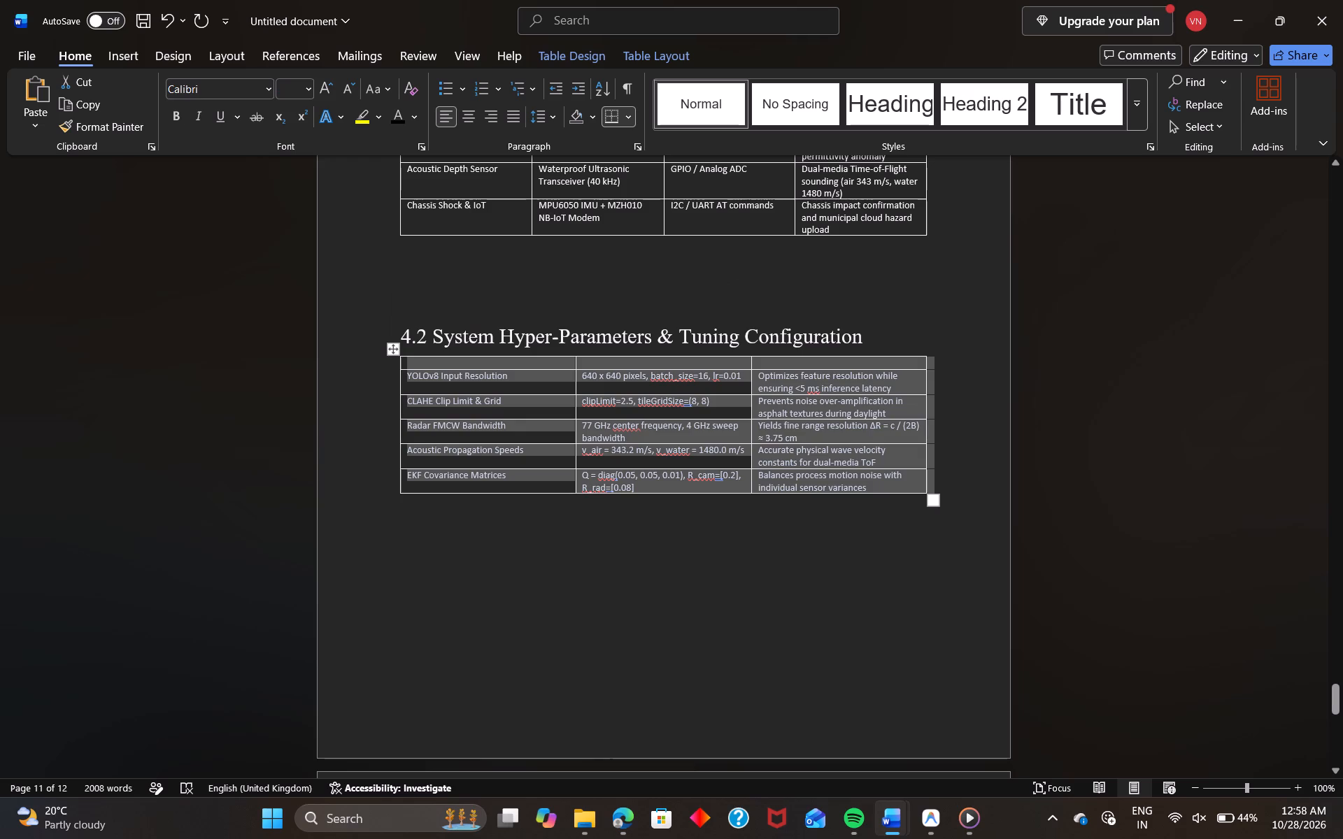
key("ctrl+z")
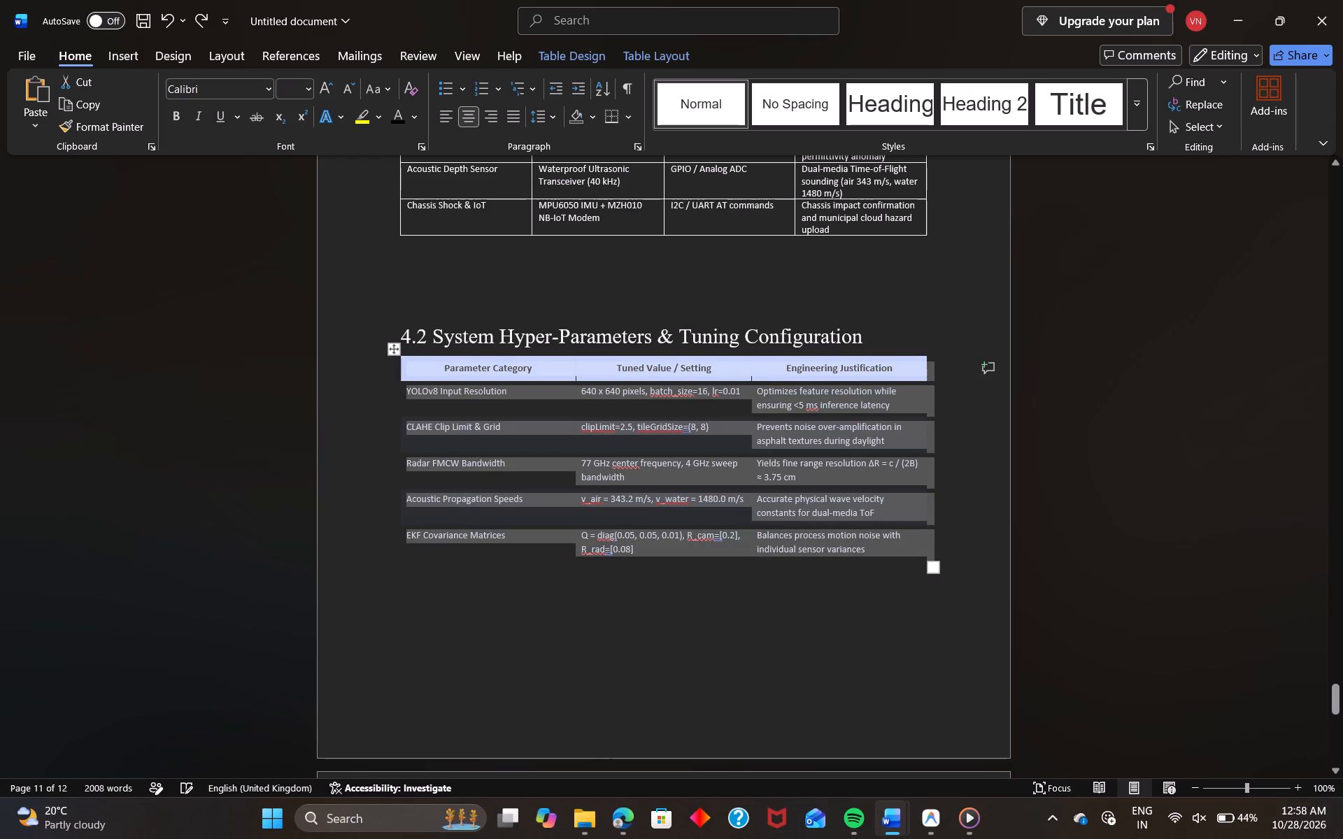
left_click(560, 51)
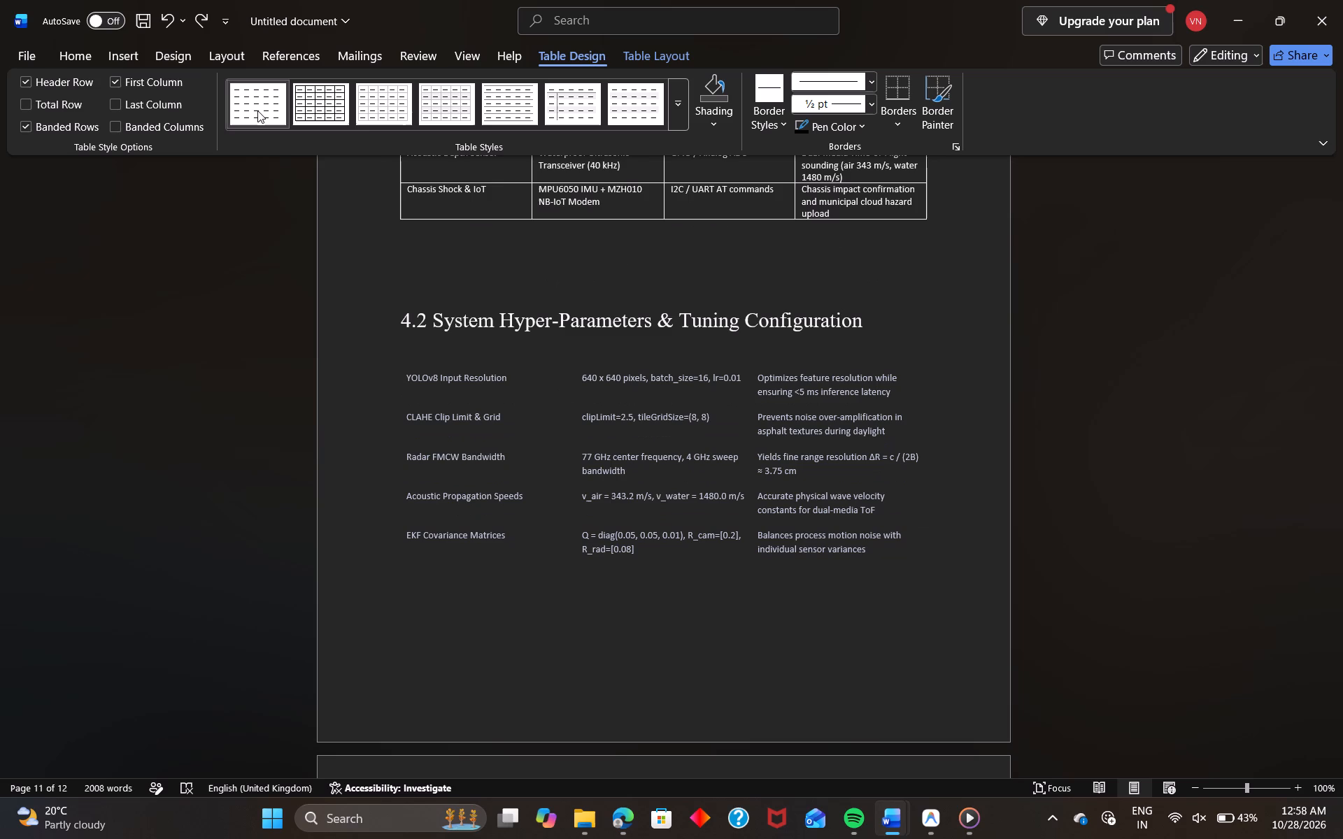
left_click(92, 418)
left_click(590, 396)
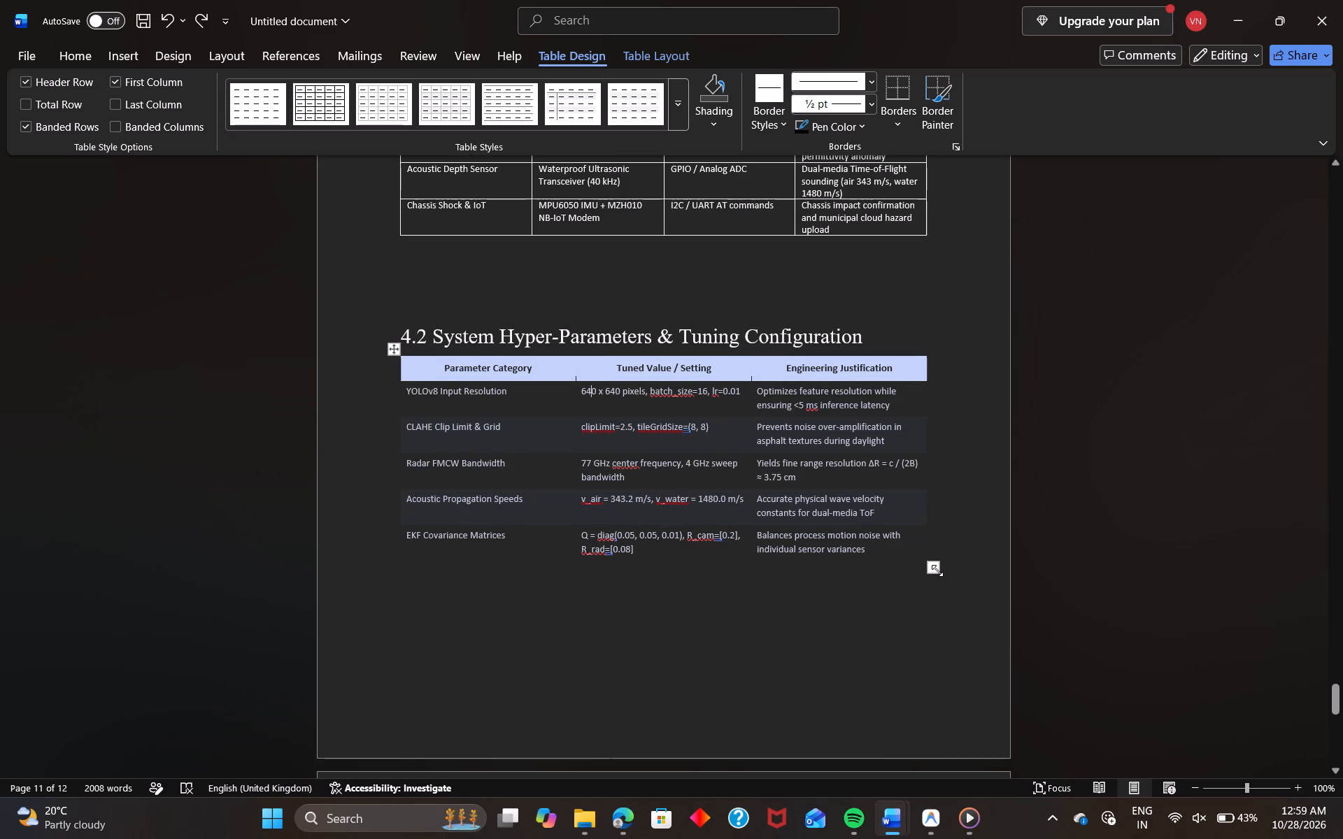
Enlarge the hyper-parameters table below the 4.2 heading to columns about 2.39 inches wide, with taller rows.
left_click_drag(937, 571, 1002, 671)
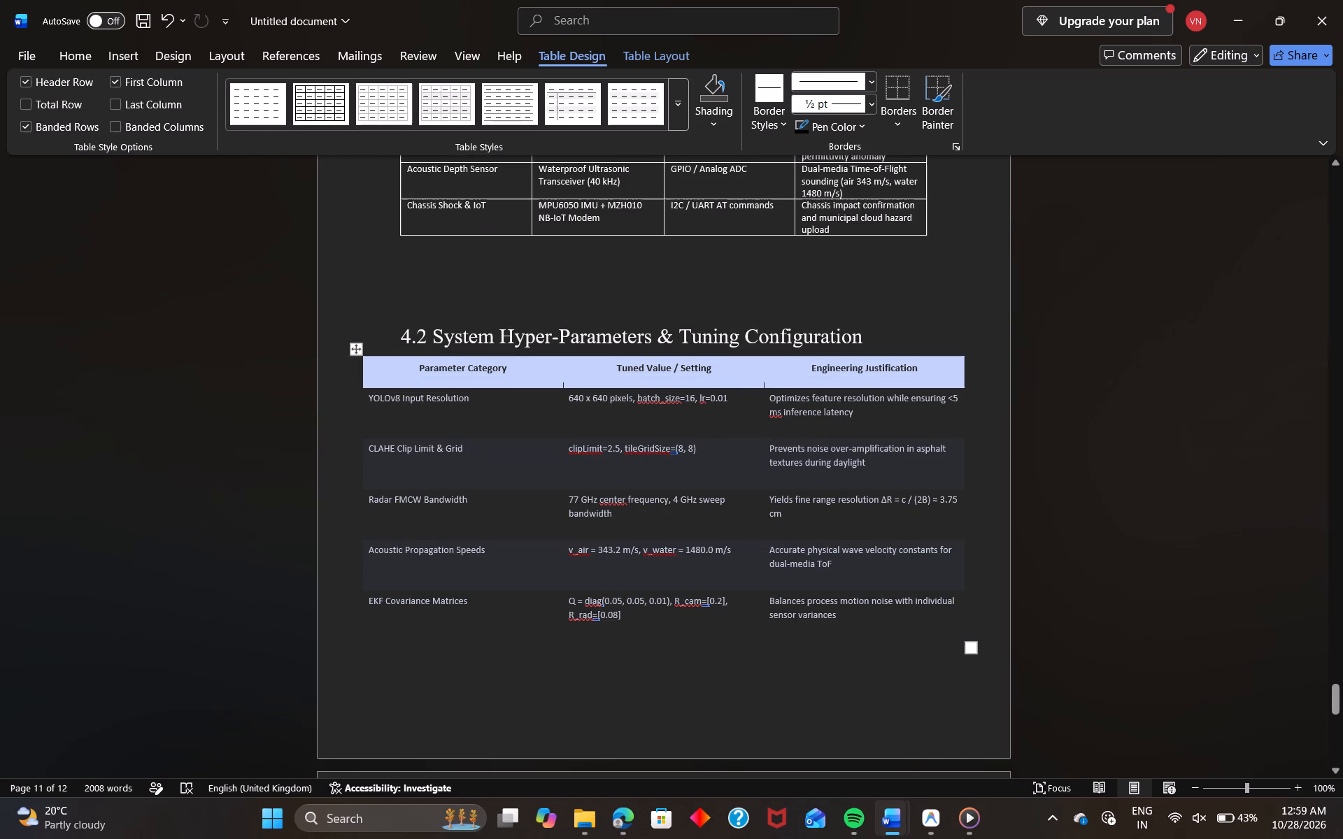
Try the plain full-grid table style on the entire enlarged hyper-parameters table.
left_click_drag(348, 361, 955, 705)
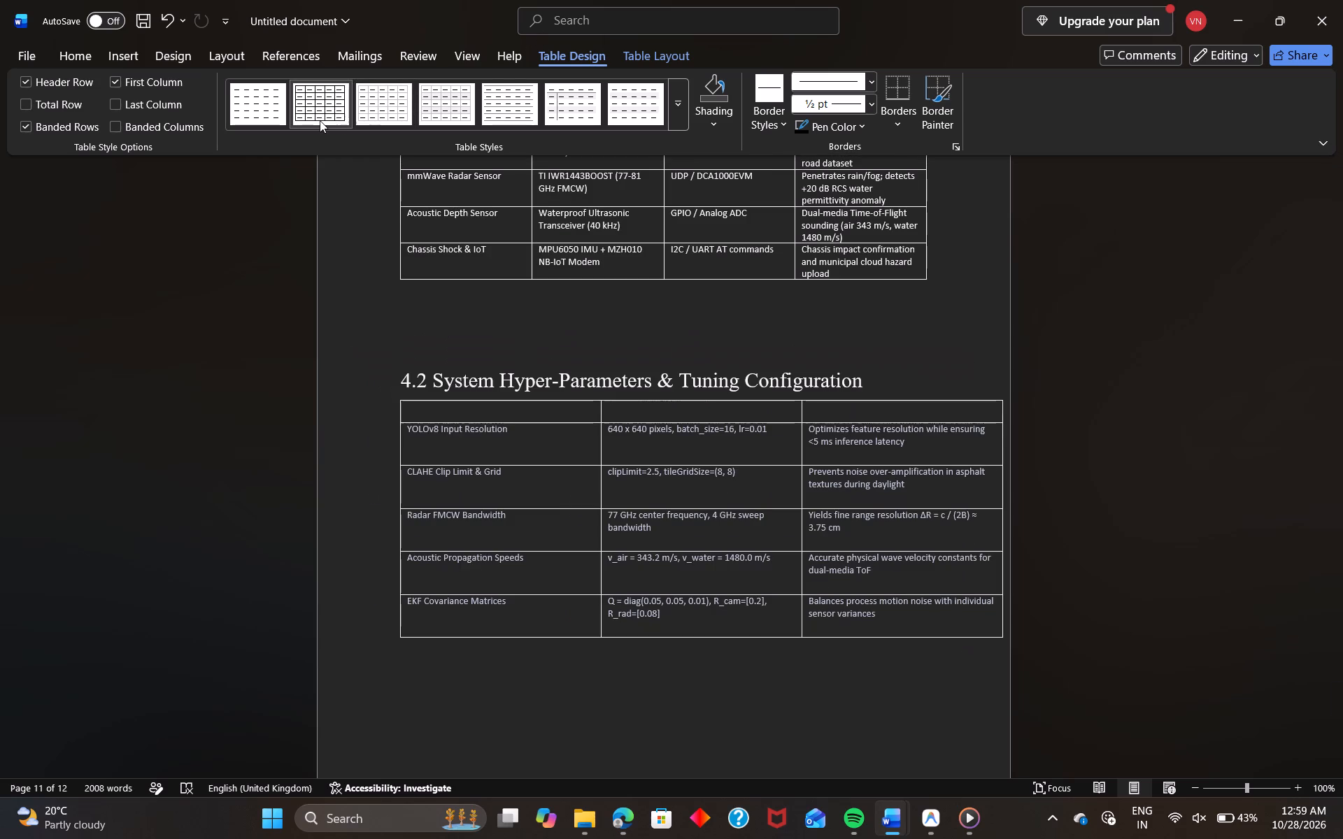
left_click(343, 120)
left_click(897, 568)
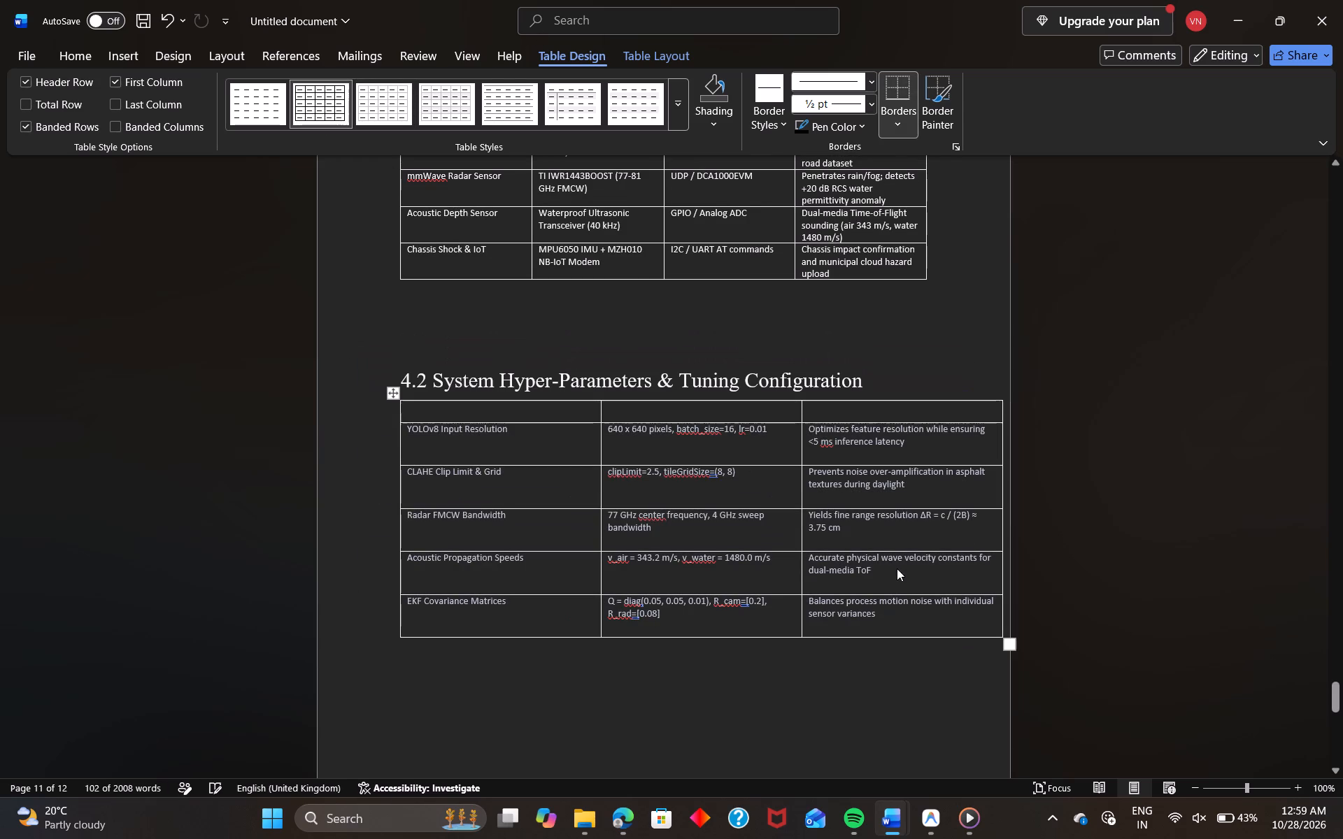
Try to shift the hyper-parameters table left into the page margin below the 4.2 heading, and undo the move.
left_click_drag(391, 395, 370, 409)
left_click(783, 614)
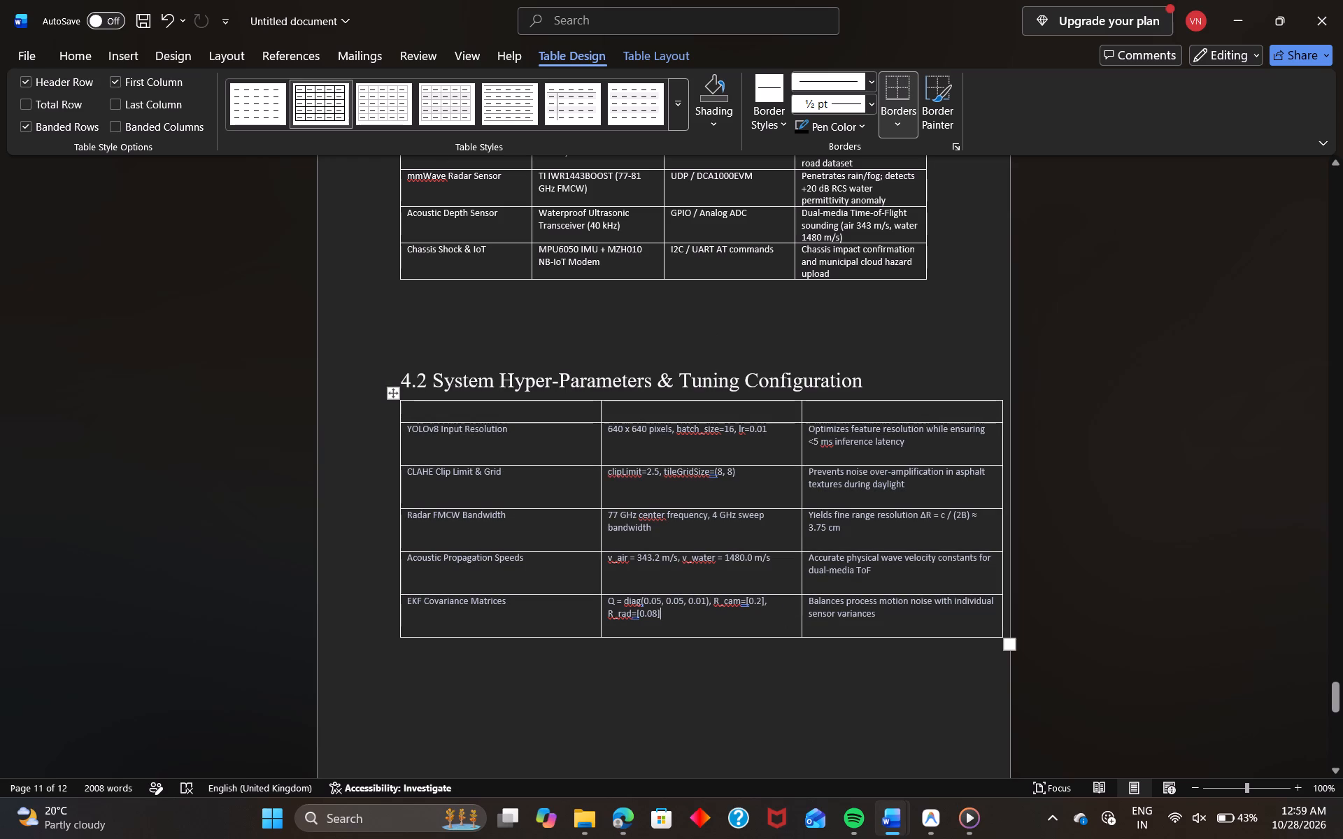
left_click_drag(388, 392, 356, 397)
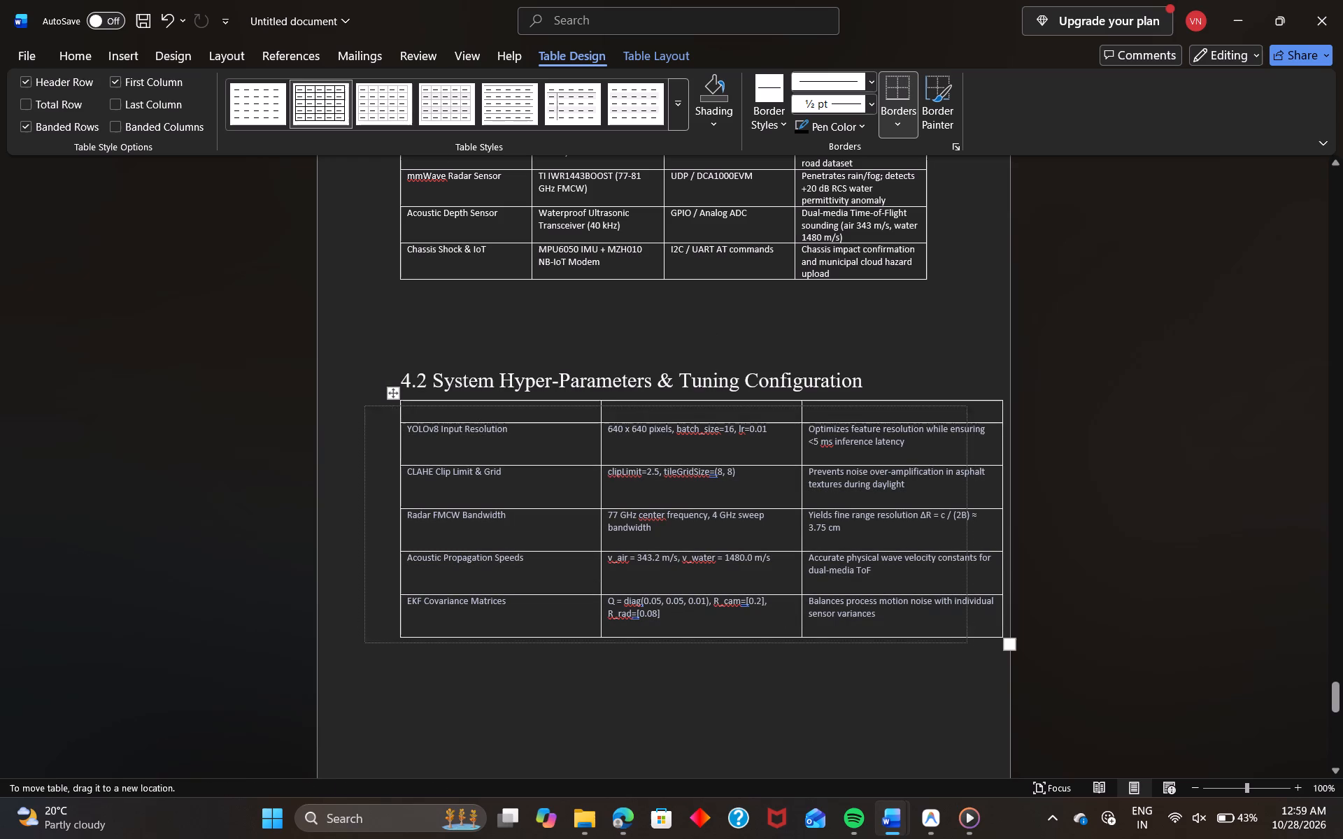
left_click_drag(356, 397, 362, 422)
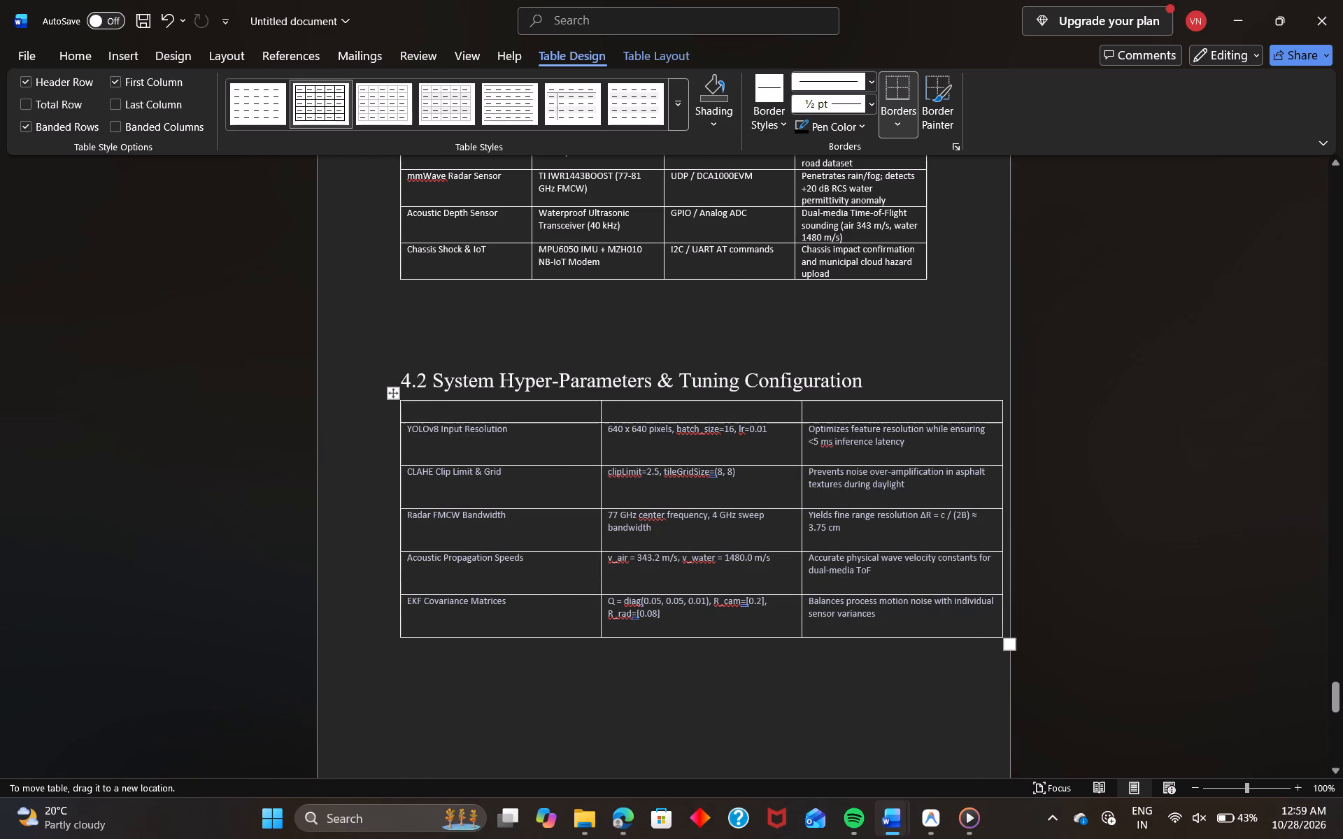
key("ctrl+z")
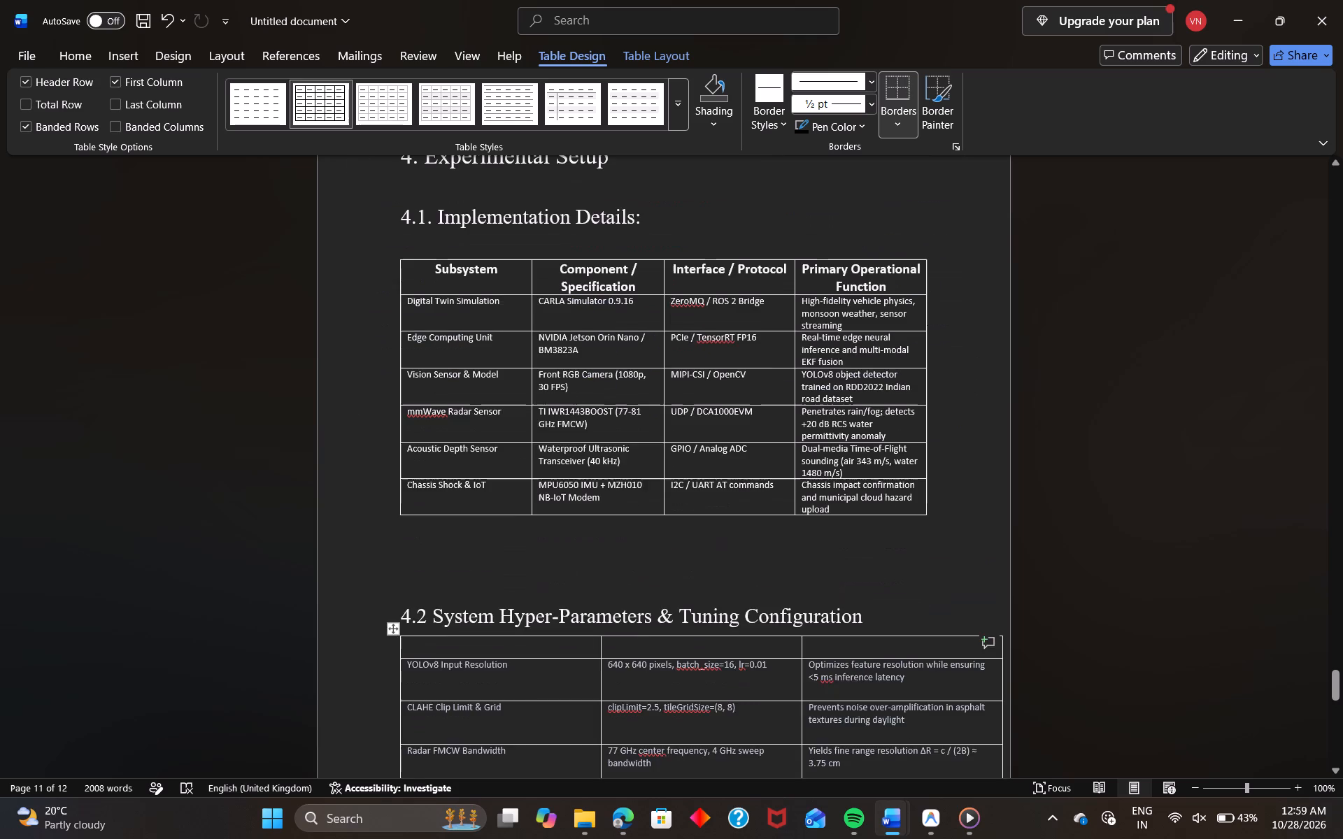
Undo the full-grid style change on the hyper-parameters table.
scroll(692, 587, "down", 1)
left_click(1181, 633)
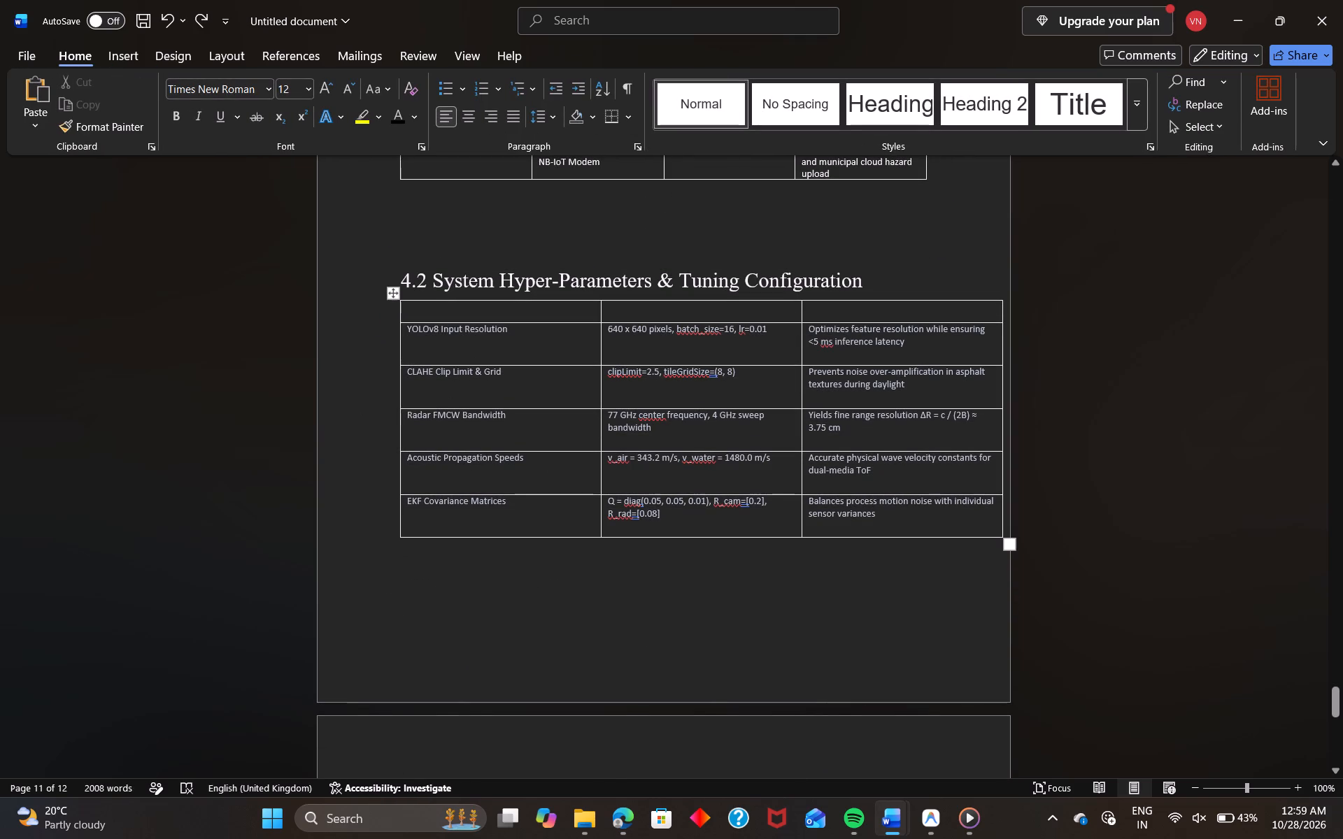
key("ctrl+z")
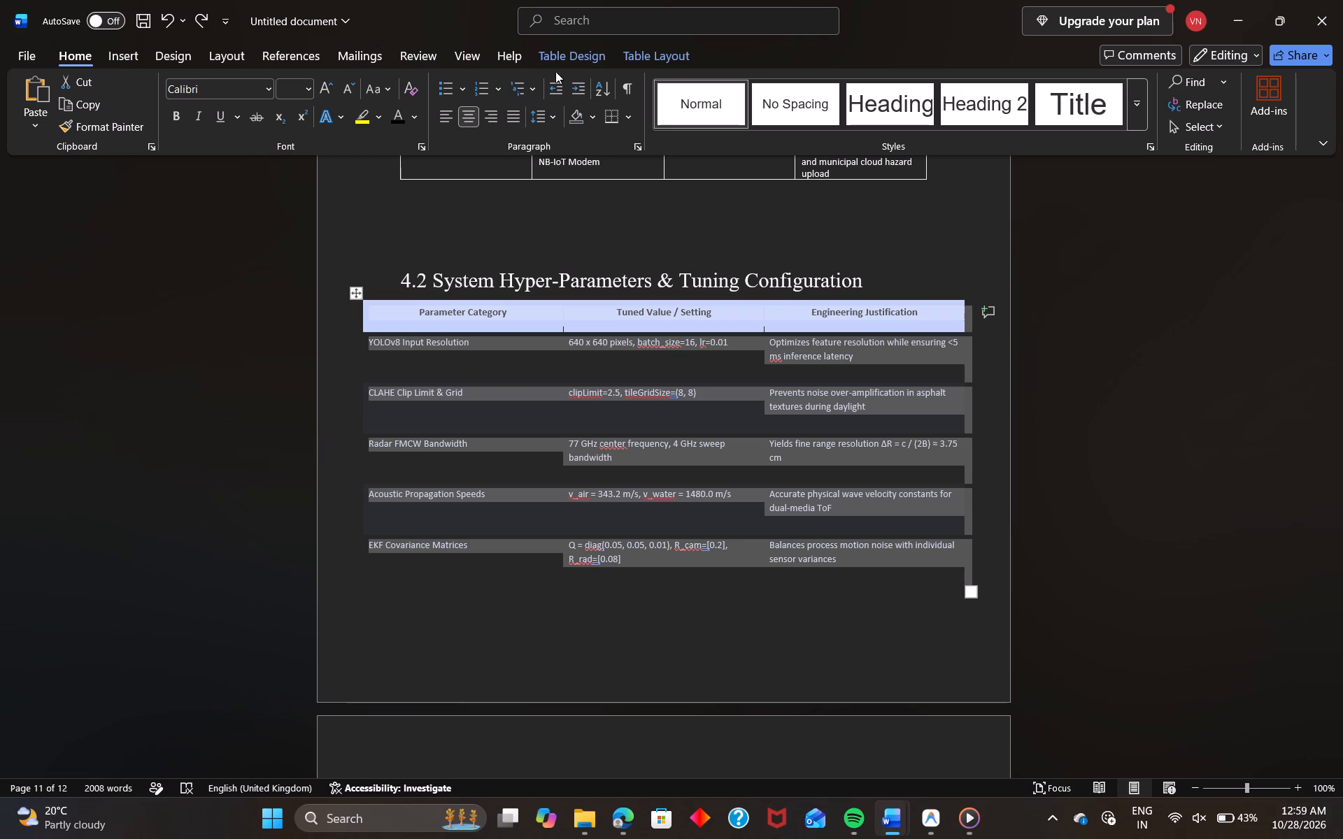
Apply the plain full-grid table style to the whole hyper-parameters table.
left_click(562, 50)
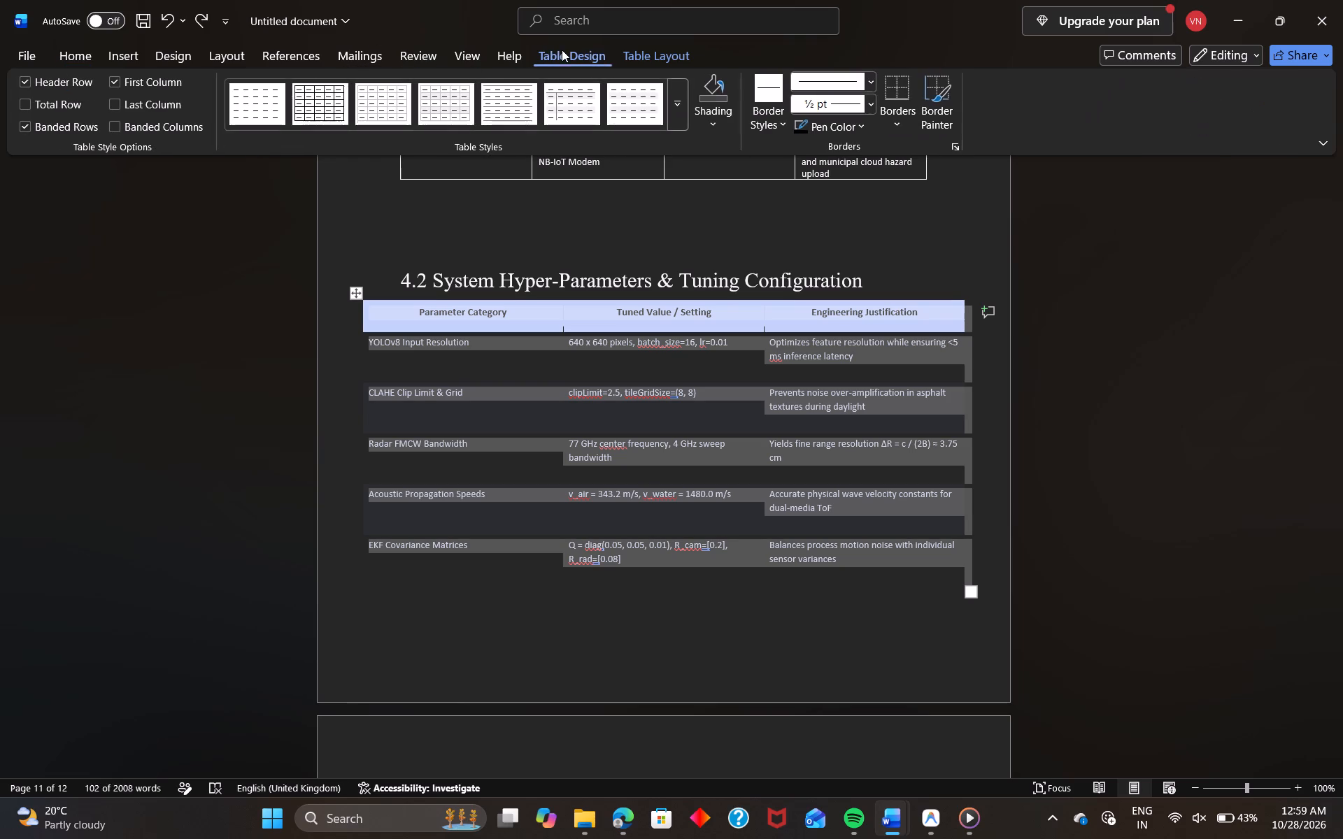
left_click(228, 49)
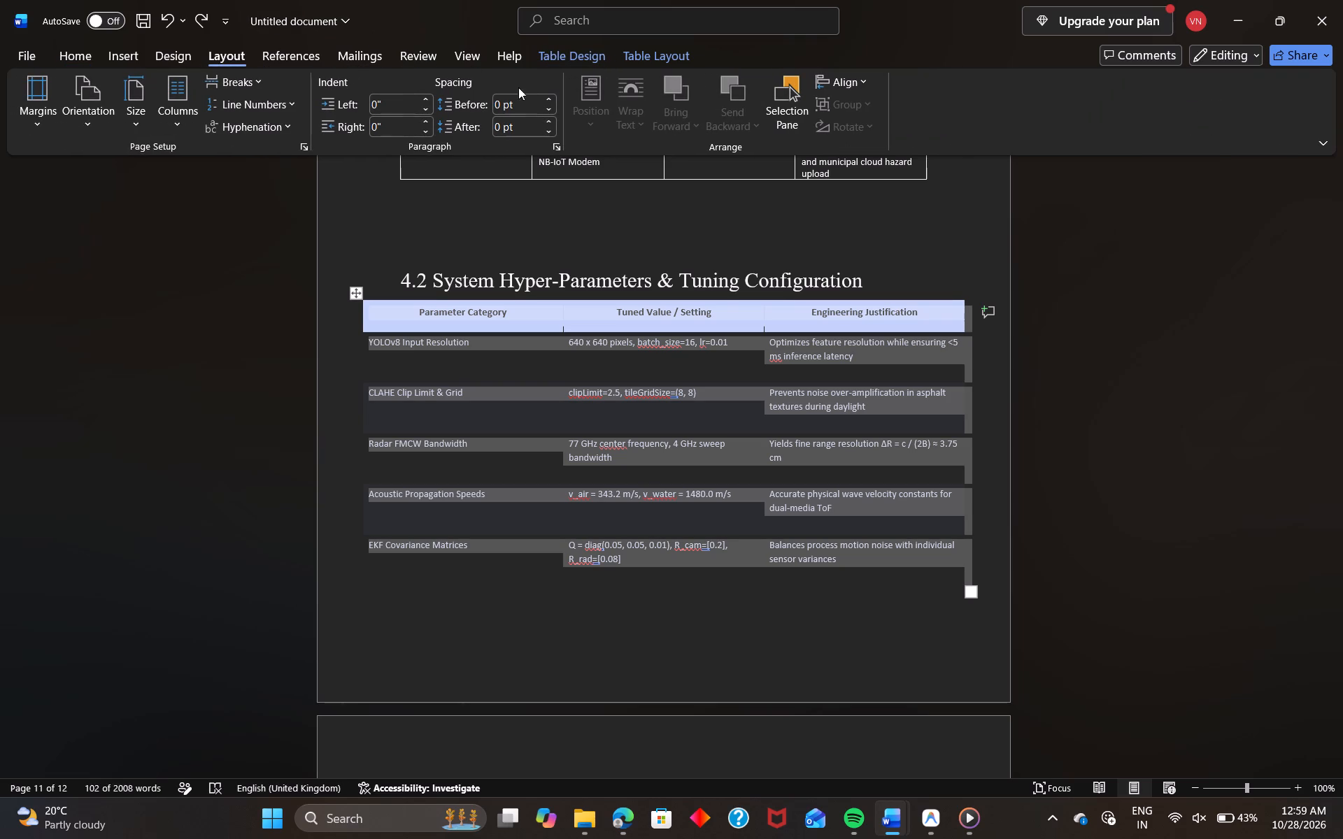
left_click(590, 57)
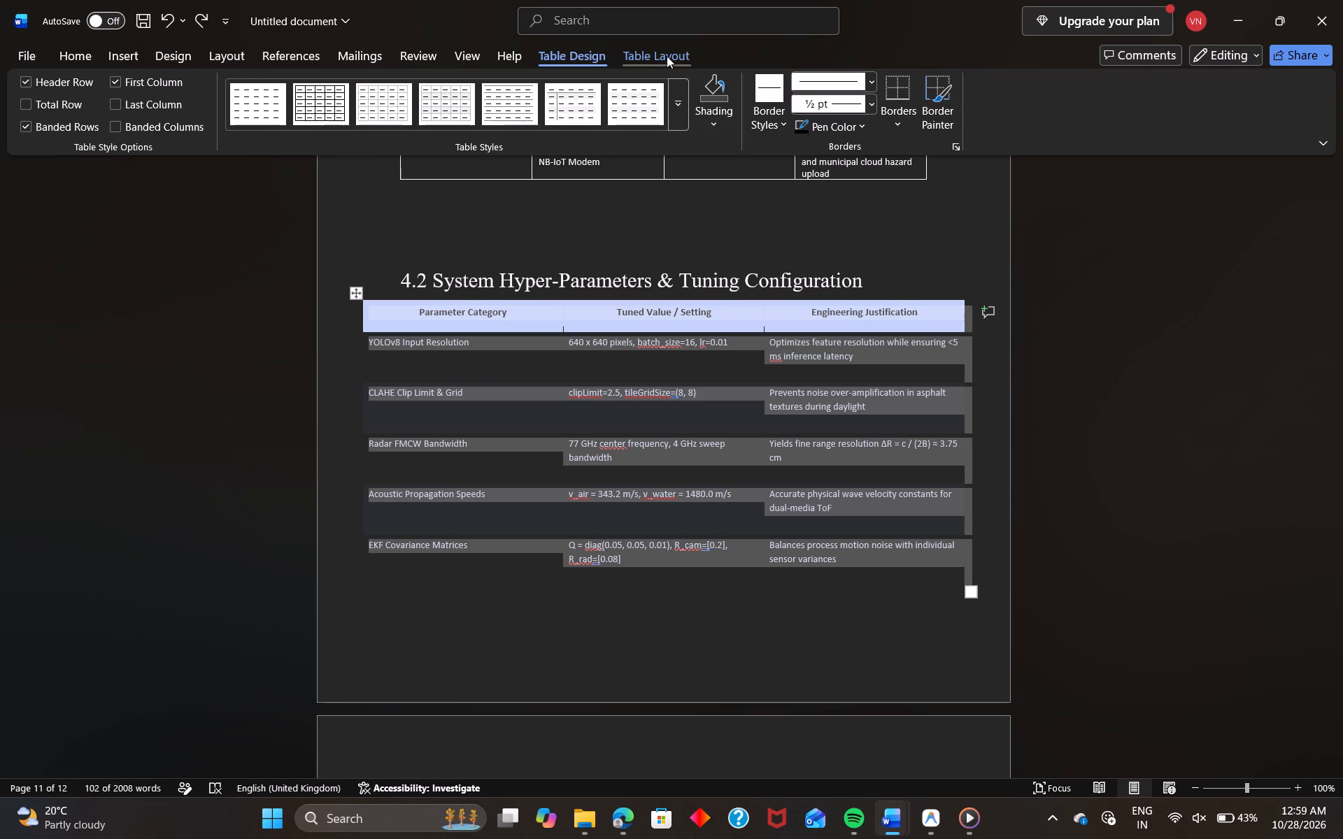
left_click(667, 56)
left_click(619, 52)
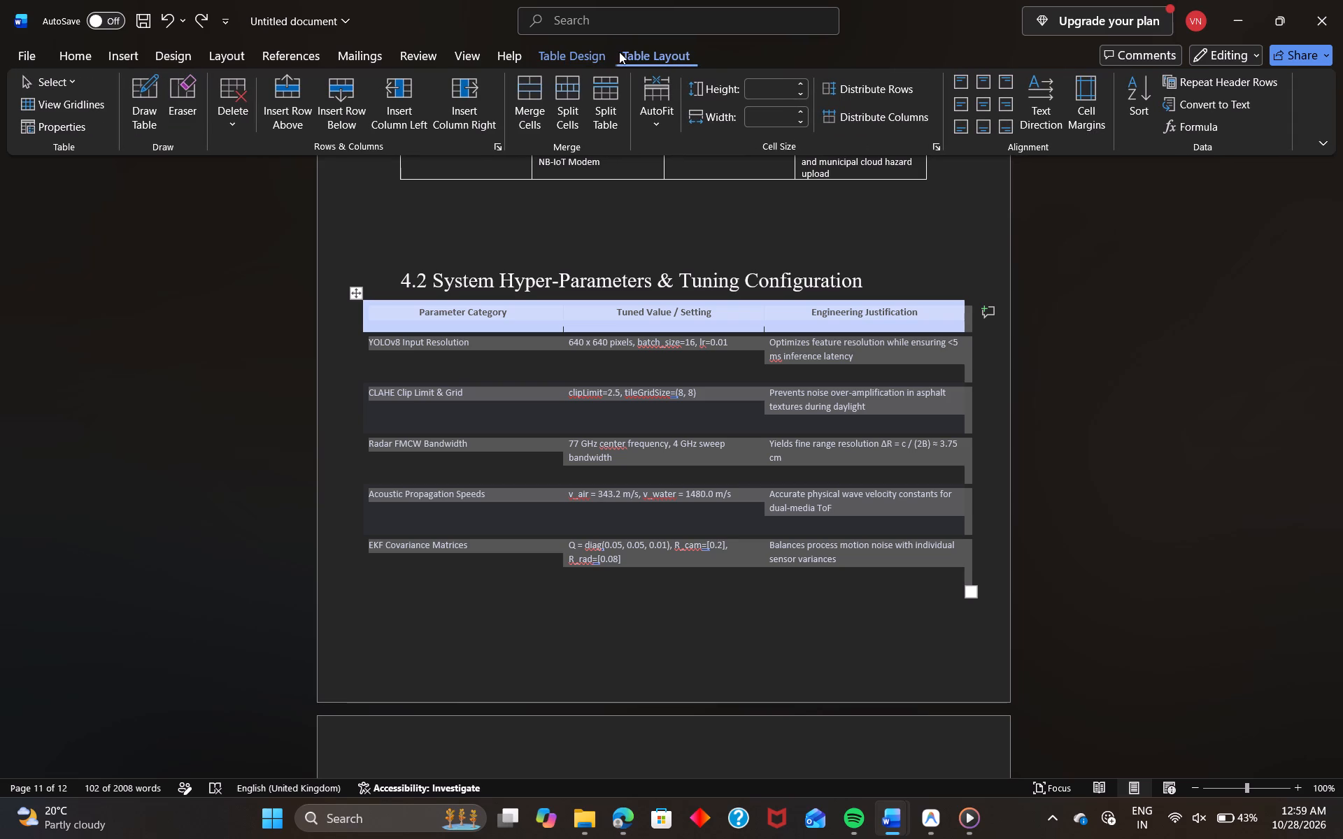
left_click(595, 56)
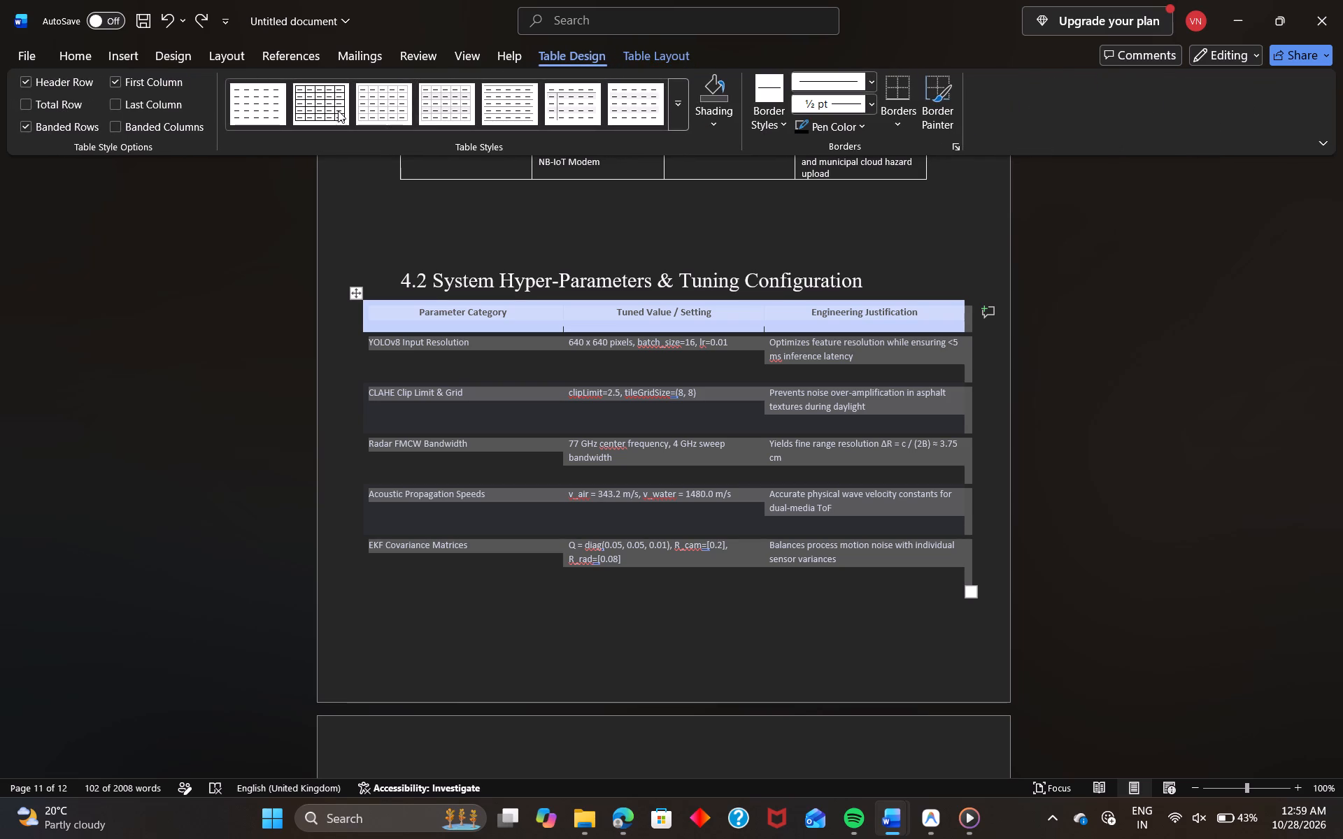
left_click(338, 110)
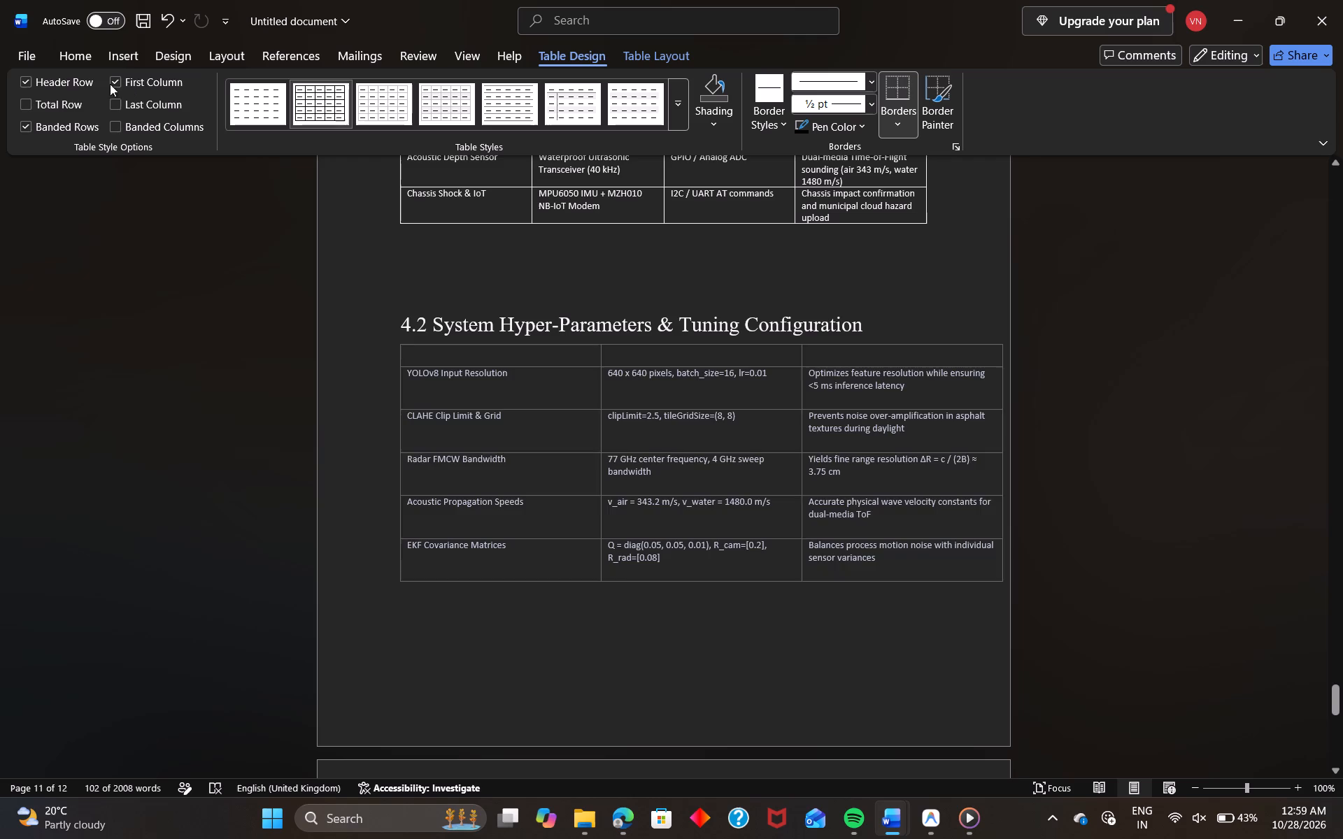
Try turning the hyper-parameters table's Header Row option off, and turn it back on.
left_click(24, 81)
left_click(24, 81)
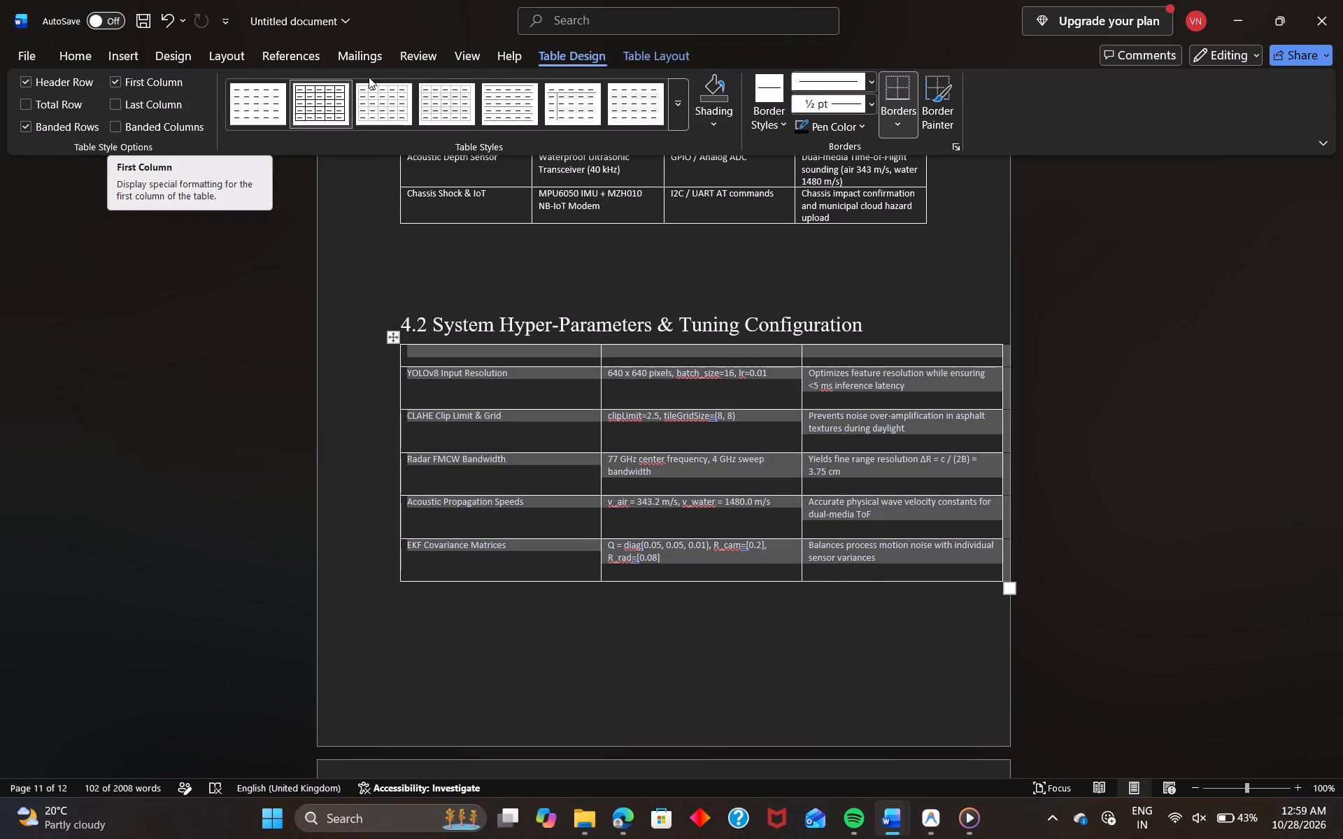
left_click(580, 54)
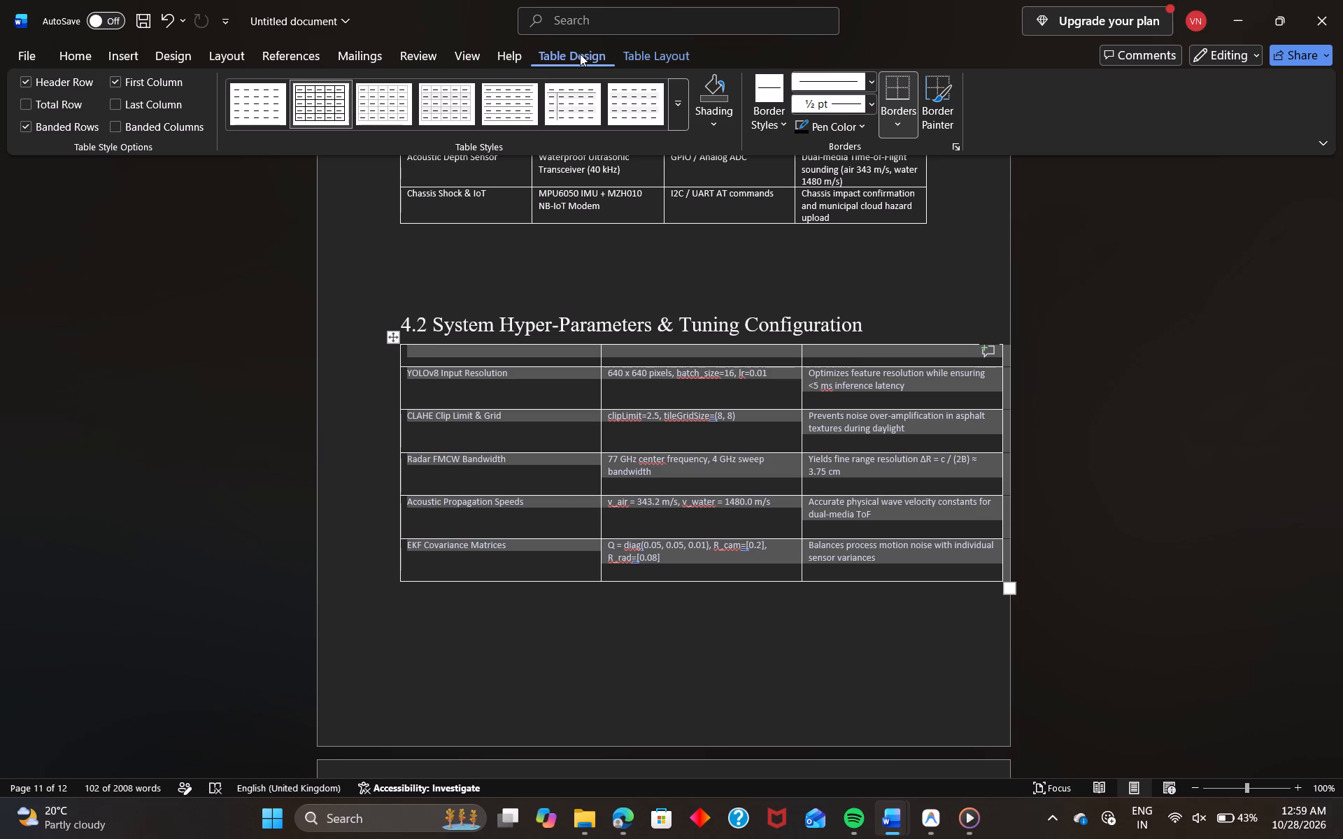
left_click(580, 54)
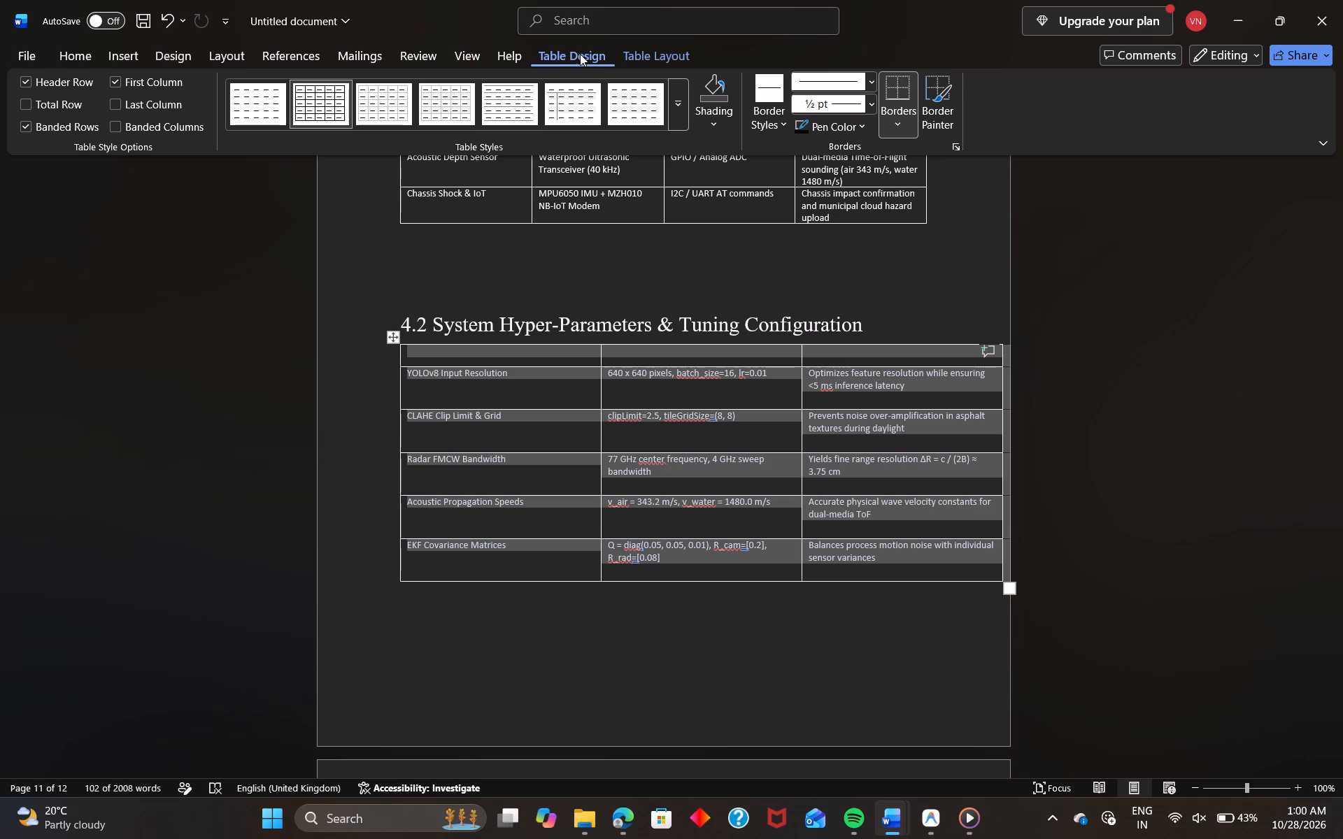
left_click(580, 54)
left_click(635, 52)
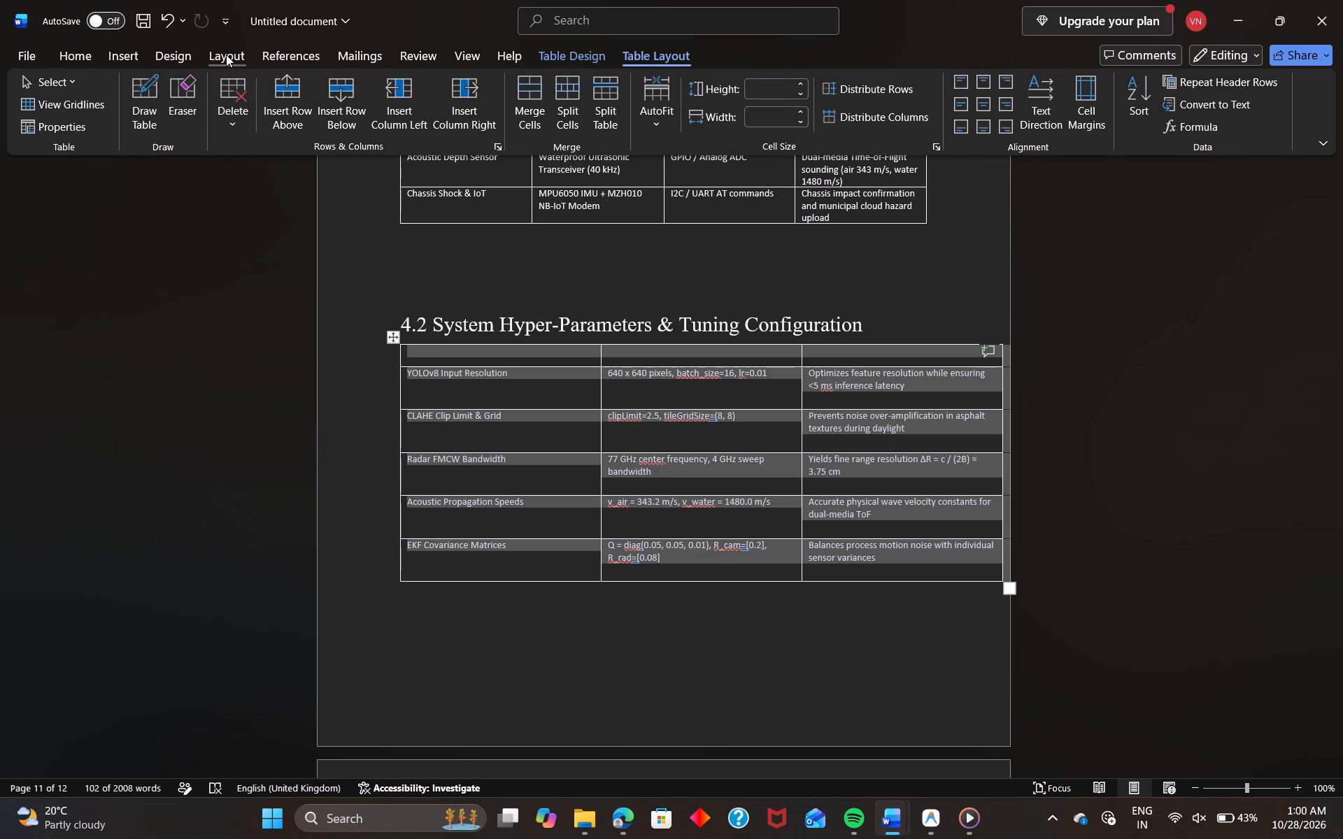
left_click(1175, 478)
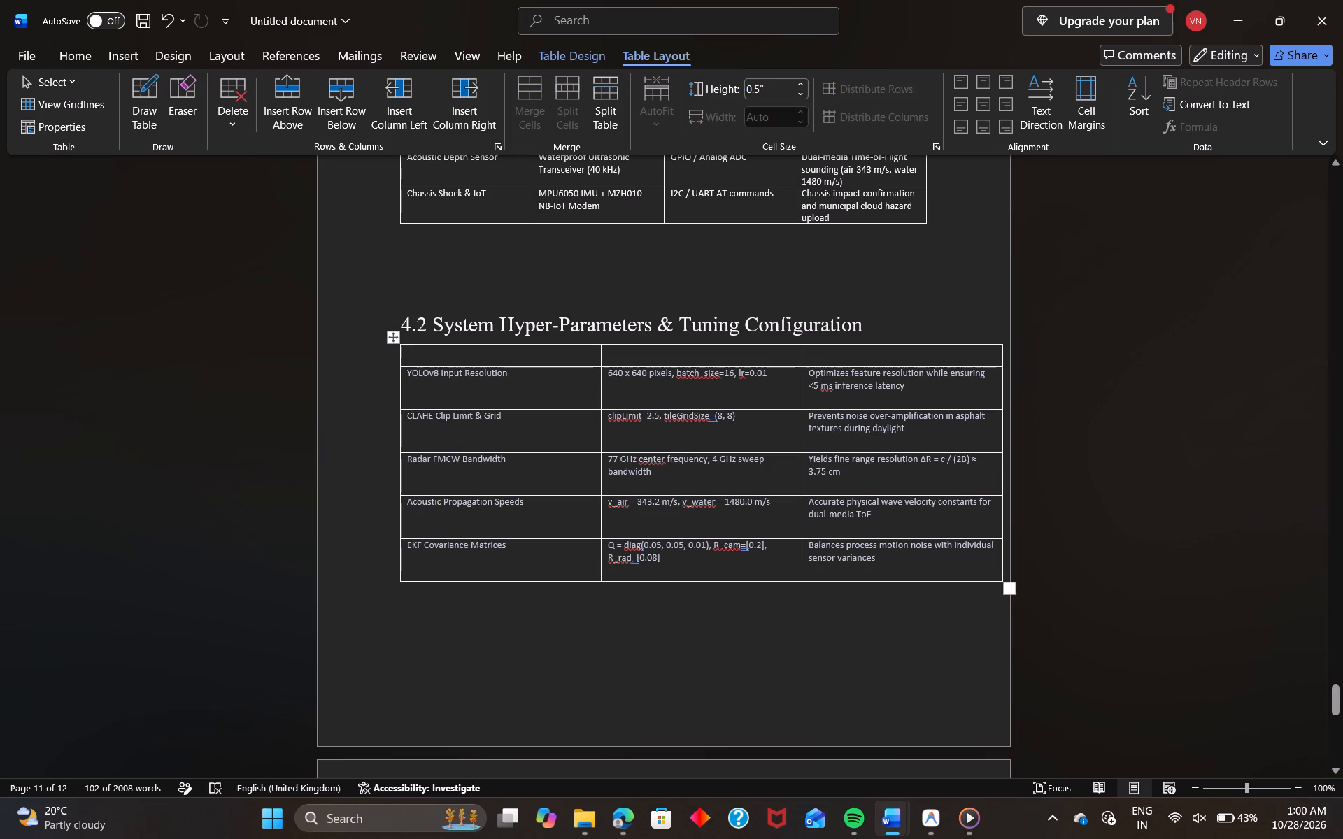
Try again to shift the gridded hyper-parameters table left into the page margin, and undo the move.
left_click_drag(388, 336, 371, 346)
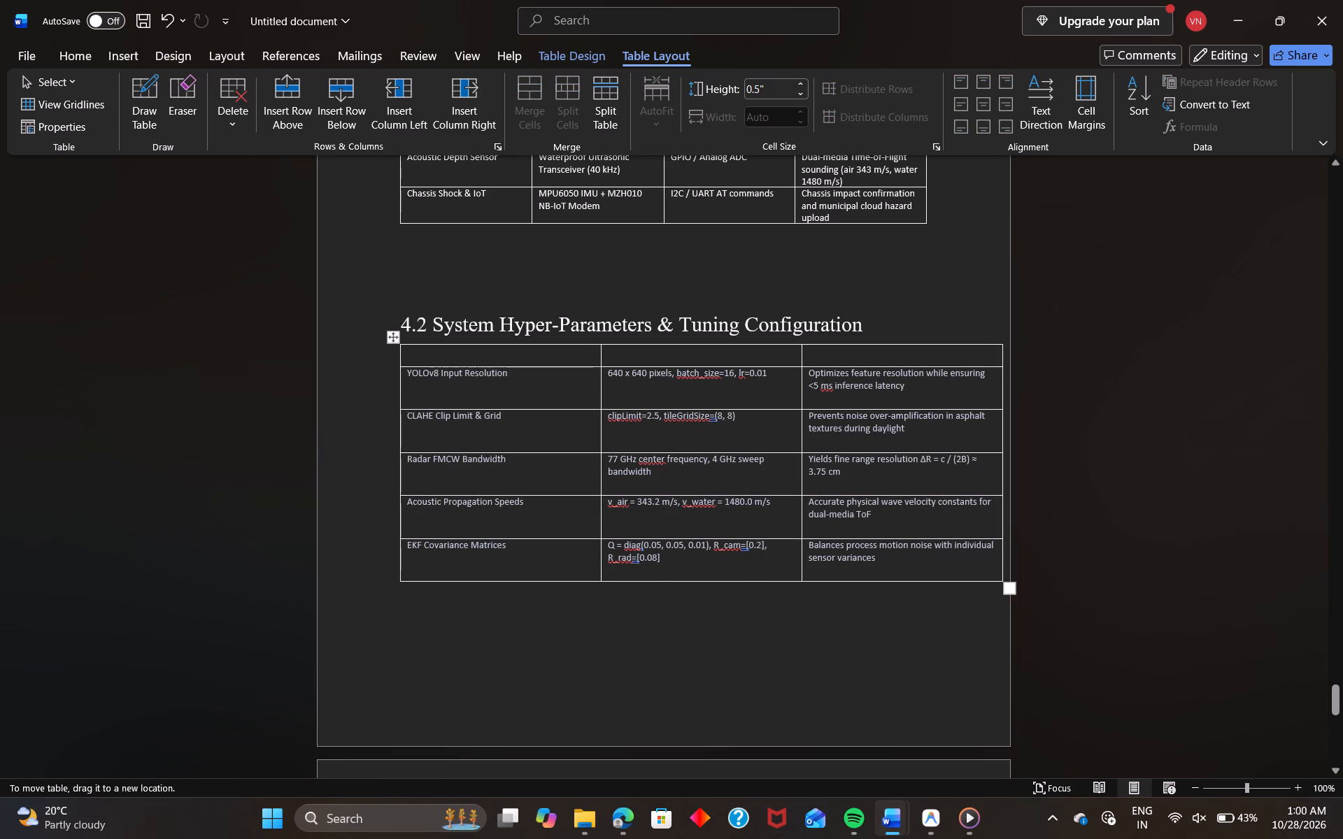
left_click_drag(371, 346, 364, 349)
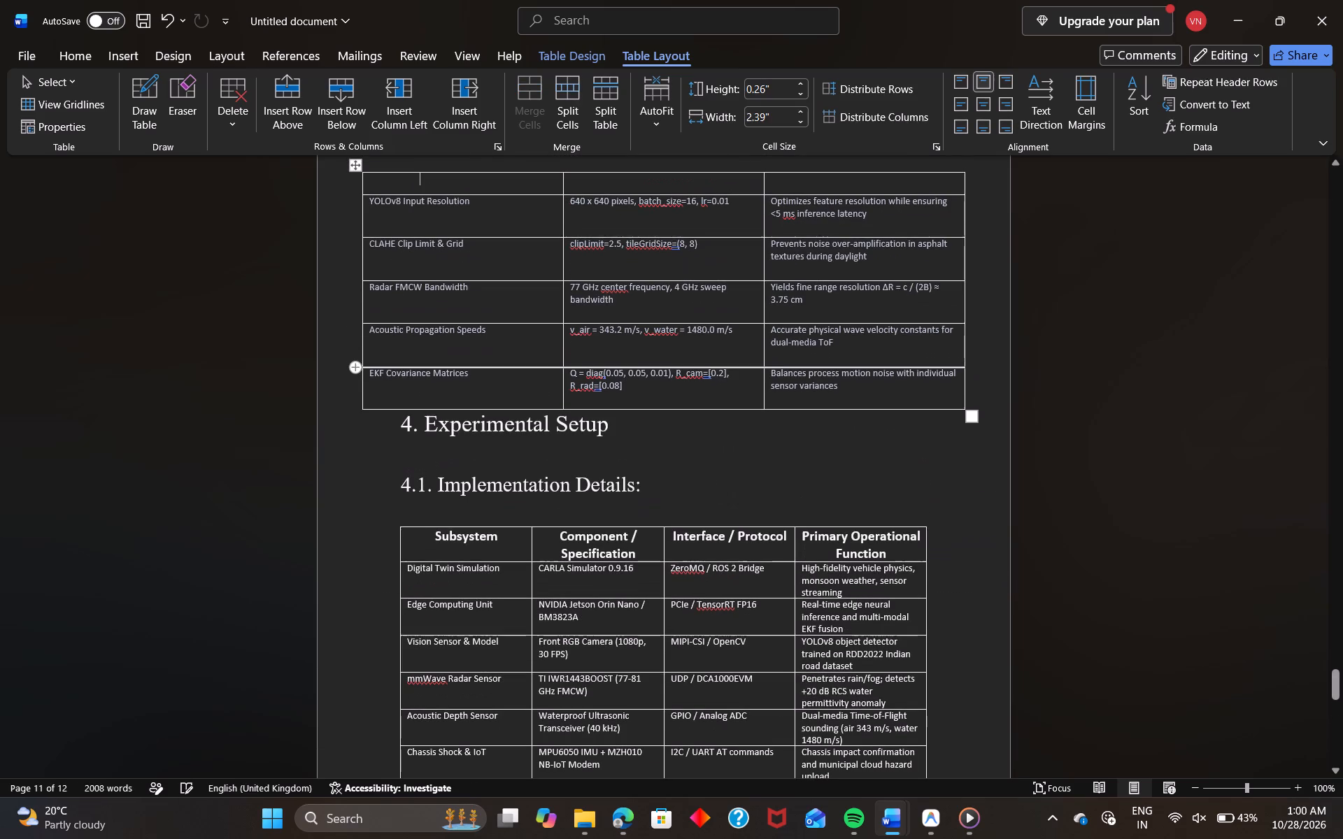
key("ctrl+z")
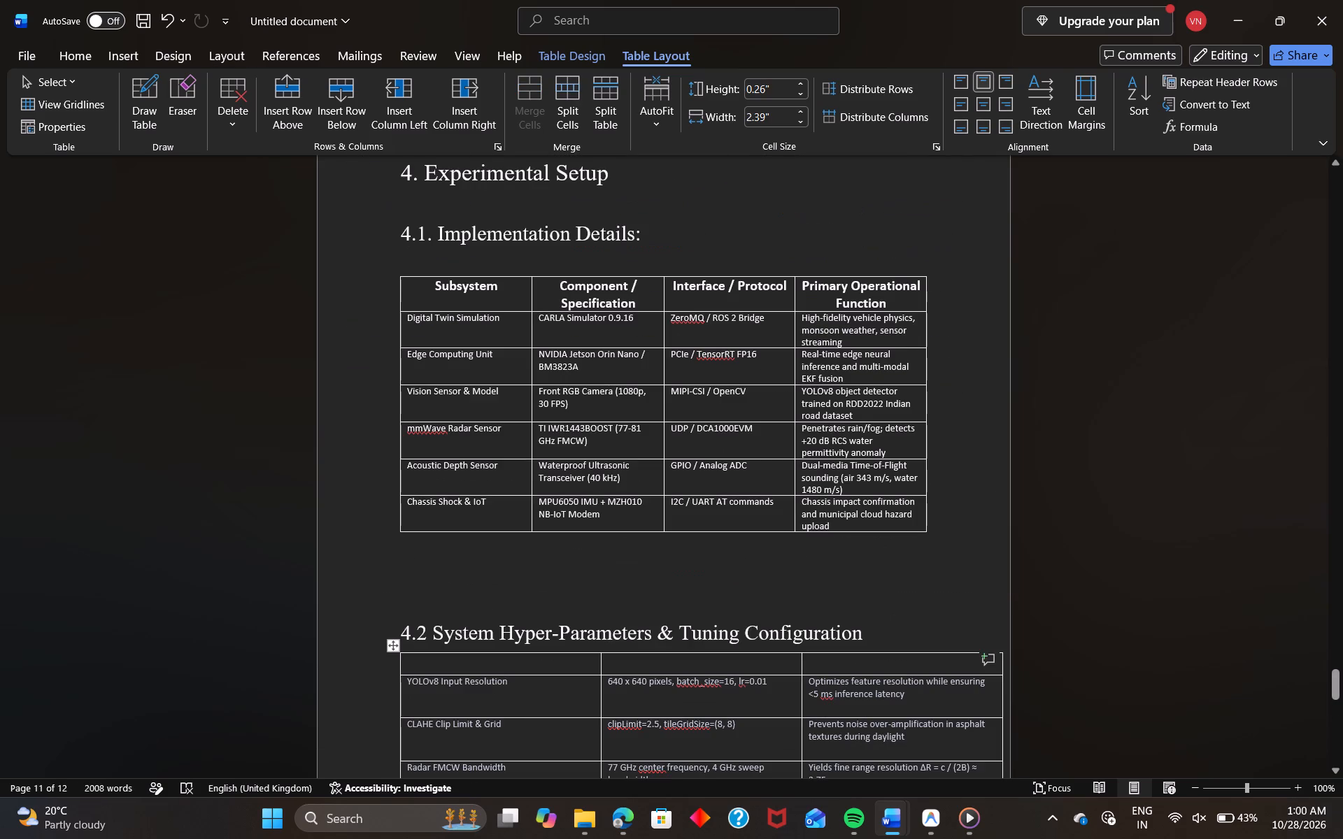
Narrow the hyper-parameters table from its right edge, to columns about 2.15 inches wide.
scroll(812, 514, "down", 1)
scroll(858, 554, "down", 1)
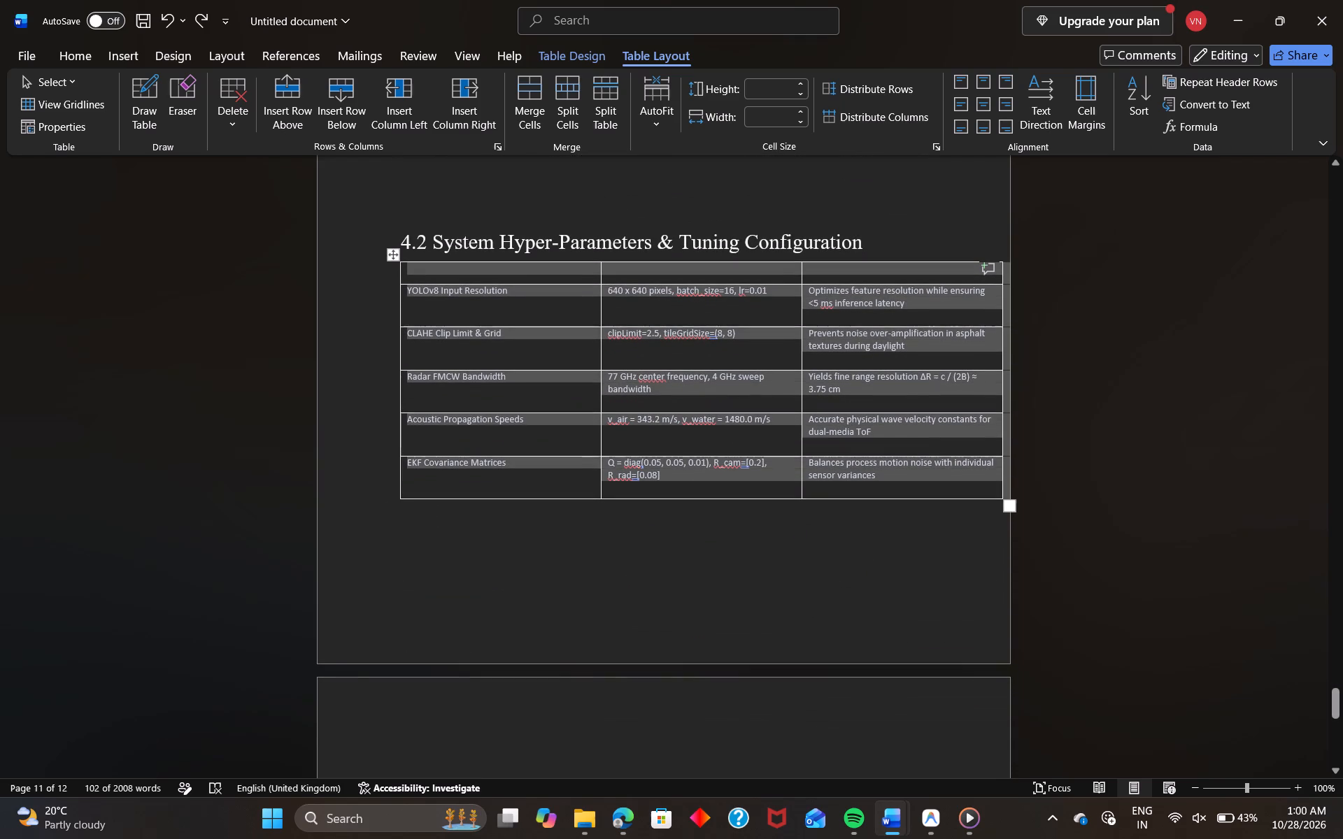
left_click_drag(1011, 510, 942, 500)
left_click(1076, 509)
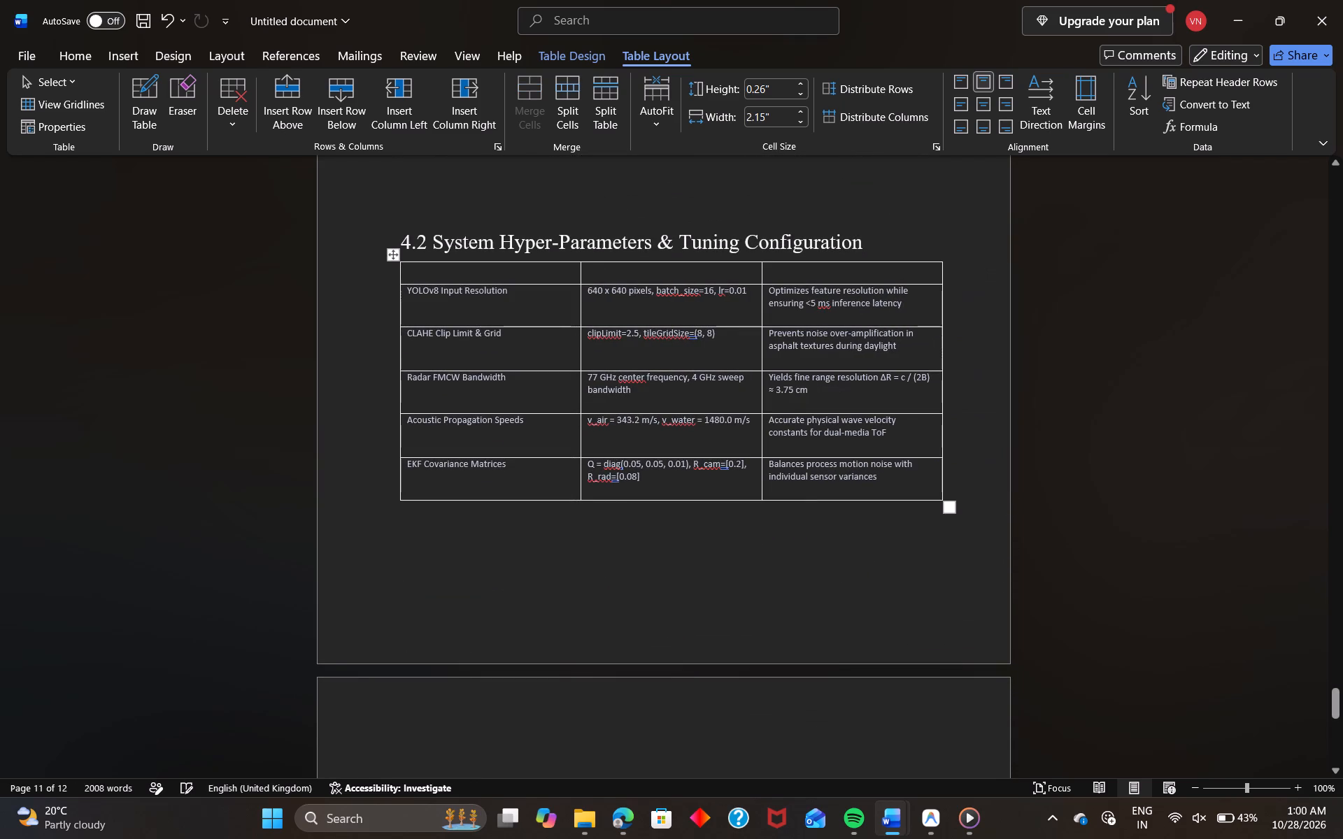
Insert a blank line between the 4.2 heading and the hyper-parameters table.
left_click(867, 247)
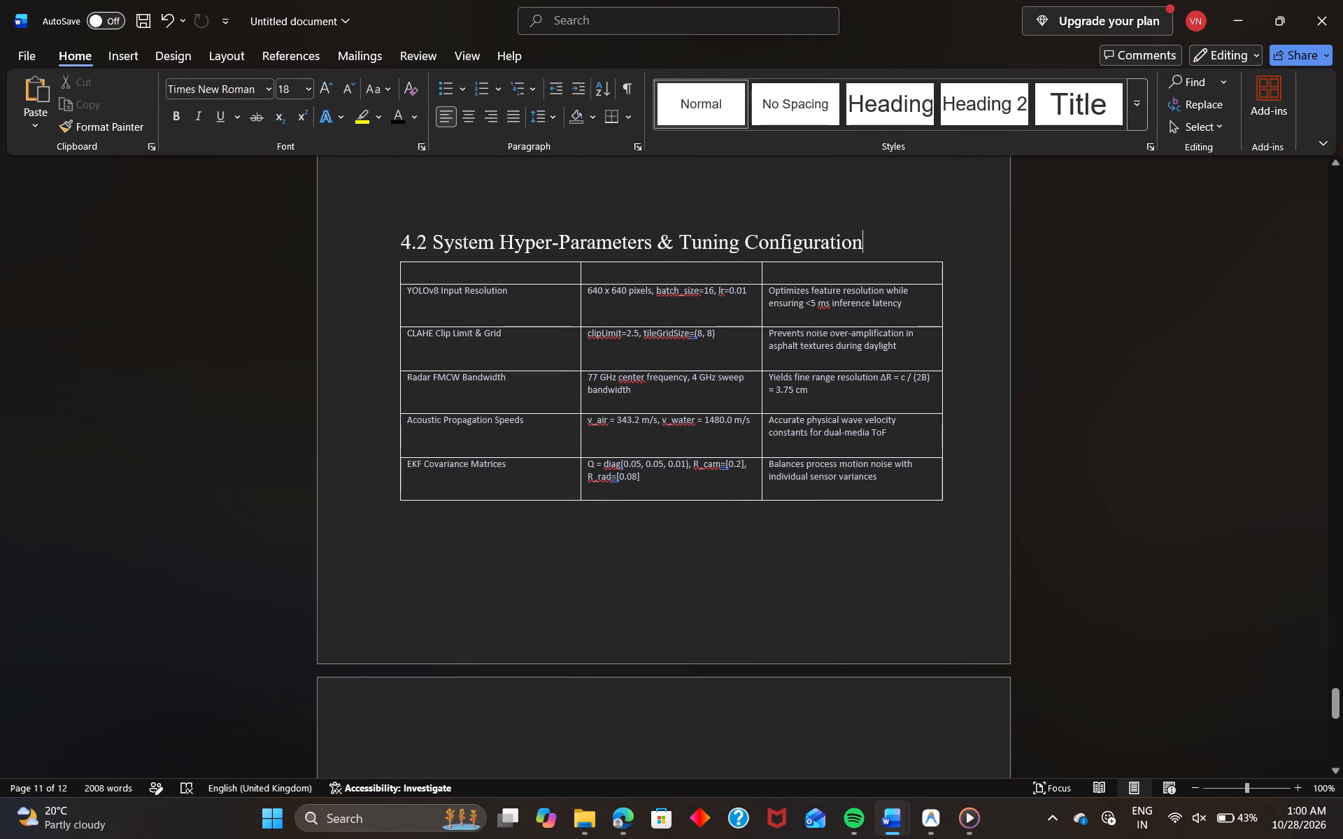
key("Return")
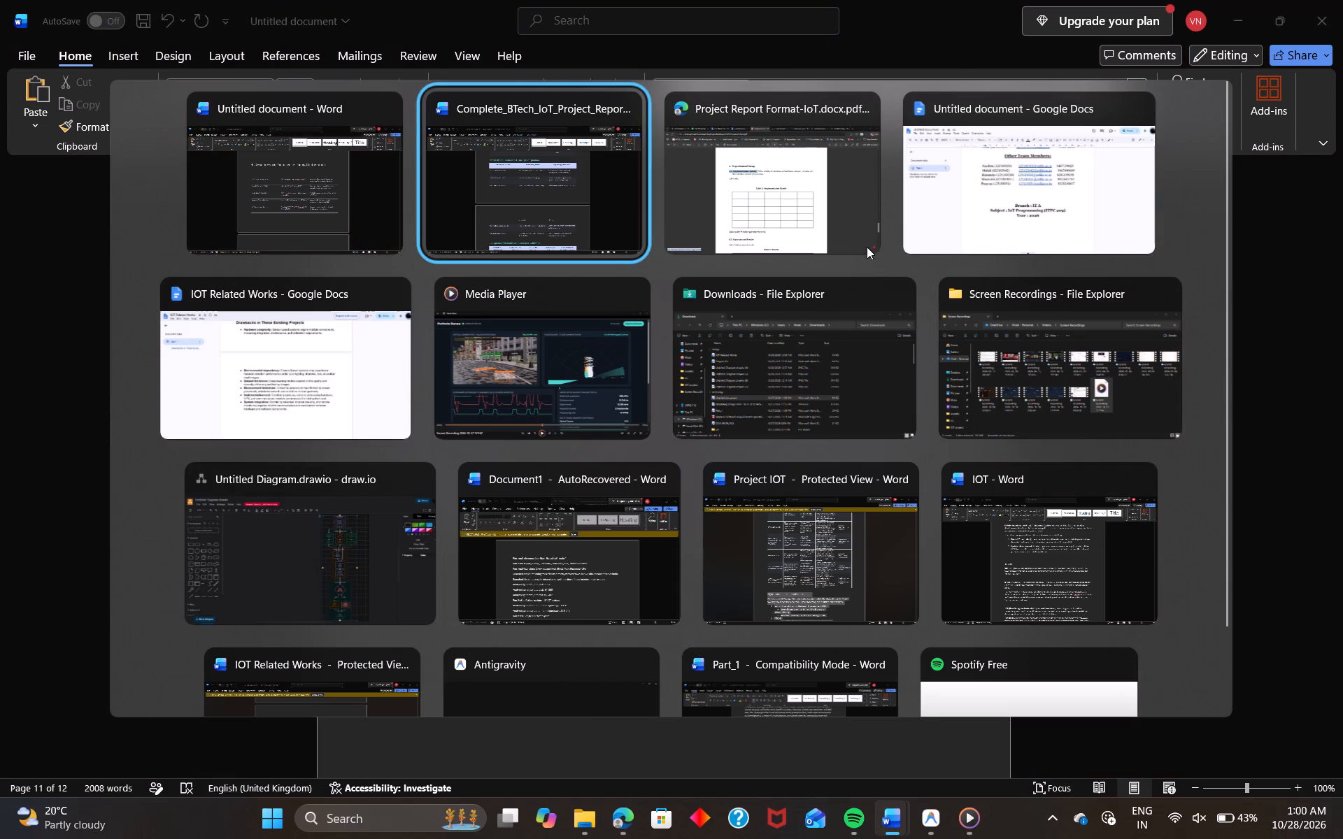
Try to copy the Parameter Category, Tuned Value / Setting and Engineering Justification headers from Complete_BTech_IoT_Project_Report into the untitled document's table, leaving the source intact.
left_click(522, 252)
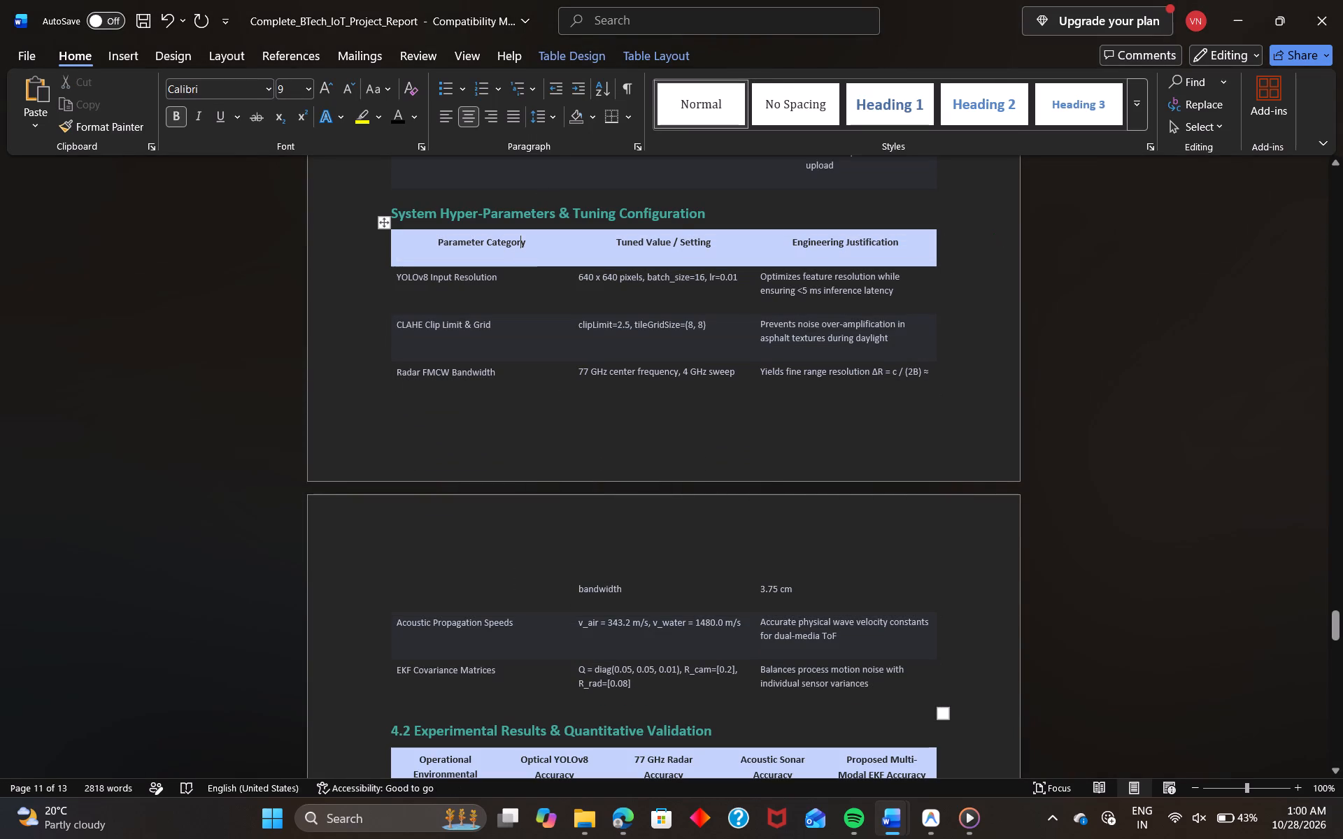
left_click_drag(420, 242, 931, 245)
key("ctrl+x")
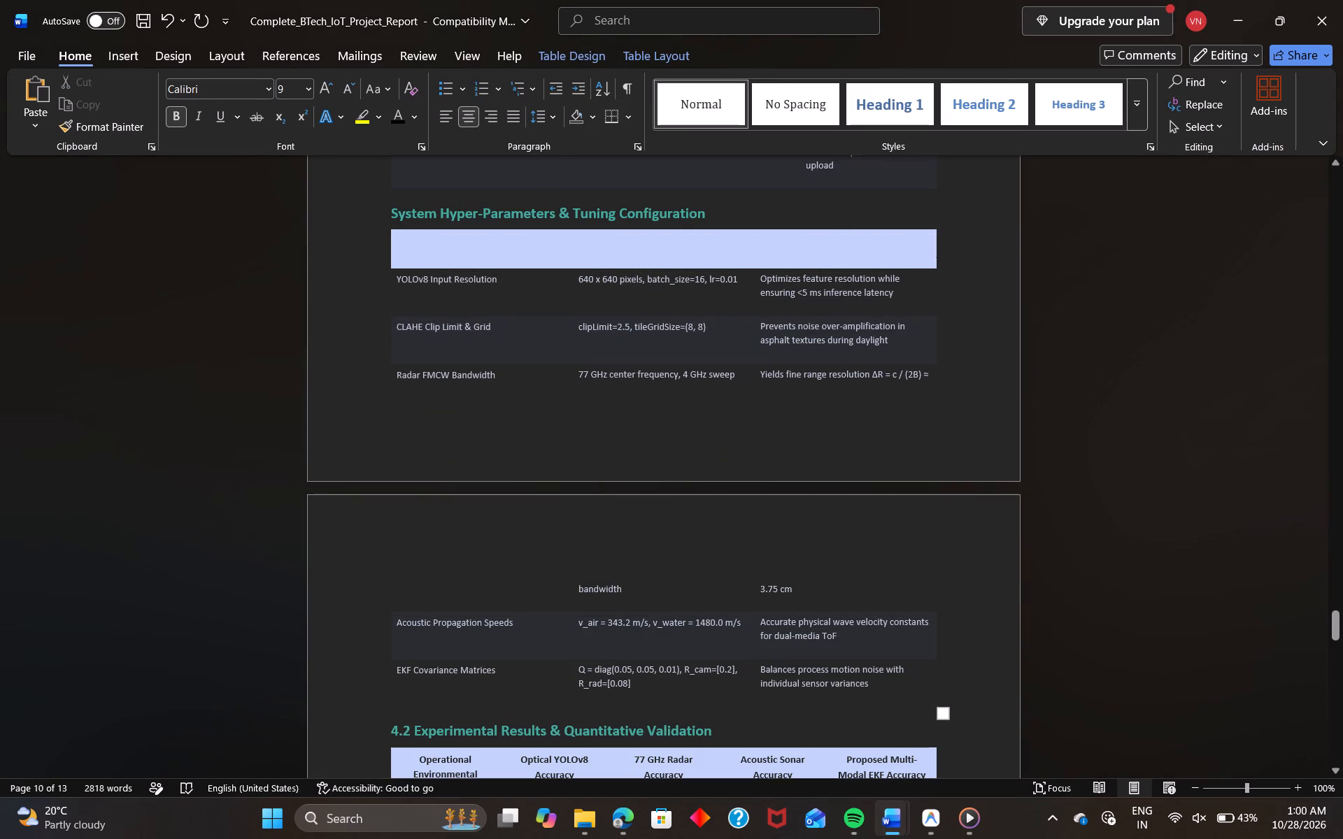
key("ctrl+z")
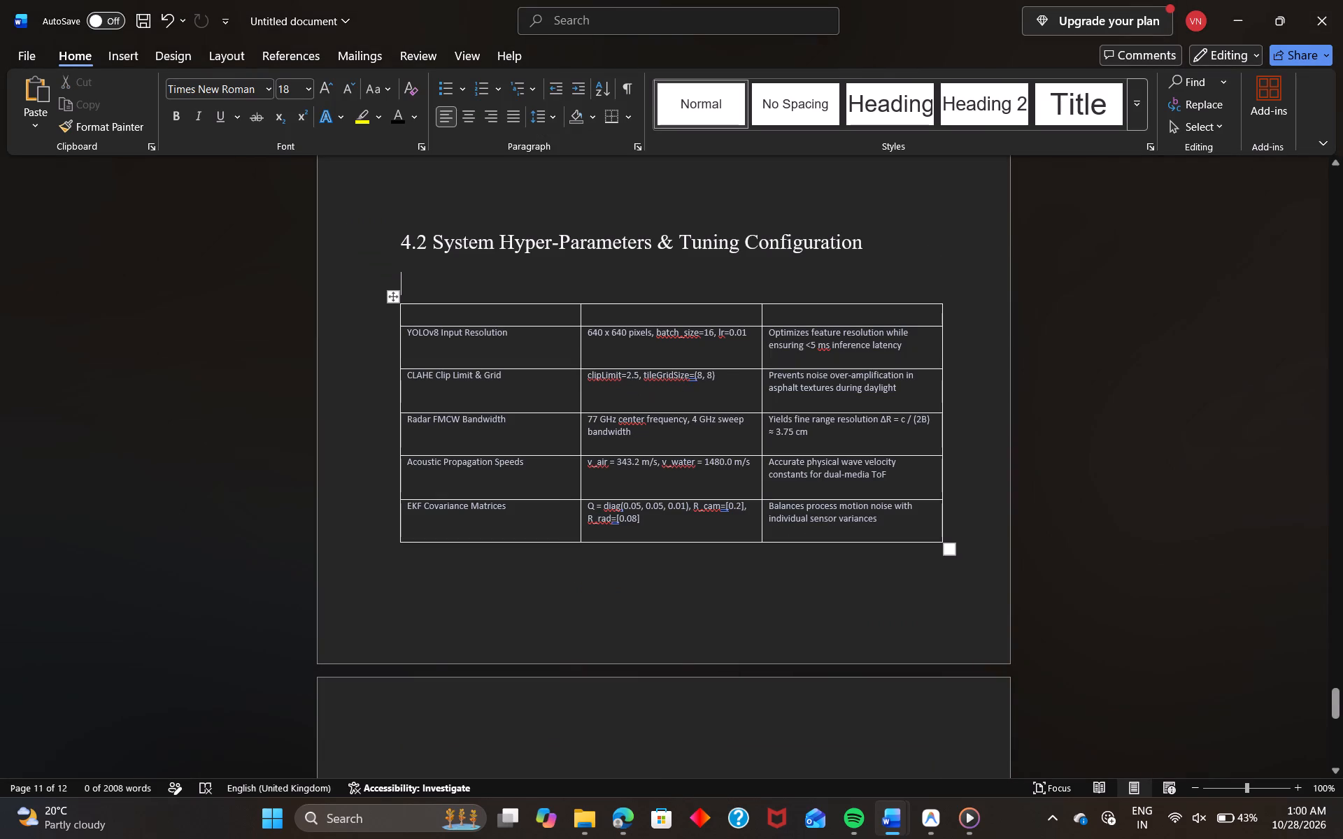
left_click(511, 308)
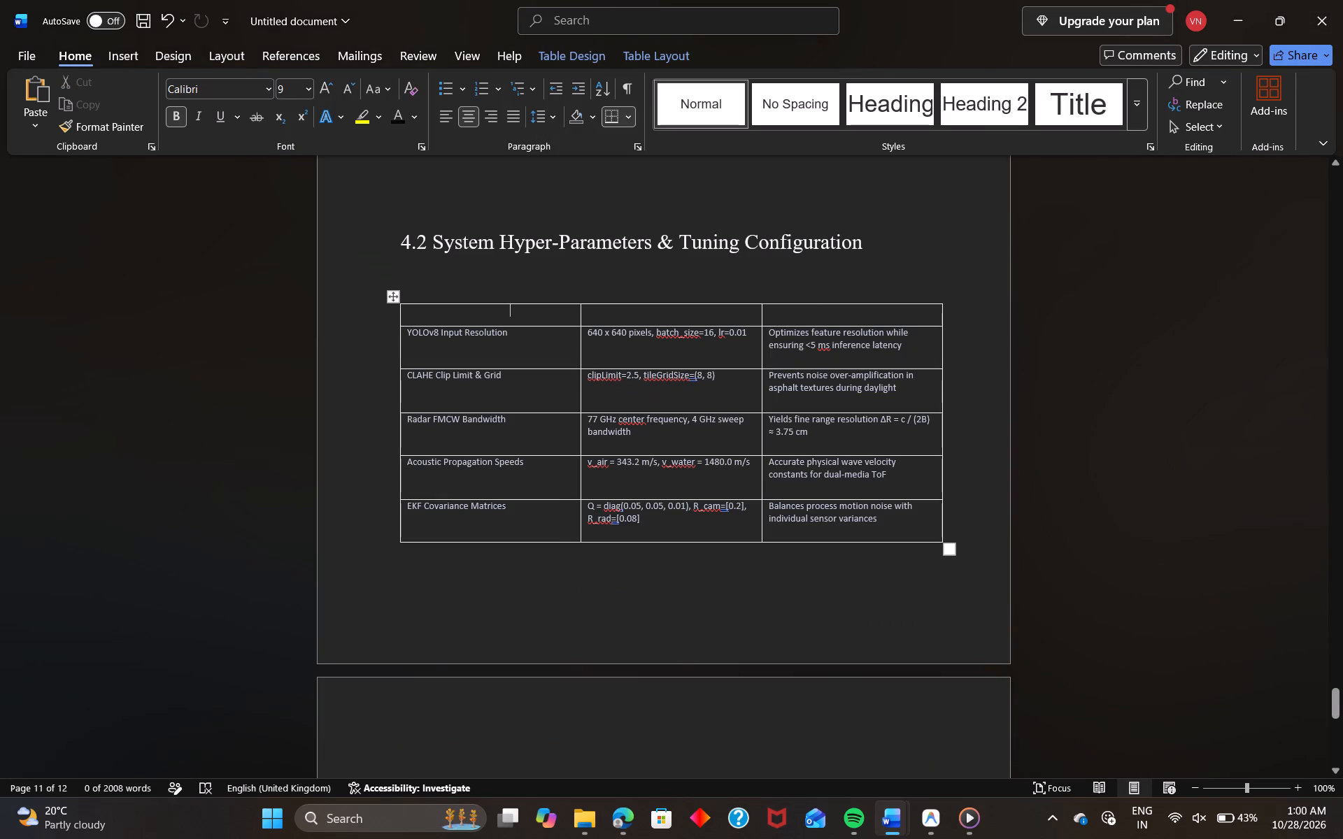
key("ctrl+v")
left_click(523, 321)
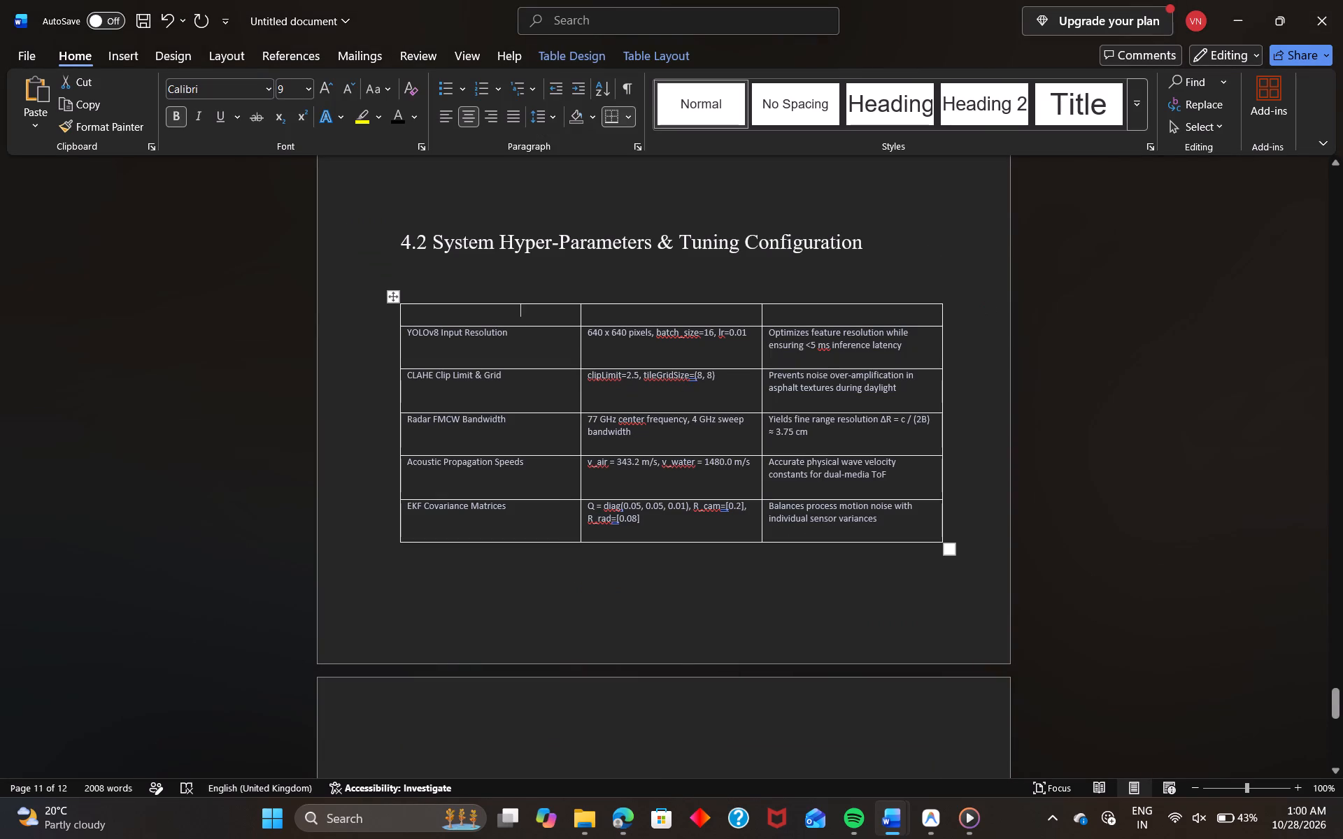
Enter the test text "asda" in the middle header cell of the 4.2 hyper-parameters table.
left_click_drag(473, 310, 483, 304)
left_click(483, 304)
left_click(483, 304)
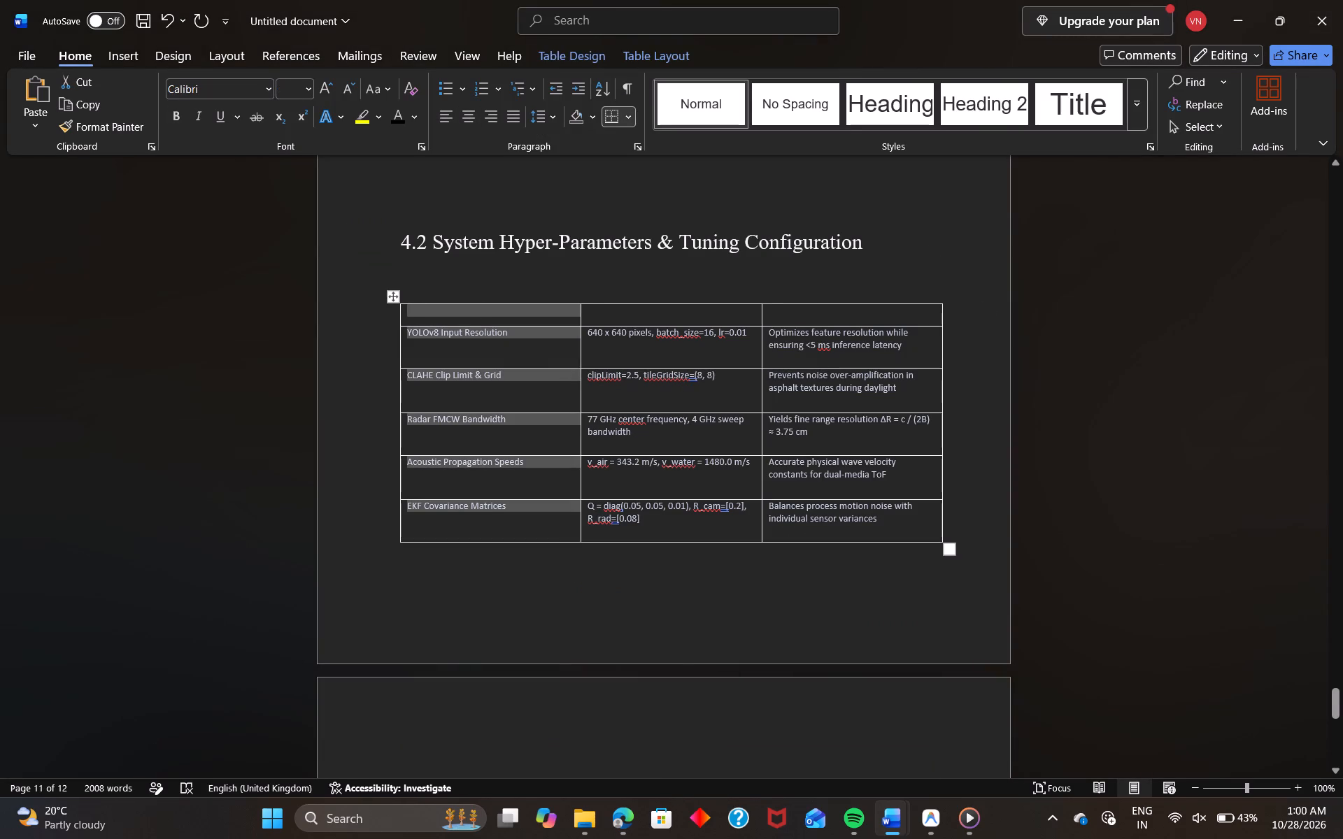
left_click(597, 310)
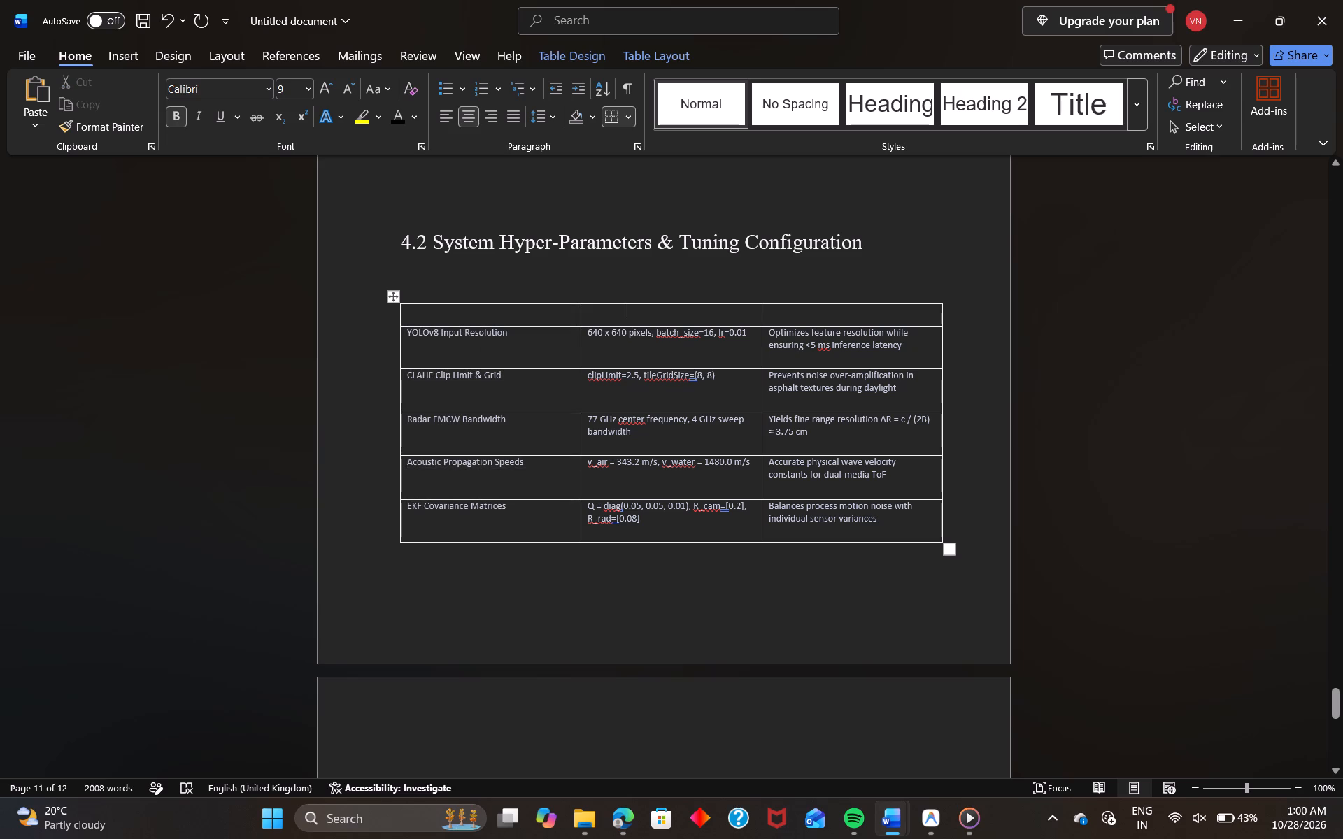
type("asda")
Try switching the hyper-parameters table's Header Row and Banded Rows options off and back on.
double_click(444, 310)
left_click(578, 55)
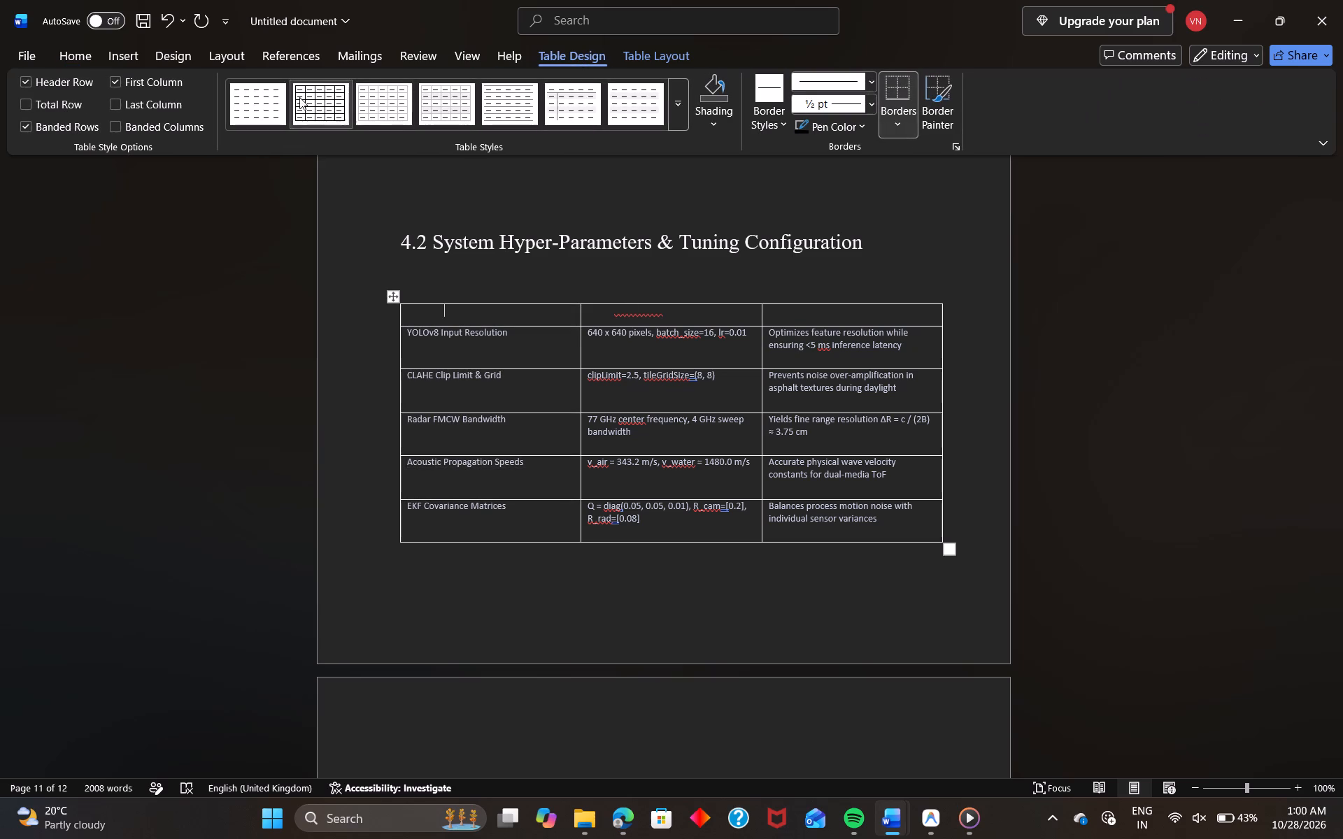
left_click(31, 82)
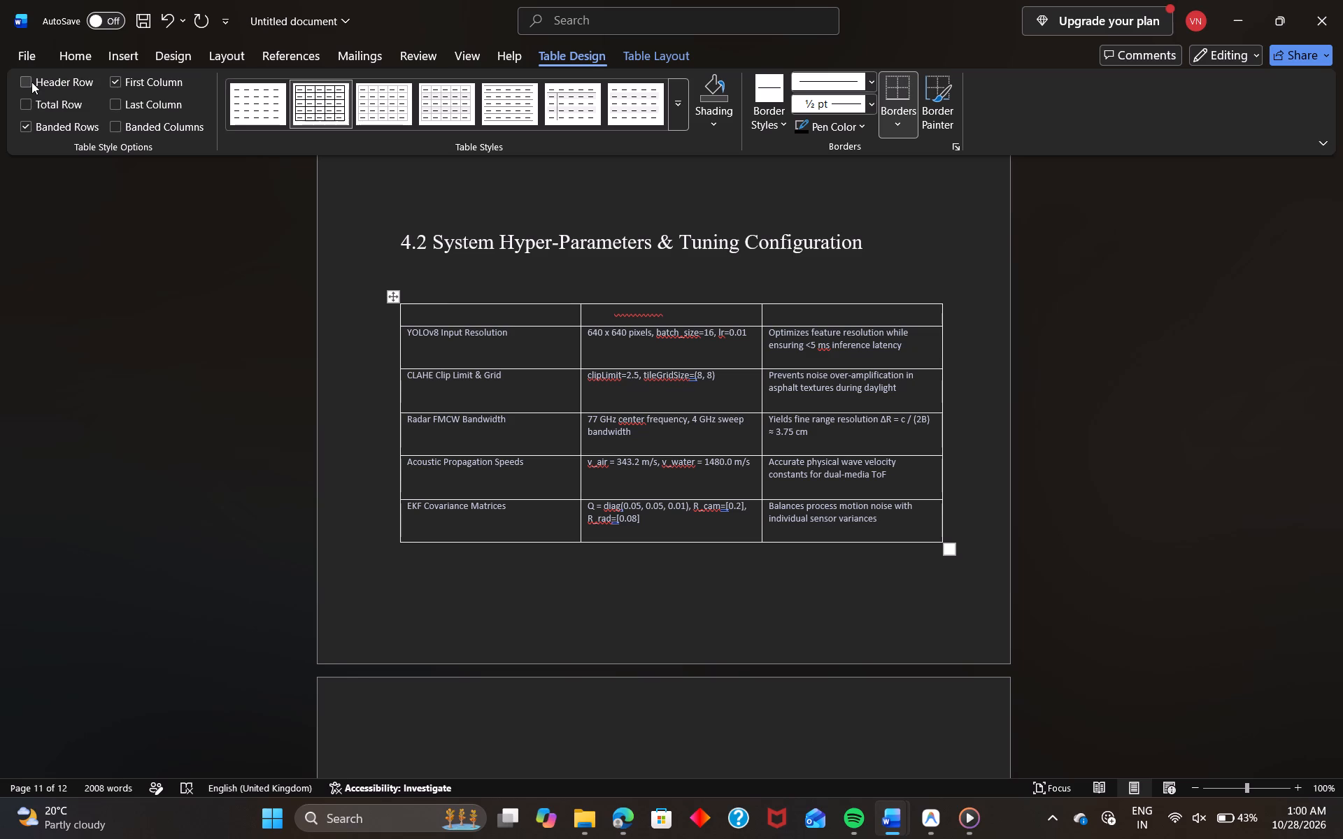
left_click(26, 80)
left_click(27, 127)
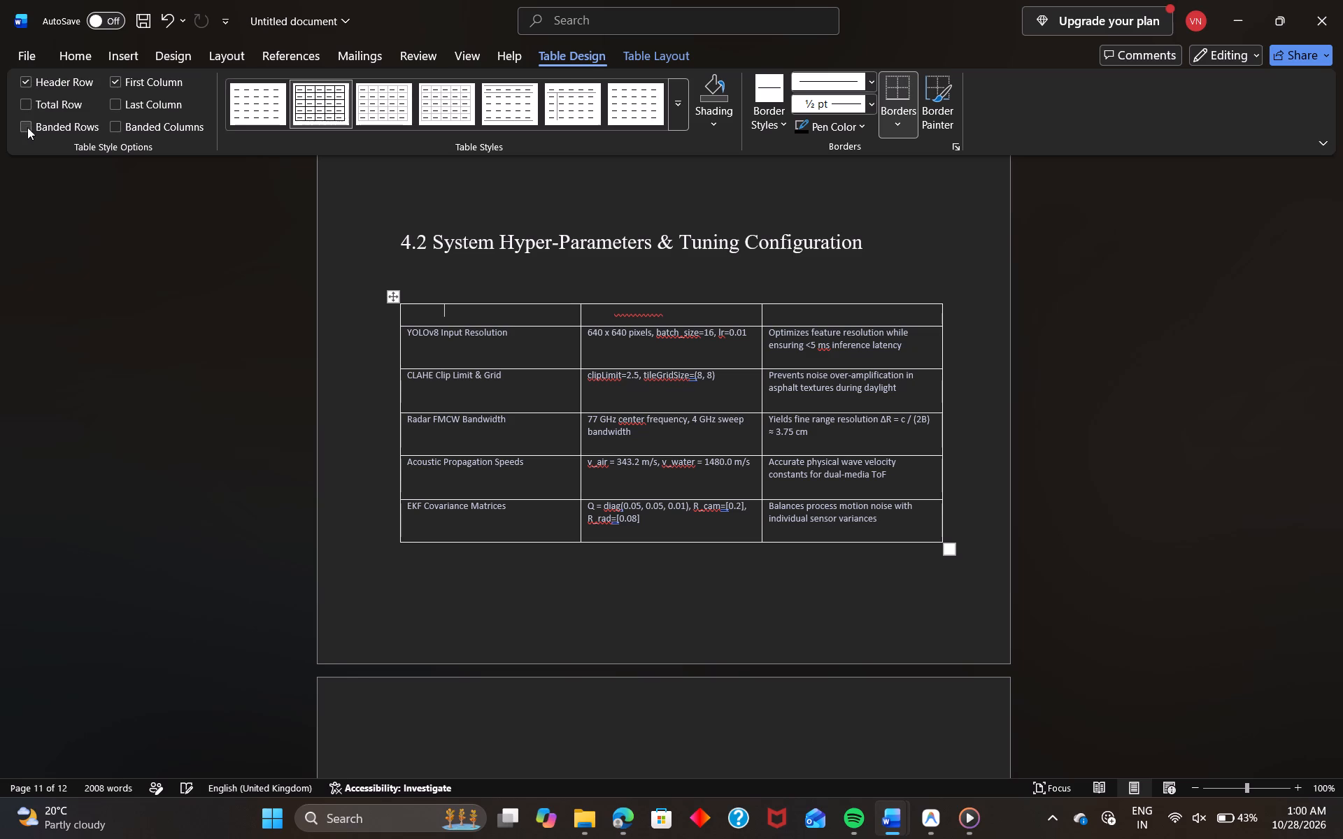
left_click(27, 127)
Examine the 4.1 Implementation Details table's header row, style options and layout settings for comparison with the 4.2 table.
scroll(548, 253, "up", 2)
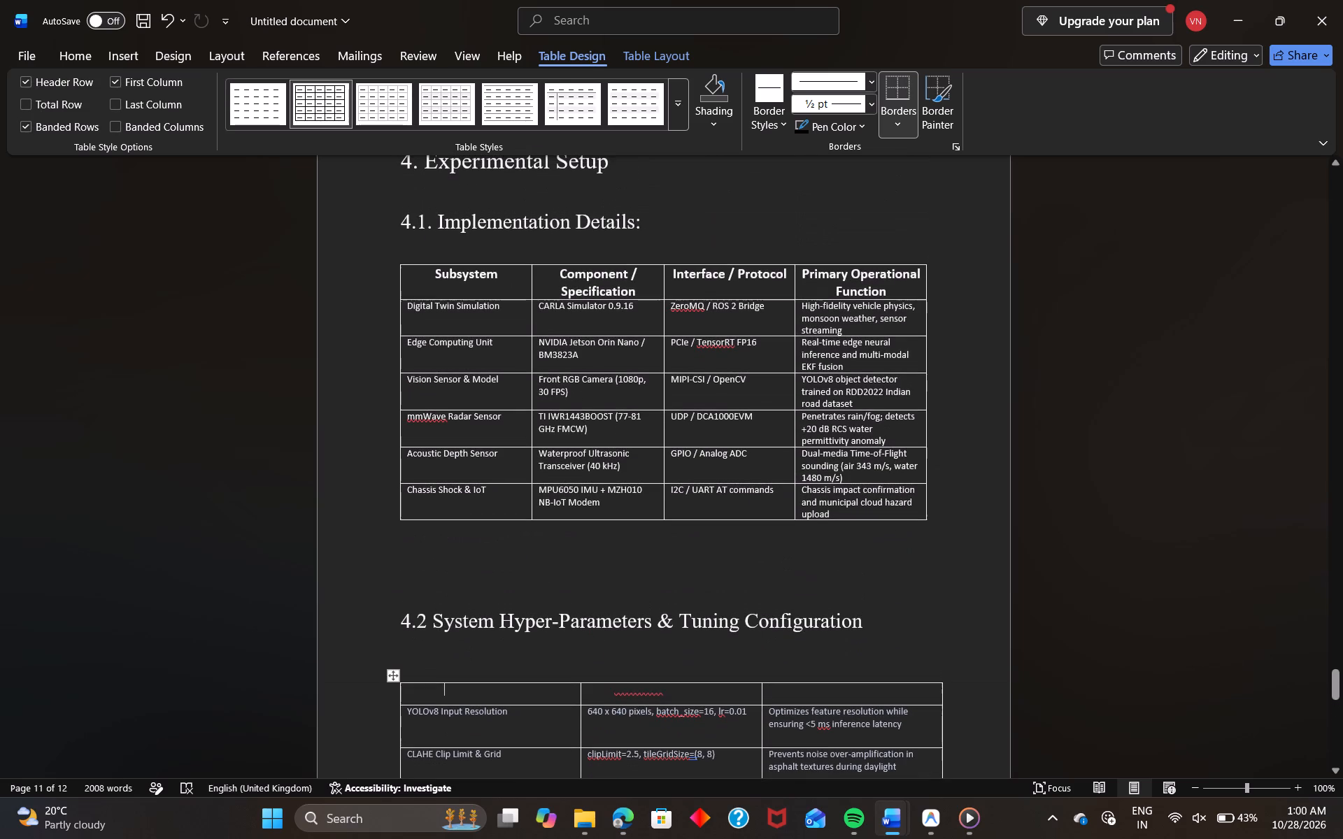
left_click(525, 299)
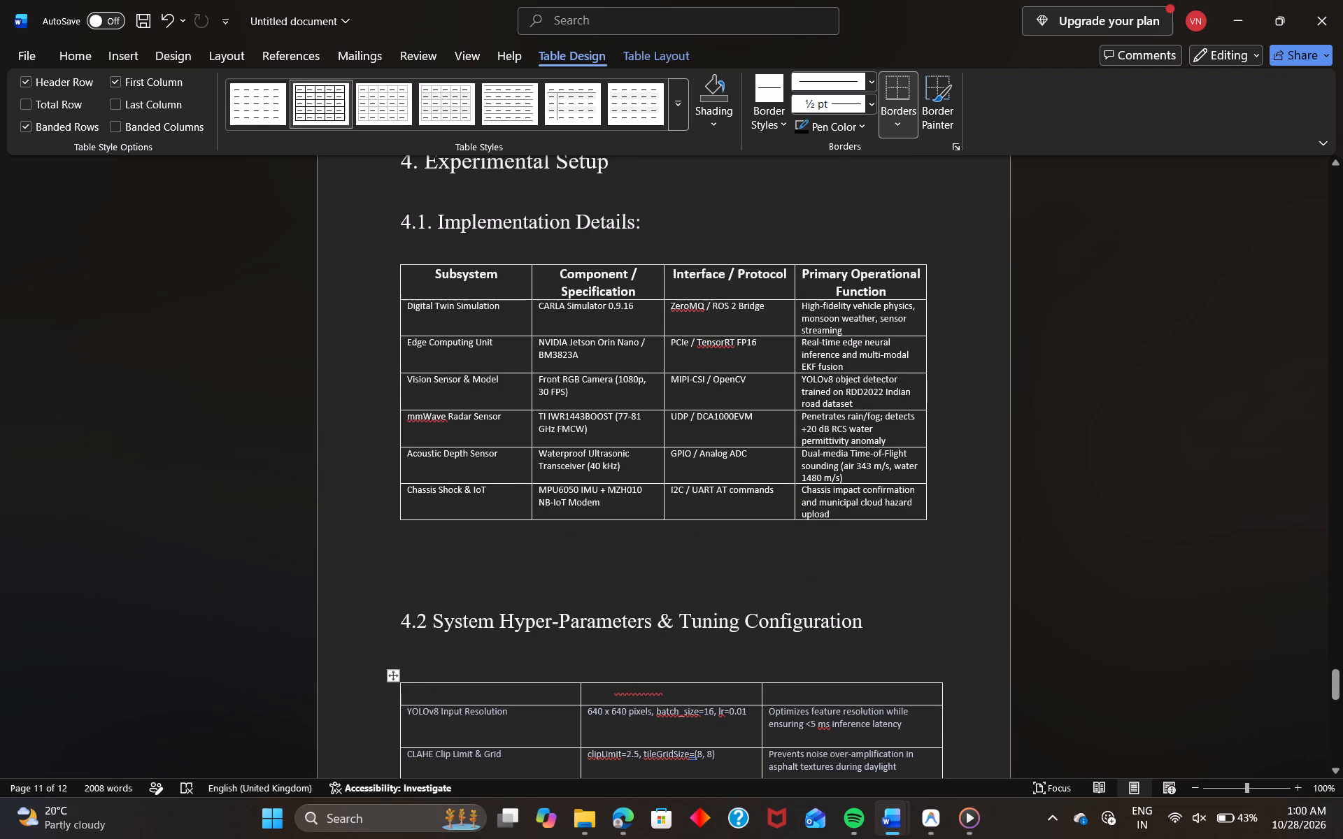
left_click(516, 296)
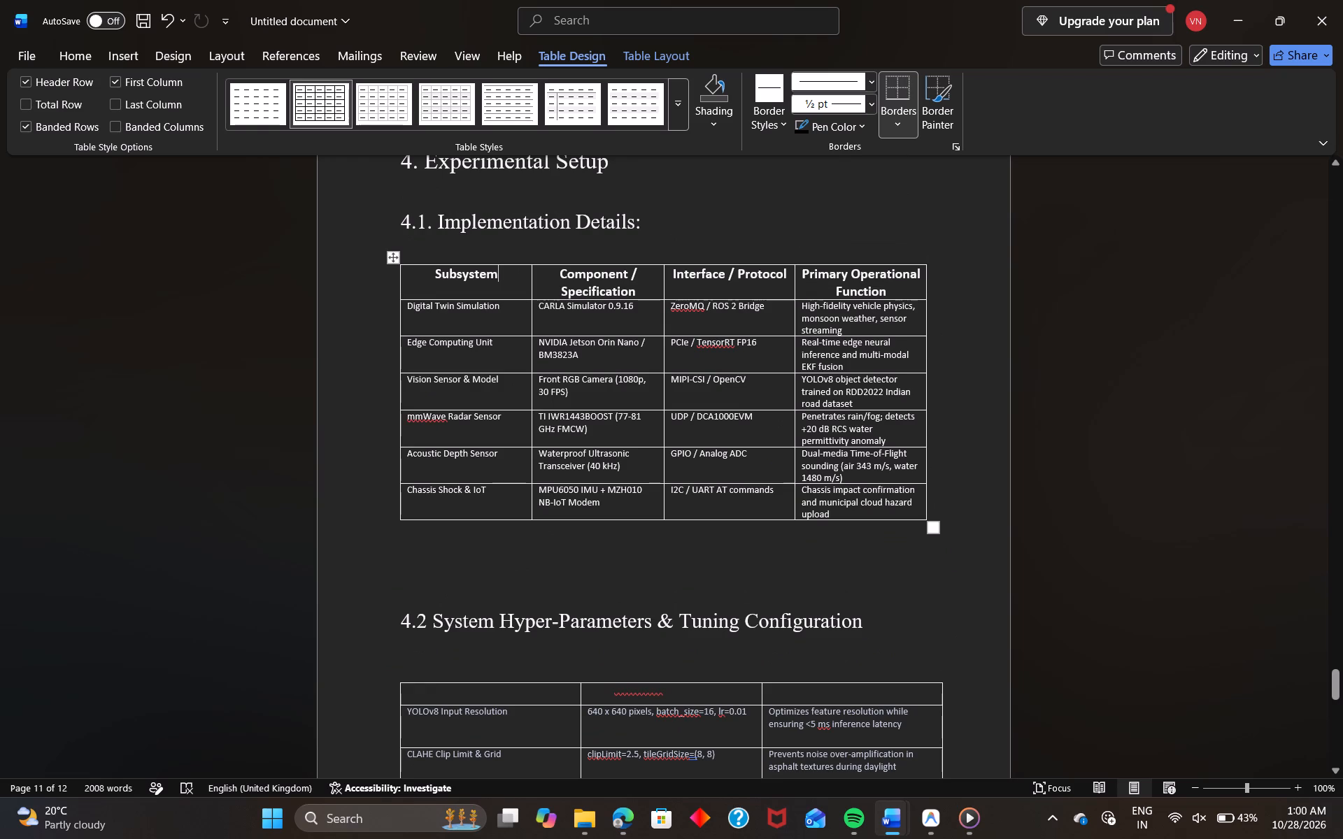
left_click(676, 322)
left_click(685, 55)
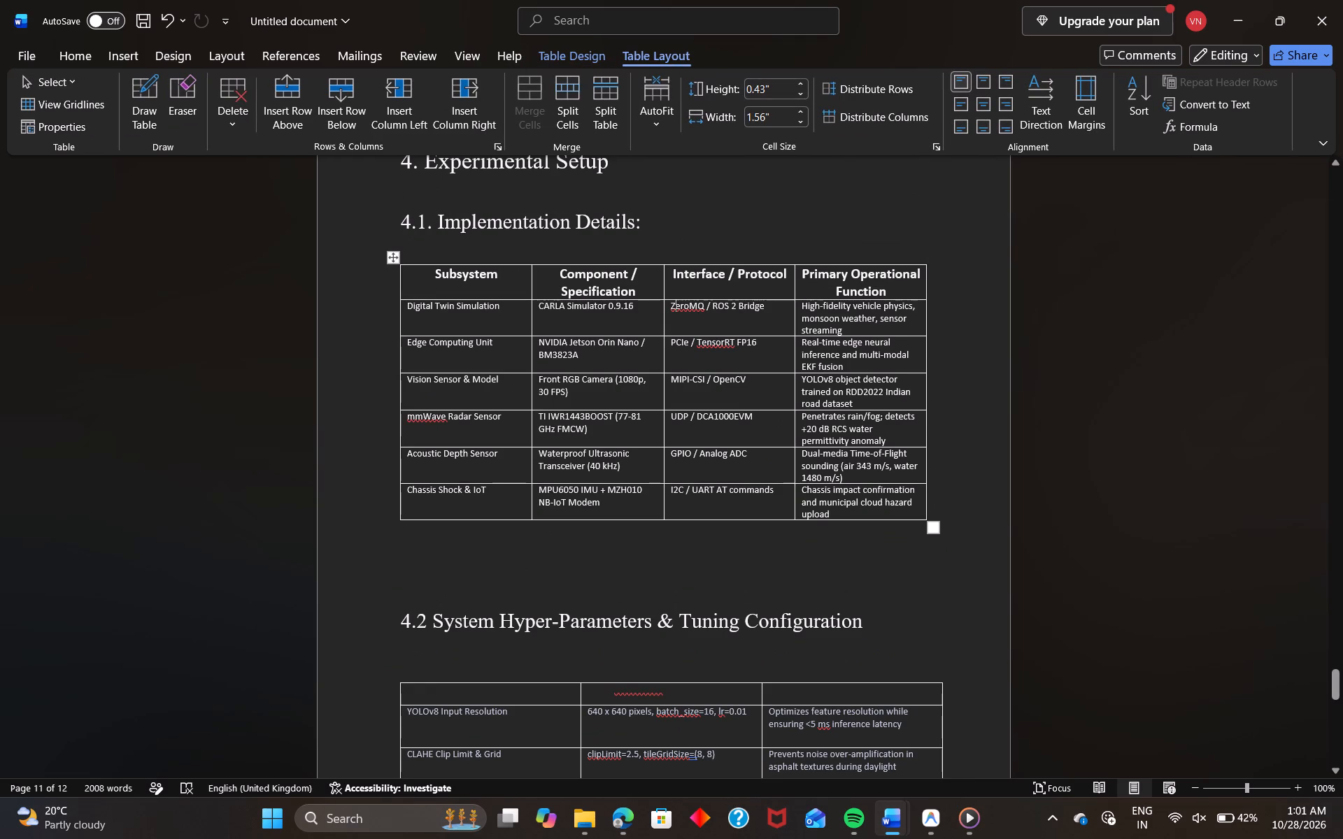
left_click(227, 57)
Clear all text from the first header cell of the 4.2 hyper-parameters table.
scroll(453, 375, "down", 1)
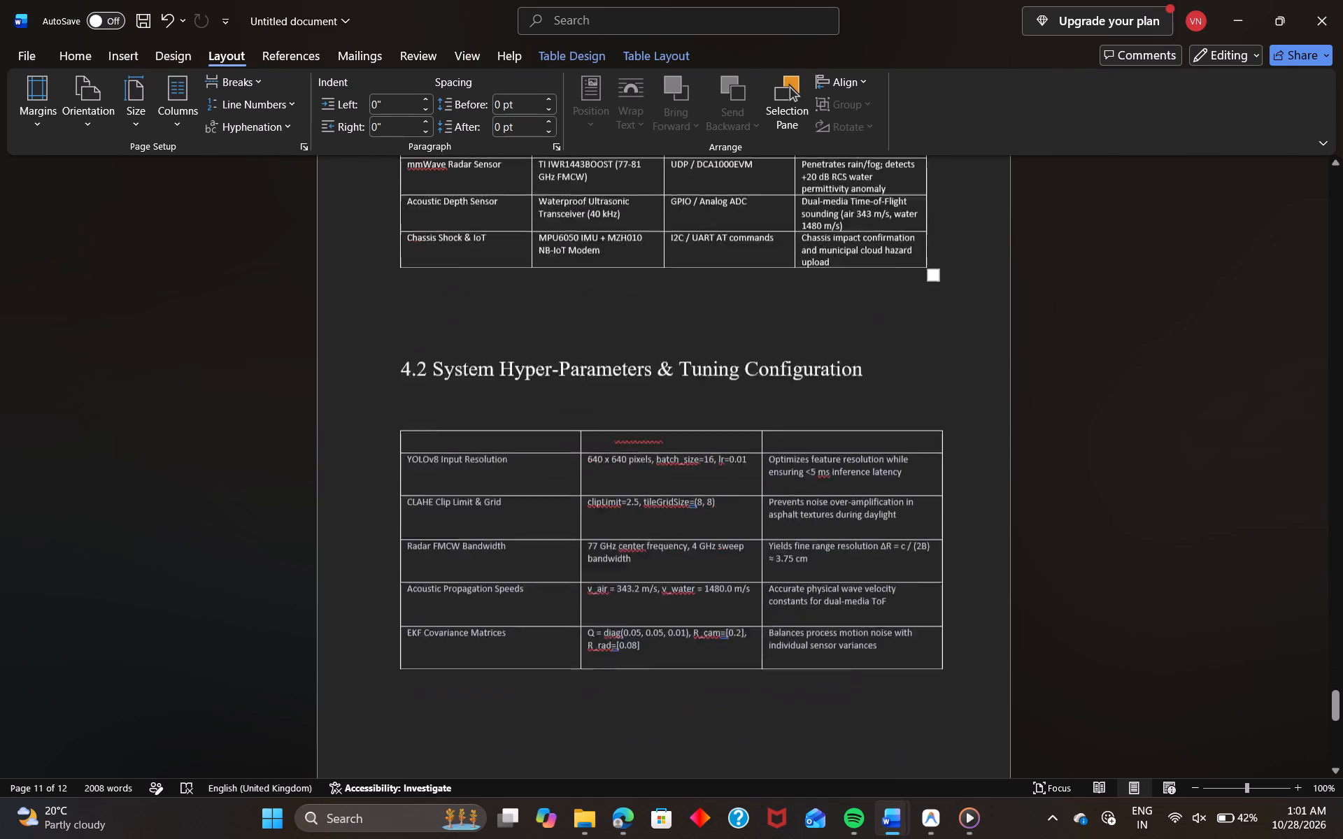
scroll(453, 375, "down", 1)
left_click(550, 375)
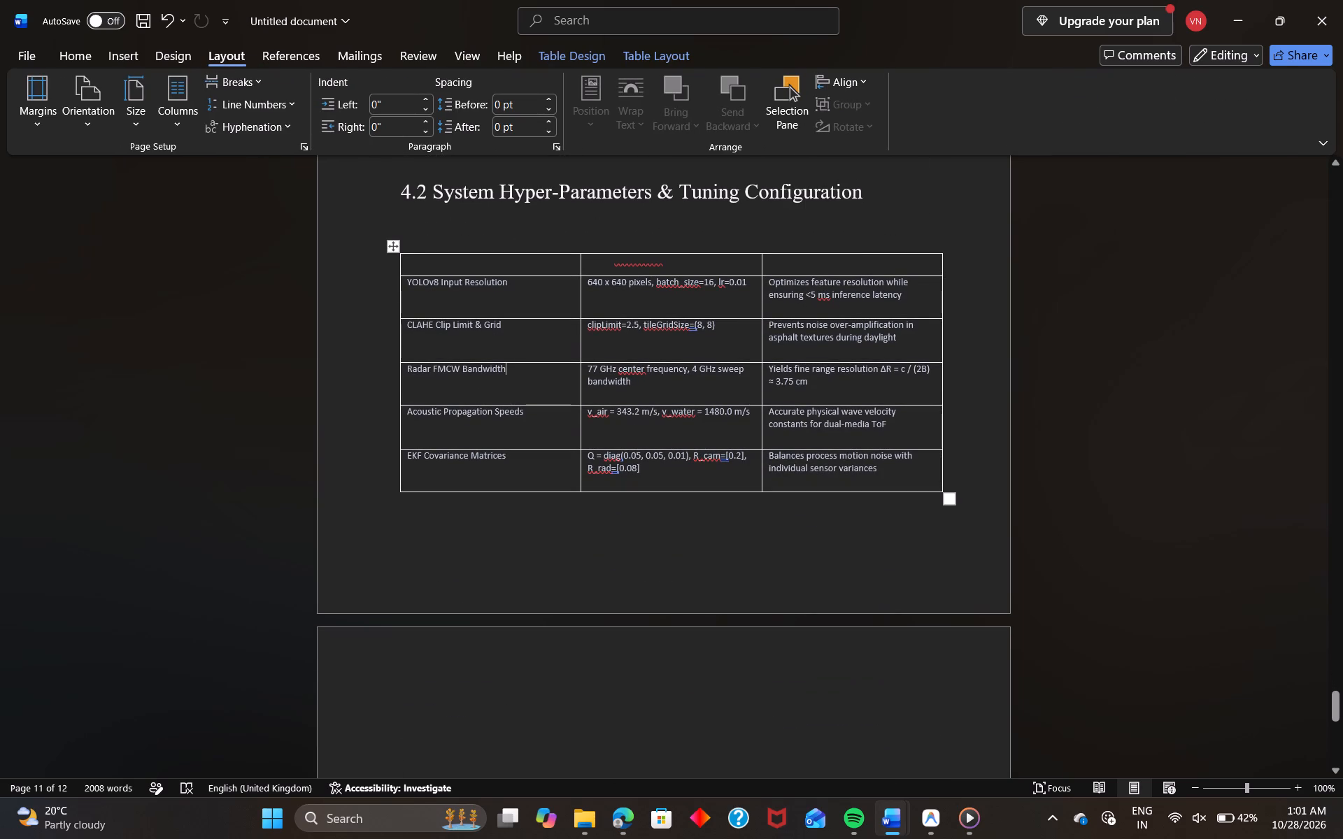
left_click(474, 264)
double_click(474, 264)
key("BackSpace")
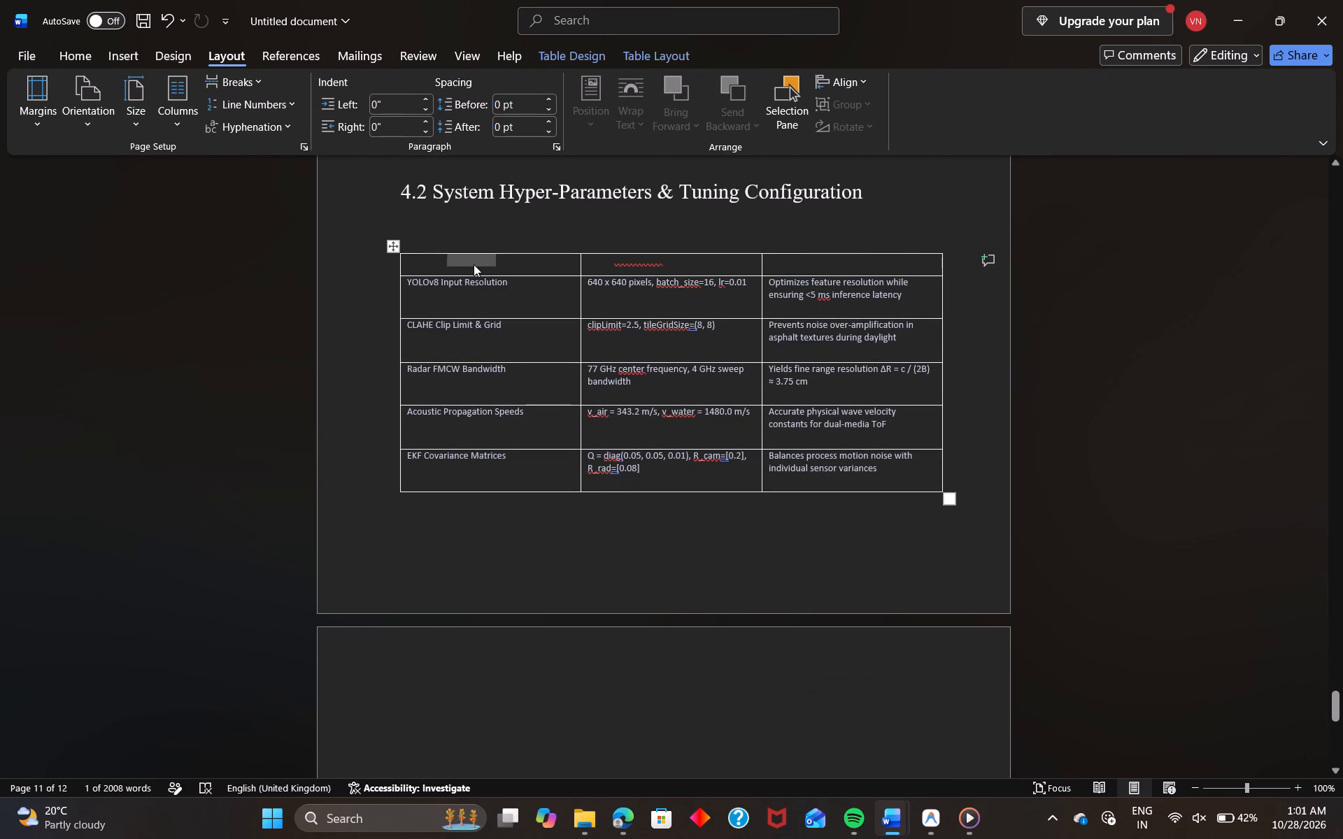
key("BackSpace")
key("BackSpace")
key("BackSpace")
key("BackSpace")
key("BackSpace")
key("BackSpace")
key("BackSpace")
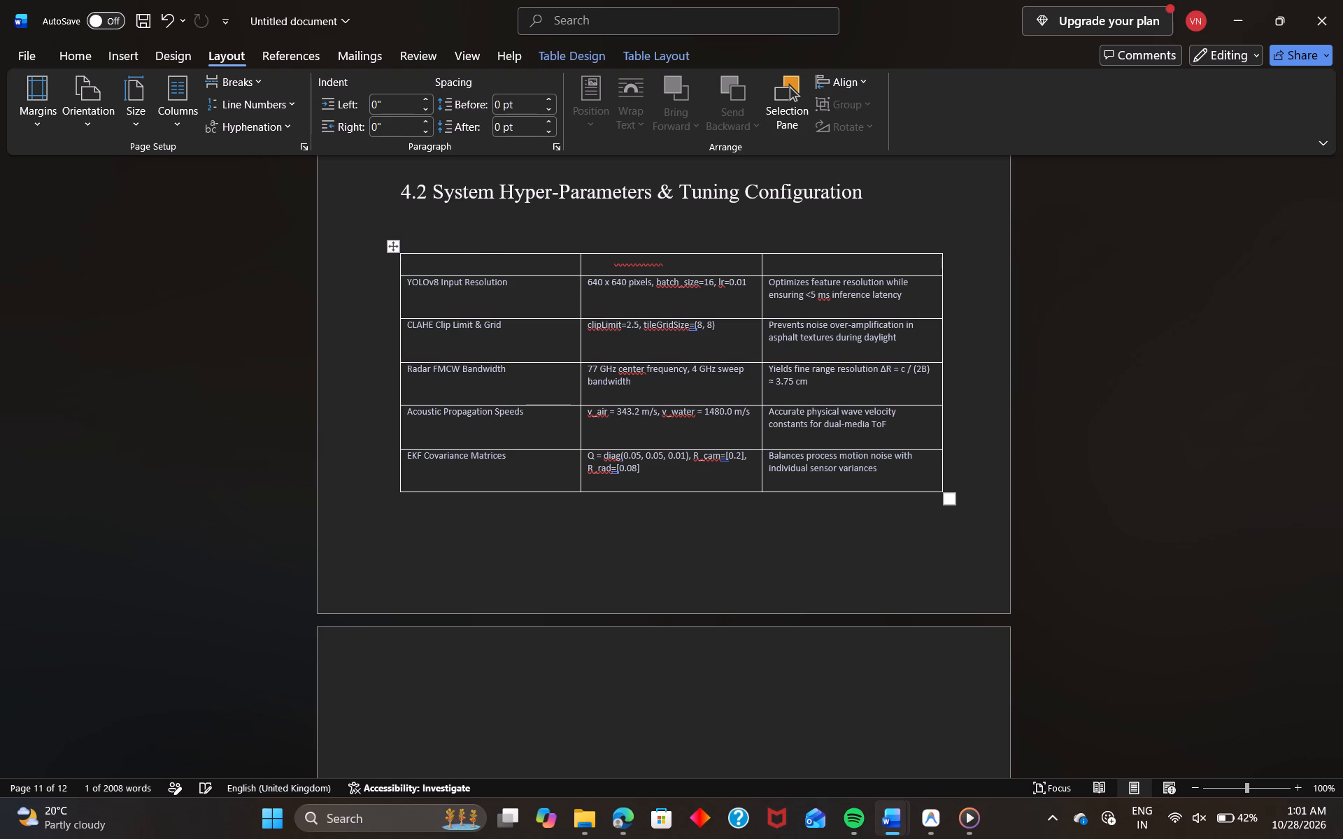
key("BackSpace")
key("BackSpace")
key("BackSpace")
key("BackSpace")
key("BackSpace")
key("BackSpace")
key("BackSpace")
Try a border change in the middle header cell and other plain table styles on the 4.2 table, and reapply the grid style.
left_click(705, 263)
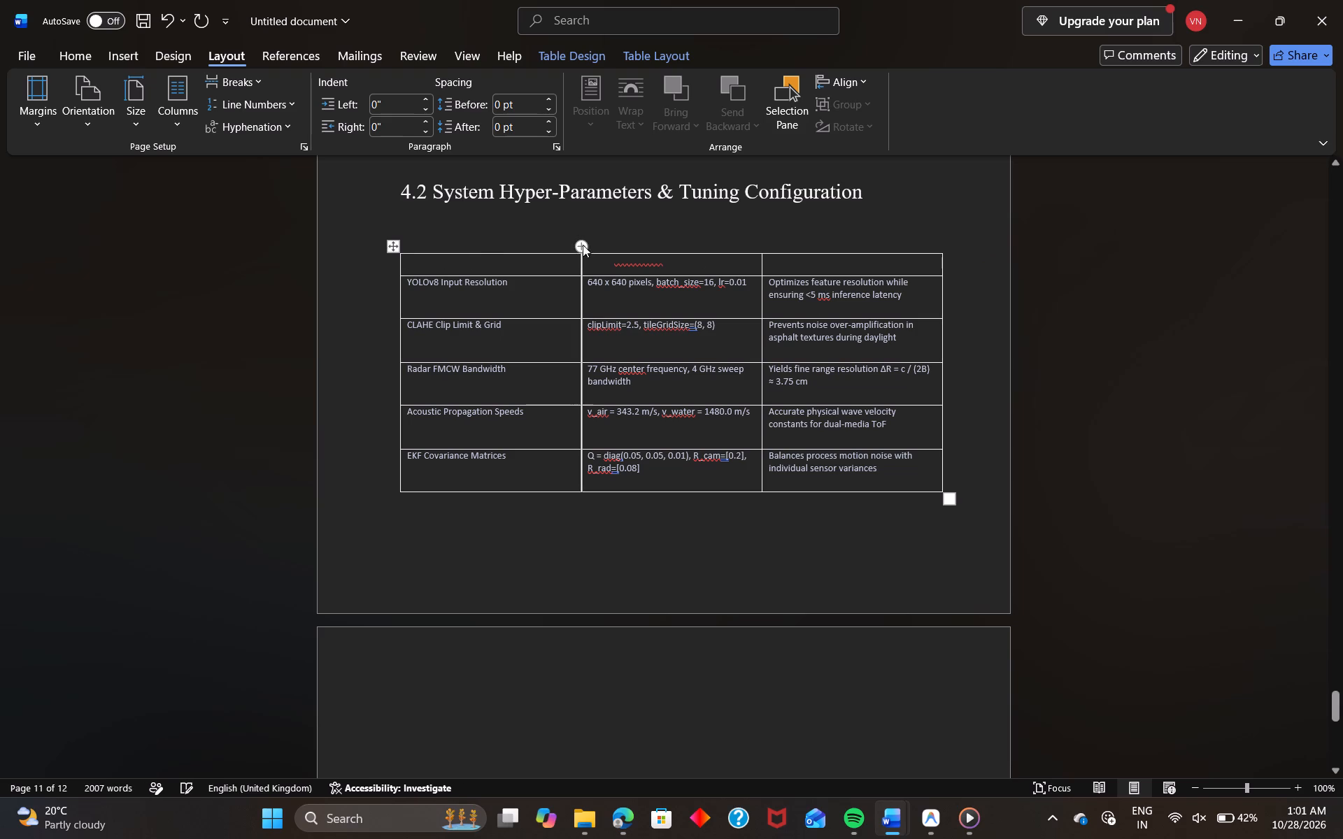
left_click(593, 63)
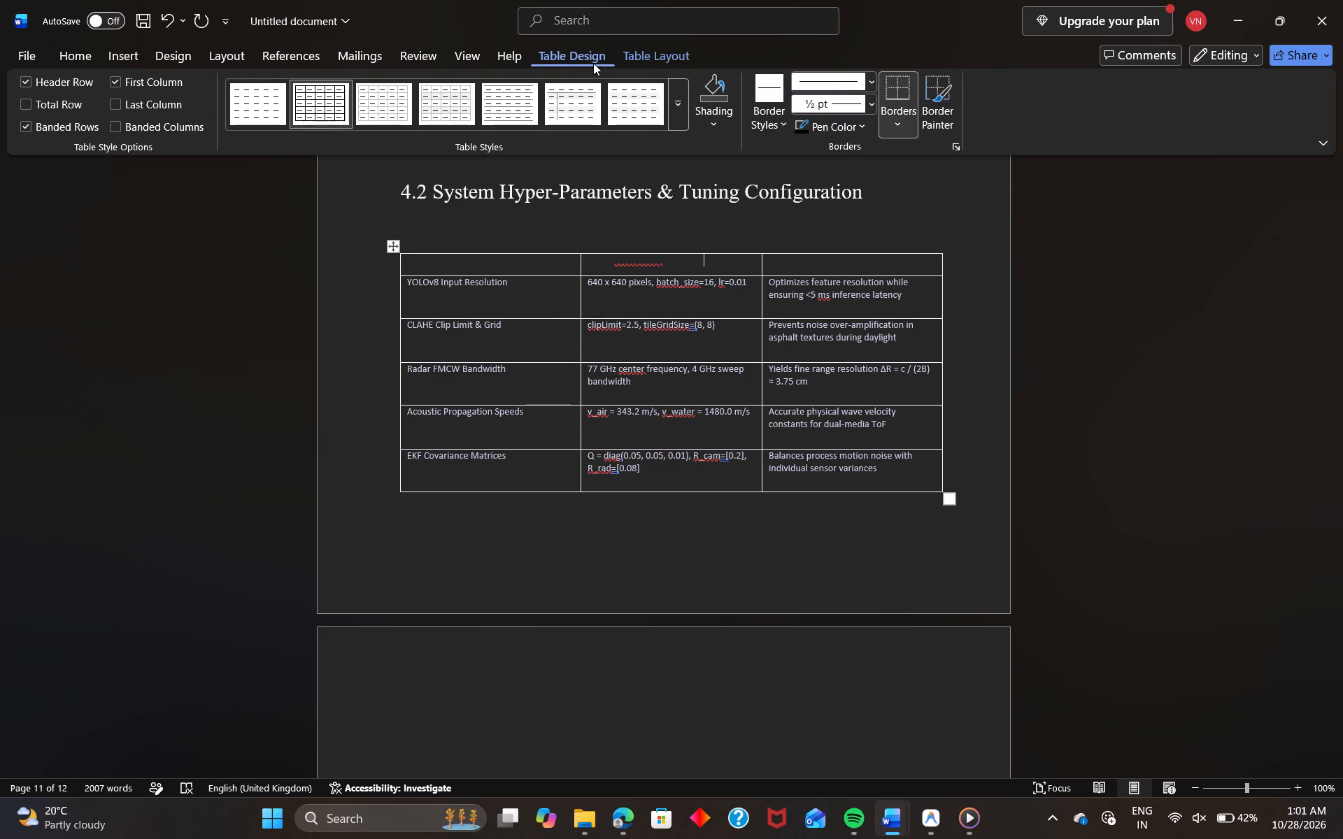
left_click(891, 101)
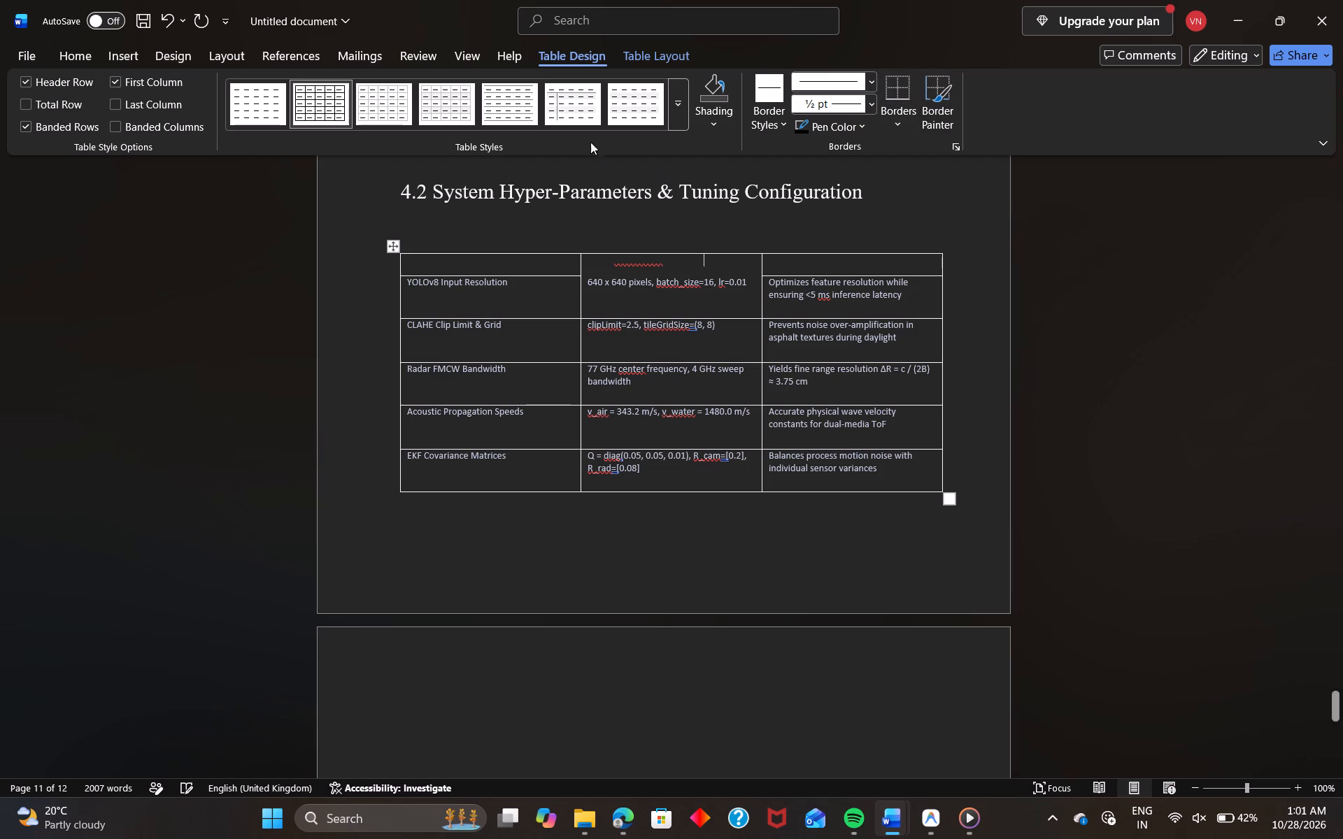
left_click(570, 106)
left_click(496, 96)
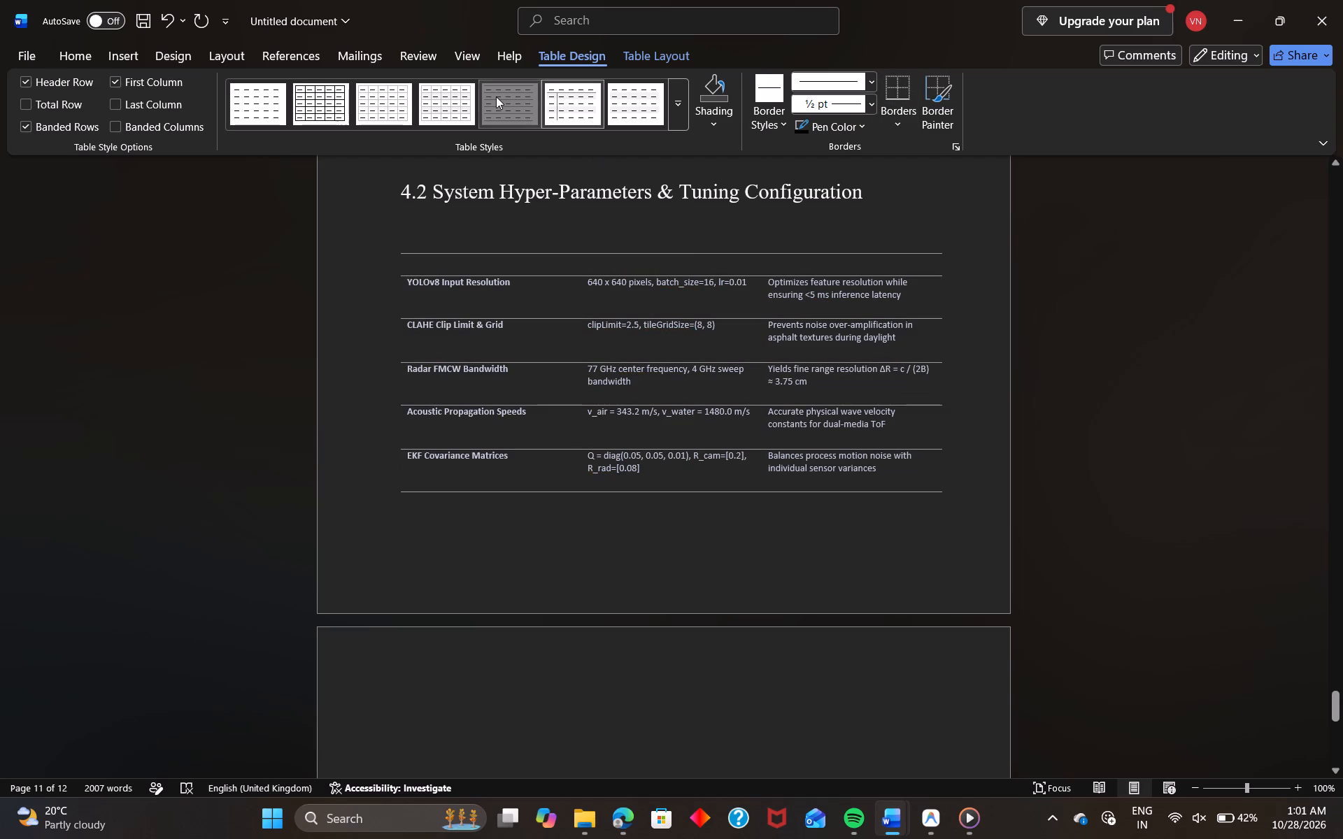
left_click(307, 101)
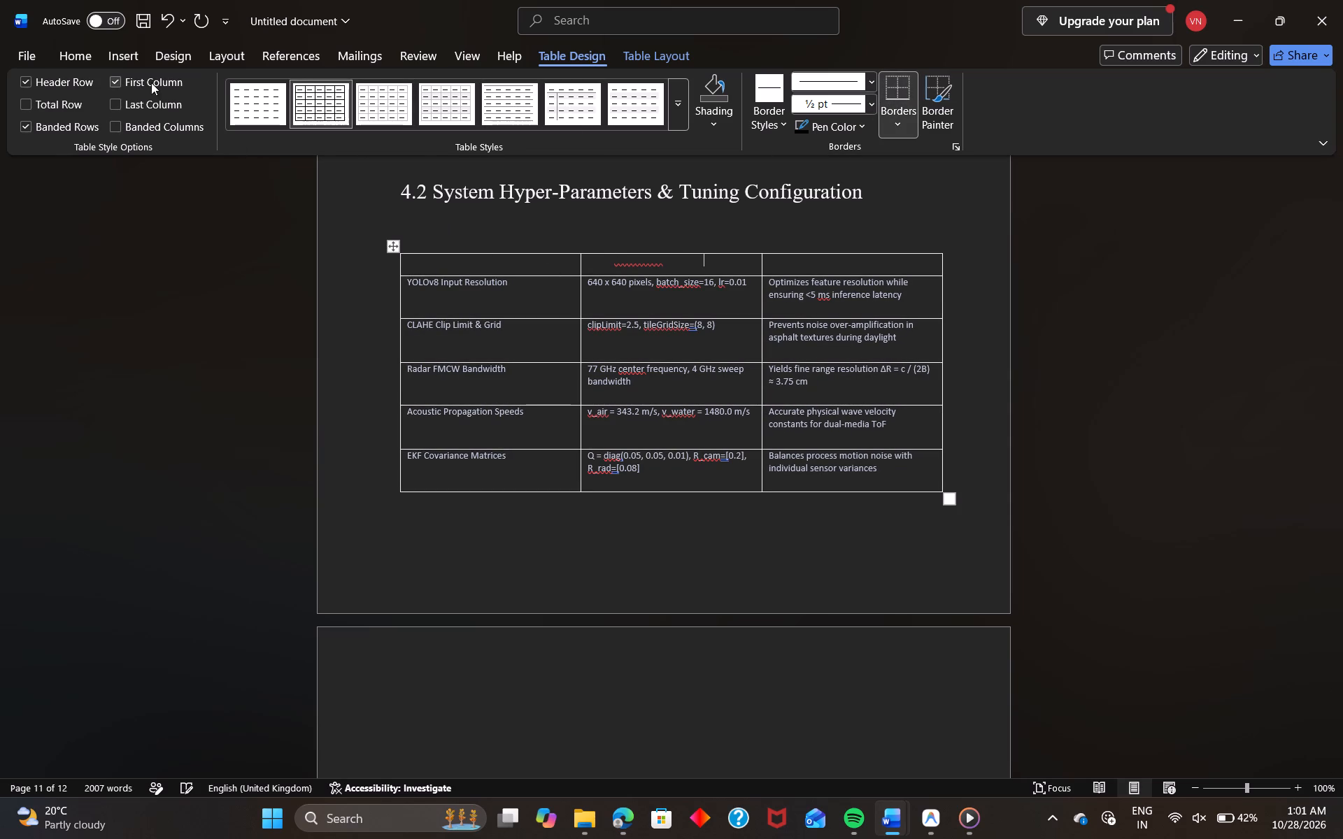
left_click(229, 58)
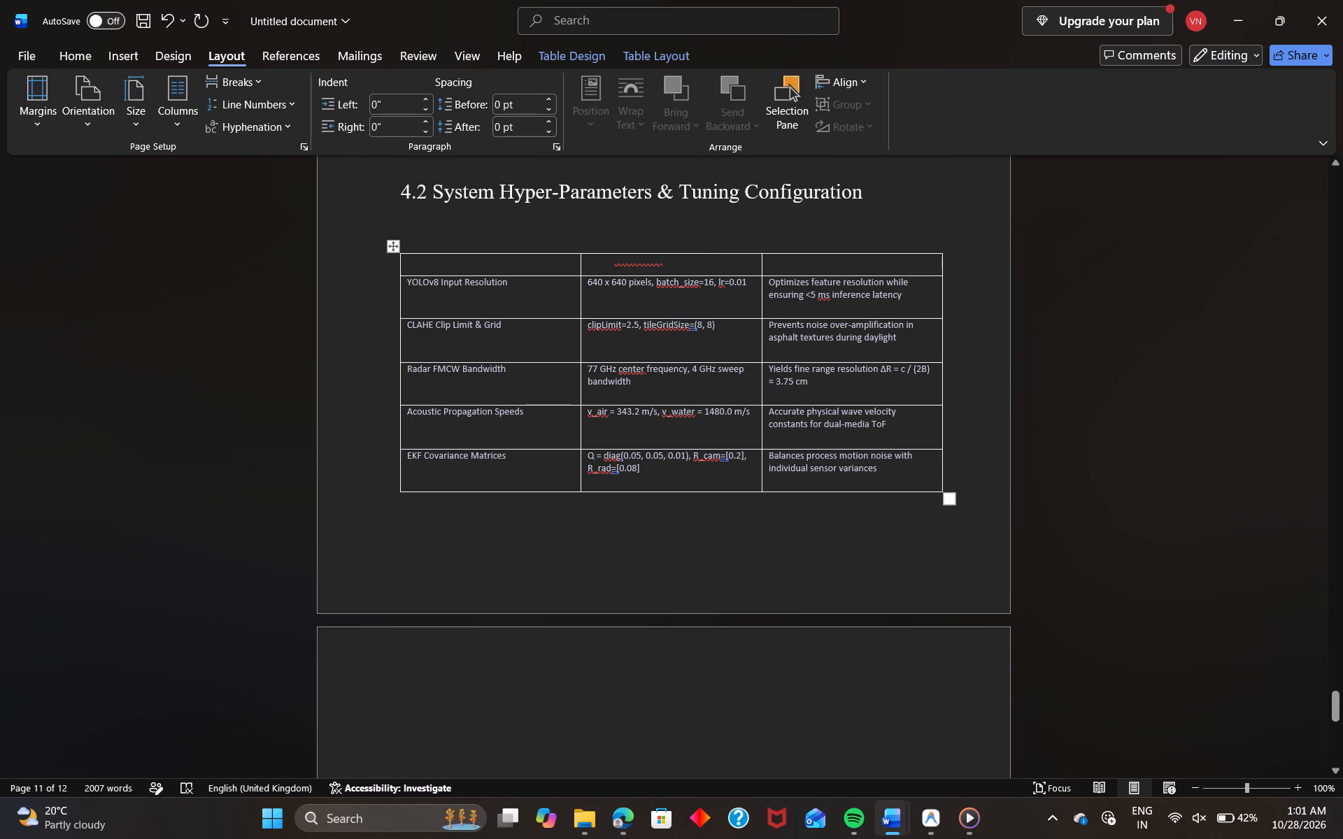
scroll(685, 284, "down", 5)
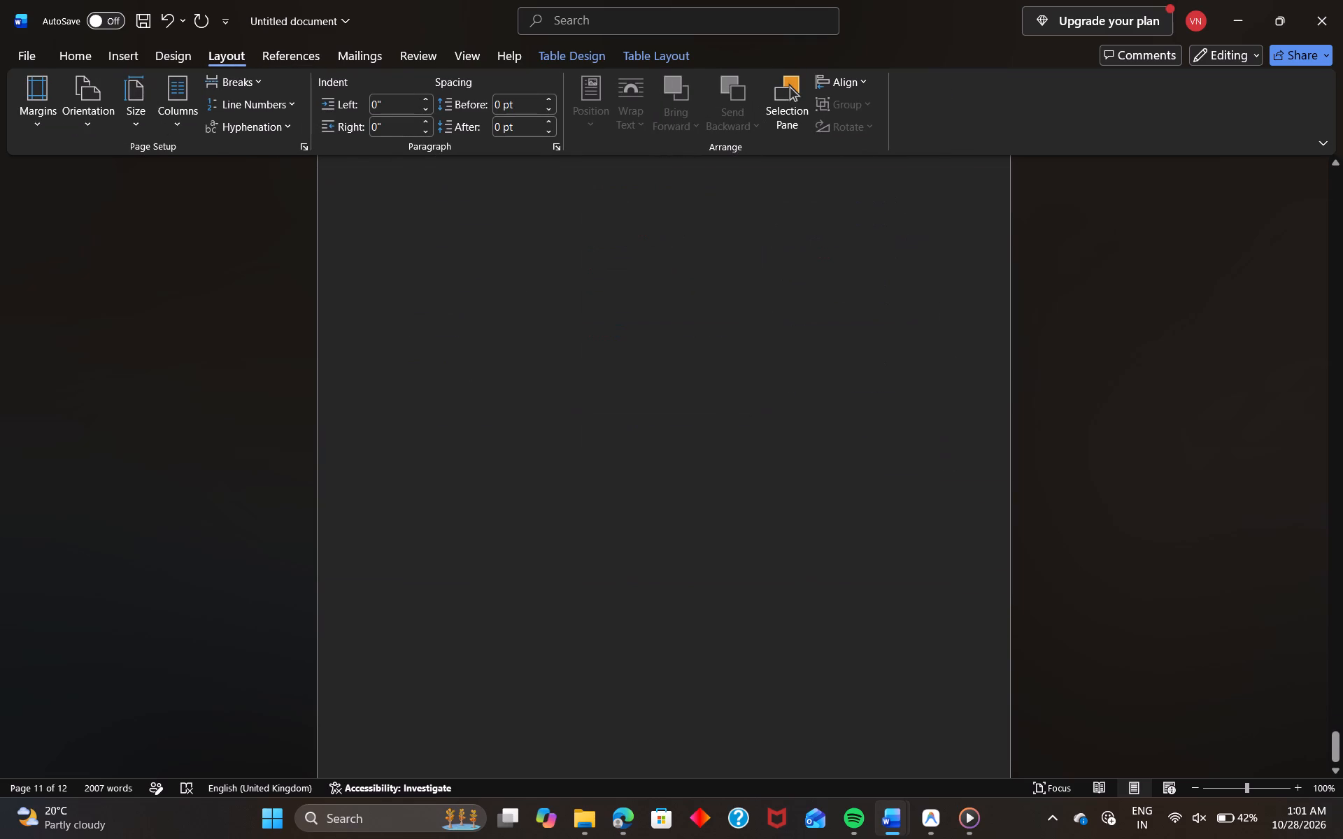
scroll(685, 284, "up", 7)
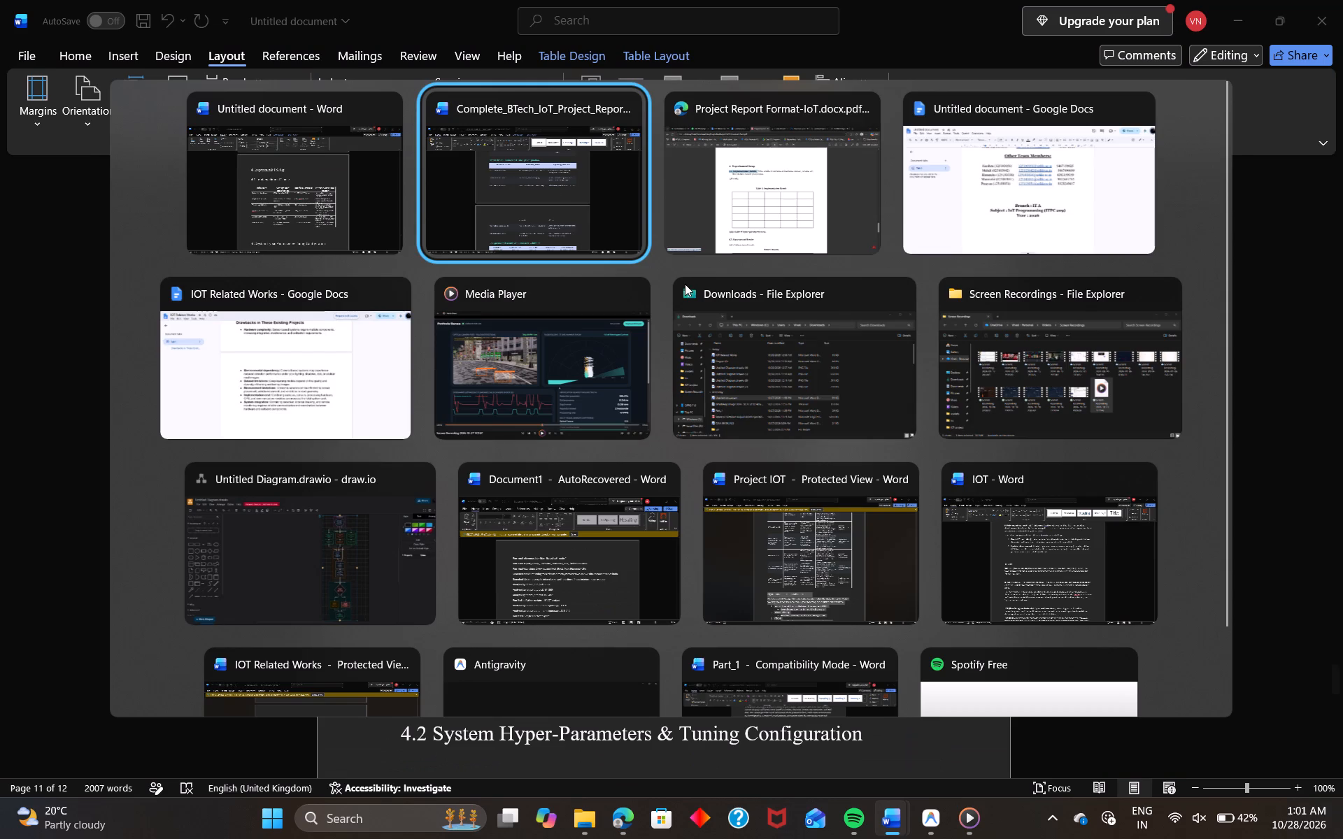
Switch to Complete_BTech_IoT_Project_Report and undo the recent edits made in that document.
right_click(677, 522)
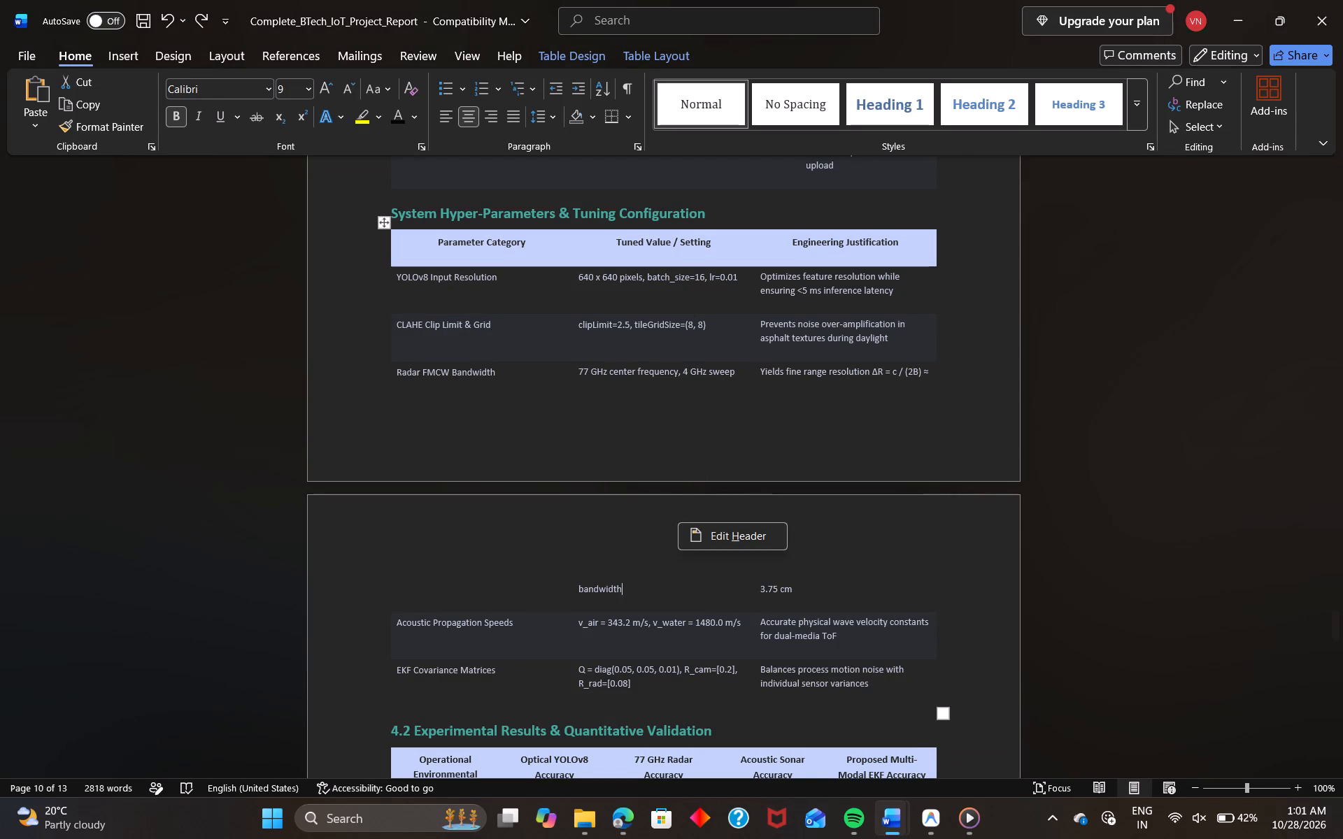
left_click_drag(757, 557, 621, 331)
left_click(402, 248)
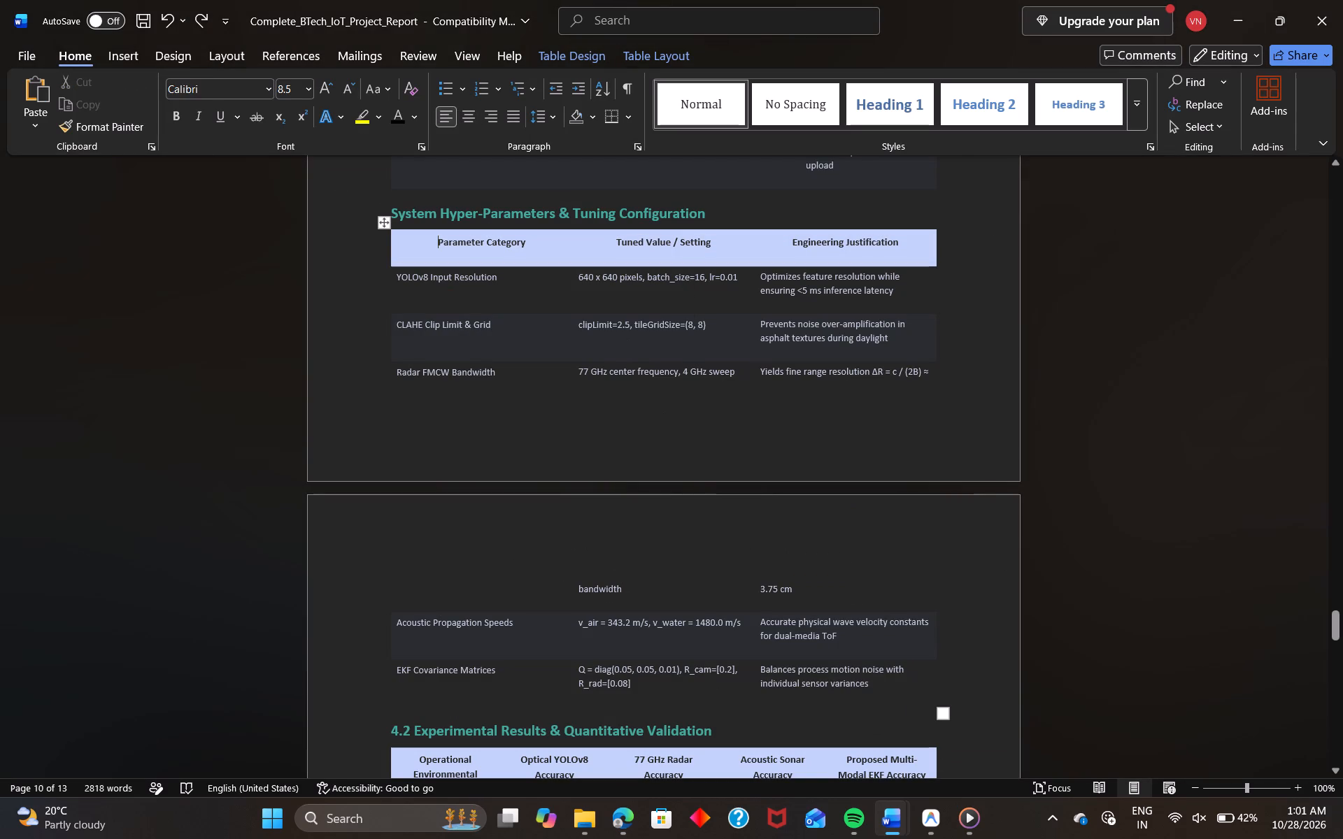
left_click_drag(425, 245, 872, 610)
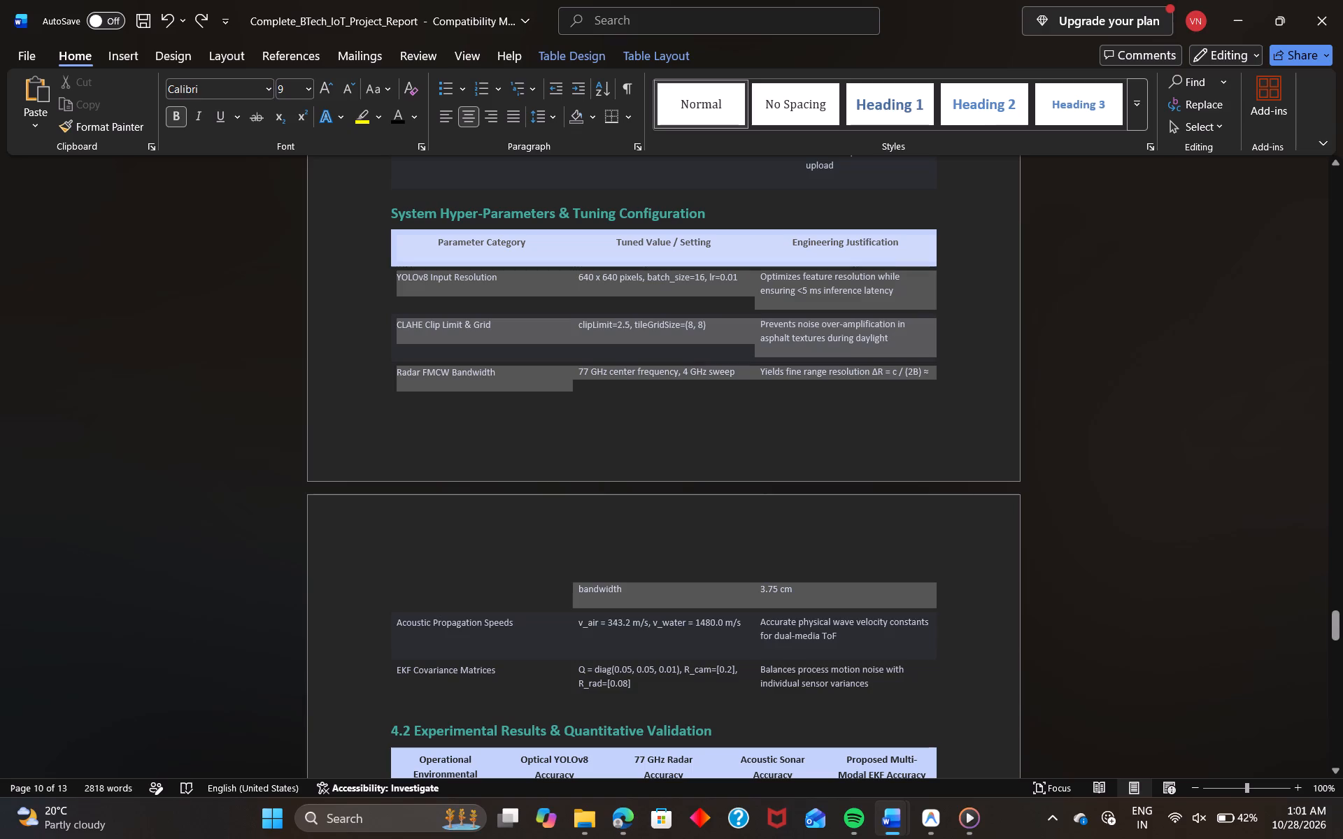
left_click_drag(872, 610, 879, 673)
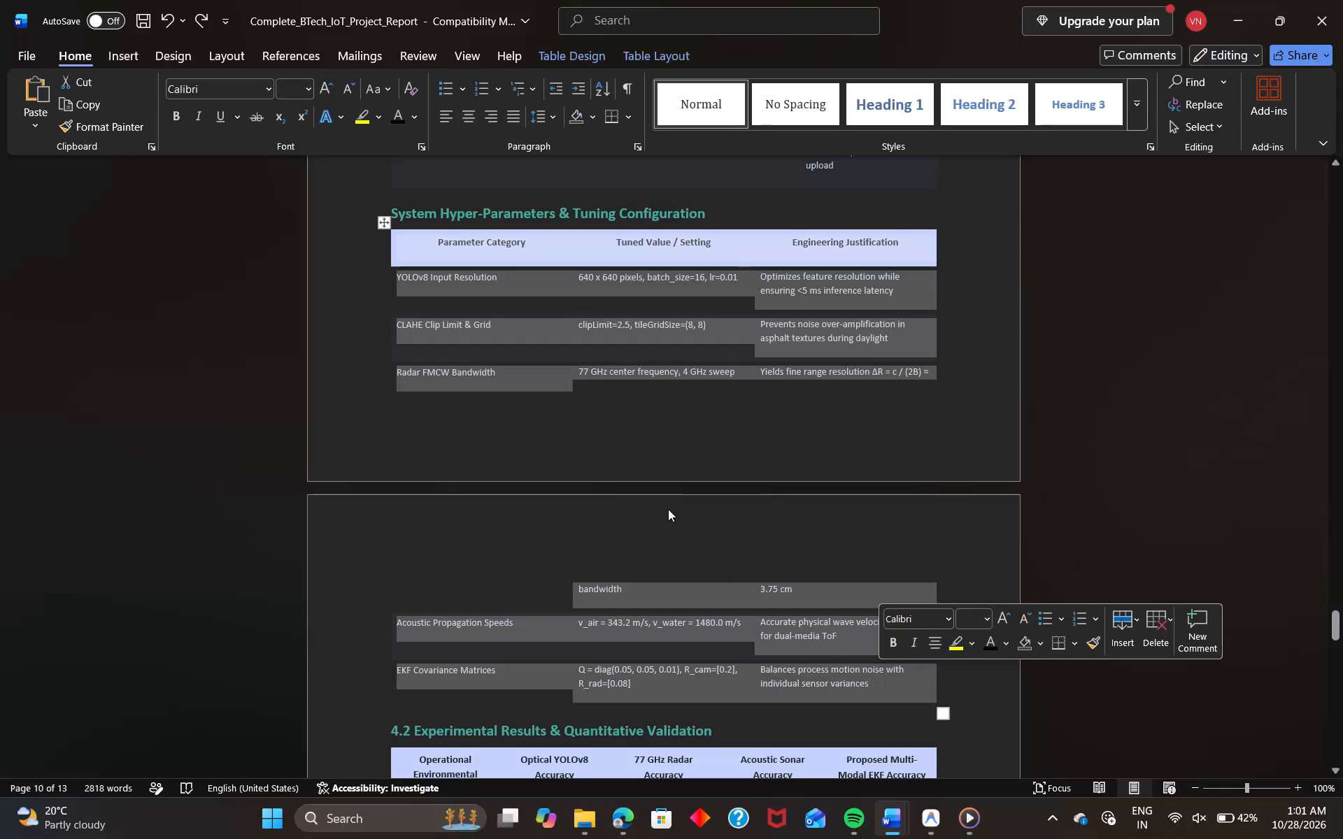
key("ctrl+z")
key("ctrl+z")
key("ctrl+z")
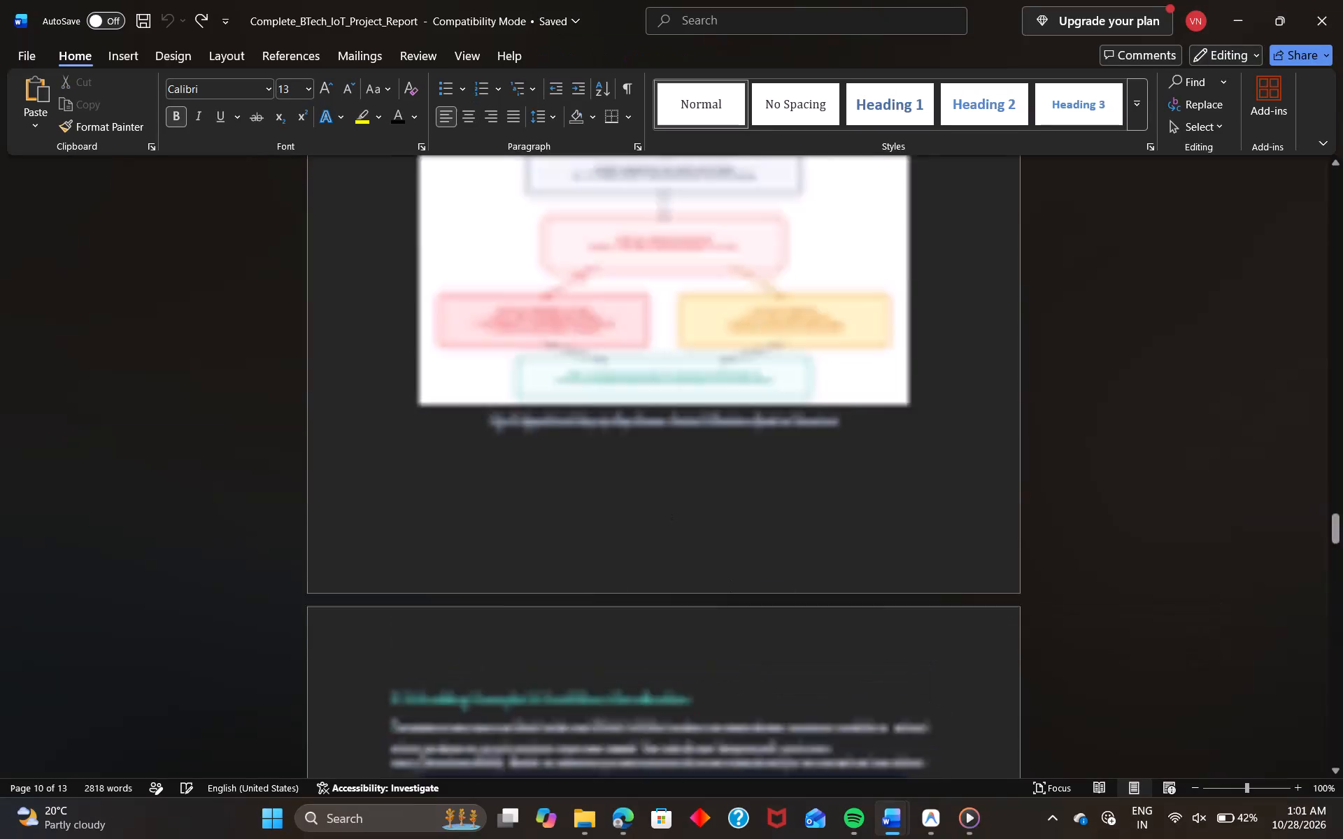
Select the System Hyper-Parameters & Tuning Configuration table in the complete project report and preview the available table styles on it.
scroll(668, 509, "down", 8)
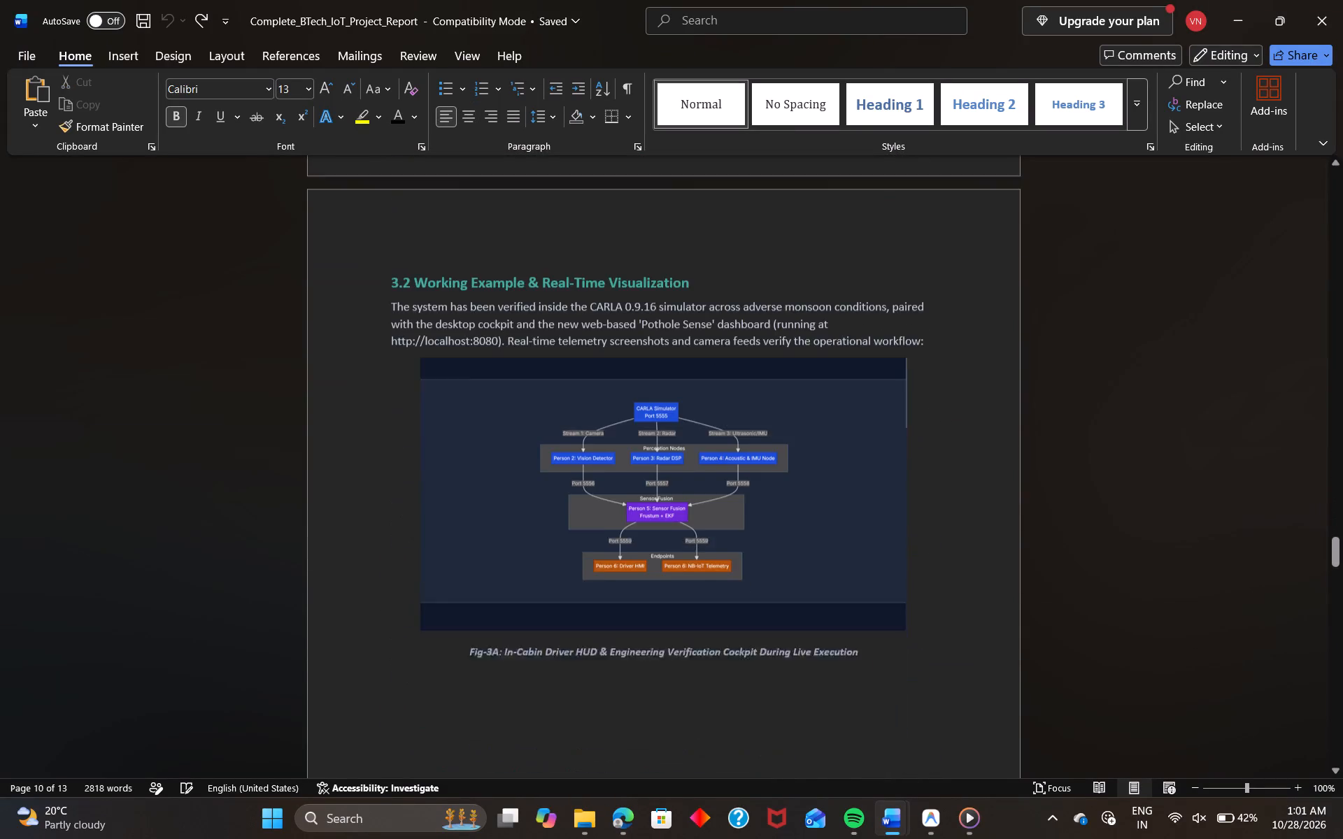
scroll(668, 509, "down", 5)
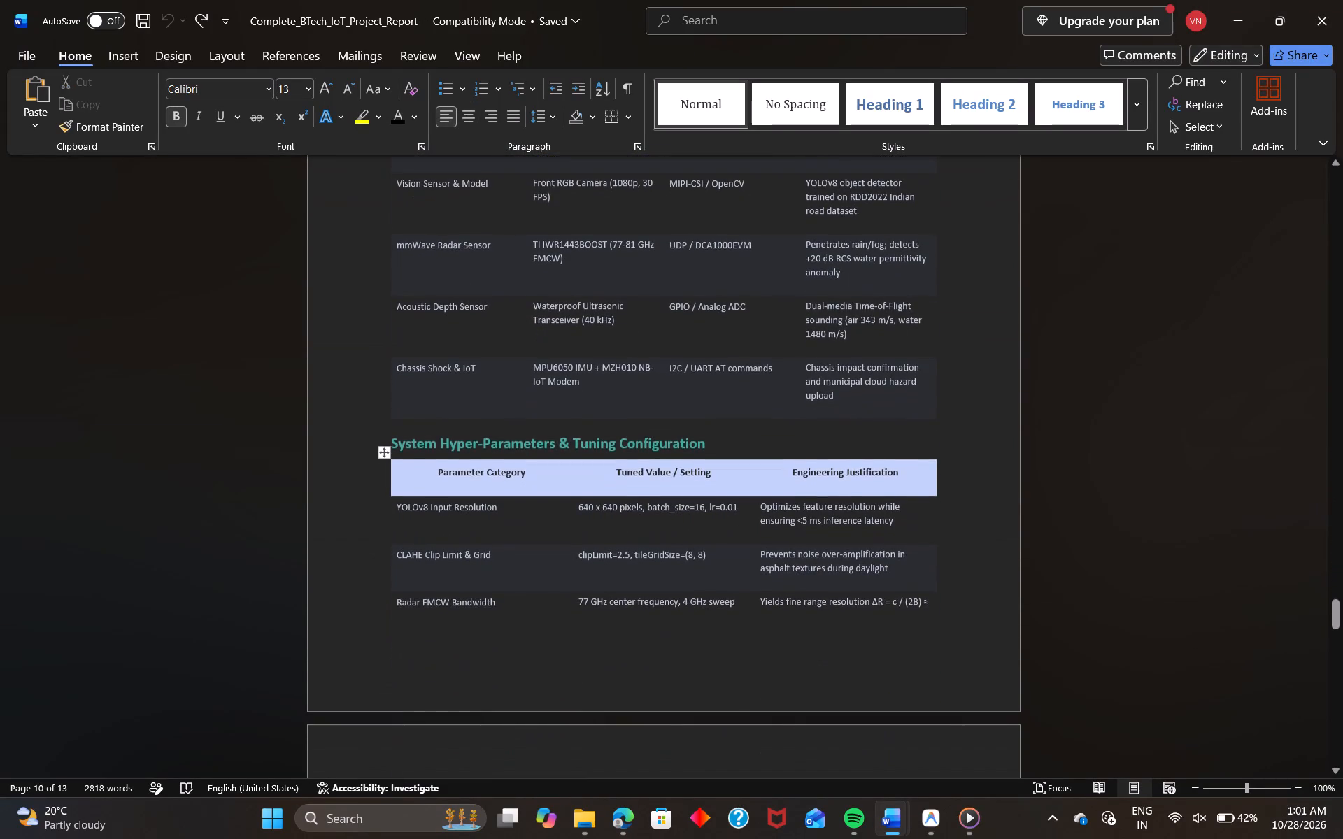
scroll(668, 509, "down", 1)
left_click_drag(897, 687, 404, 239)
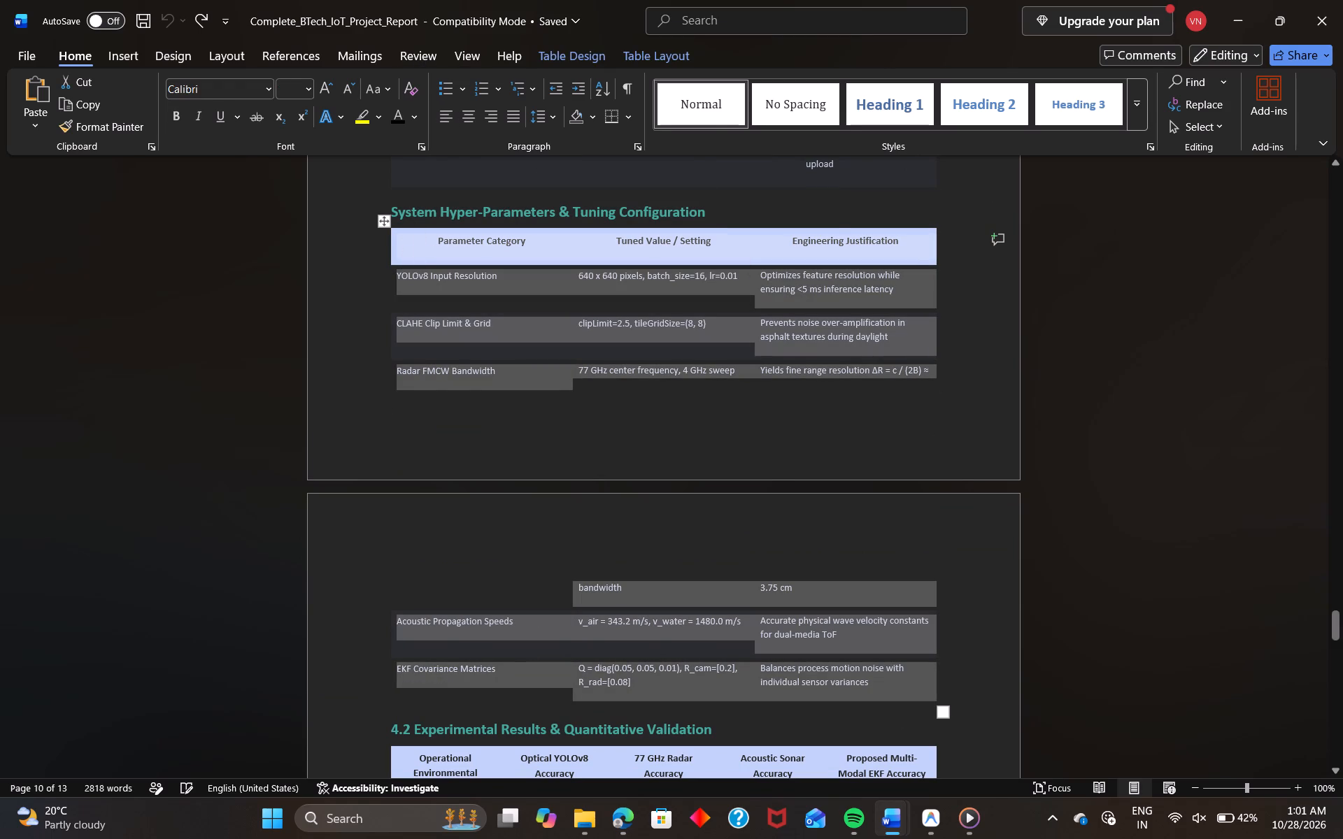
left_click(385, 220)
left_click(541, 50)
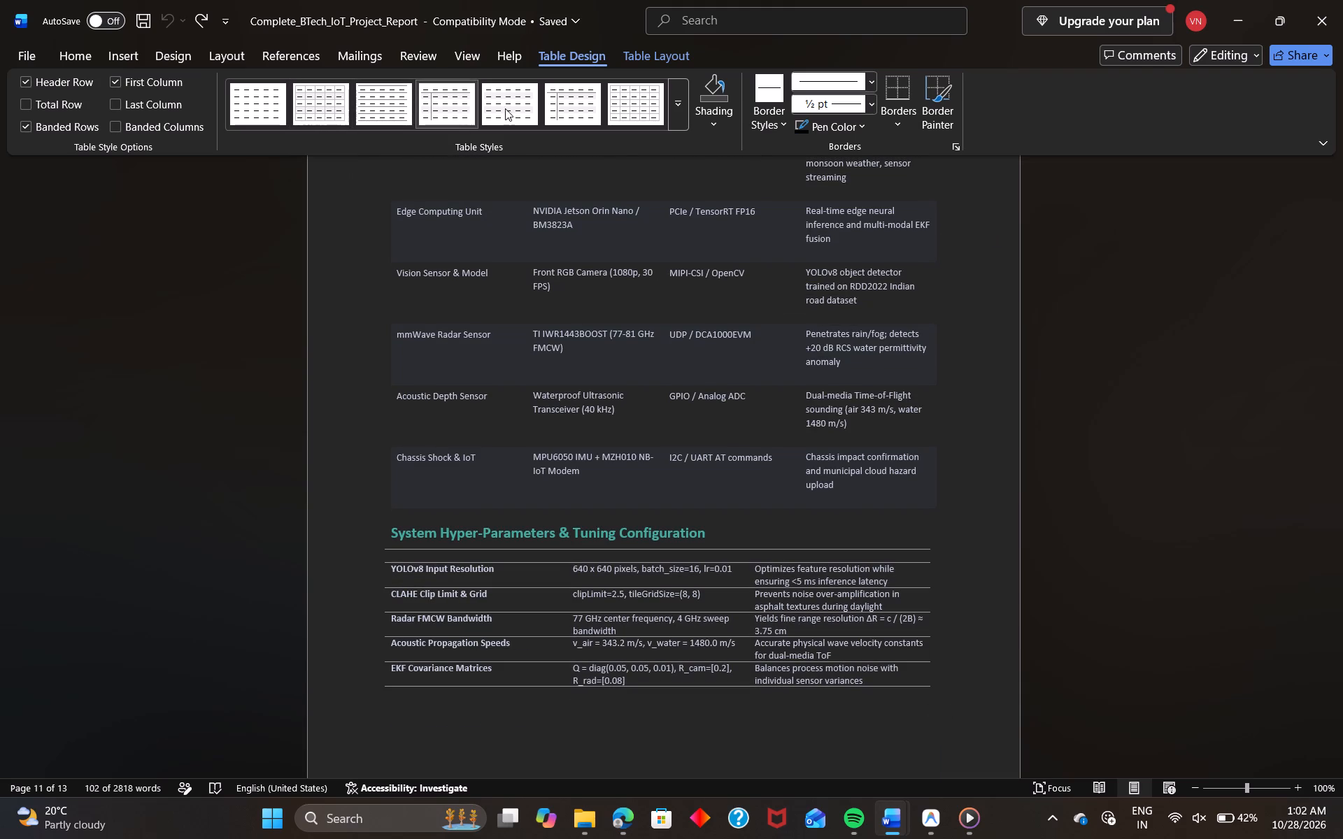
left_click(127, 532)
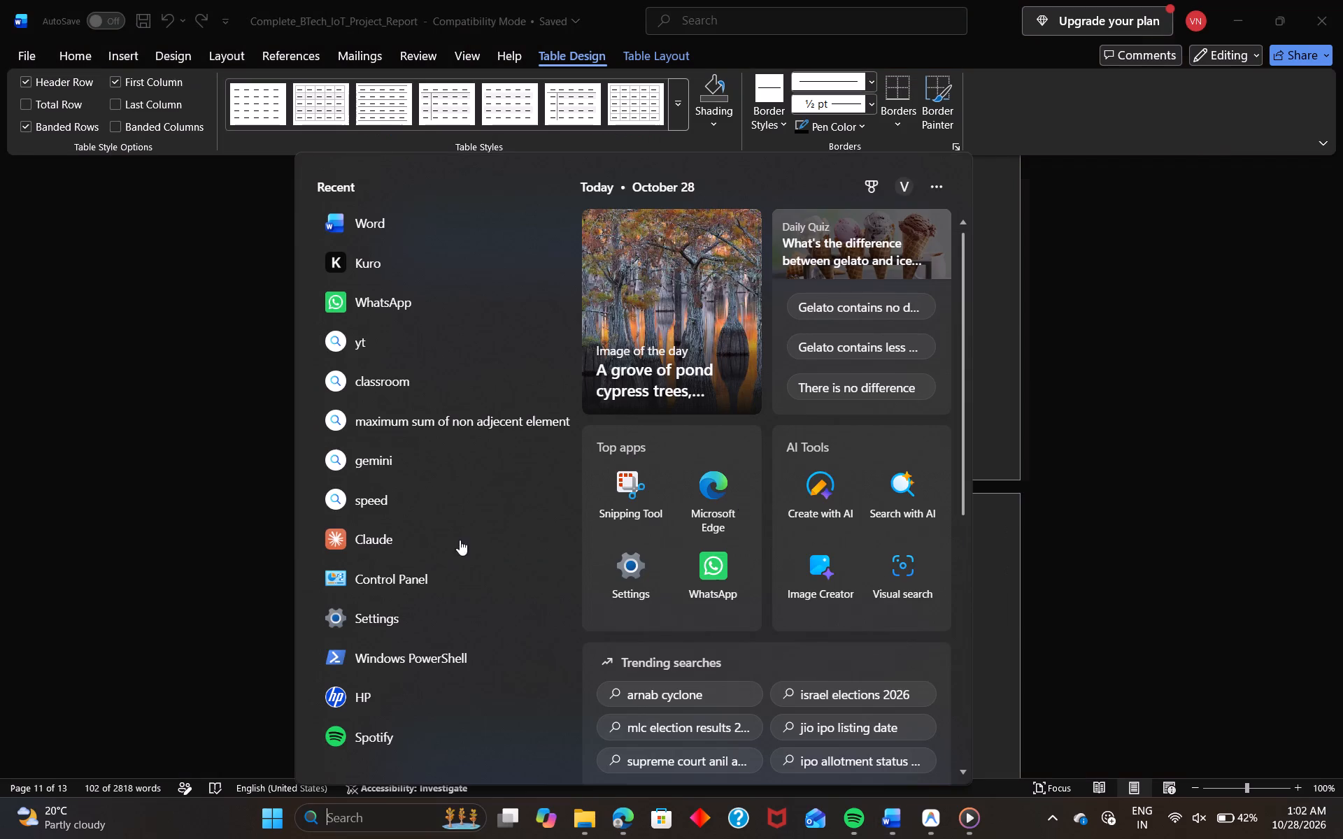
left_click(1084, 445)
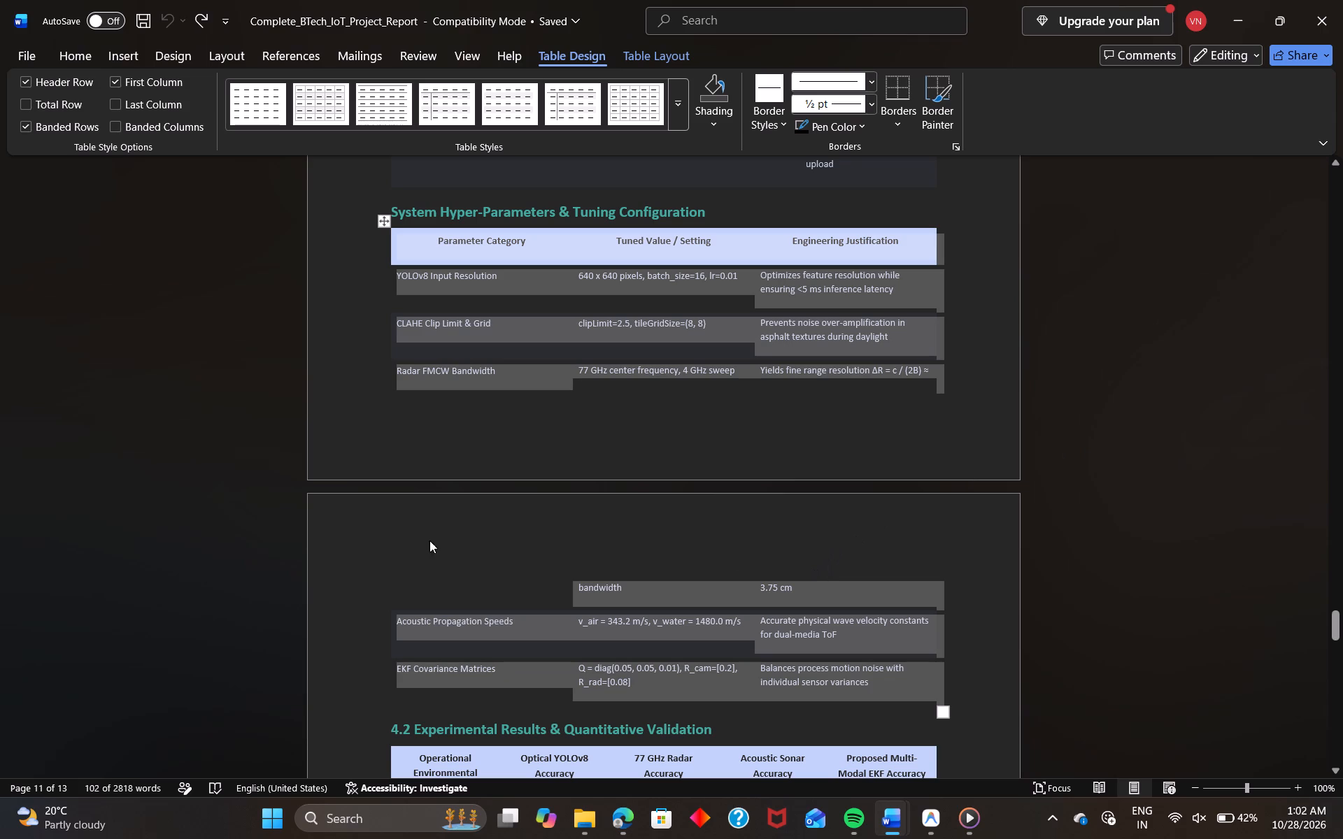
Switch to Untitled document and enter the test text asdad in the first header cell of the 4.2 table.
left_click(276, 533)
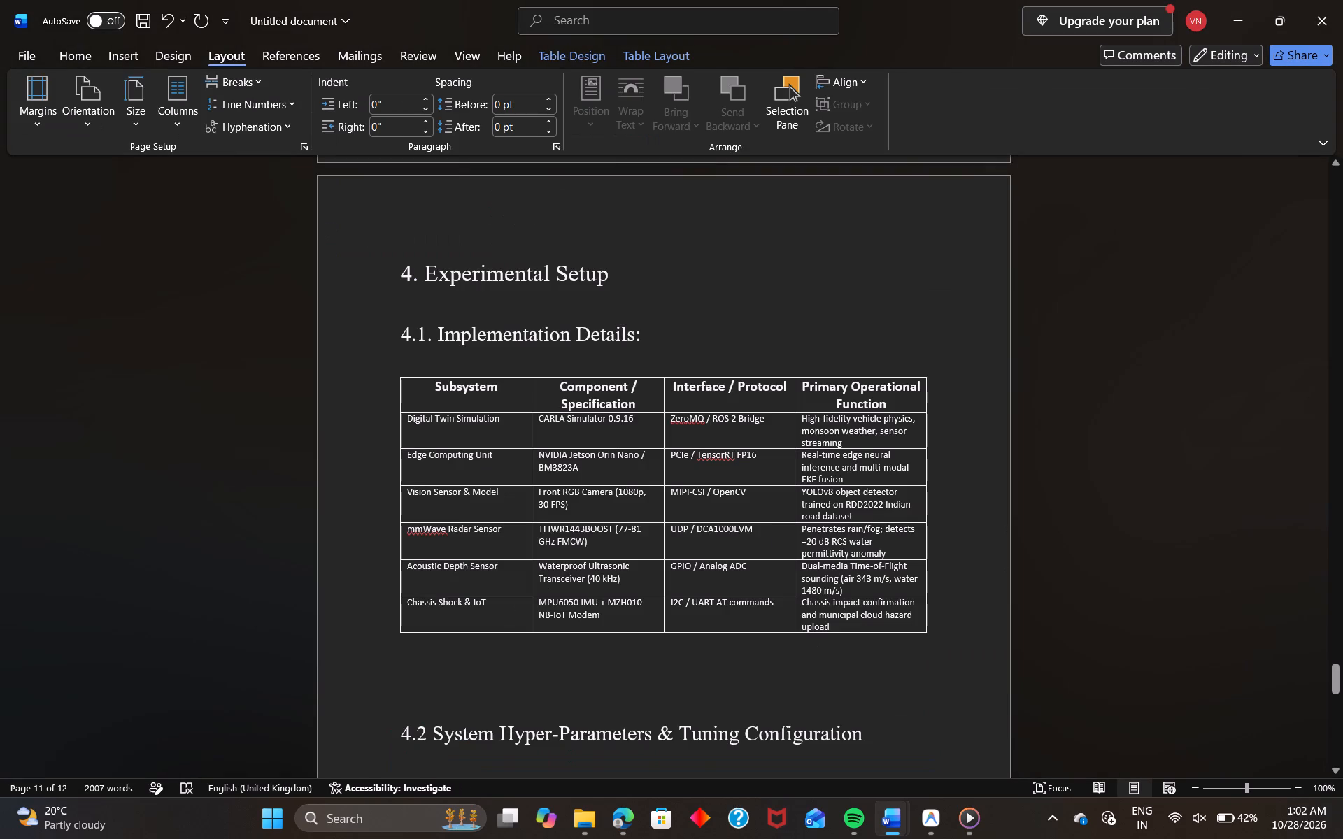
scroll(573, 571, "down", 1)
left_click(486, 473)
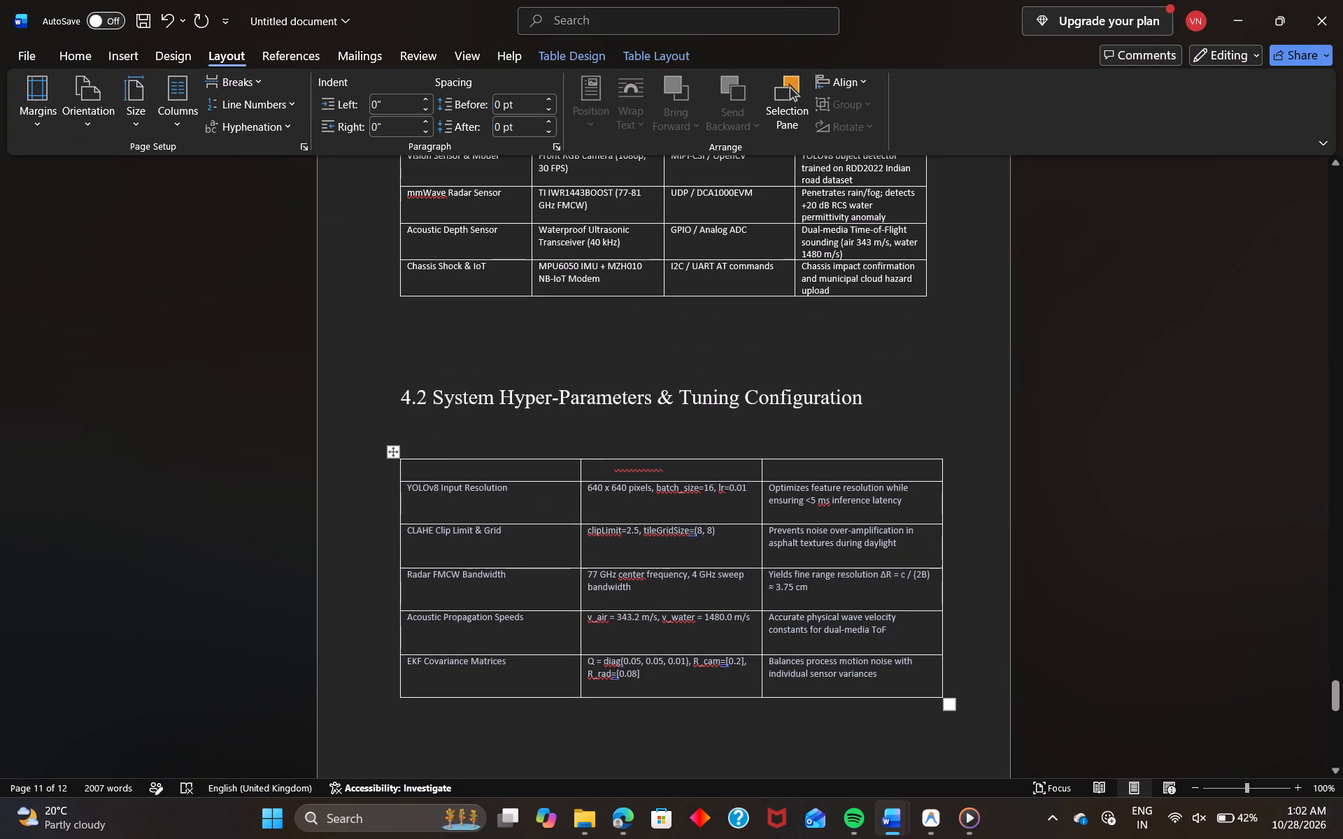
type("asdad")
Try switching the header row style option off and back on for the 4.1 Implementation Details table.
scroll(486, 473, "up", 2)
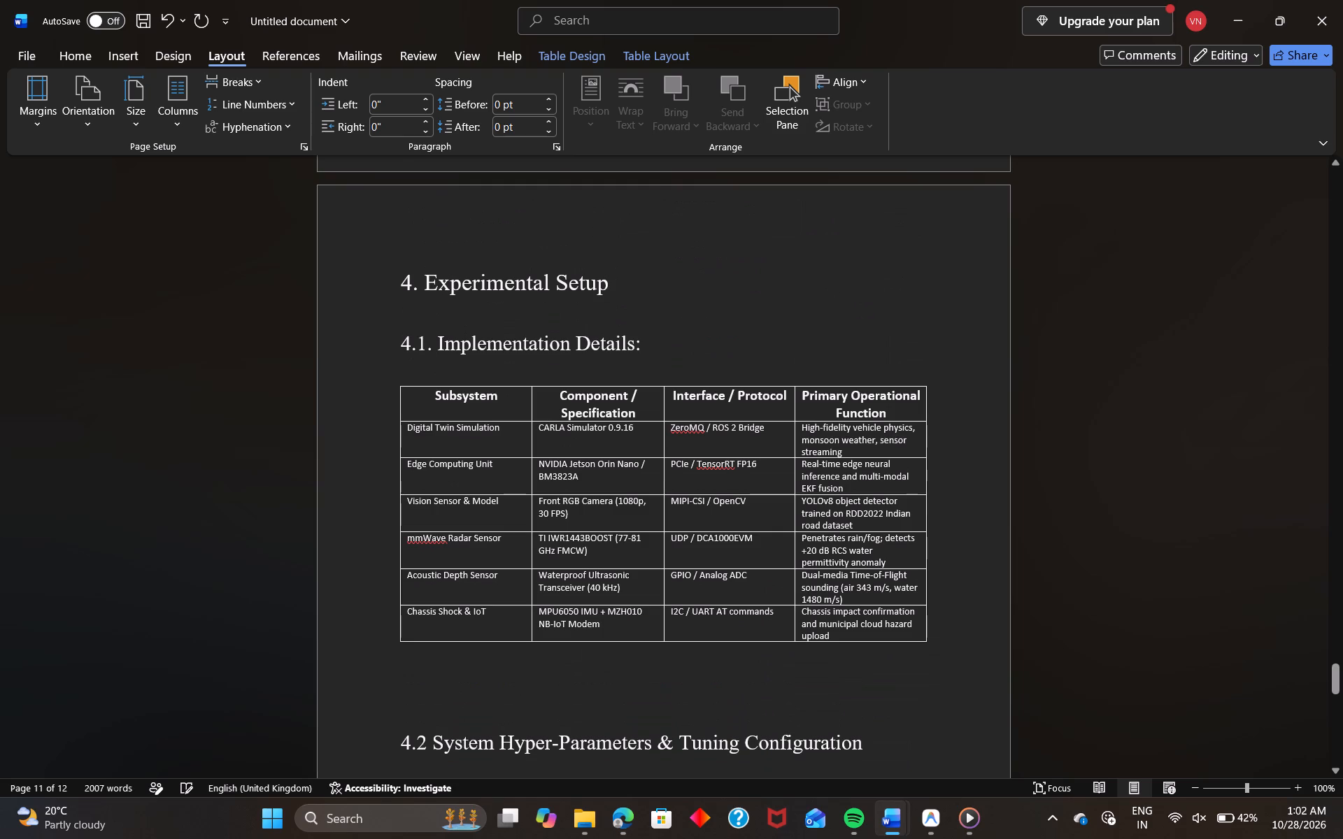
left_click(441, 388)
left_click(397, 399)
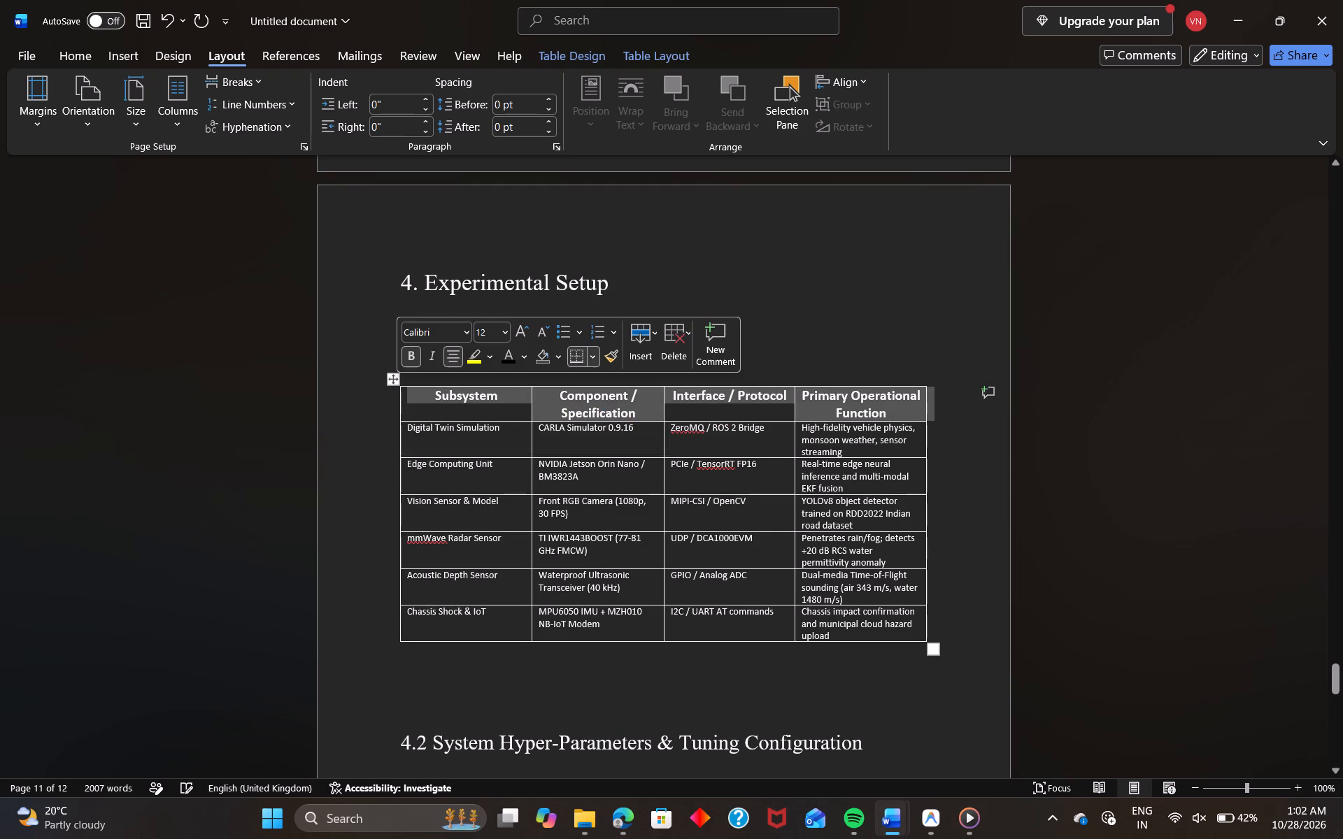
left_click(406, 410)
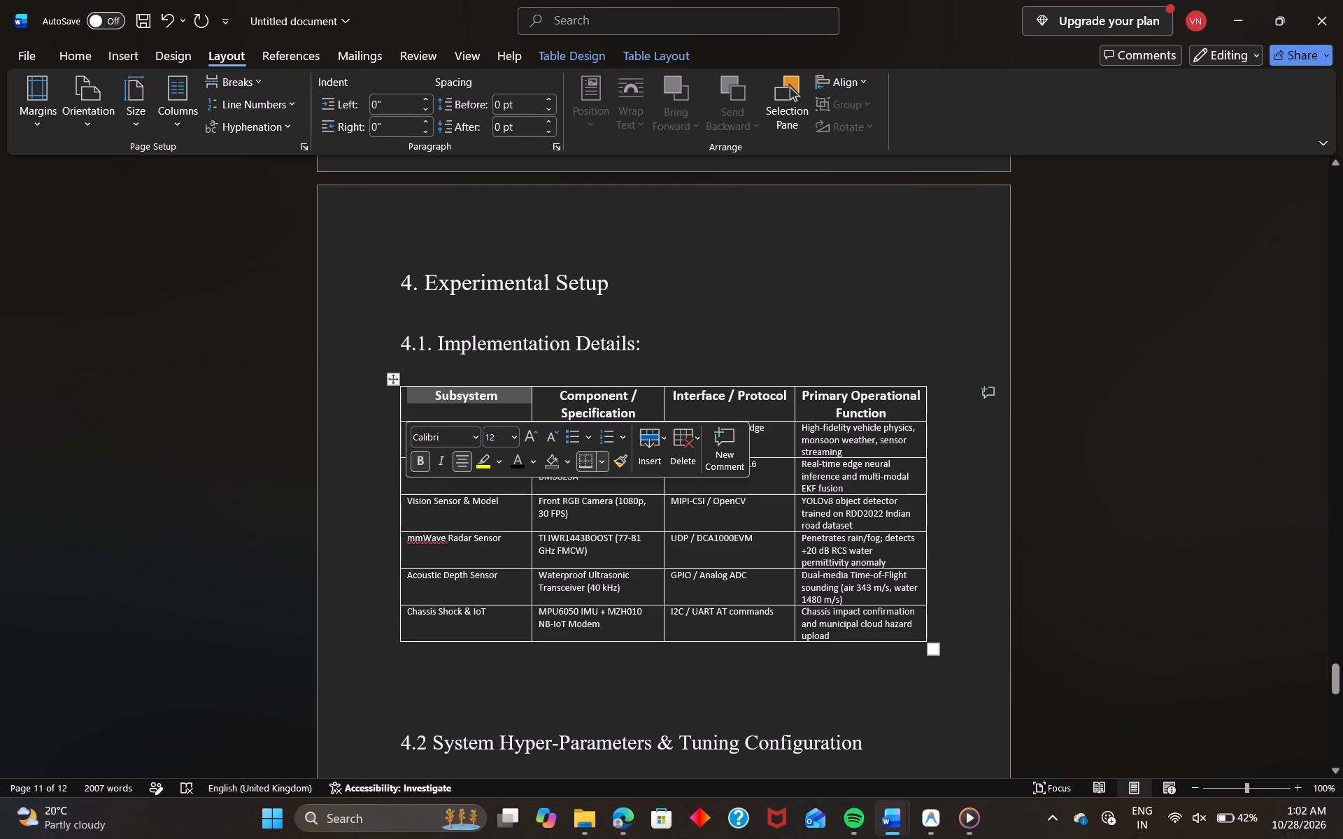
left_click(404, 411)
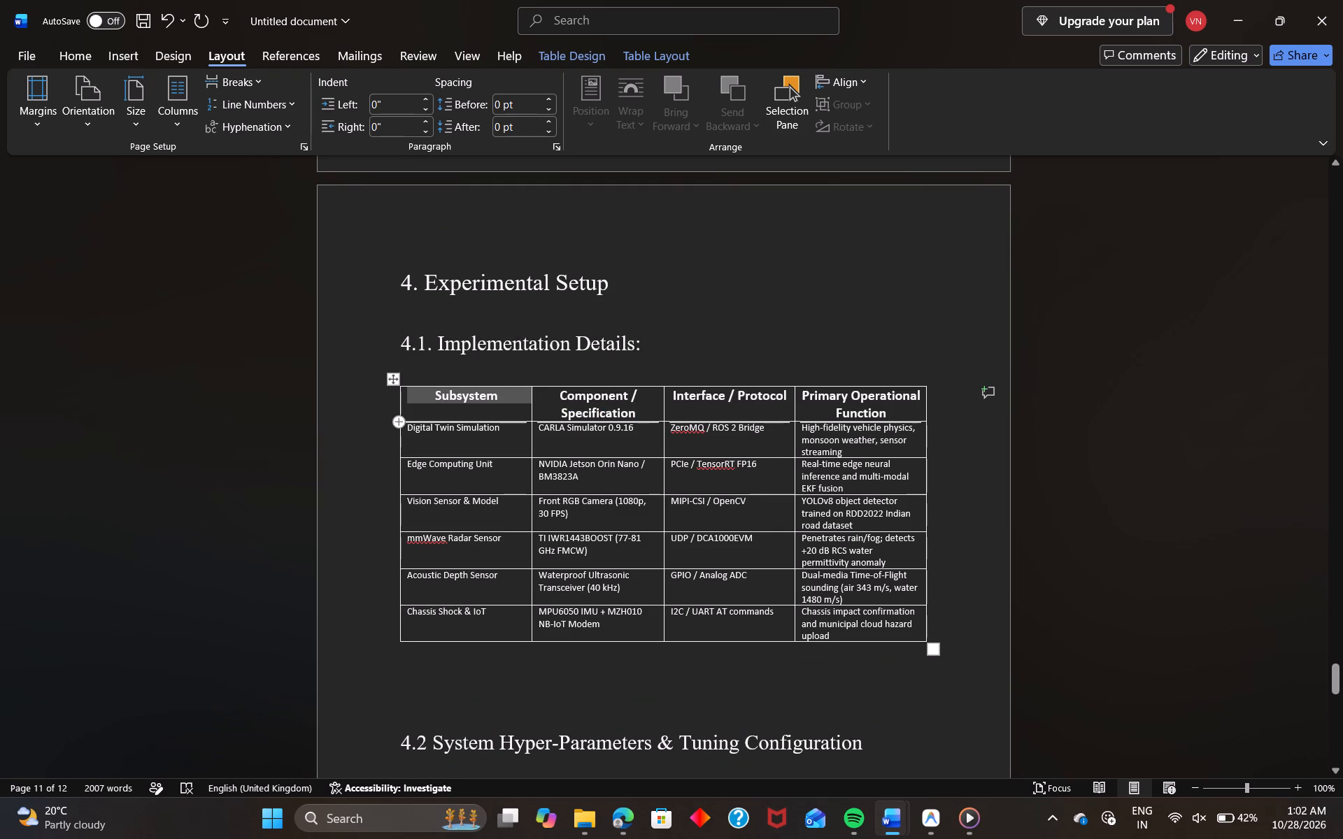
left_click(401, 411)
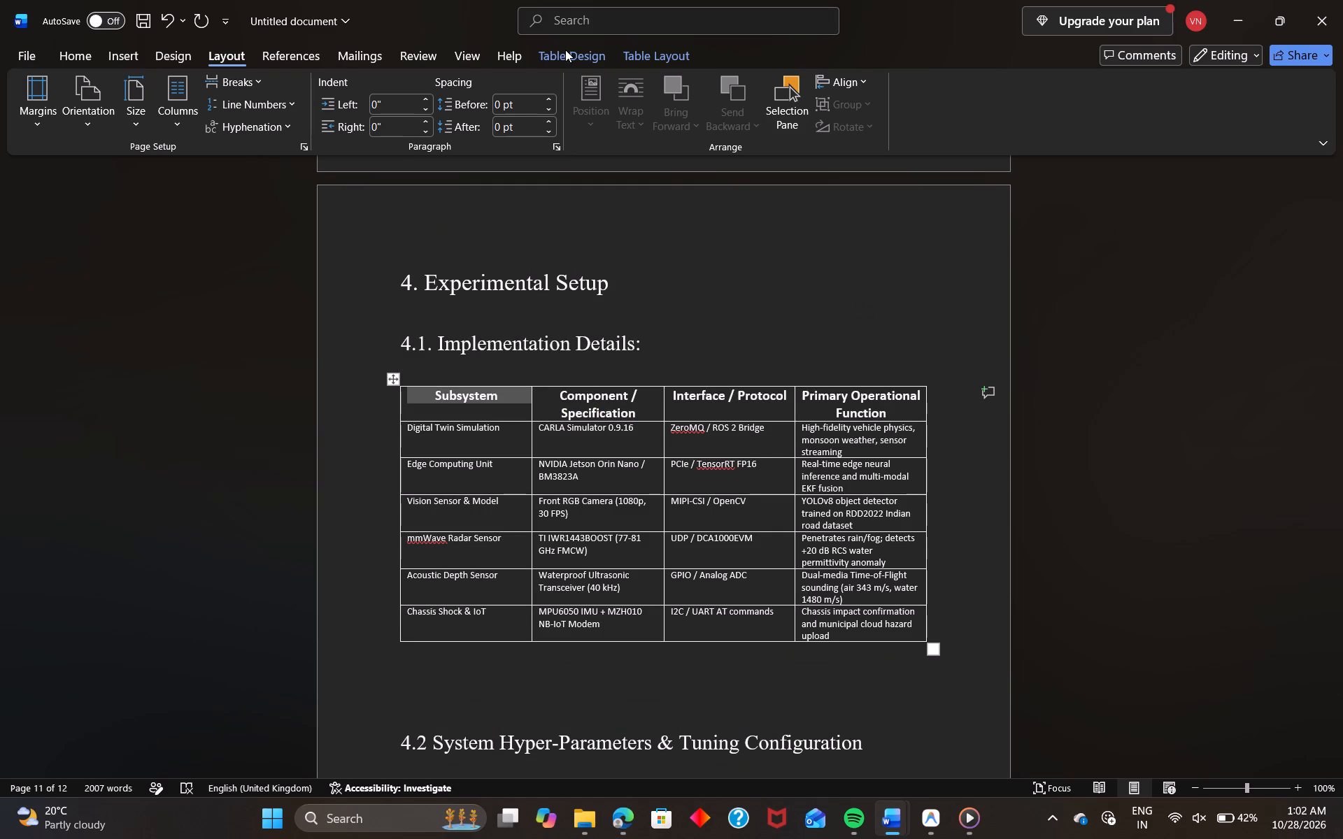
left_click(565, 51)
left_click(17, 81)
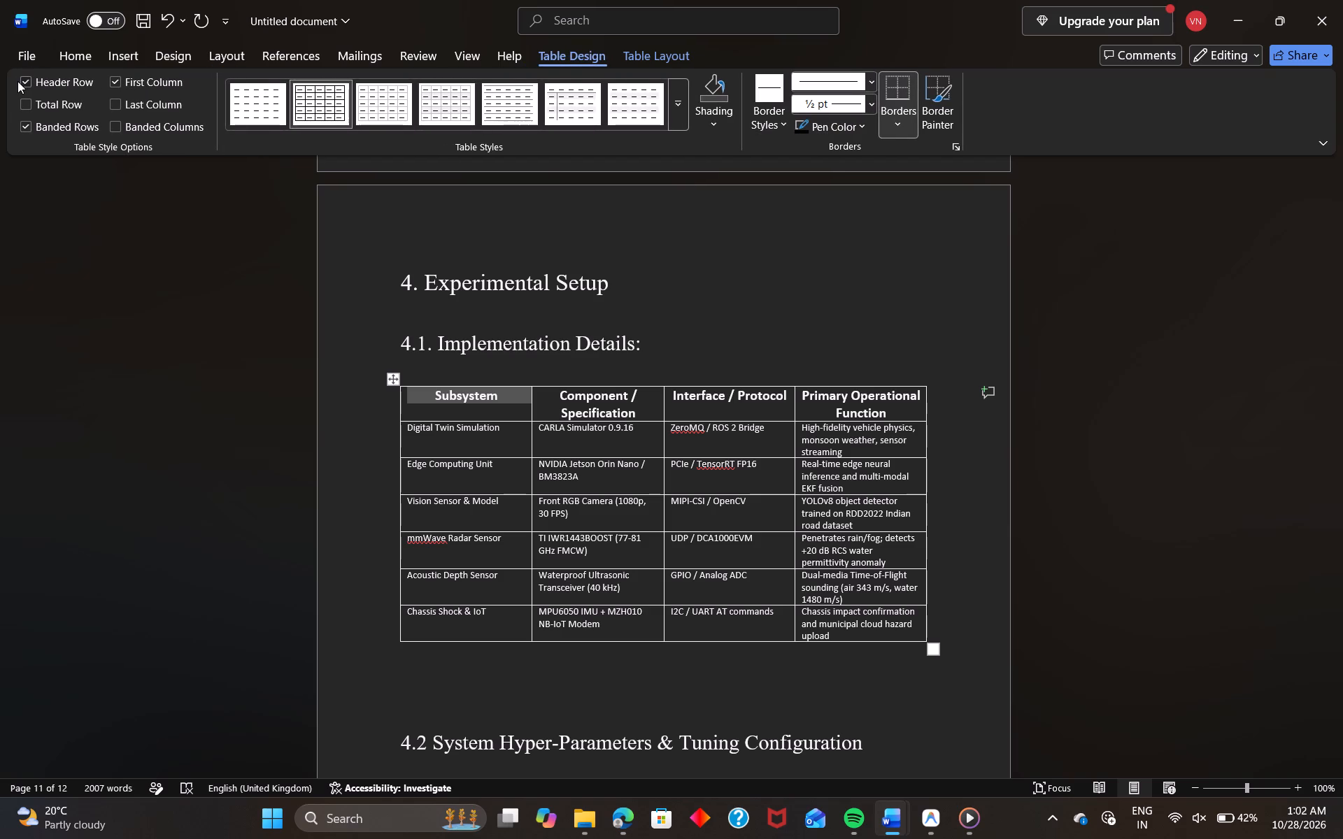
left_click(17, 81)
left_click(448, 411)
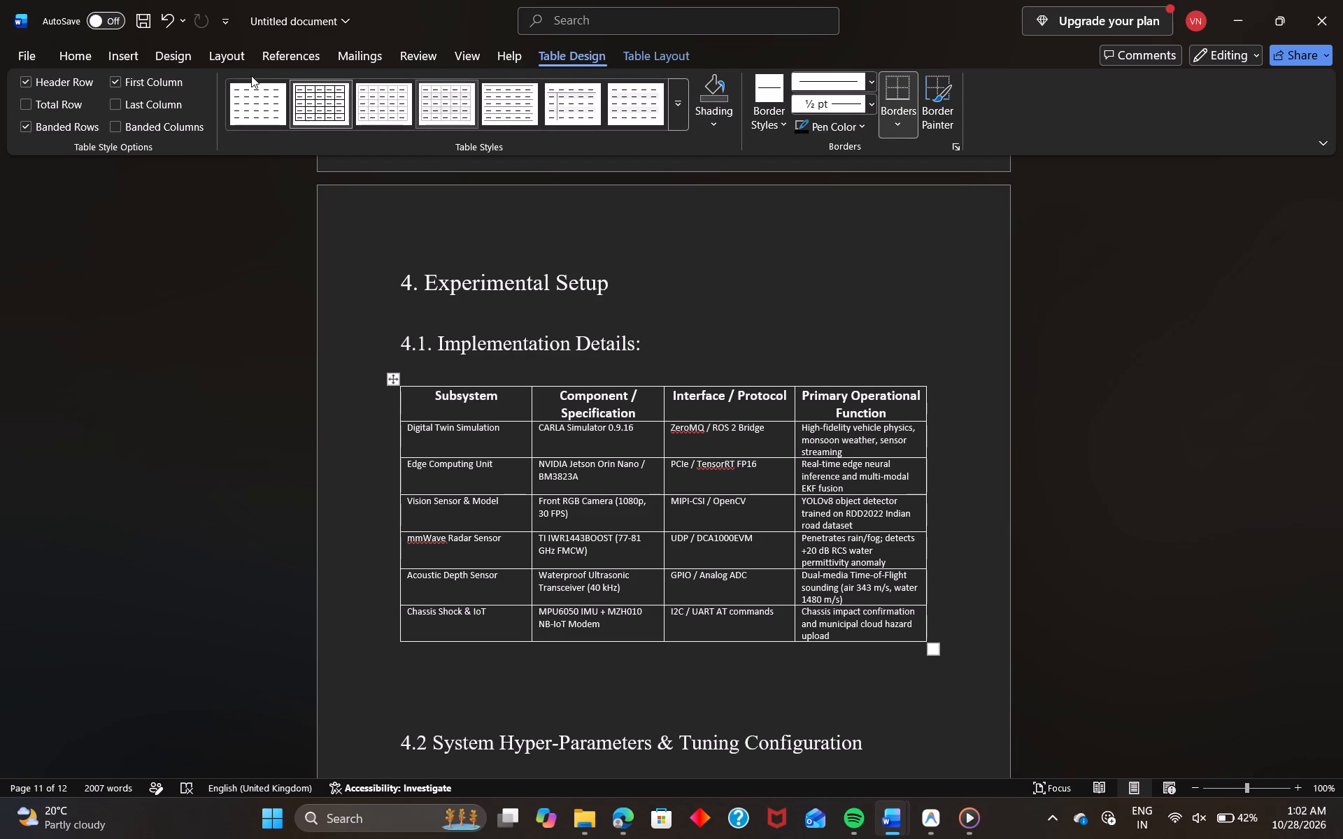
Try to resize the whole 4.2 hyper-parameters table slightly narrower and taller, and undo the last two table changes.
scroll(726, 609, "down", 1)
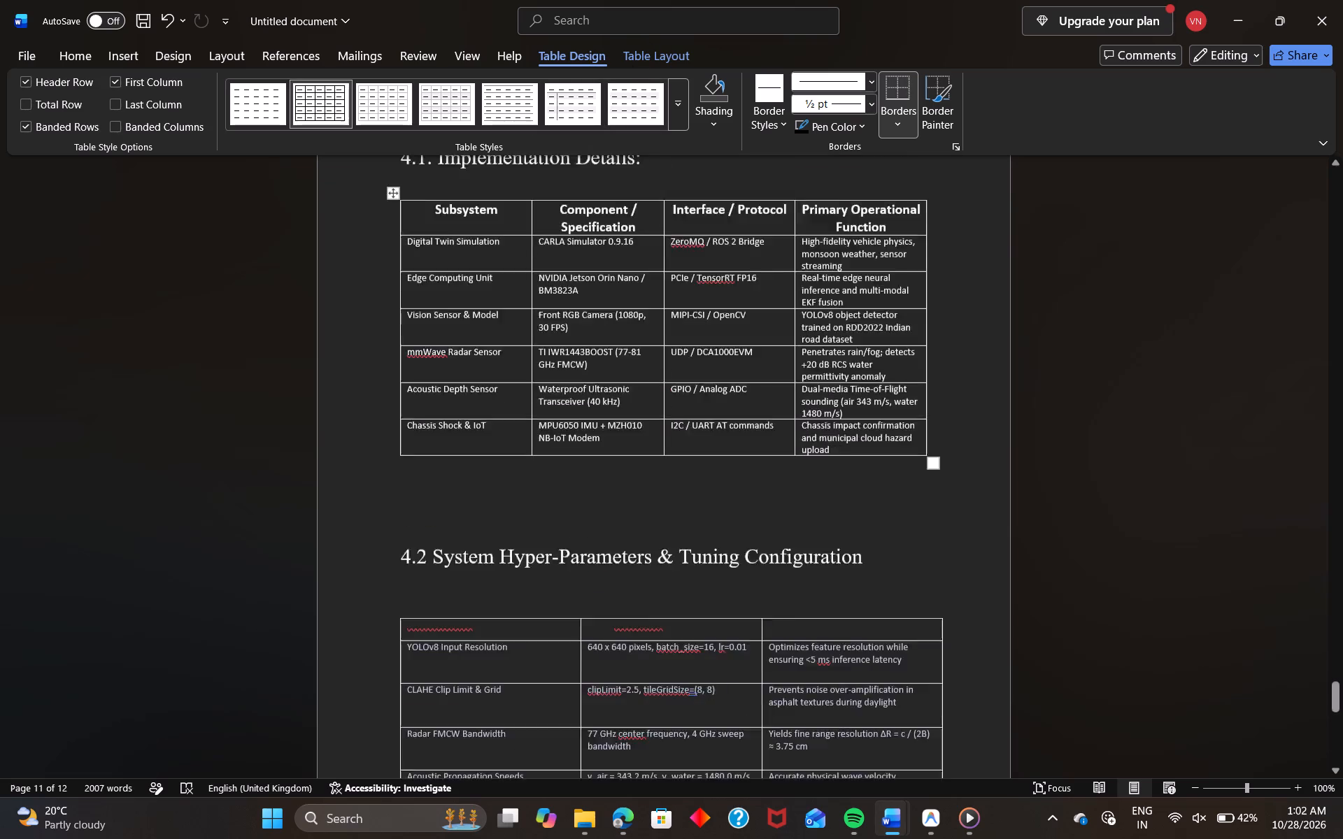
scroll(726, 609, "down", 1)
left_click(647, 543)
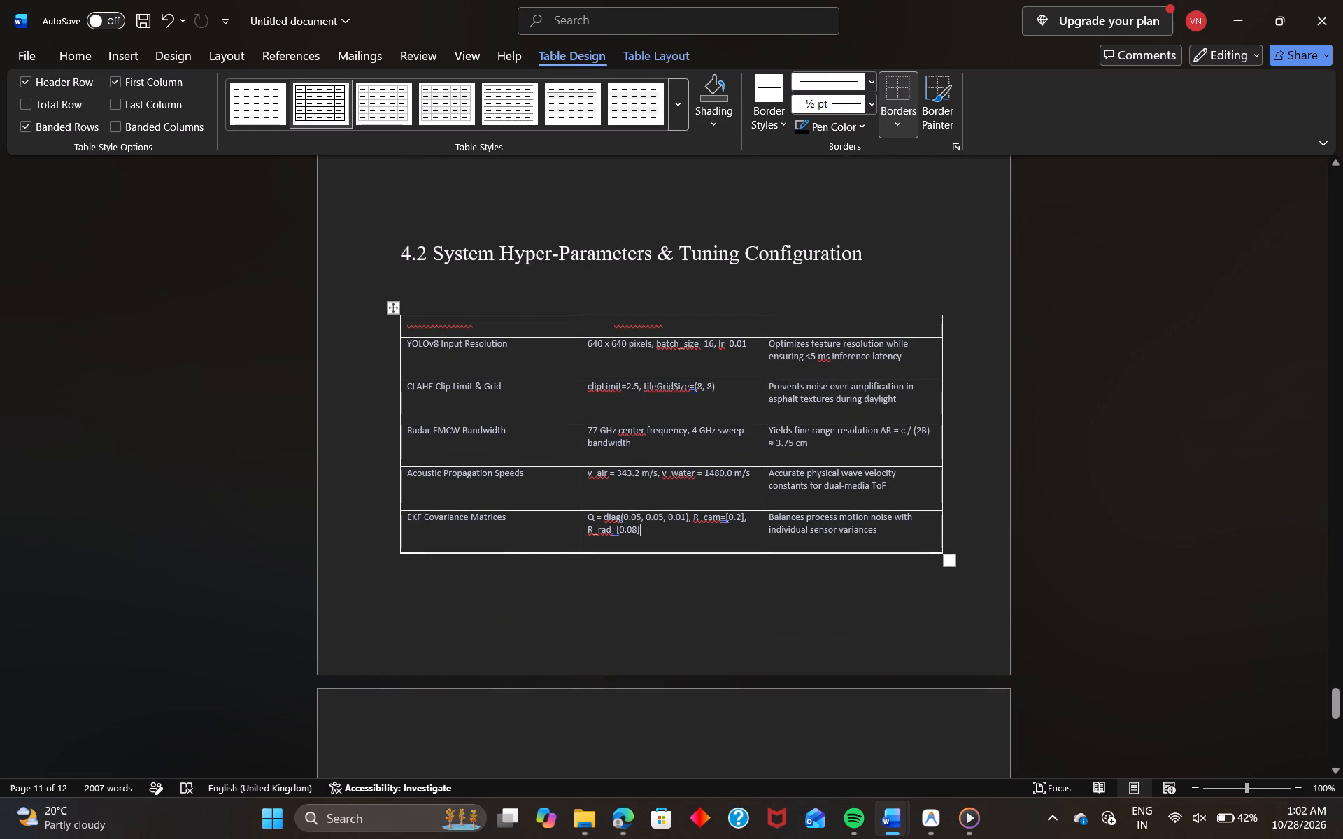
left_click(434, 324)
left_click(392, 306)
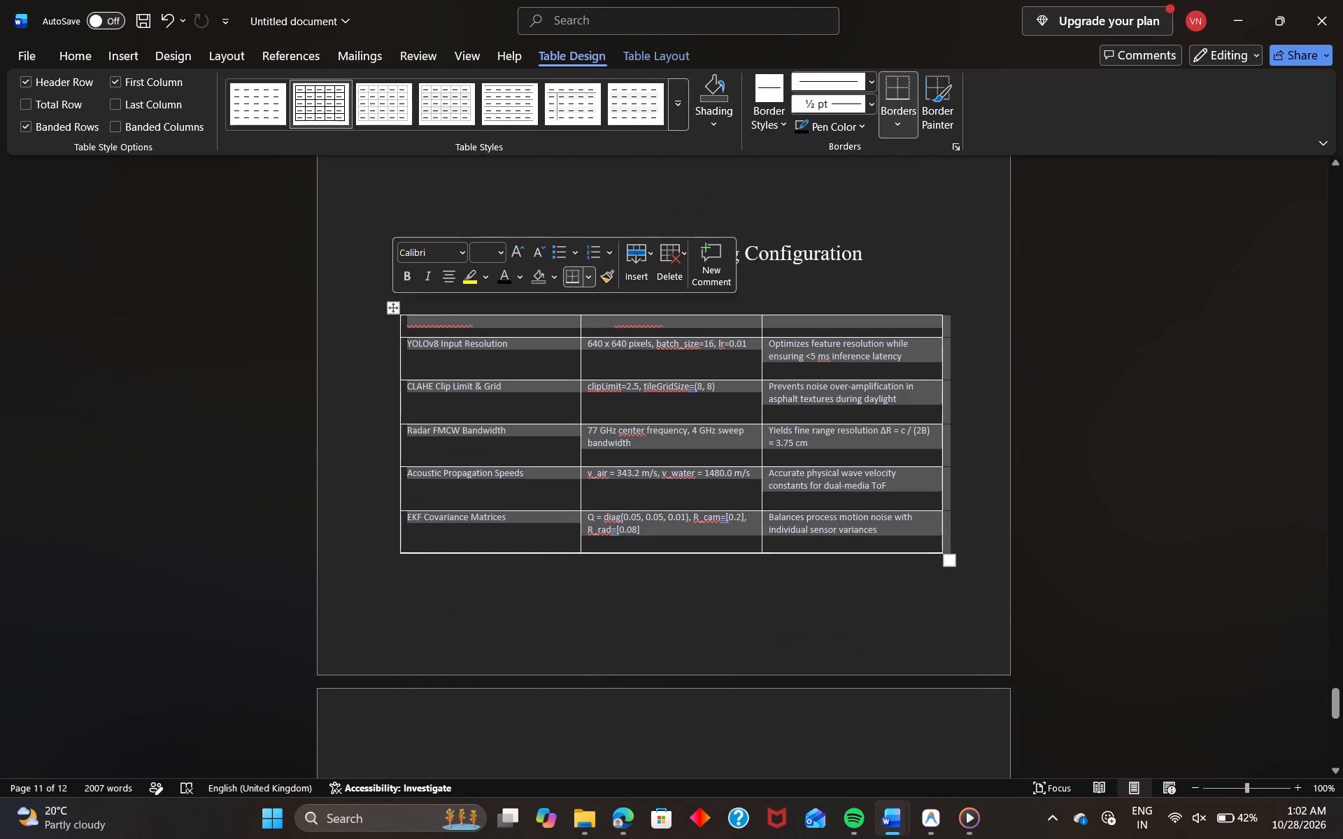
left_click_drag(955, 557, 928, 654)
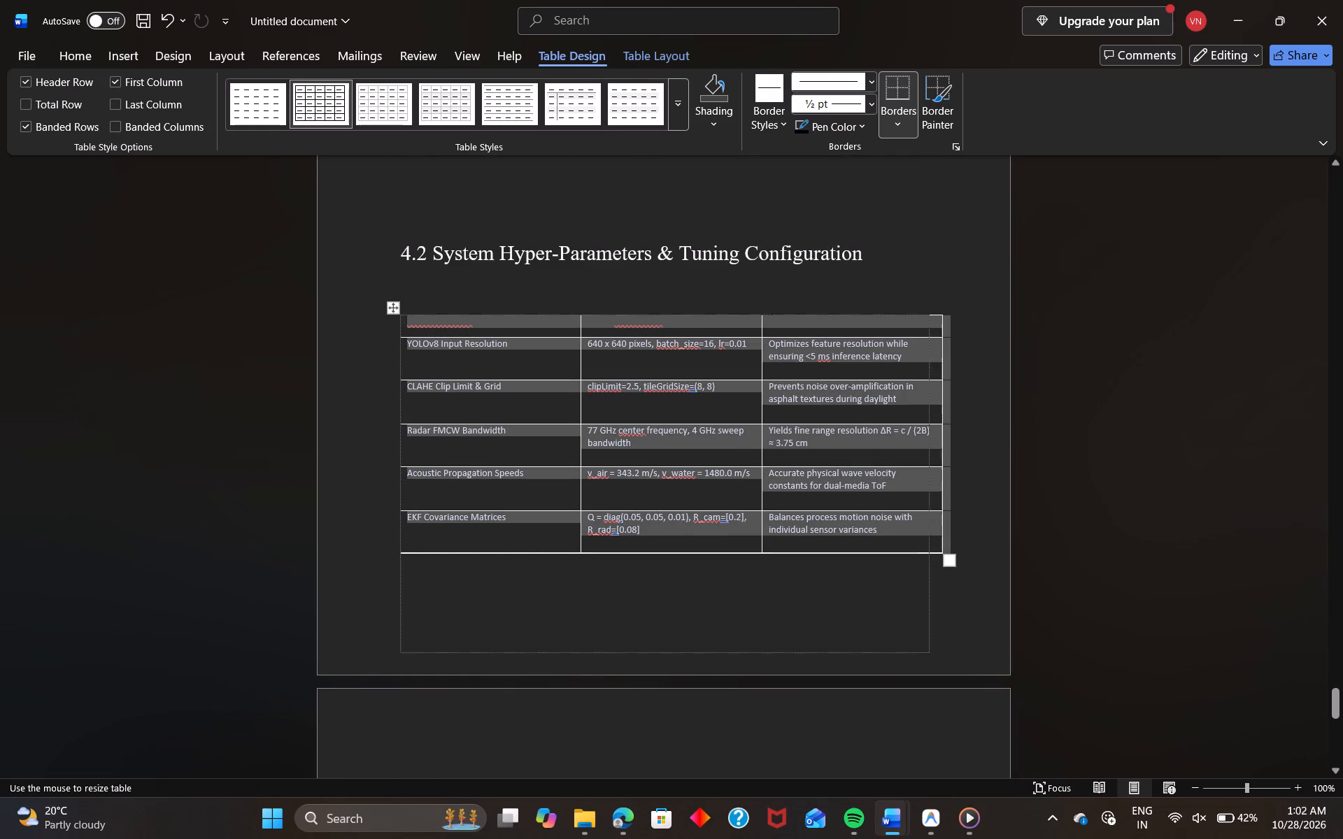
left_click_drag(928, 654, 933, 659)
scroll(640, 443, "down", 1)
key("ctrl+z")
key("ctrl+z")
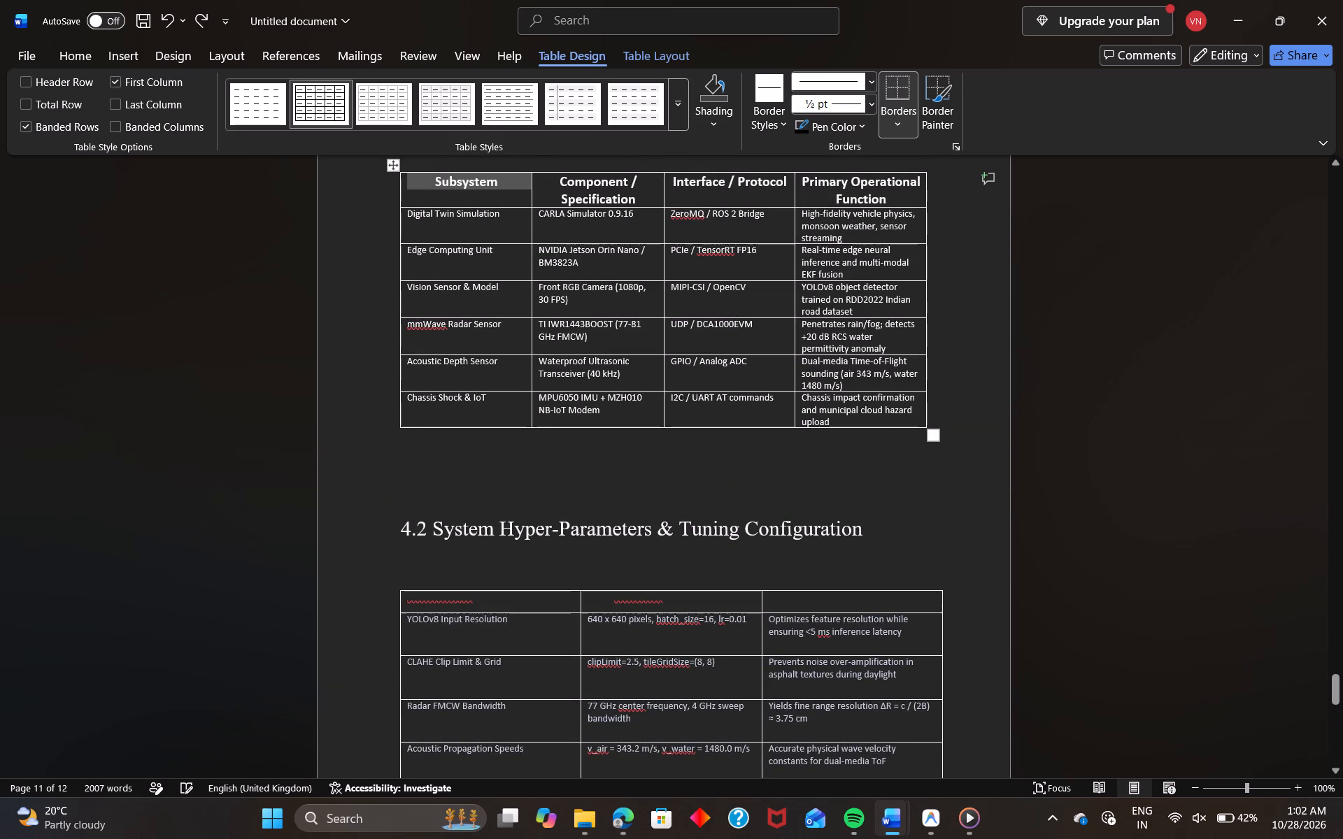
scroll(762, 533, "down", 1)
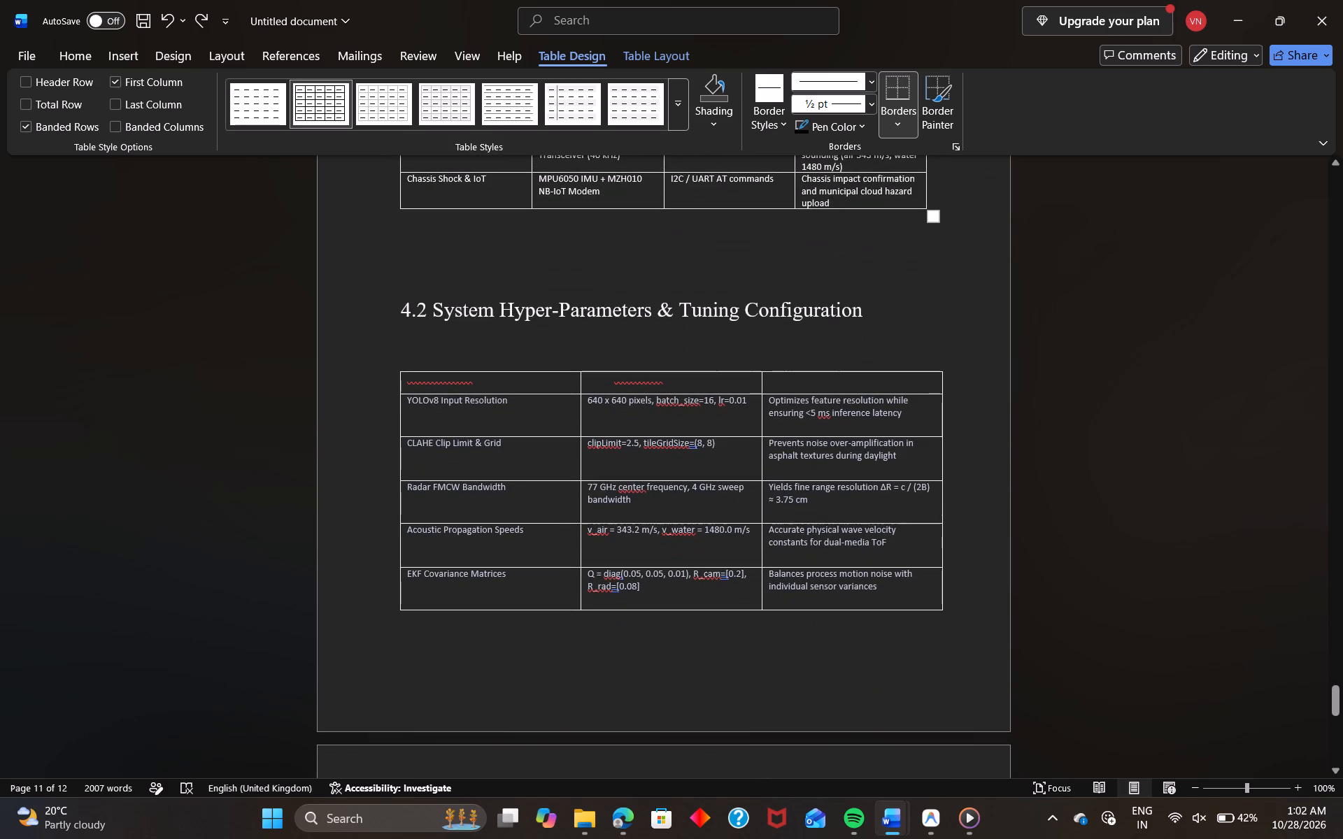
left_click(561, 383)
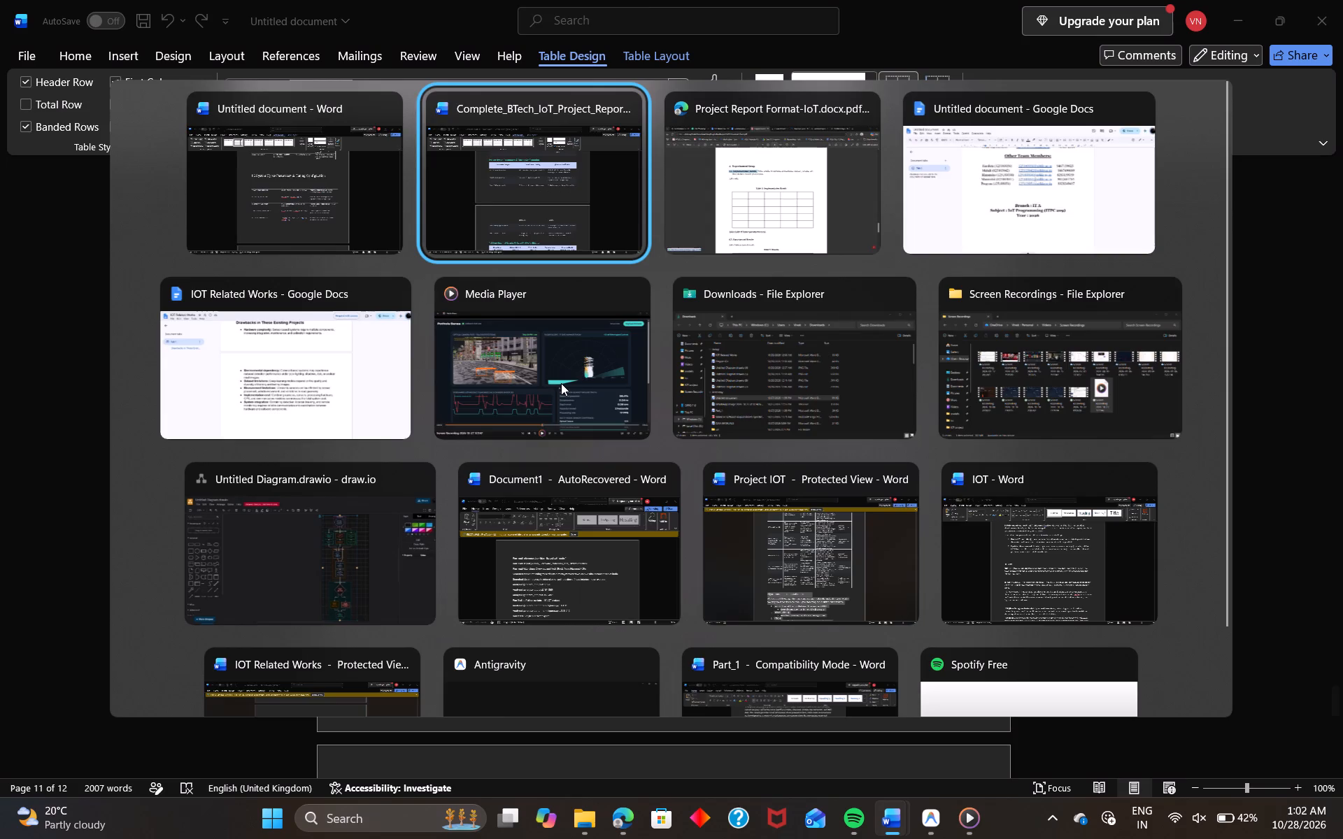
left_click(395, 244)
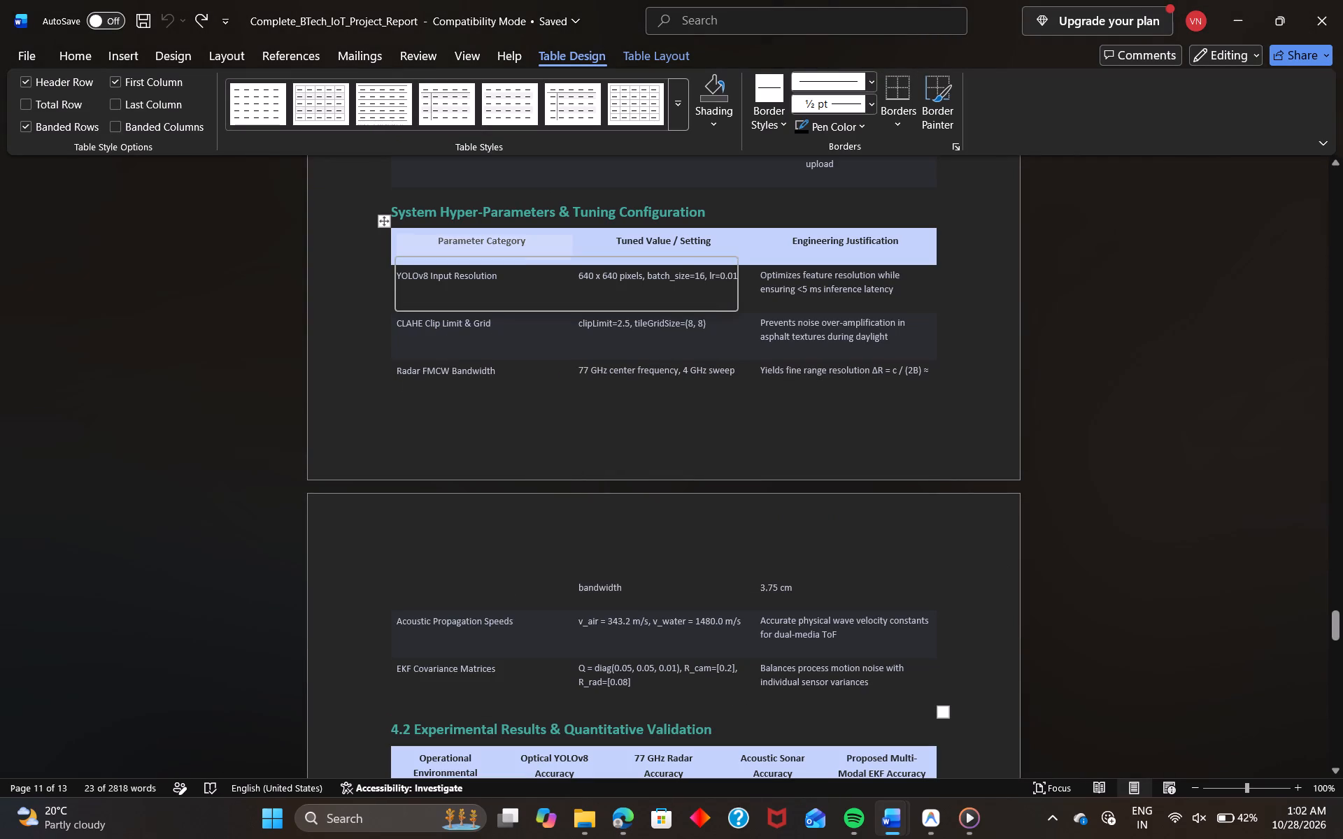
left_click(245, 270)
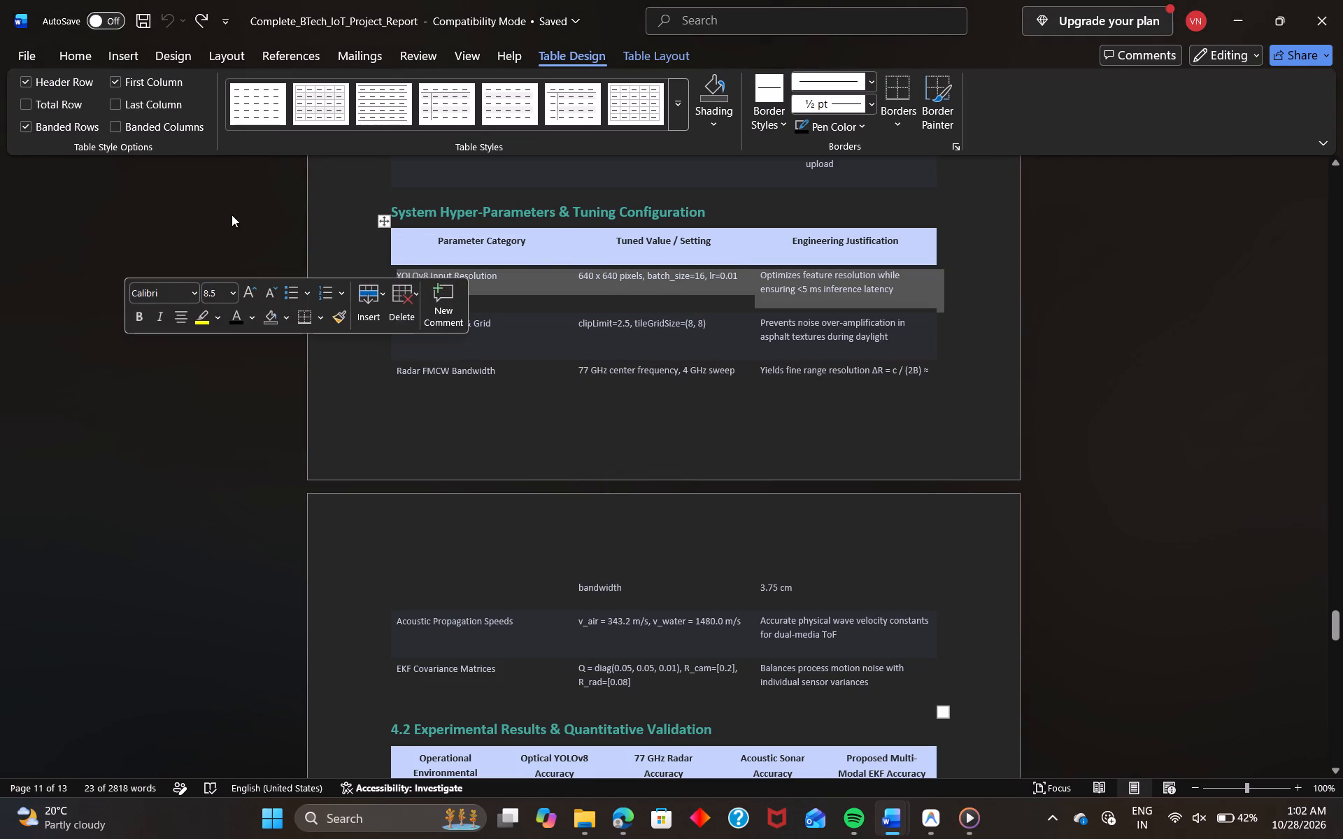
left_click(236, 215)
left_click(223, 294)
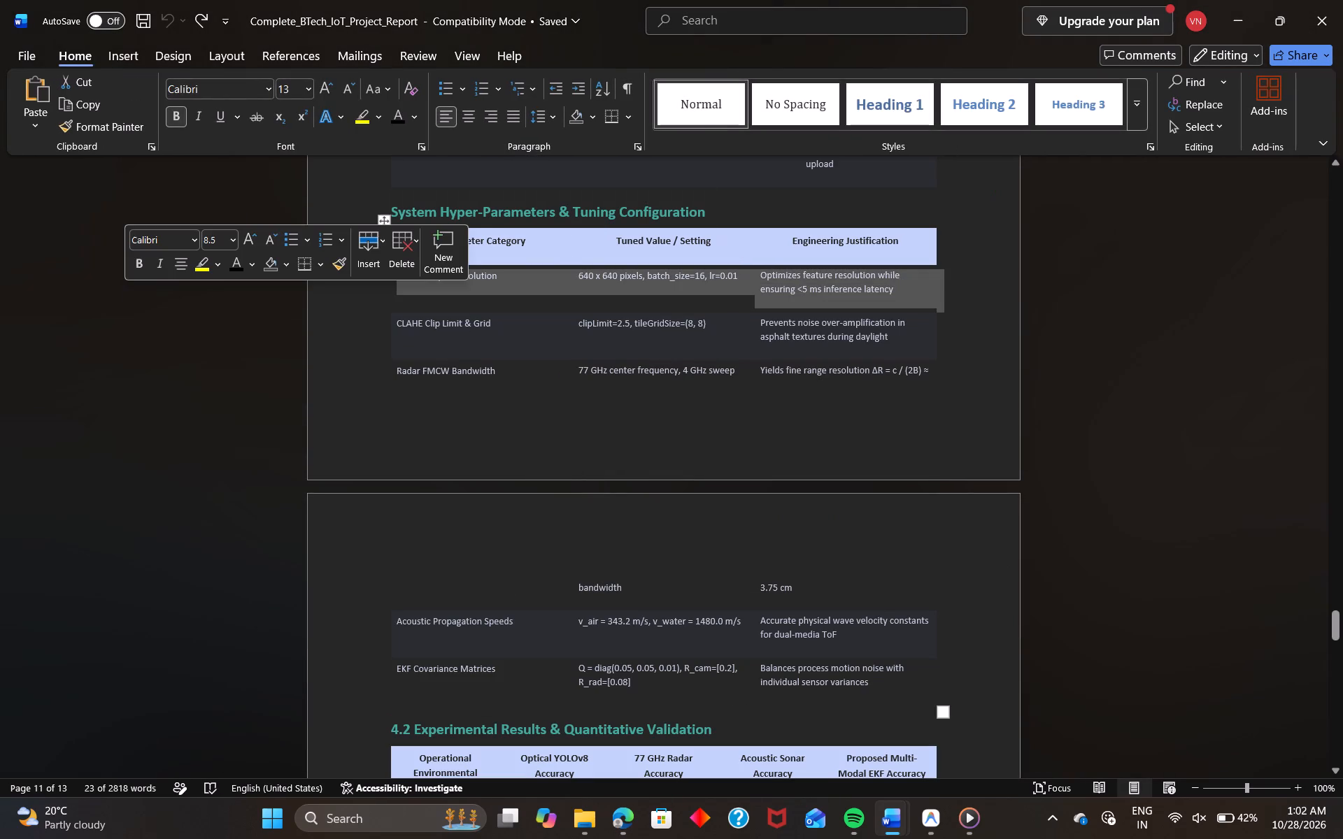
left_click(382, 342)
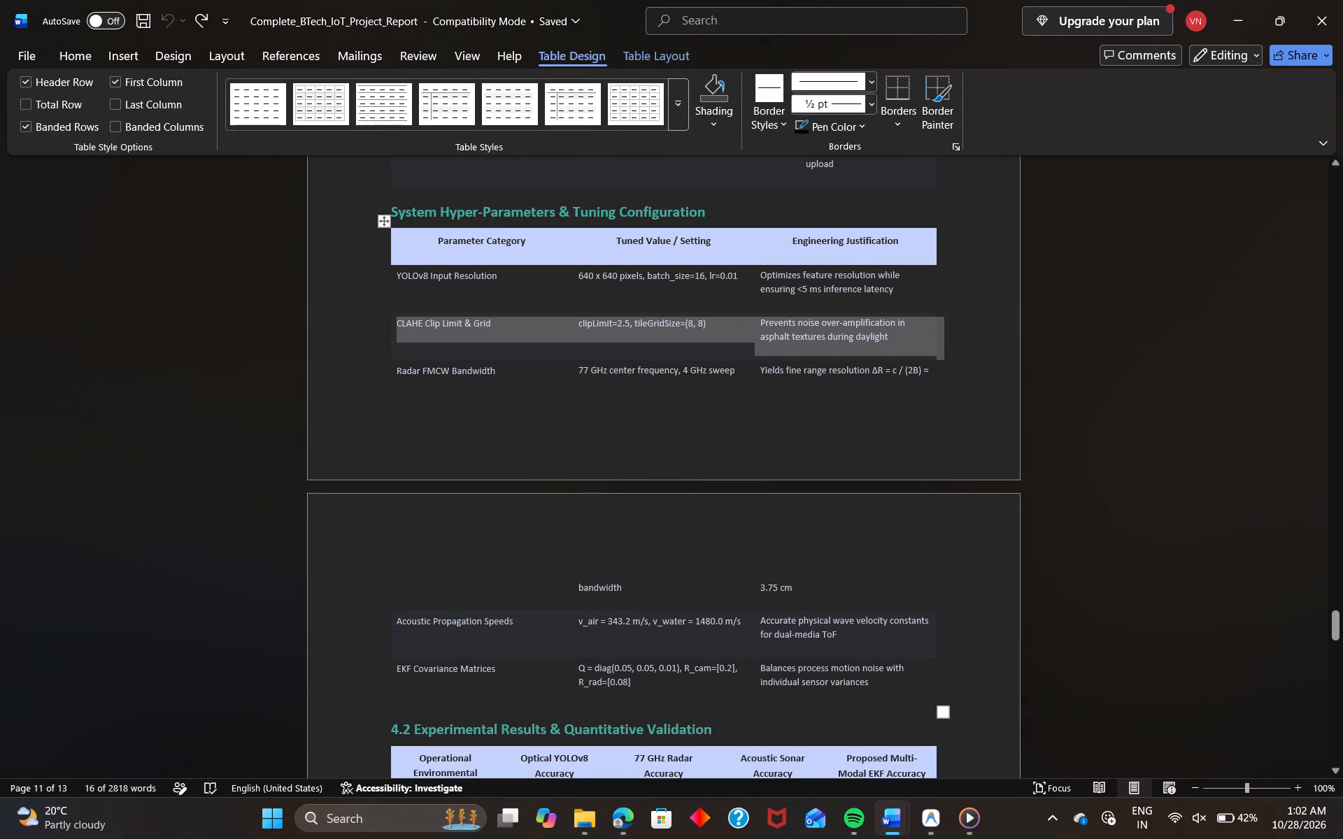
left_click_drag(903, 693, 403, 234)
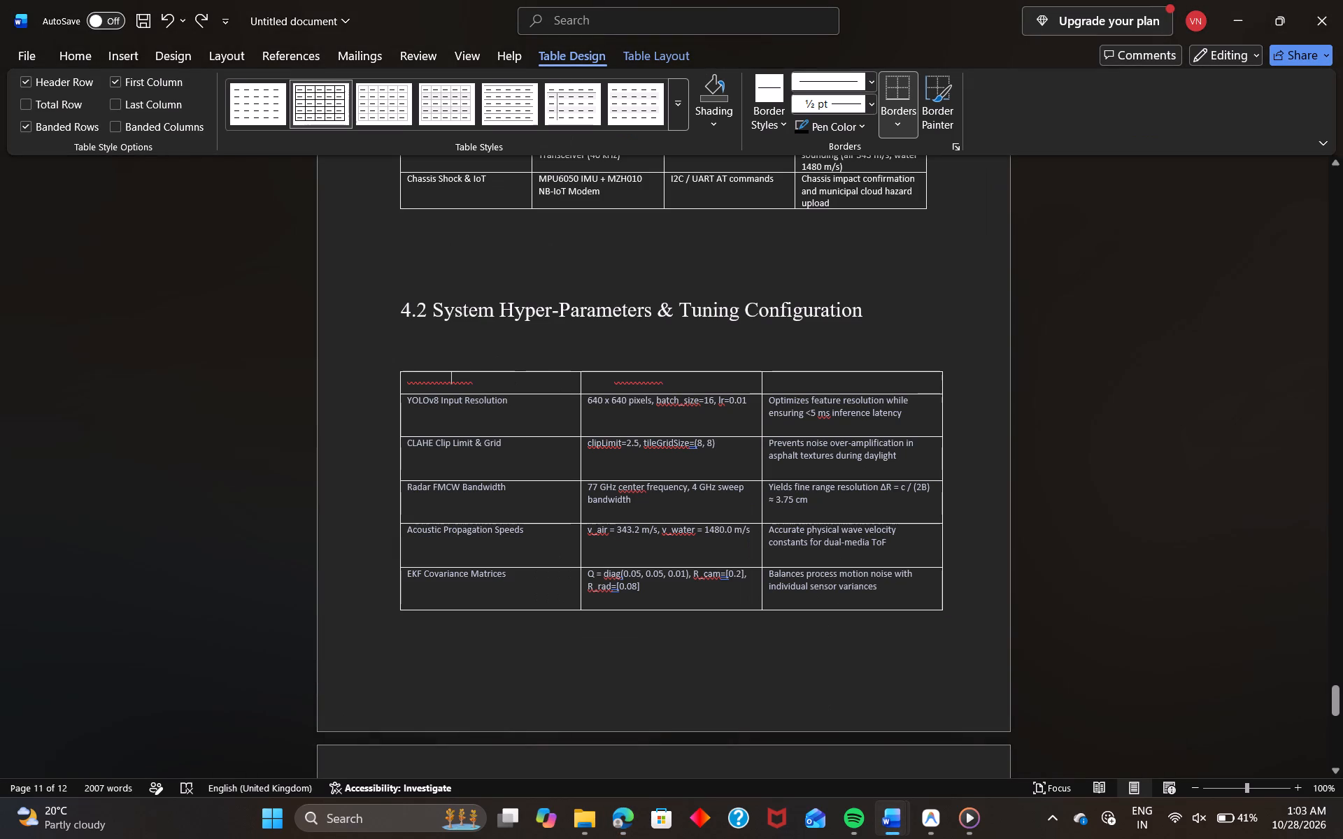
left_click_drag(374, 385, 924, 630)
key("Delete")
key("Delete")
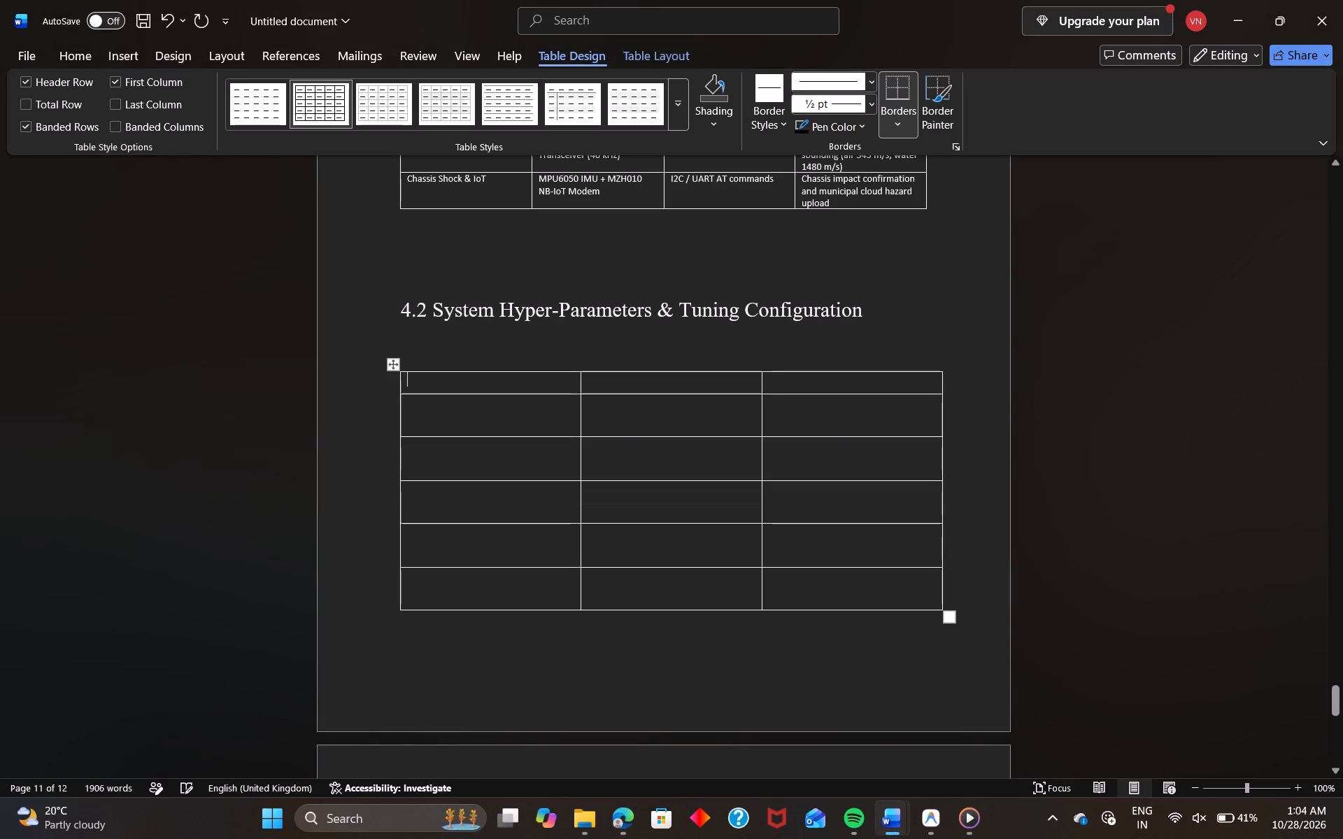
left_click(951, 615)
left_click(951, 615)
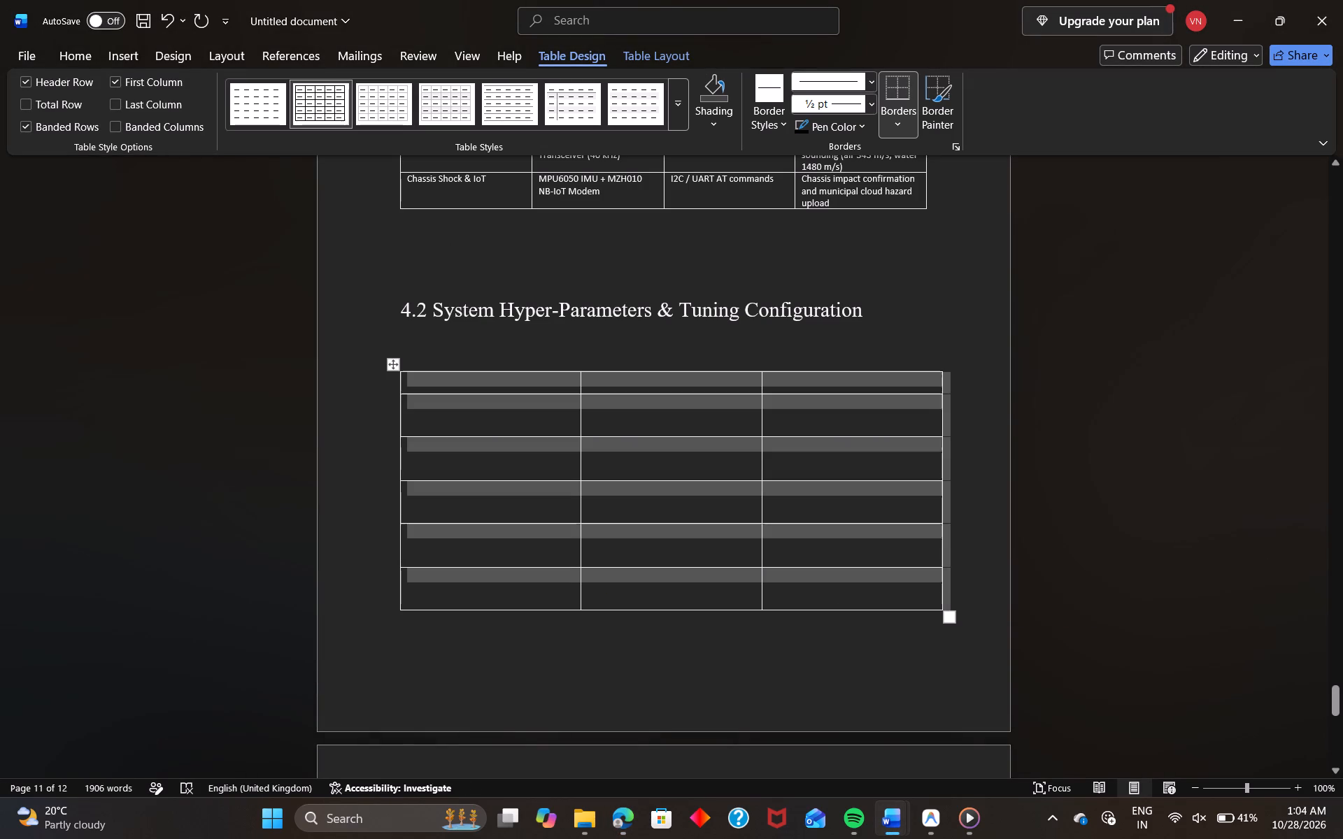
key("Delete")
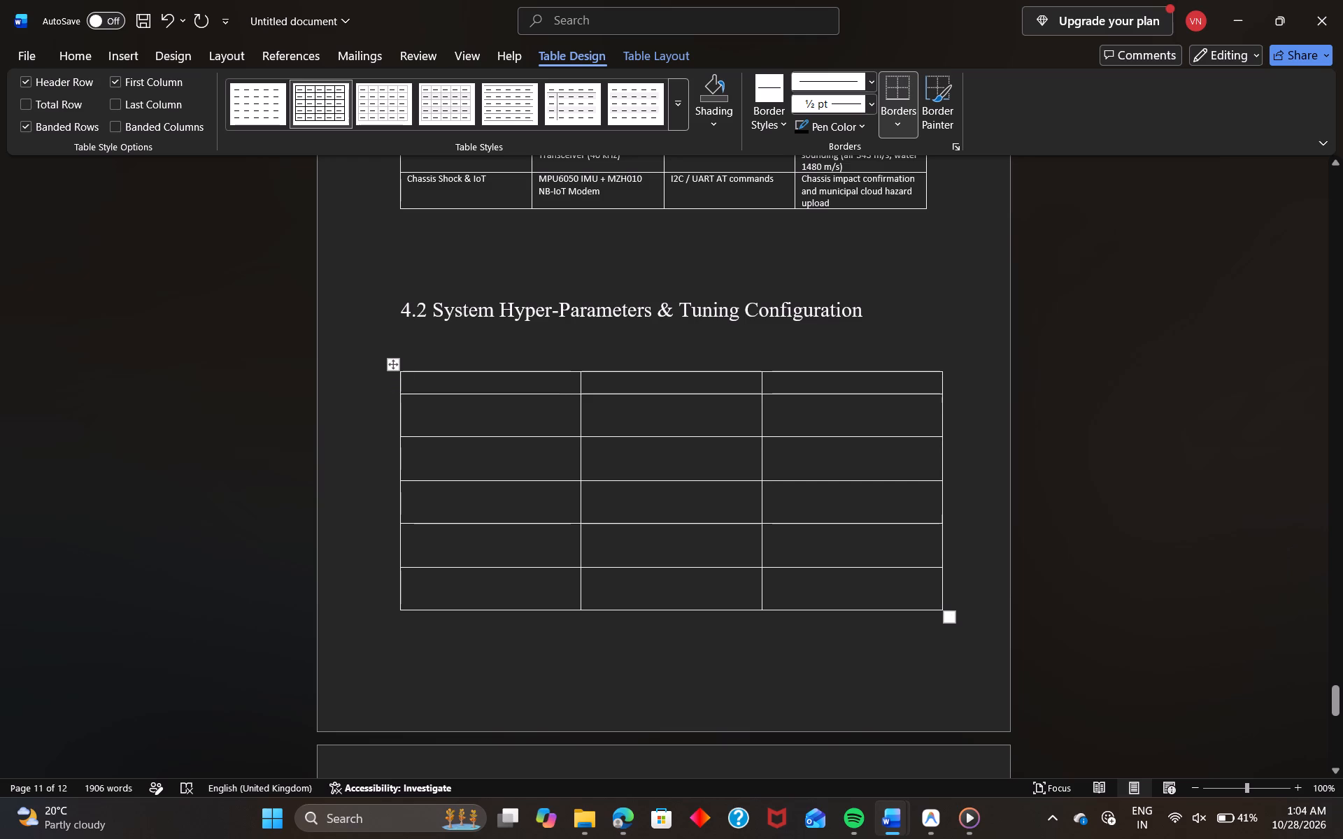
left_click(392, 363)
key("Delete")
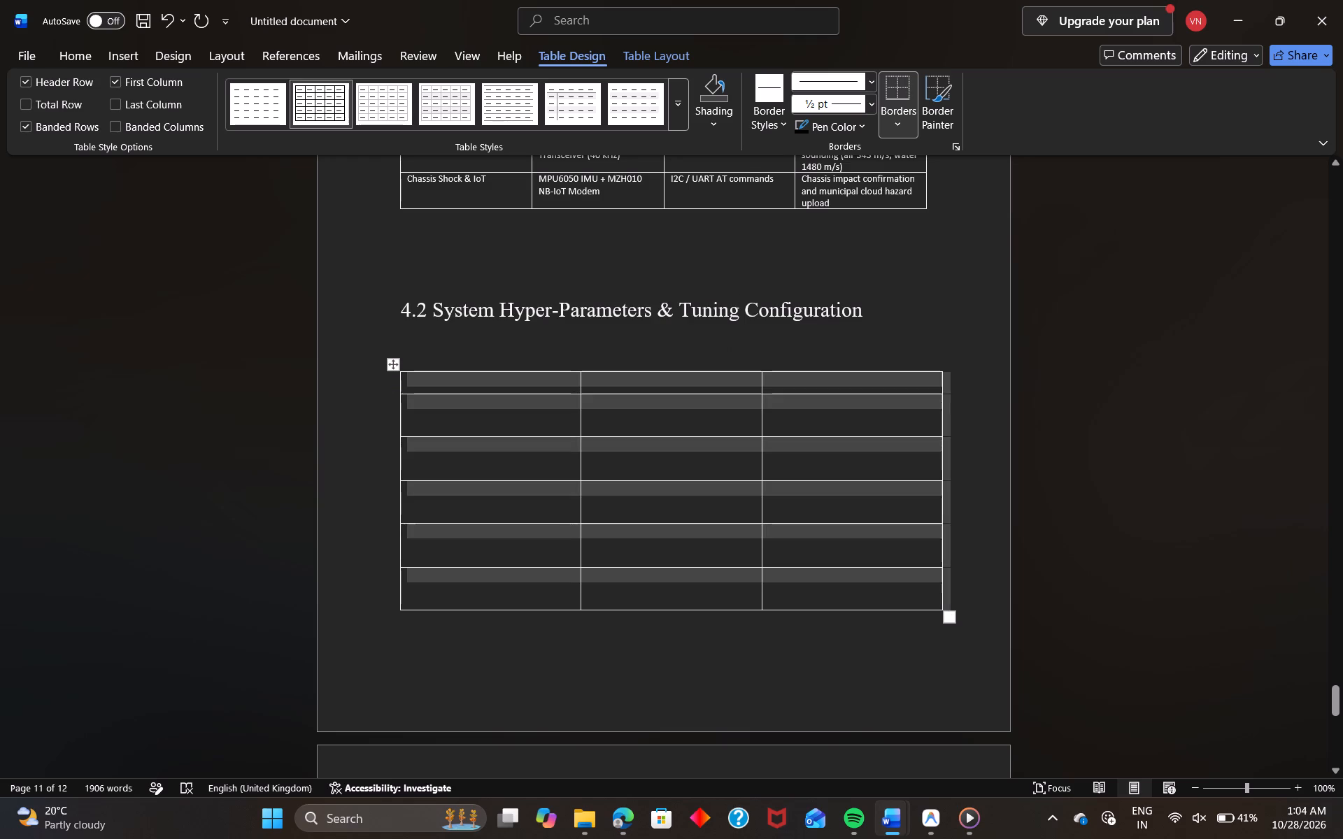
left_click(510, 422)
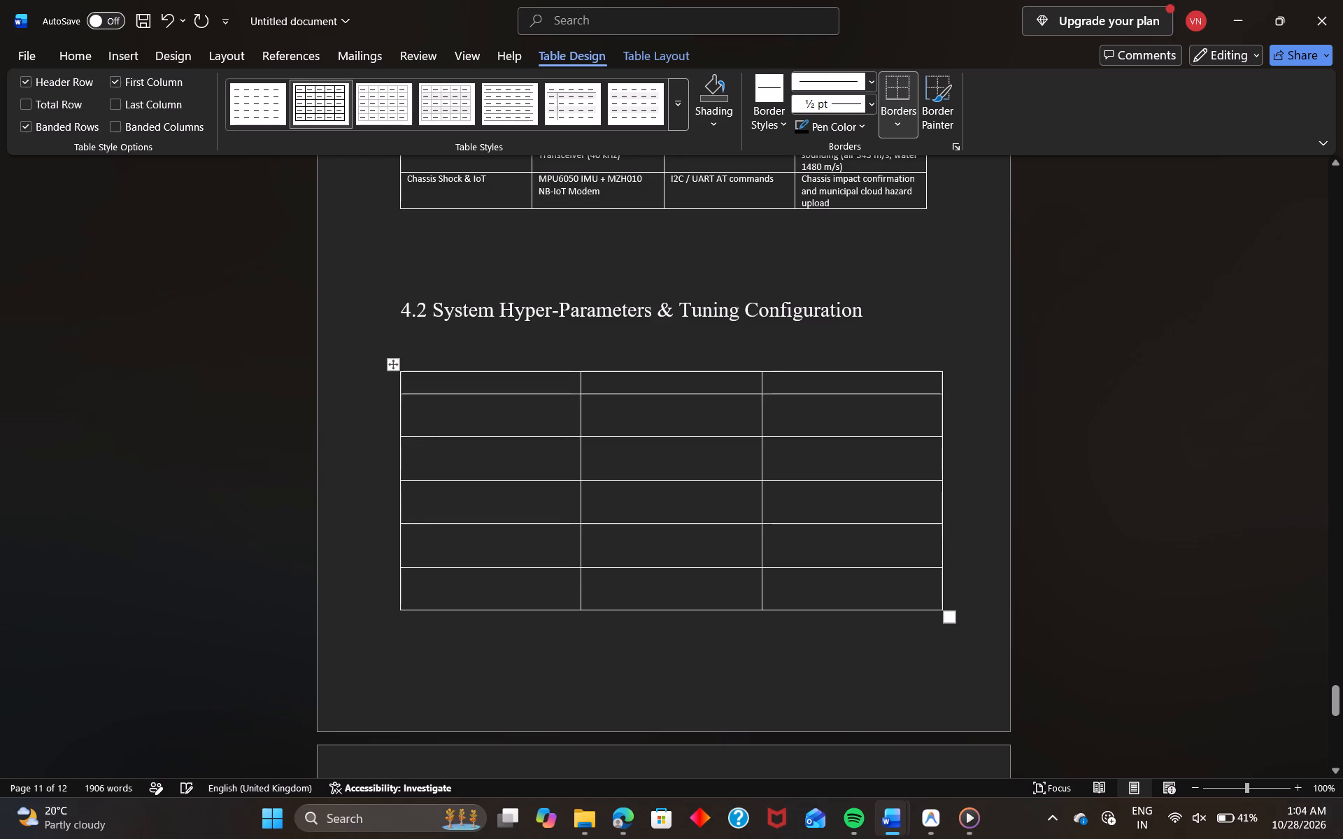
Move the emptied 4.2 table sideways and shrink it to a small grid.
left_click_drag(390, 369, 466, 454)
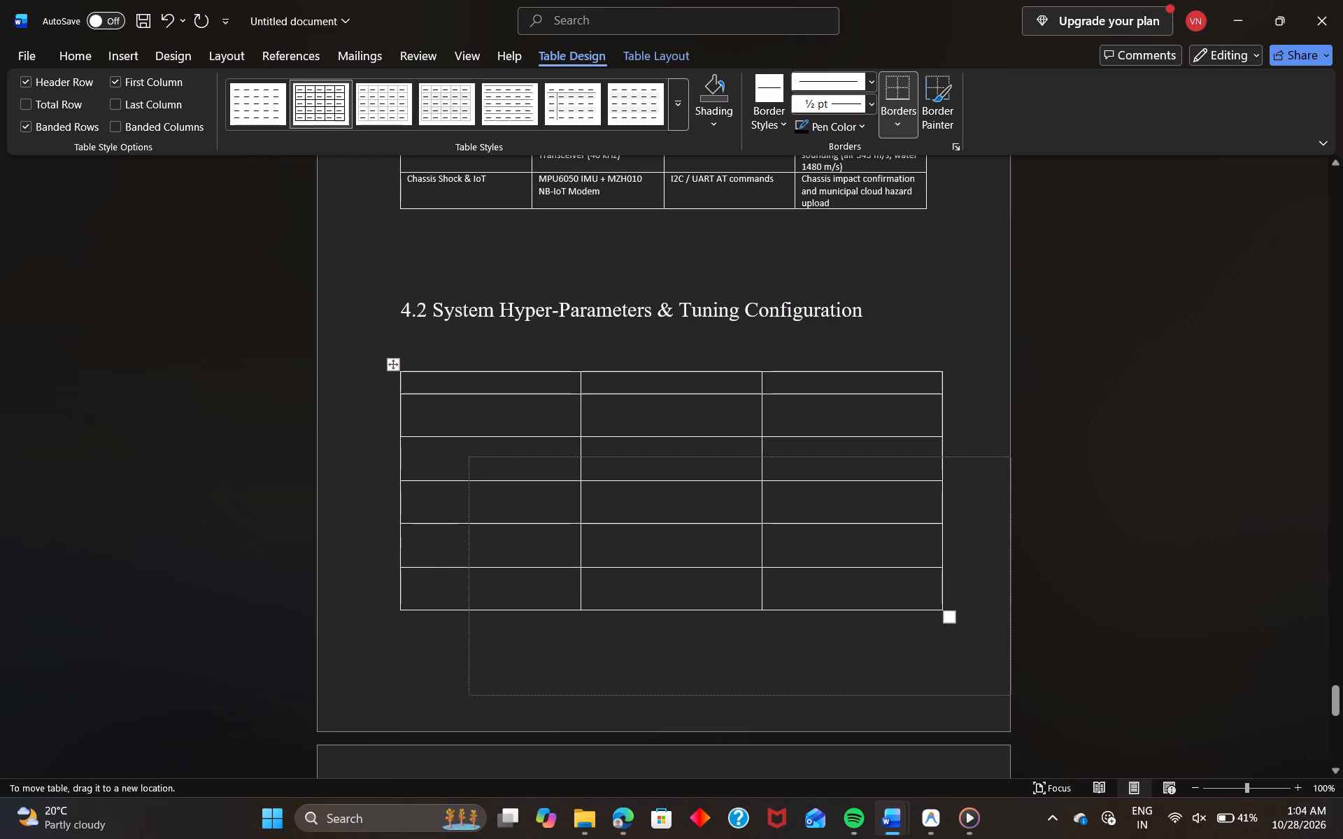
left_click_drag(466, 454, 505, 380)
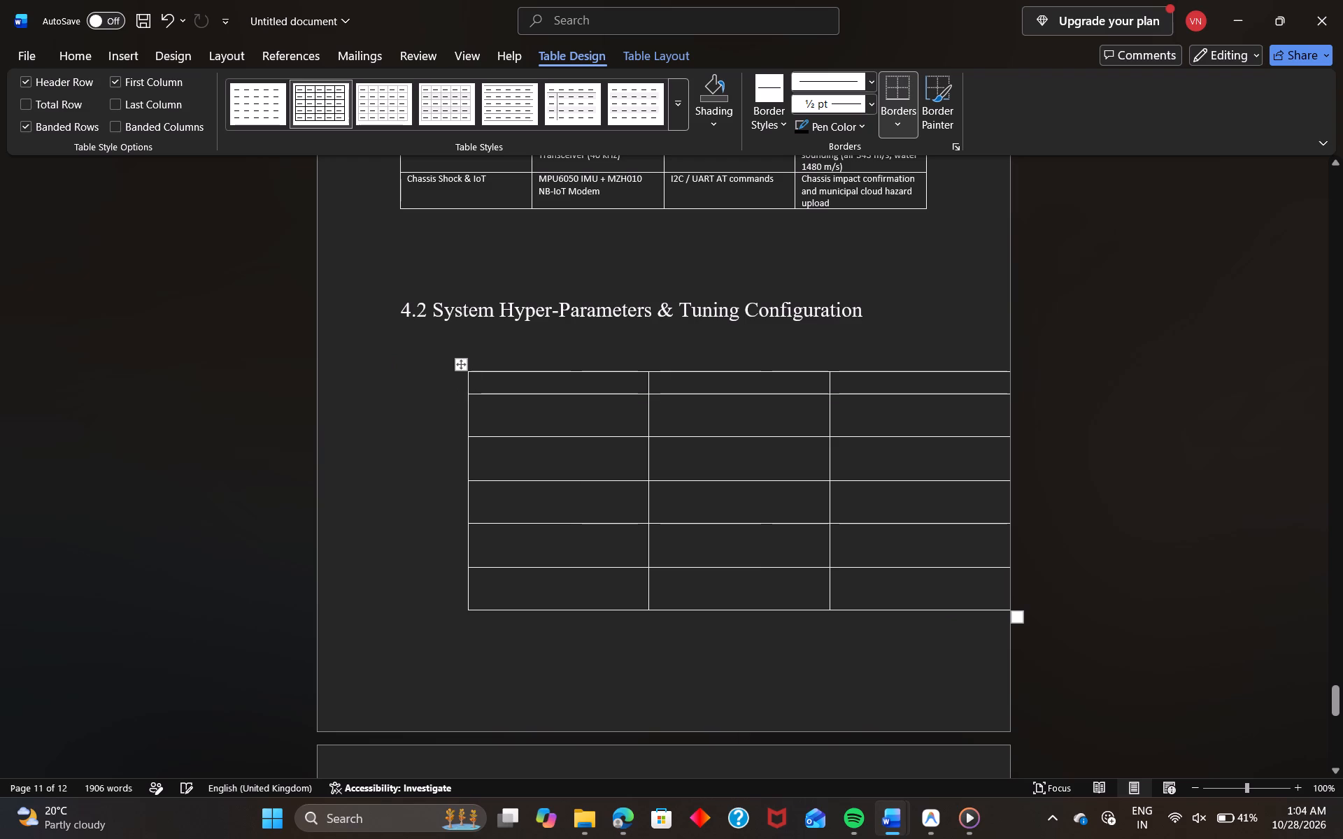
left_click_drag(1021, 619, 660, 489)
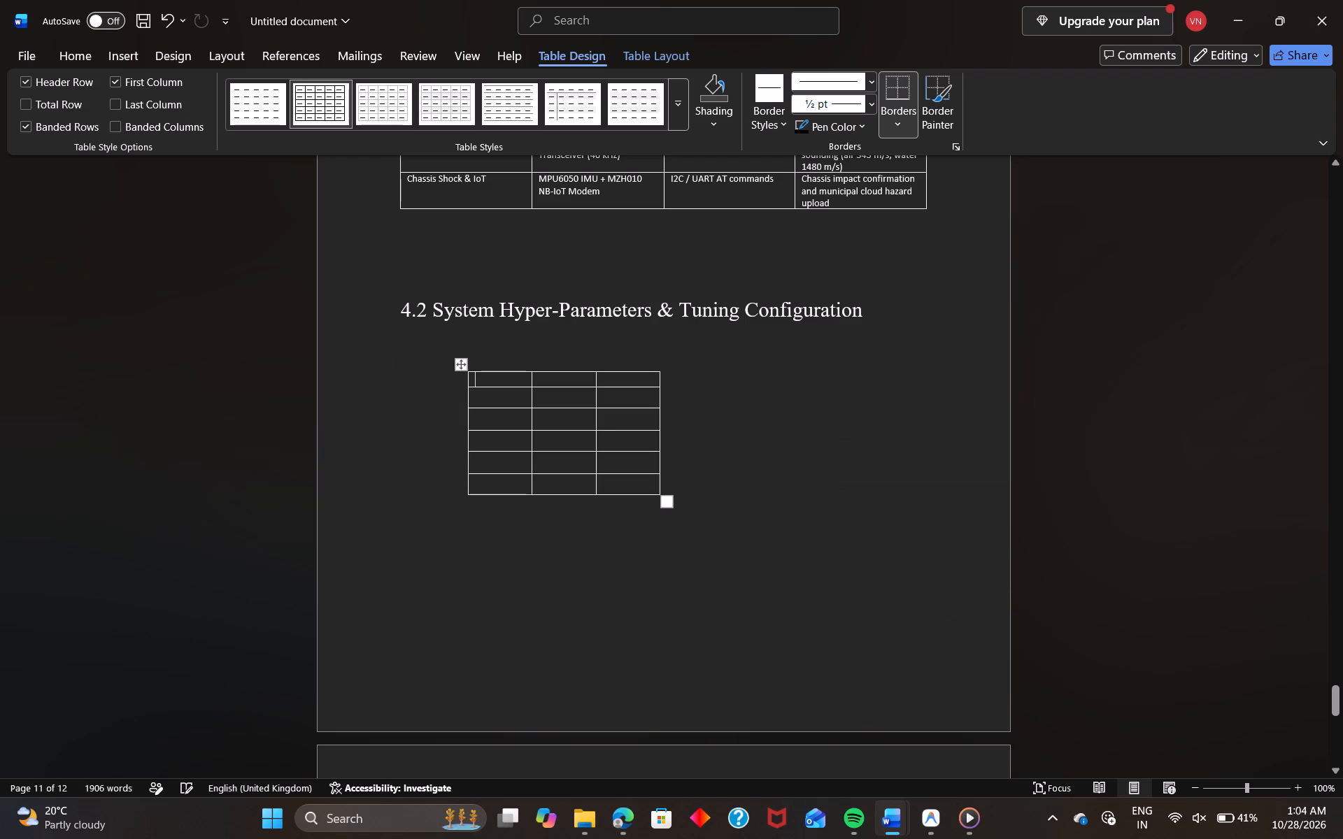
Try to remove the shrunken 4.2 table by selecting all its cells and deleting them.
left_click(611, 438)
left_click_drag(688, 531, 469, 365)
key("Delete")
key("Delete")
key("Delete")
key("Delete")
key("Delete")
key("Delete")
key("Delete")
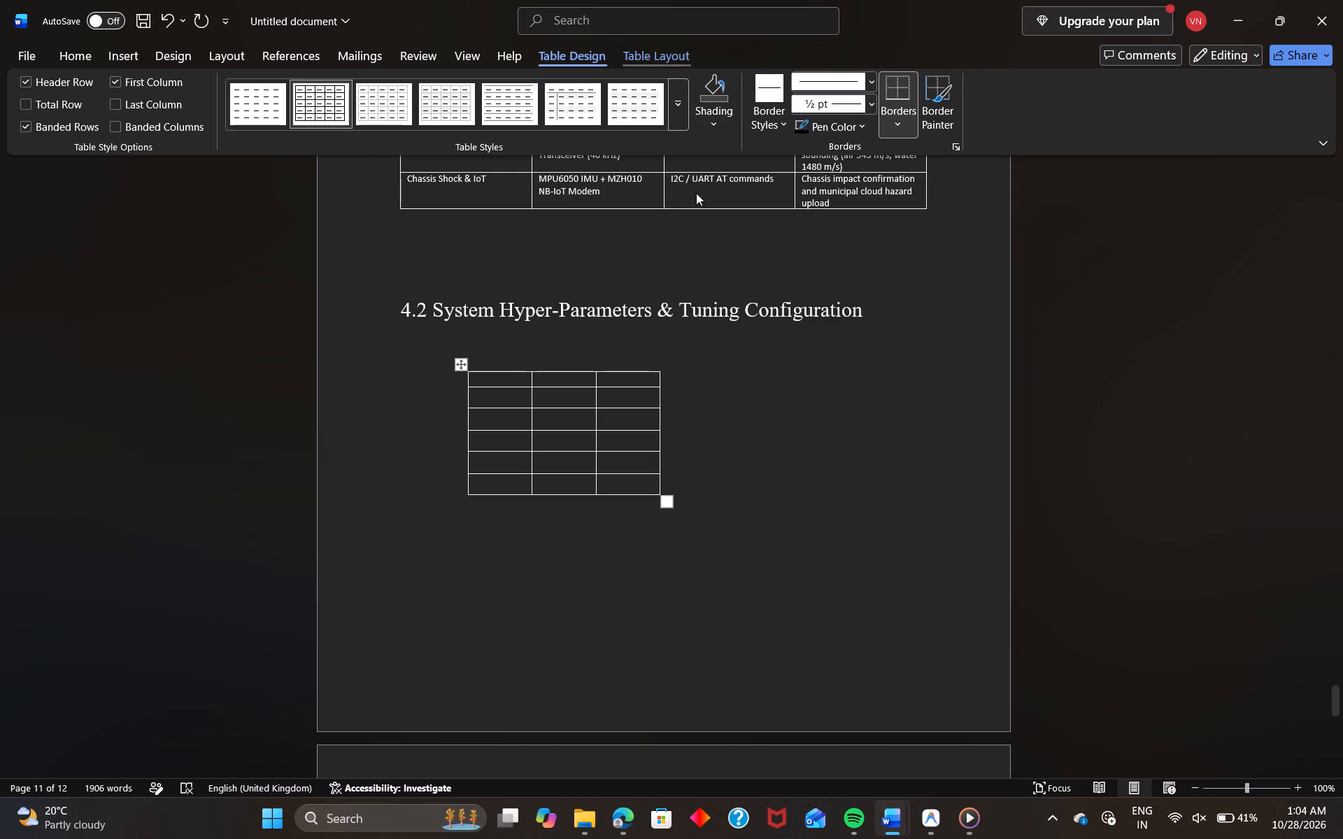
Delete the entire empty table under the 4.2 System Hyper-Parameters & Tuning Configuration heading.
left_click(862, 437)
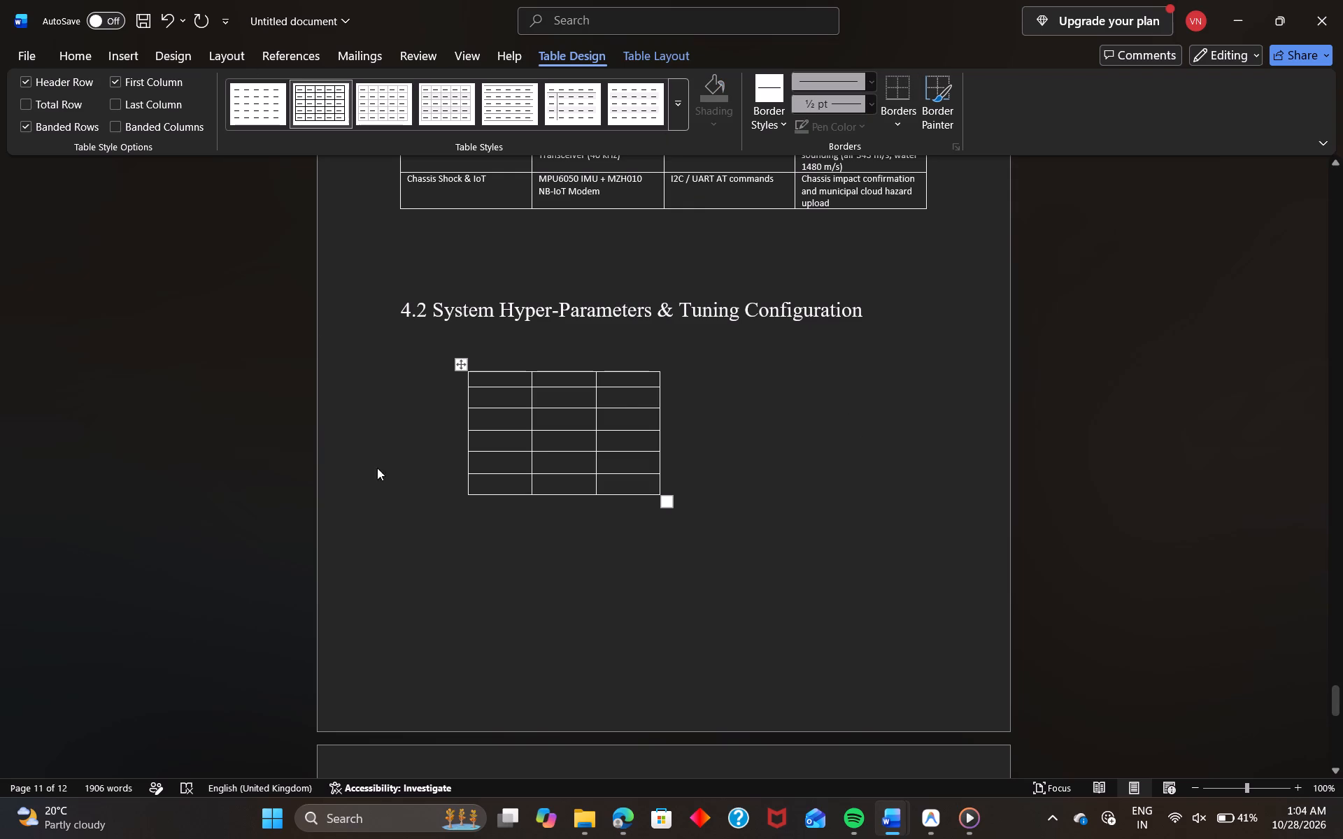
left_click(377, 468)
left_click(671, 502)
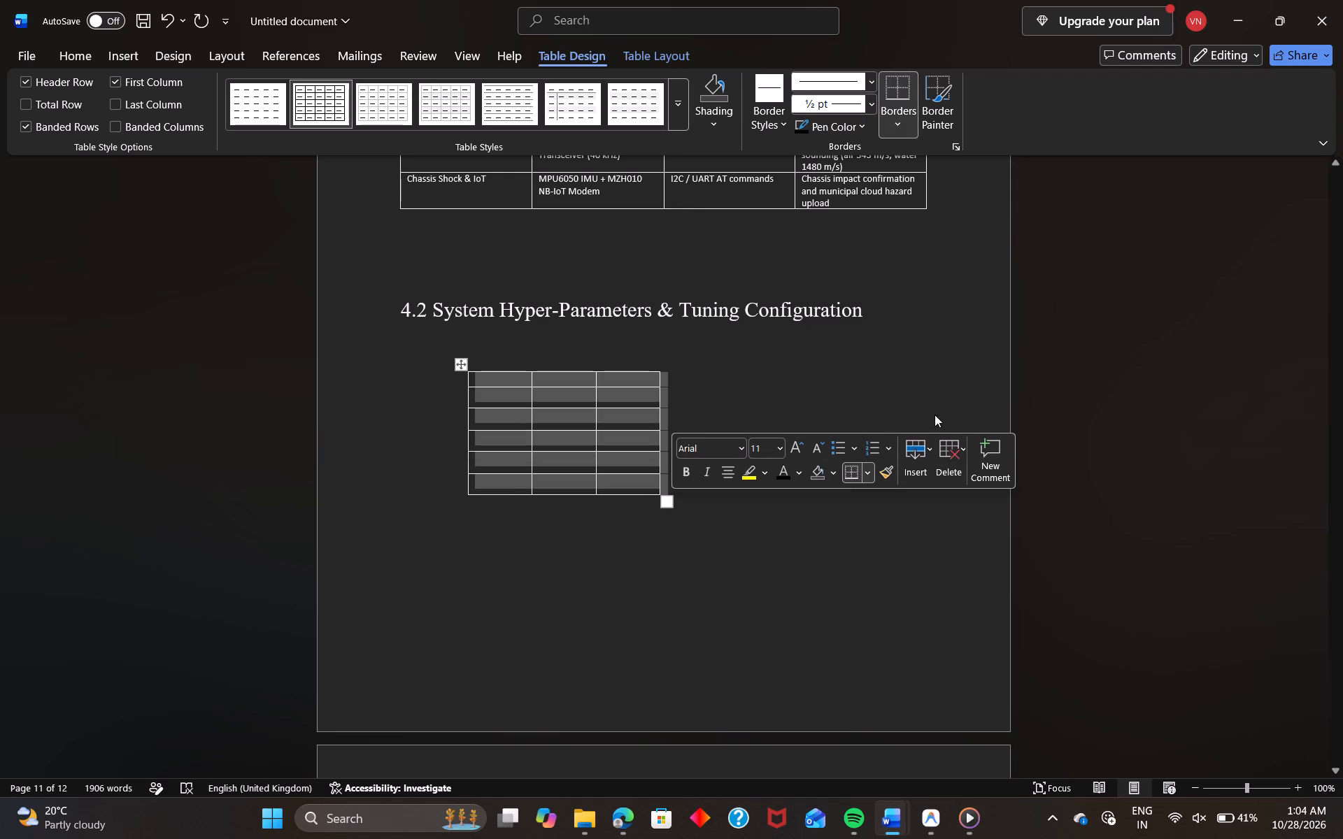
left_click(943, 461)
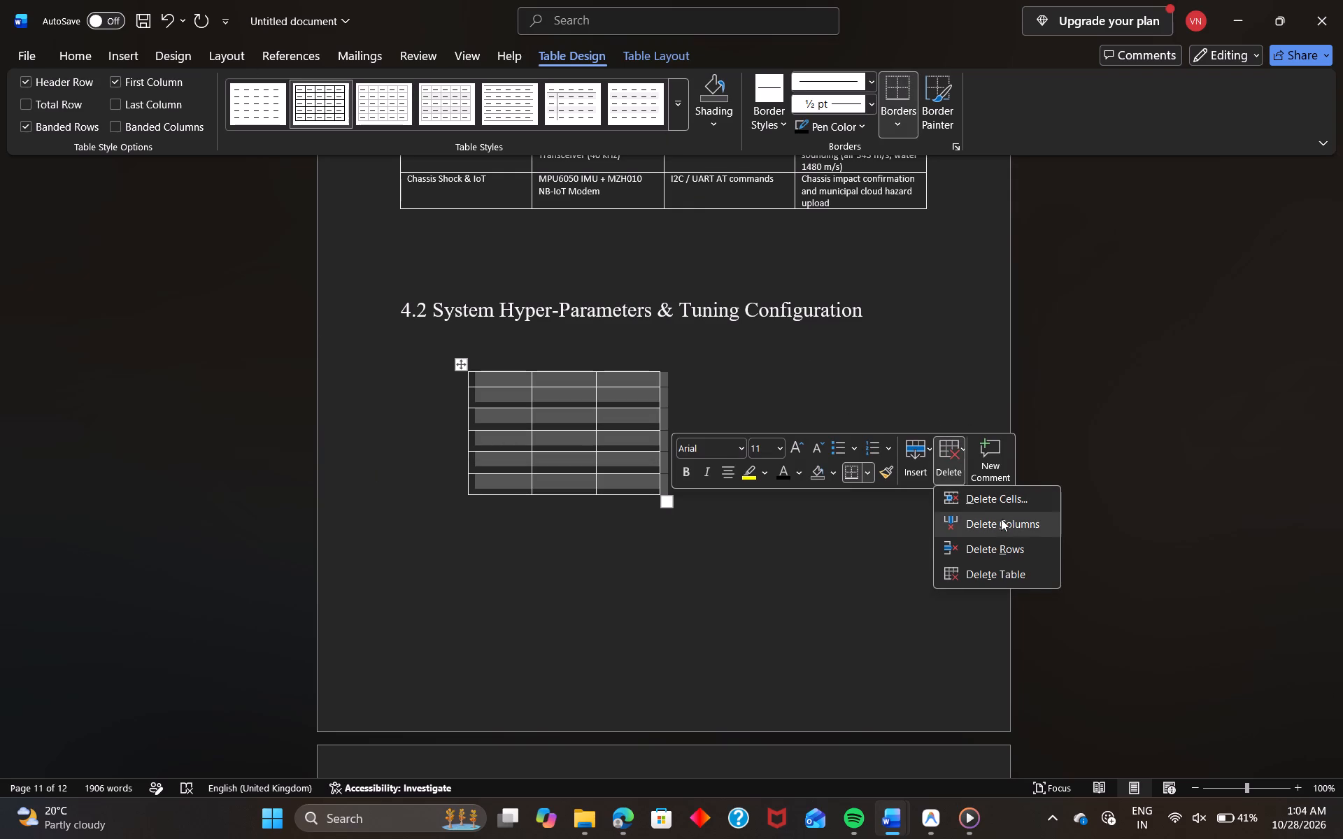
left_click(982, 564)
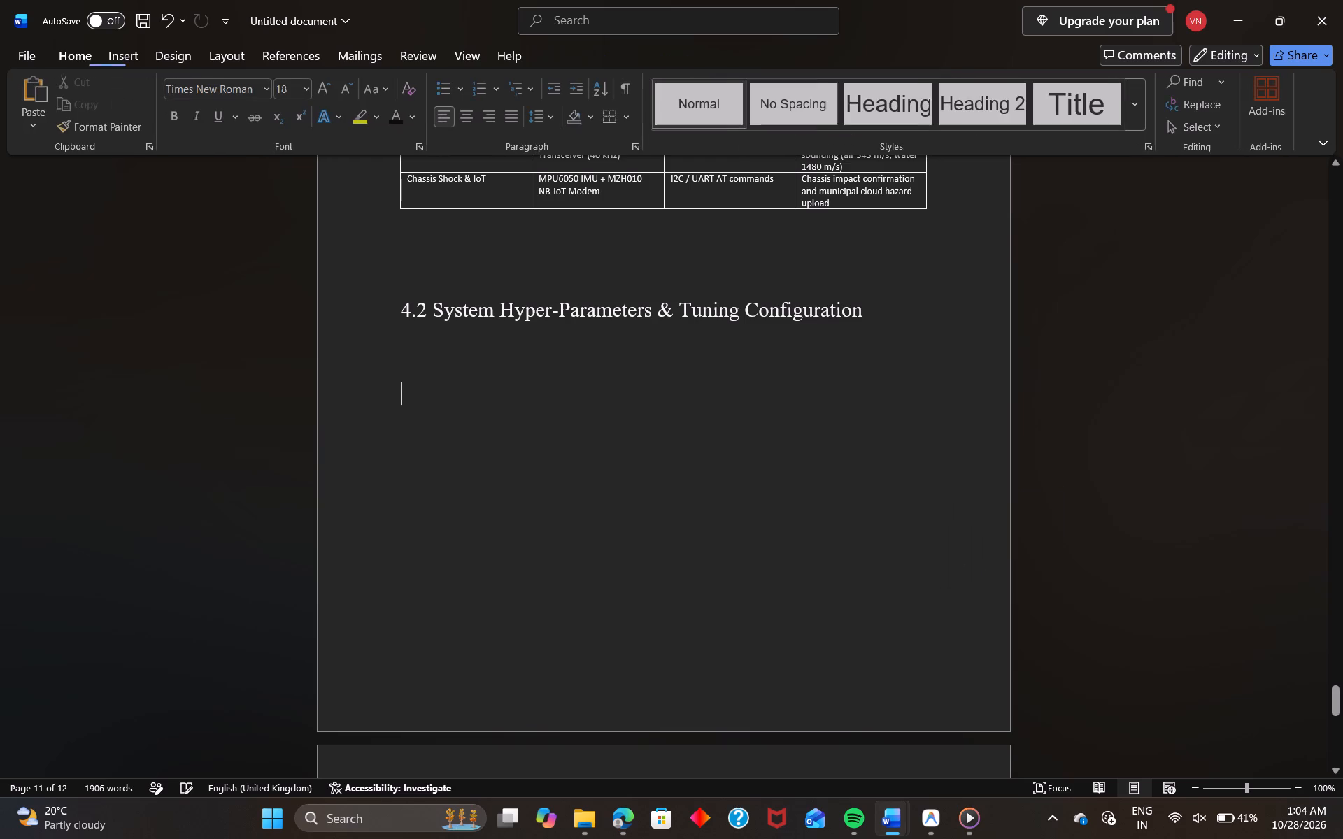
Paste the table copied from Gemini, including its header row, below the 4.2 heading and check it.
left_click(657, 400)
key("ctrl+v")
scroll(657, 400, "up", 2)
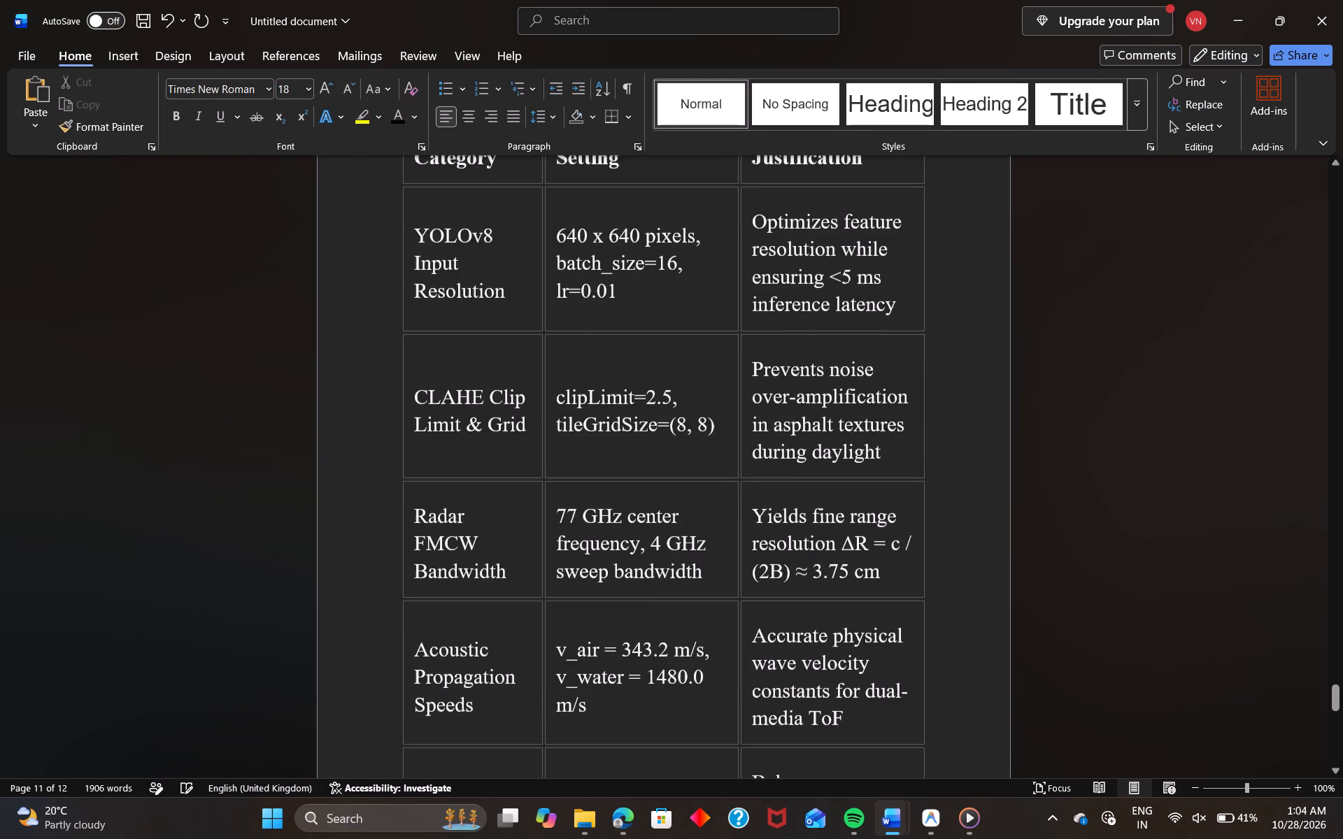
scroll(657, 400, "up", 4)
scroll(657, 400, "down", 2)
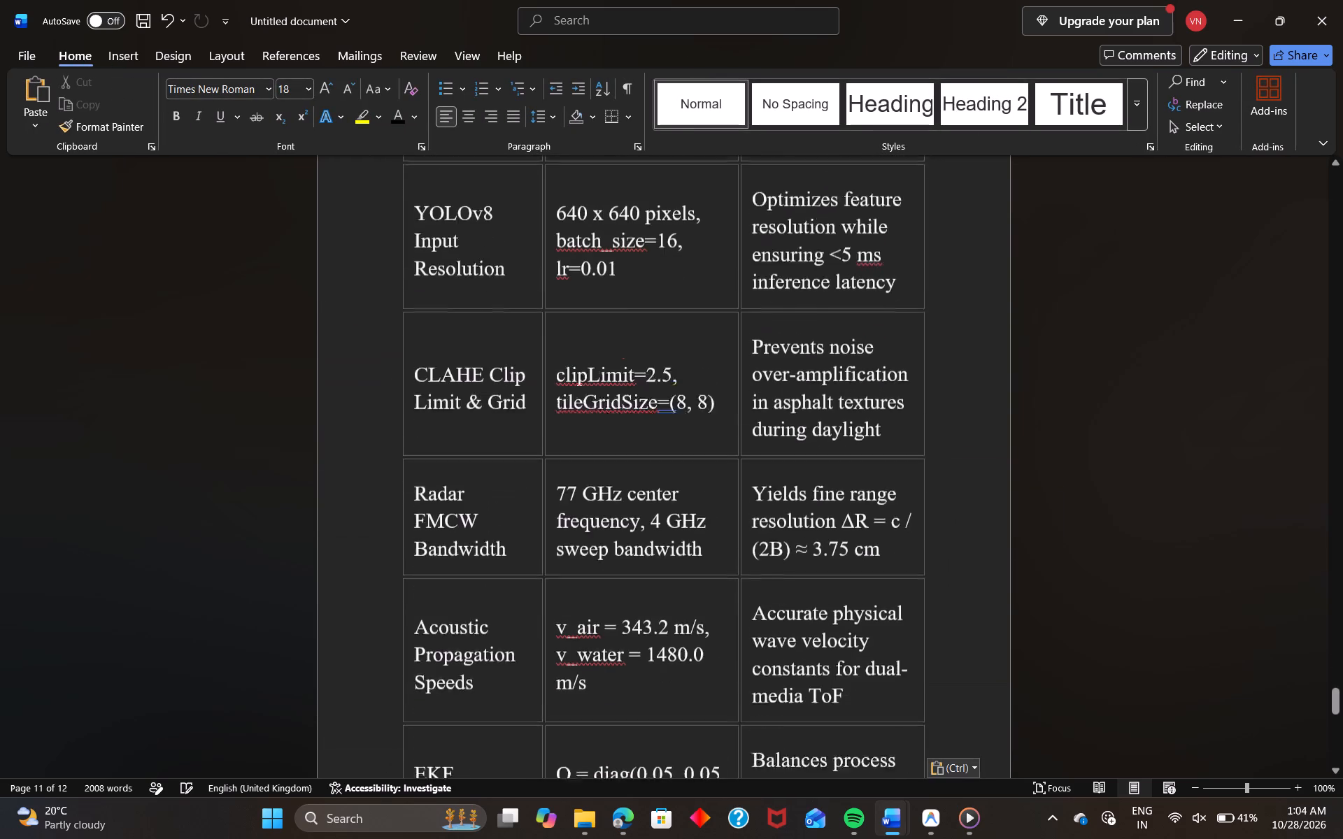
Apply the Table Grid style to the whole pasted table under the 4.2 heading.
scroll(657, 400, "down", 3)
left_click_drag(842, 416, 587, 336)
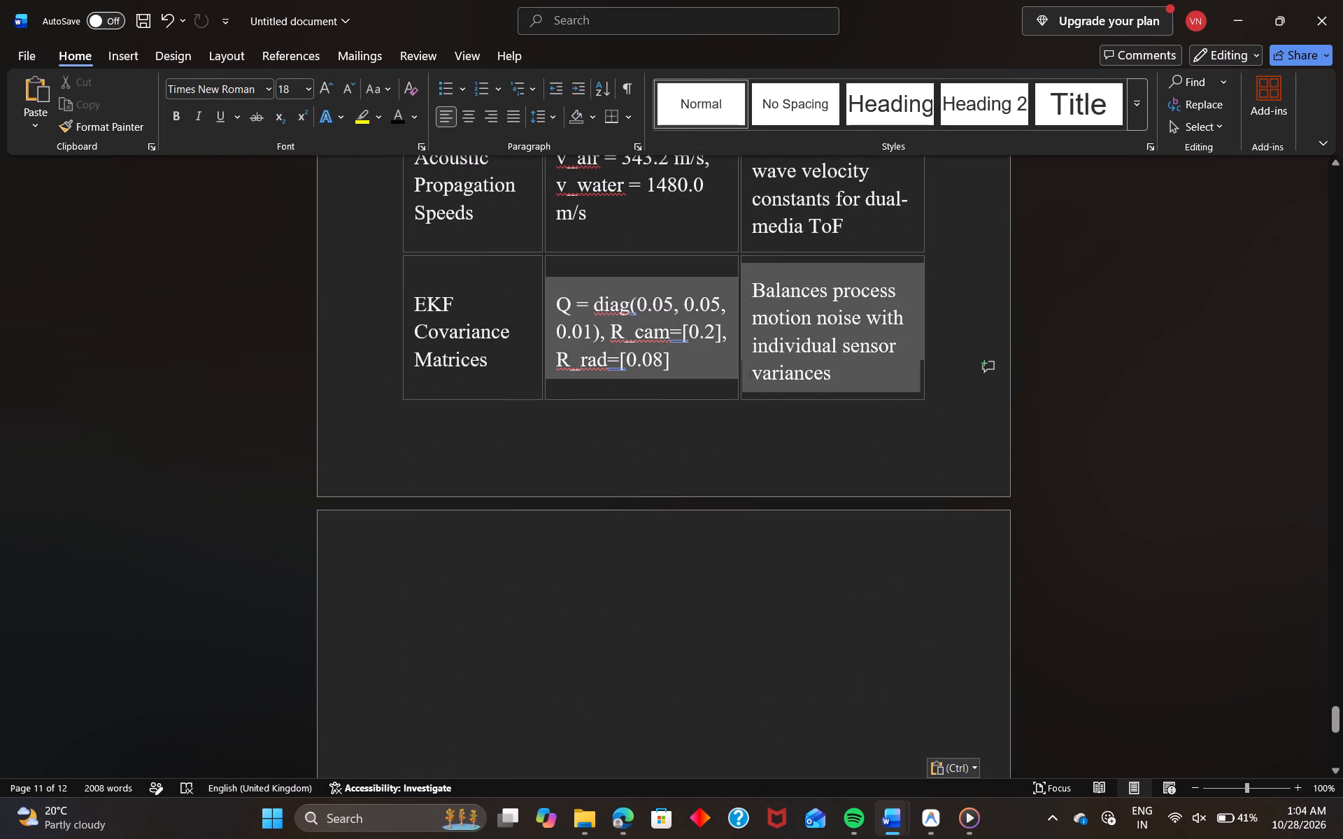
left_click_drag(587, 336, 440, 729)
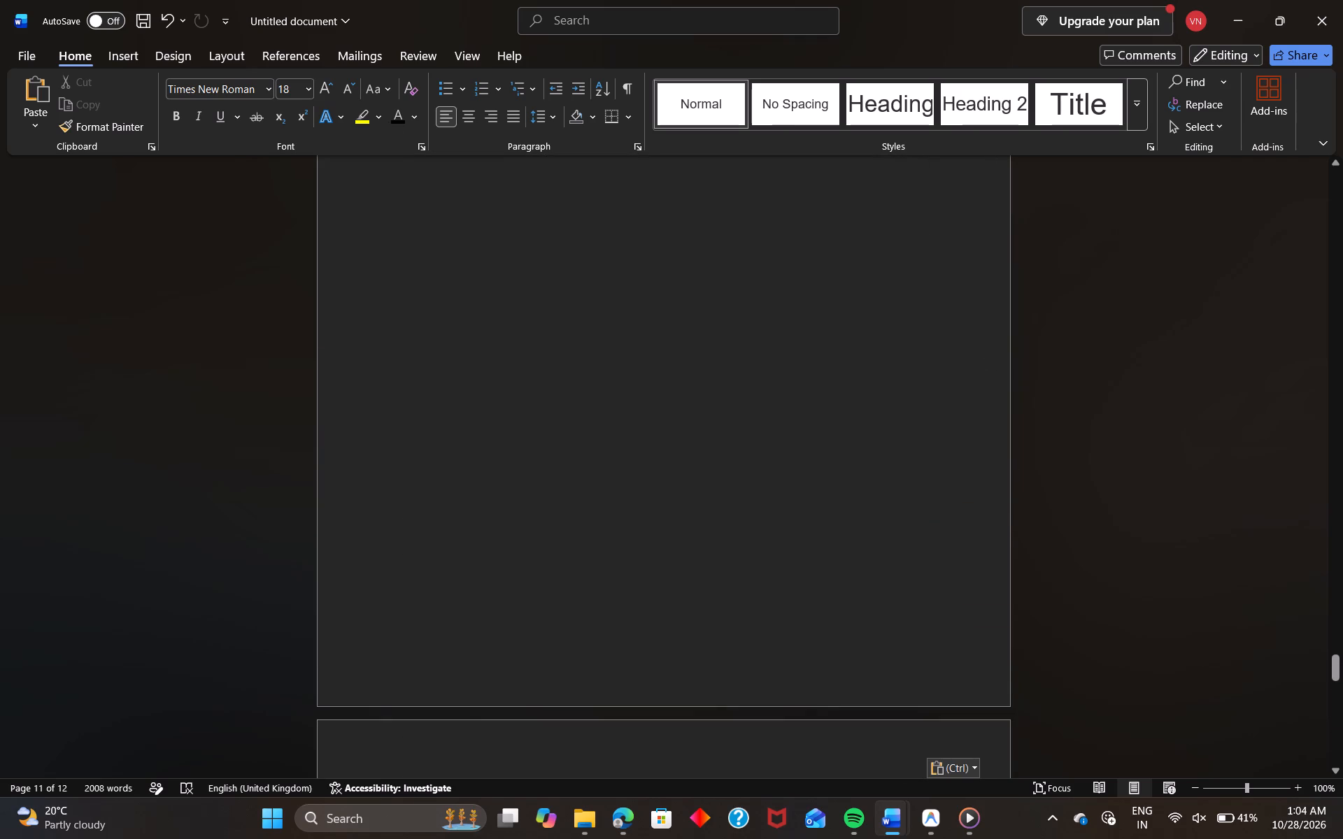
left_click_drag(440, 729, 441, 770)
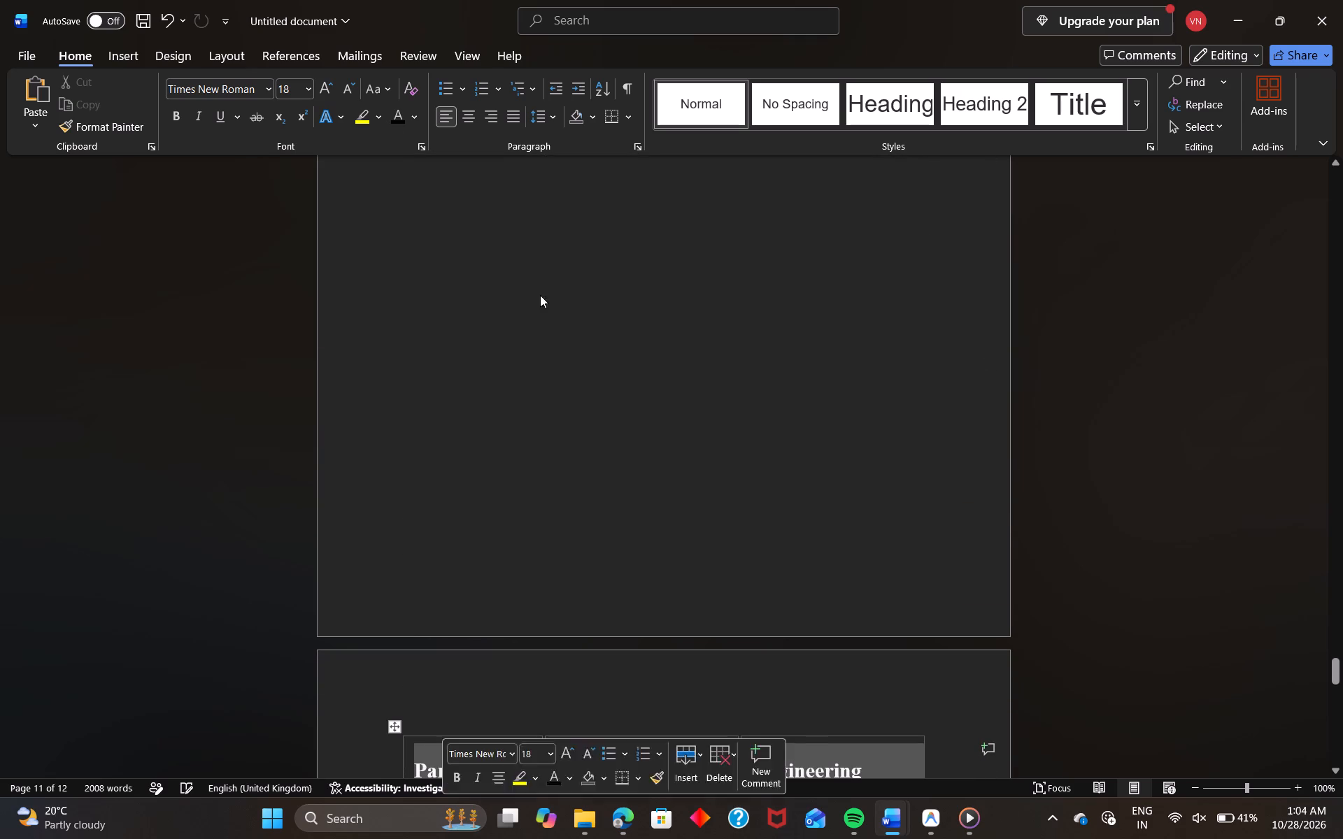
left_click(576, 52)
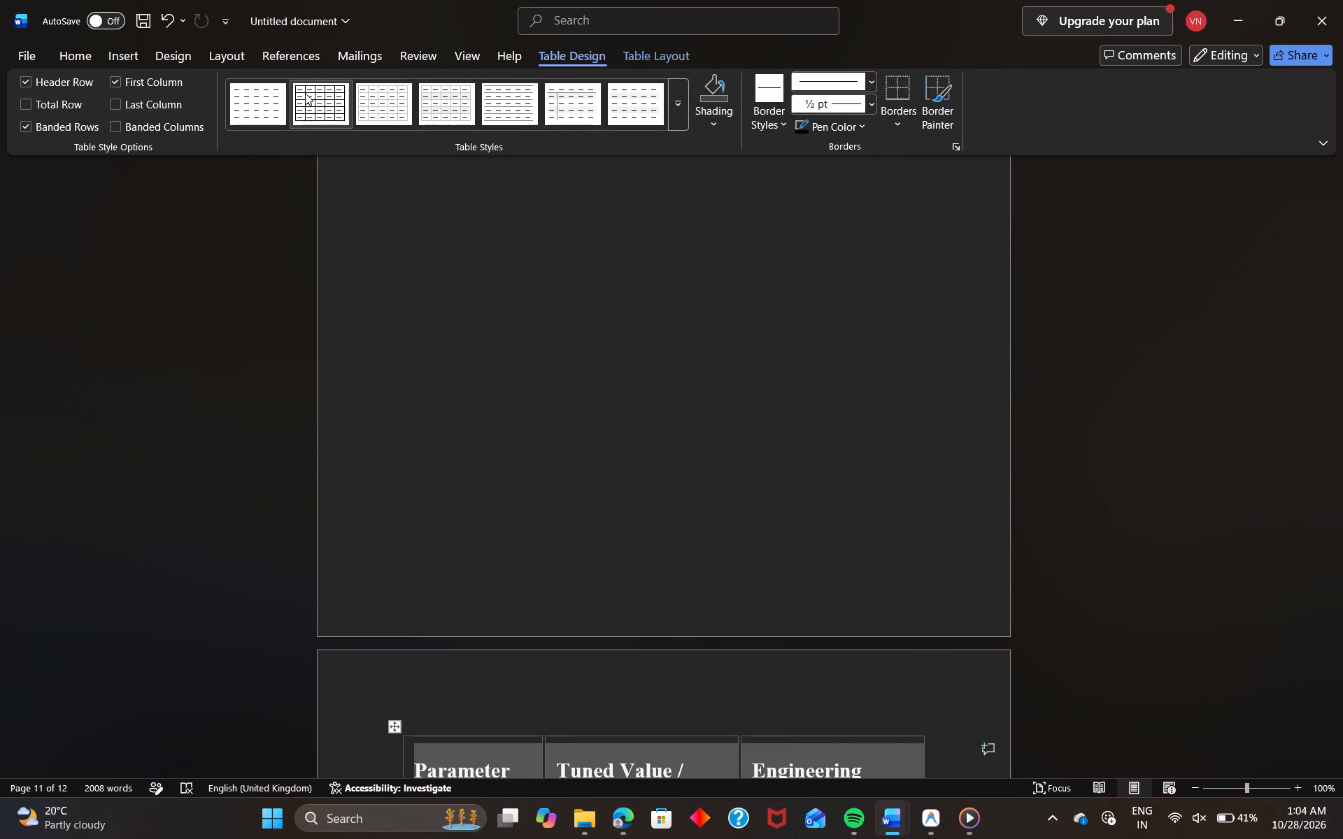
left_click(305, 93)
Shrink the 4.2 table slightly by resizing it from its lower corner.
scroll(630, 368, "down", 3)
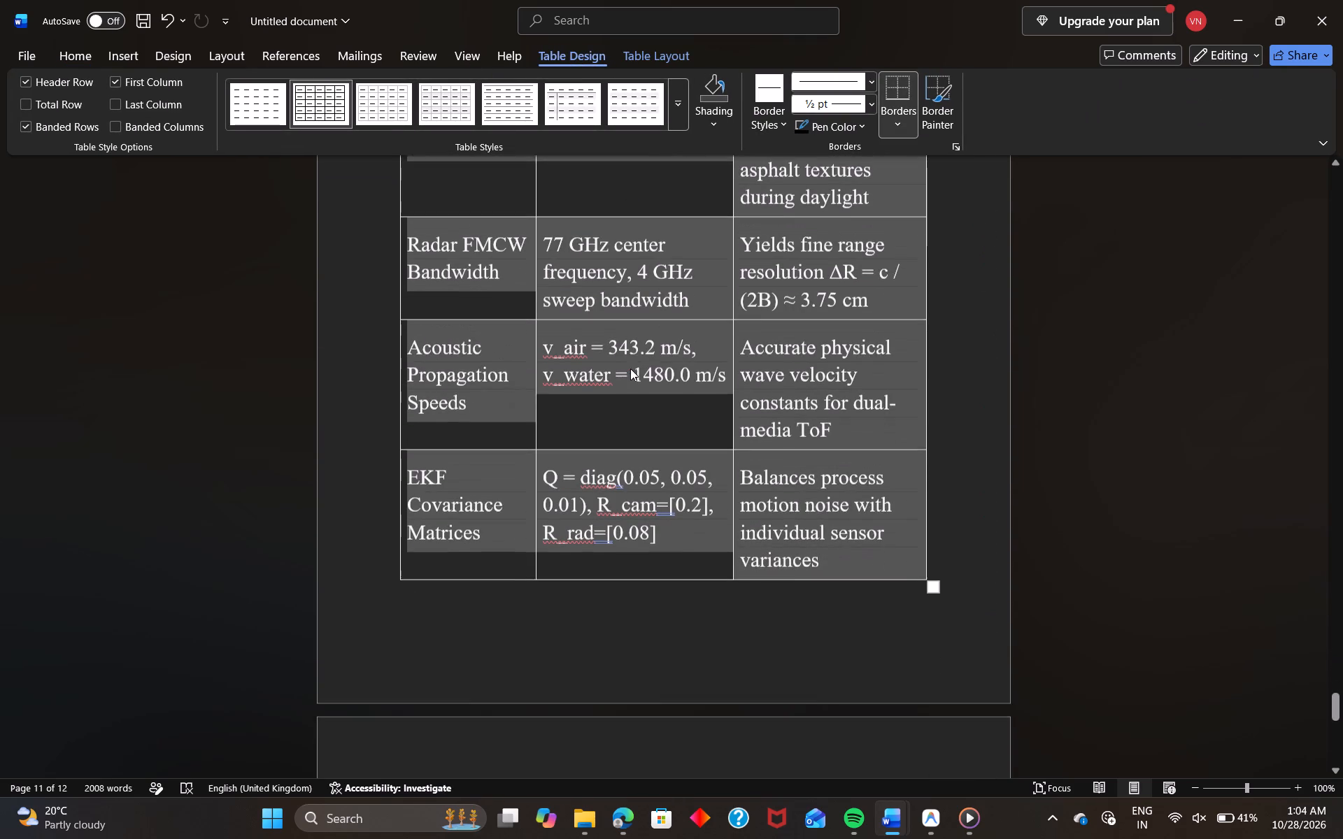
left_click_drag(930, 575, 926, 333)
scroll(965, 512, "down", 2)
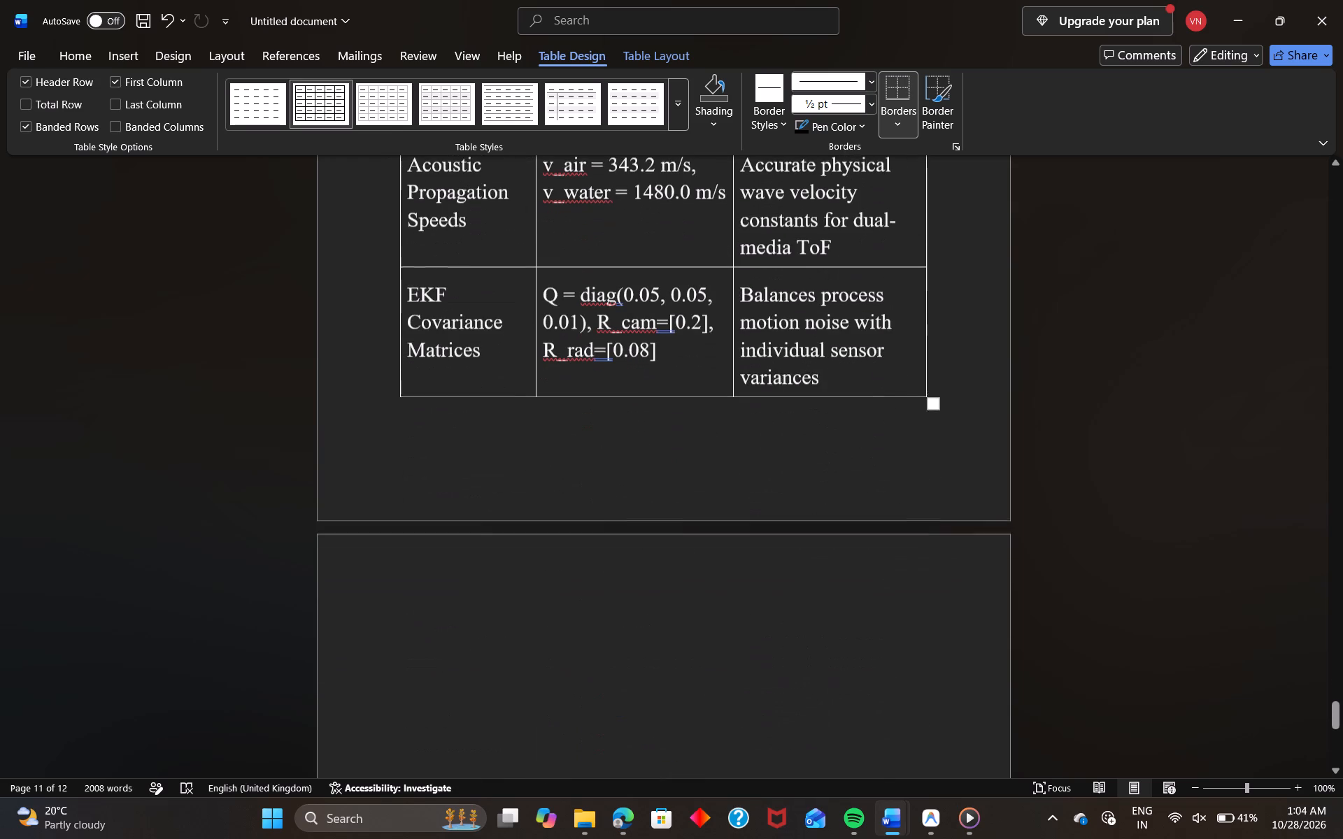
left_click_drag(935, 396, 919, 235)
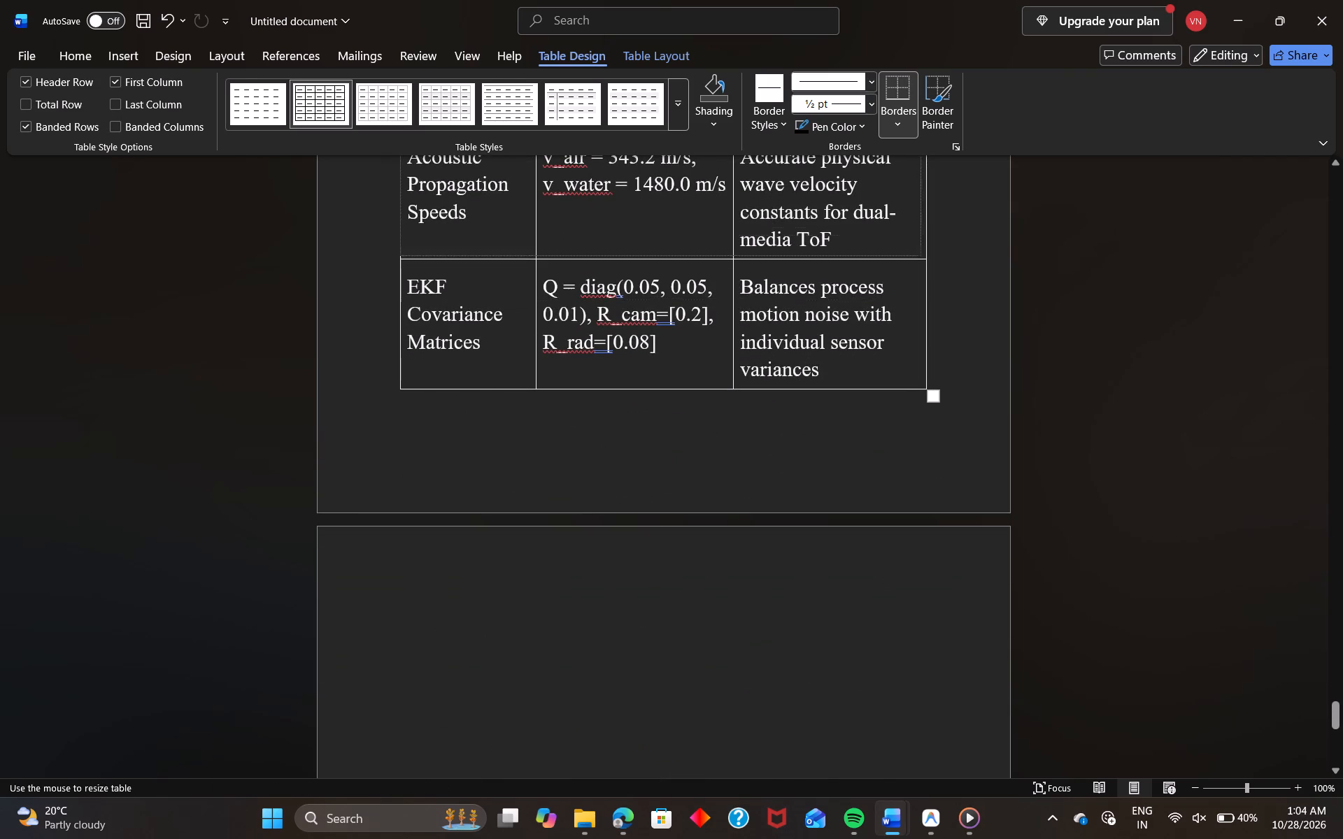
left_click_drag(919, 235, 922, 216)
Set the font size of the 4.2 table's body rows, YOLOv8 Input Resolution through EKF Covariance Matrices, to 9.
scroll(967, 354, "up", 1)
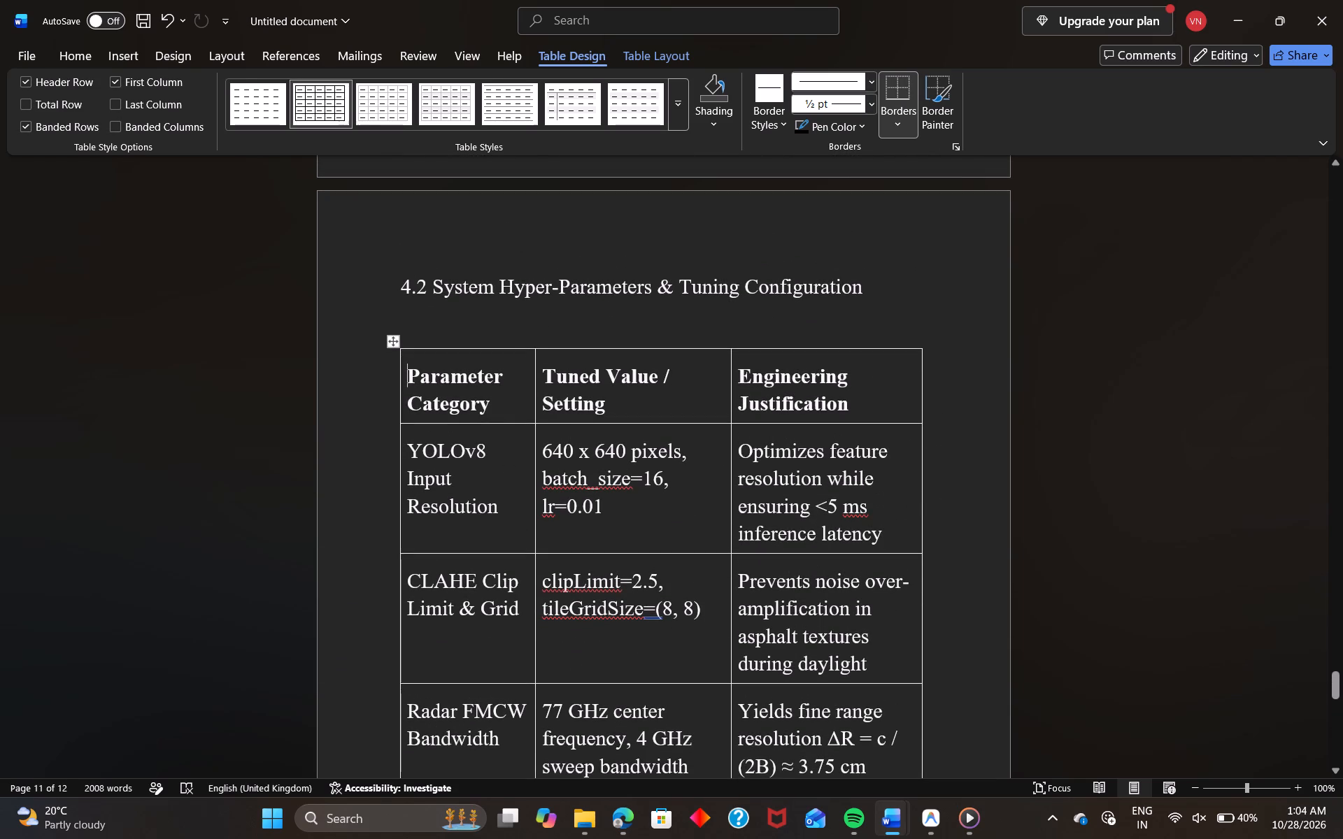
left_click_drag(407, 447, 669, 763)
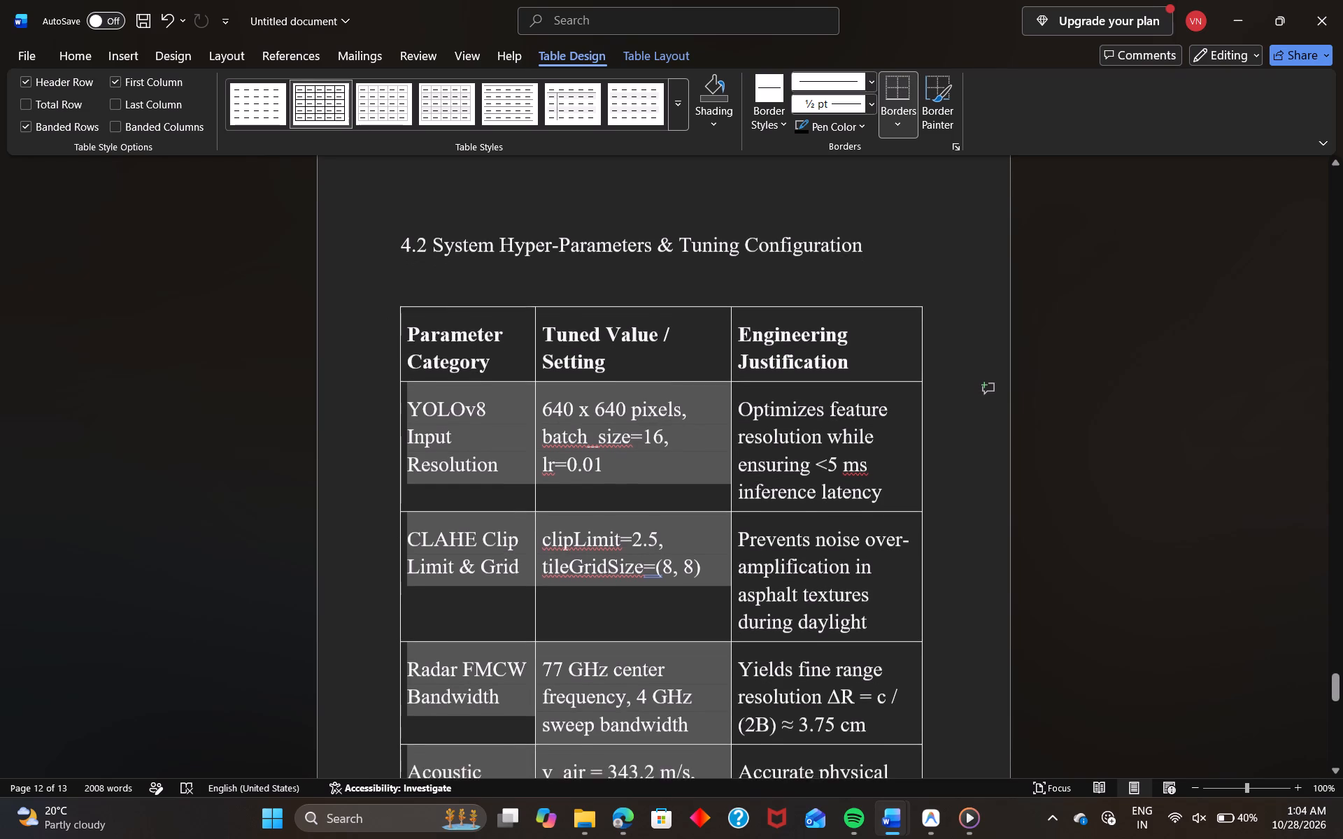
left_click_drag(669, 763, 884, 609)
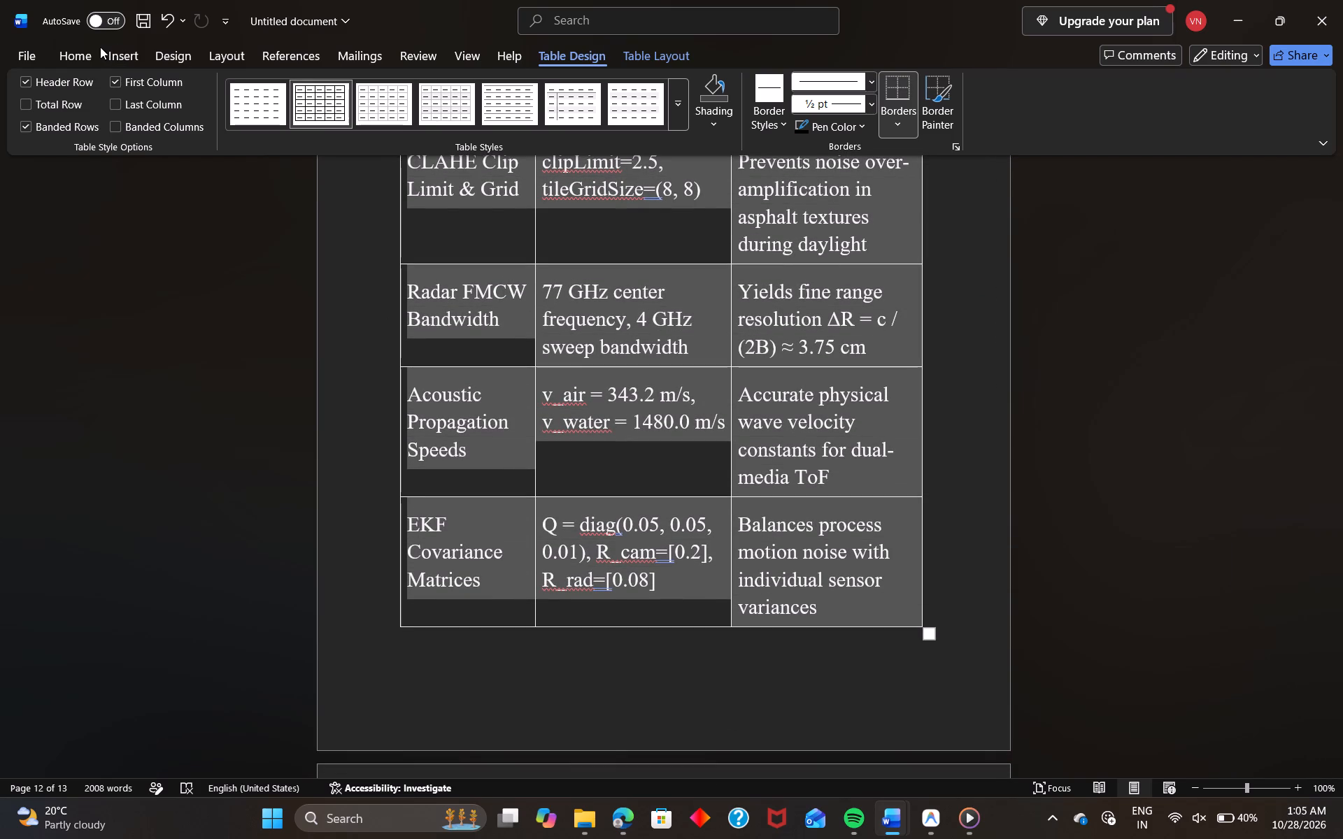
left_click(93, 52)
left_click(313, 89)
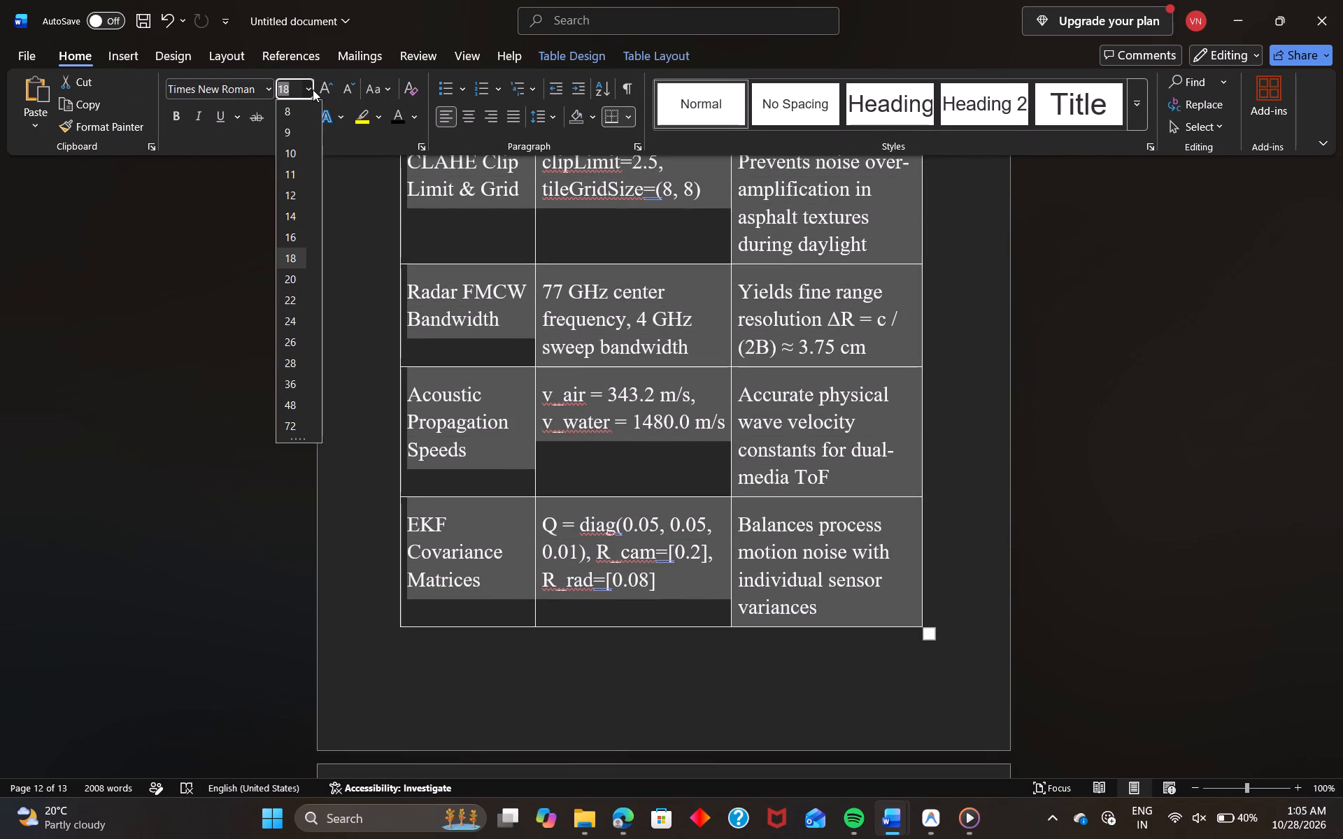
left_click(289, 134)
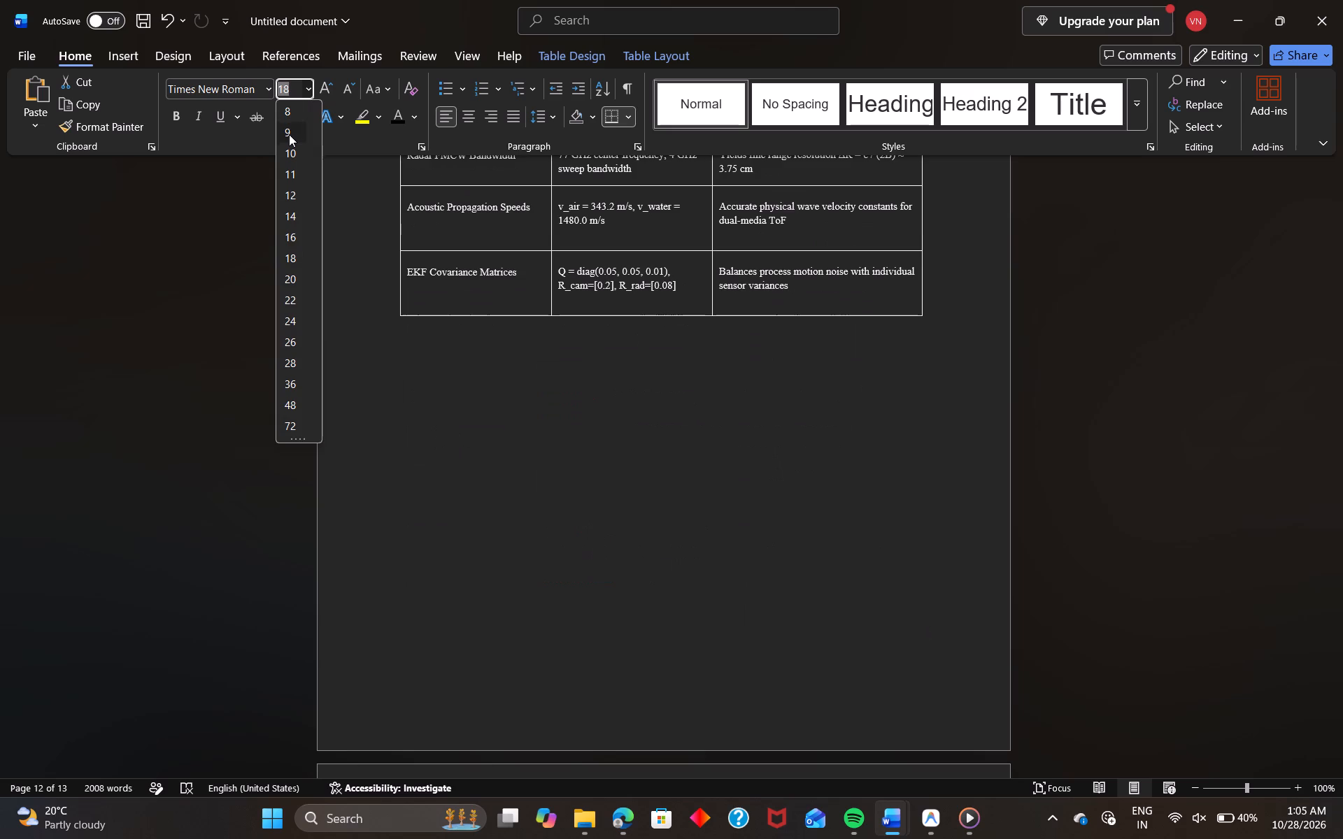
scroll(282, 276, "up", 1)
left_click(237, 364)
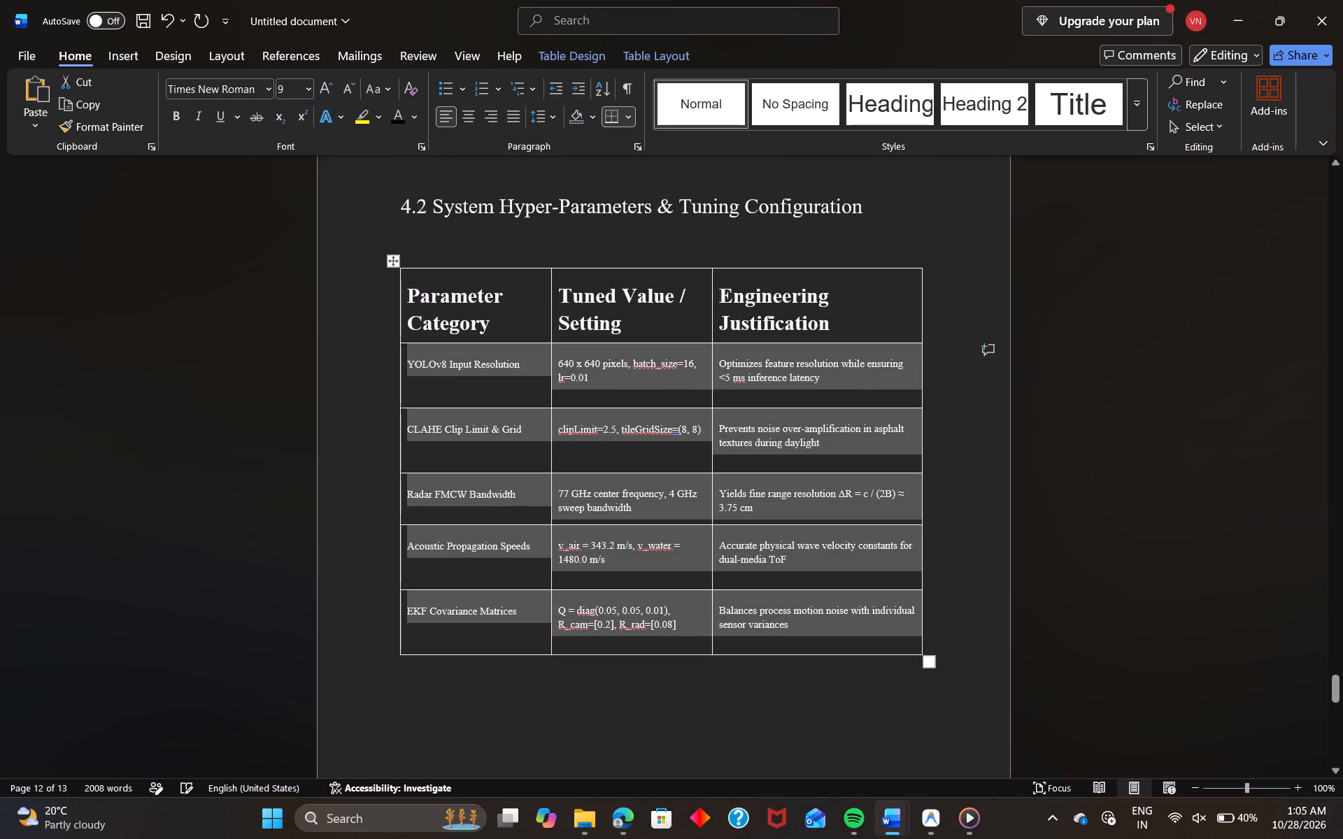
left_click(327, 266)
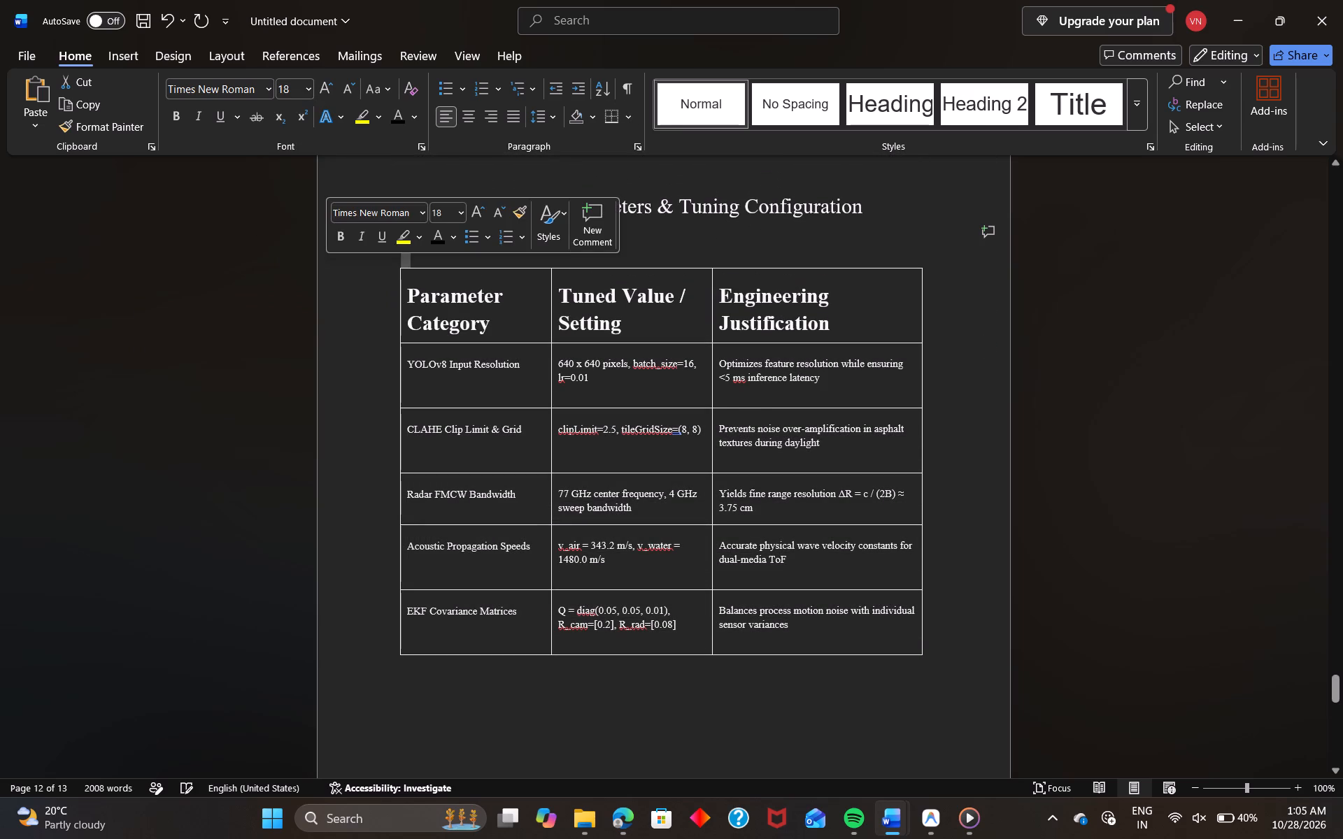
Set the font size of the 4.2 table's header row to 12.
left_click_drag(396, 294, 753, 330)
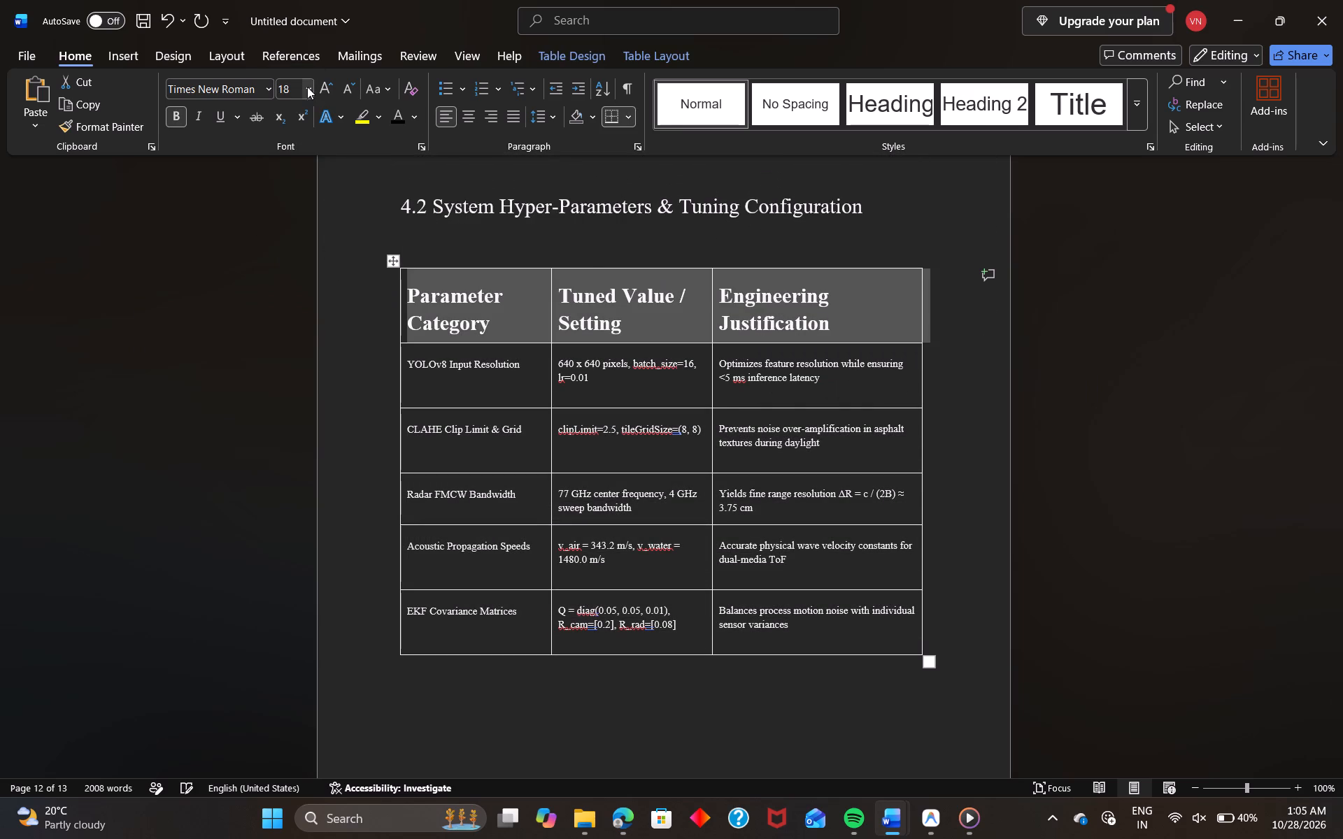
left_click_drag(308, 87, 301, 192)
left_click(301, 192)
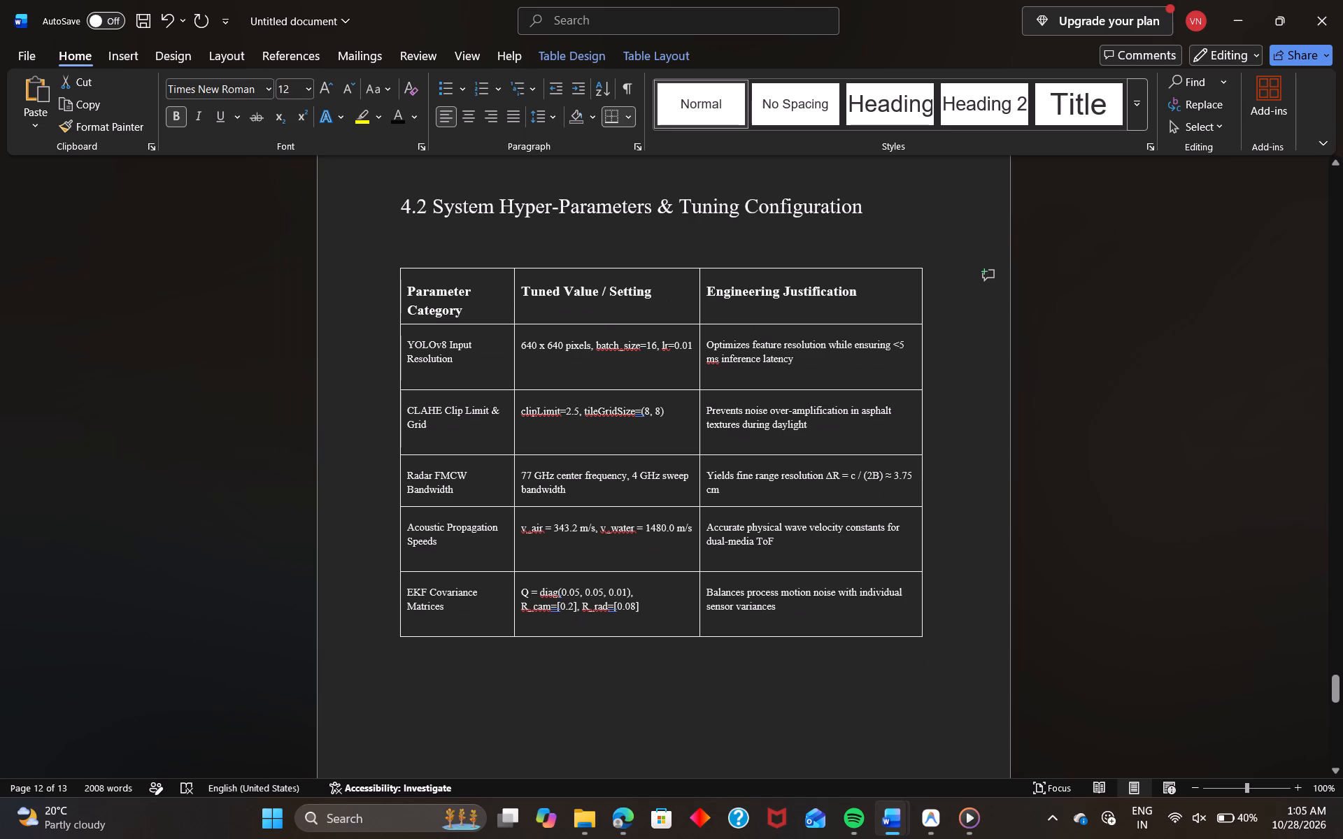
left_click(72, 366)
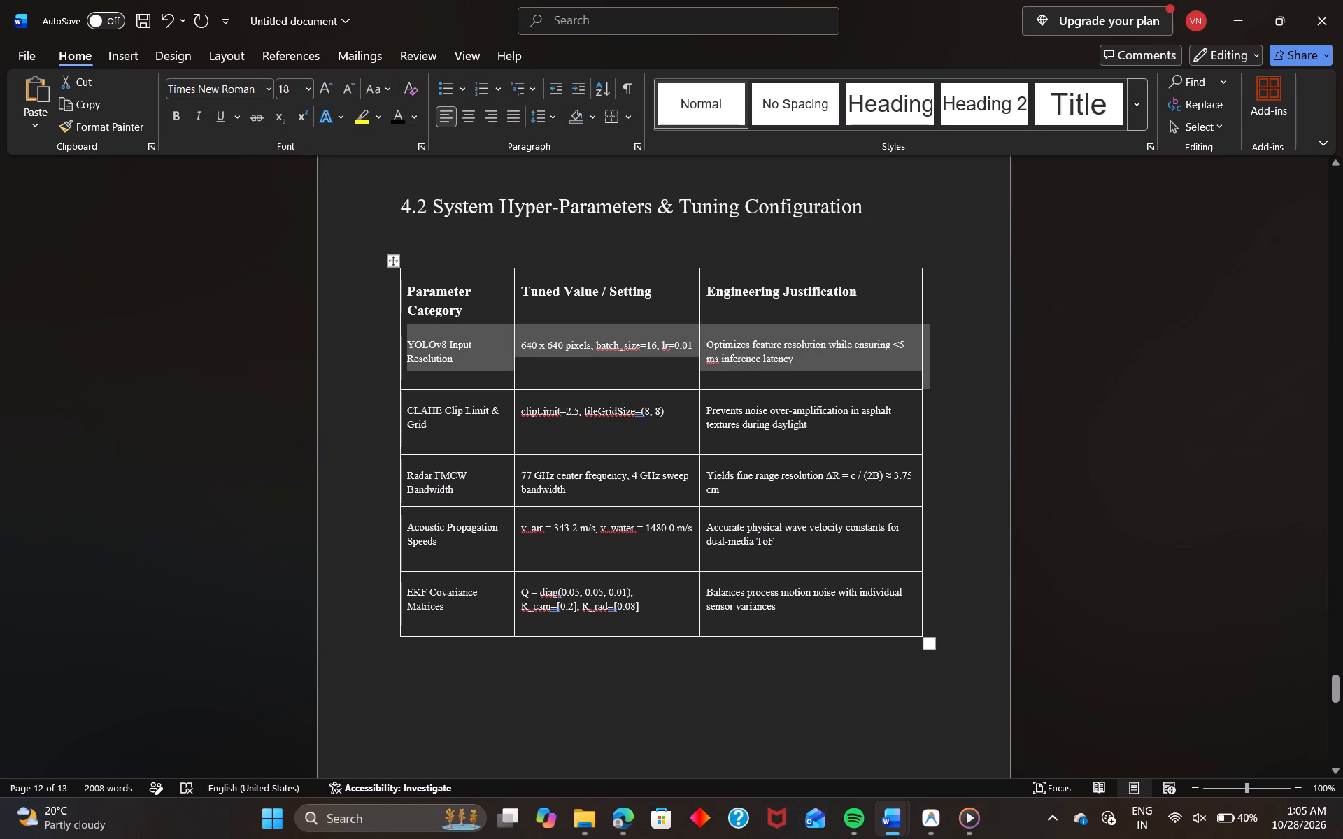
left_click(1135, 442)
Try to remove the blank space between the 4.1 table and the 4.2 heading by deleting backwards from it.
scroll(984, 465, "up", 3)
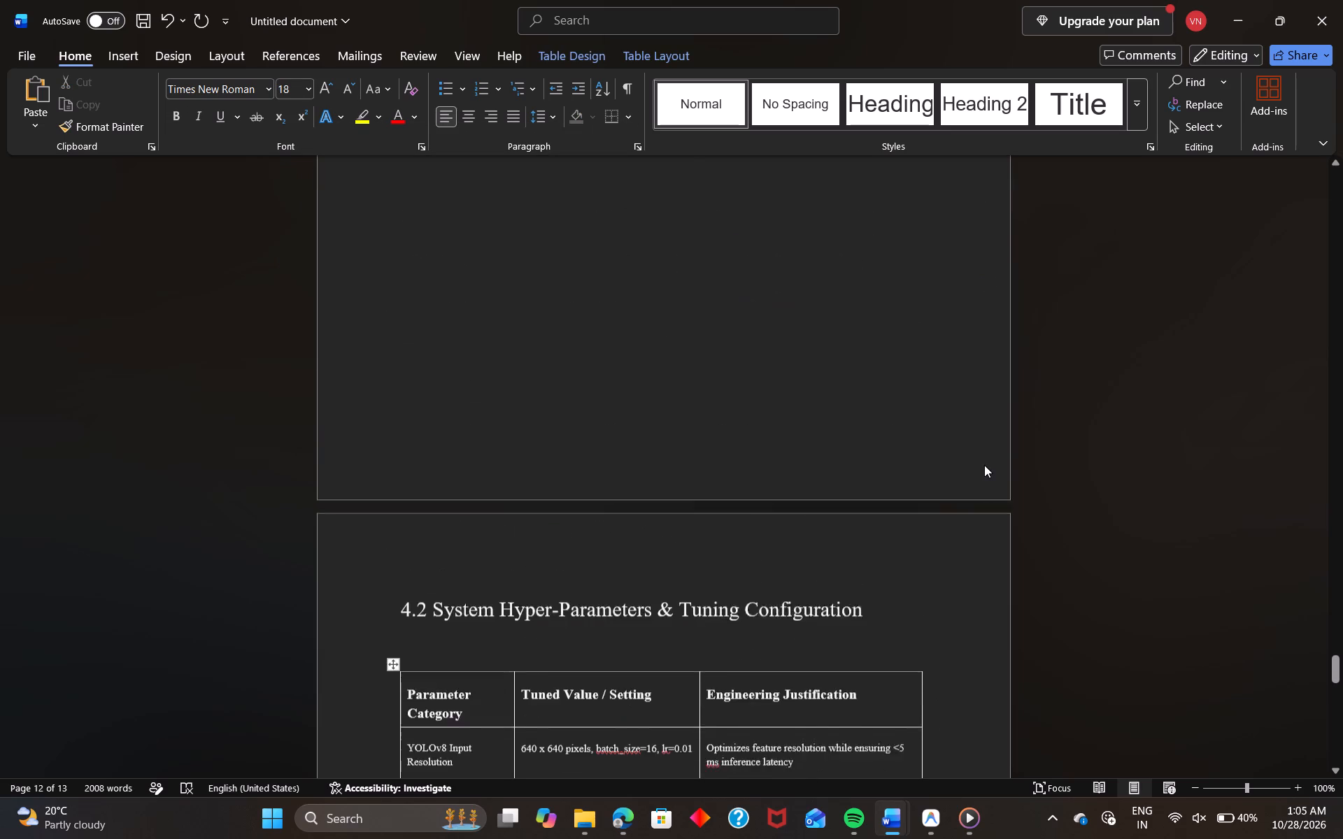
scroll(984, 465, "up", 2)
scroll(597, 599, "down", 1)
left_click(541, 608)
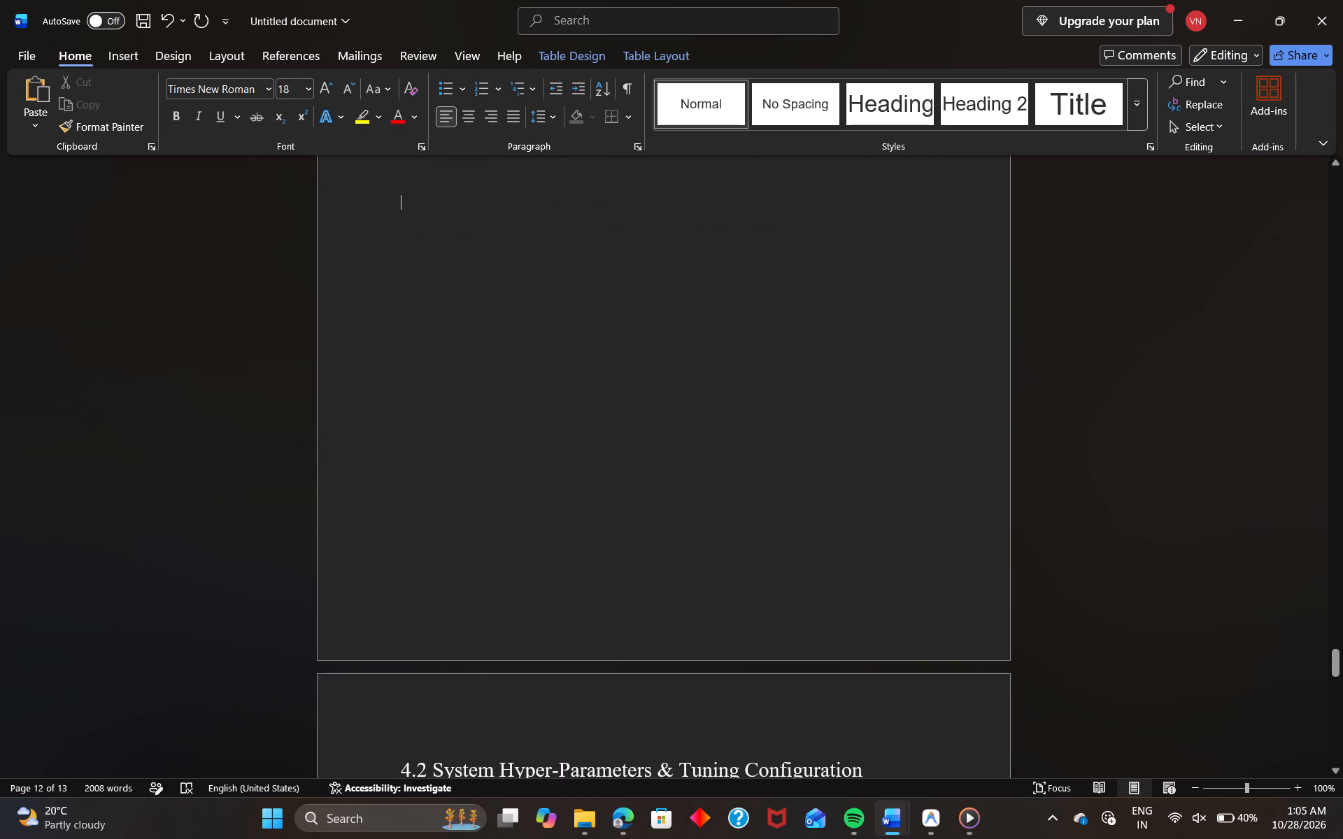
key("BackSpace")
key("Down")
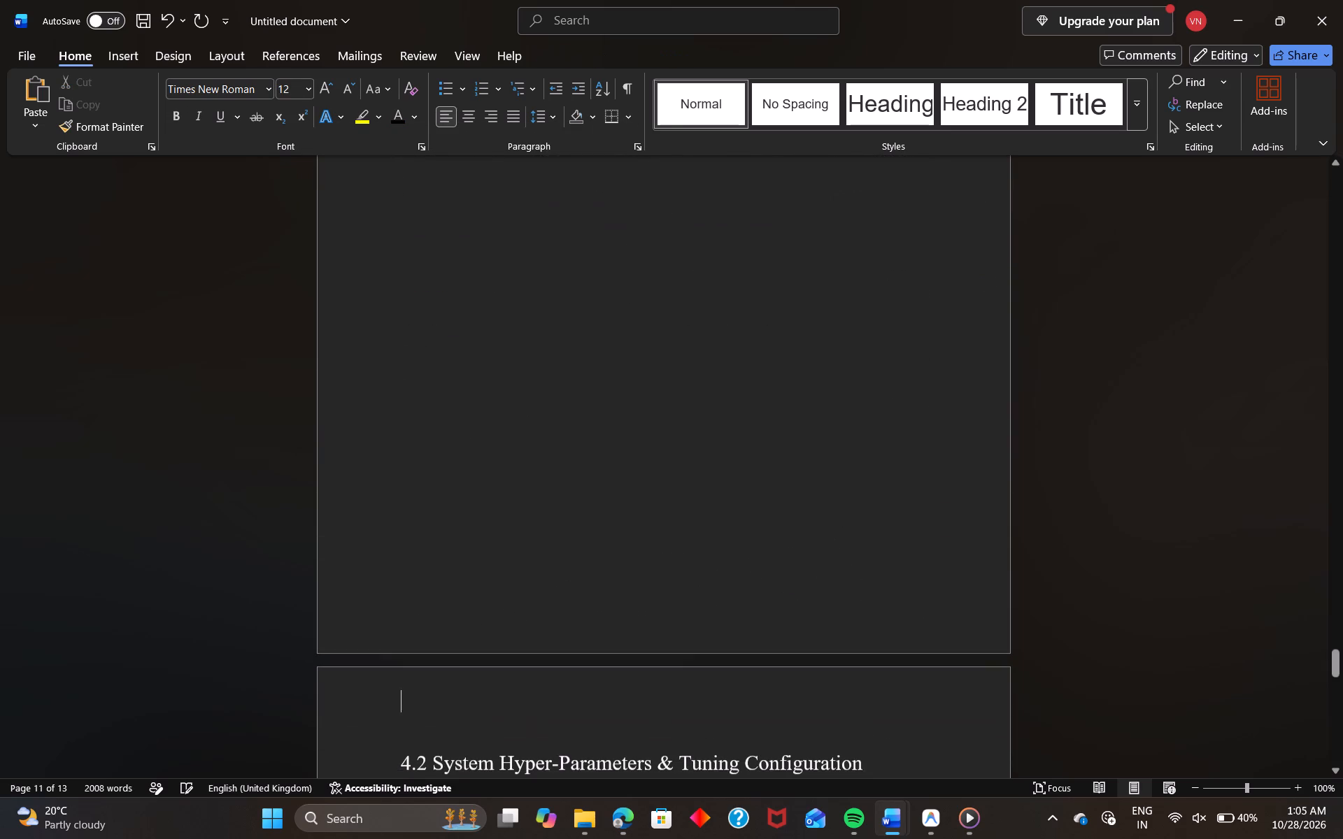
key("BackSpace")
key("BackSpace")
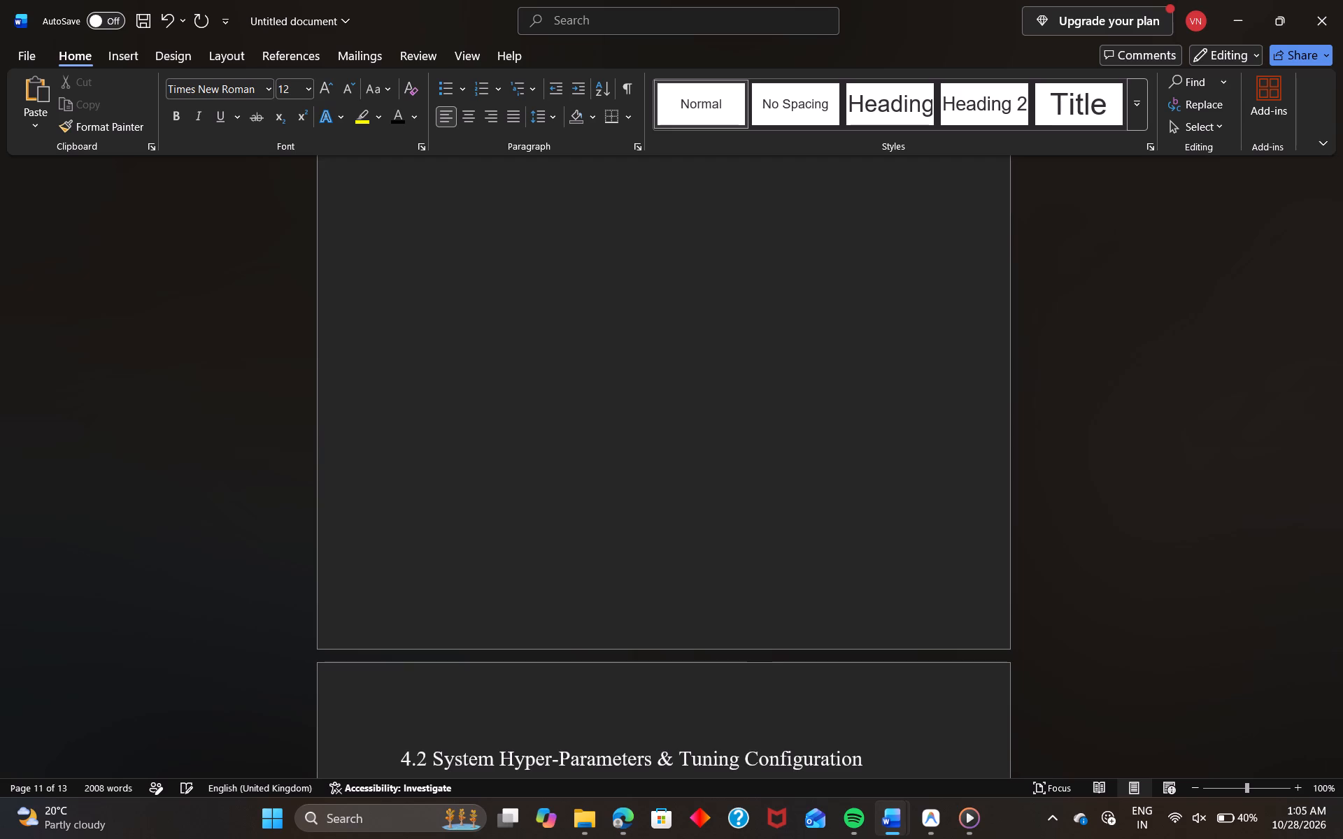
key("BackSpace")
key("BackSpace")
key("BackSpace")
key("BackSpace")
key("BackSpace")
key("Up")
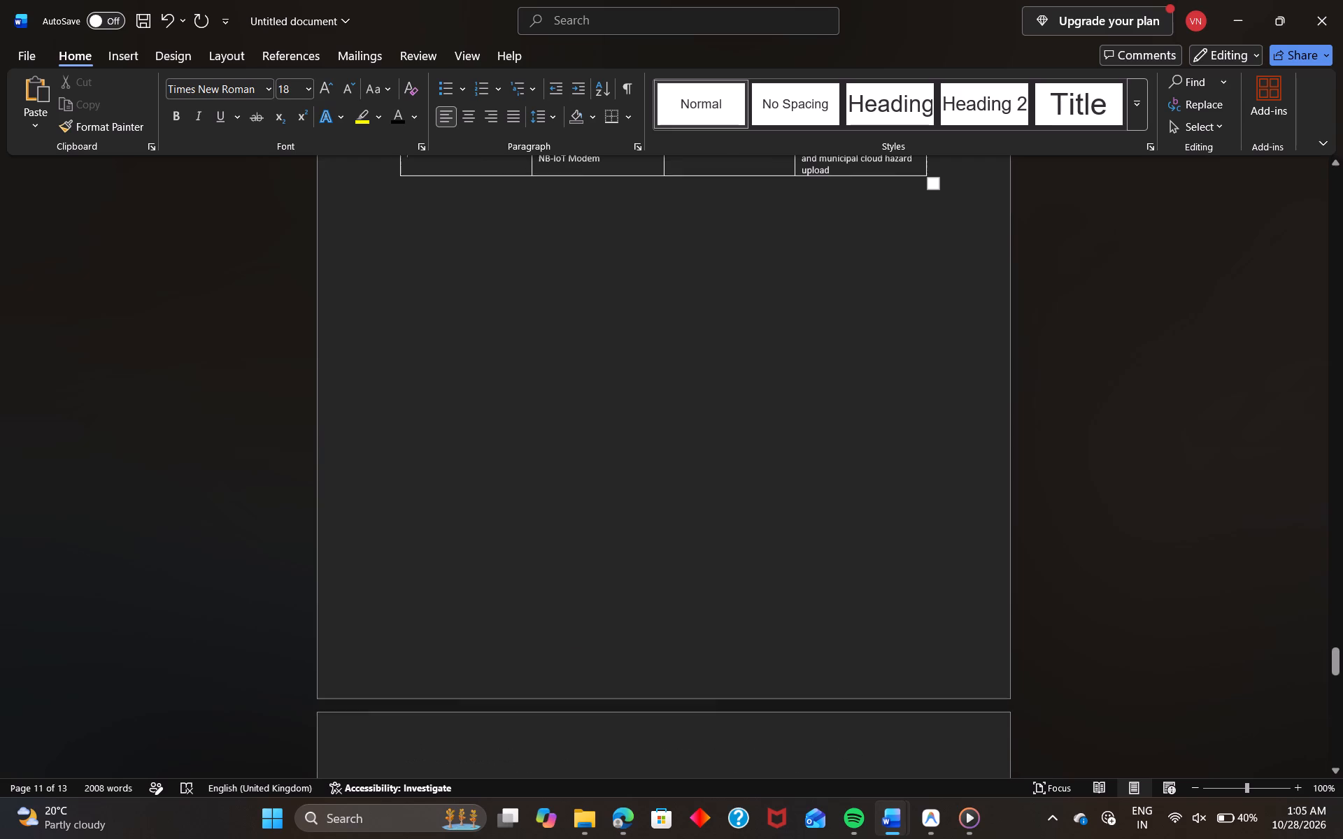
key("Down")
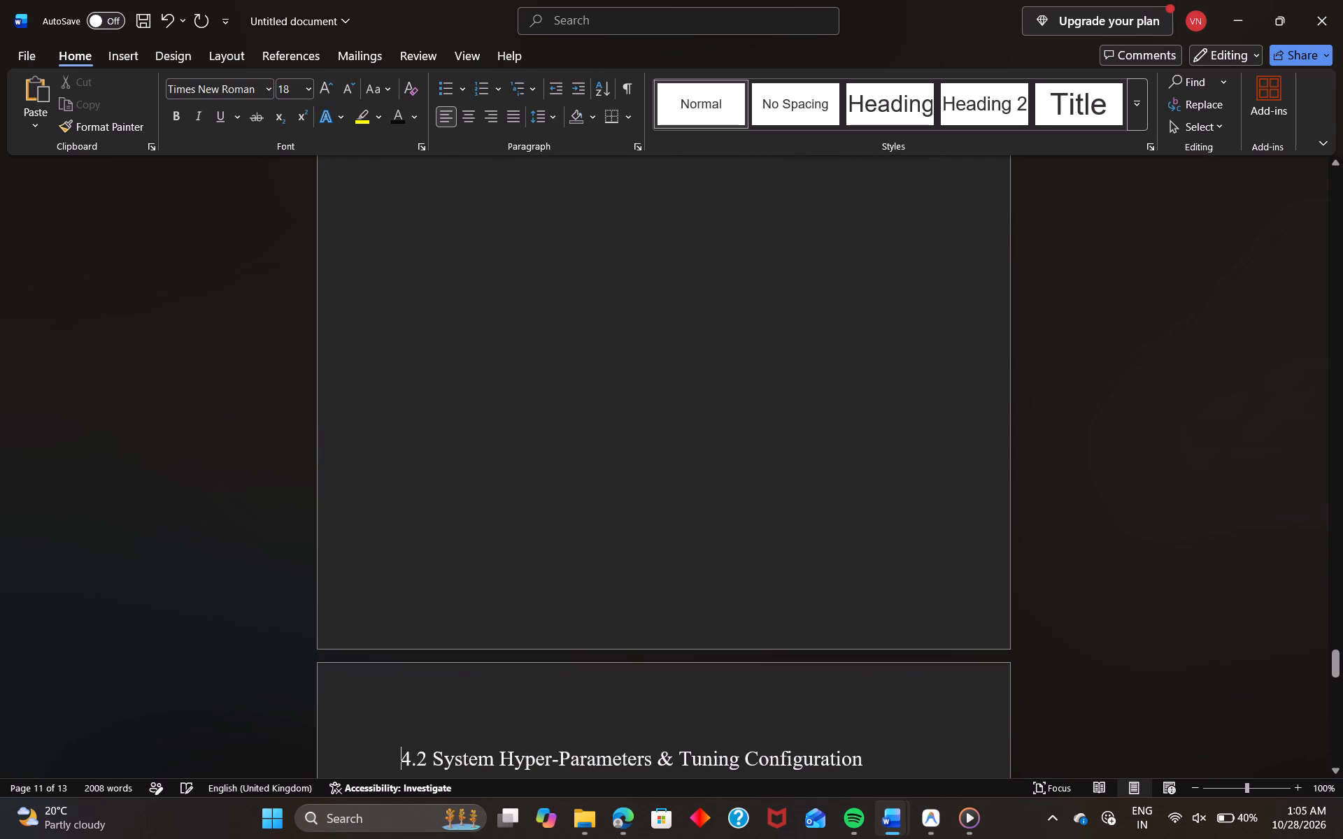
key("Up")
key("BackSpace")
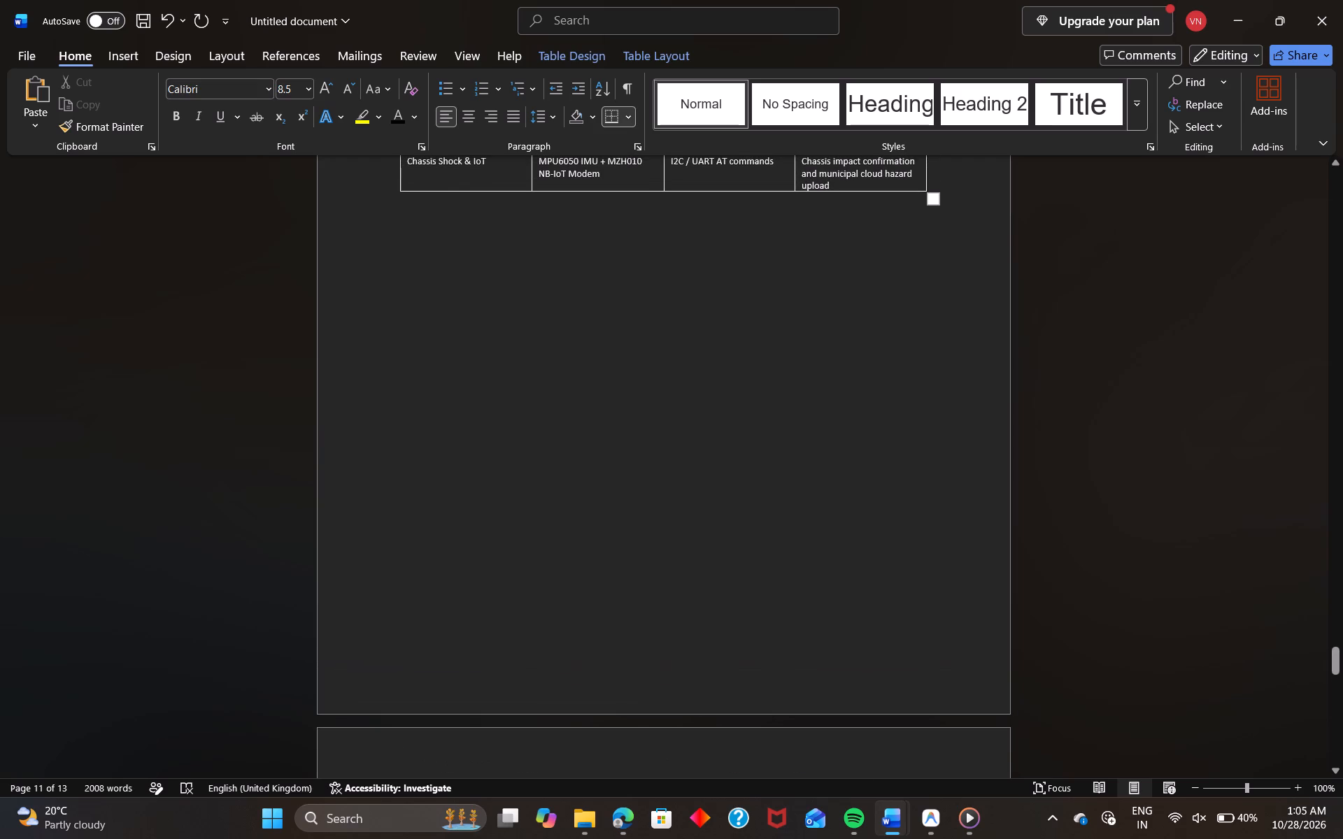
Enlarge the 4.1 Implementation Details table slightly by resizing it from its lower corner.
scroll(541, 608, "down", 1)
scroll(525, 275, "up", 1)
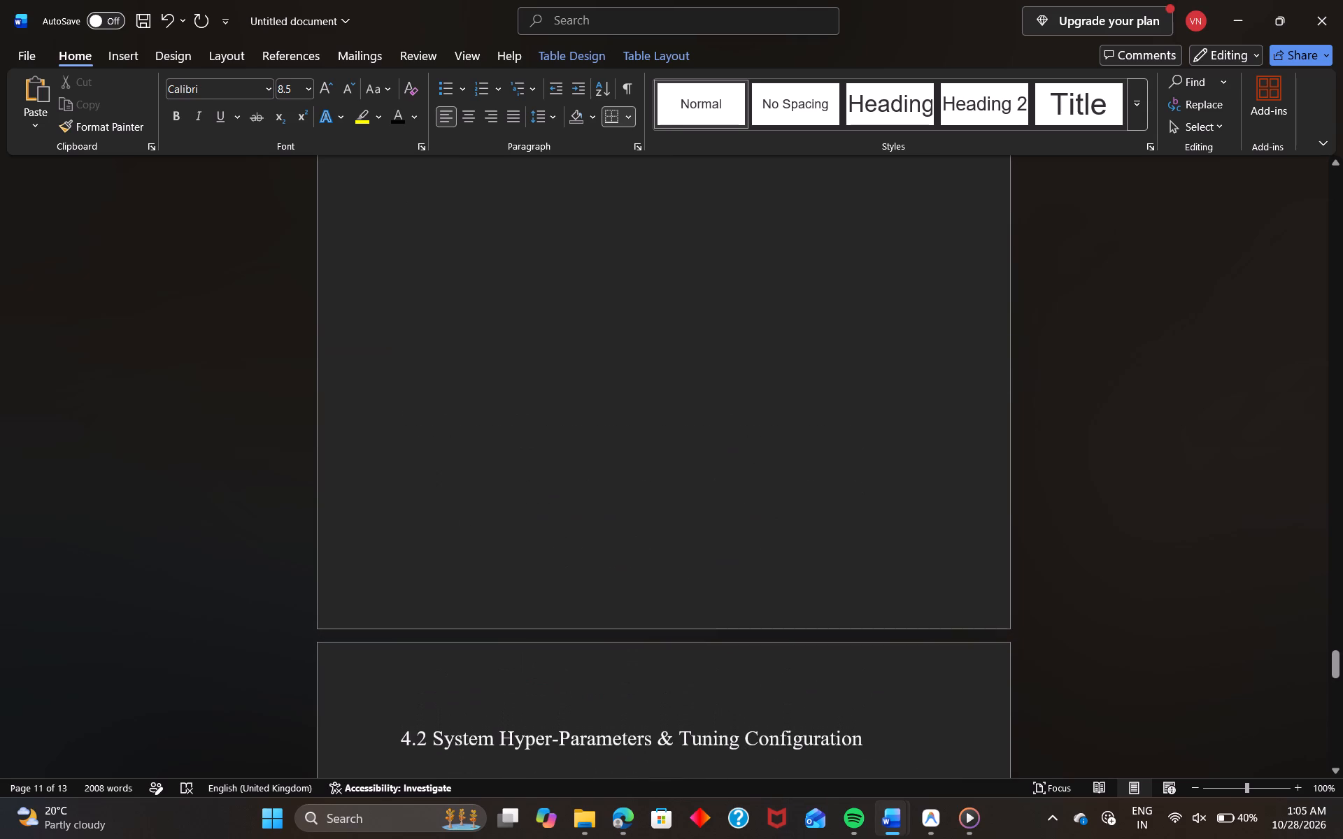
left_click(562, 357)
scroll(562, 357, "up", 1)
left_click(750, 566)
scroll(750, 566, "down", 1)
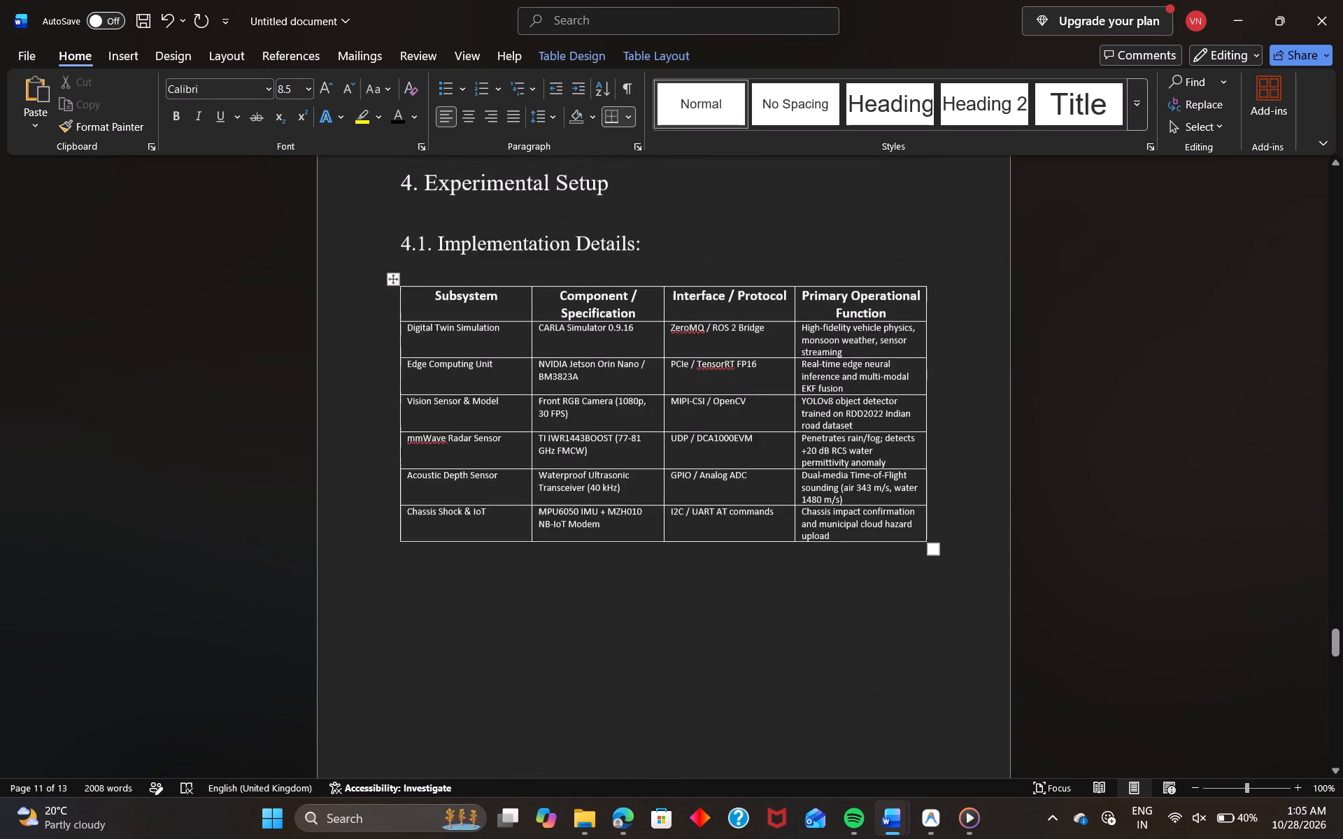
scroll(750, 566, "down", 1)
left_click_drag(935, 403, 954, 425)
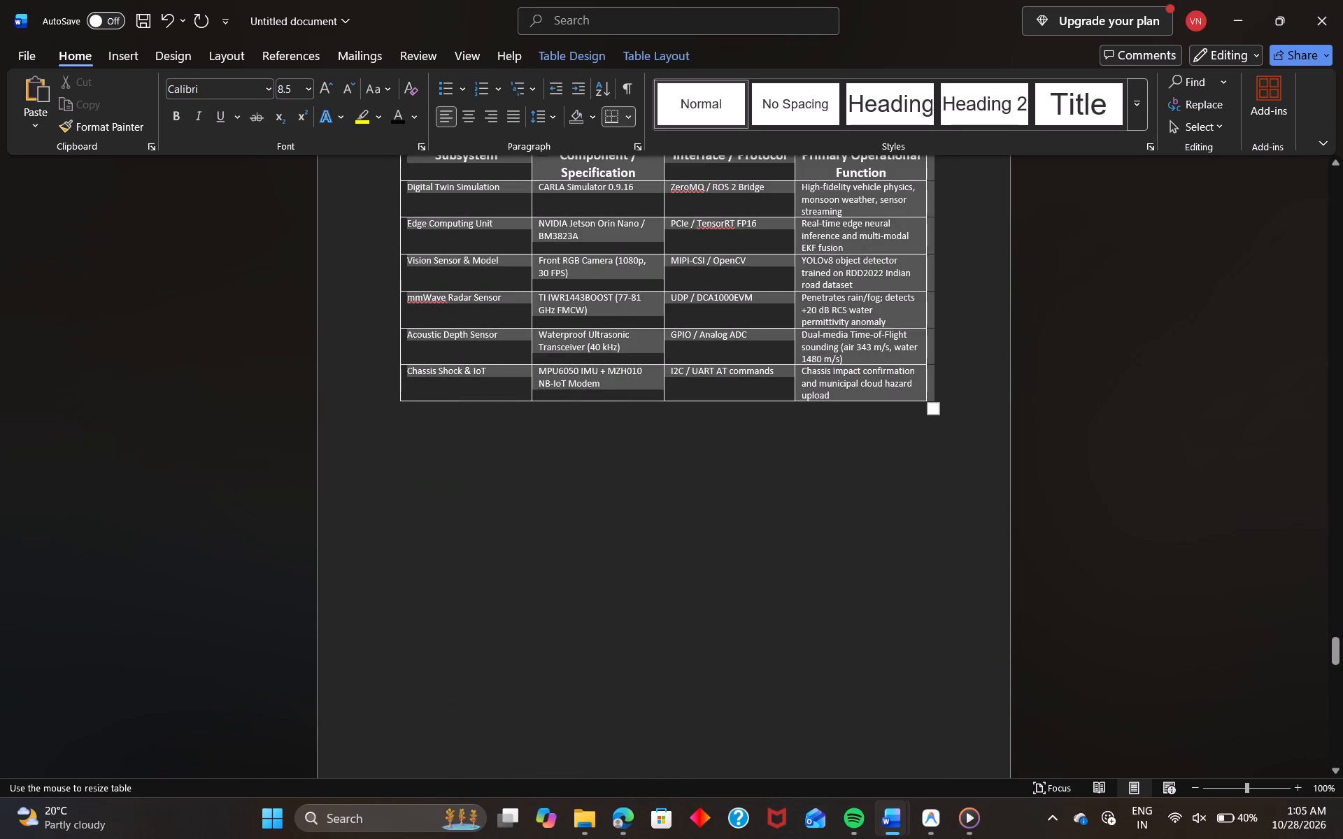
left_click_drag(954, 425, 944, 438)
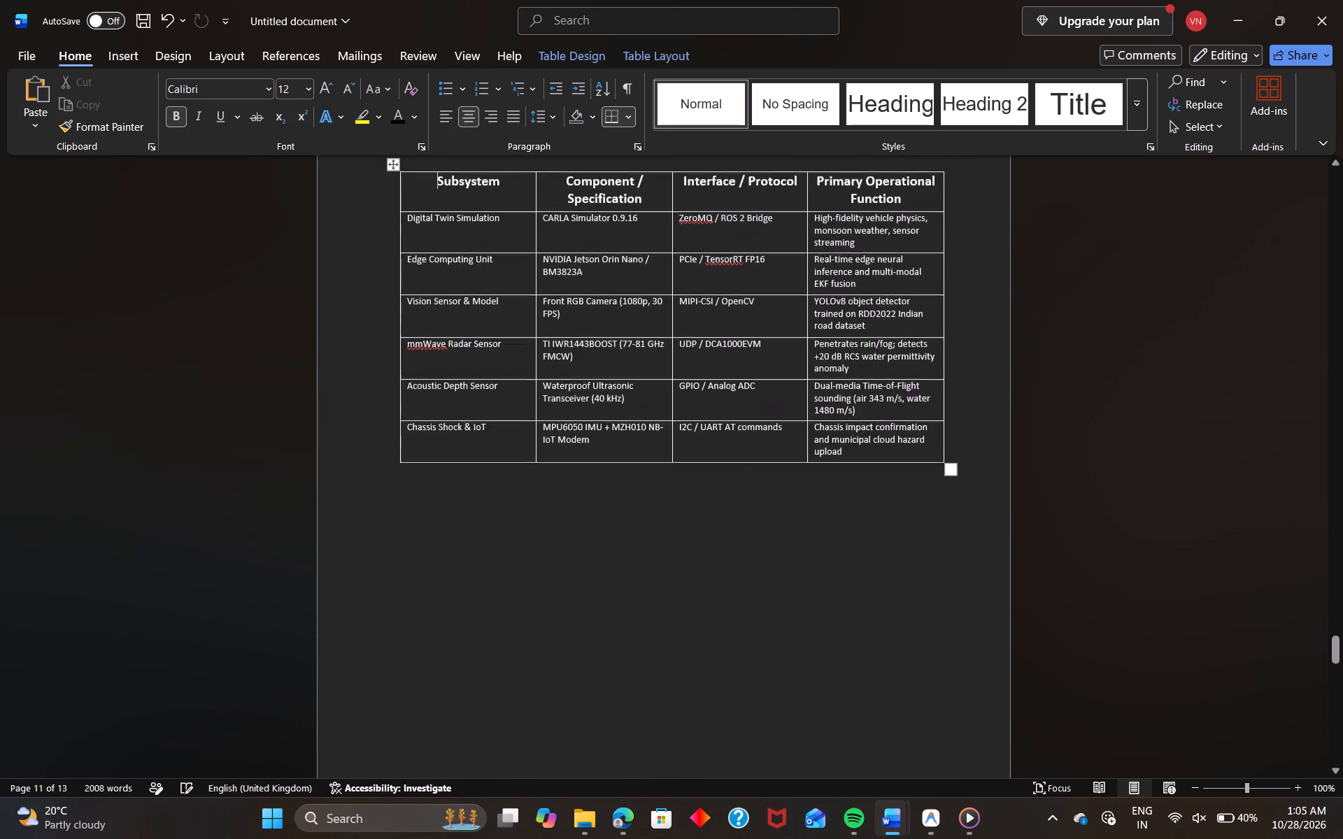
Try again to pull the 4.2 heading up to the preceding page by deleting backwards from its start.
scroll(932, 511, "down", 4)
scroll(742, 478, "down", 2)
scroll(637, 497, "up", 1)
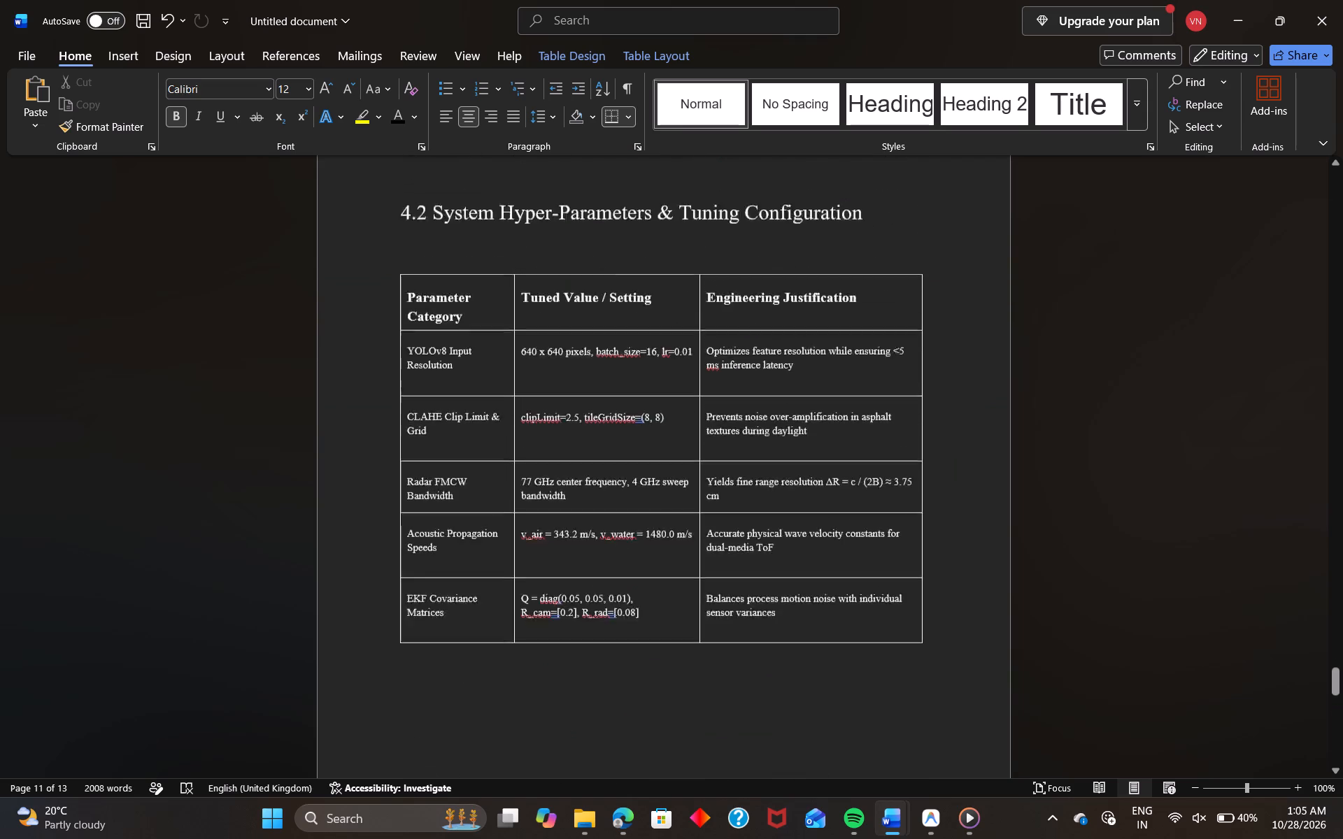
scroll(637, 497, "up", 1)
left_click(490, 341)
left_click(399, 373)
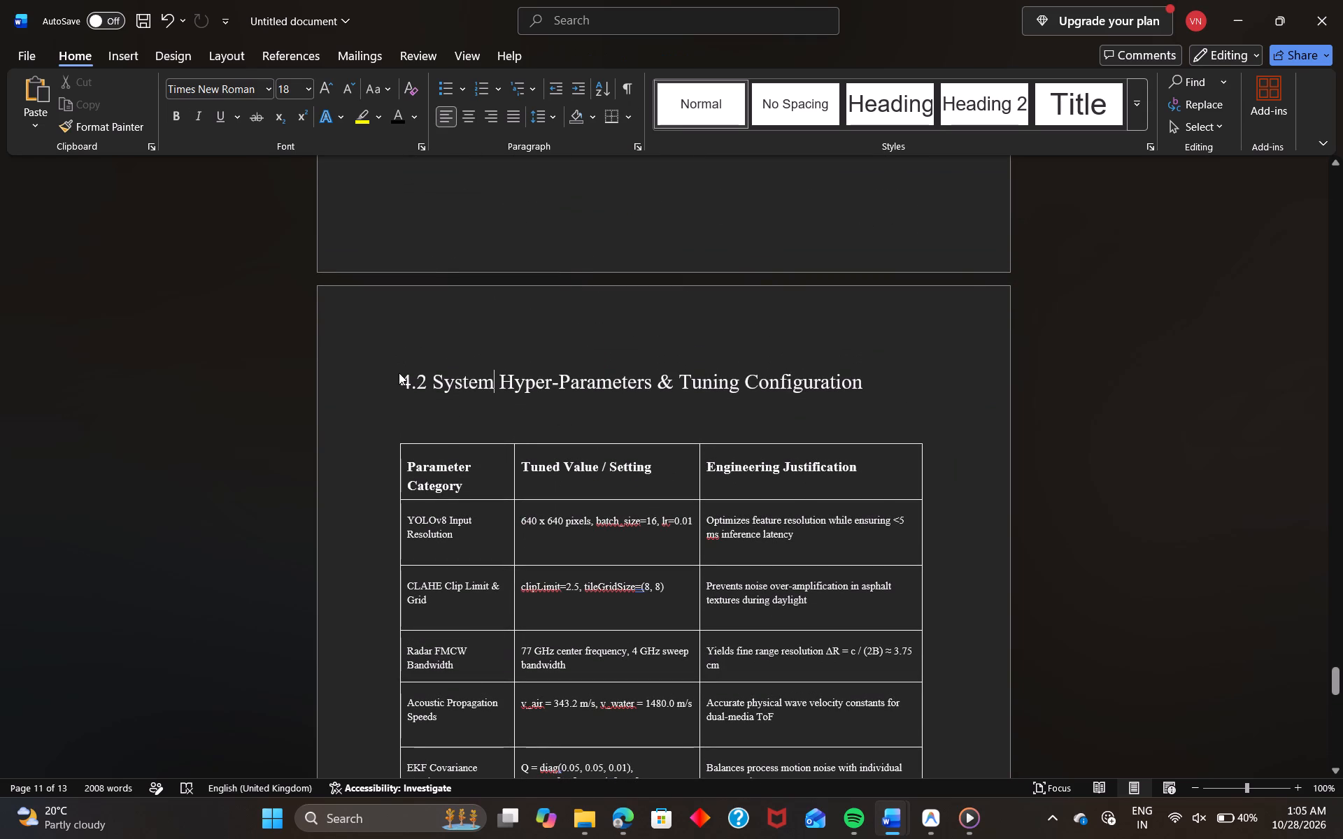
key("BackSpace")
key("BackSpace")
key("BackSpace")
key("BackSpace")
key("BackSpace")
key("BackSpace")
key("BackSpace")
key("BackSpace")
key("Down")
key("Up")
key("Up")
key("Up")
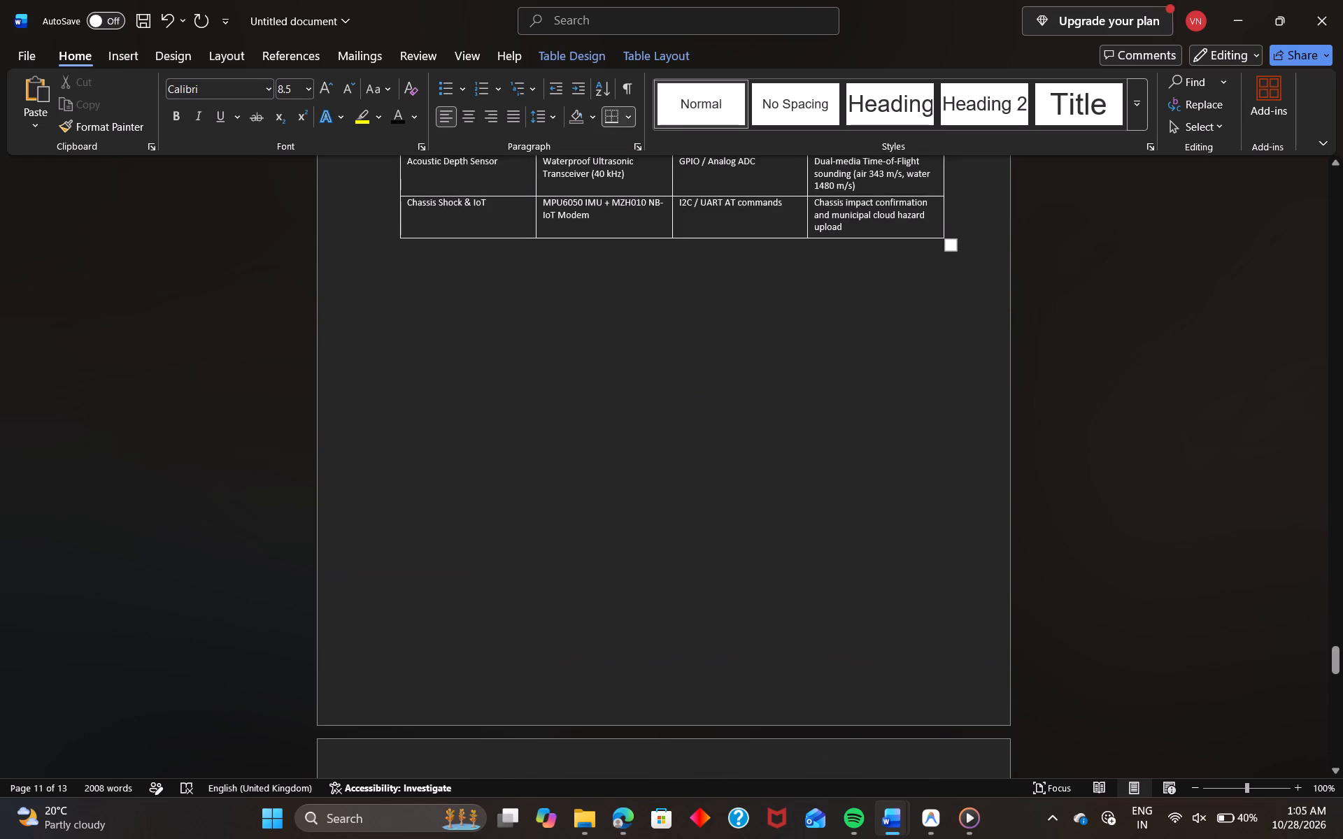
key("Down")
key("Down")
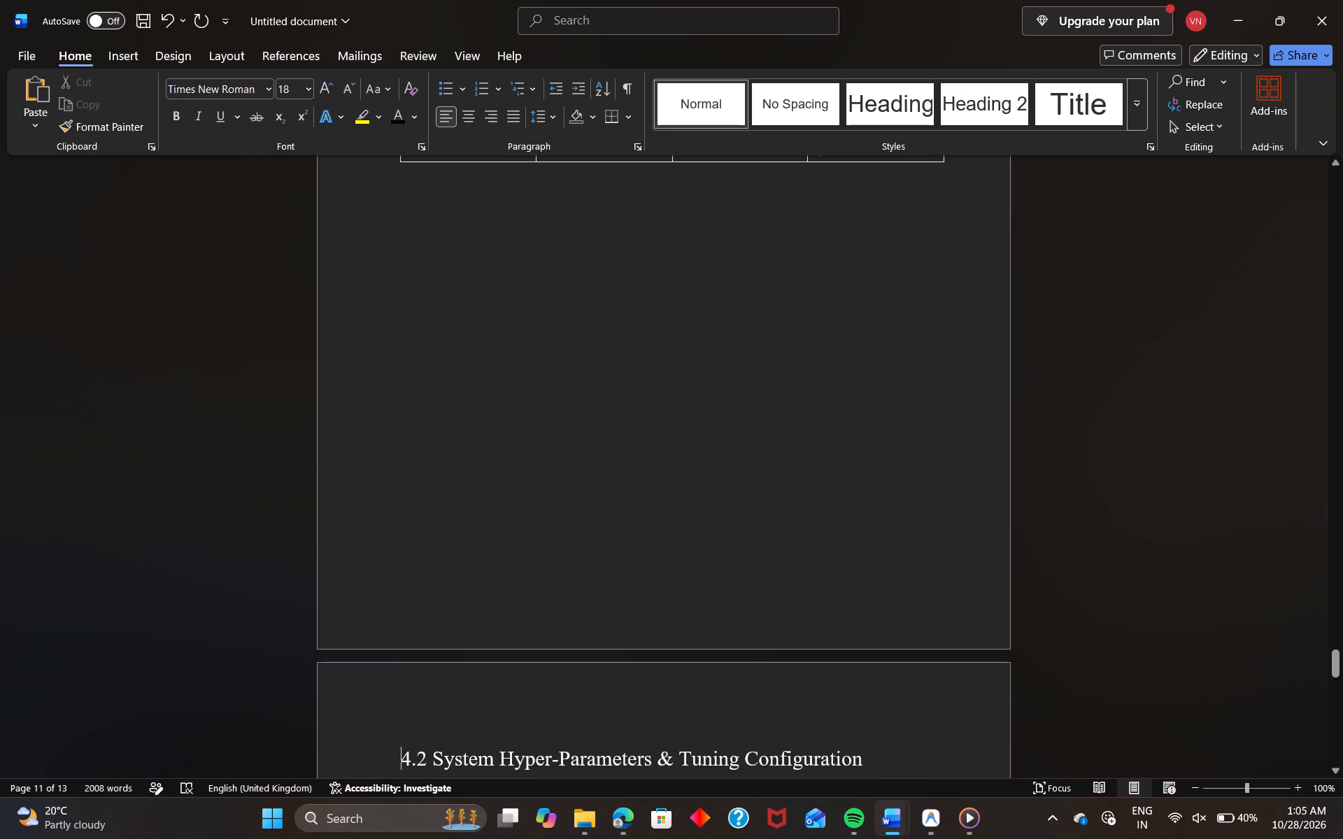
Add an empty row after the Chassis Shock & IoT row of the 4.1 table.
left_click(483, 354)
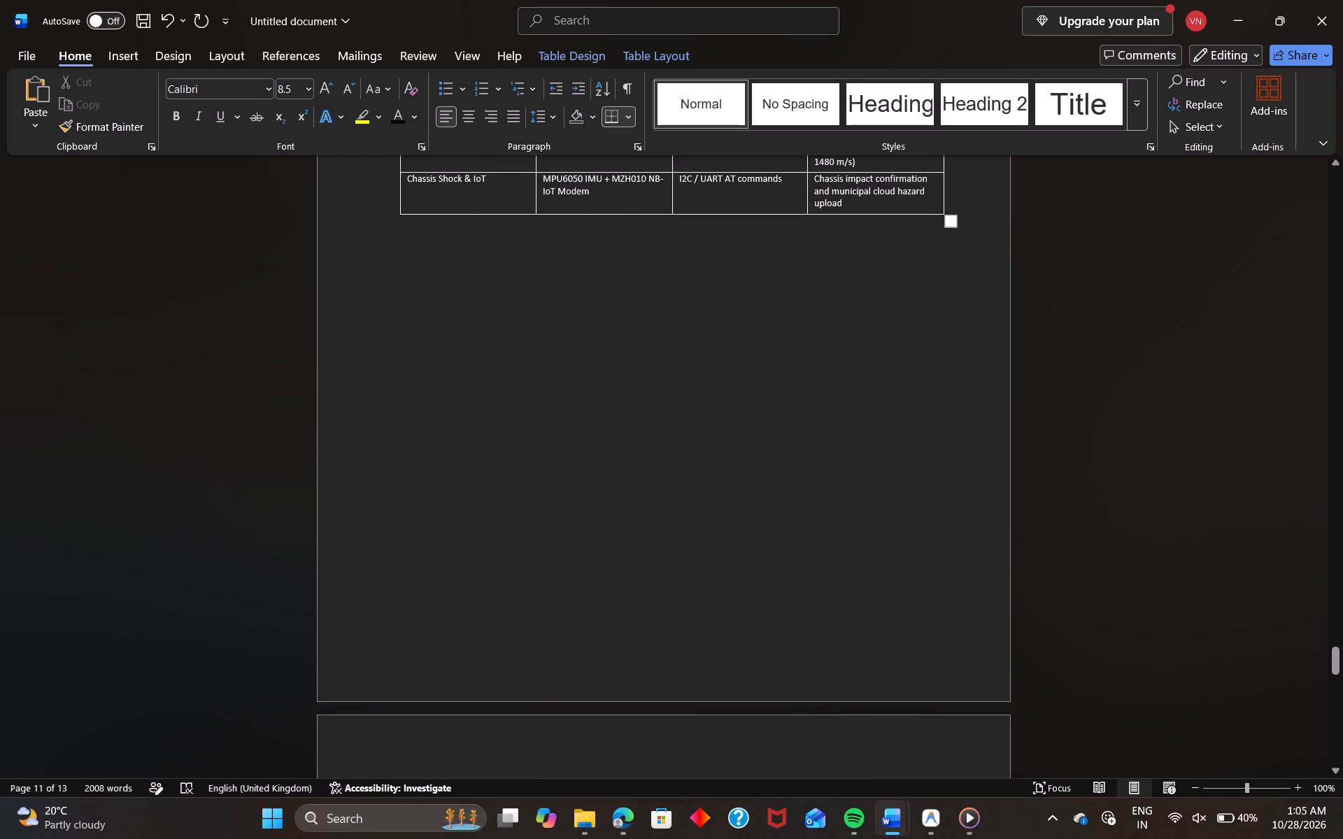
left_click(956, 211)
key("Return")
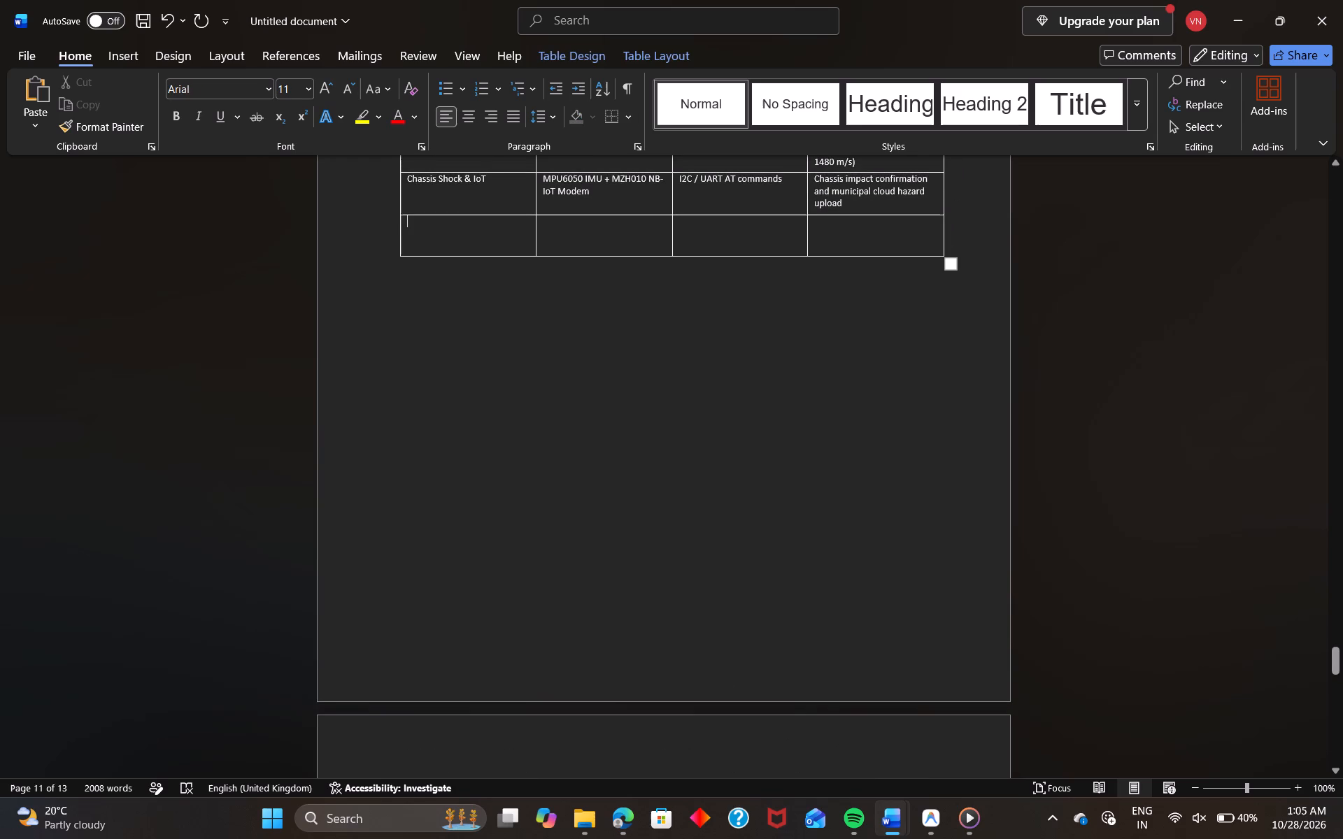
Undo the empty row added below the Chassis Shock & IoT row of the 4.1 table.
key("ctrl+z")
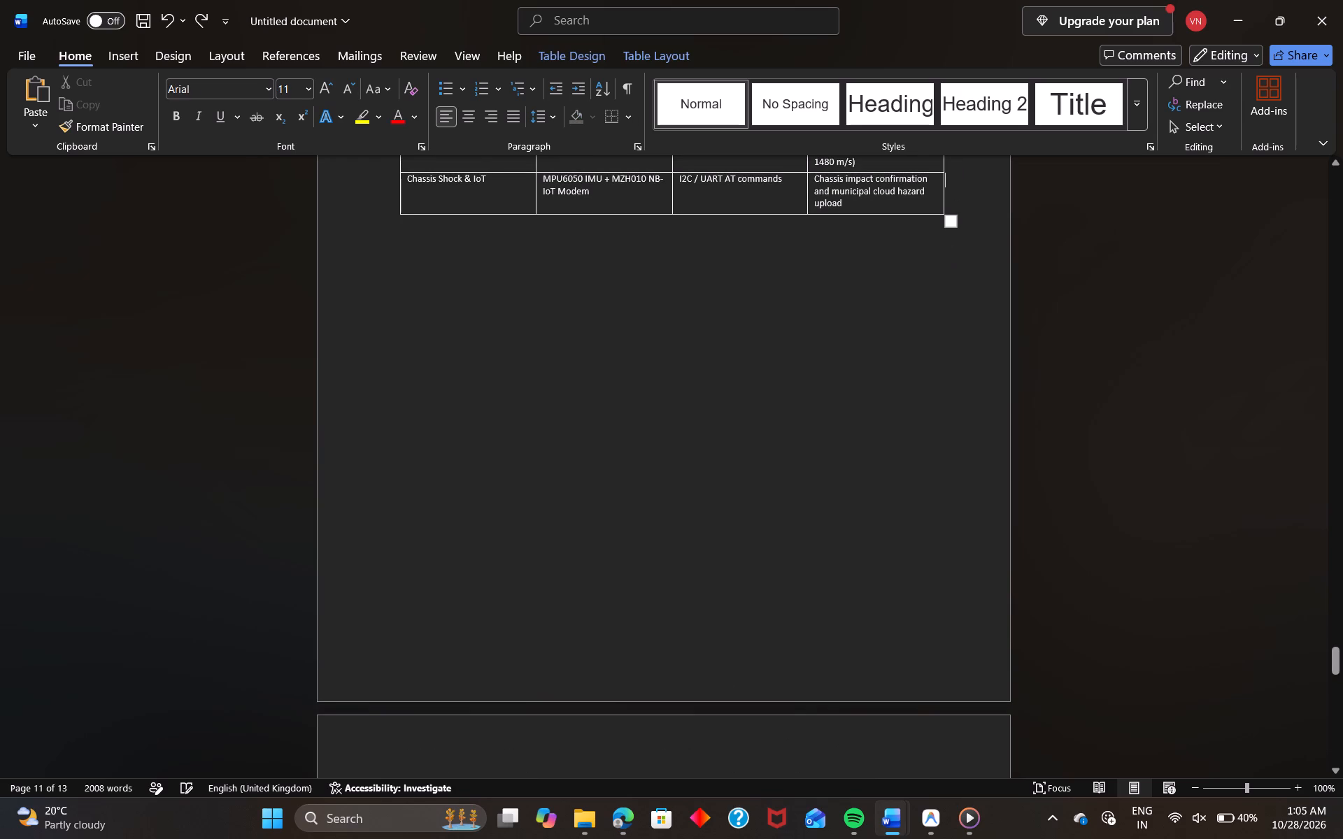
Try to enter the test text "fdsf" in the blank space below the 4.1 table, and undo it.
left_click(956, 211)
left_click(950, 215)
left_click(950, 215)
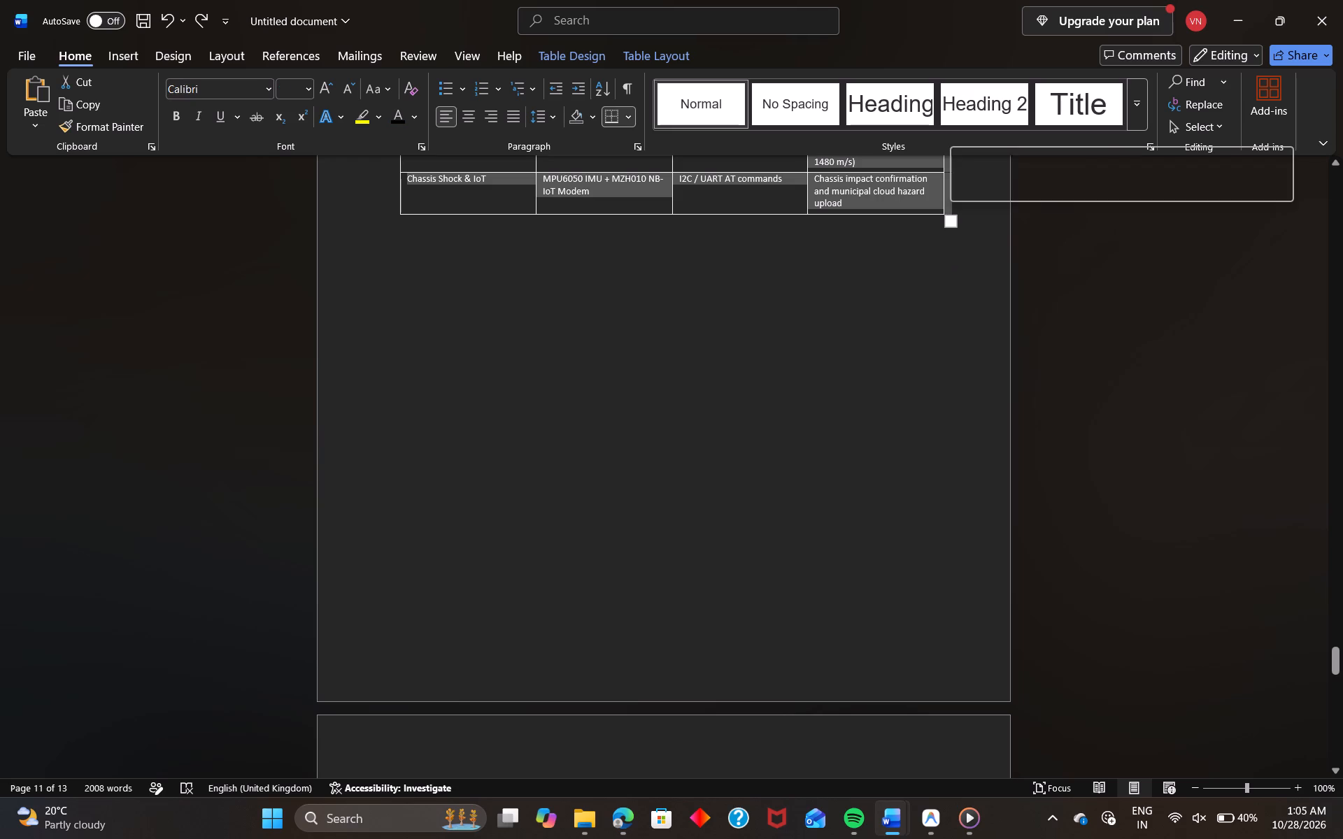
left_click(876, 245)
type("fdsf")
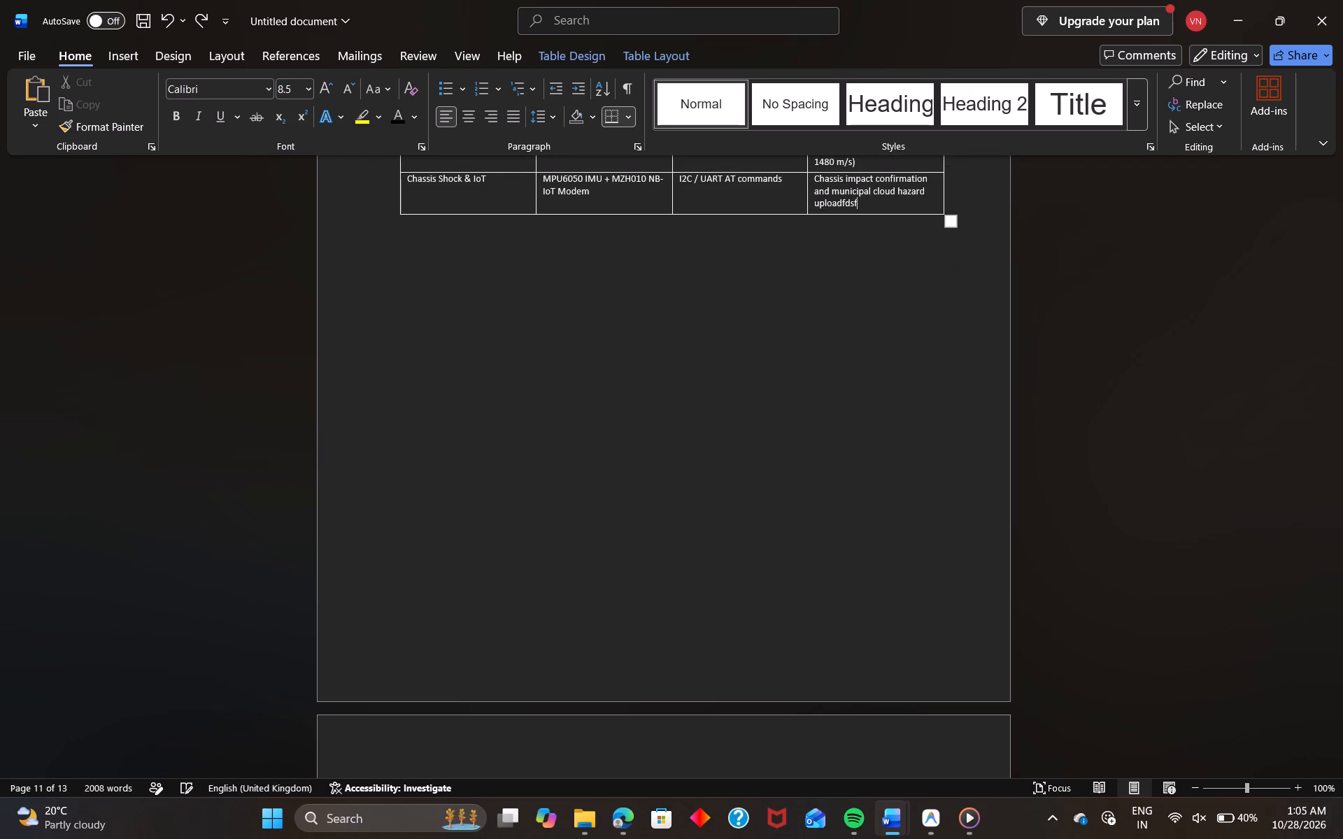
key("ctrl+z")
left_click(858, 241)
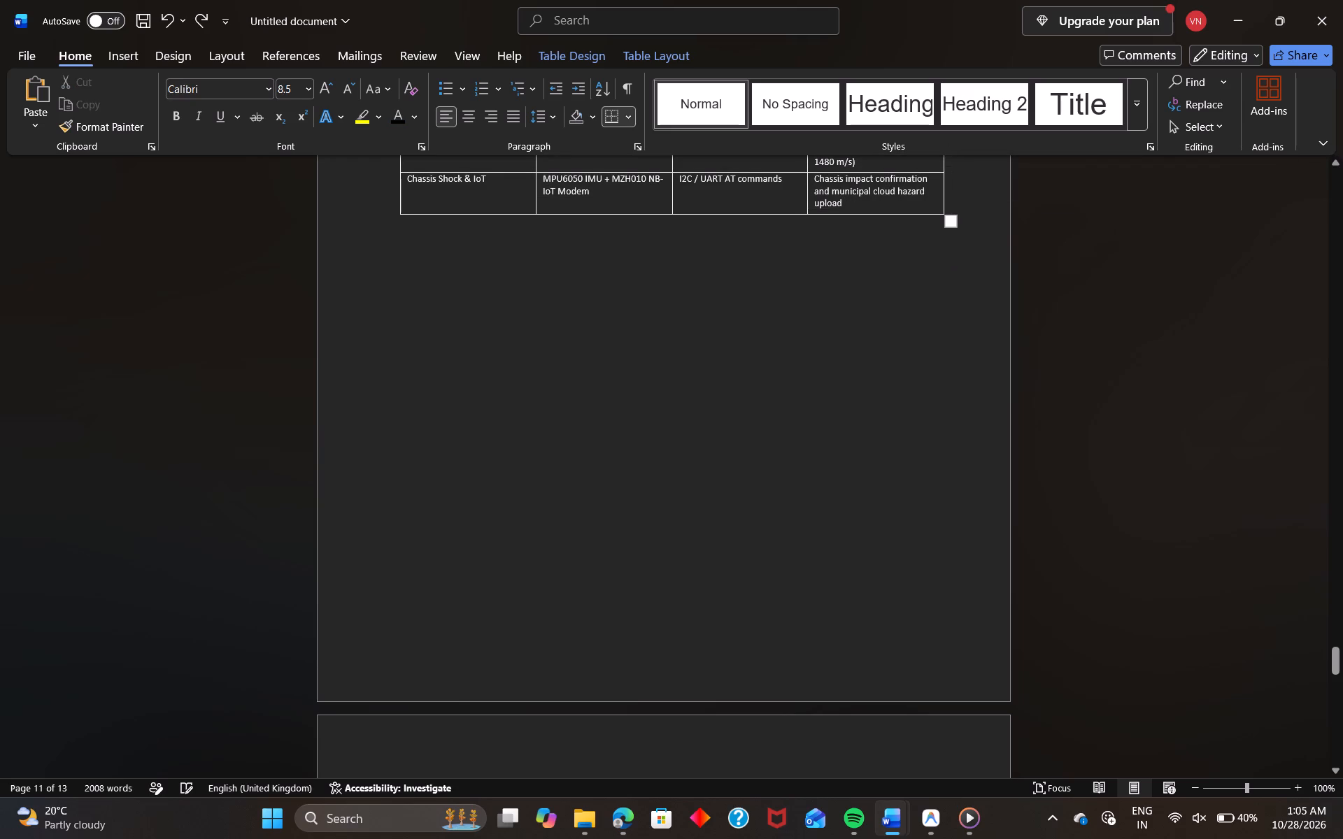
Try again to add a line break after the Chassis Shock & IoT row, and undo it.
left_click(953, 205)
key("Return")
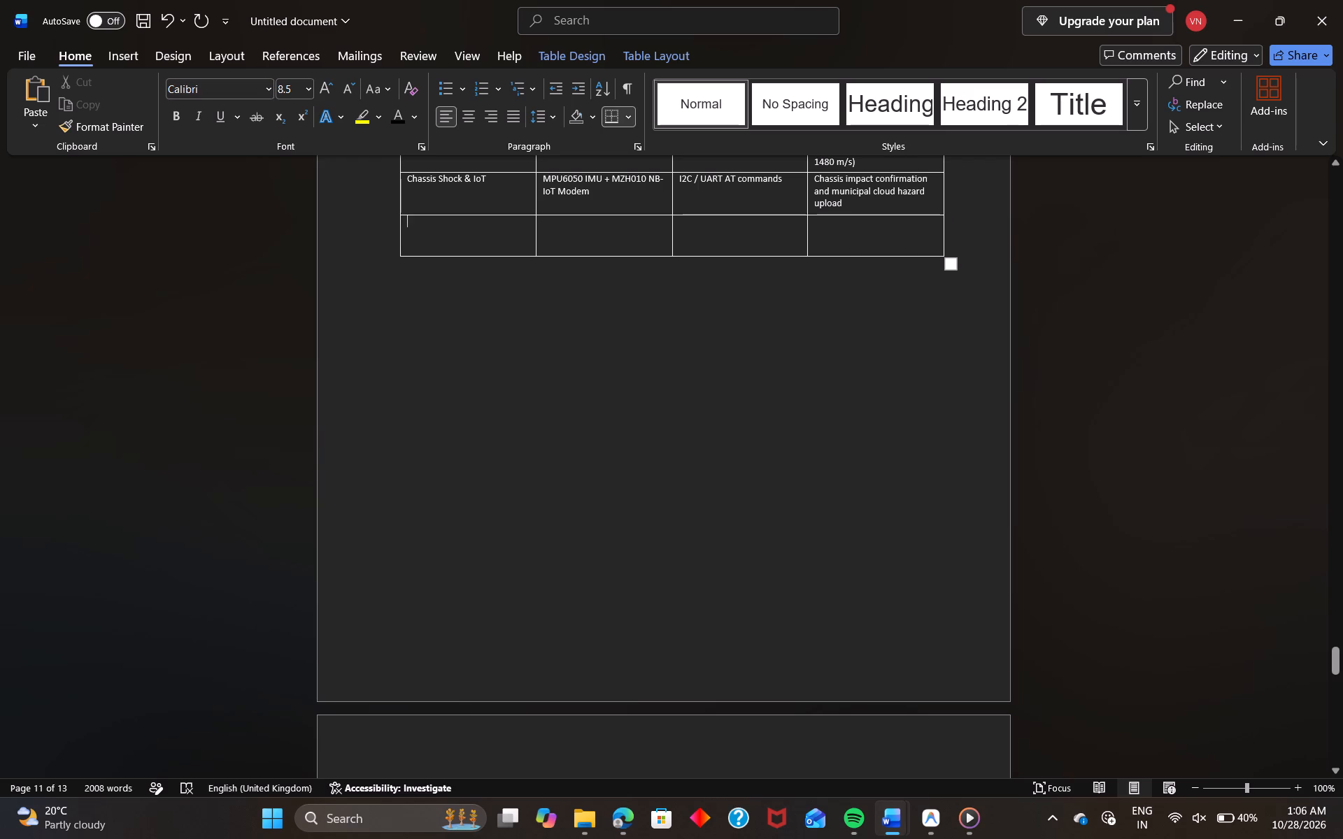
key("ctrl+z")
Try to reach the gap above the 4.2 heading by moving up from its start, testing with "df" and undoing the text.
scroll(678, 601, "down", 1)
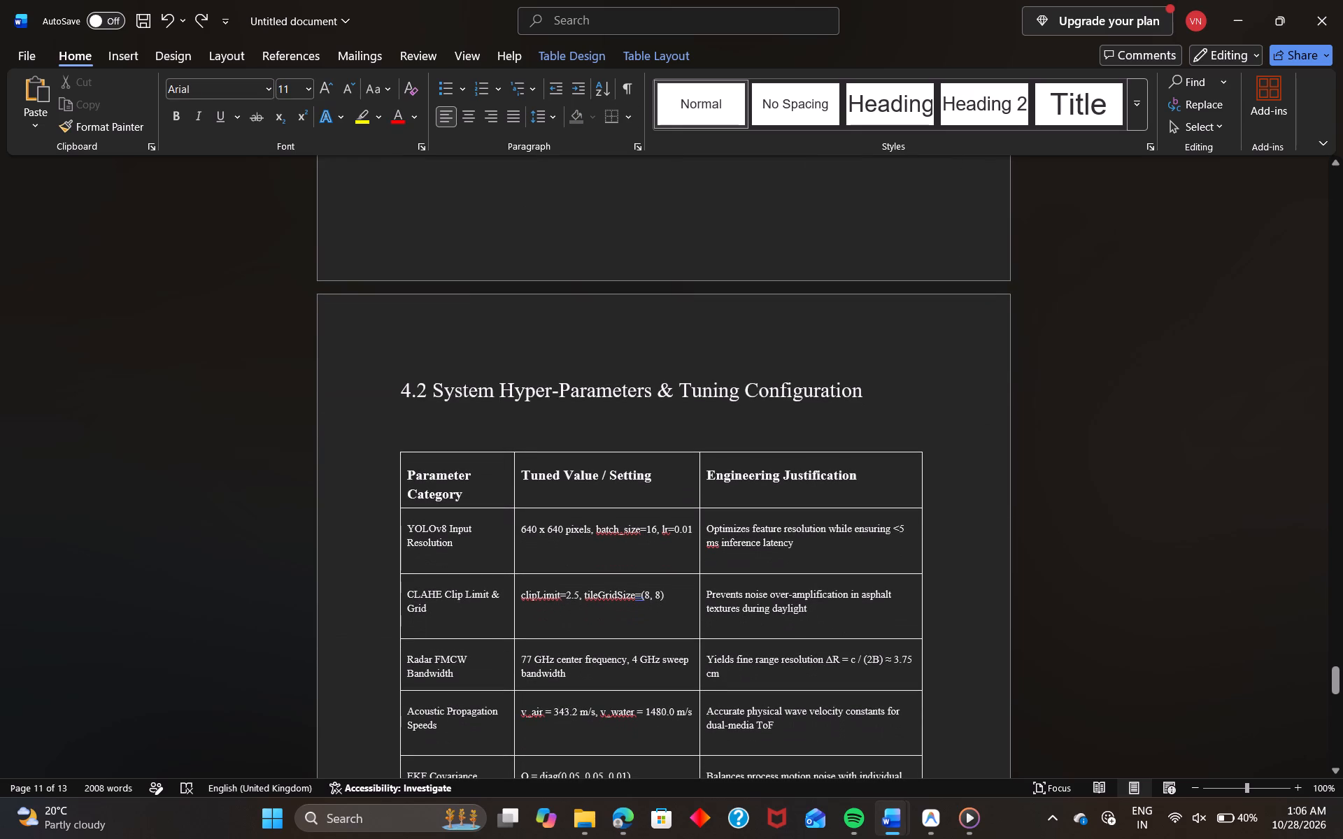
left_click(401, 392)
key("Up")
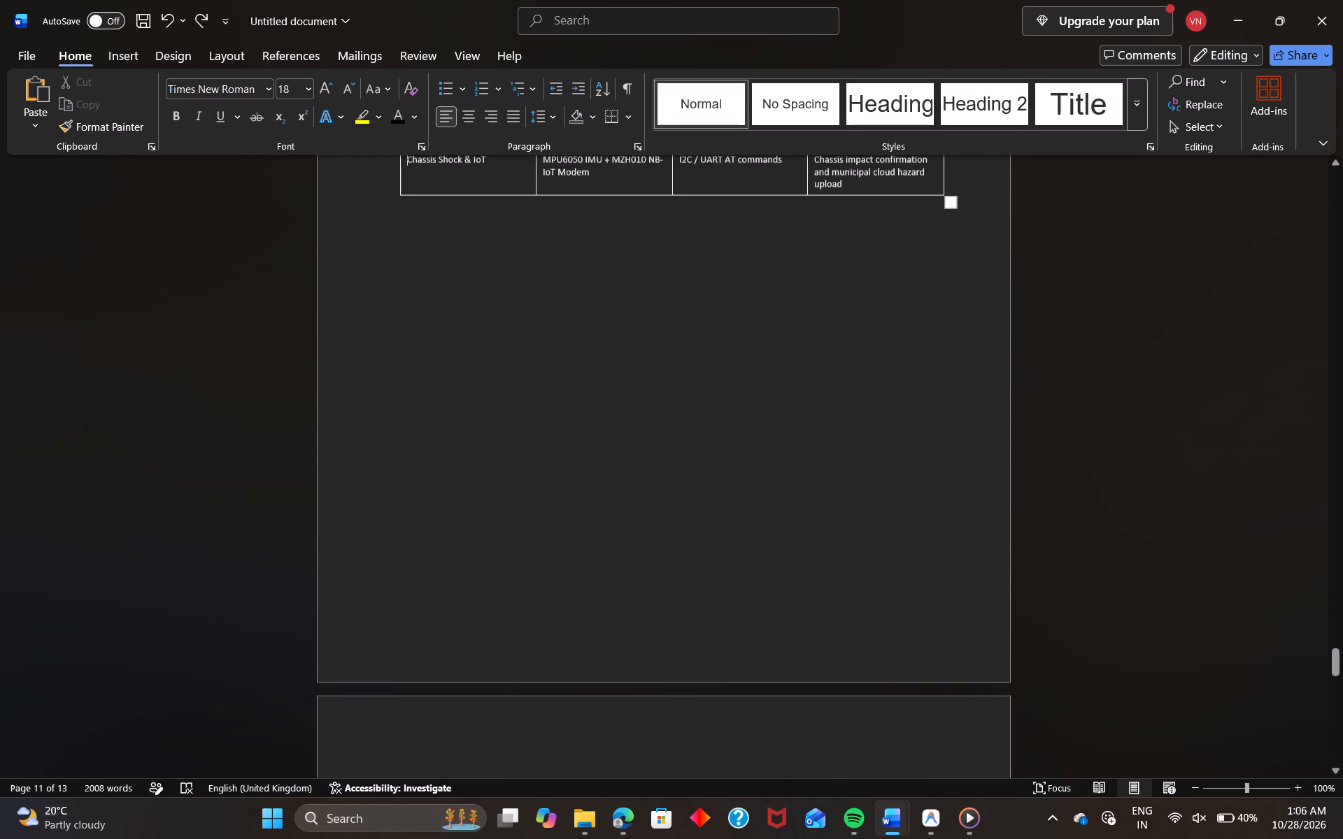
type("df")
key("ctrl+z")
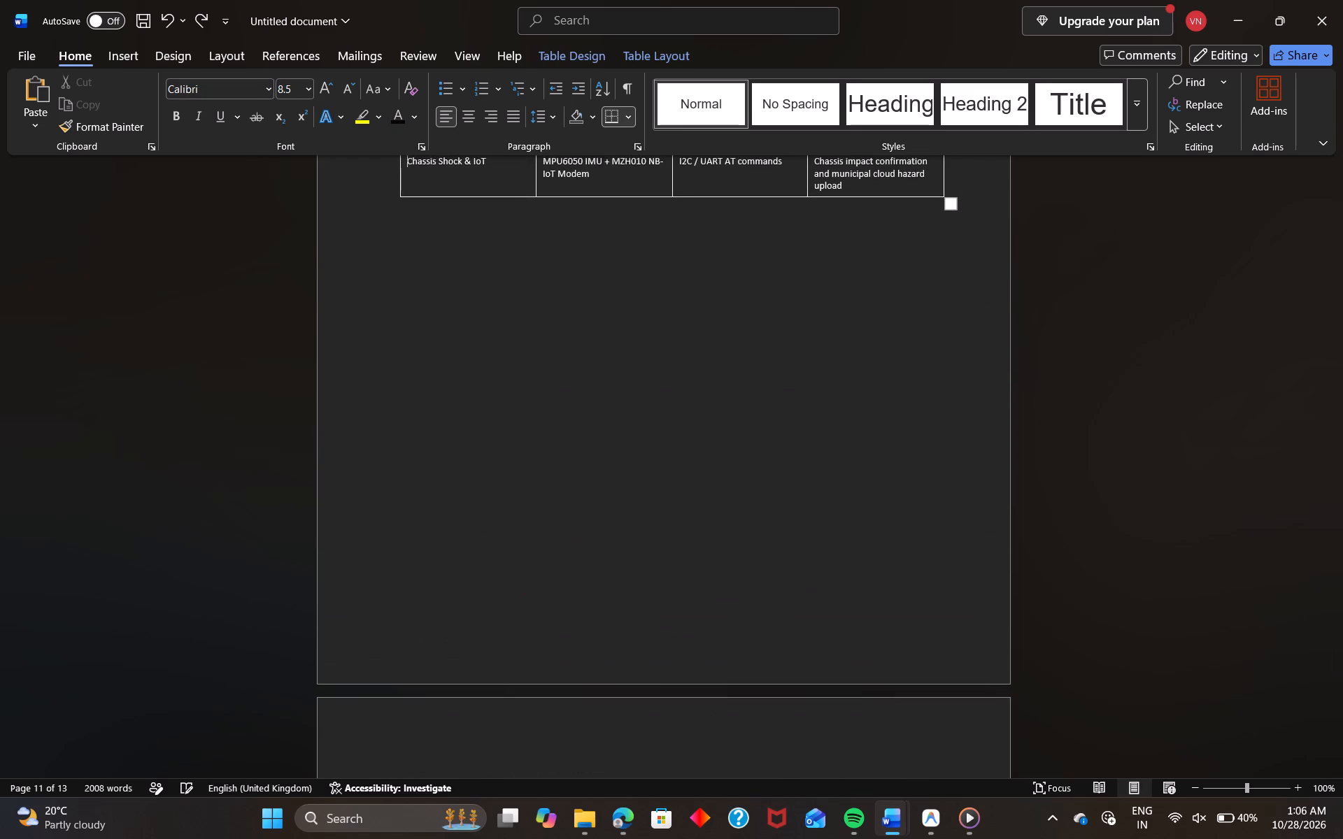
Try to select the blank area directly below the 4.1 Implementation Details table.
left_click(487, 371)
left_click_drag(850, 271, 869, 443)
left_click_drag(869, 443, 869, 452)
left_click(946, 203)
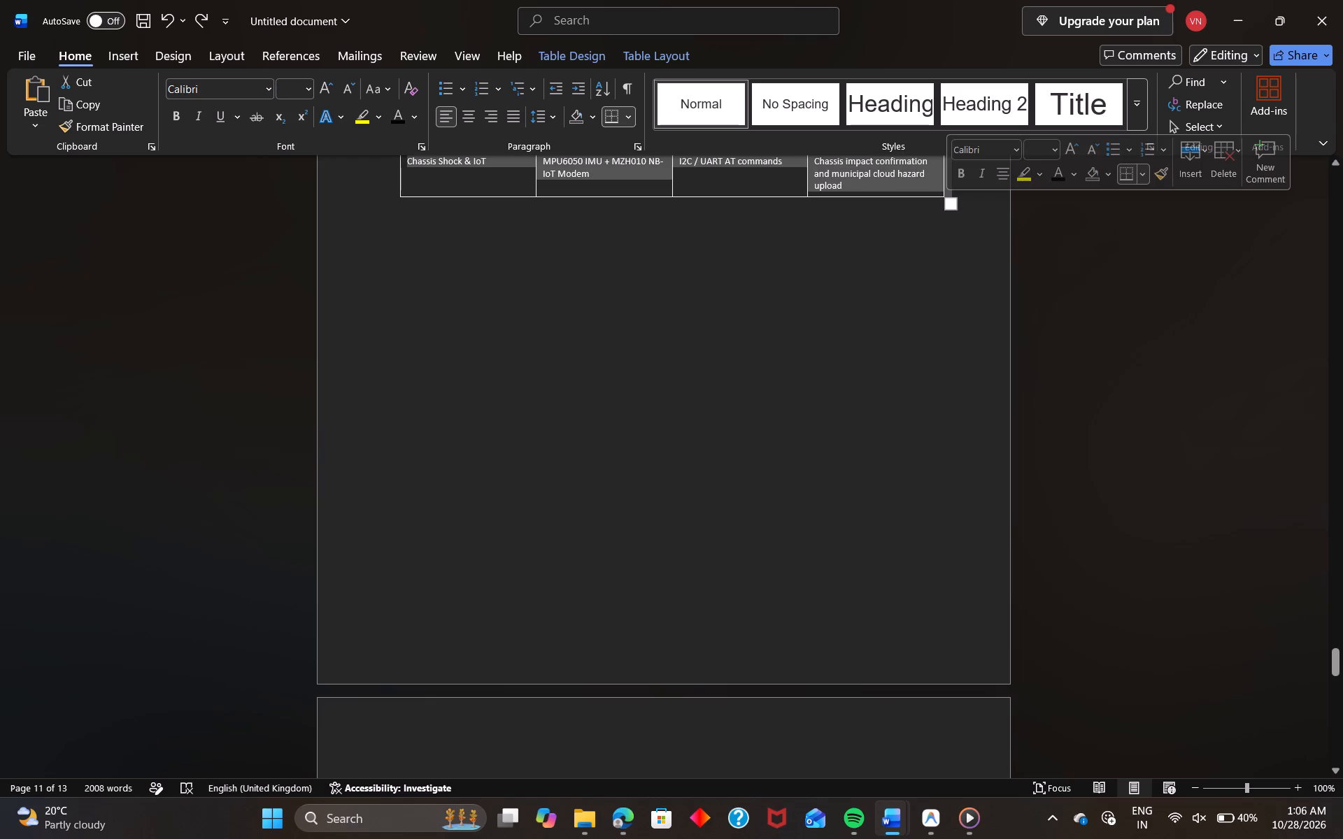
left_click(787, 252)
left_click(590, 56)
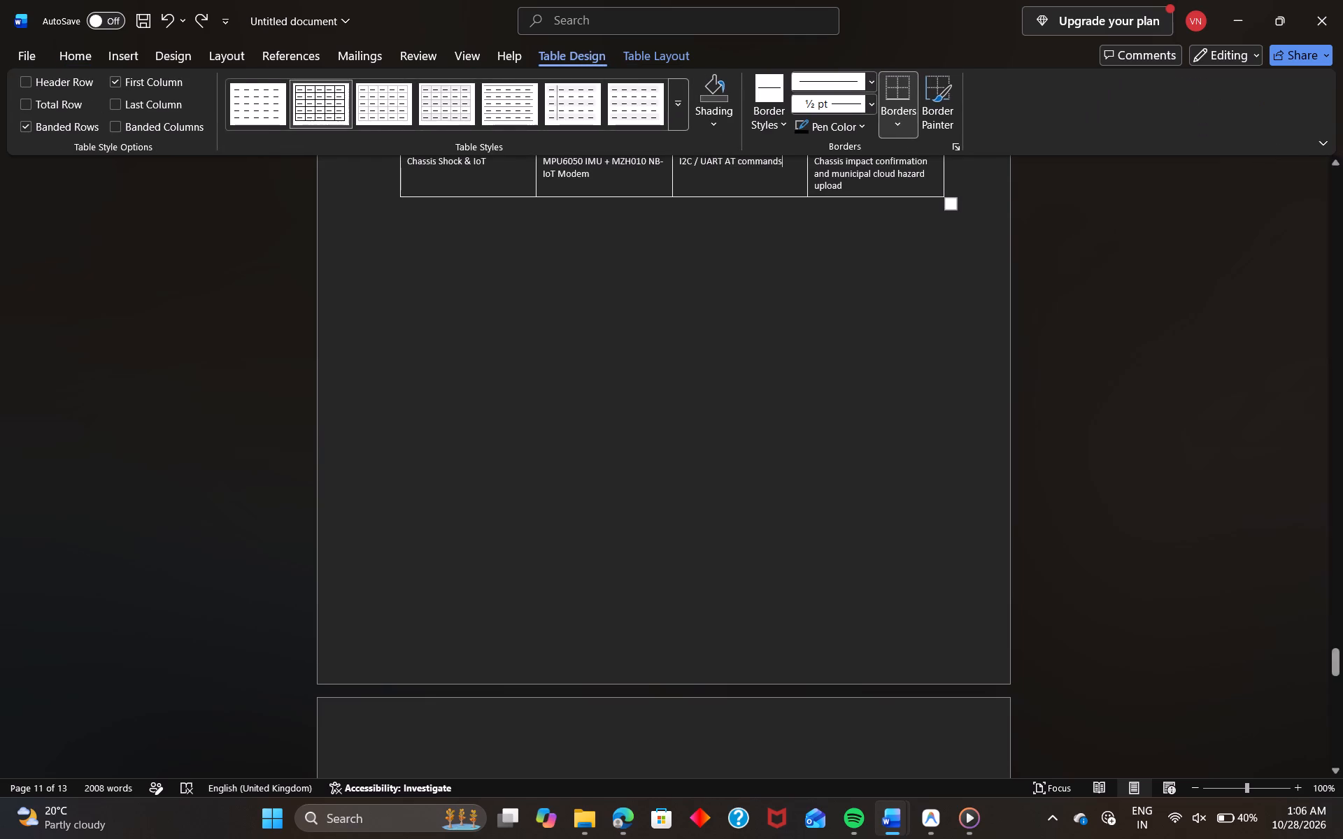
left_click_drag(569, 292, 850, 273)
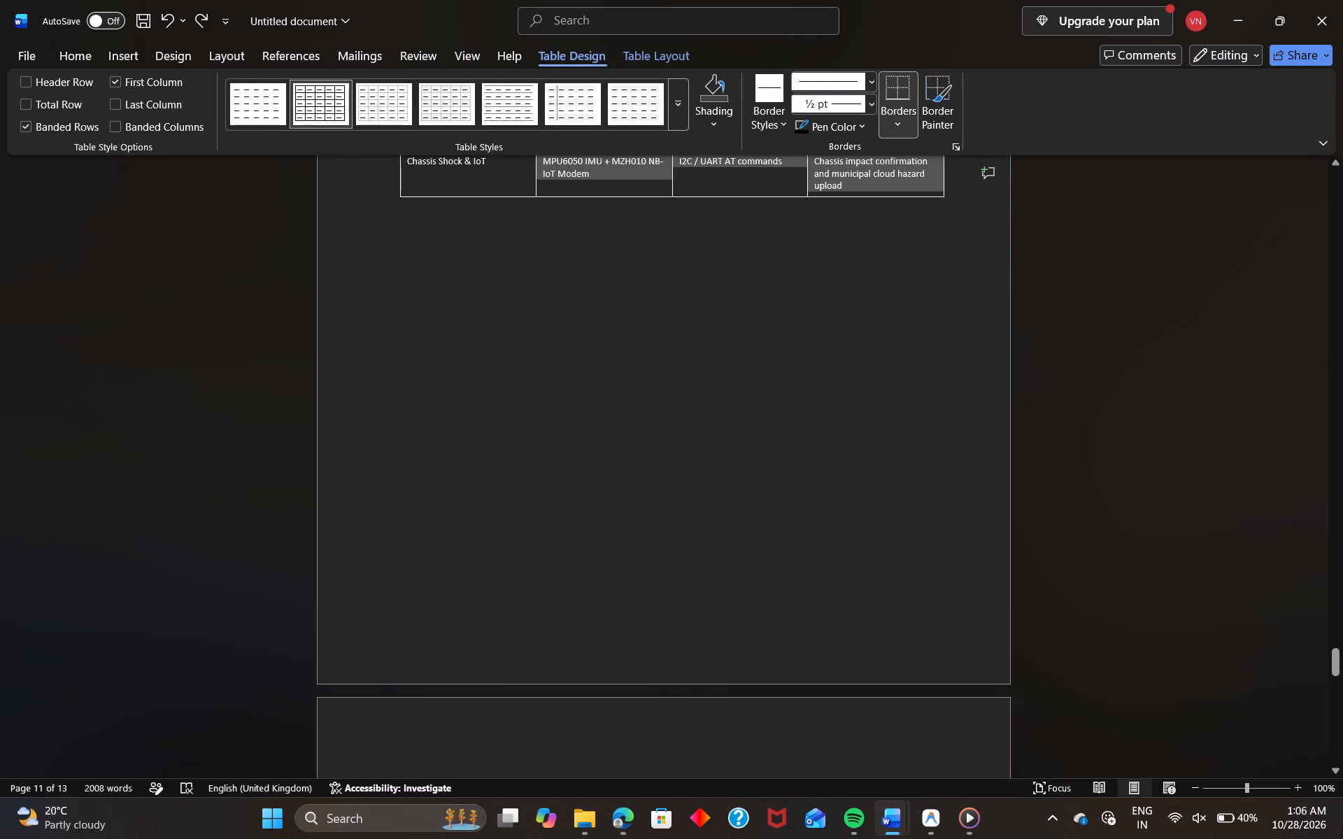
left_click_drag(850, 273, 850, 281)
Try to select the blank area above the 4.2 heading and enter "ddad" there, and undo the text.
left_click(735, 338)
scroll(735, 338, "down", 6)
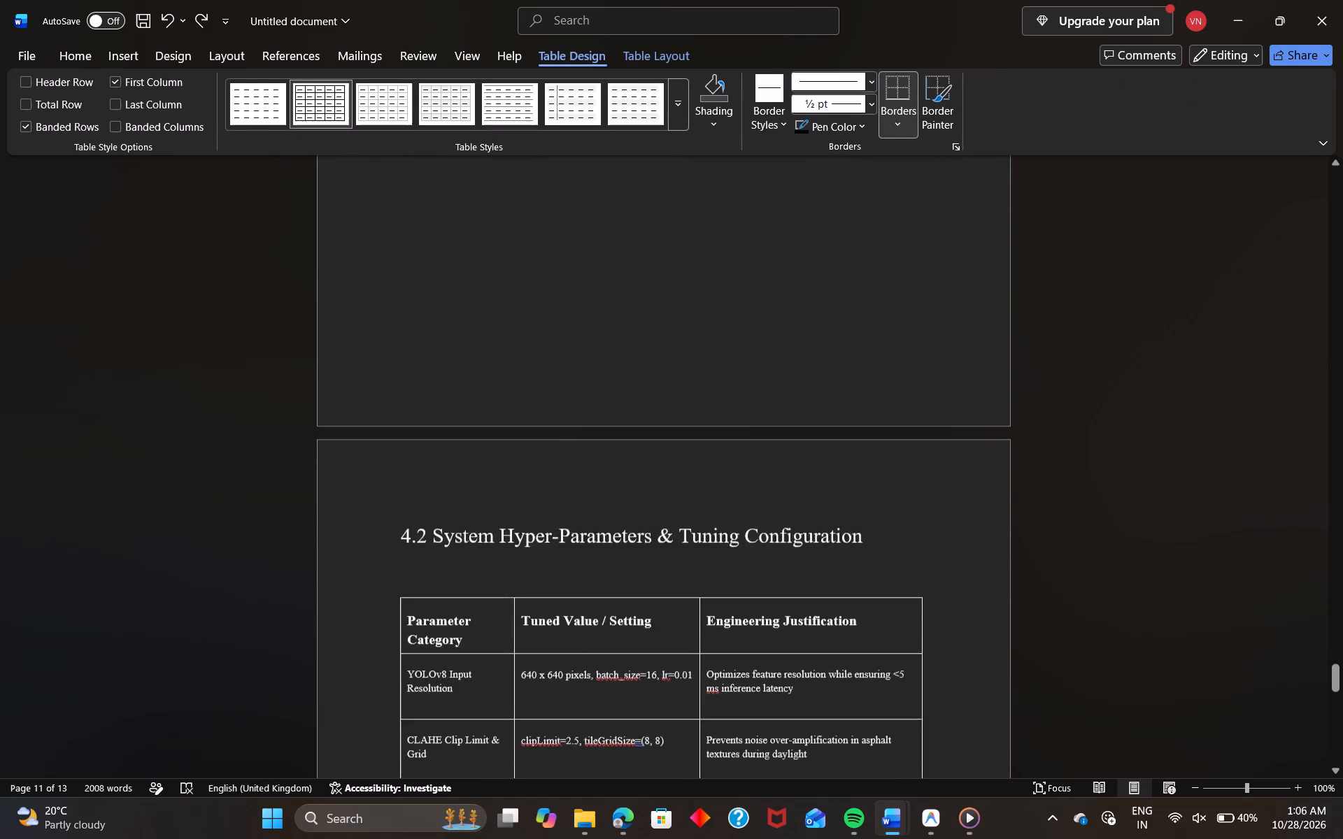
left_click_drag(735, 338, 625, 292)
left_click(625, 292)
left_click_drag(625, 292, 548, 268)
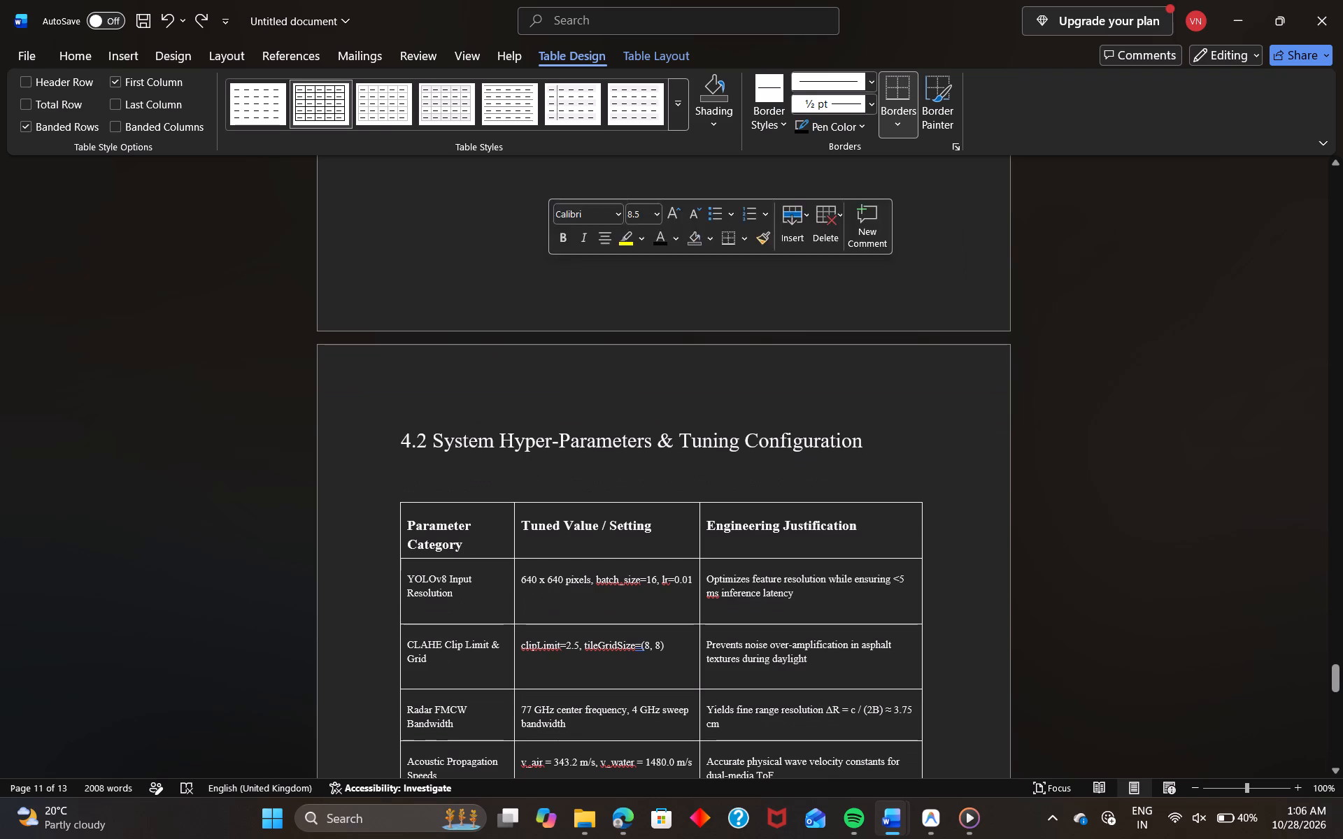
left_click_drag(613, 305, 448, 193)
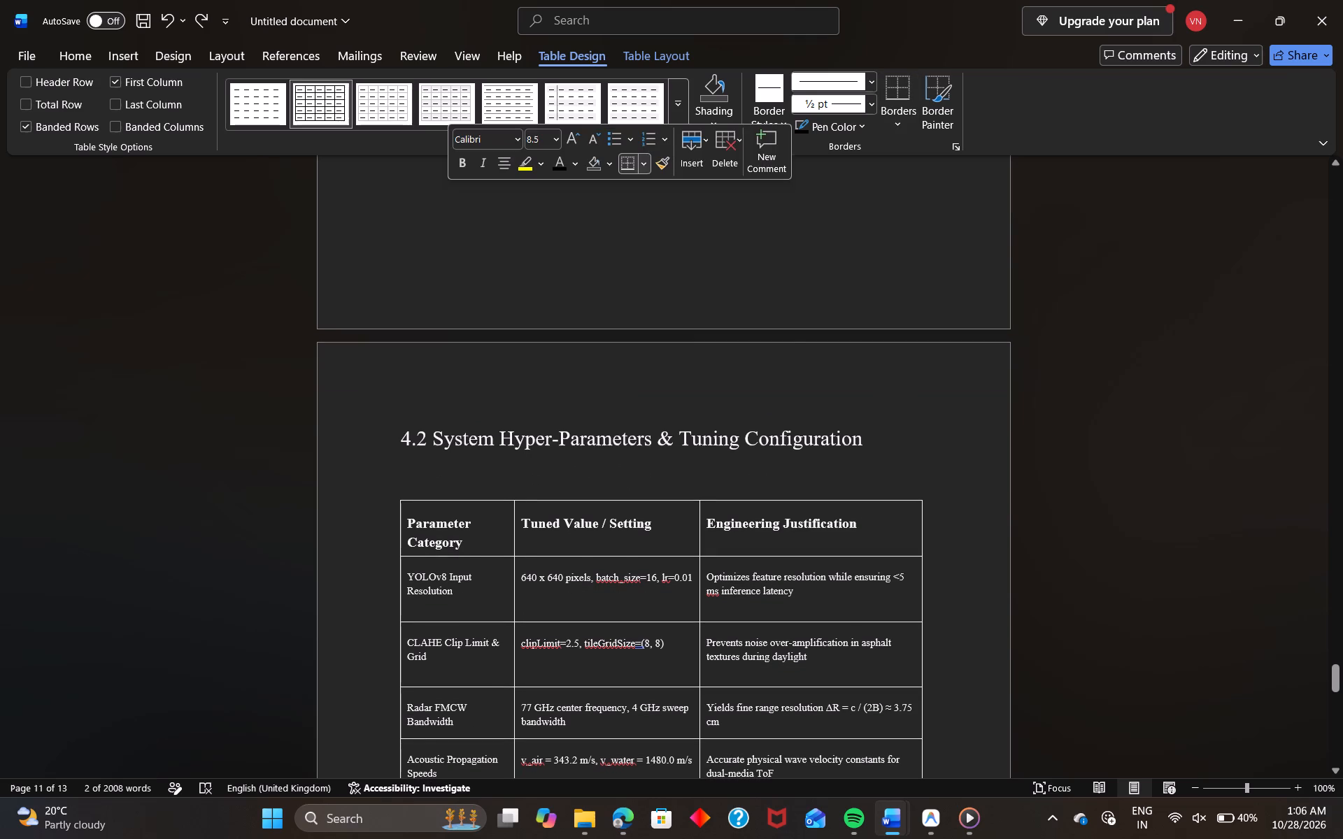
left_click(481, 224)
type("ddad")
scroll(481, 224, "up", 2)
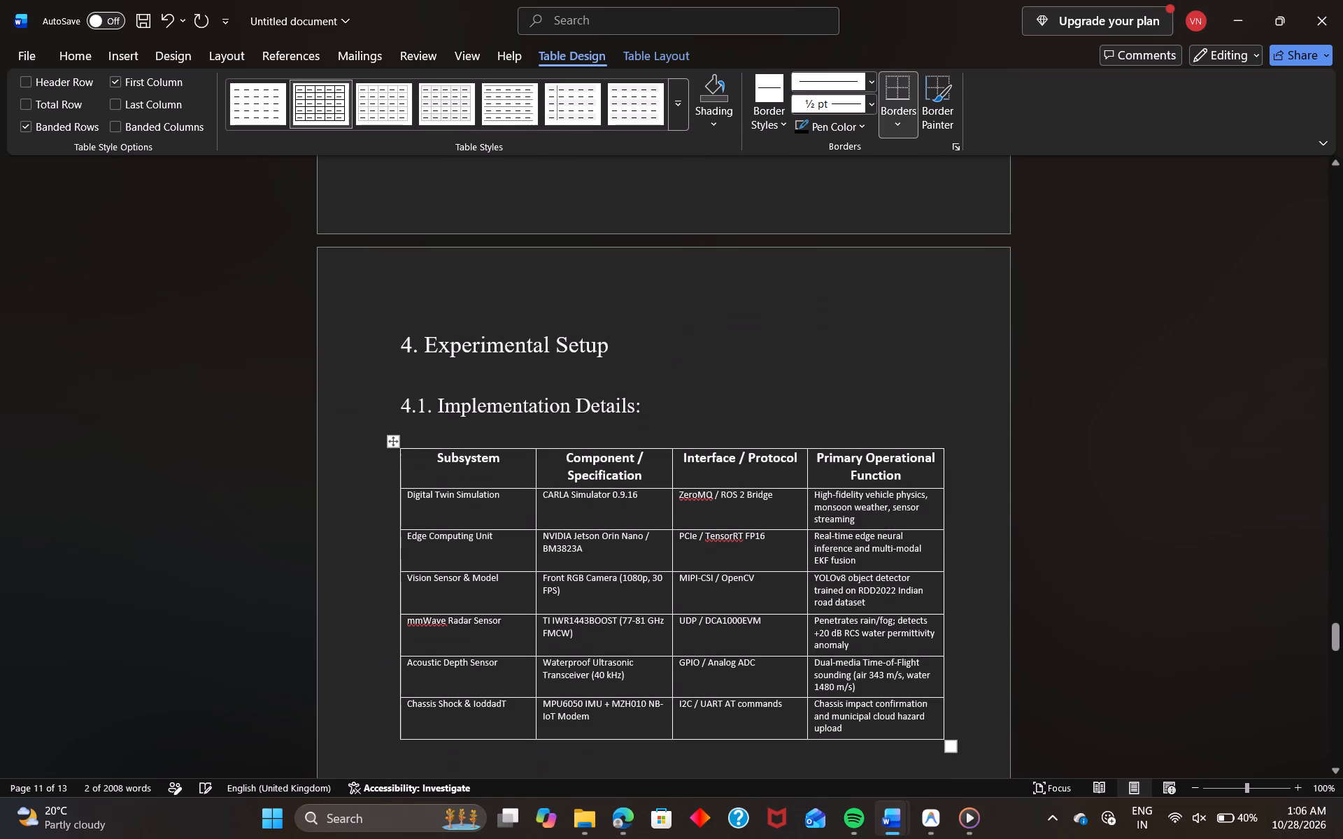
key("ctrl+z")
Examine the 4.2 tables in the source report and the section 4 layout in the project report format PDF.
scroll(640, 496, "down", 6)
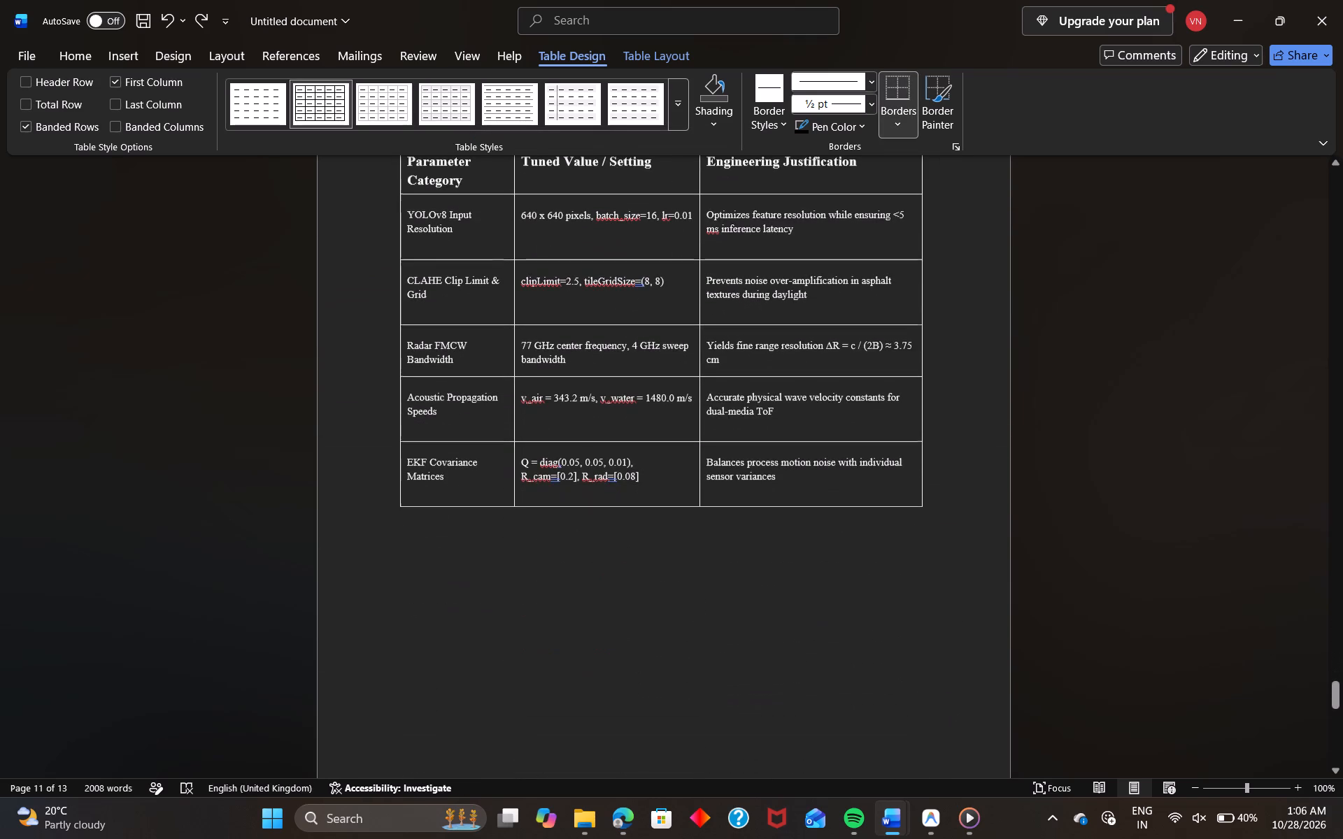
left_click(684, 554)
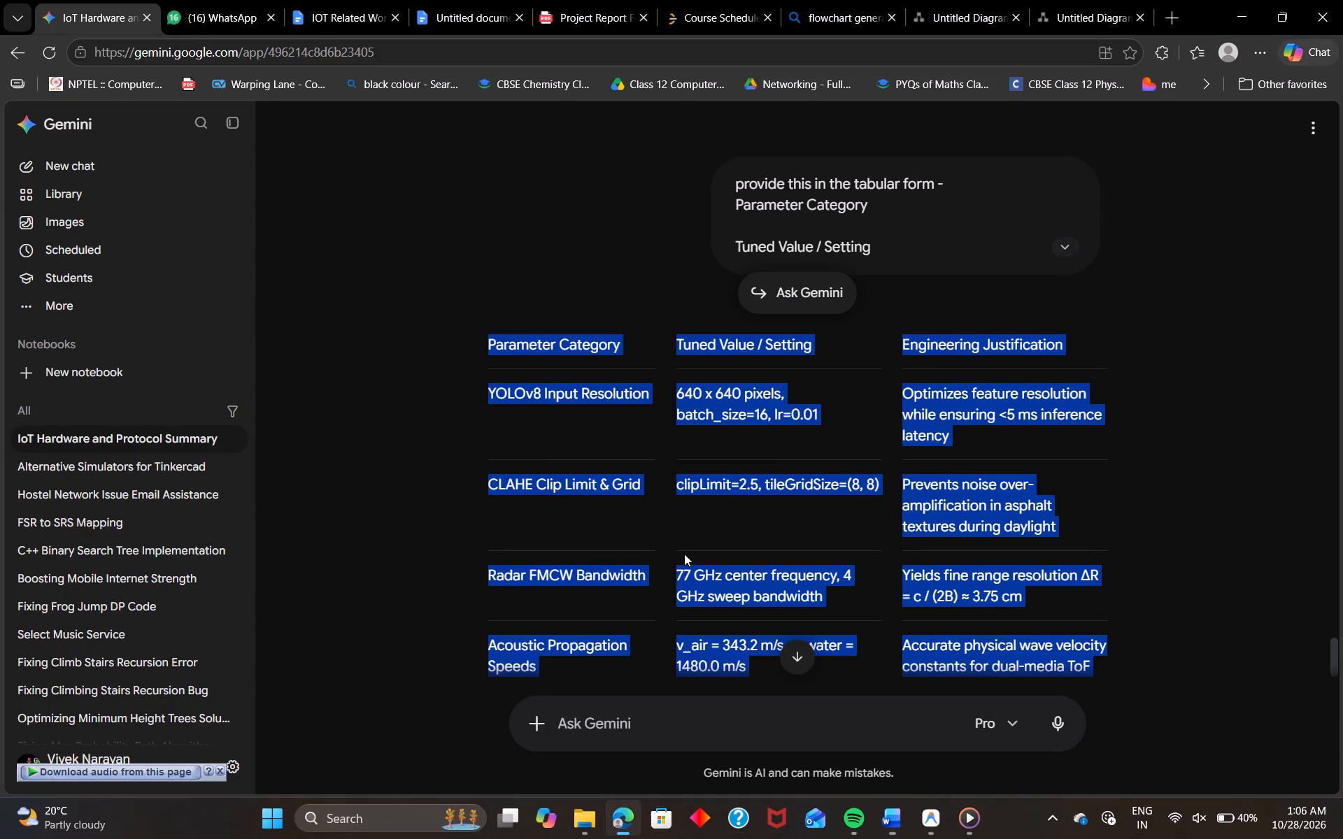
scroll(695, 552, "down", 1)
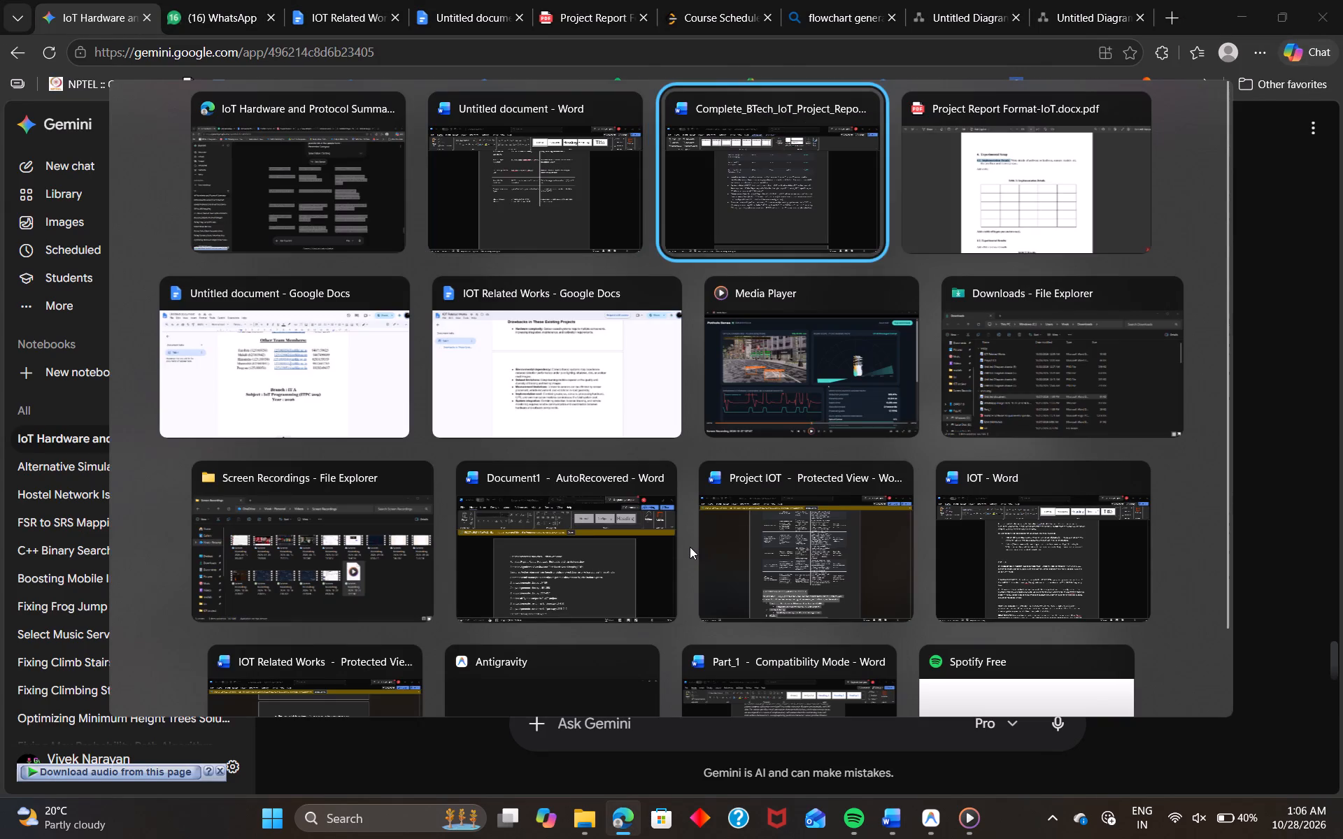
scroll(555, 550, "up", 2)
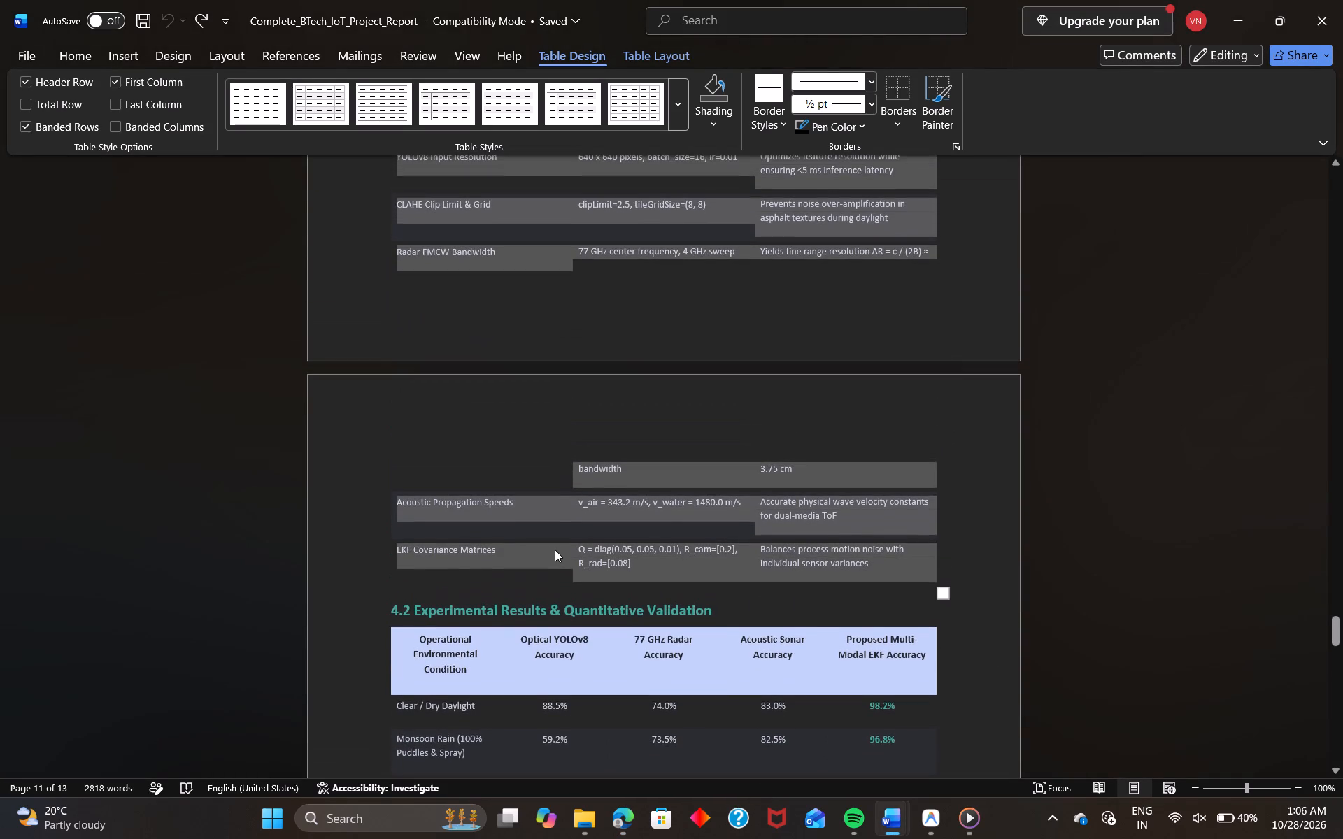
scroll(555, 550, "down", 2)
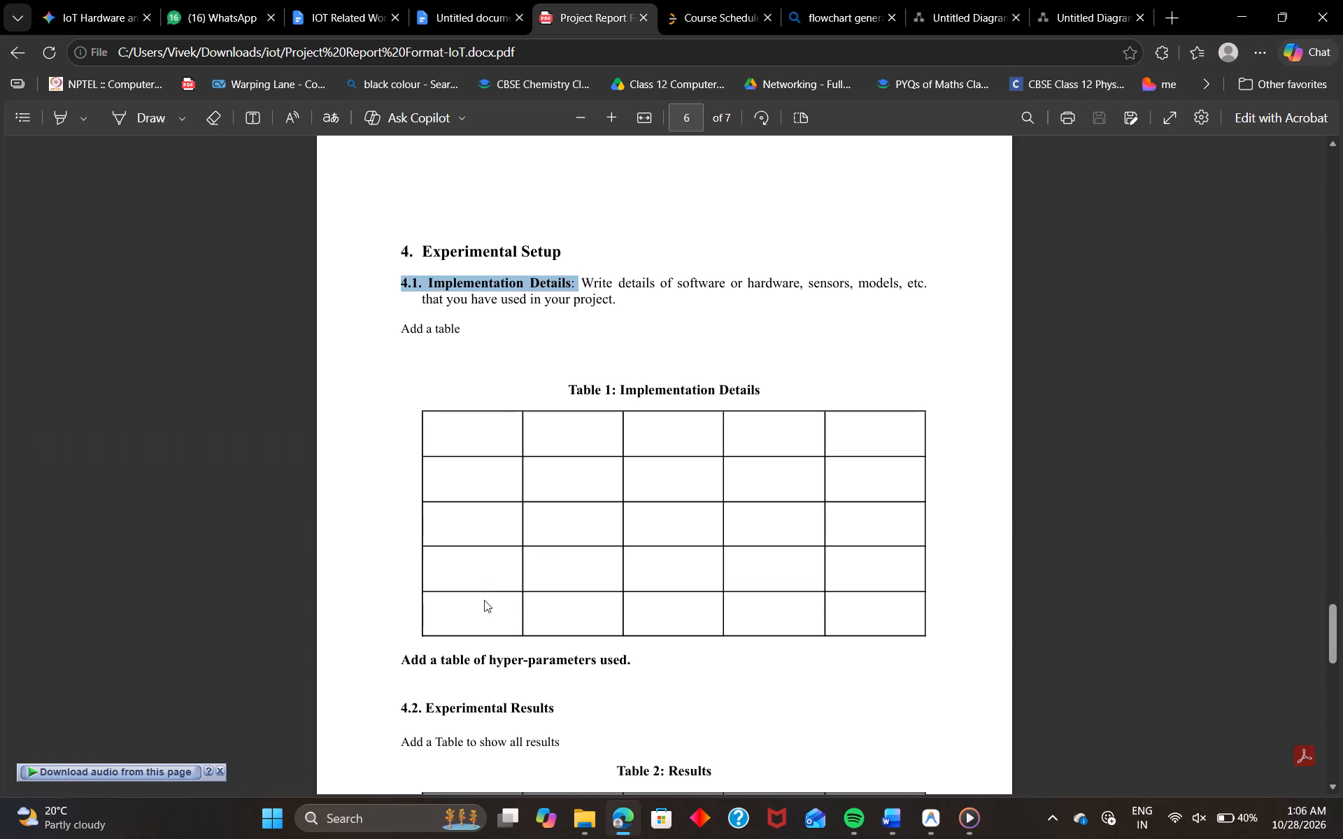
scroll(479, 608, "down", 4)
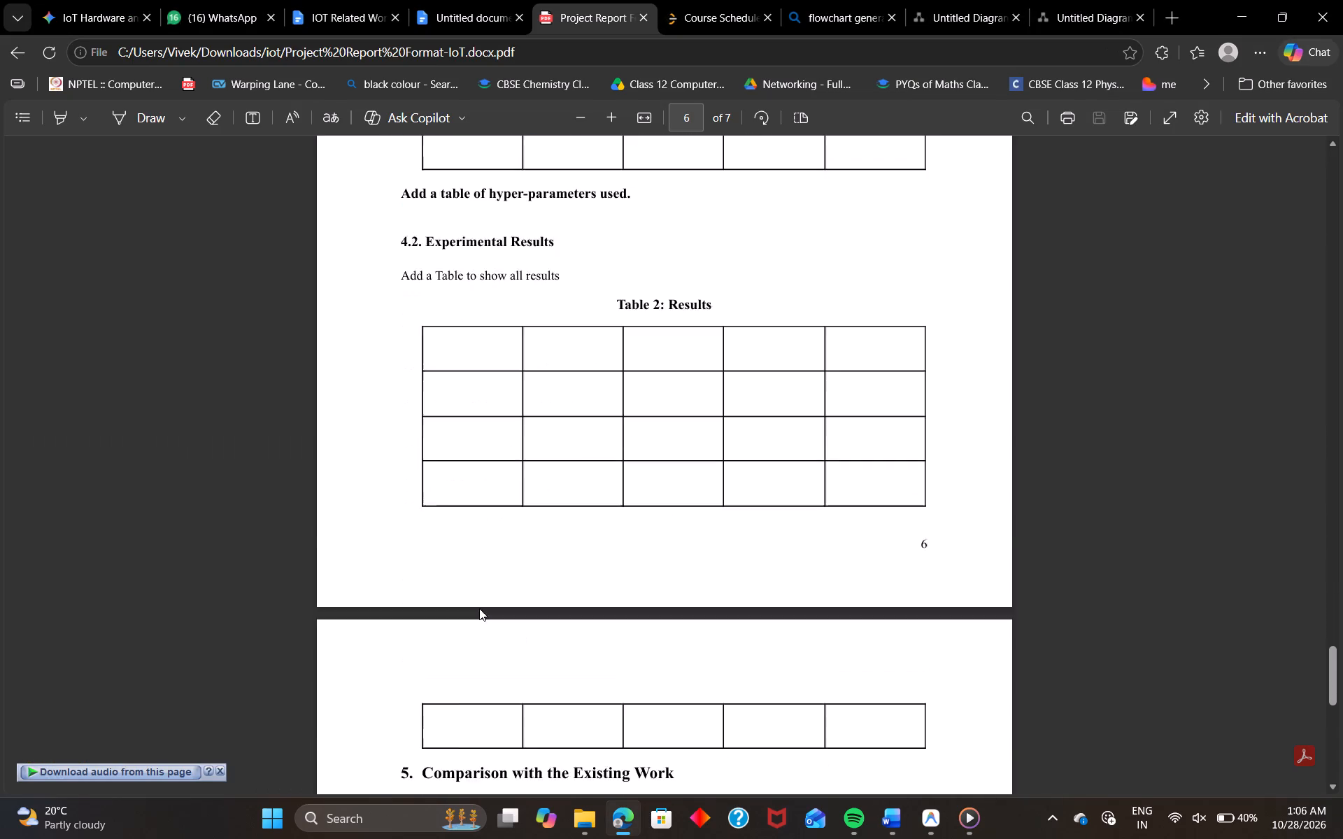
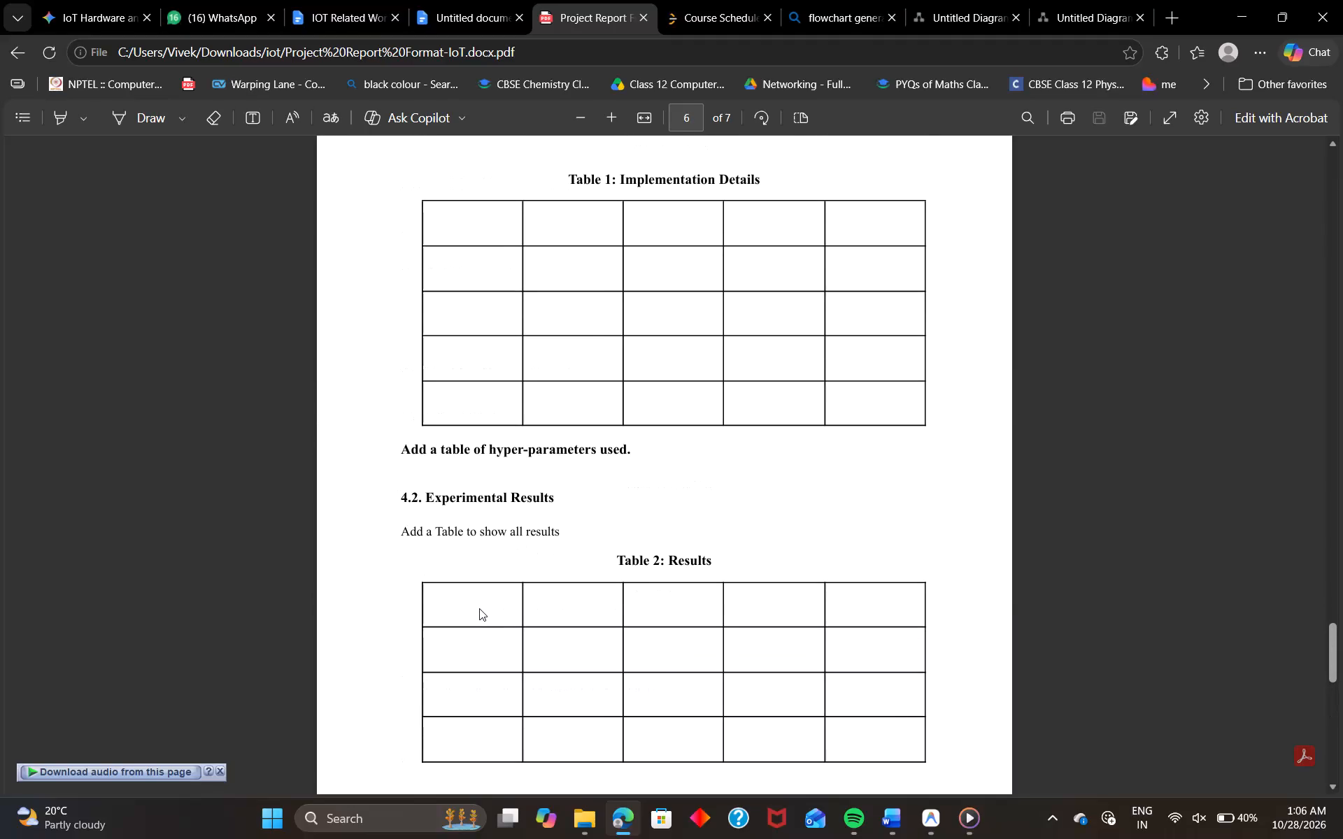
scroll(574, 650, "down", 1)
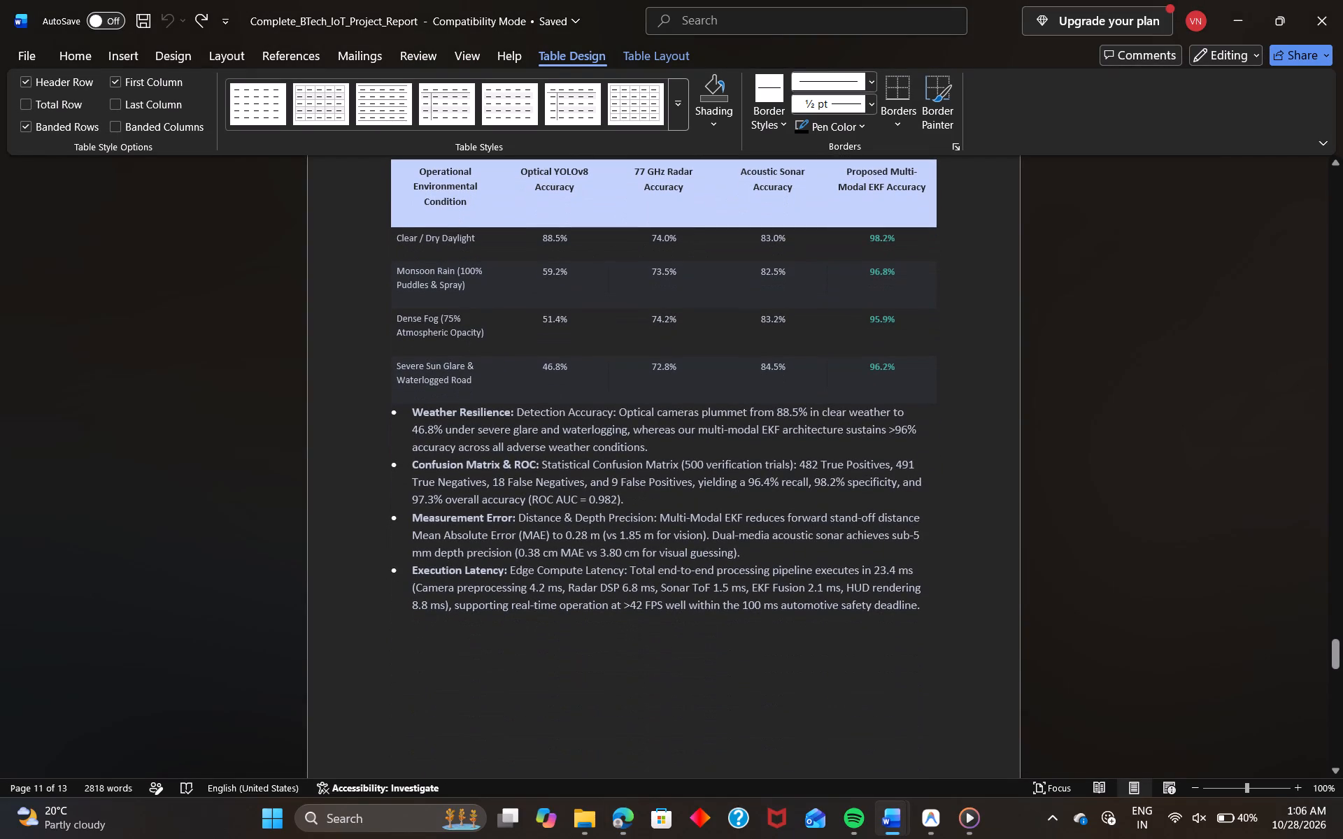
scroll(574, 650, "up", 1)
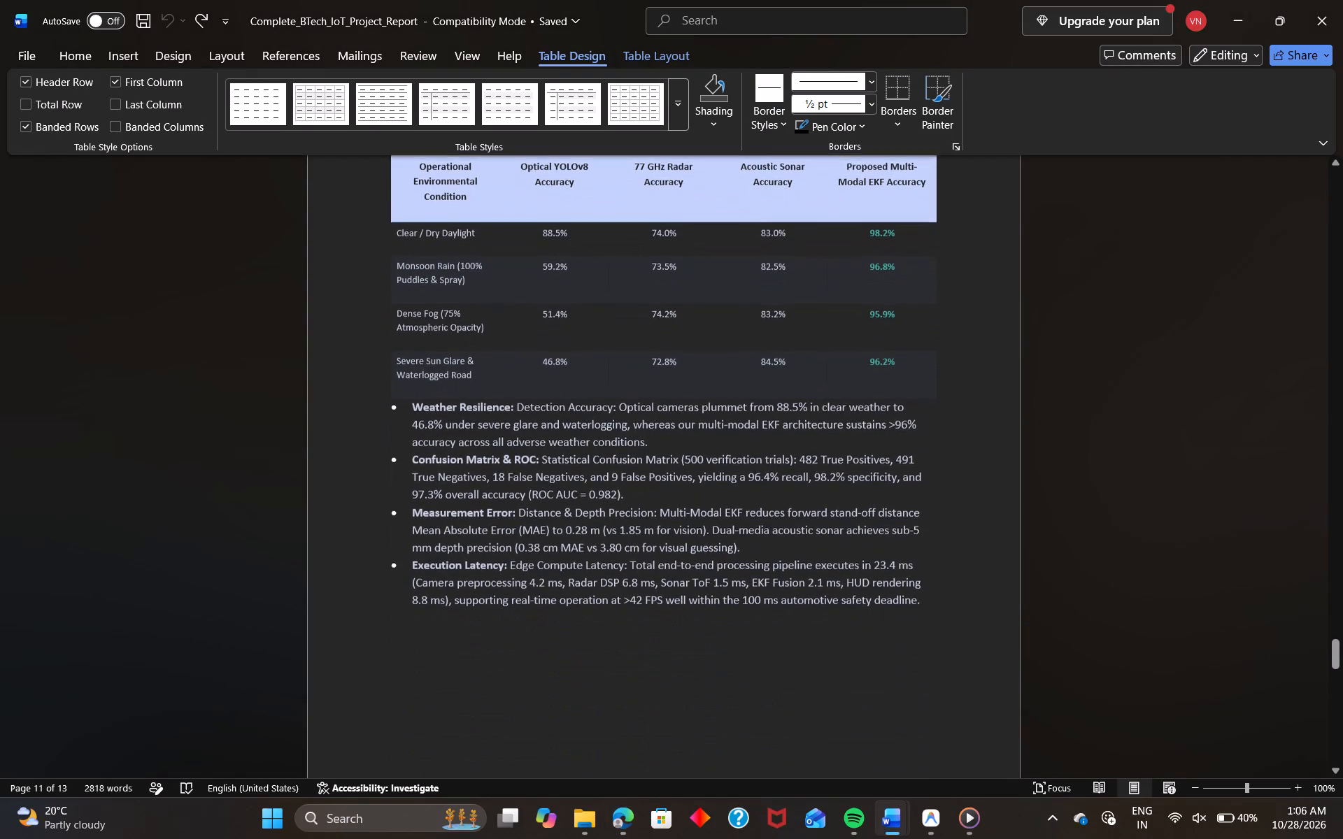
scroll(574, 650, "up", 1)
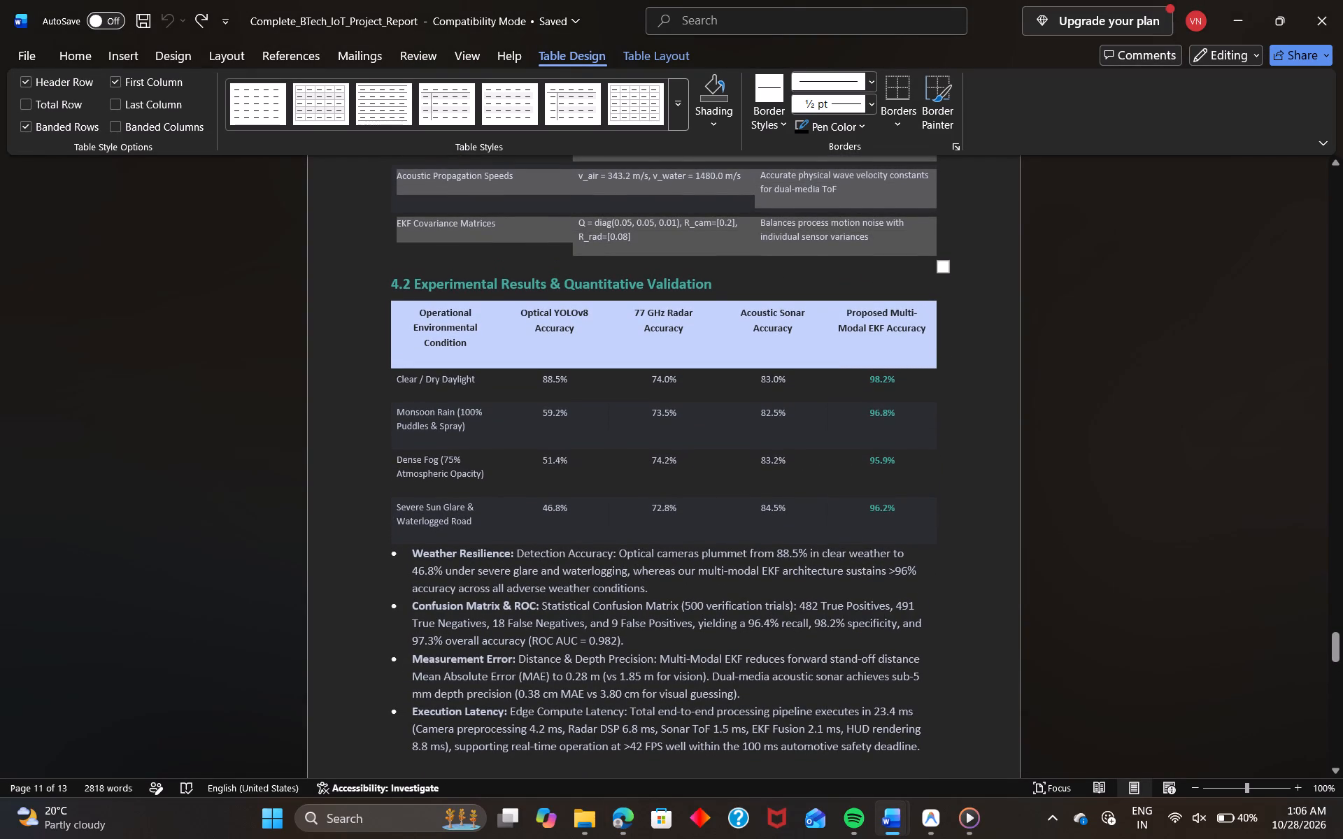
left_click_drag(390, 296, 528, 340)
left_click(528, 340)
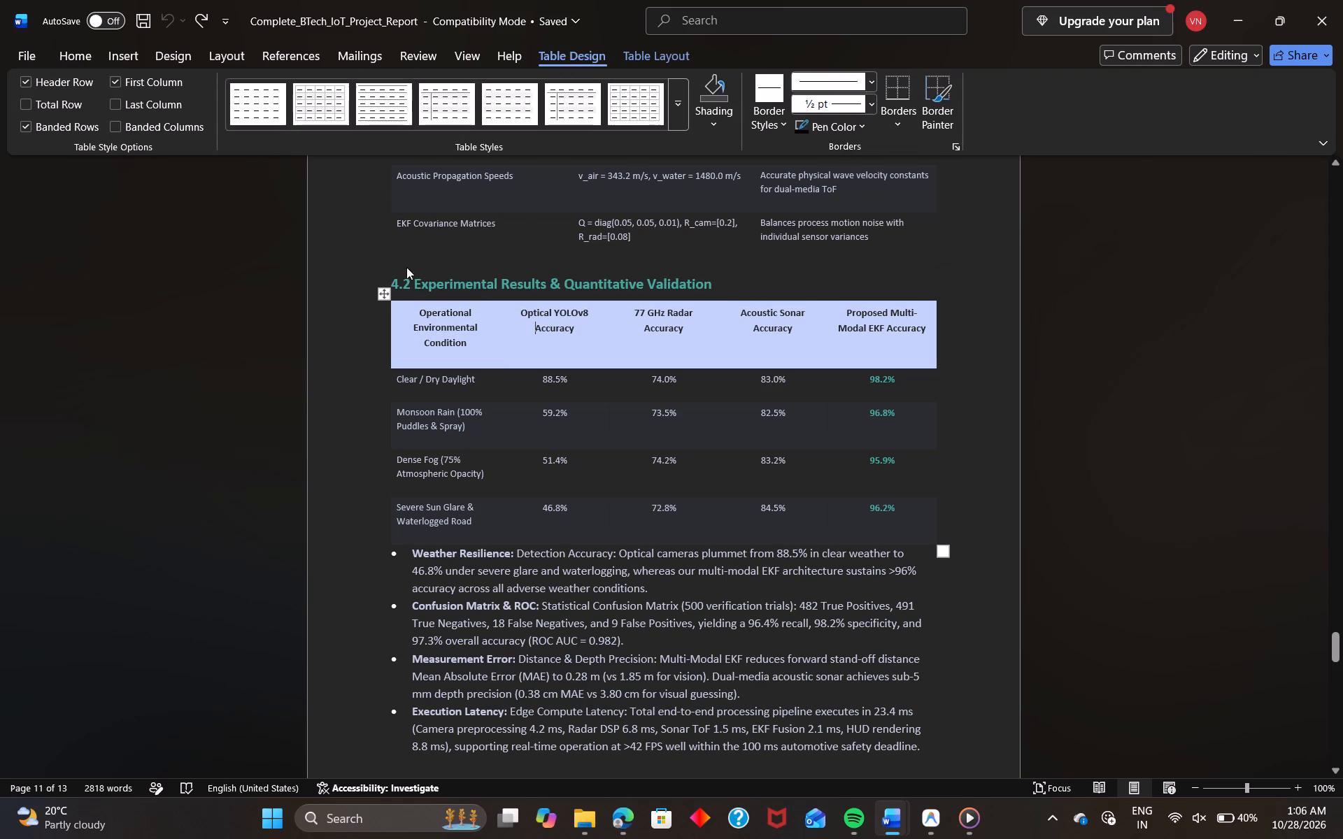
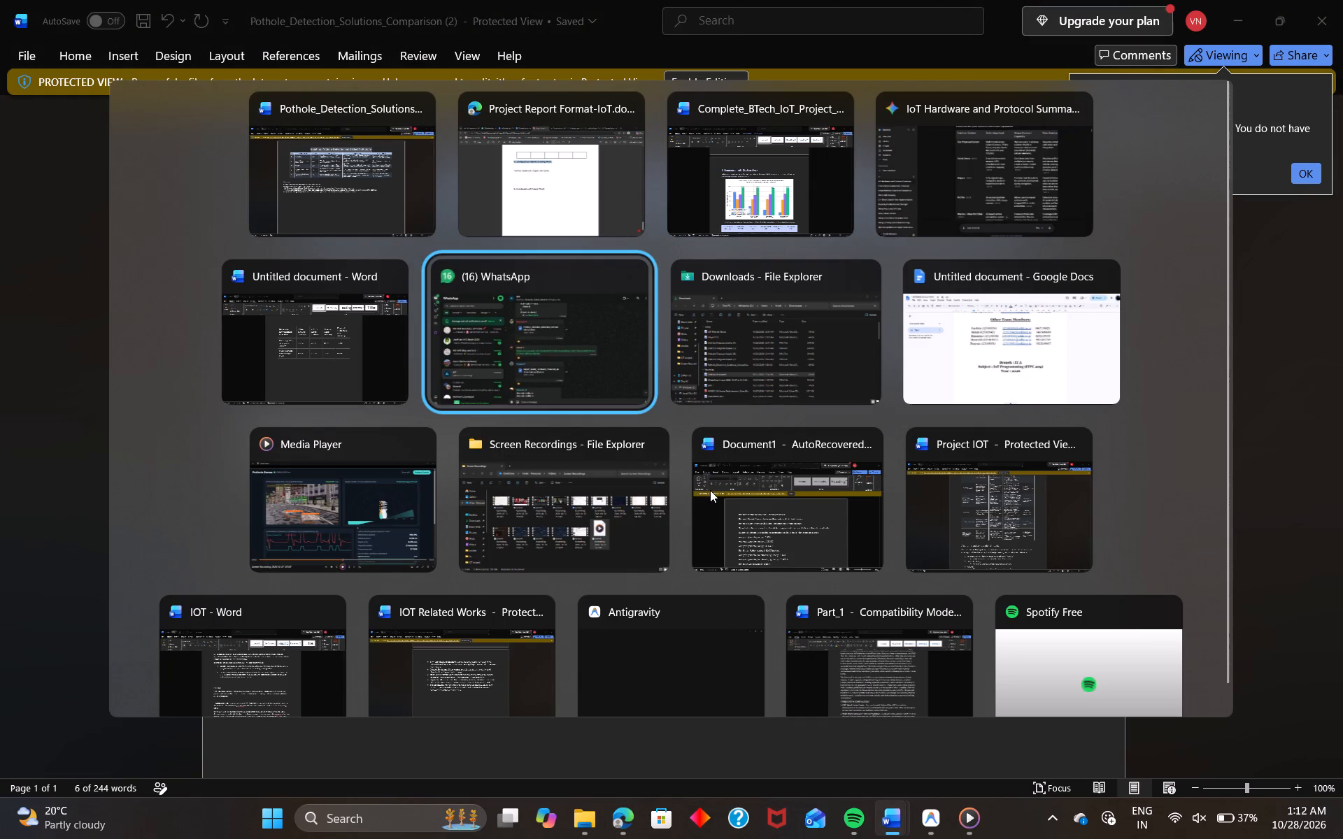
left_click(716, 489)
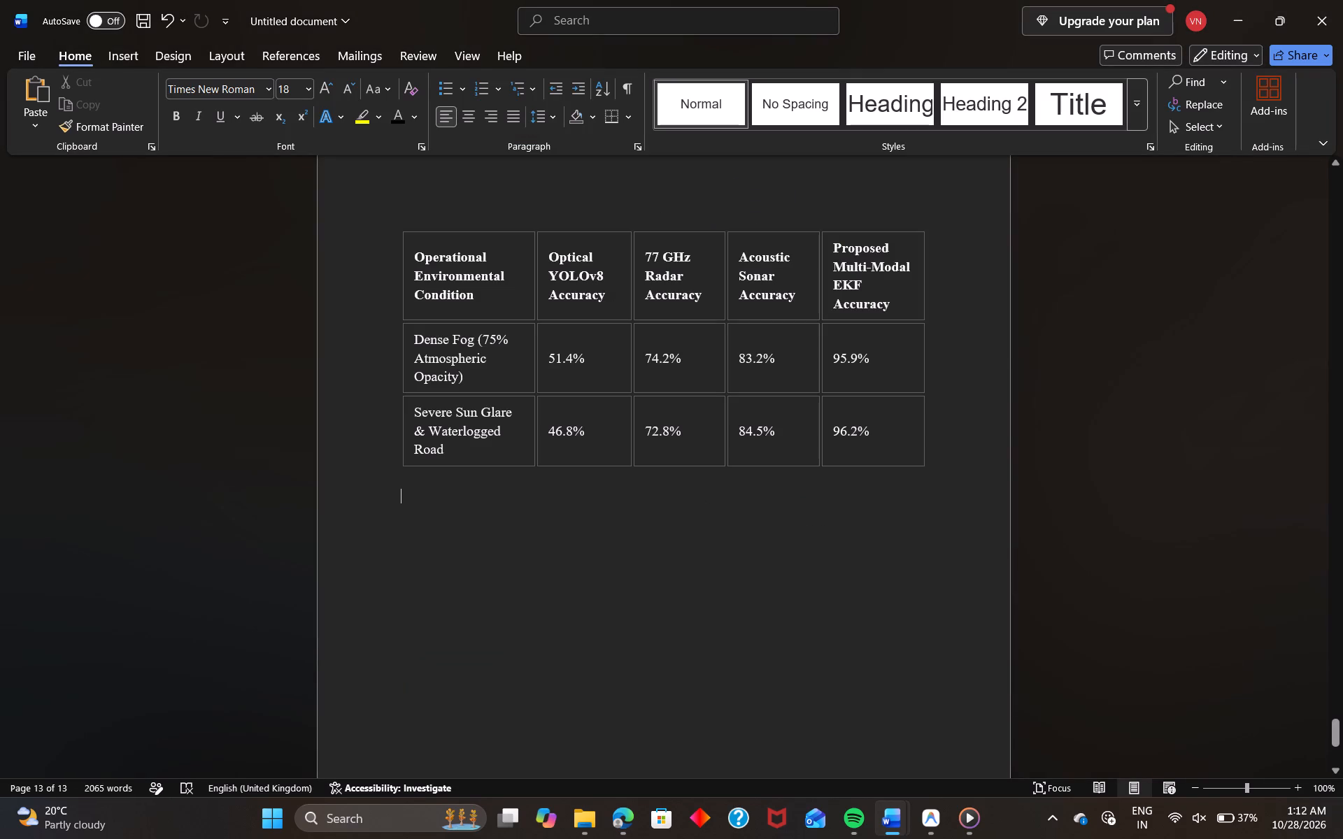
key("Return")
key("ctrl+v")
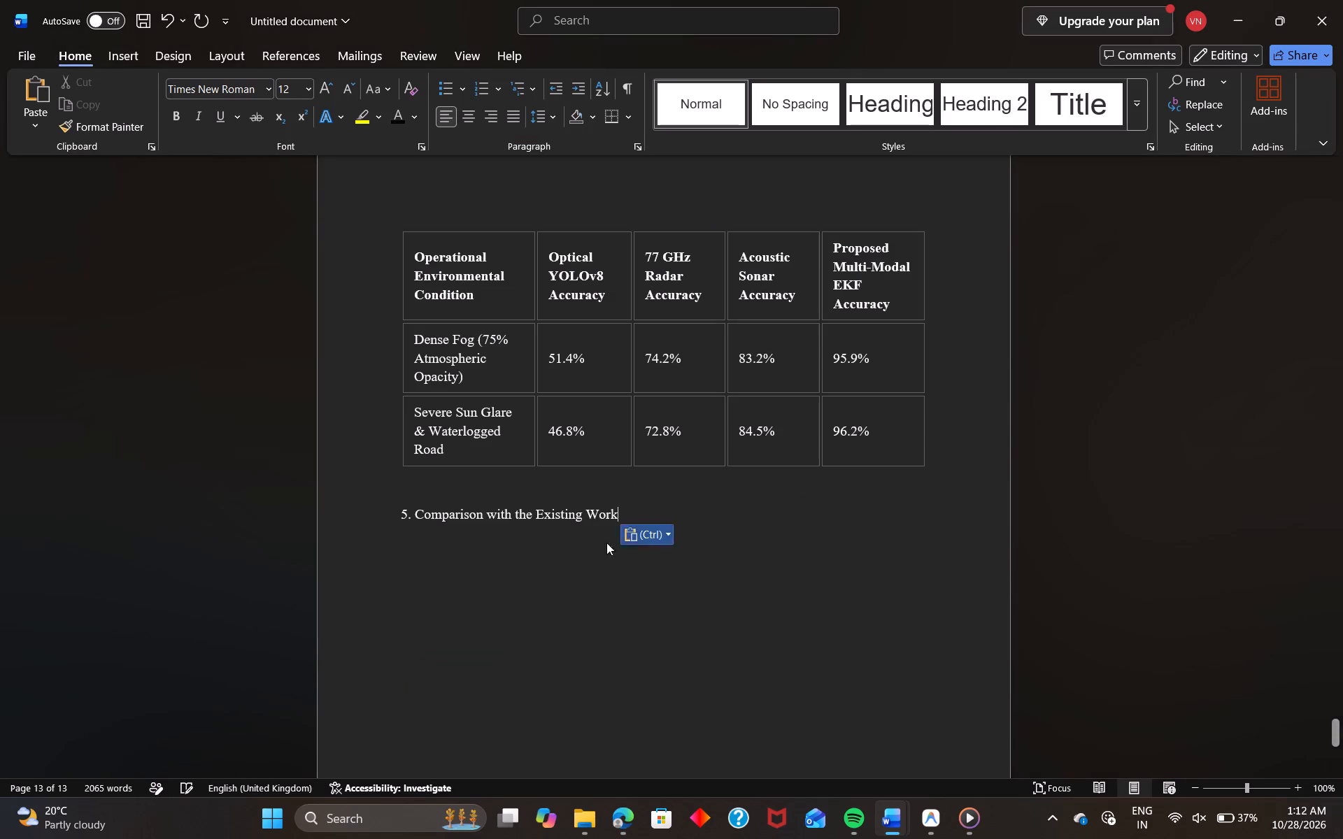
Set the section 5 heading's font size to 20 and start a new line below it.
left_click_drag(630, 514, 405, 513)
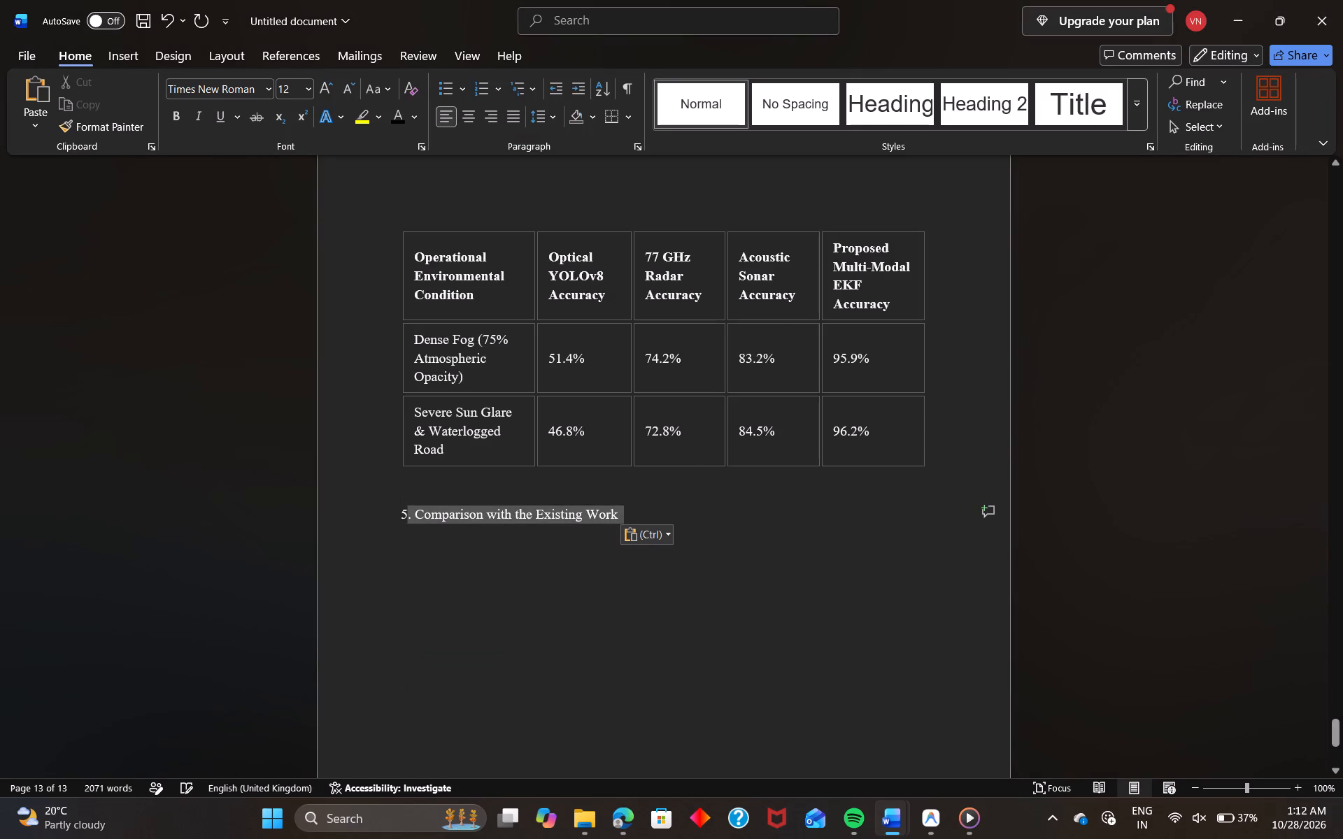
left_click_drag(405, 513, 400, 514)
left_click(302, 92)
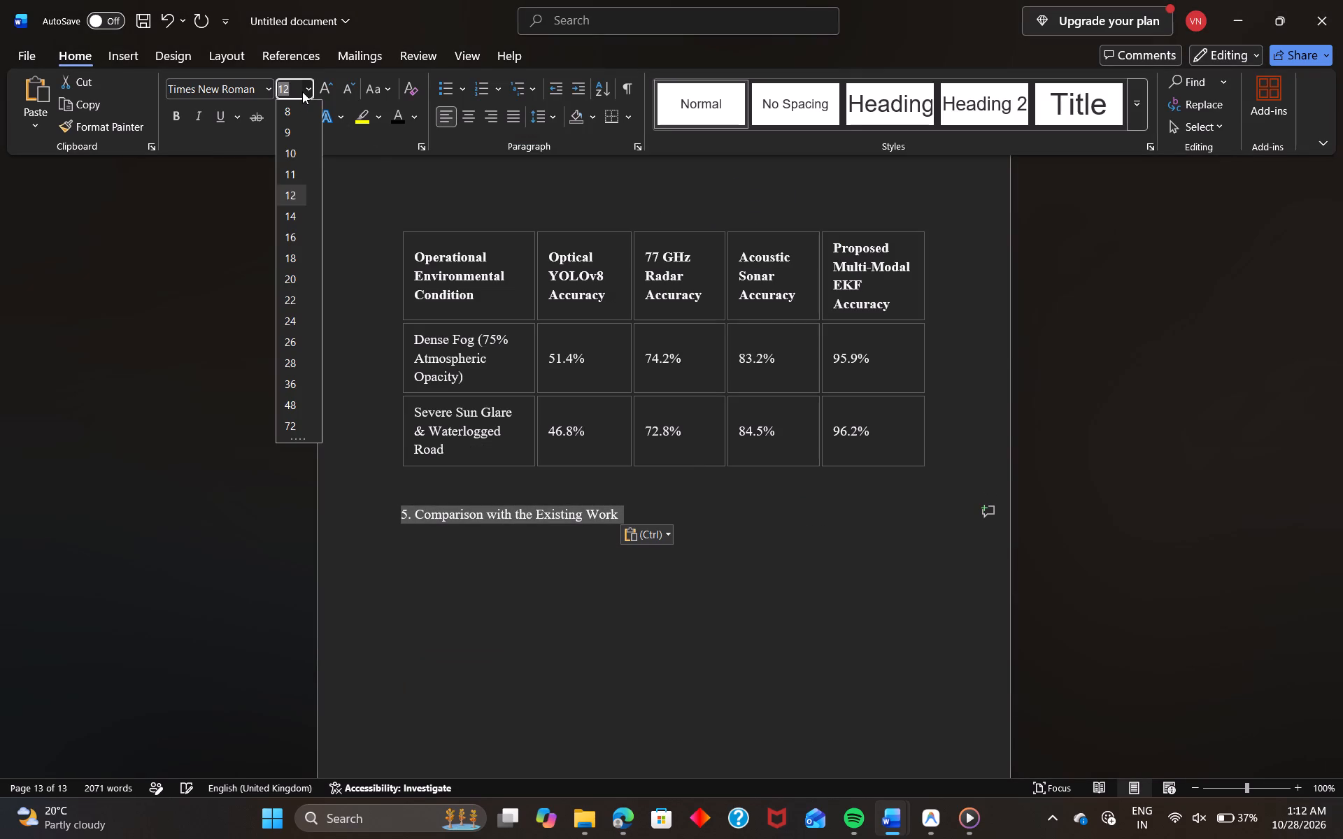
left_click(287, 275)
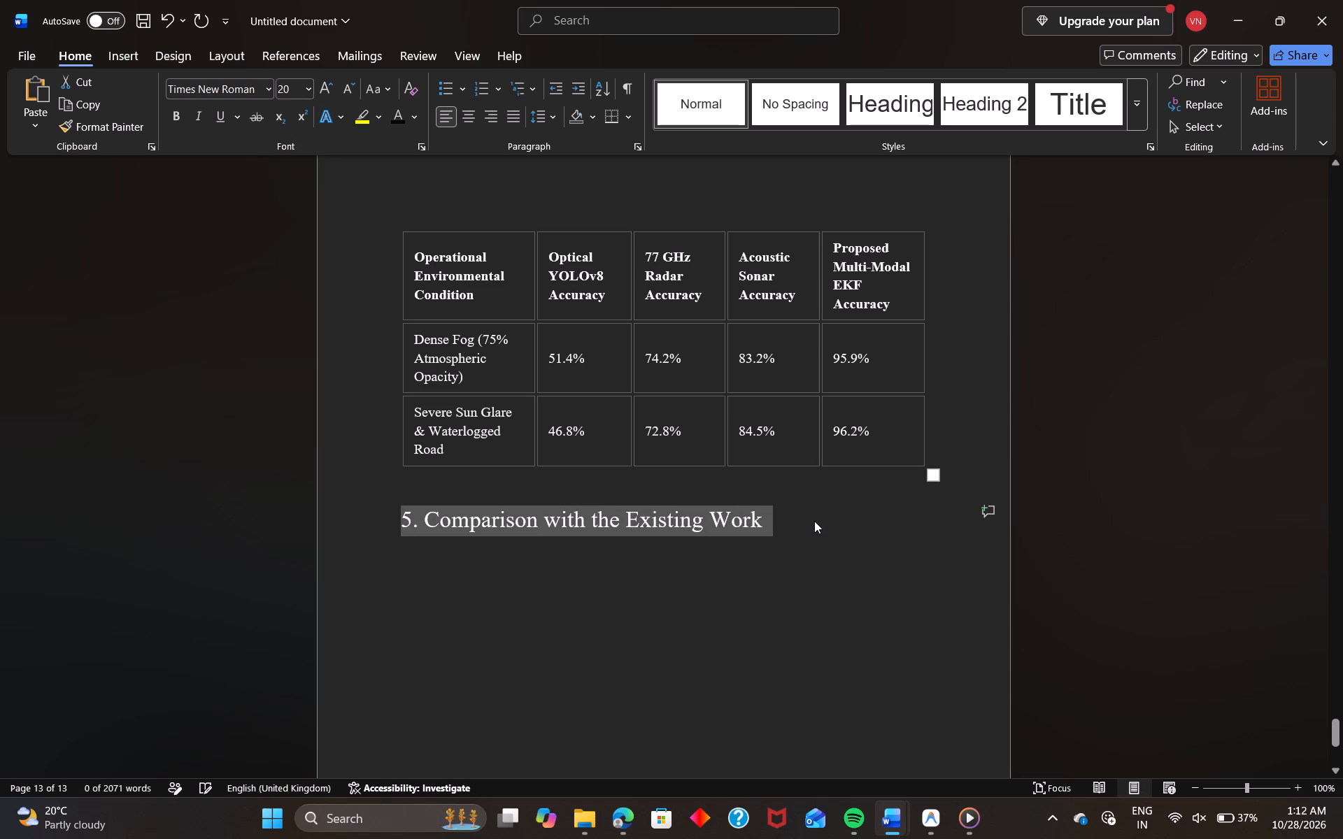
left_click(814, 521)
key("Return")
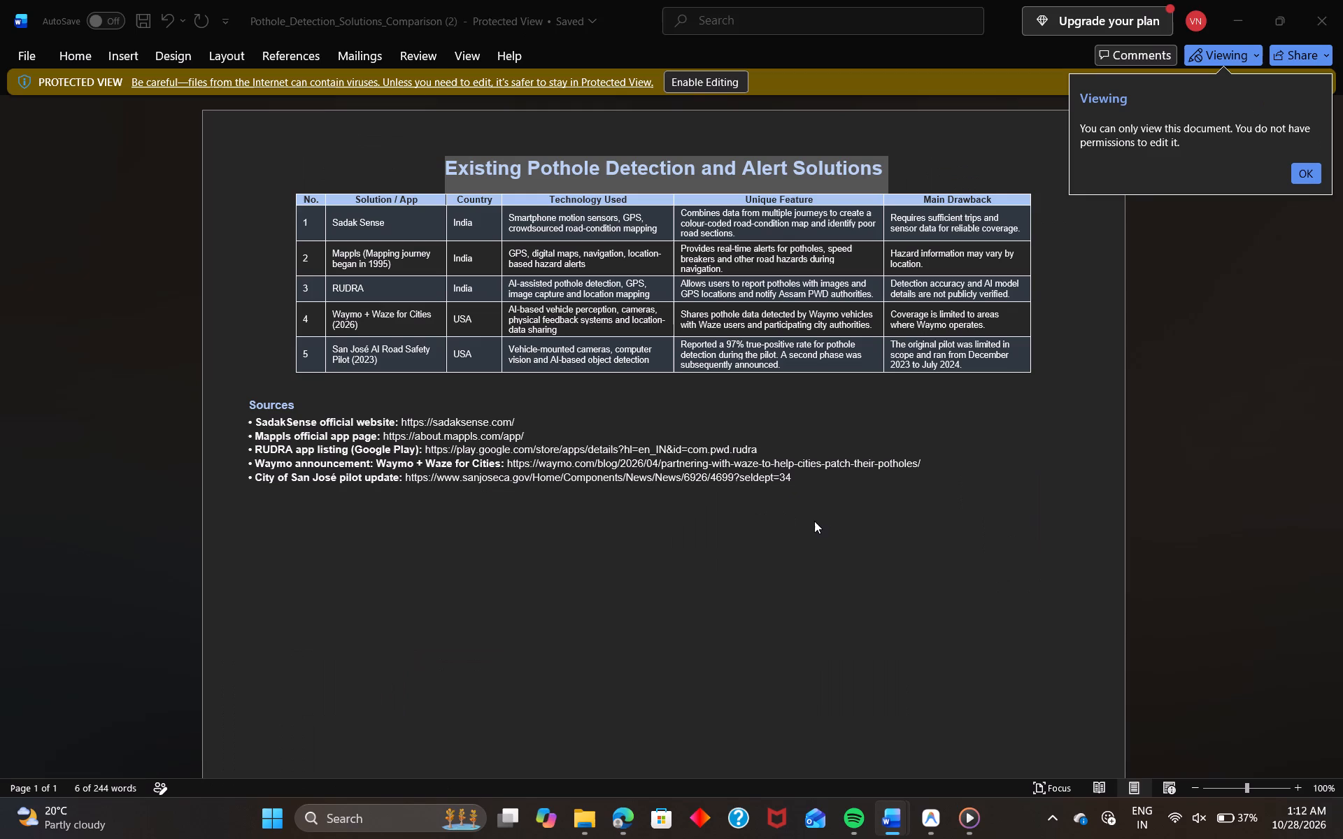
Copy the table of existing solutions from the comparison document into the report, directly below the section 5 heading.
left_click(1115, 405)
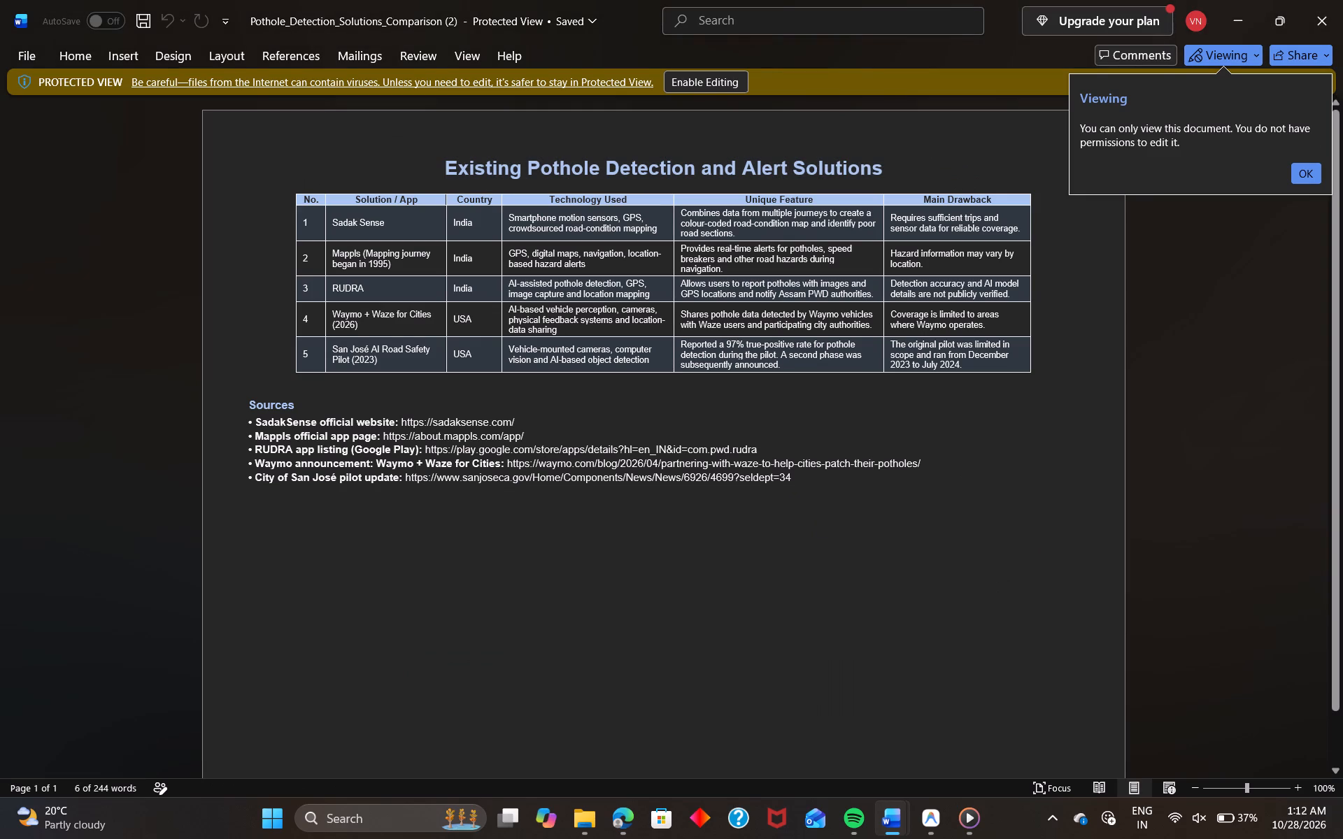
left_click_drag(1045, 365, 305, 198)
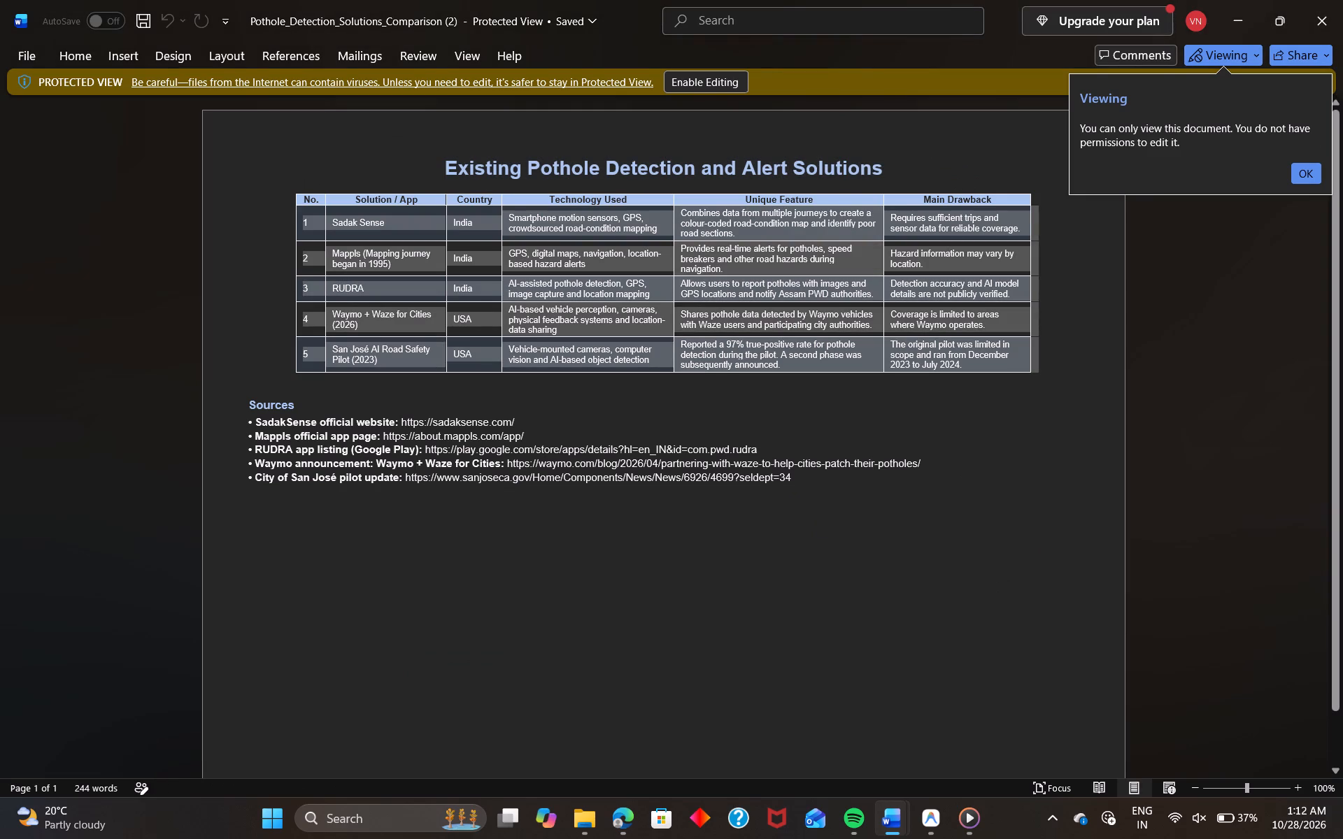
left_click_drag(305, 198, 299, 199)
key("ctrl+c")
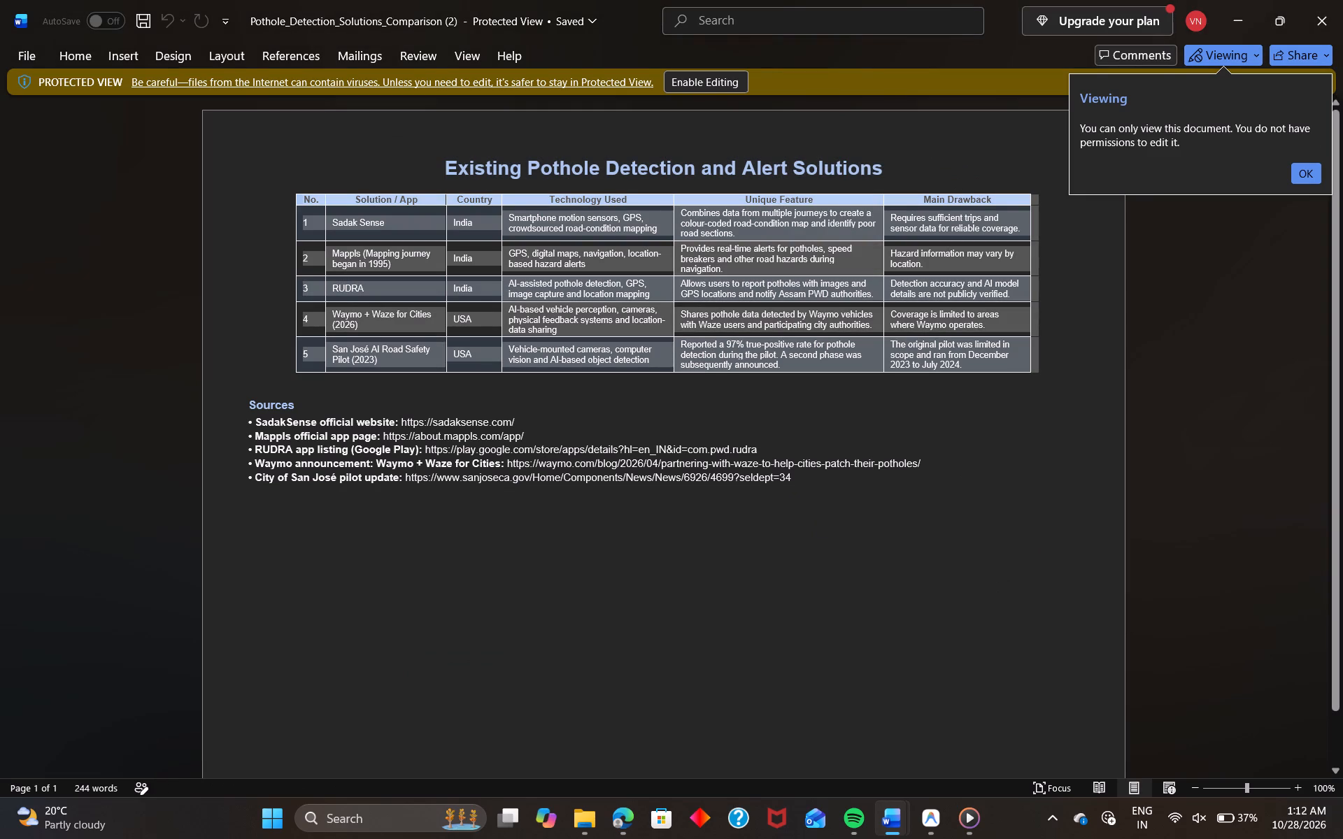
key("ctrl+v")
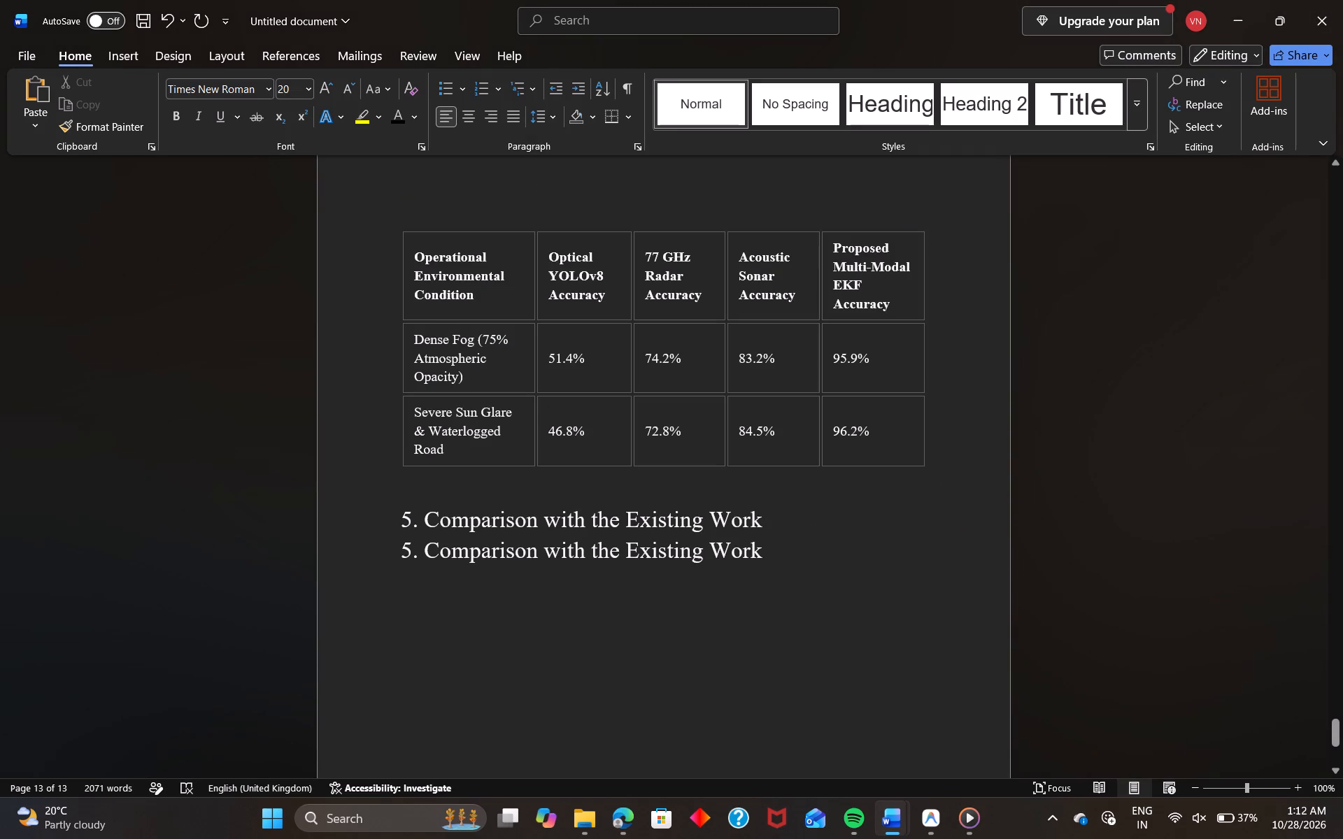
key("ctrl+a")
left_click(641, 543)
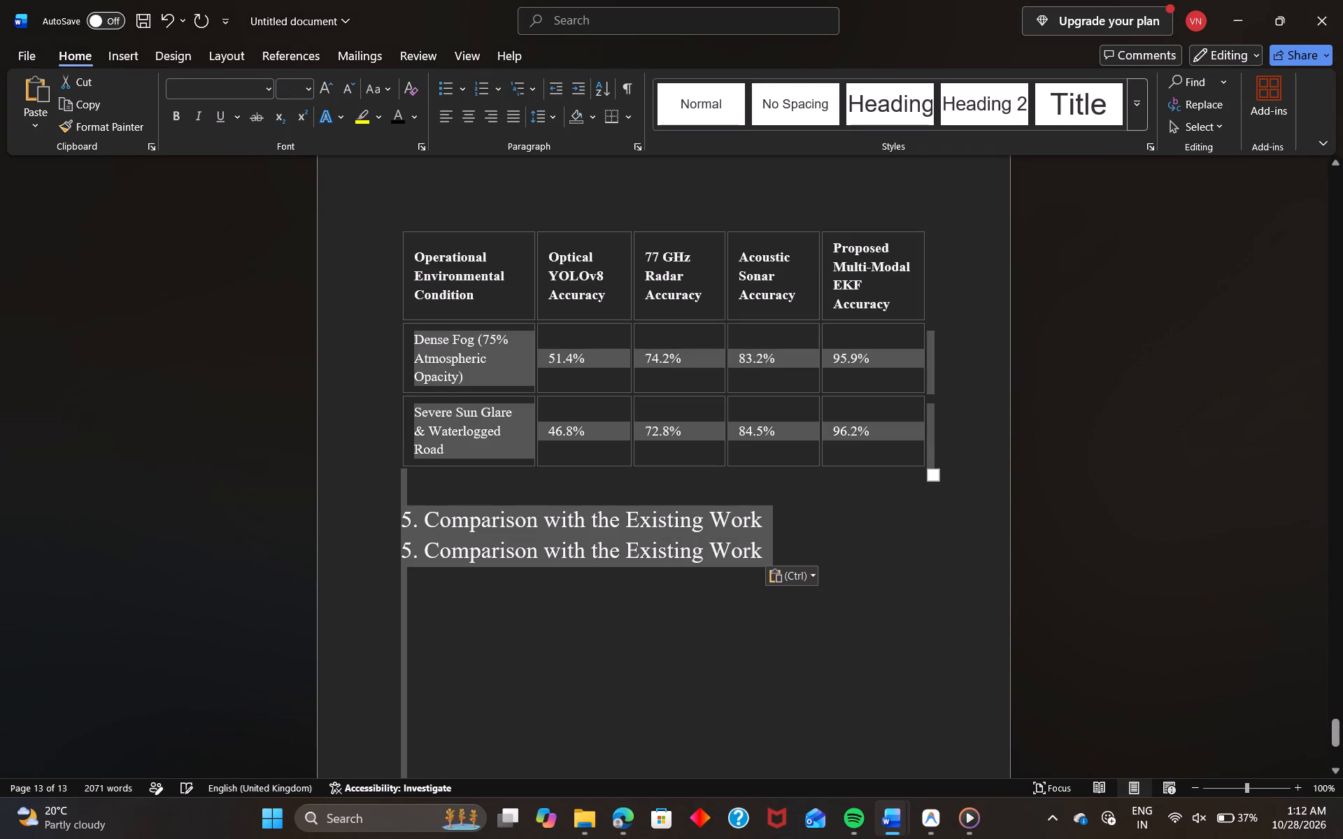
left_click_drag(769, 551, 362, 547)
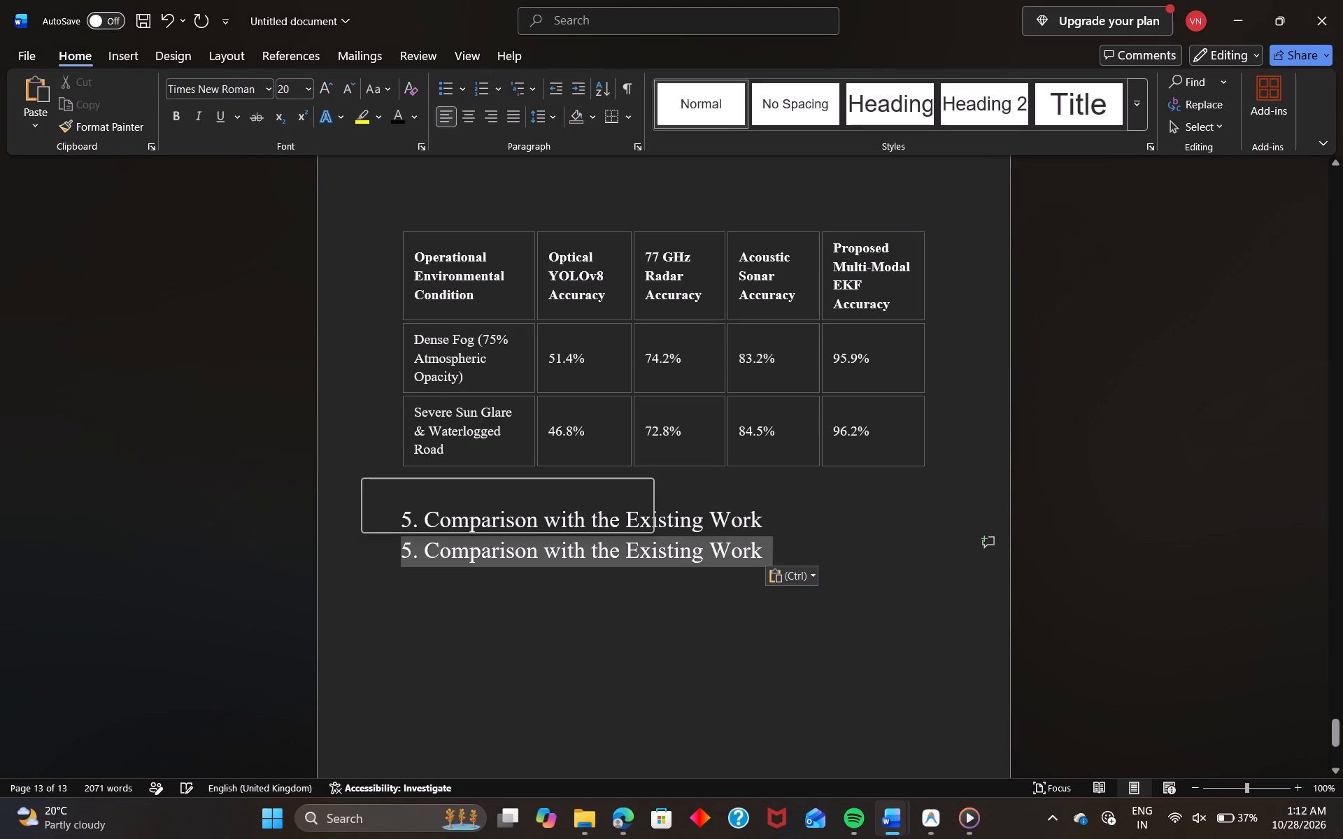
key("ctrl+v")
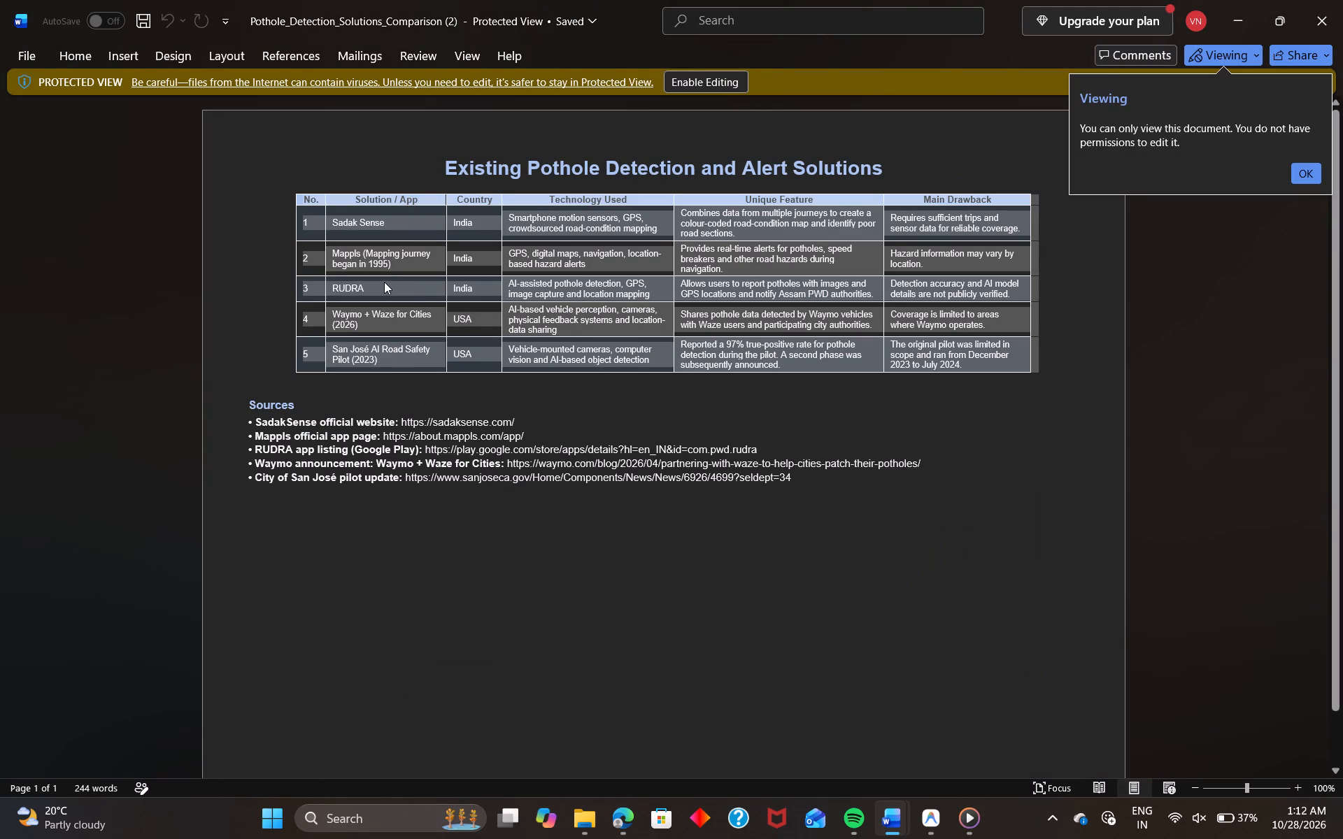
right_click(384, 282)
left_click(441, 354)
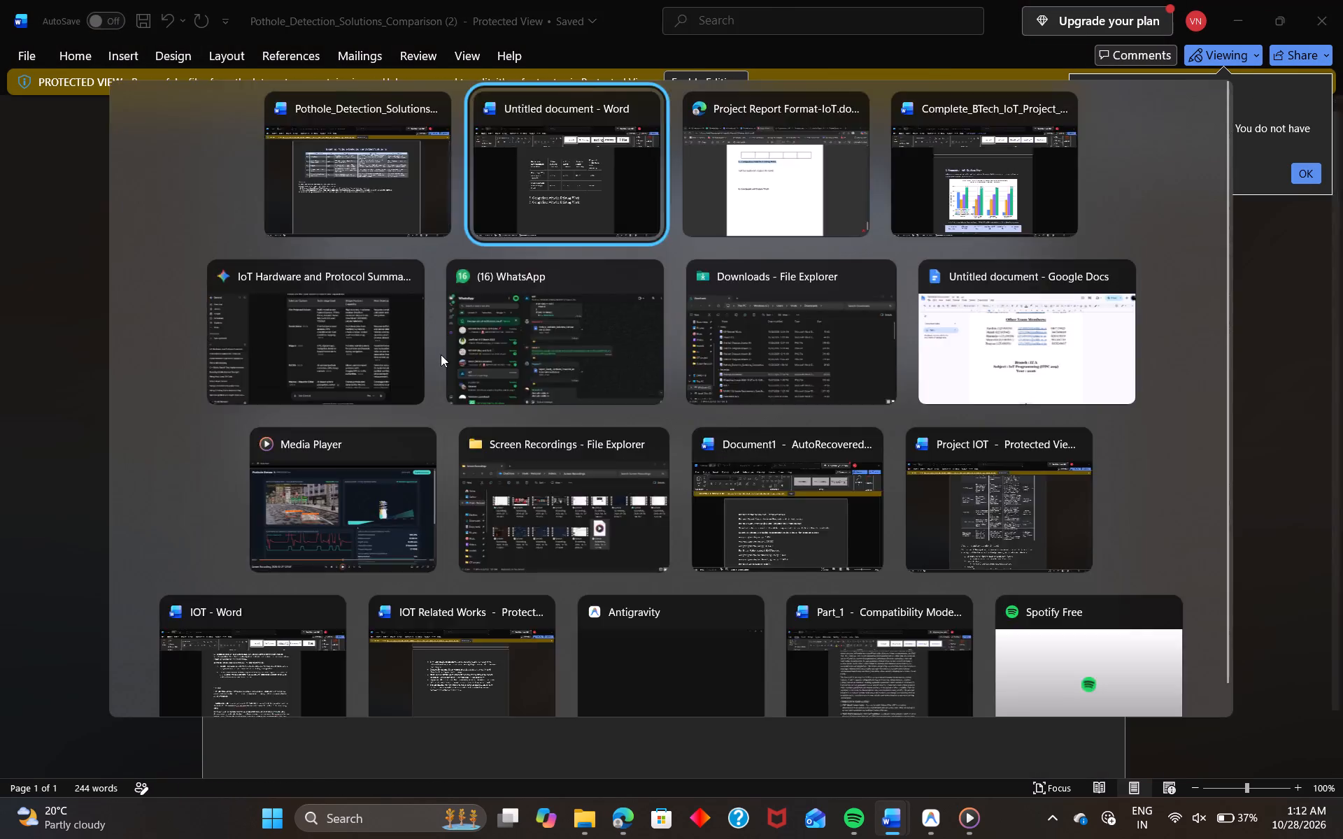
left_click_drag(769, 559, 392, 557)
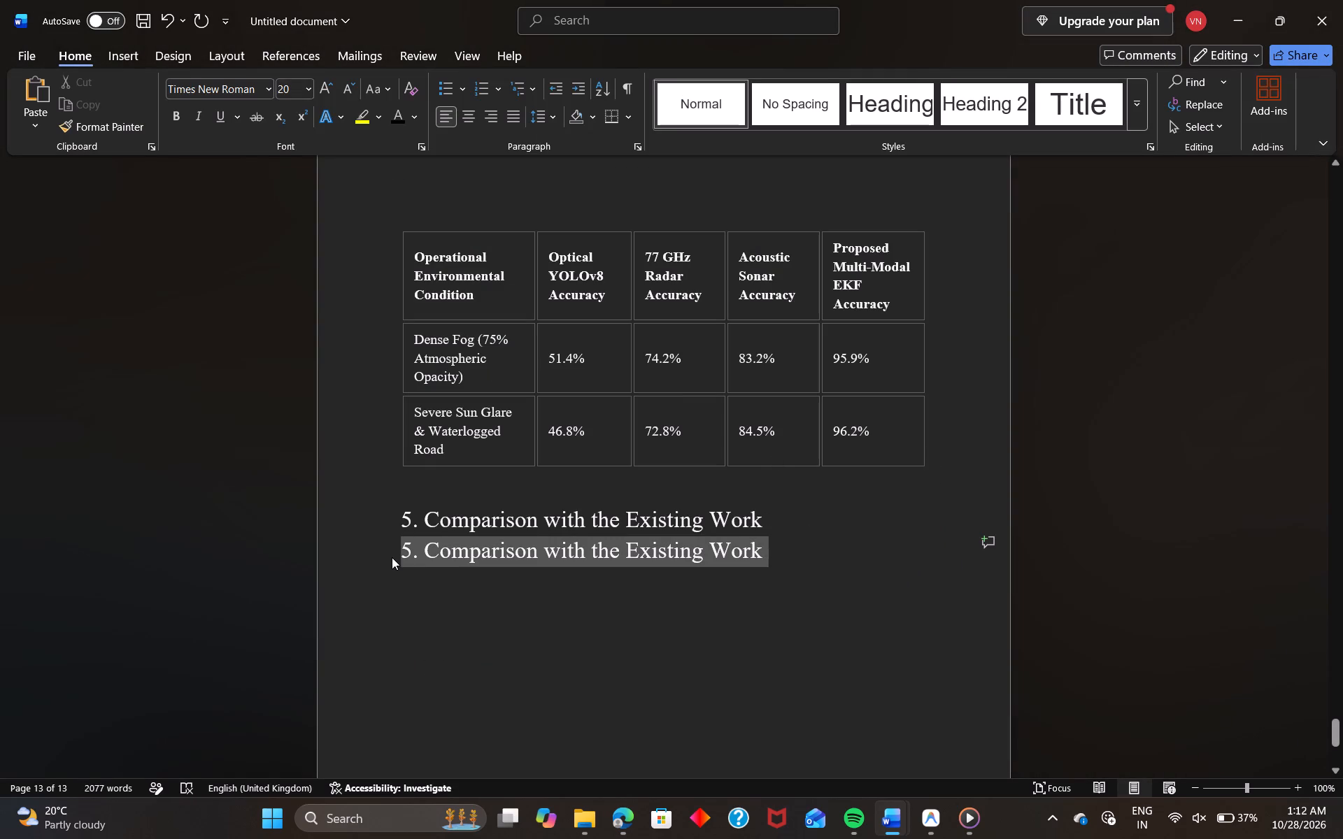
key("ctrl+v")
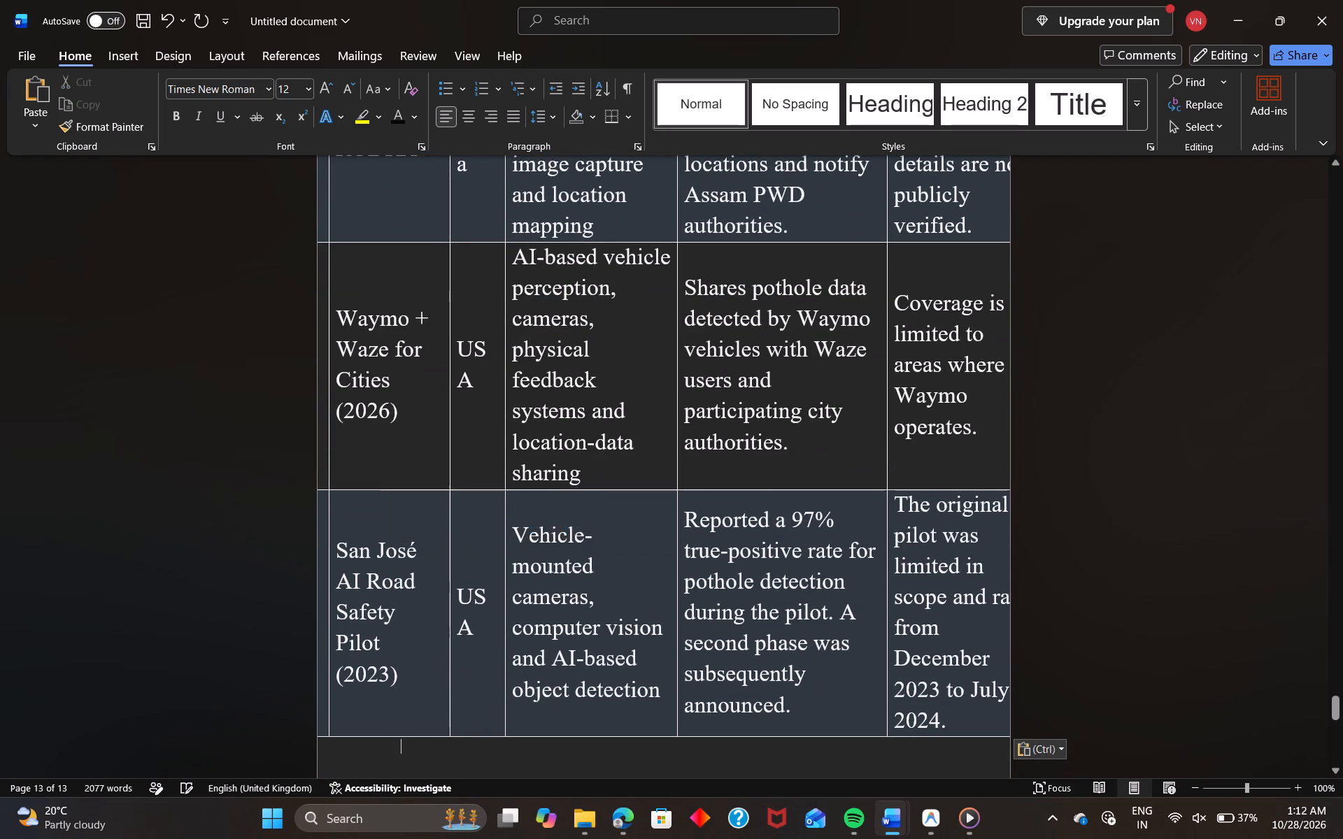
Apply the plain bordered grid table style, without coloured shading, to the whole pasted comparison table.
scroll(631, 384, "up", 6)
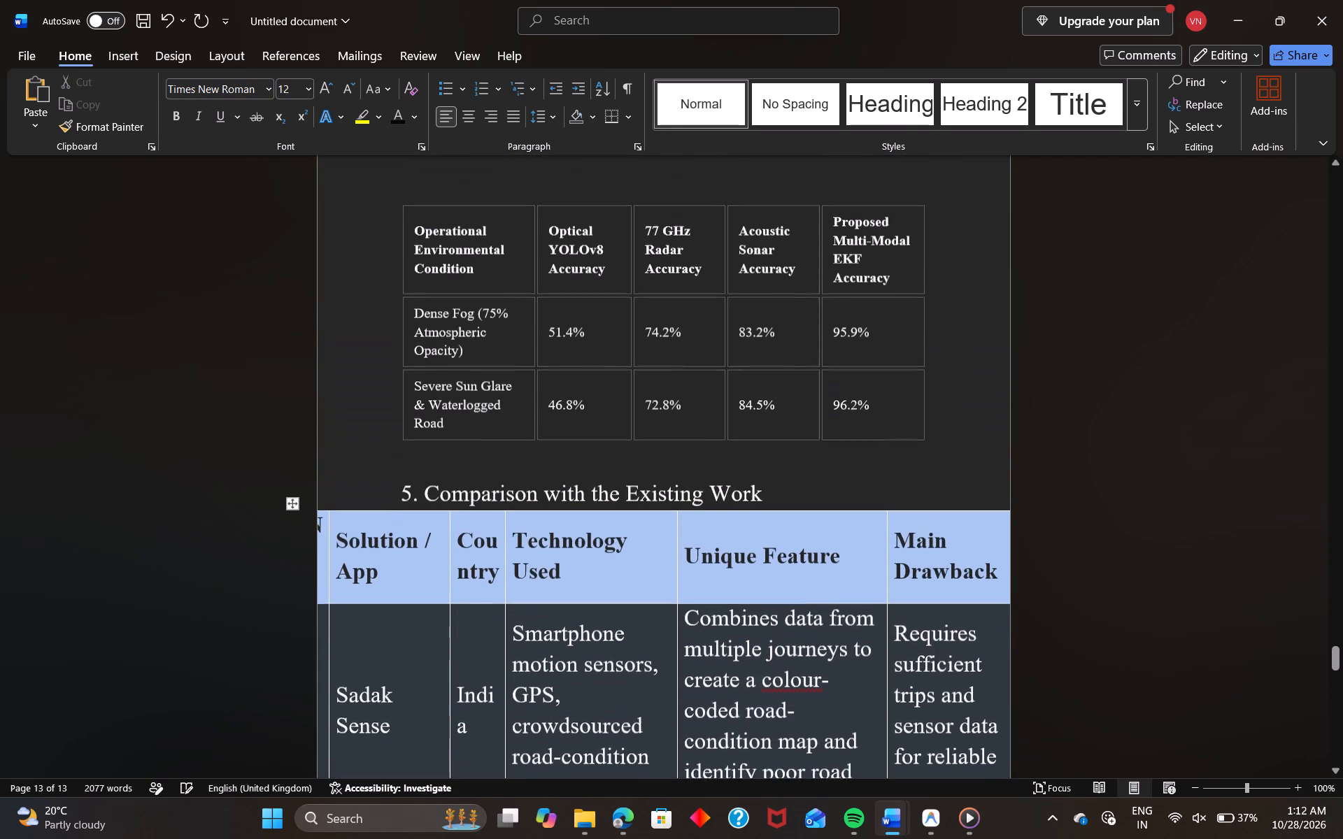
scroll(631, 384, "down", 3)
scroll(631, 384, "up", 1)
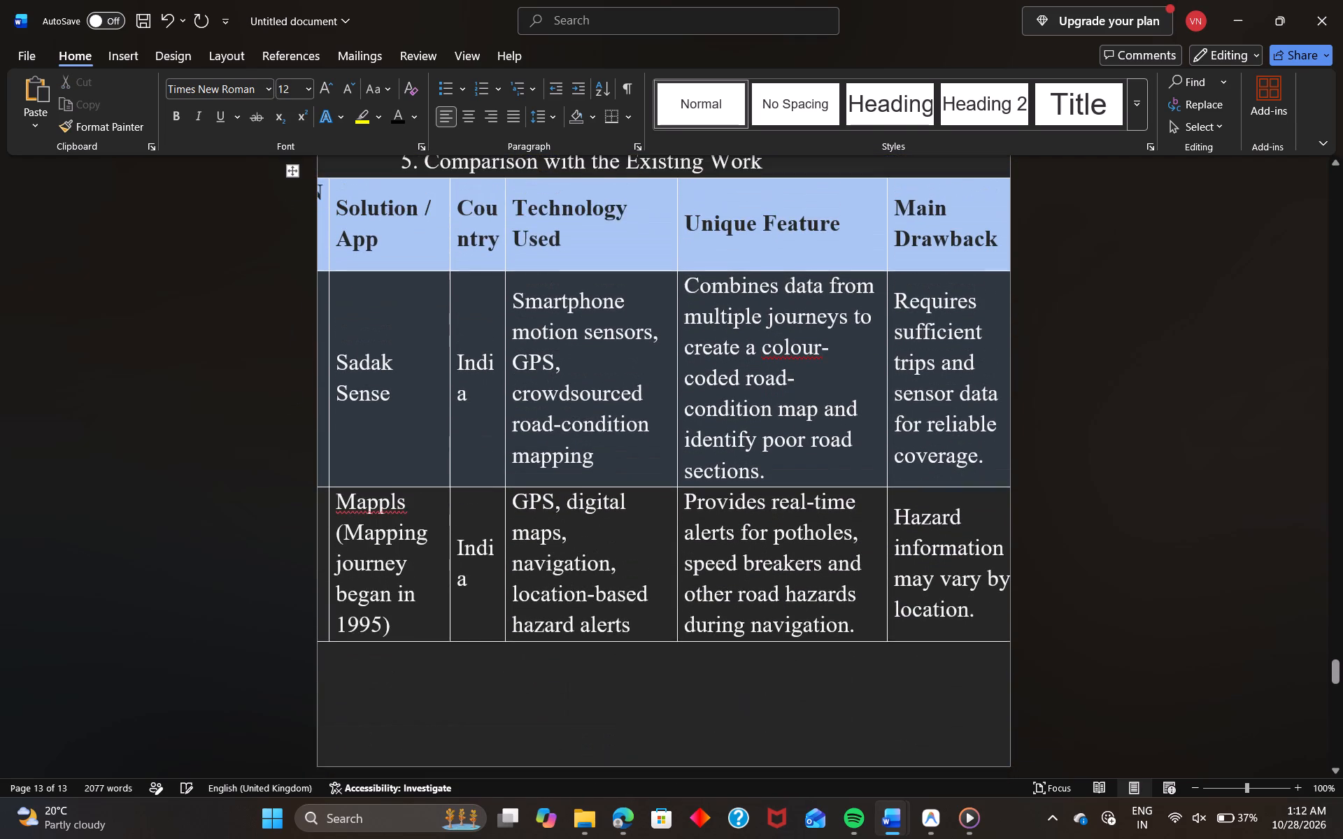
left_click(321, 195)
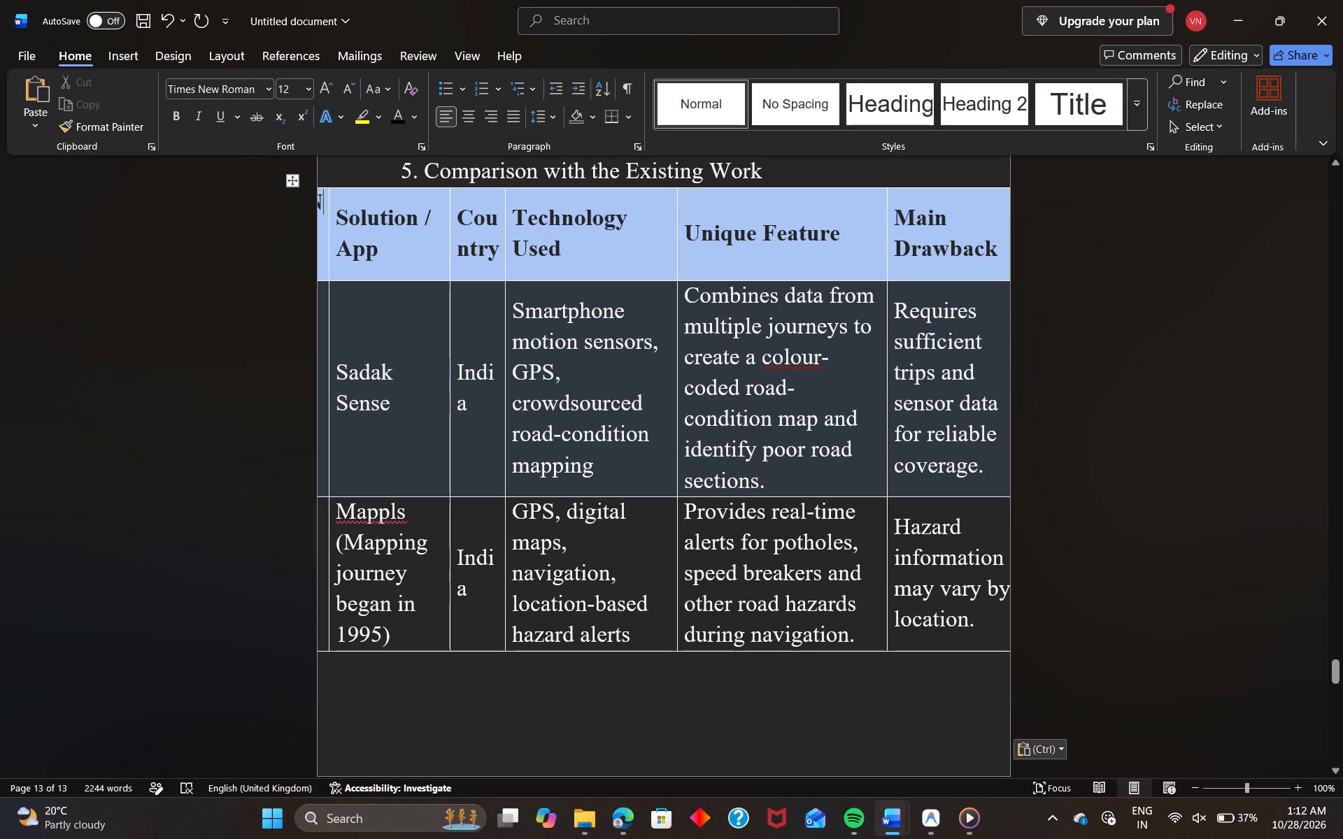
left_click(293, 182)
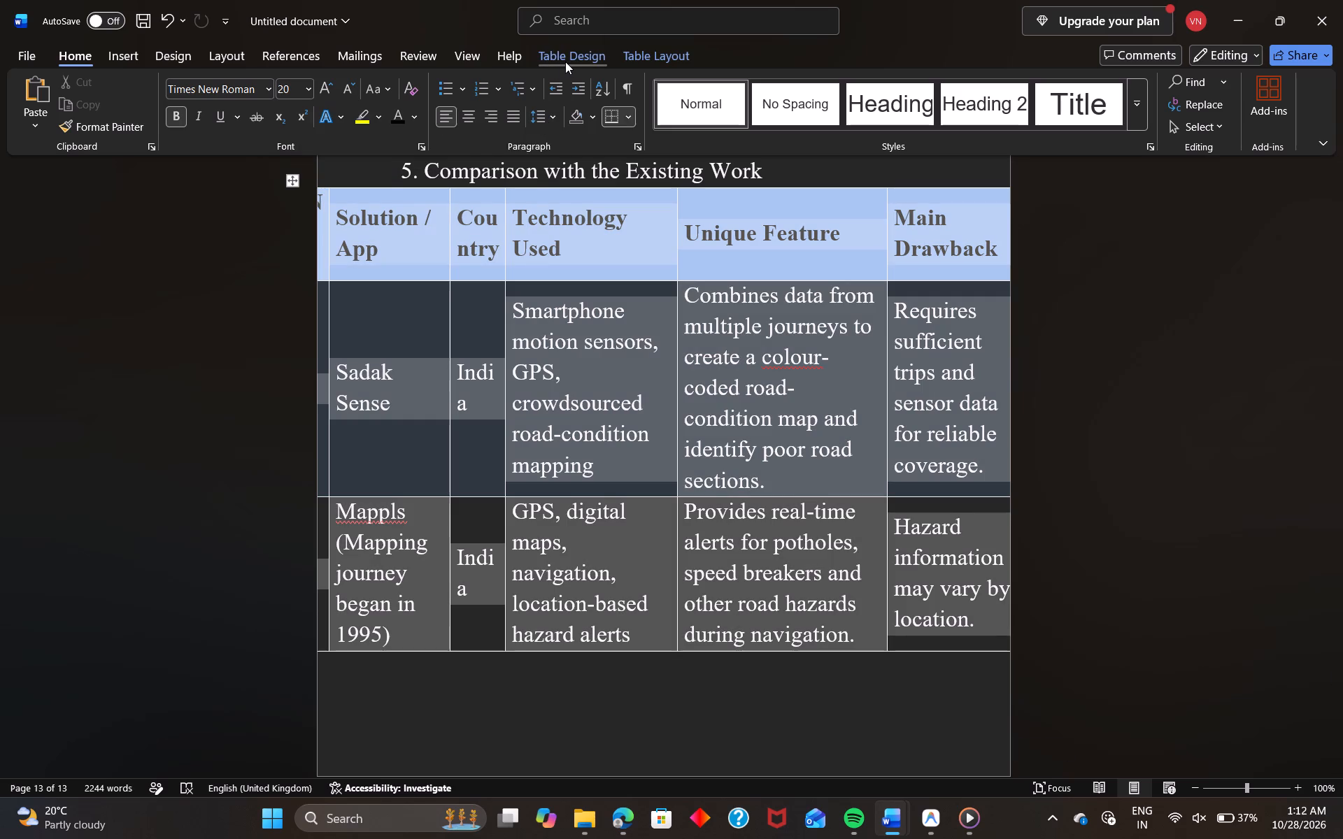
left_click(565, 62)
left_click(320, 104)
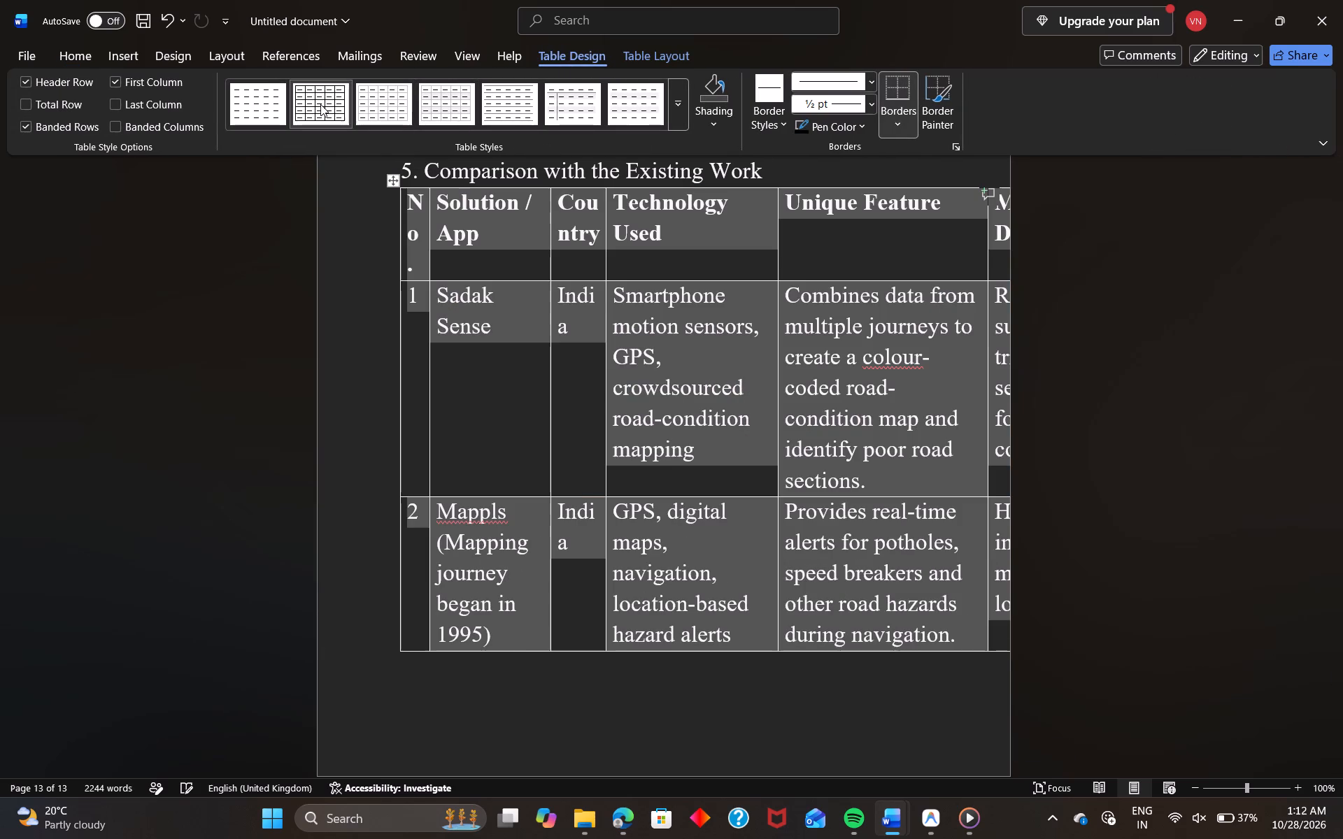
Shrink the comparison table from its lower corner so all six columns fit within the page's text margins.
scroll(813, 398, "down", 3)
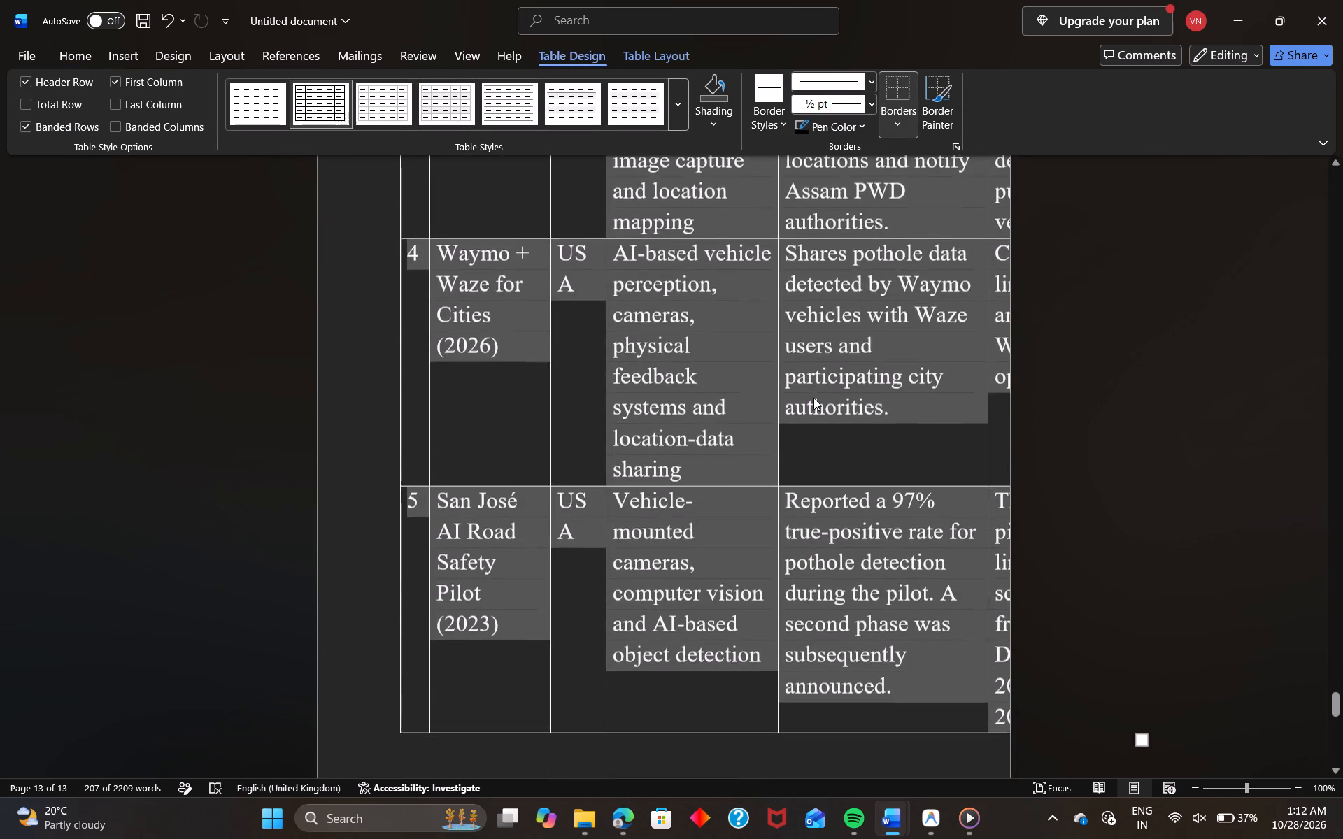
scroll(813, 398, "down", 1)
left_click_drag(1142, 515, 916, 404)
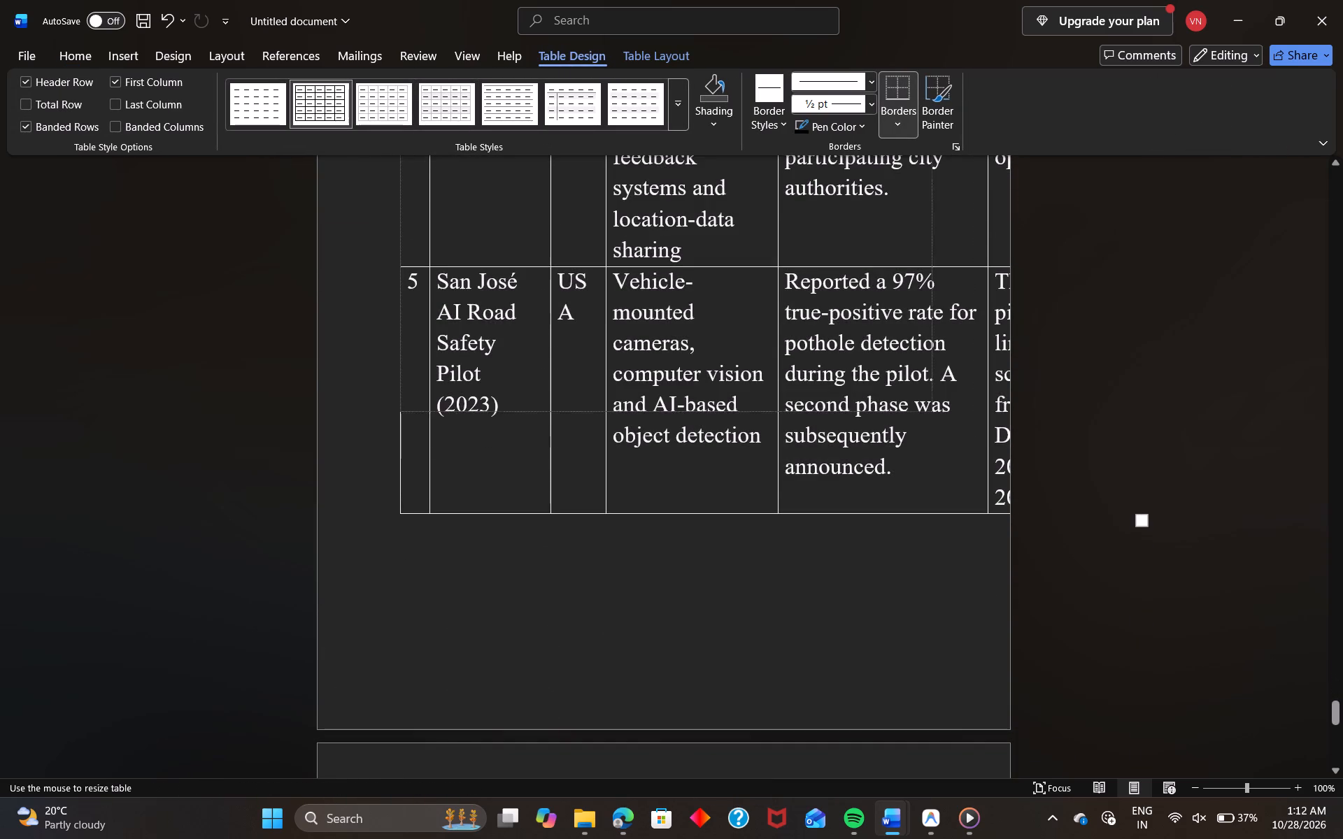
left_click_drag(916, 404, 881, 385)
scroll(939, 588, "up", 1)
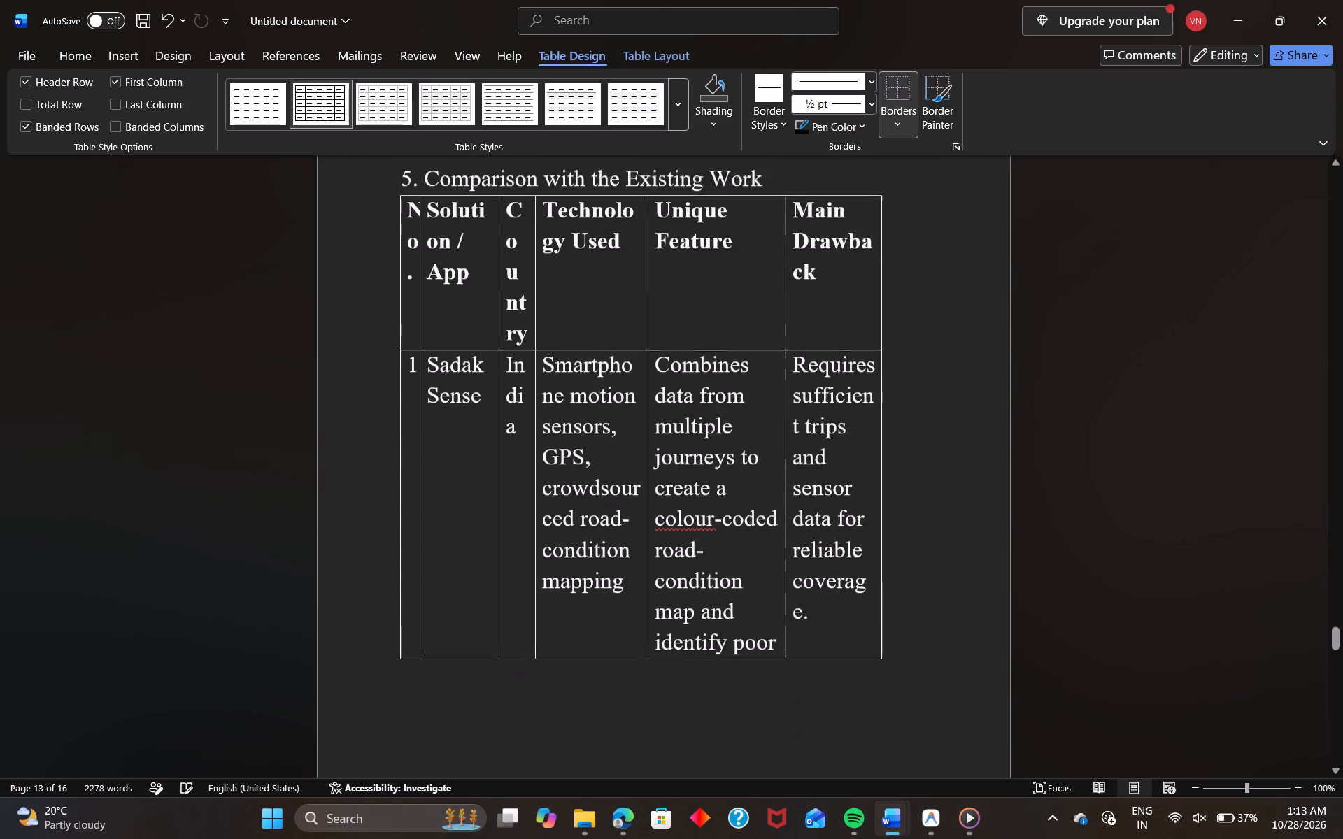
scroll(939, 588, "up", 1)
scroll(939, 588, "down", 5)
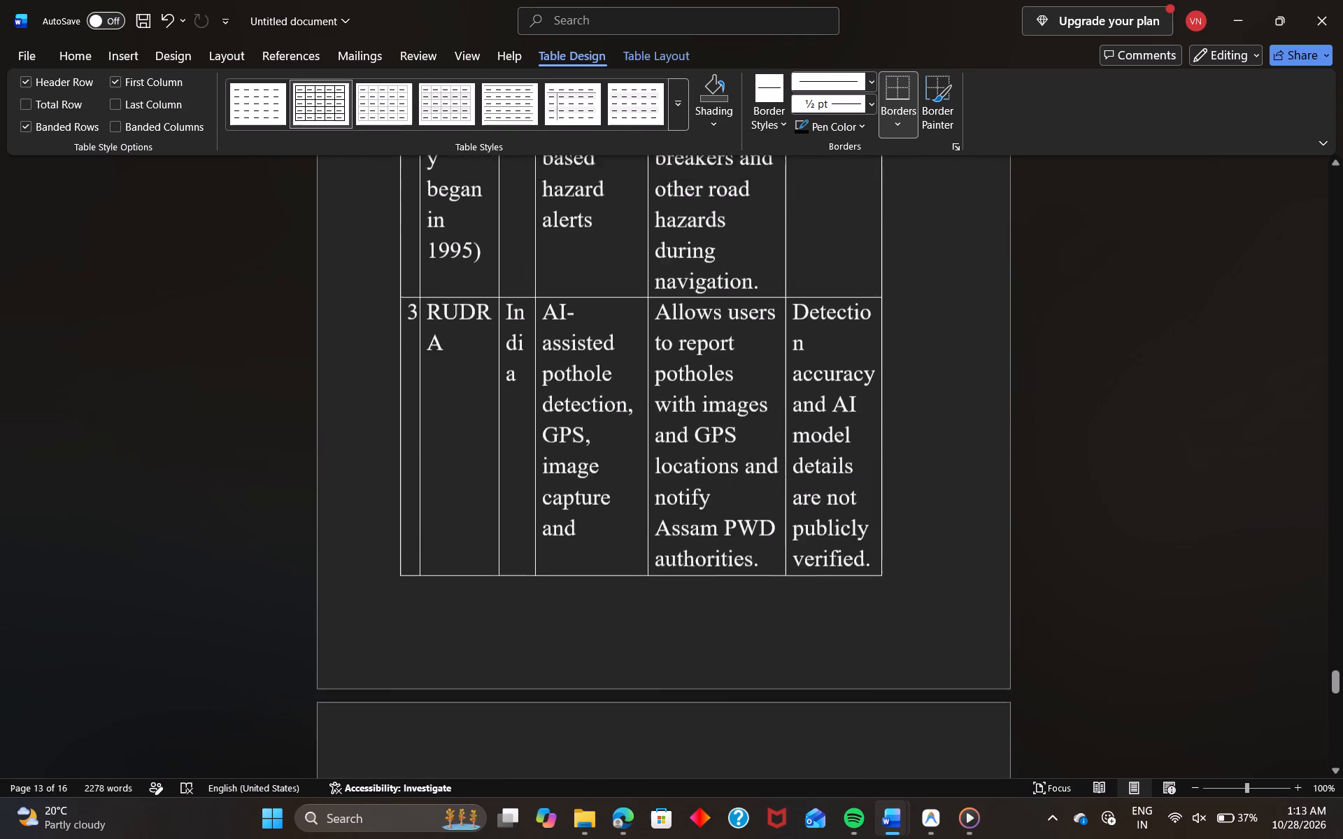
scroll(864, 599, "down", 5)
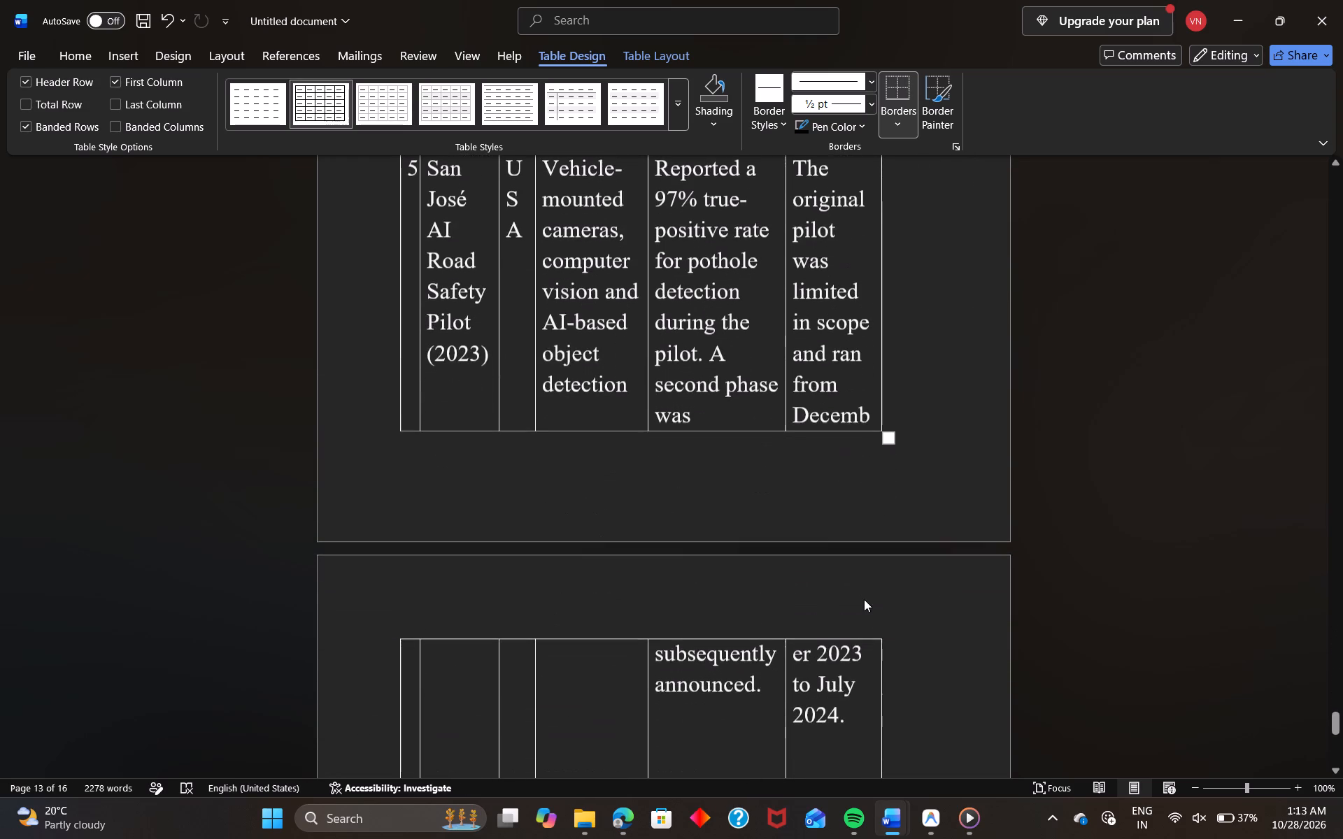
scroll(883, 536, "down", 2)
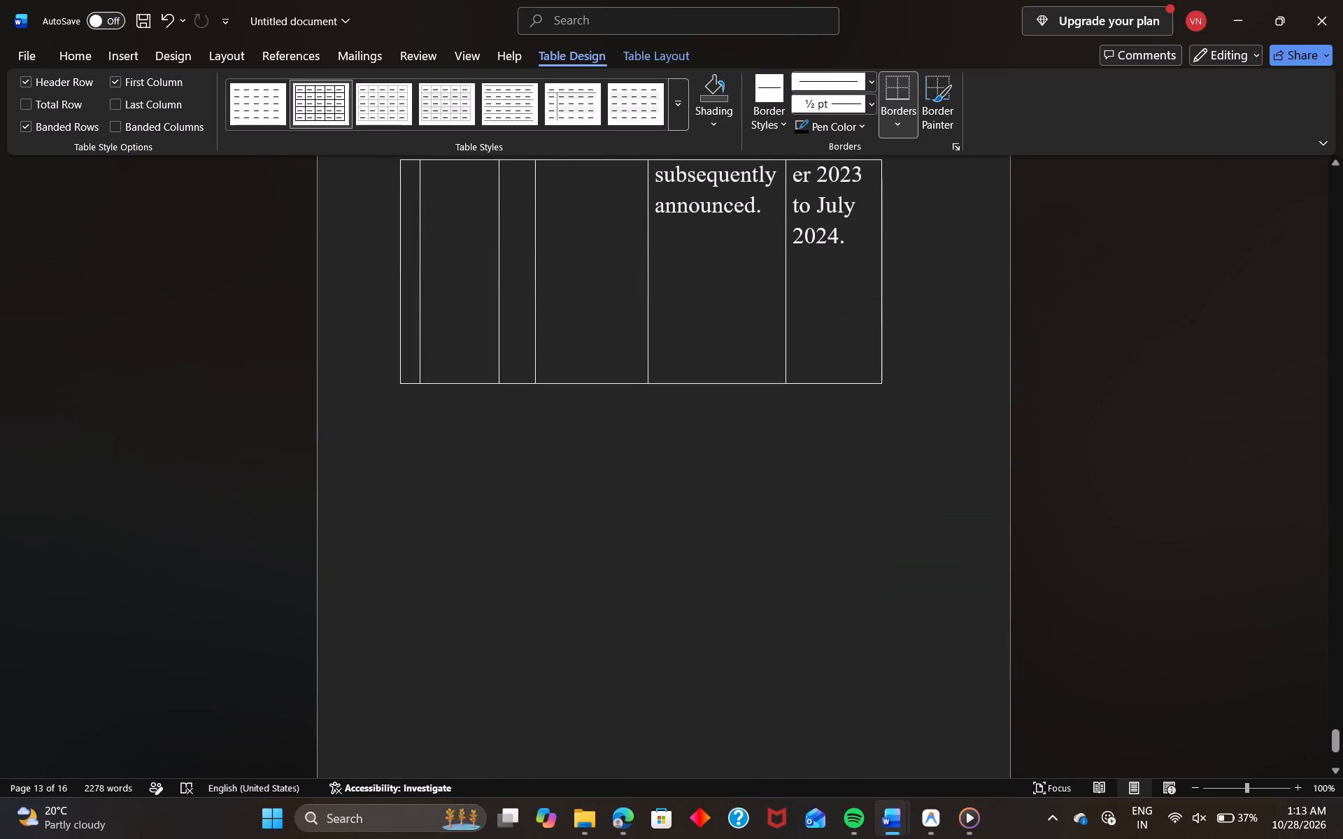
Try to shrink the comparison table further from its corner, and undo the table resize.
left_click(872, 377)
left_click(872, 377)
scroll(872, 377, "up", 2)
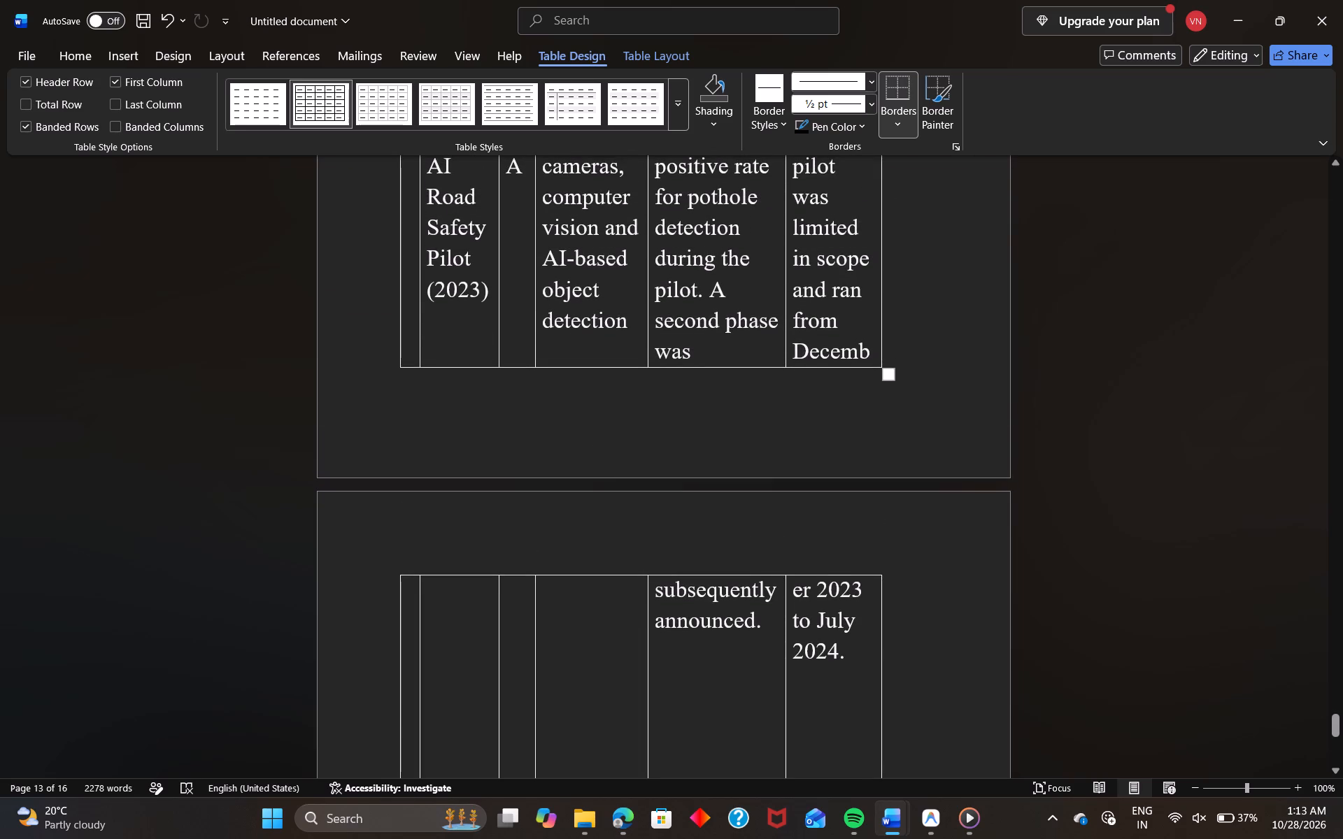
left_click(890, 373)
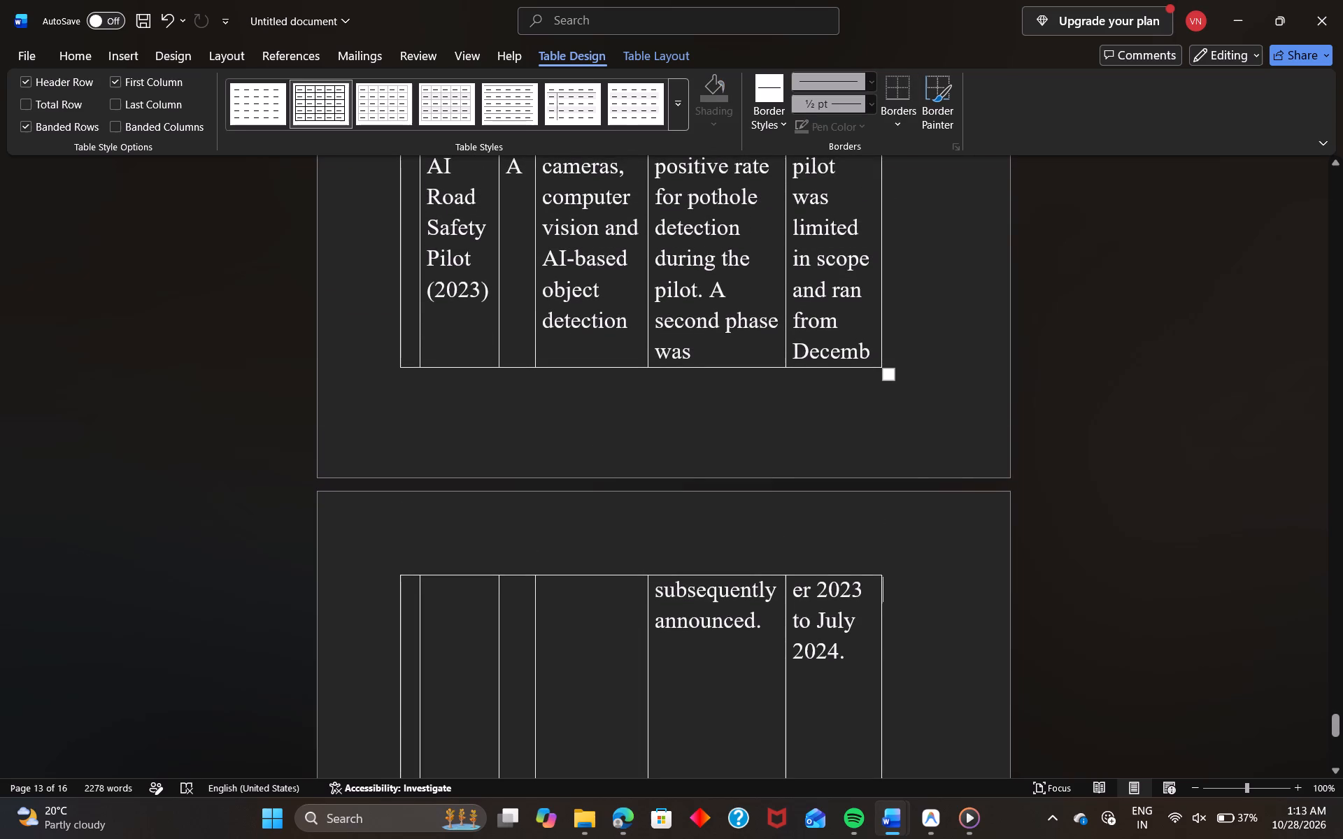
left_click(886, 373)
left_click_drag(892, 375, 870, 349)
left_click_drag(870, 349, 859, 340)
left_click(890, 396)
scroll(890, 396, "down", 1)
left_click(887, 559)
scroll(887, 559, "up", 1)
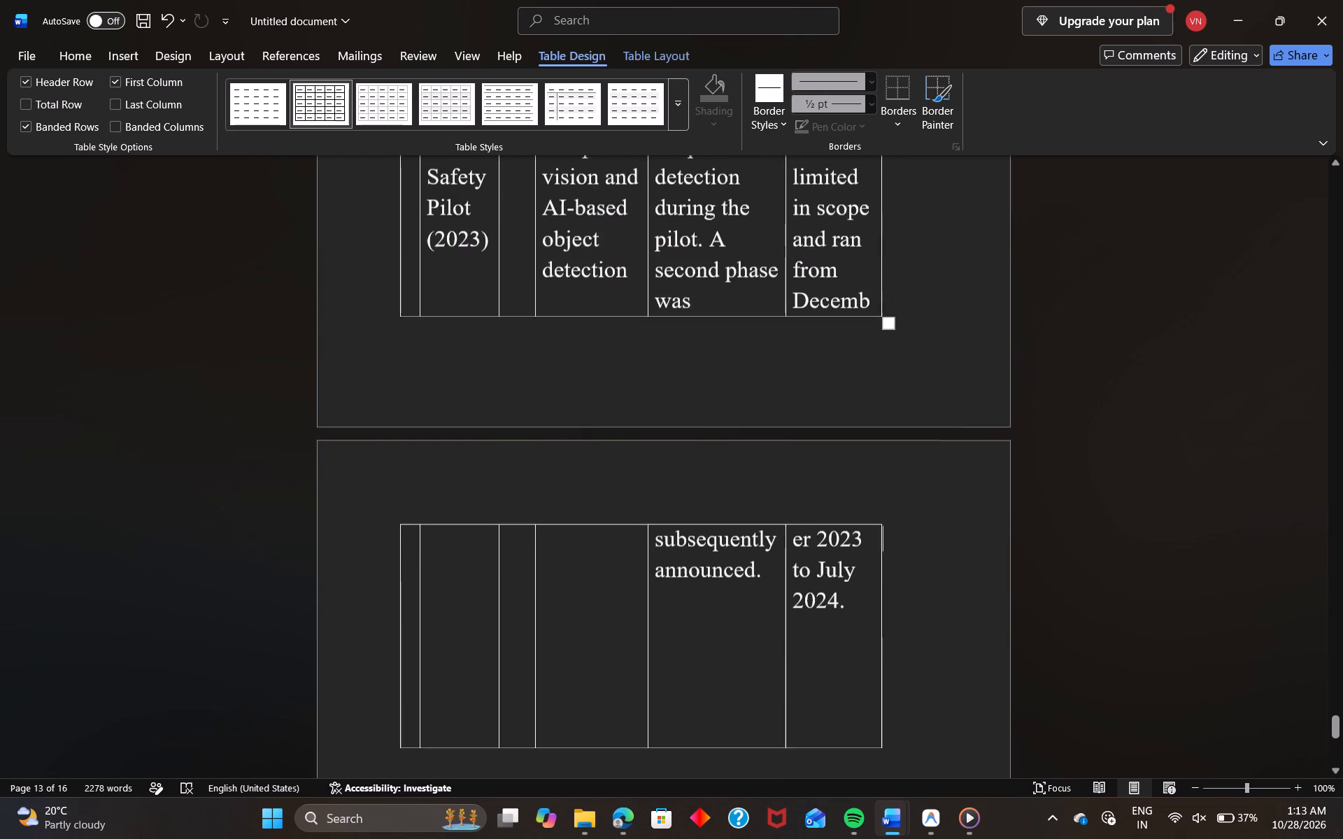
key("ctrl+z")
Resize the comparison table so all six columns fit on the page, with its right edge slightly past the text margin.
scroll(955, 600, "up", 1)
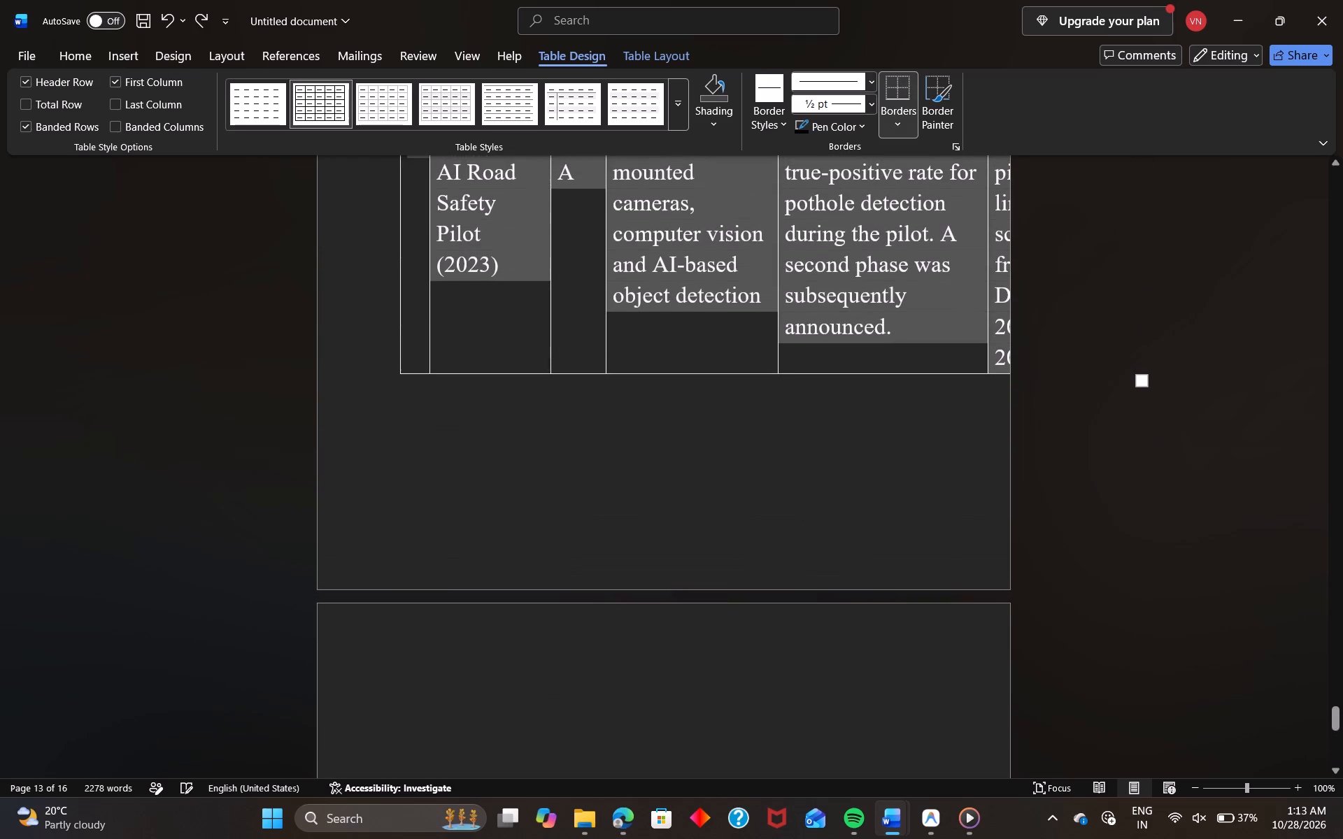
left_click_drag(1139, 378, 1049, 190)
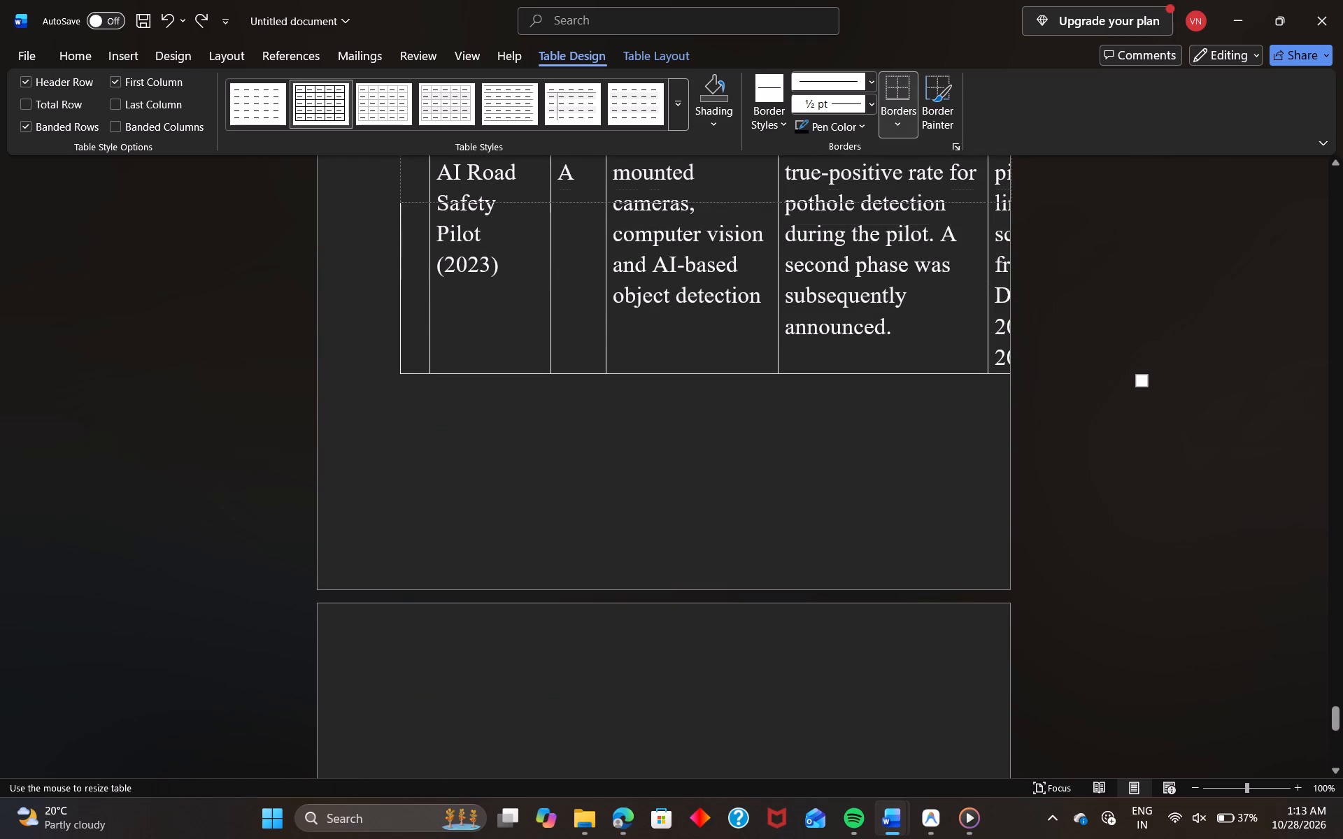
left_click_drag(1049, 190, 1049, 0)
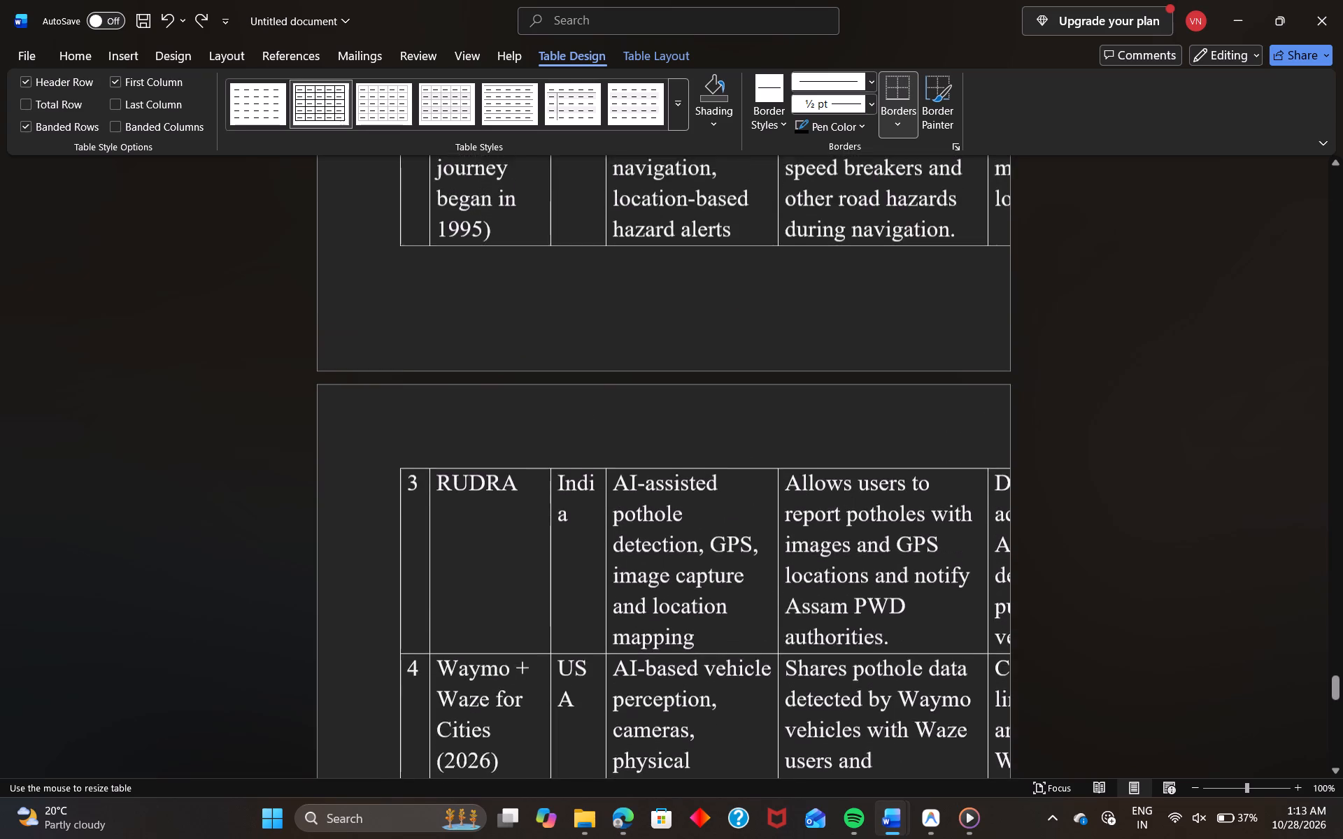
left_click_drag(1049, 0, 961, 466)
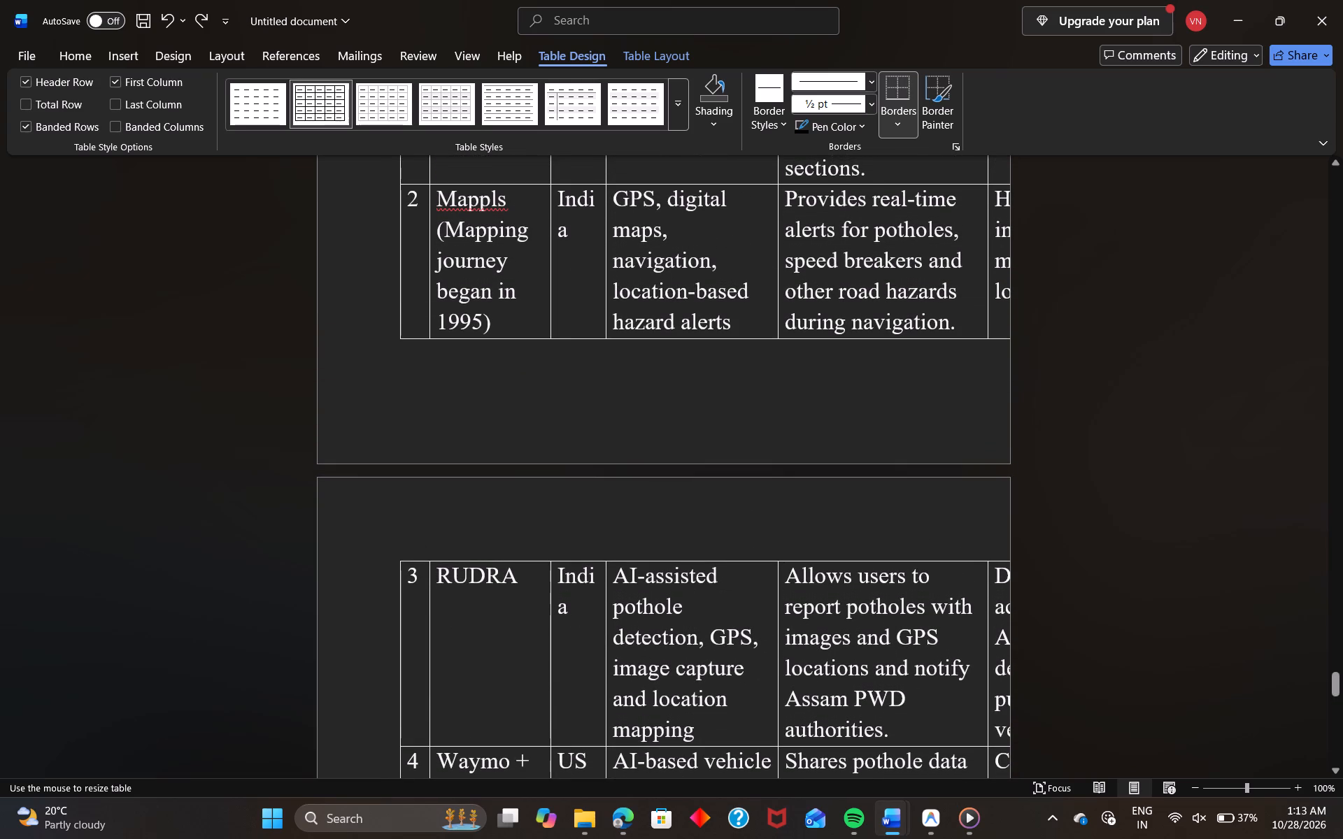
left_click_drag(961, 466, 972, 517)
scroll(905, 560, "down", 4)
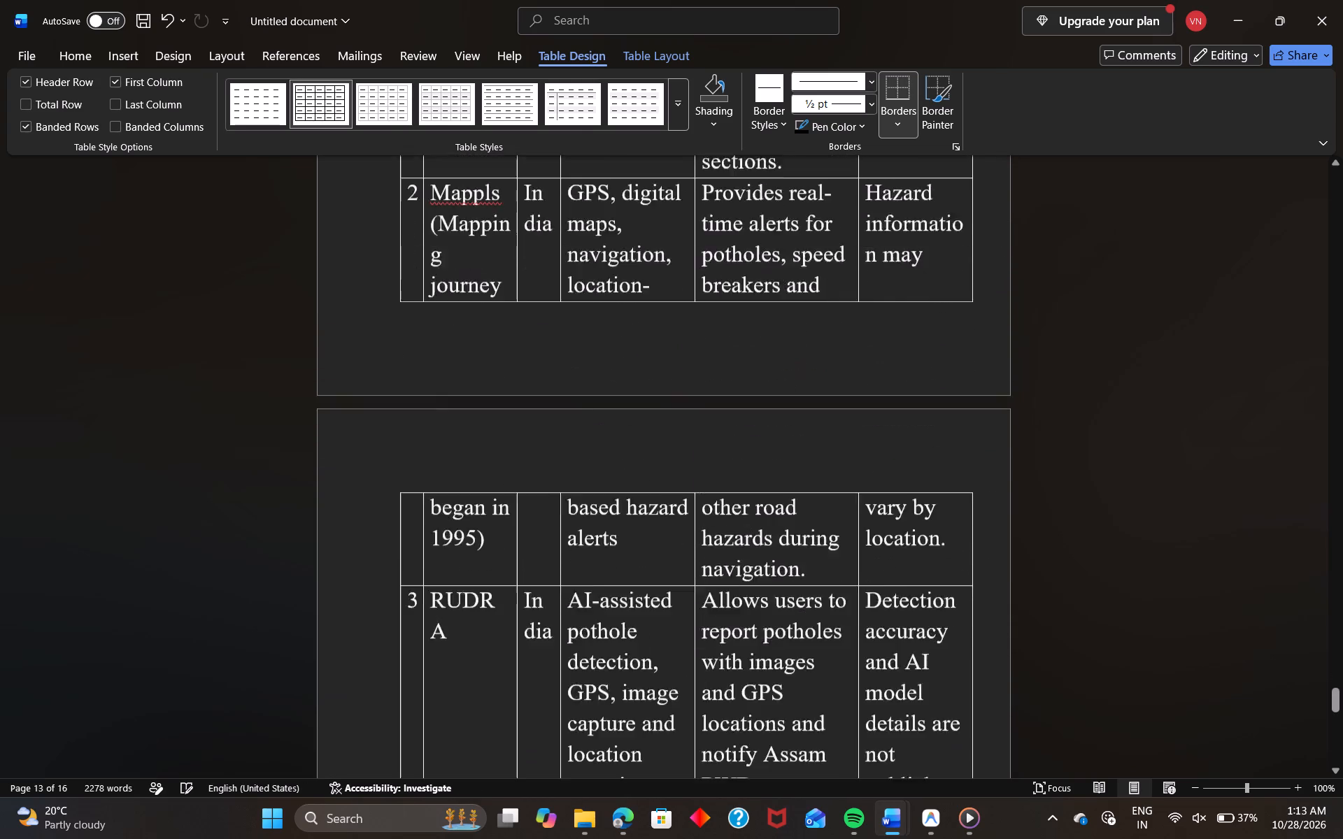
scroll(905, 560, "down", 7)
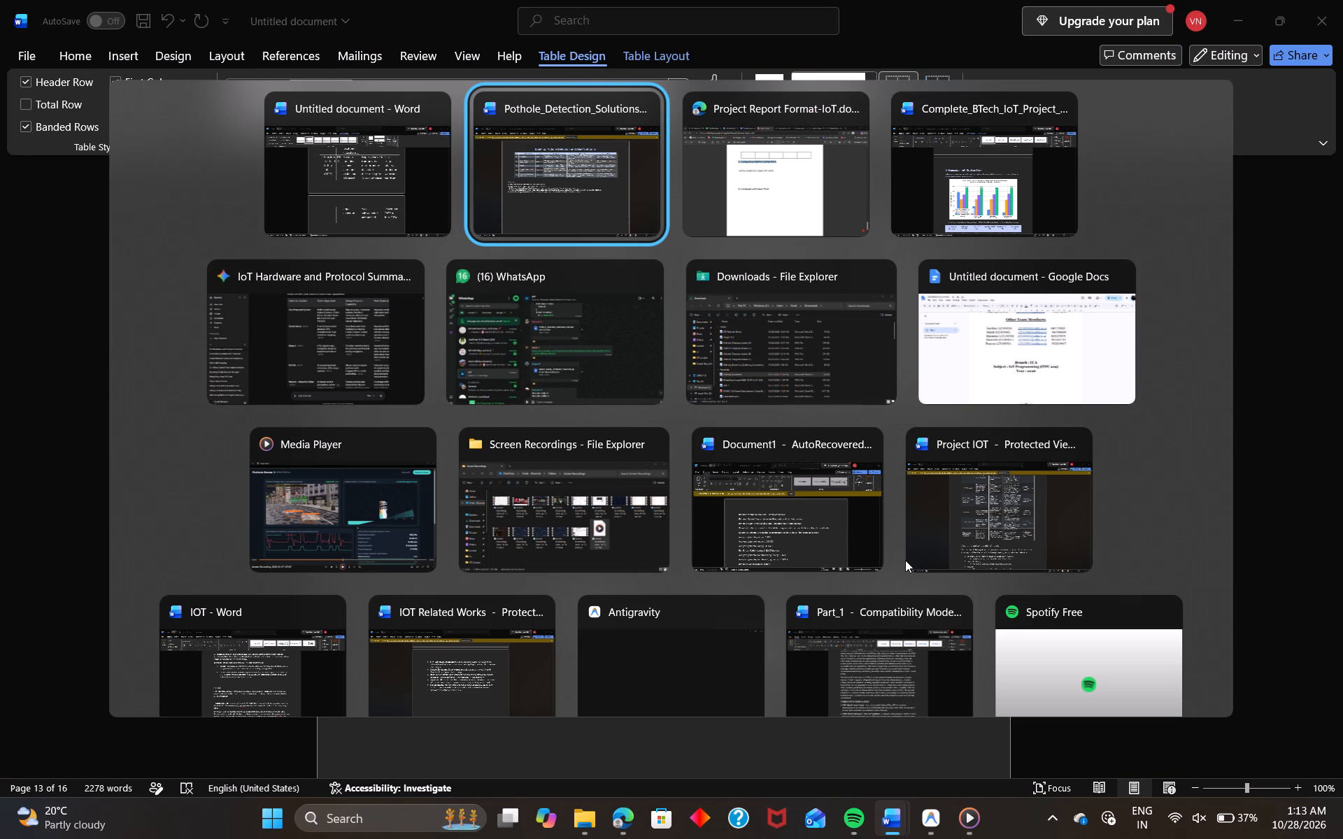
left_click(958, 389)
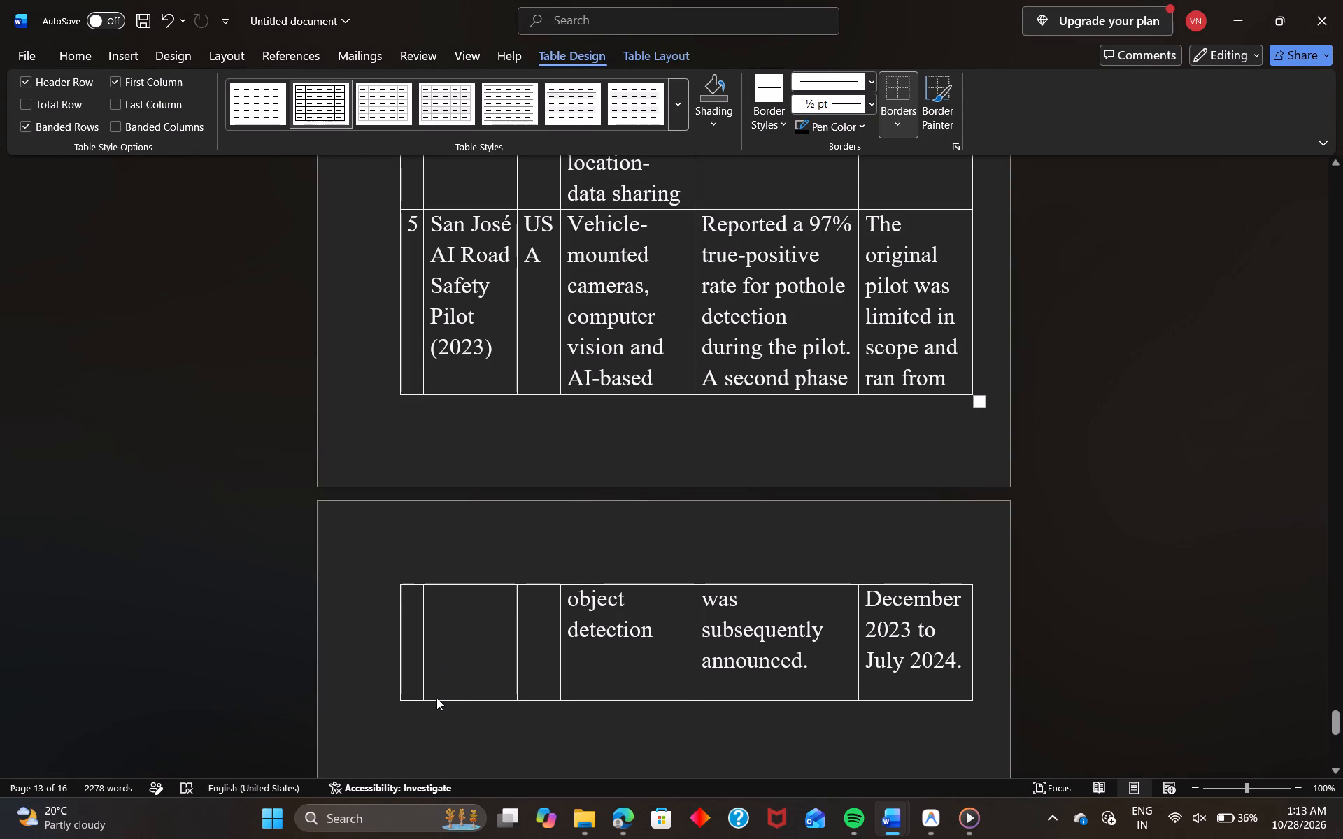
Widen the No. column by moving the comparison table's left border outward, slightly past the section 5 heading's text margin.
left_click(424, 697)
scroll(459, 590, "up", 5)
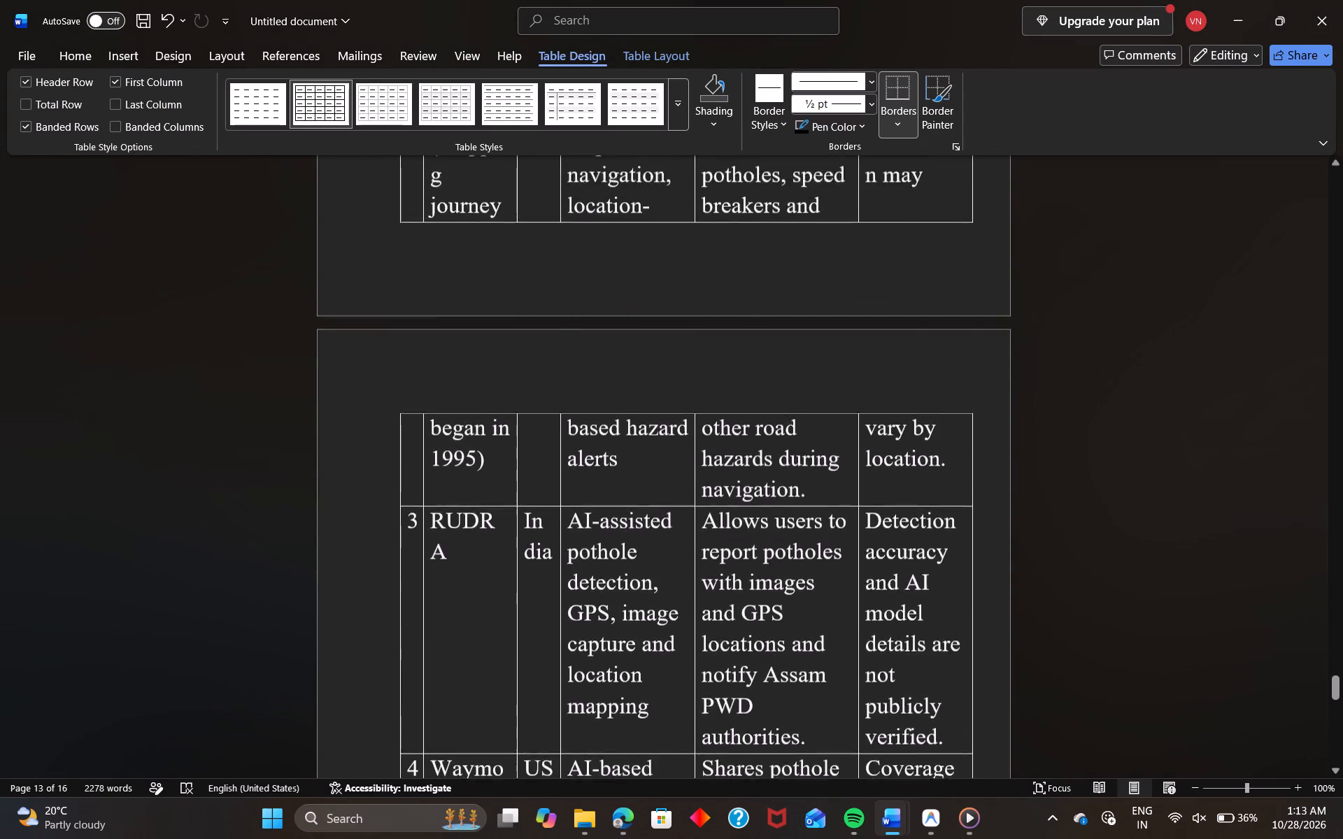
scroll(459, 590, "up", 3)
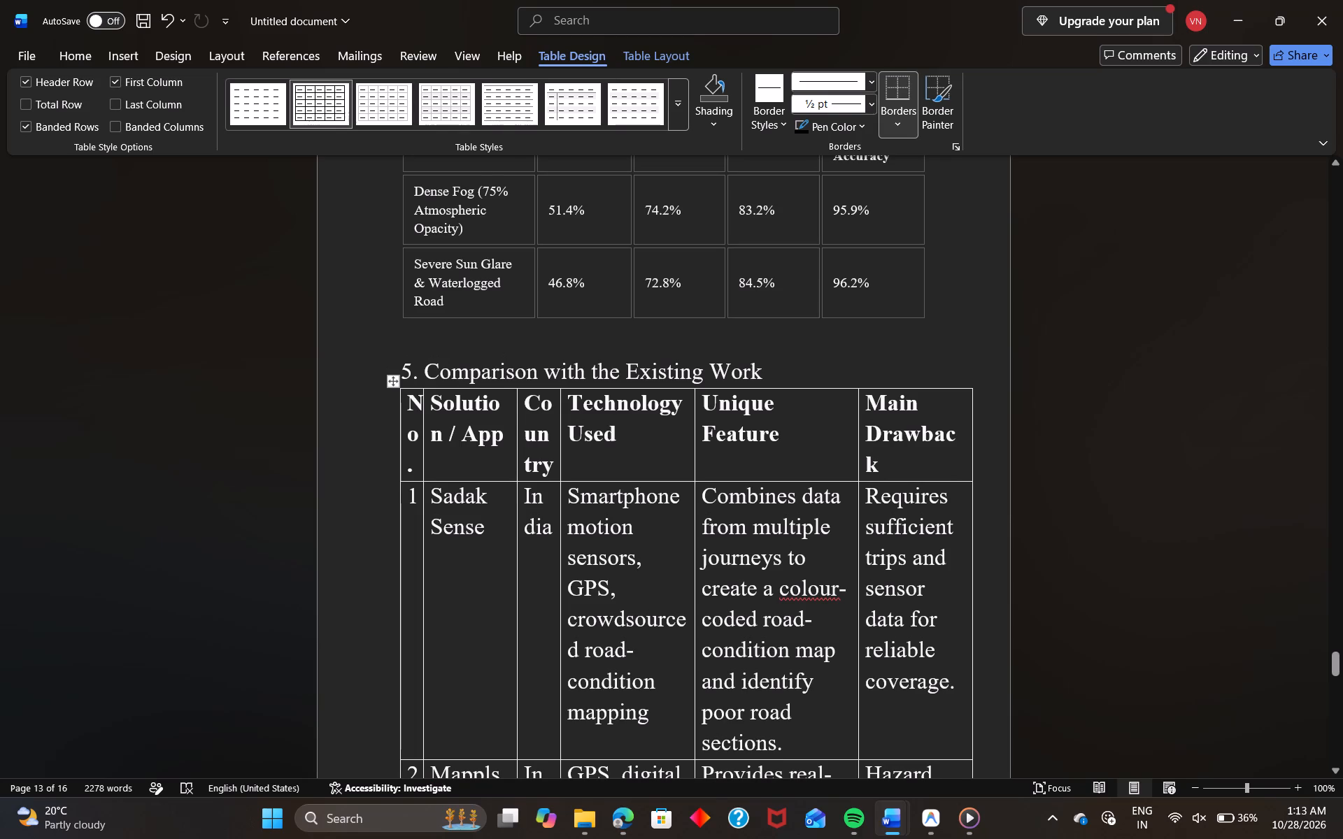
left_click_drag(399, 492, 359, 674)
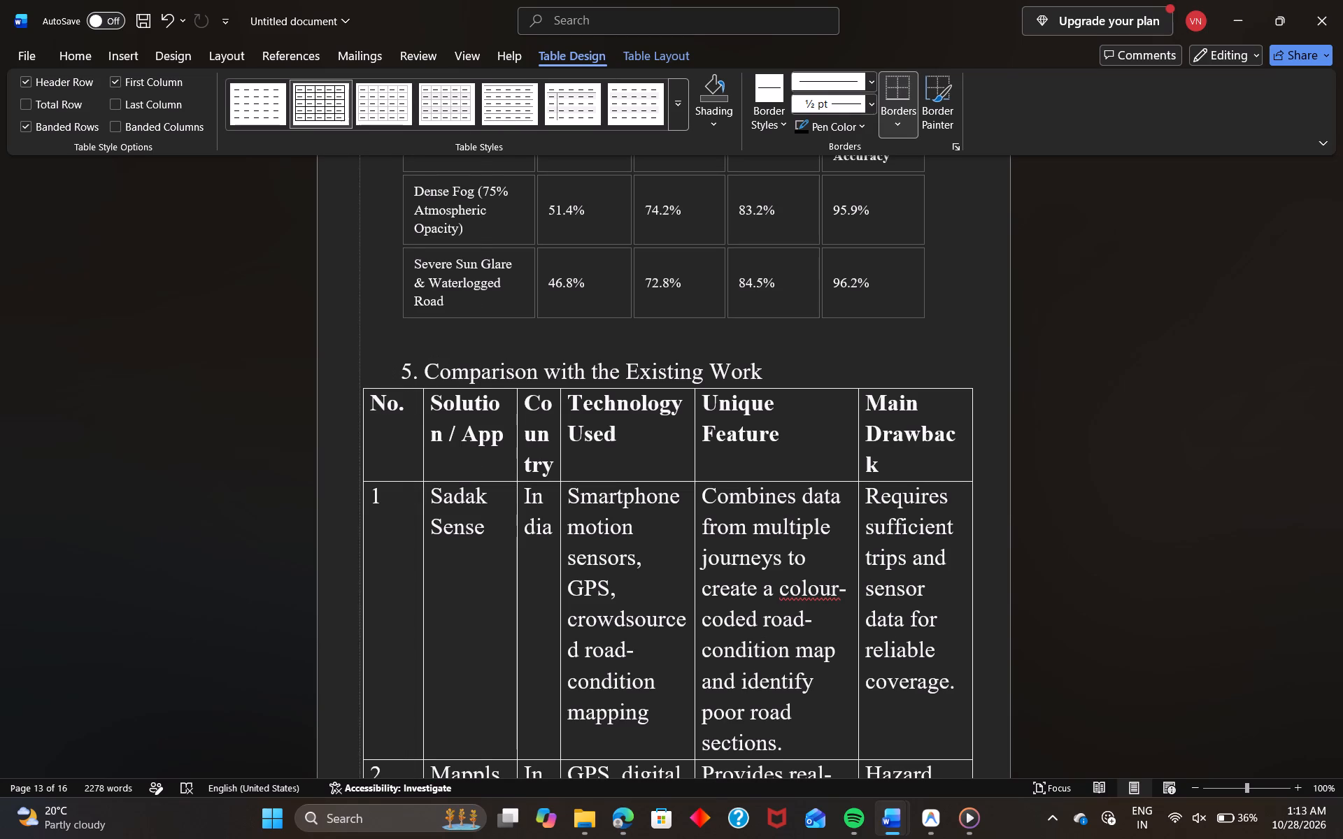
Move the comparison table's left border slightly further outward to widen the No. column.
left_click_drag(359, 674, 357, 674)
left_click(149, 645)
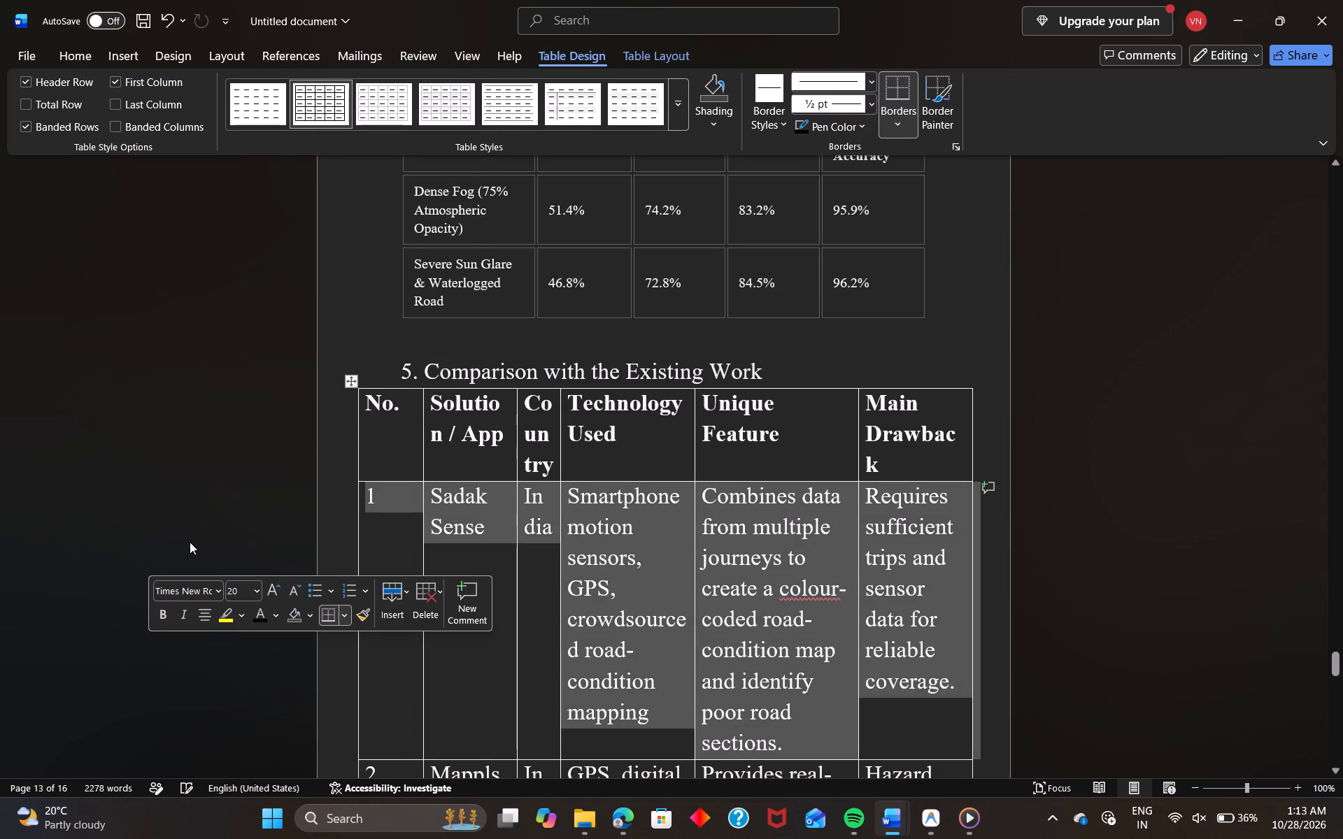
left_click(171, 504)
Set the text in all five numbered body rows of the section 5 comparison table to font size 9.
left_click(364, 525)
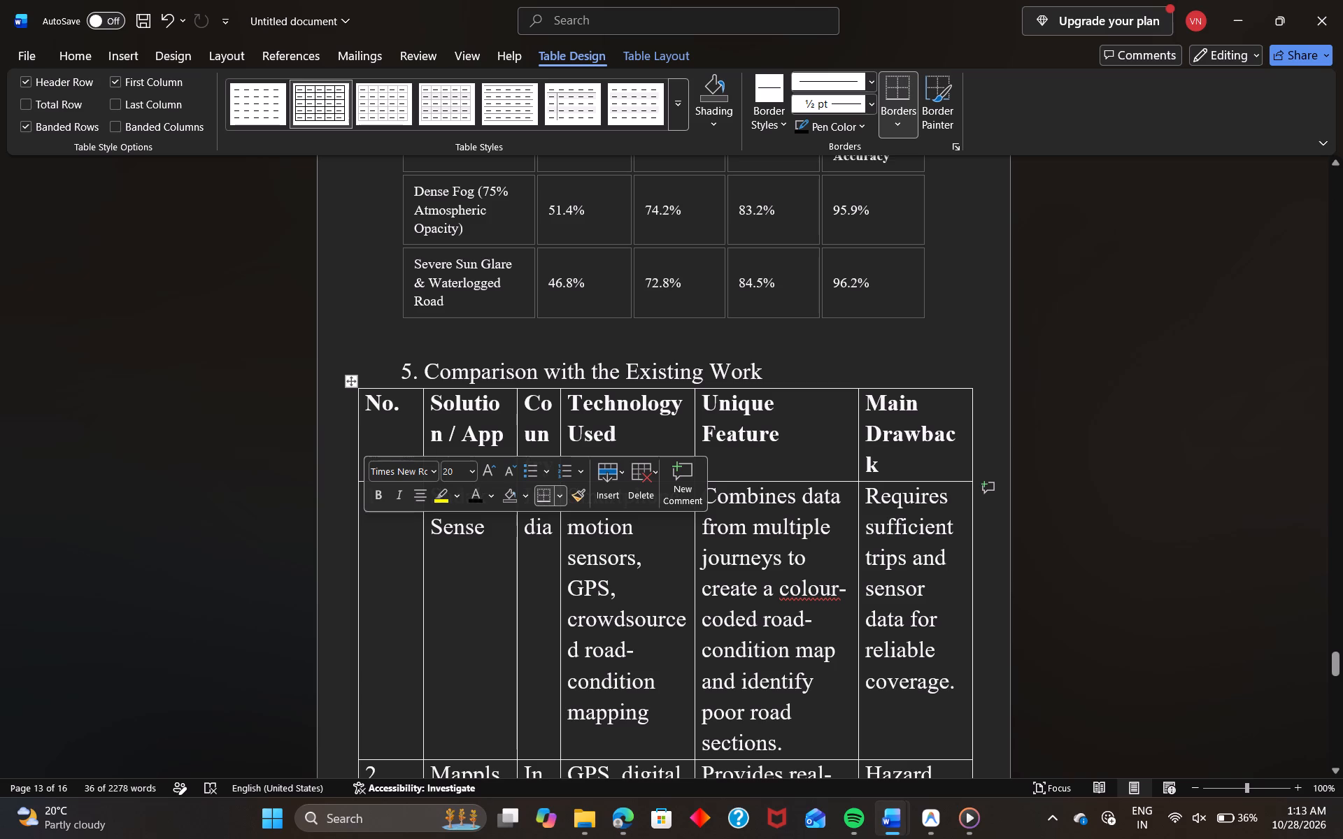
left_click(304, 522)
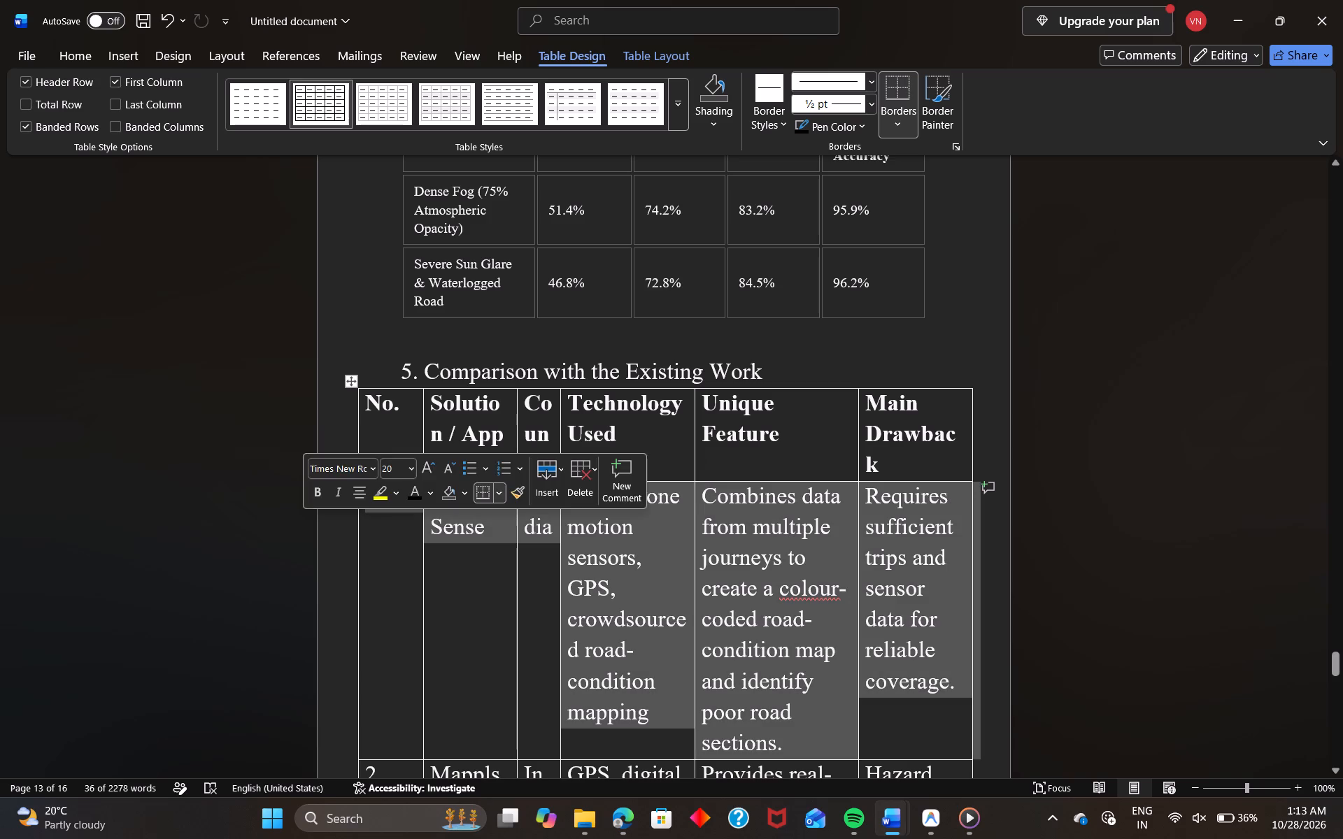
scroll(474, 607, "down", 1)
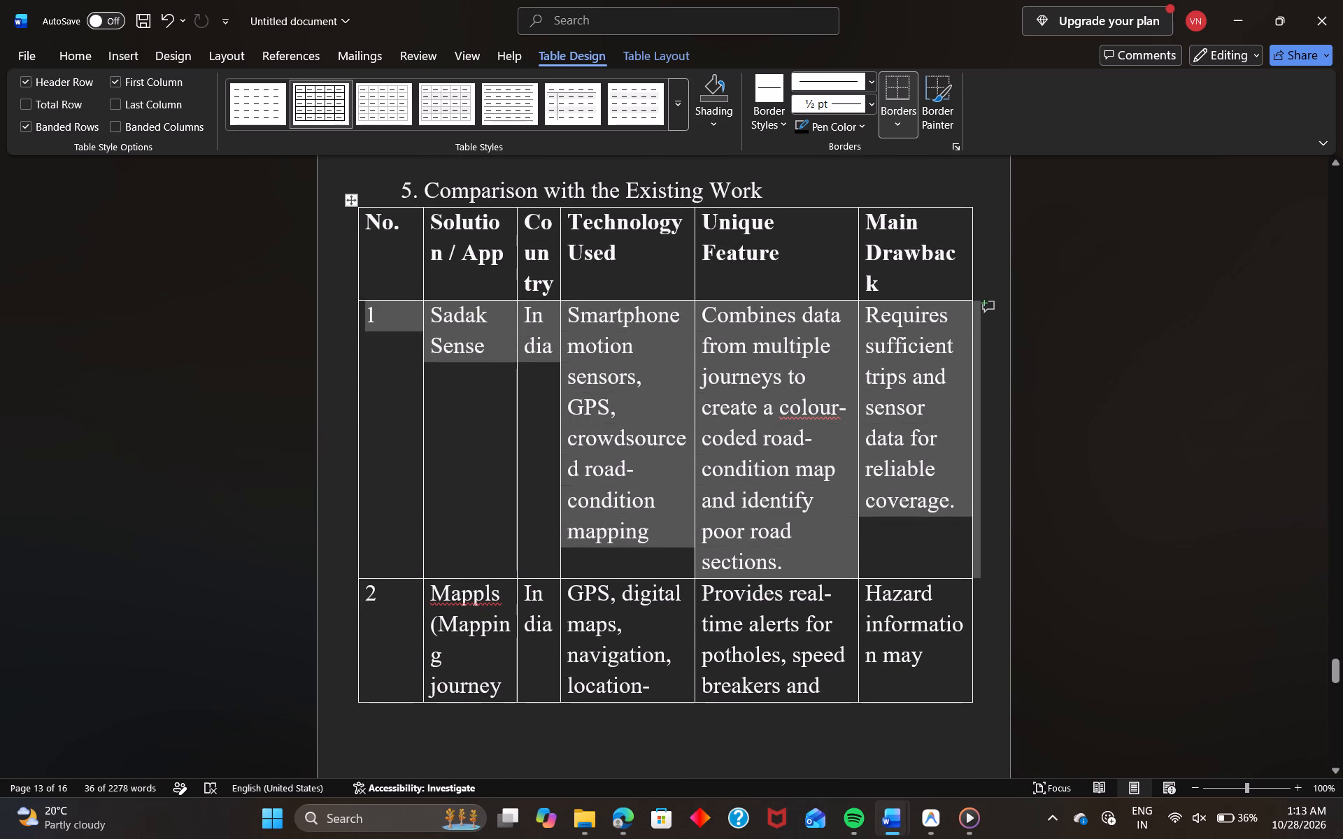
left_click(348, 626, "ctrl")
scroll(348, 626, "down", 1, "ctrl")
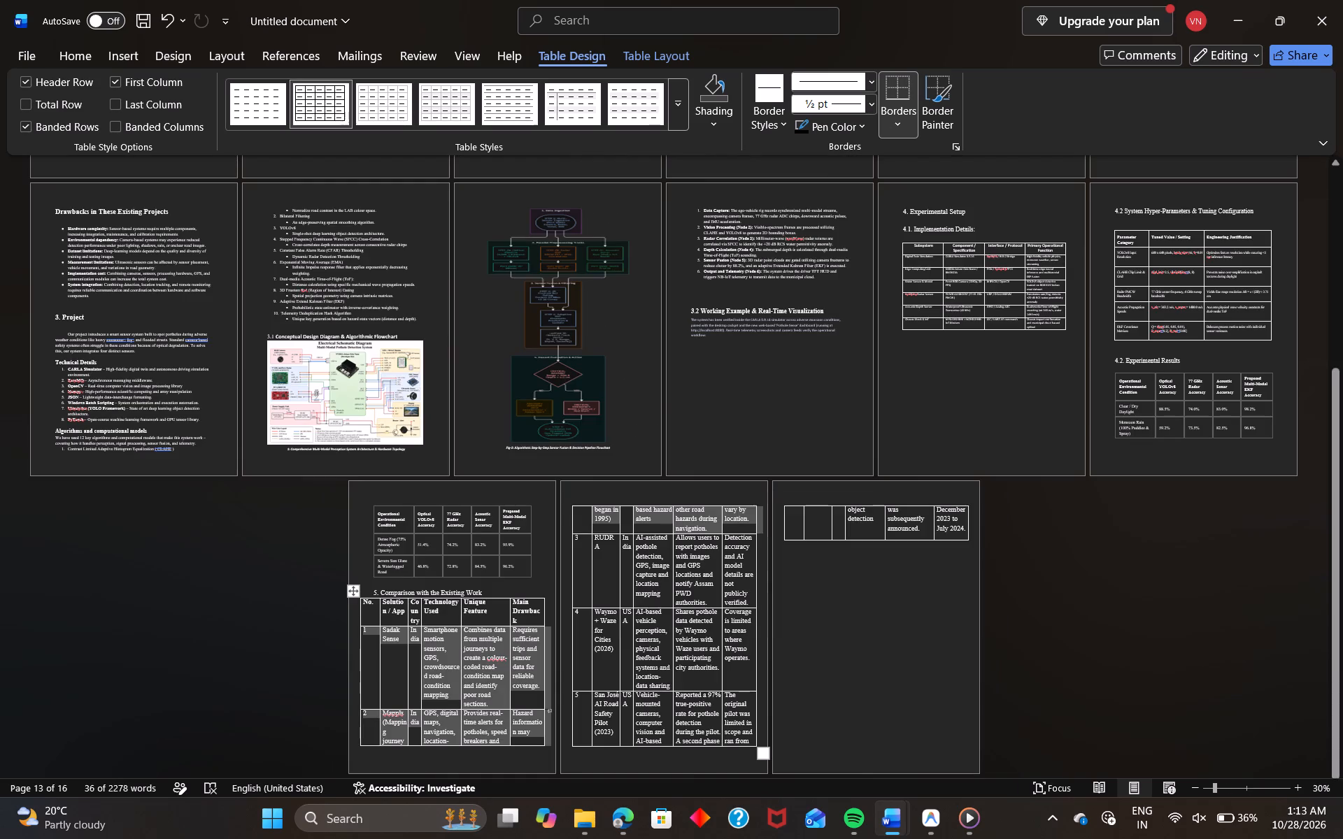
scroll(588, 648, "down", 1)
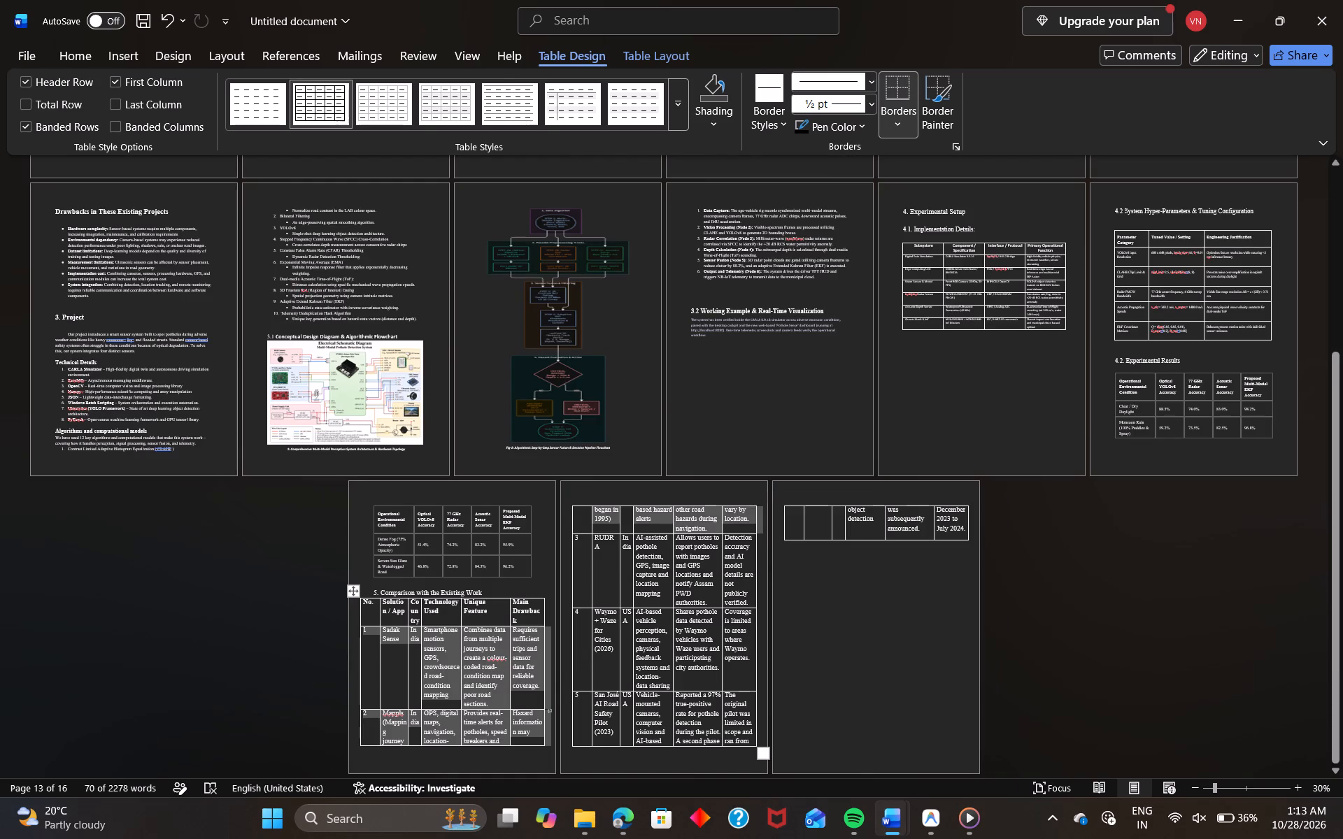
left_click(570, 577, "ctrl")
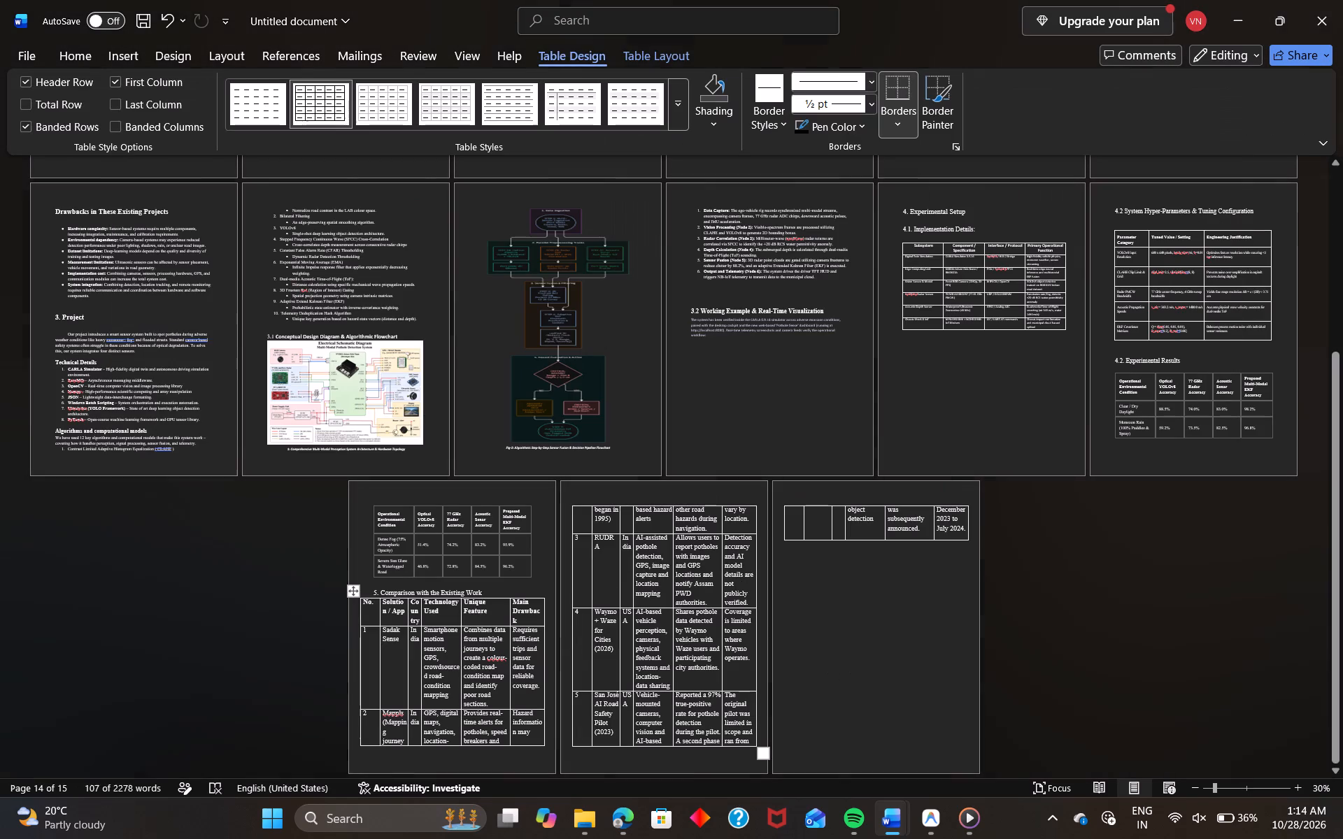
left_click(350, 668, "ctrl")
left_click(352, 727, "ctrl")
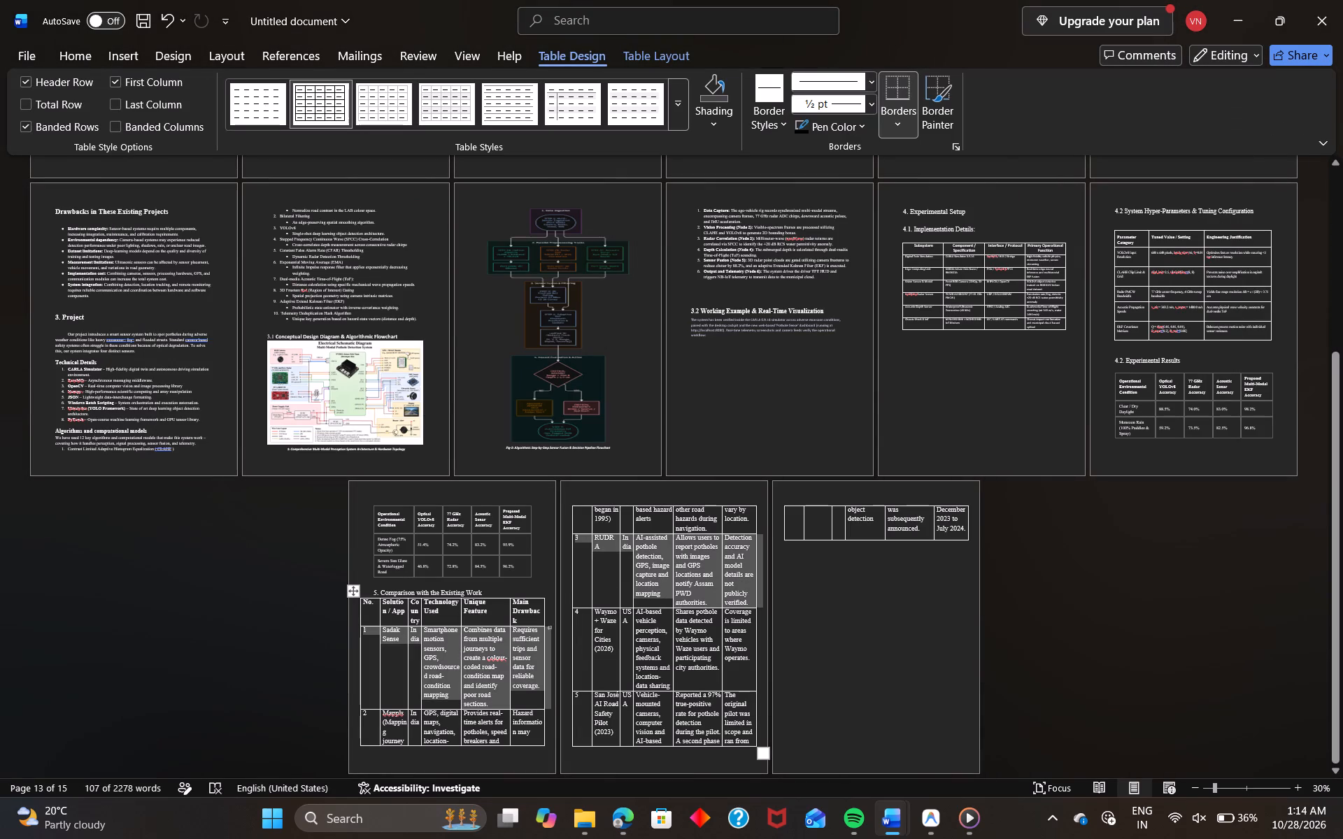
left_click(569, 645, "ctrl")
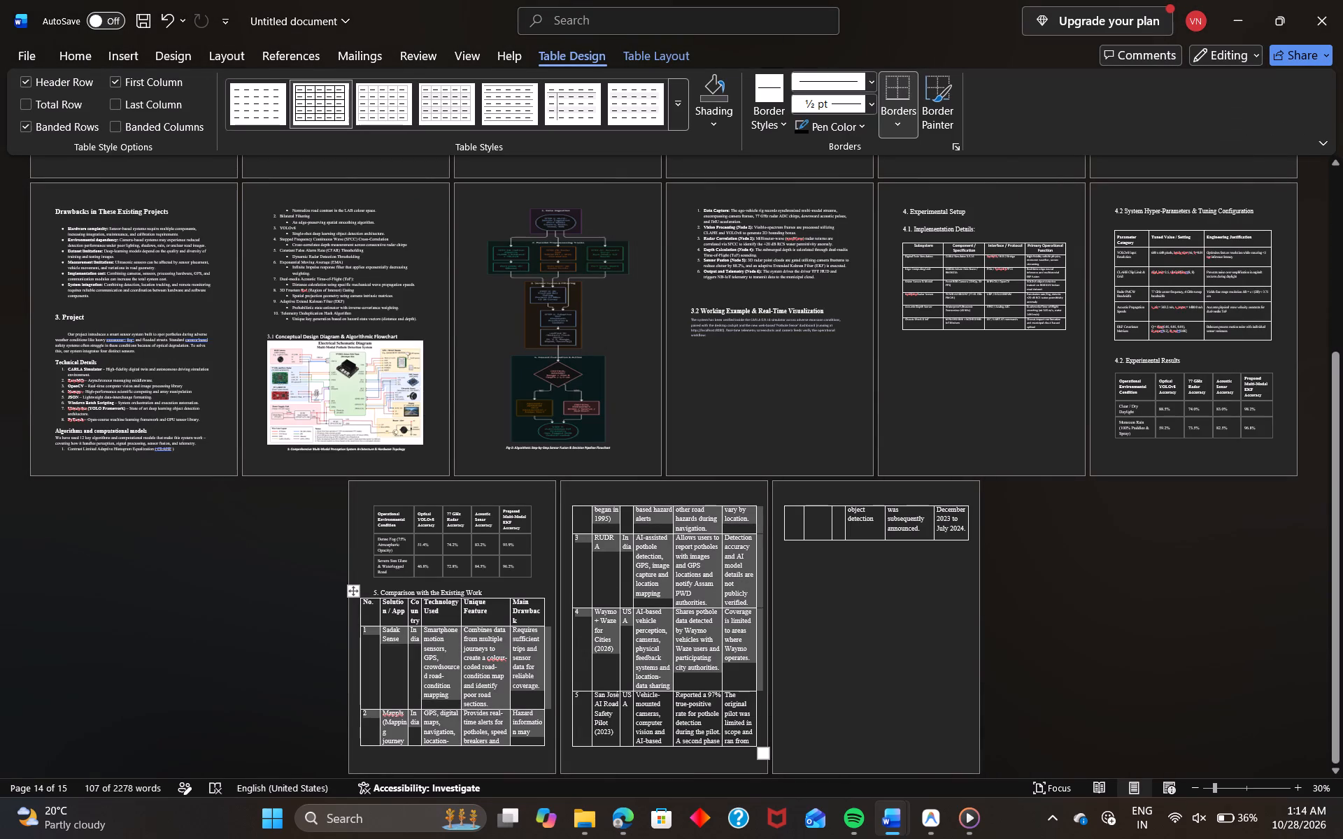
left_click(568, 719, "ctrl")
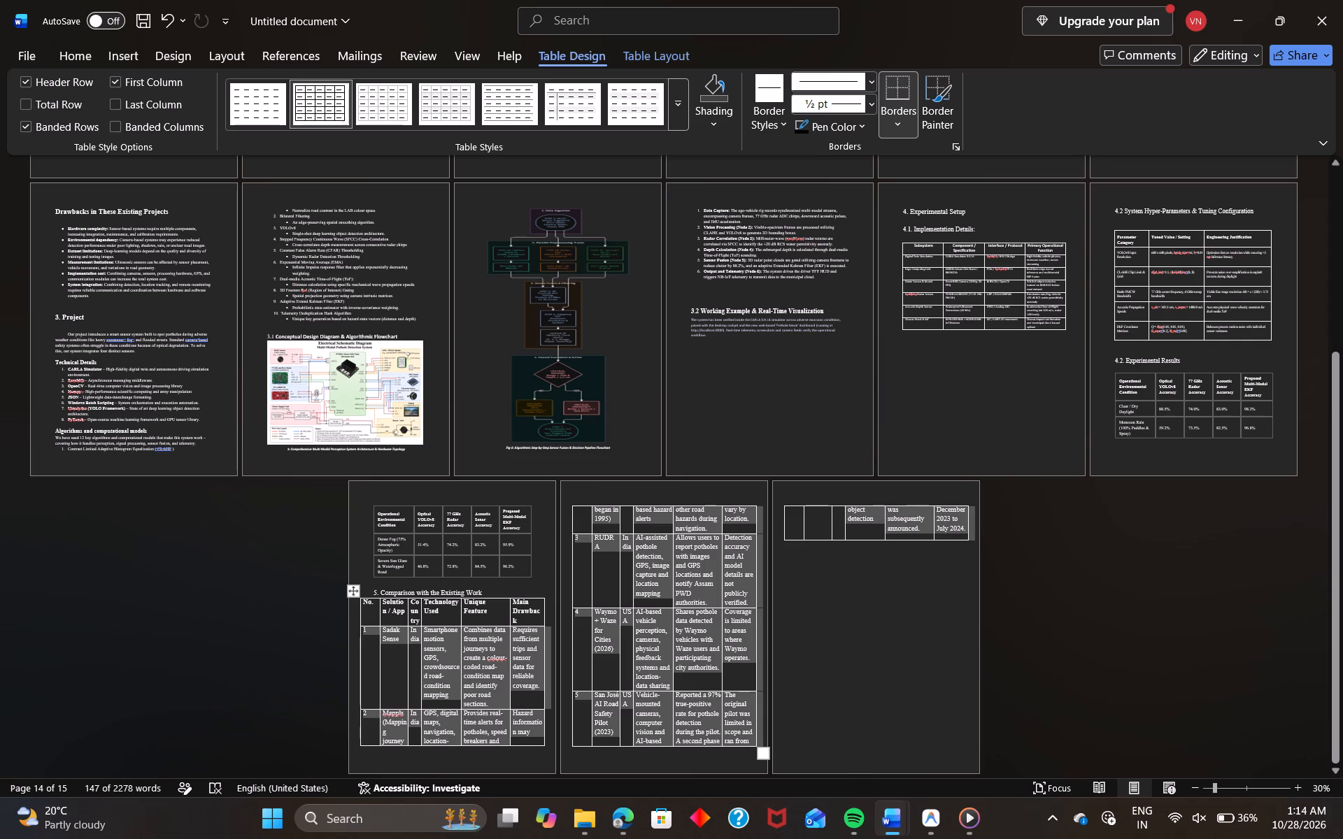
left_click(85, 61)
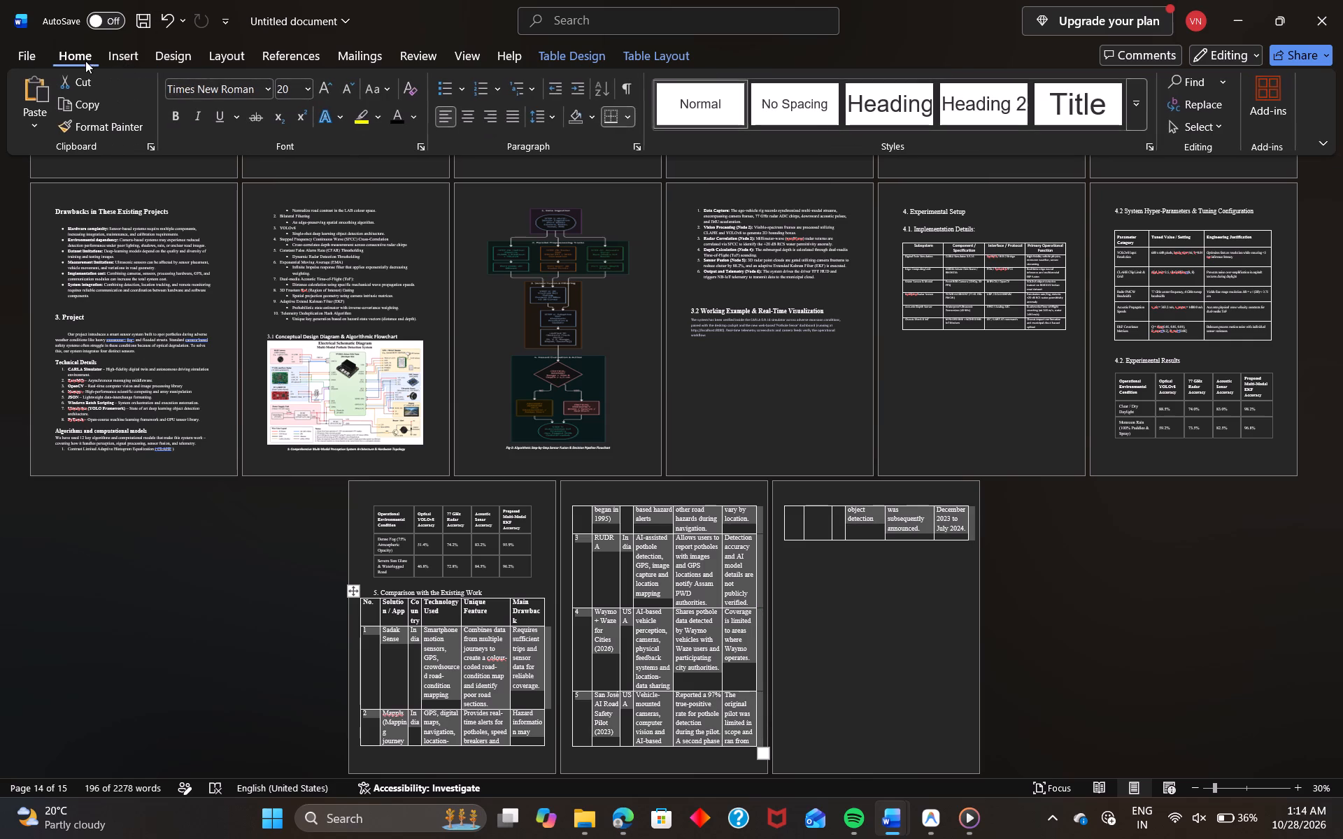
left_click_drag(304, 88, 293, 159)
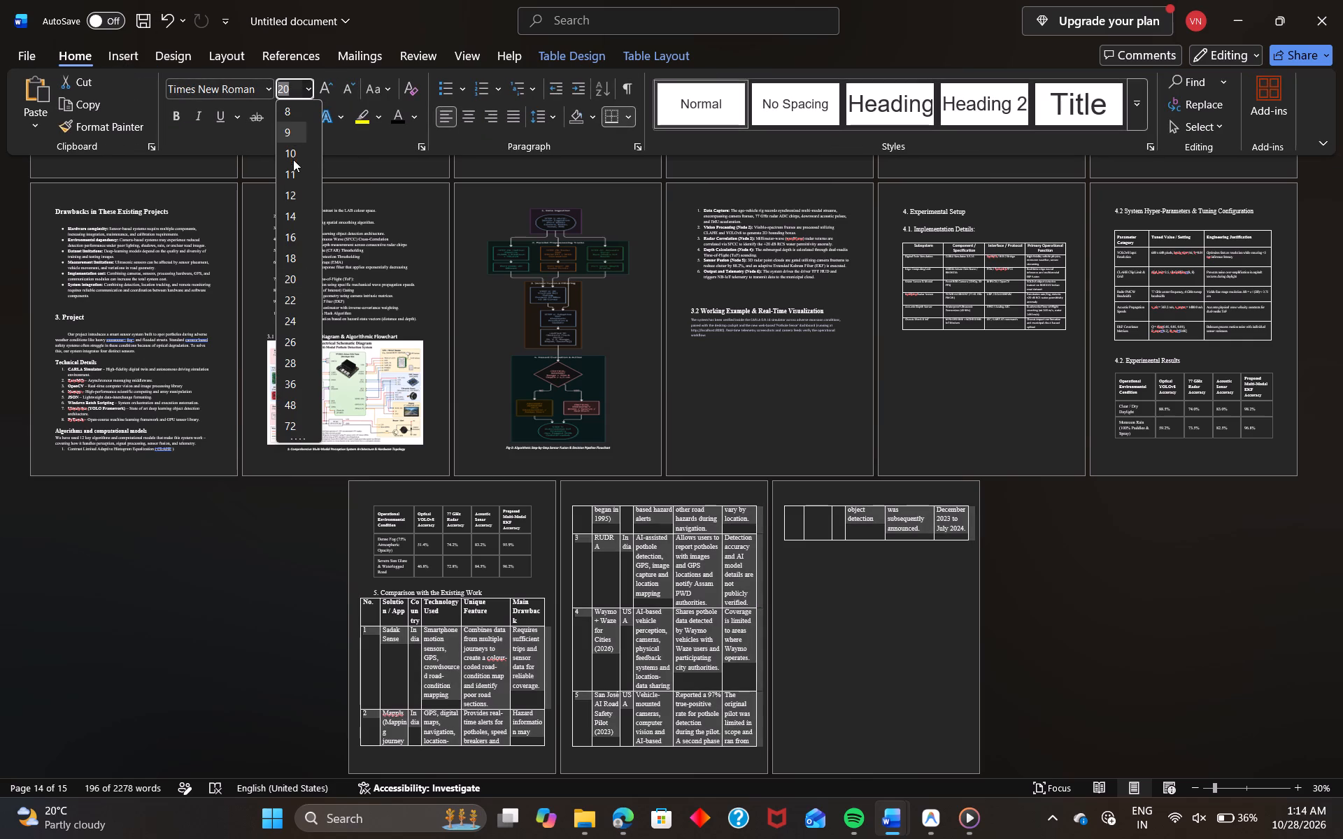
left_click_drag(293, 159, 290, 132)
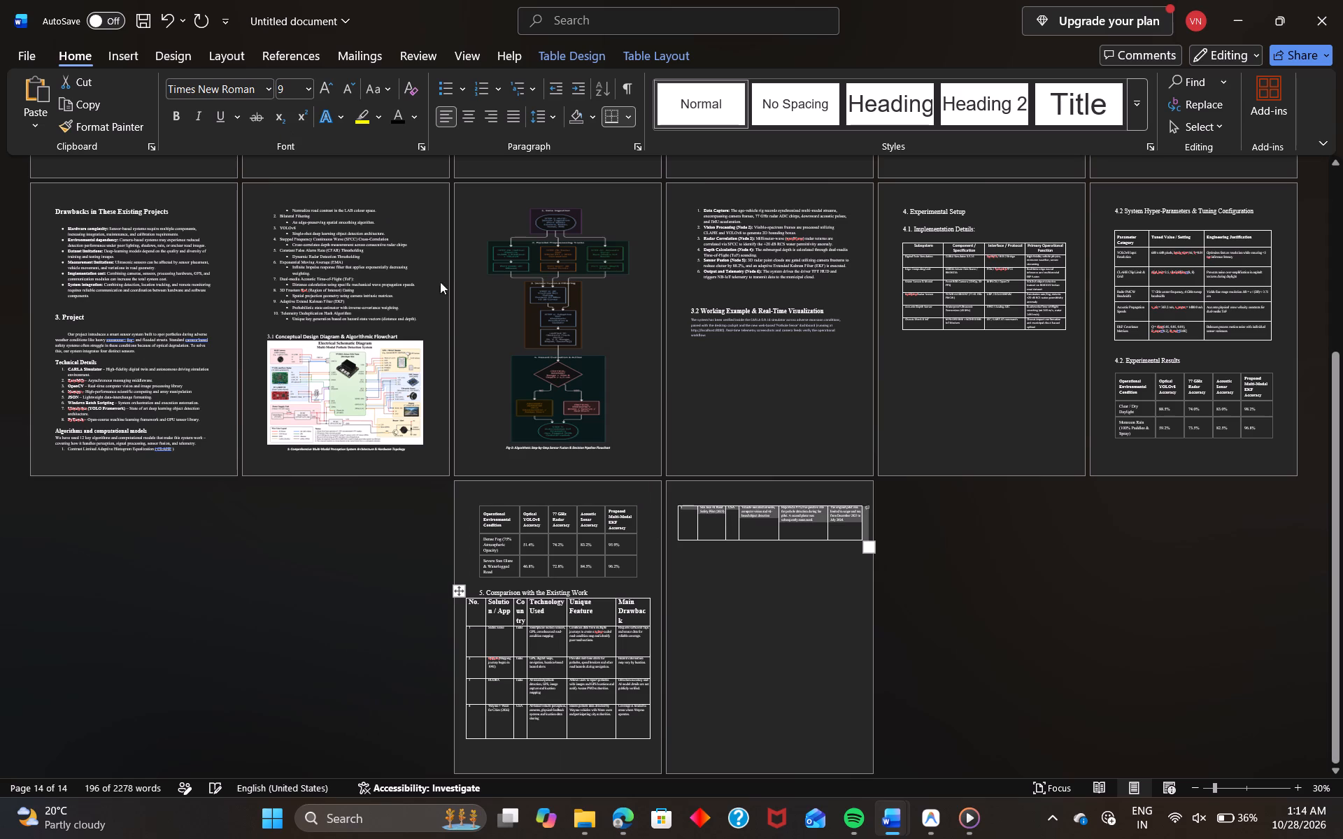
Set the header row of the section 5 comparison table to font size 14.
left_click(469, 611)
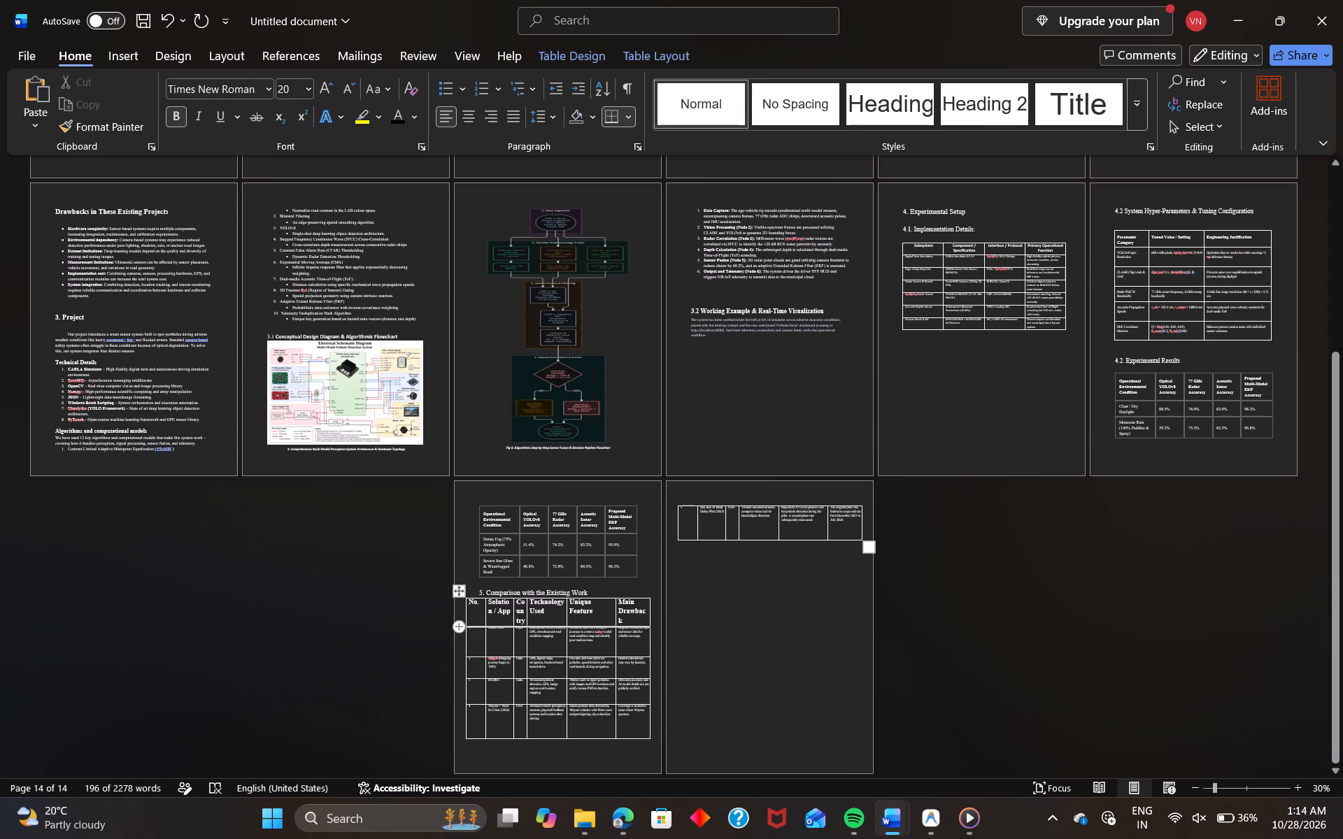
left_click(458, 613)
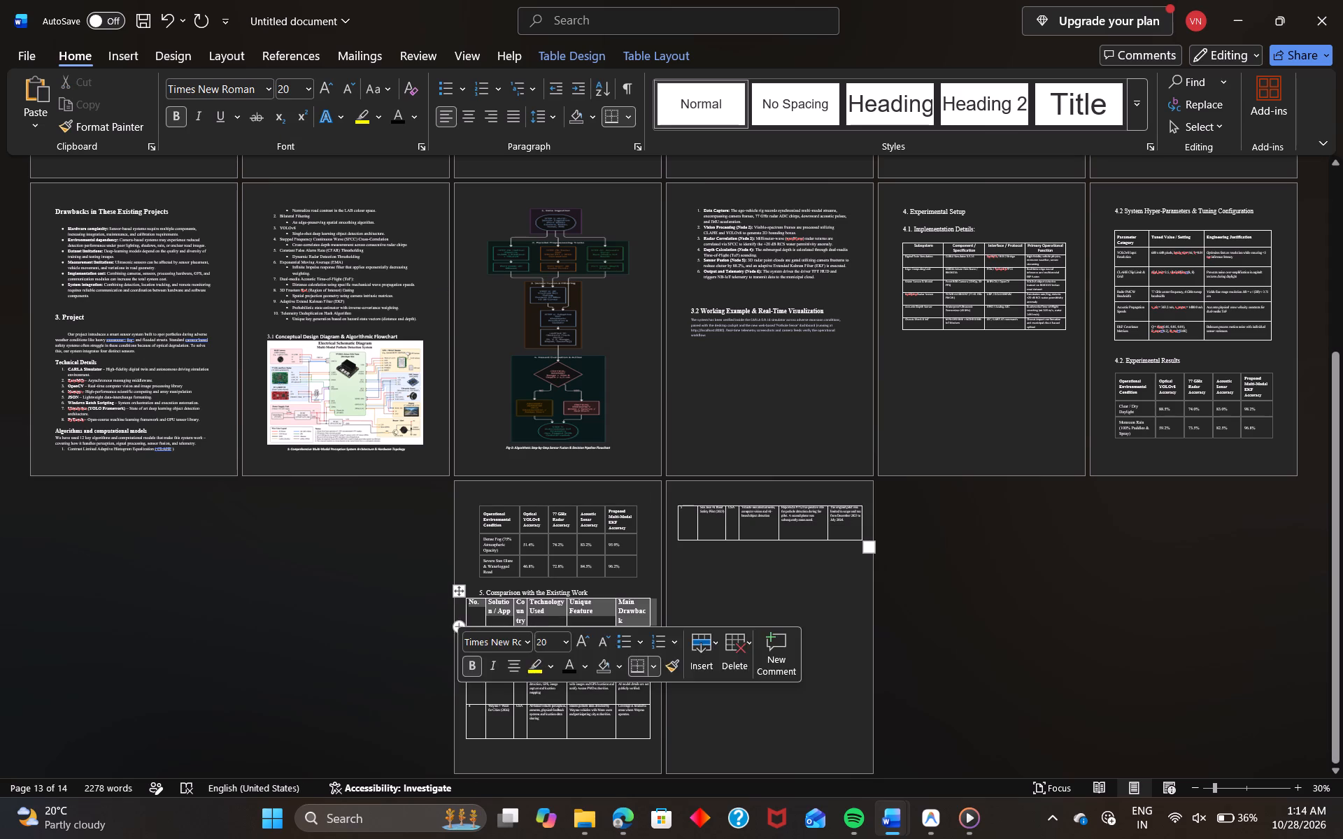
left_click_drag(308, 94, 293, 189)
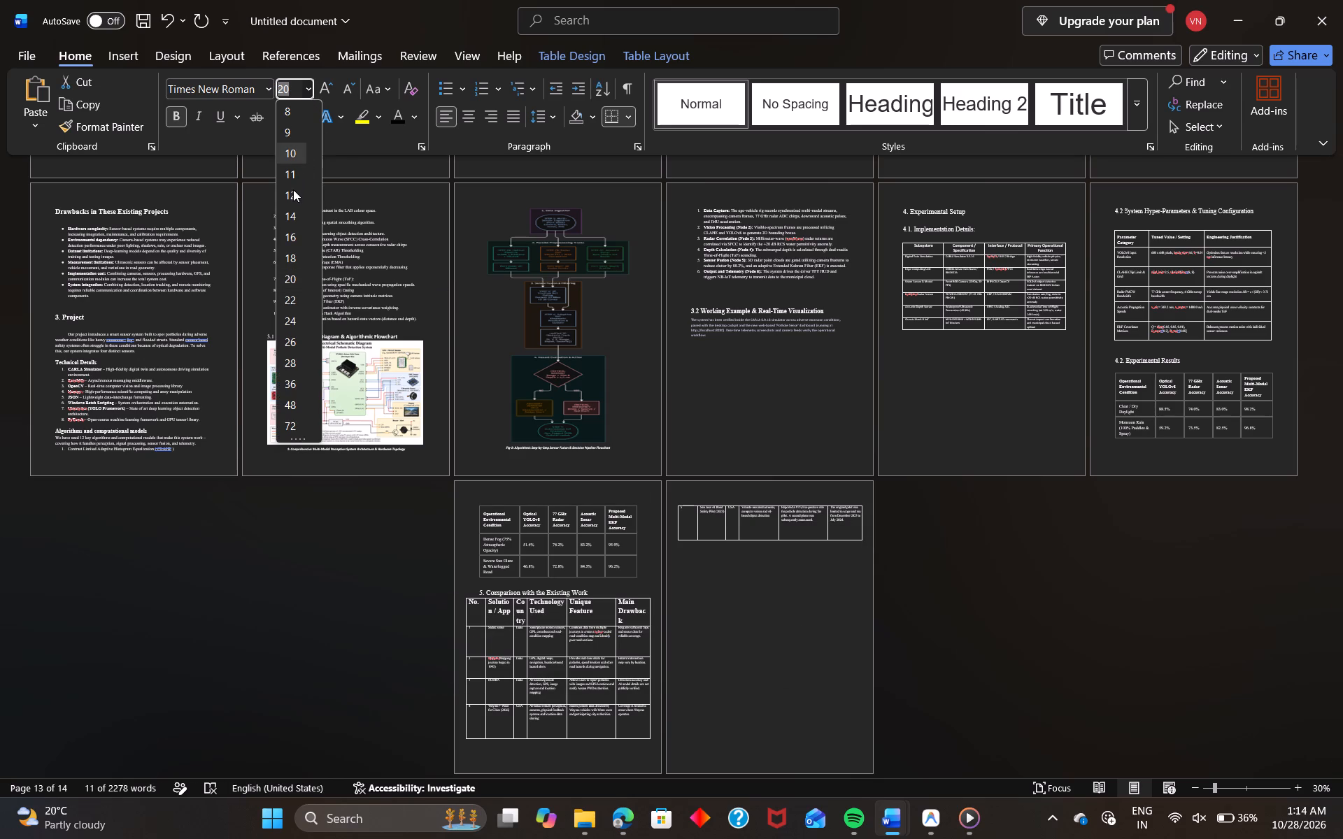
left_click_drag(293, 189, 292, 196)
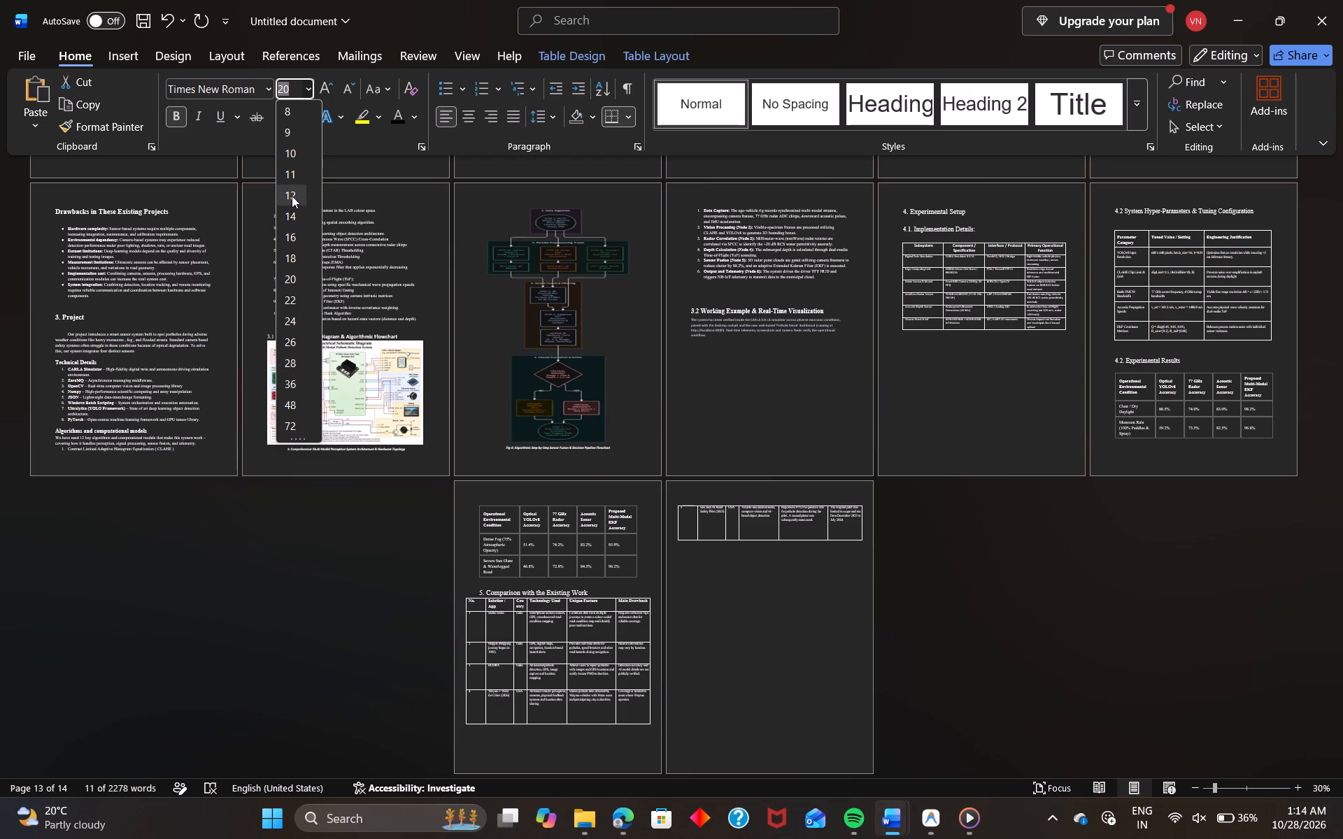
left_click_drag(292, 196, 293, 208)
left_click_drag(293, 208, 294, 205)
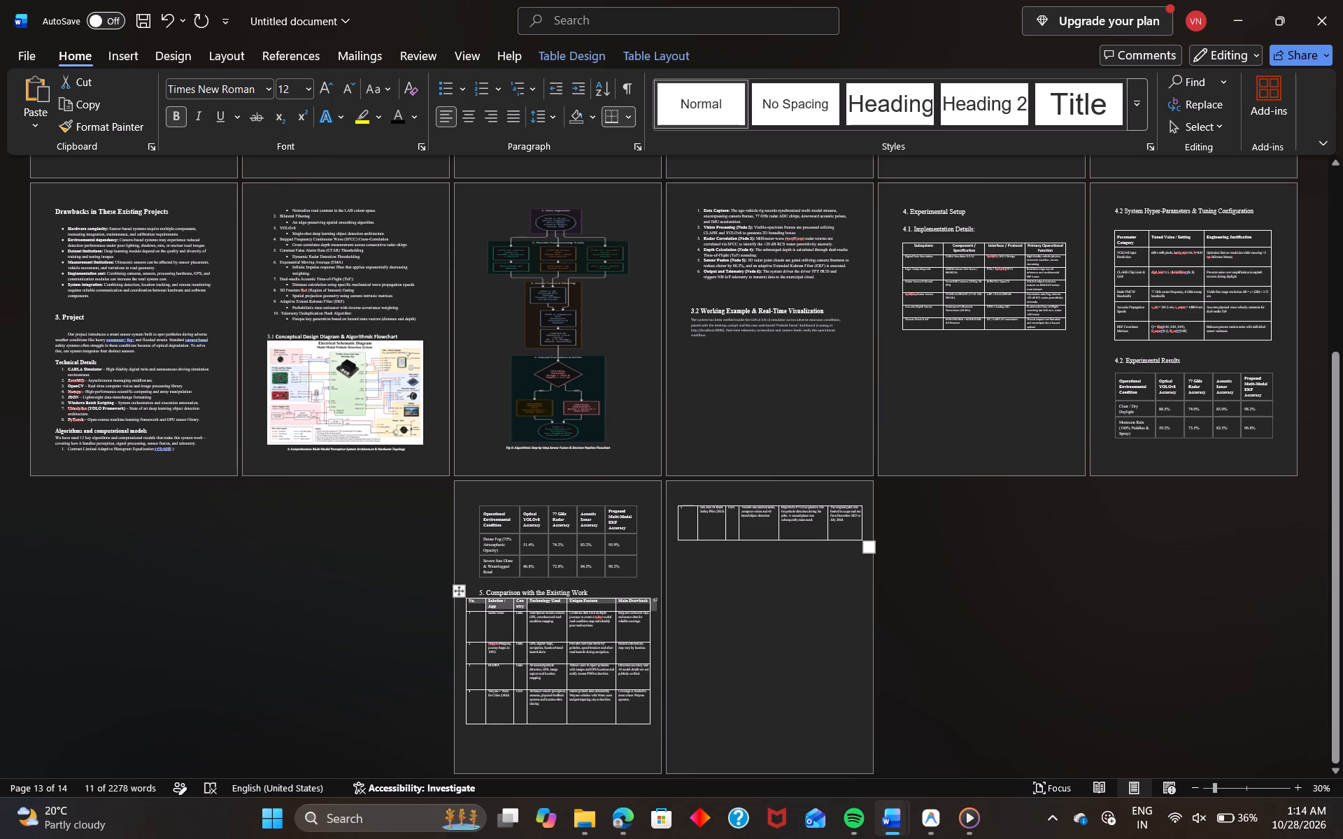
left_click_drag(306, 94, 287, 220)
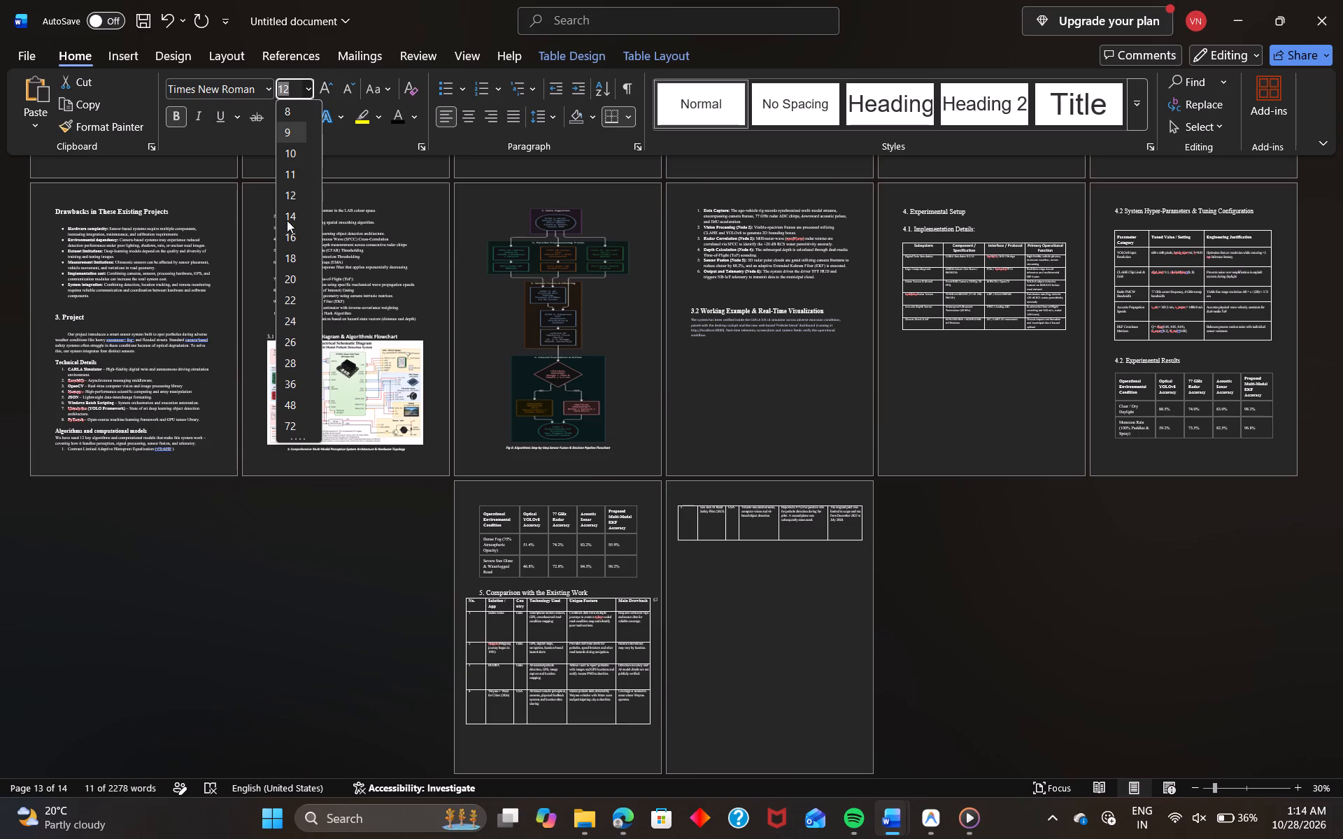
left_click_drag(287, 220, 287, 217)
left_click(287, 217)
left_click(299, 602)
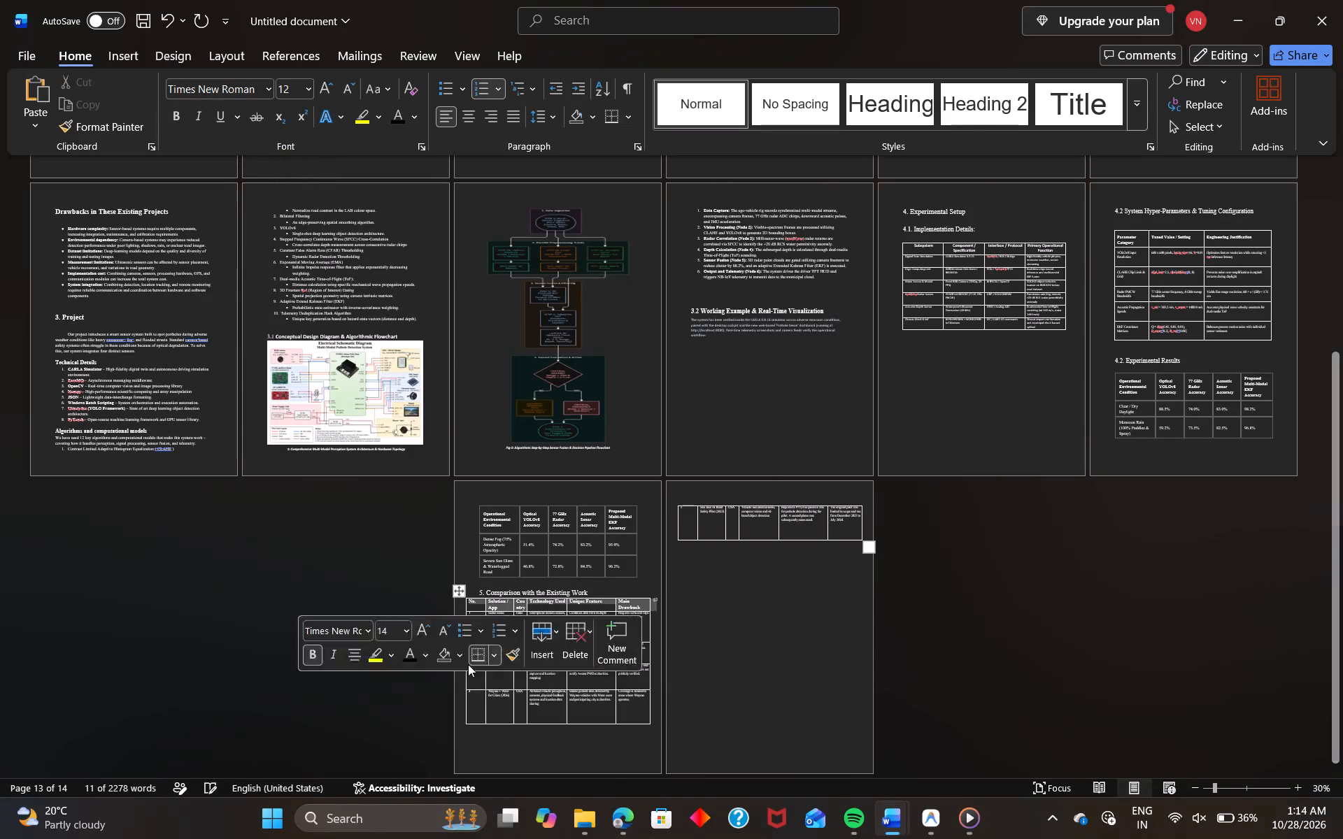
Shrink the comparison table slightly from its lower corner, pulling its outer edge in toward the text margin.
scroll(699, 756, "up", 2, "ctrl")
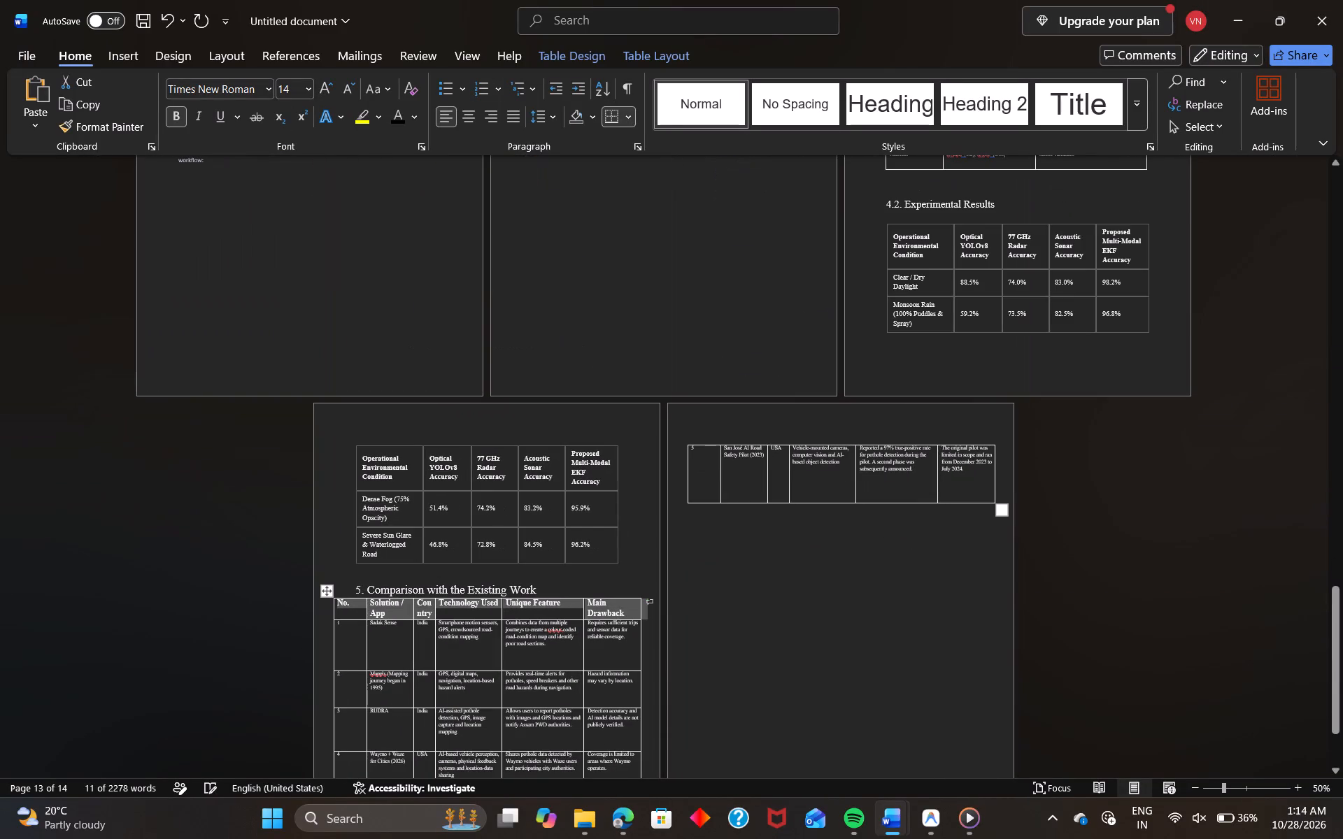
scroll(699, 756, "up", 7, "ctrl")
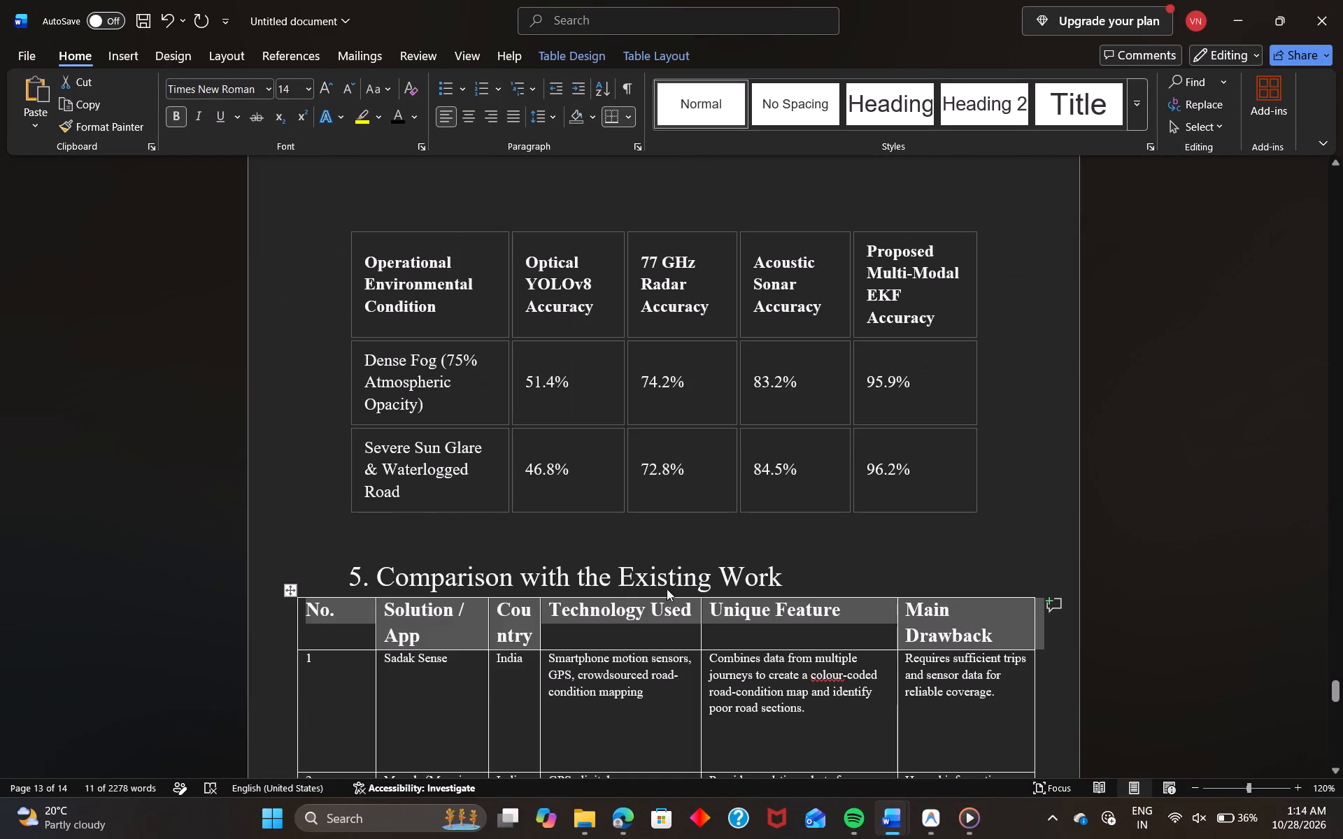
scroll(702, 515, "down", 4)
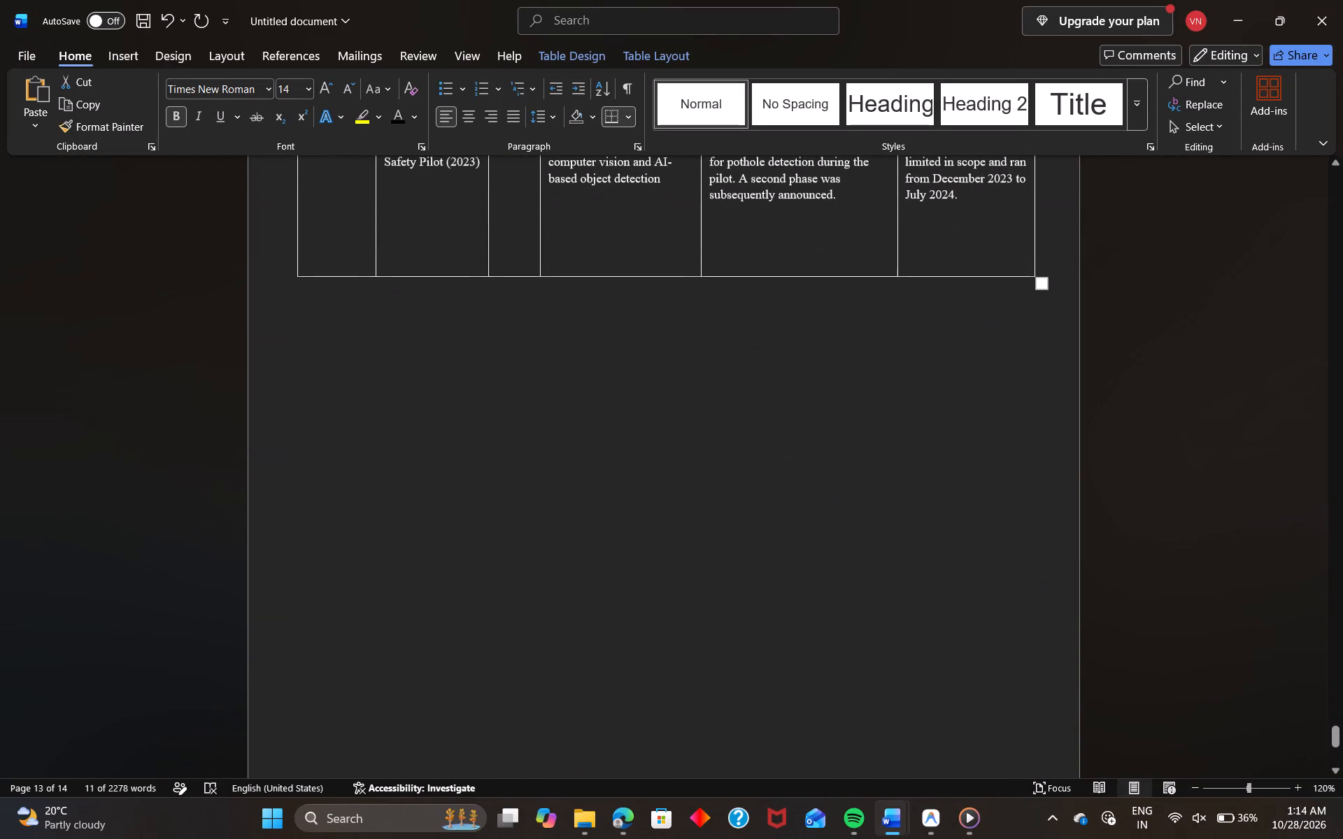
left_click(1039, 284)
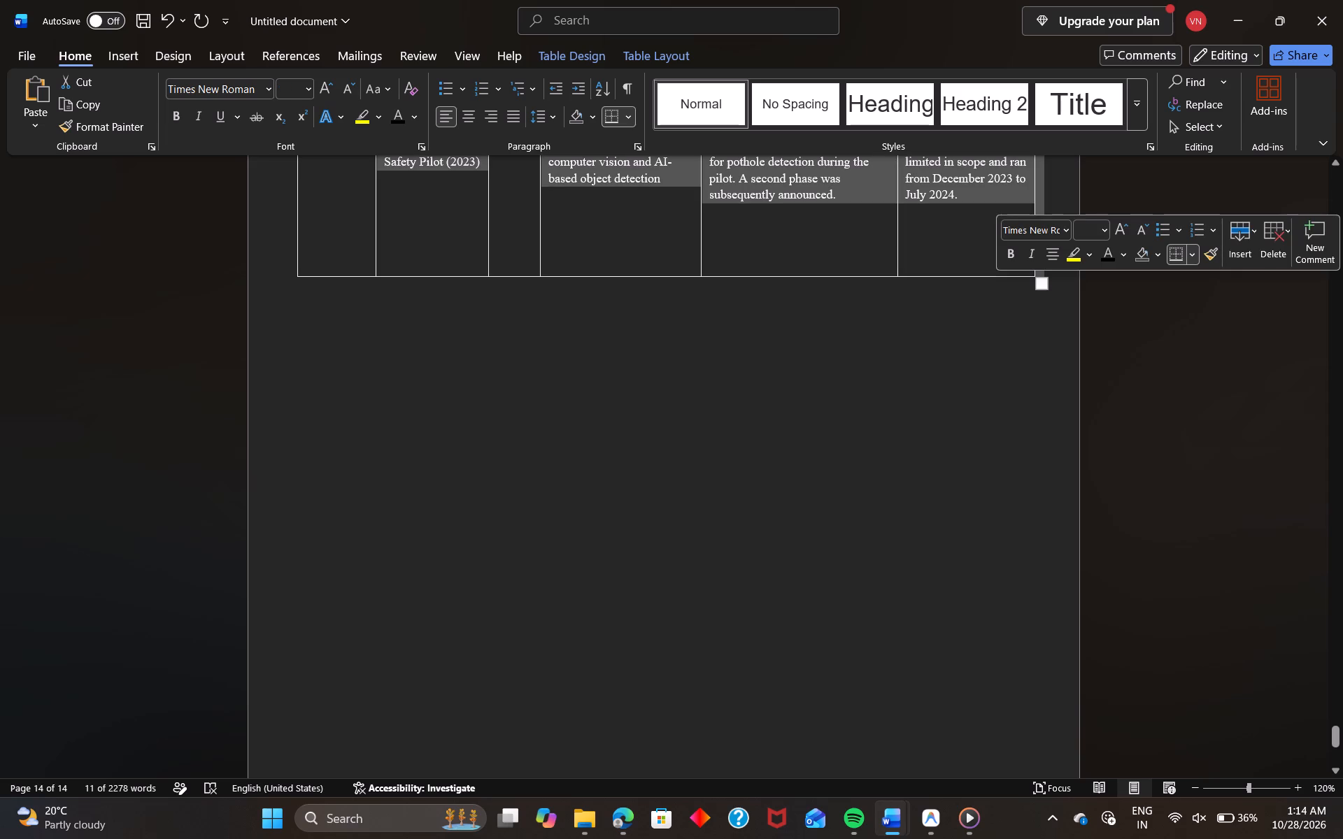
left_click(1132, 328)
left_click(1024, 271)
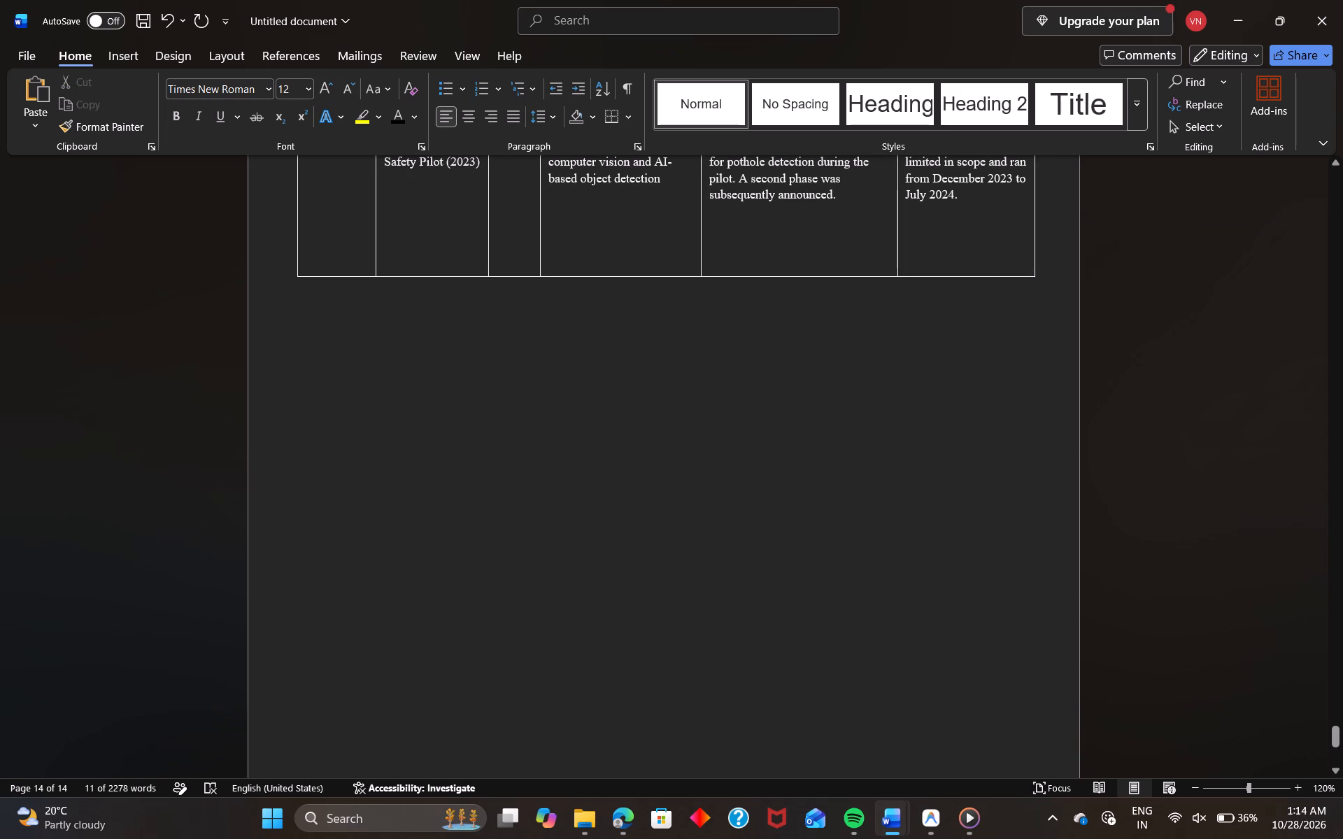
left_click_drag(1041, 284, 1026, 259)
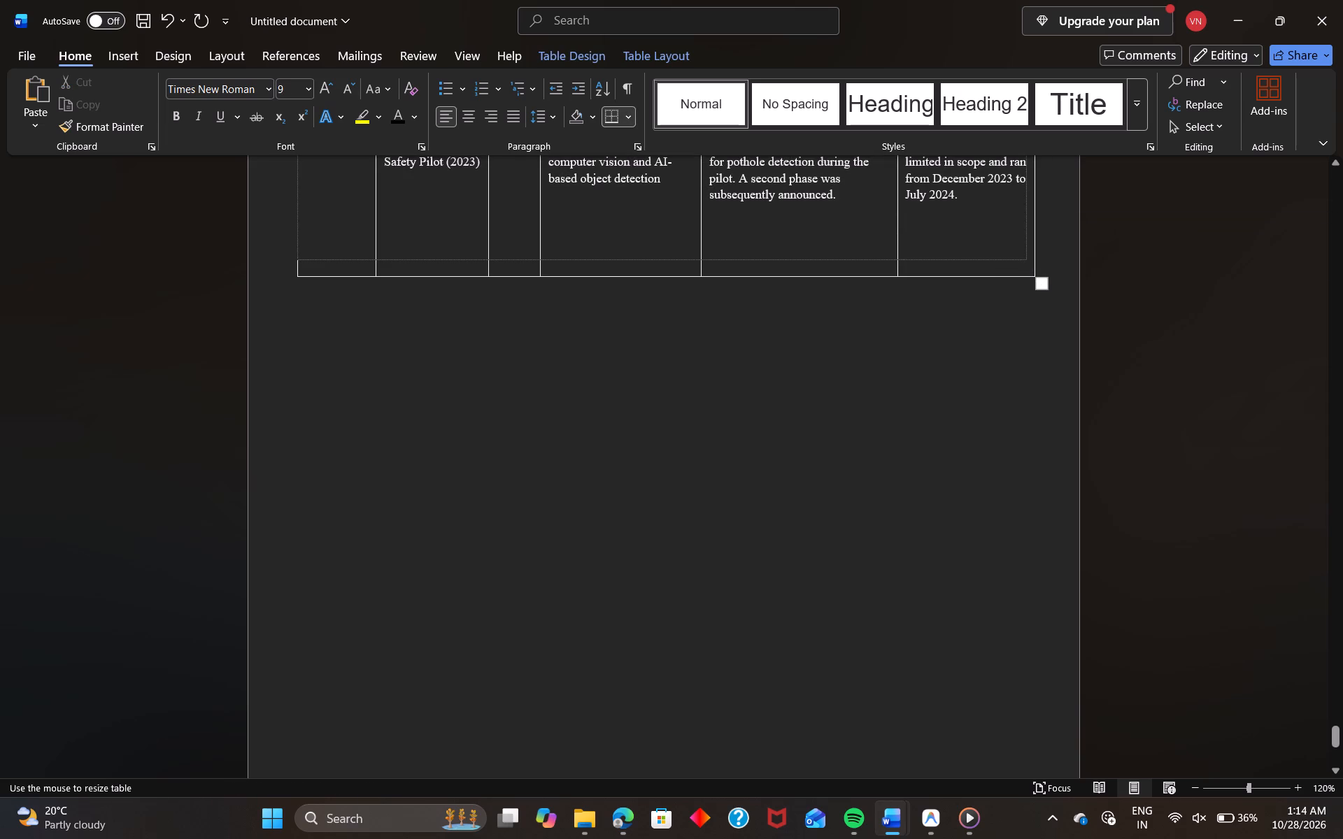
left_click_drag(1026, 259, 1025, 234)
scroll(1025, 234, "up", 2)
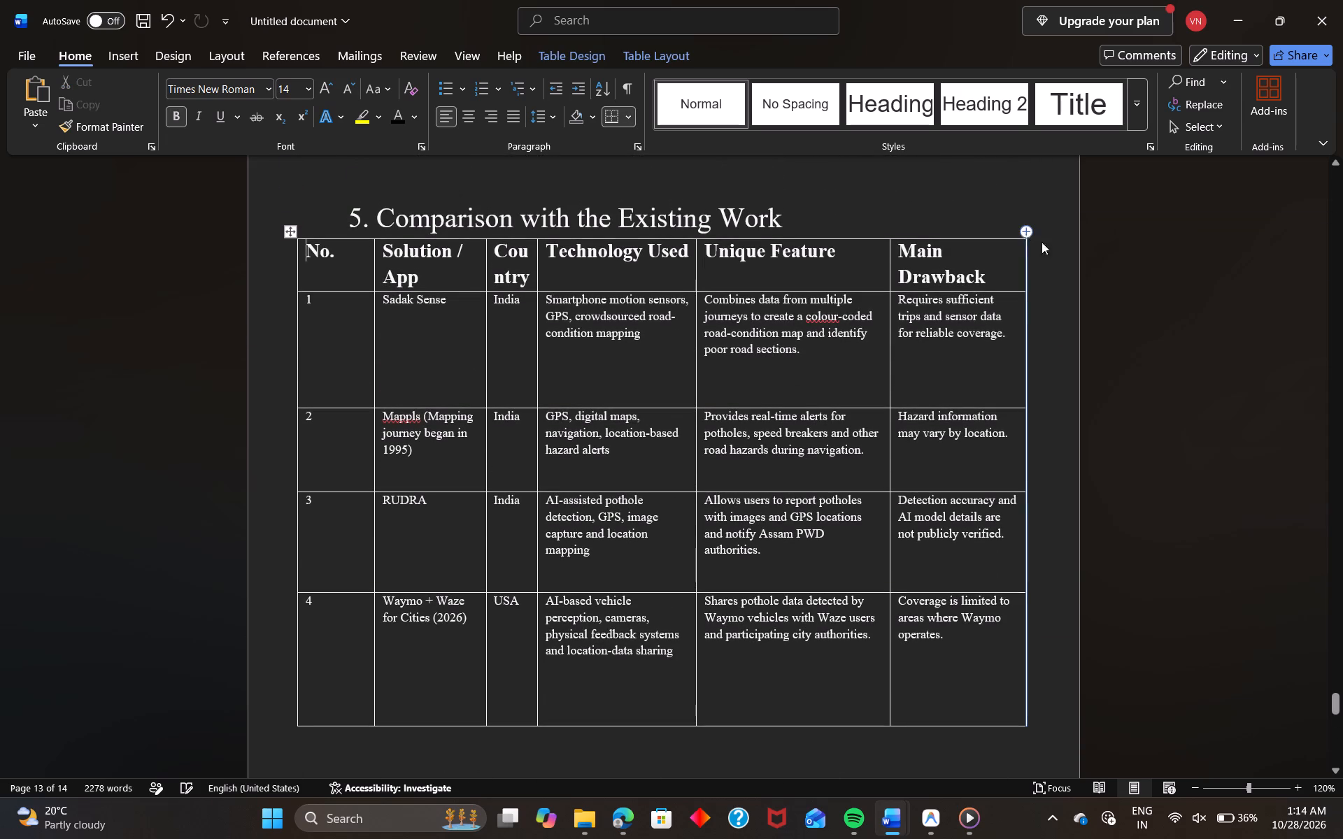
left_click(1166, 322)
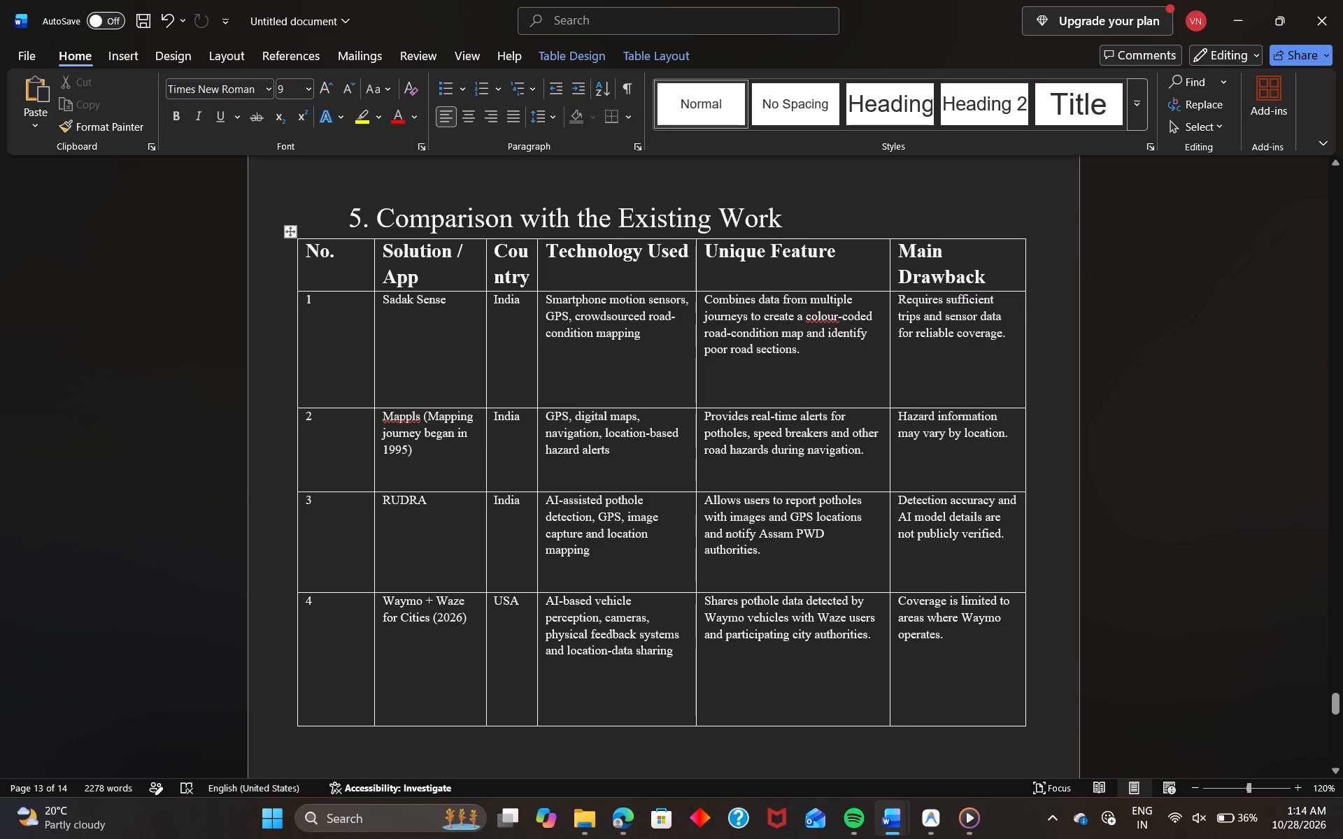
Insert a blank line between the "5. Comparison with the Existing Work" heading and the comparison table.
left_click(821, 212)
key("Return")
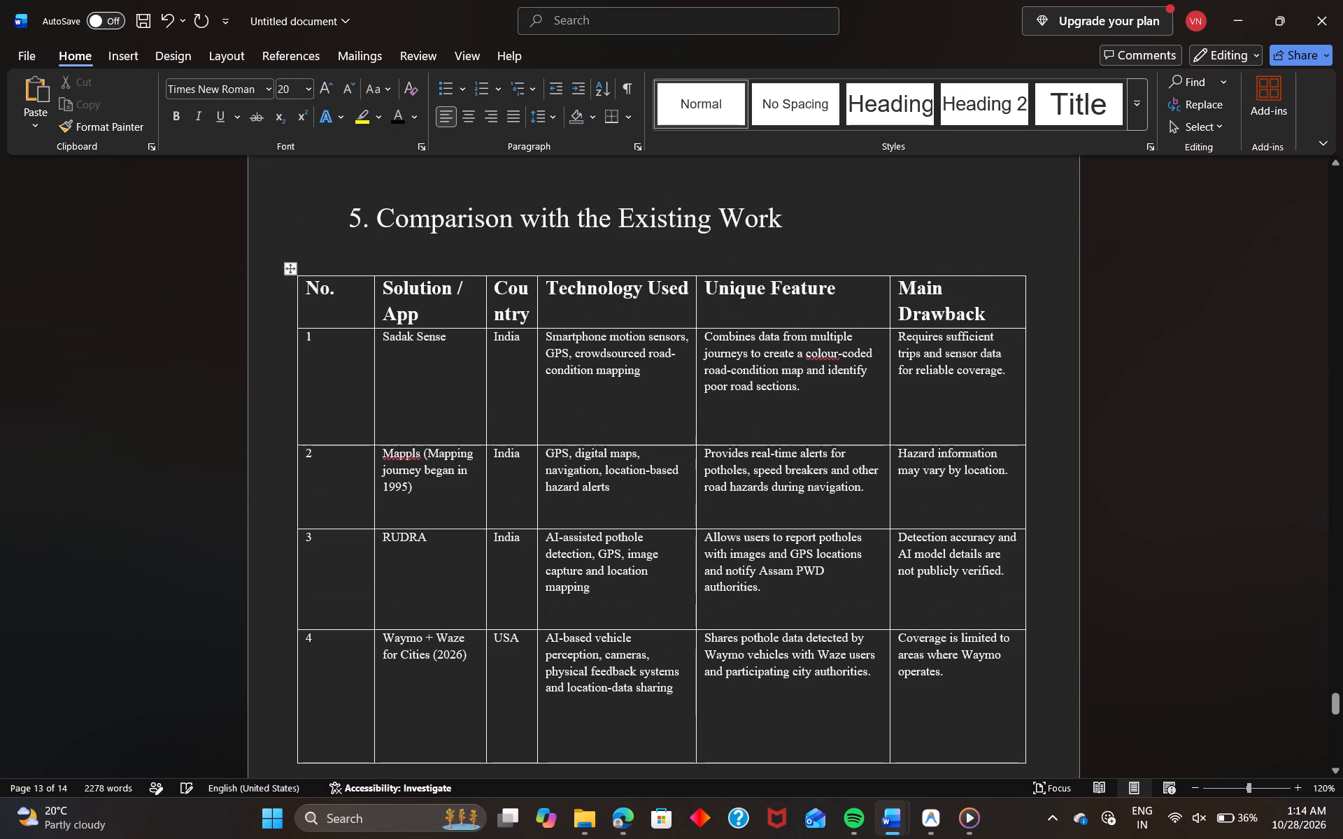
Check what the Project Report Format-IoT PDF requires under section 5, Comparison with the Existing Work.
scroll(920, 370, "down", 3)
left_click(846, 624)
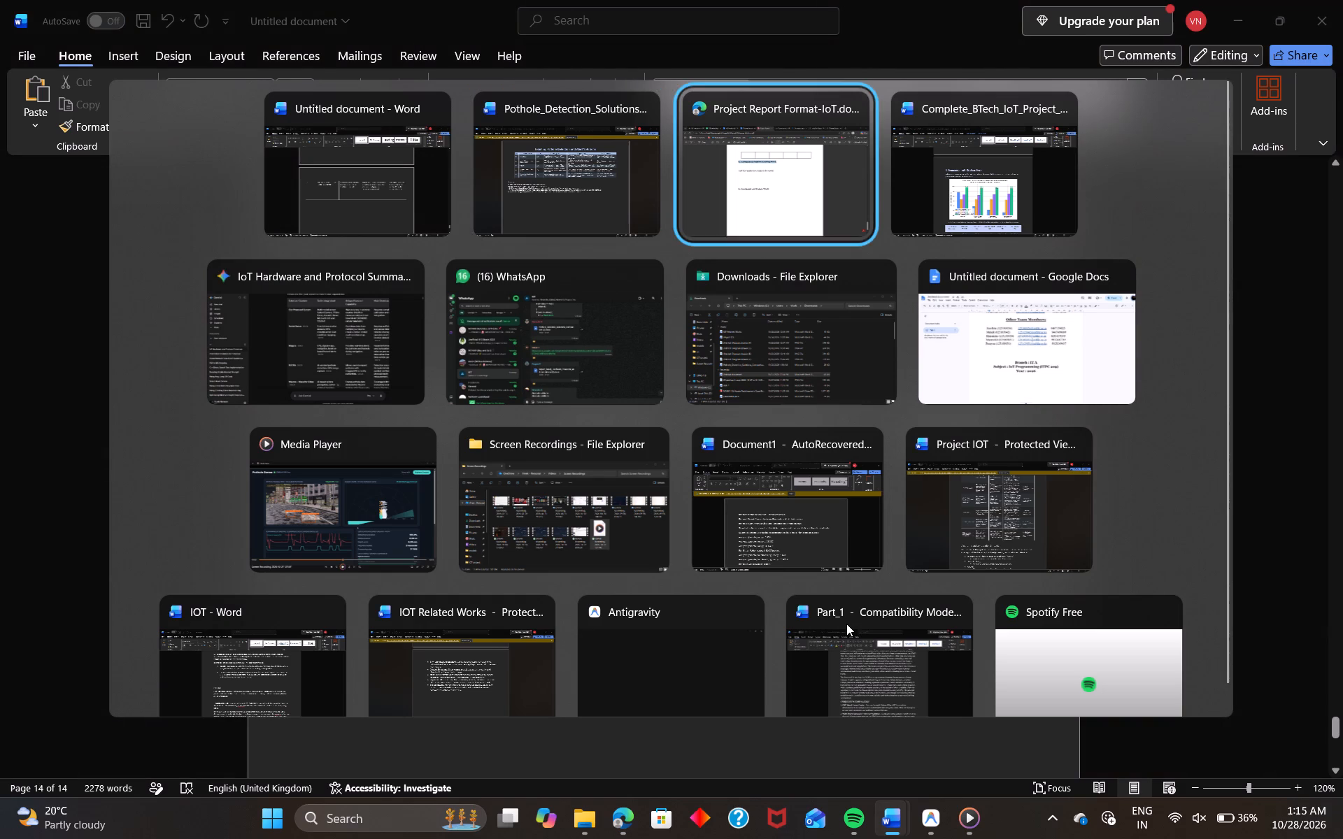
left_click_drag(635, 472, 444, 445)
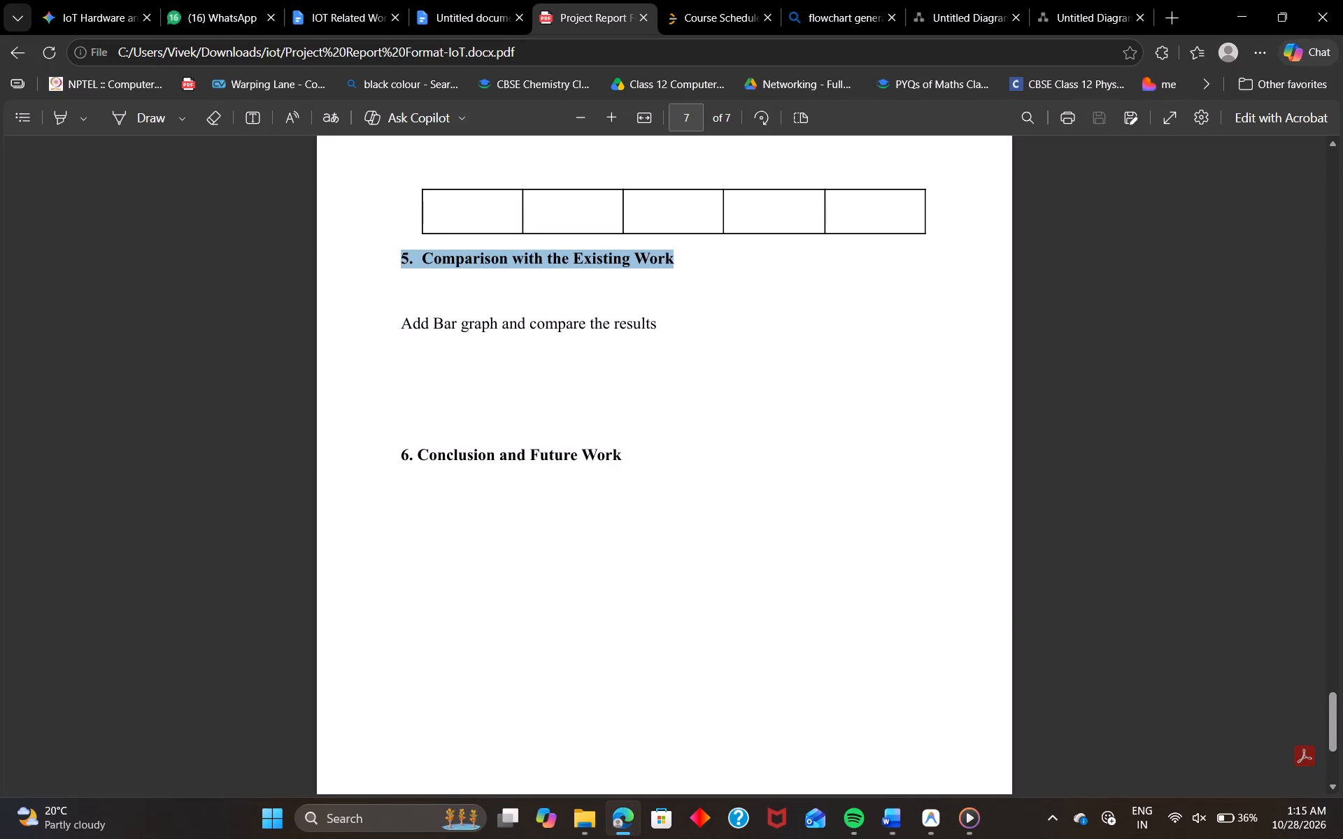
left_click_drag(444, 445, 658, 443)
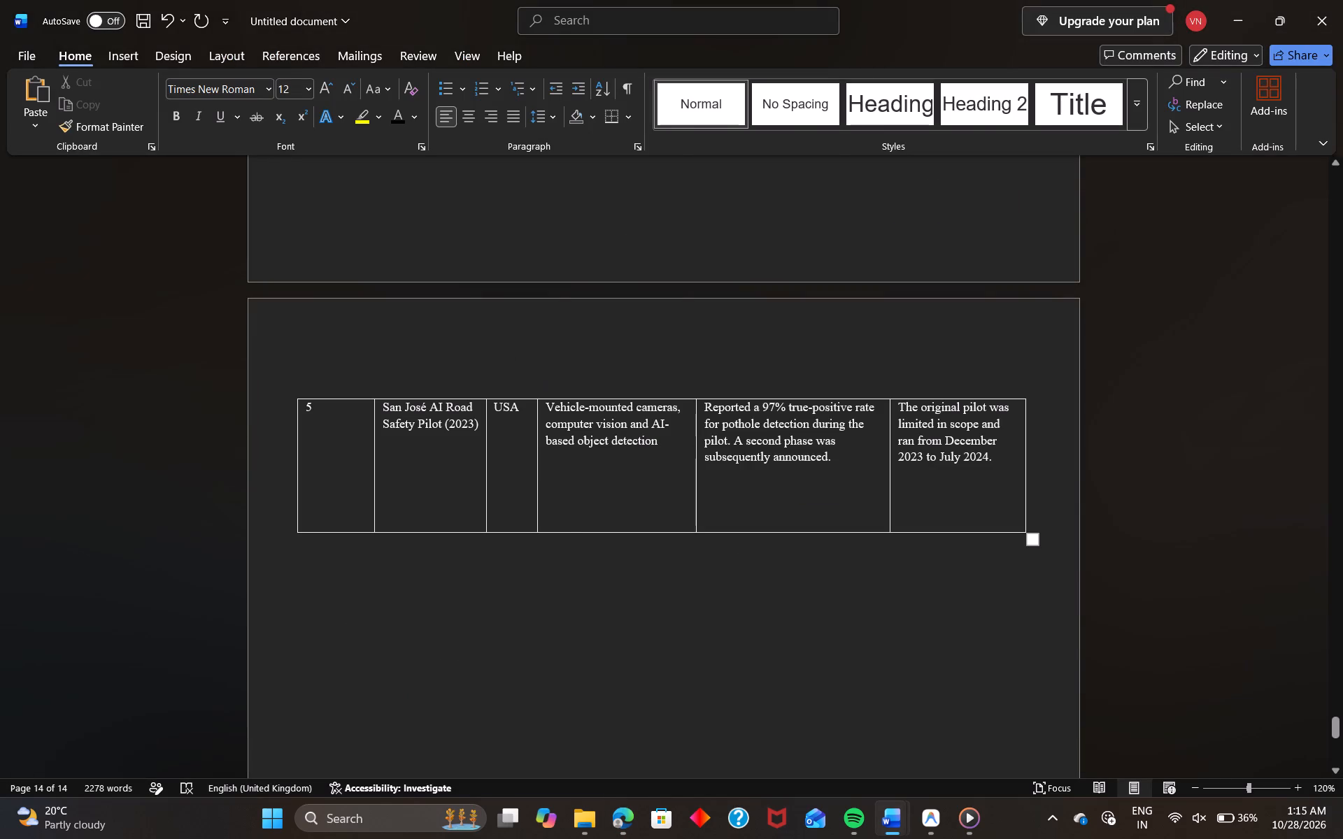
left_click(130, 3)
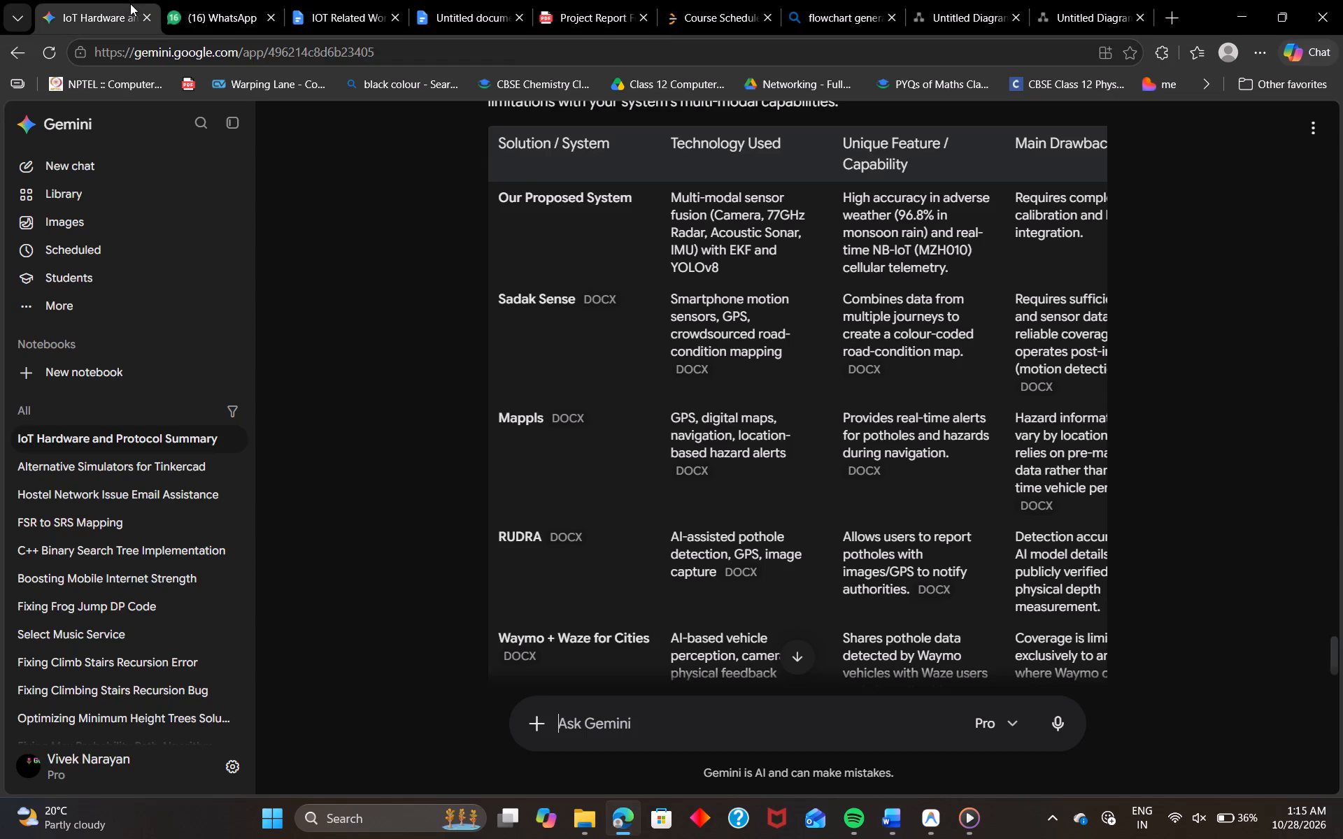
left_click(627, 714)
type("according to the comparision")
key("space")
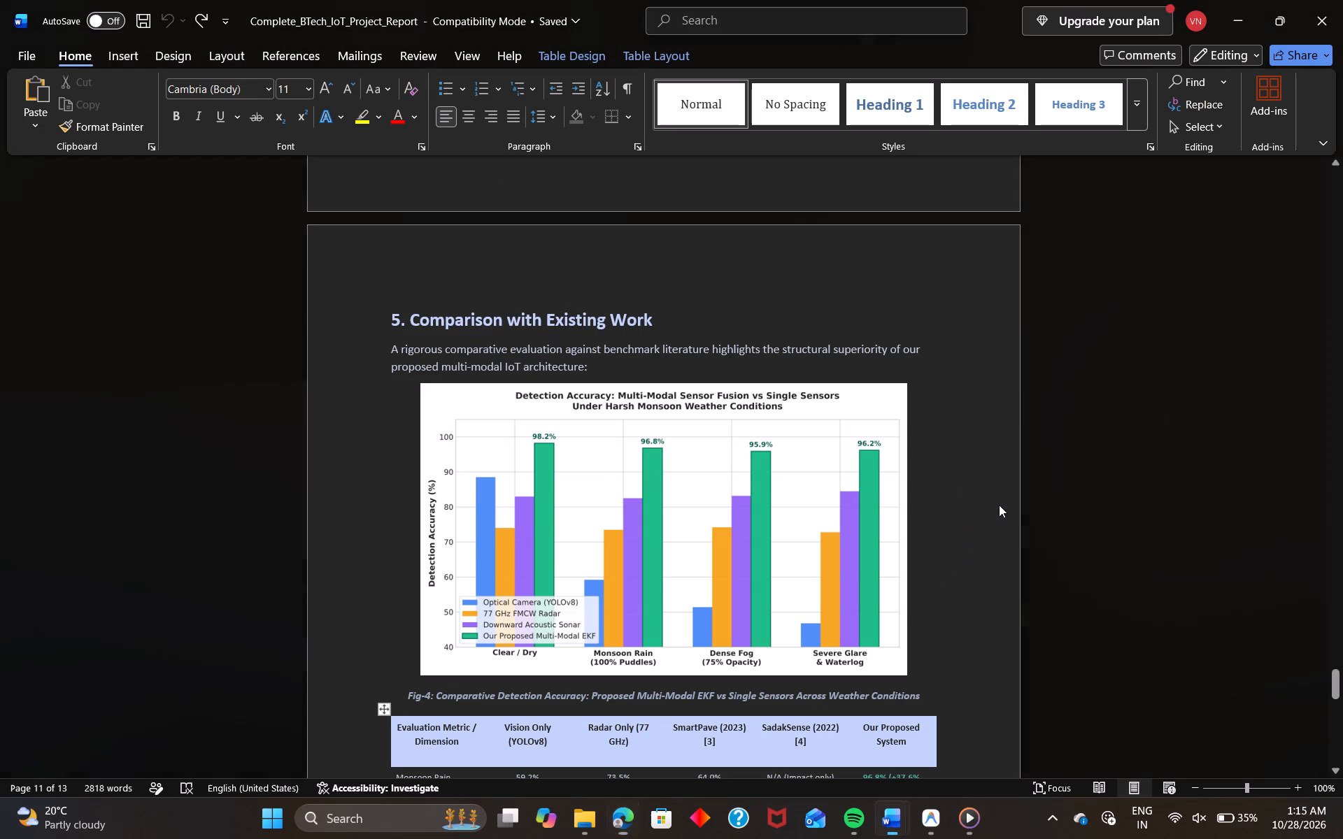
Copy the detection accuracy bar chart from section 5 of Complete_BTech_IoT_Project_Report into the untitled report, between the section 5 heading and comparison table.
left_click(837, 550)
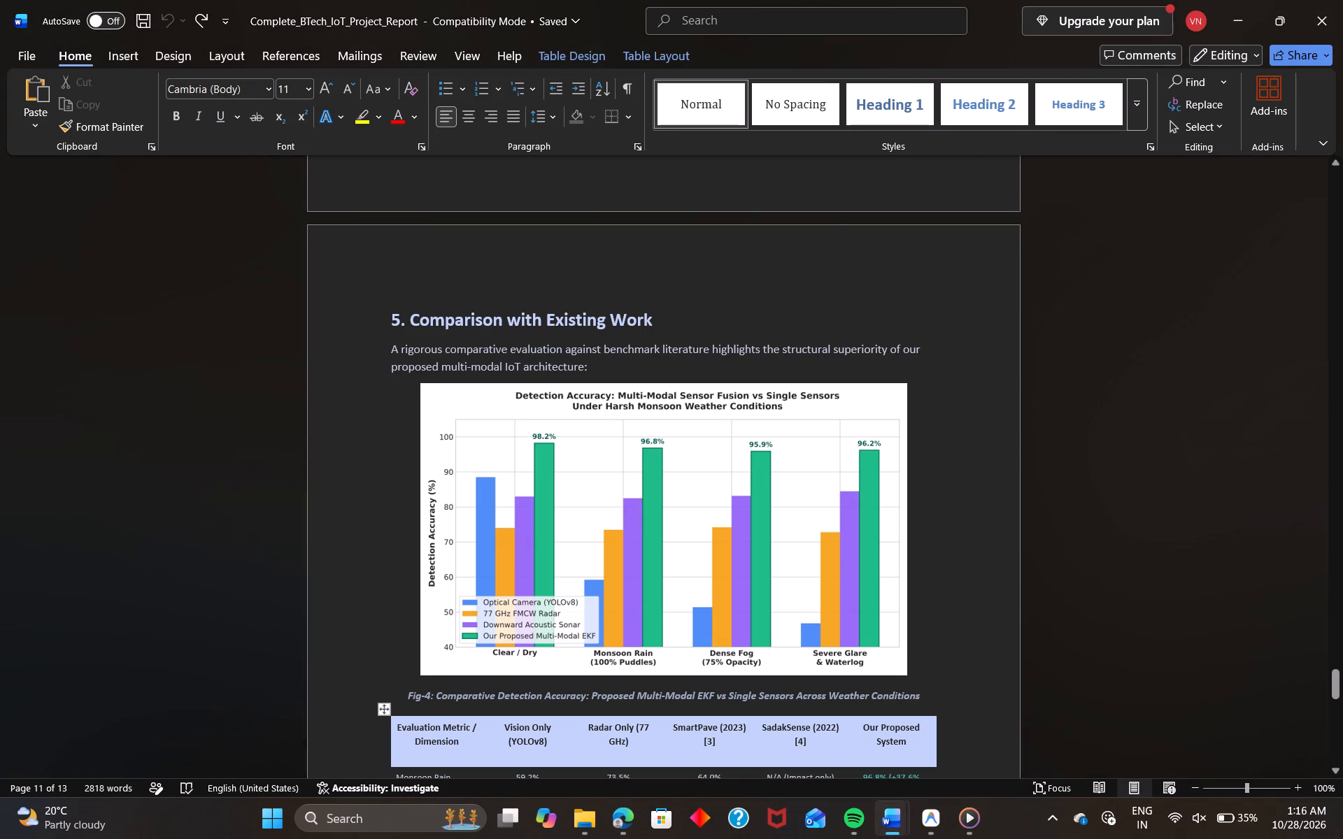
right_click(837, 550)
left_click(885, 111)
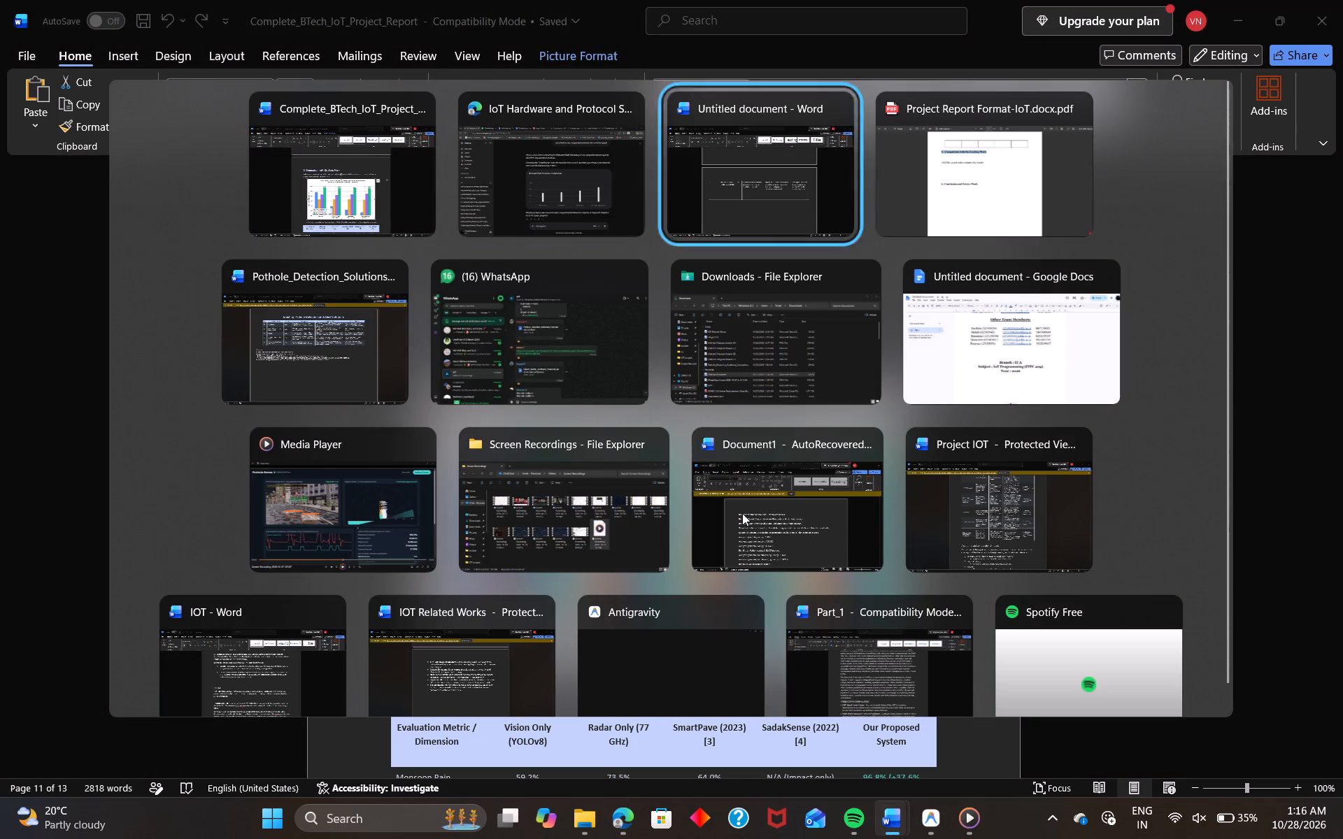
left_click(658, 605)
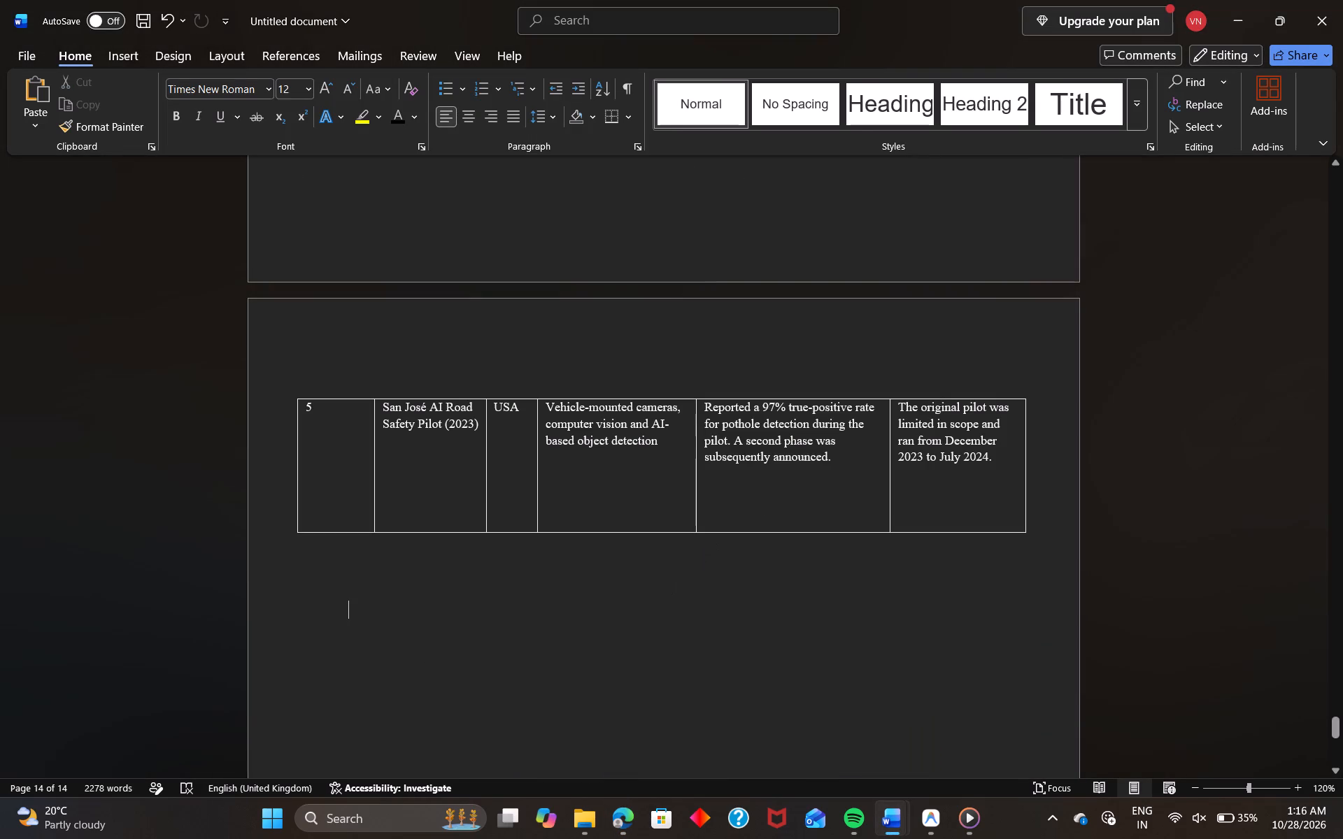
scroll(658, 605, "up", 2)
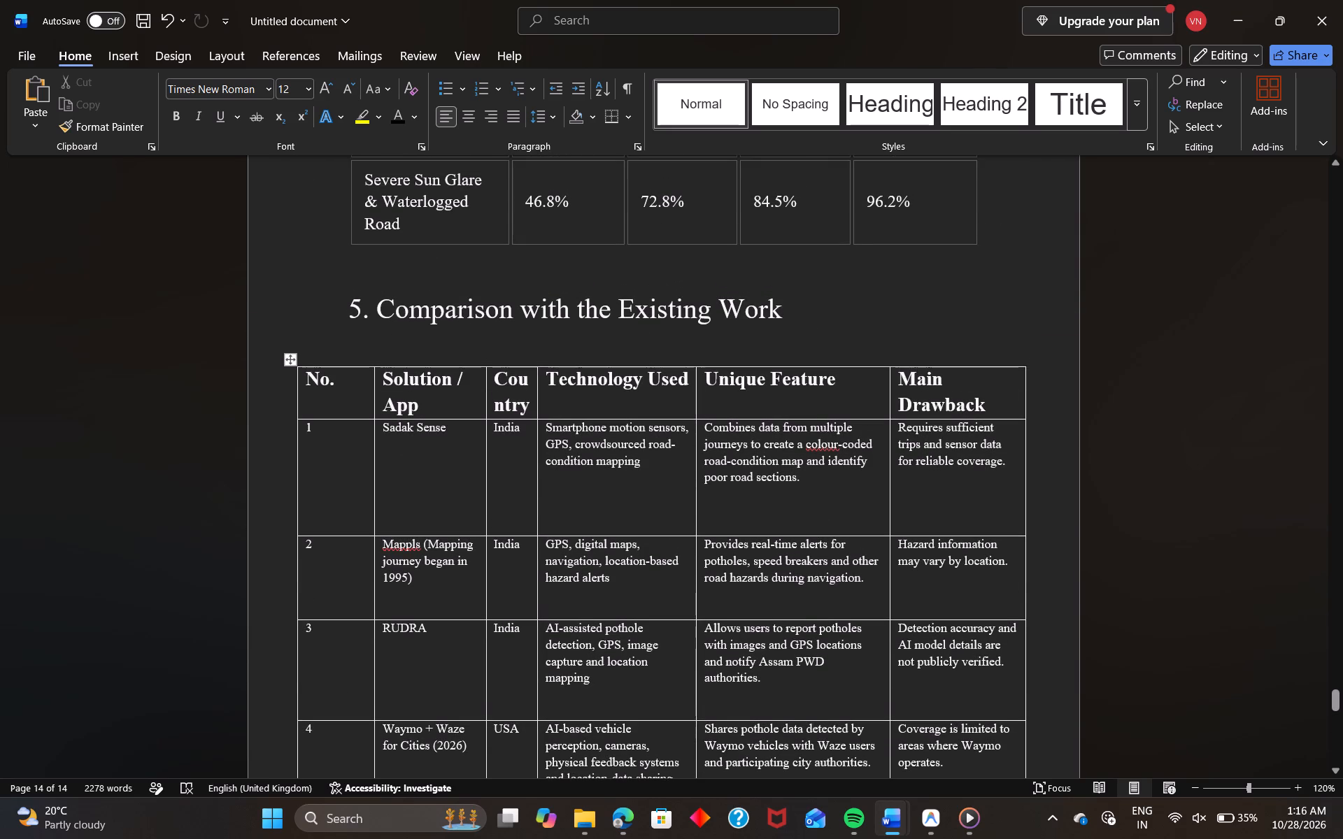
left_click(799, 332)
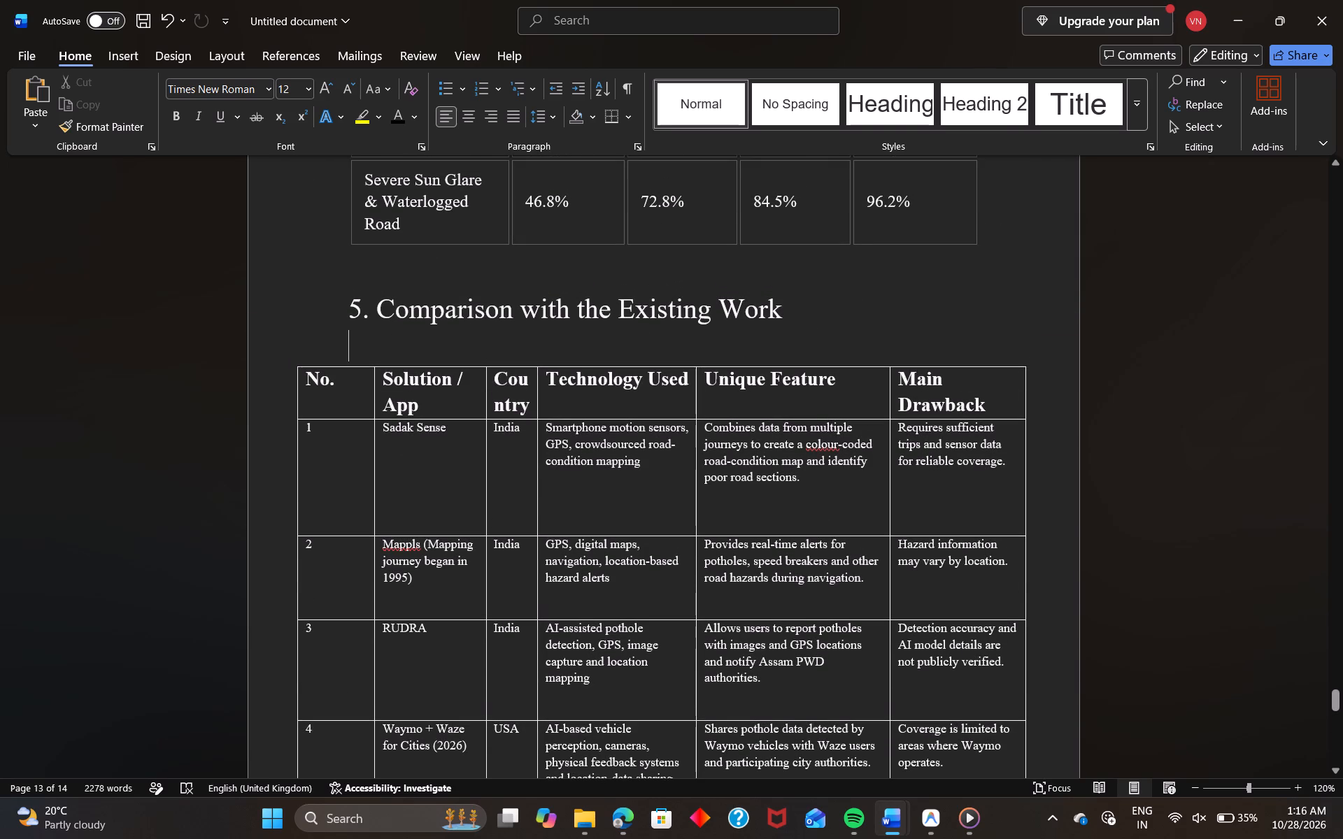
key("ctrl+v")
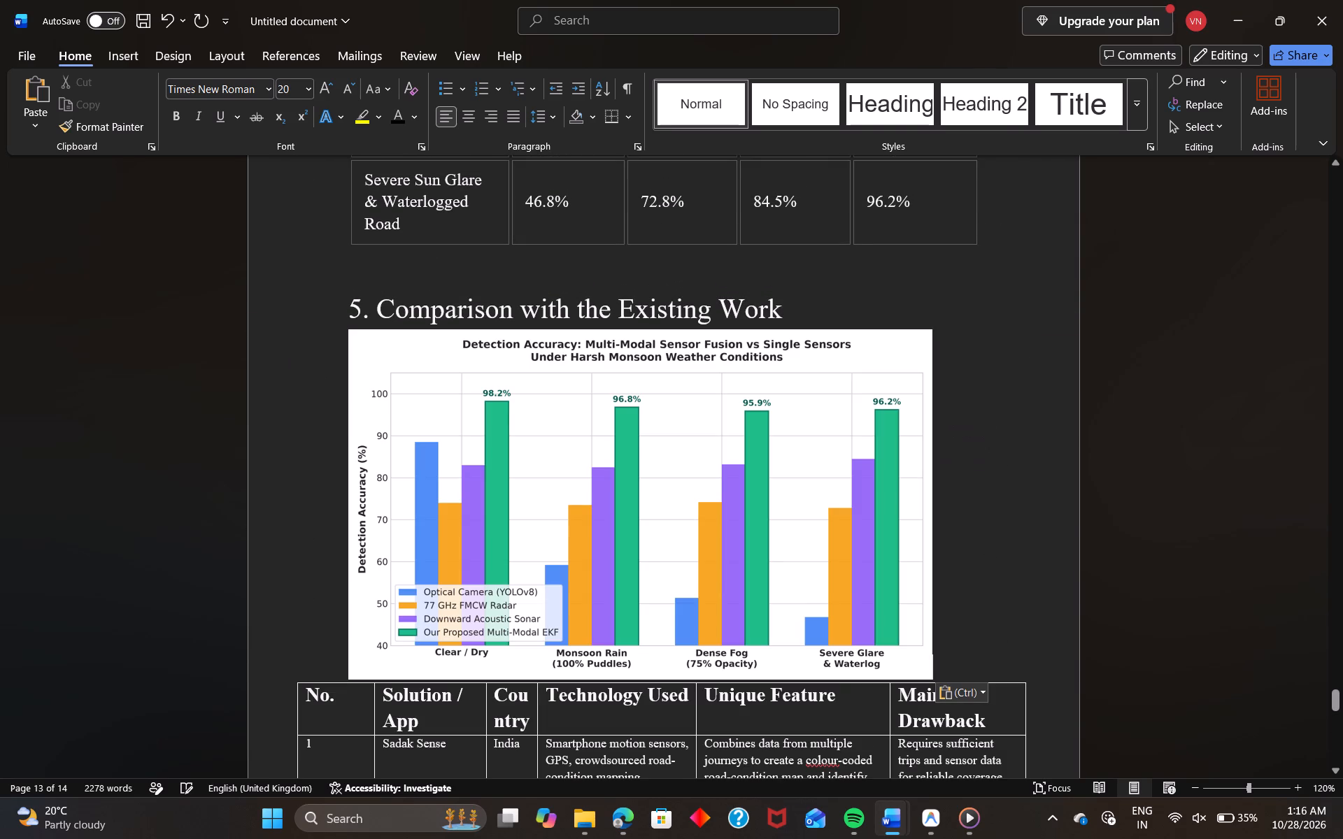
Add one blank line between the section 5 heading and the bar chart, and two between the chart and the comparison table.
left_click(822, 312)
key("Return")
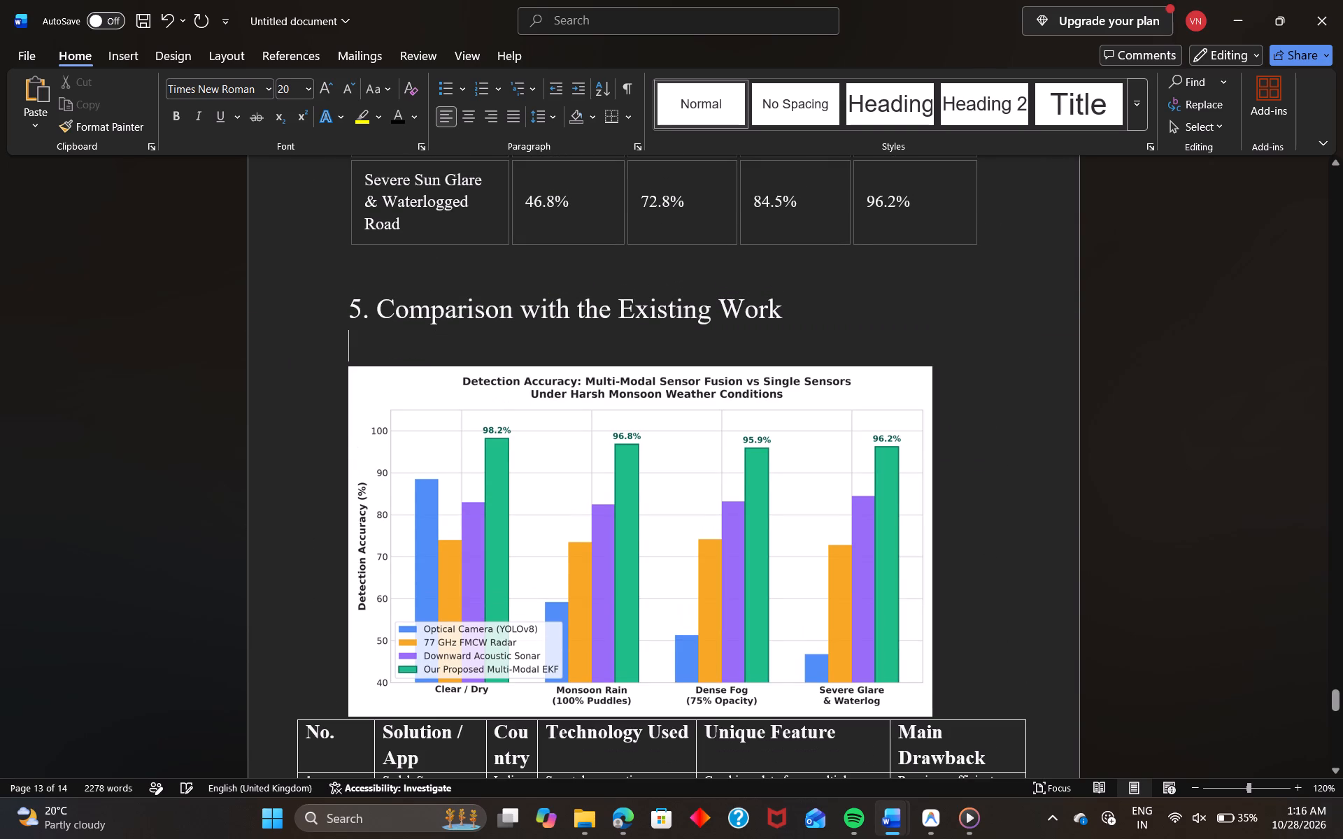
left_click(983, 697)
key("Return")
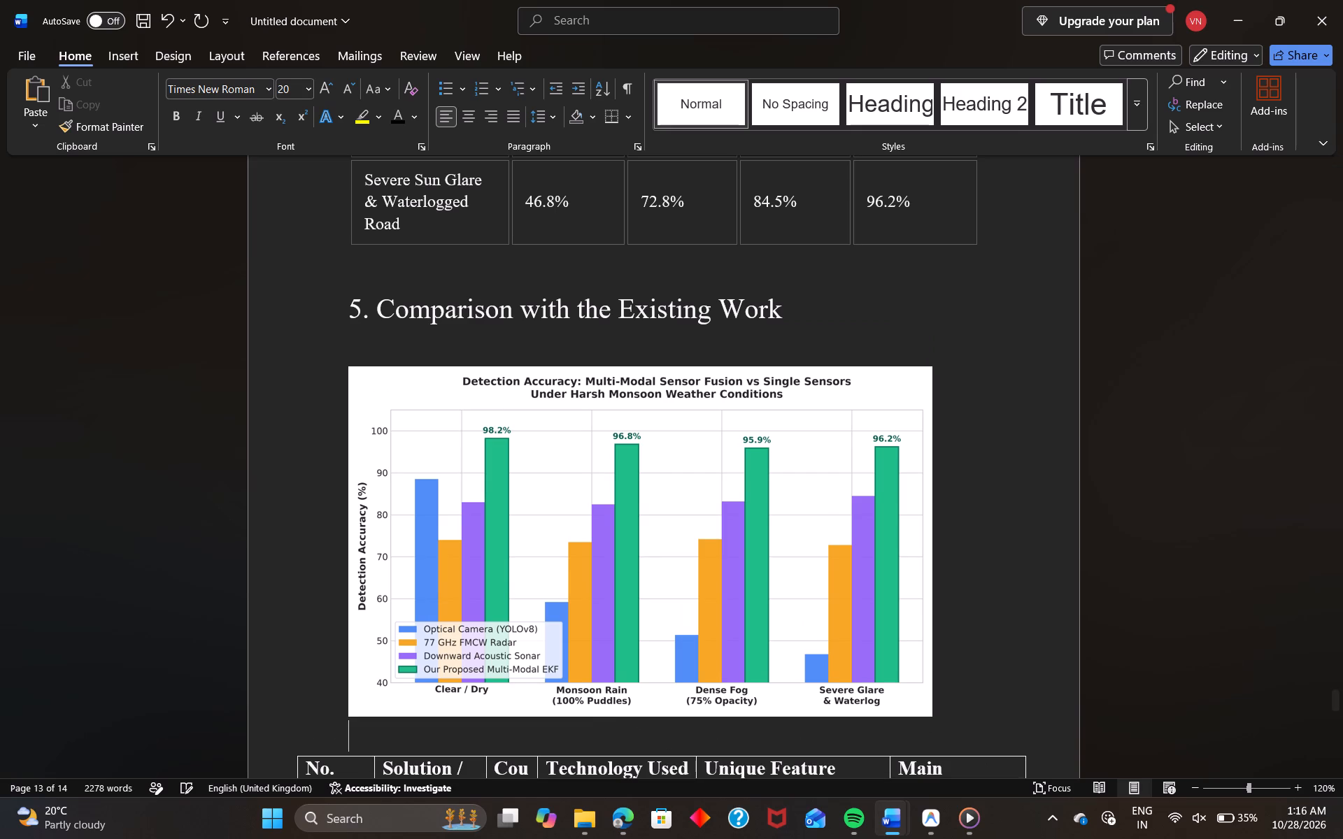
key("Return")
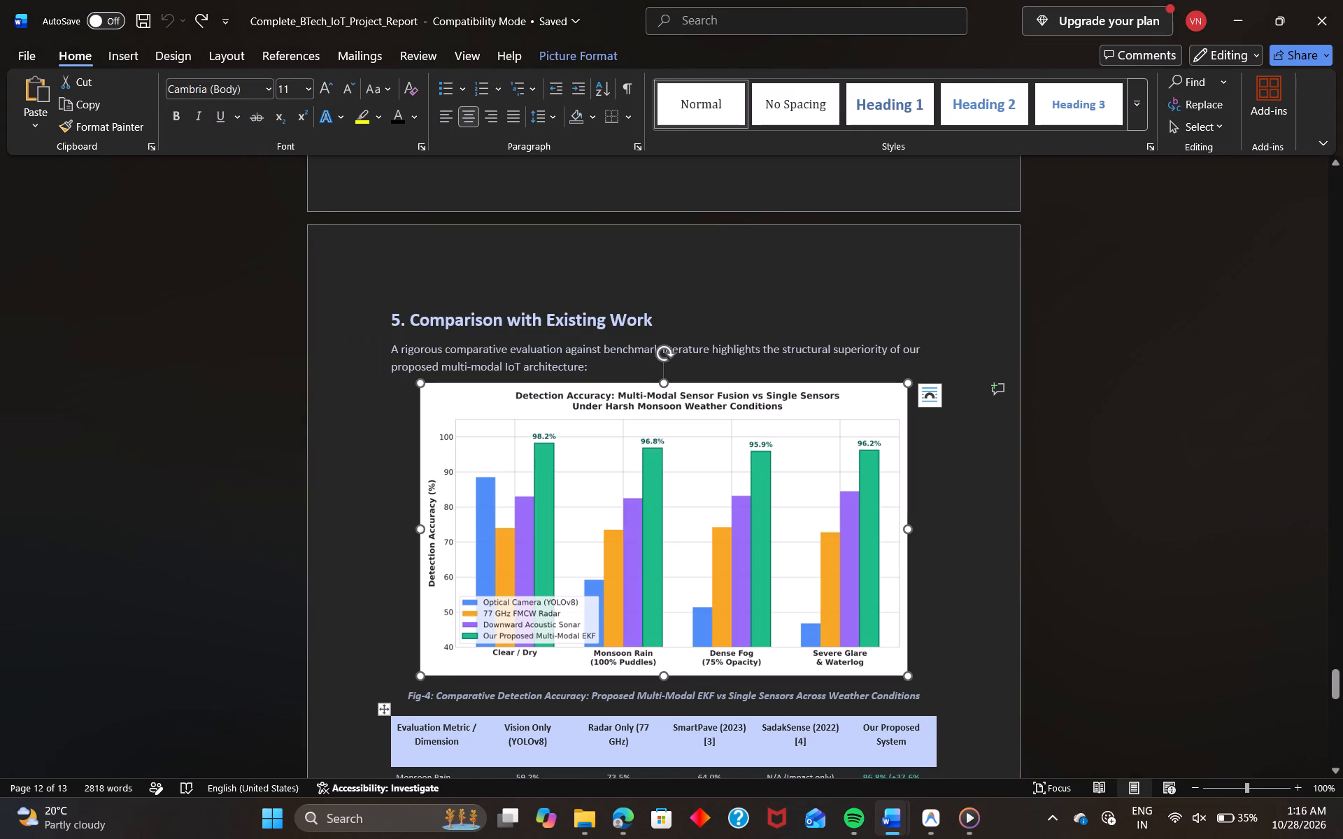
Copy the Fig-4 comparative detection accuracy caption from Complete_BTech_IoT_Project_Report and paste it directly beneath the bar chart in the untitled report.
left_click_drag(924, 692, 418, 705)
key("ctrl+c")
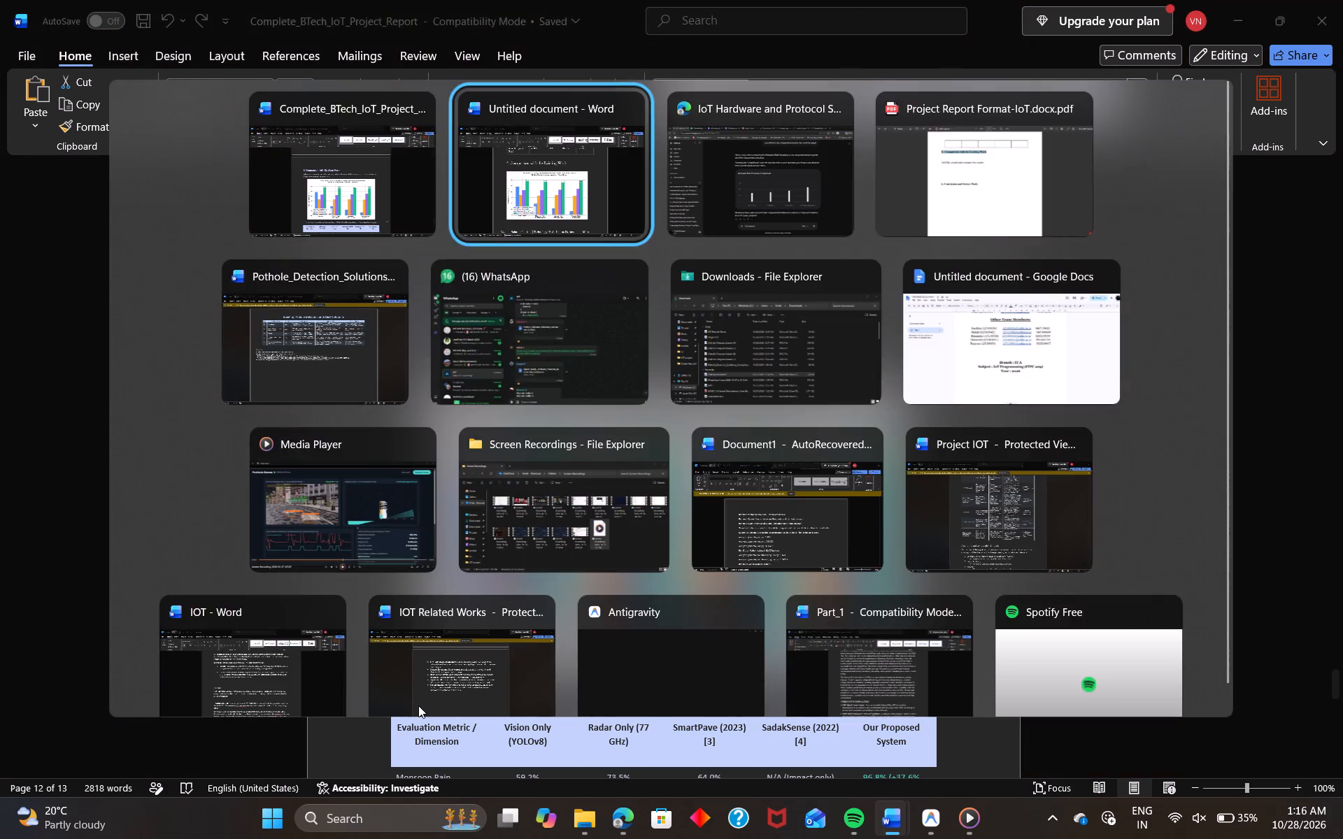
left_click(470, 701)
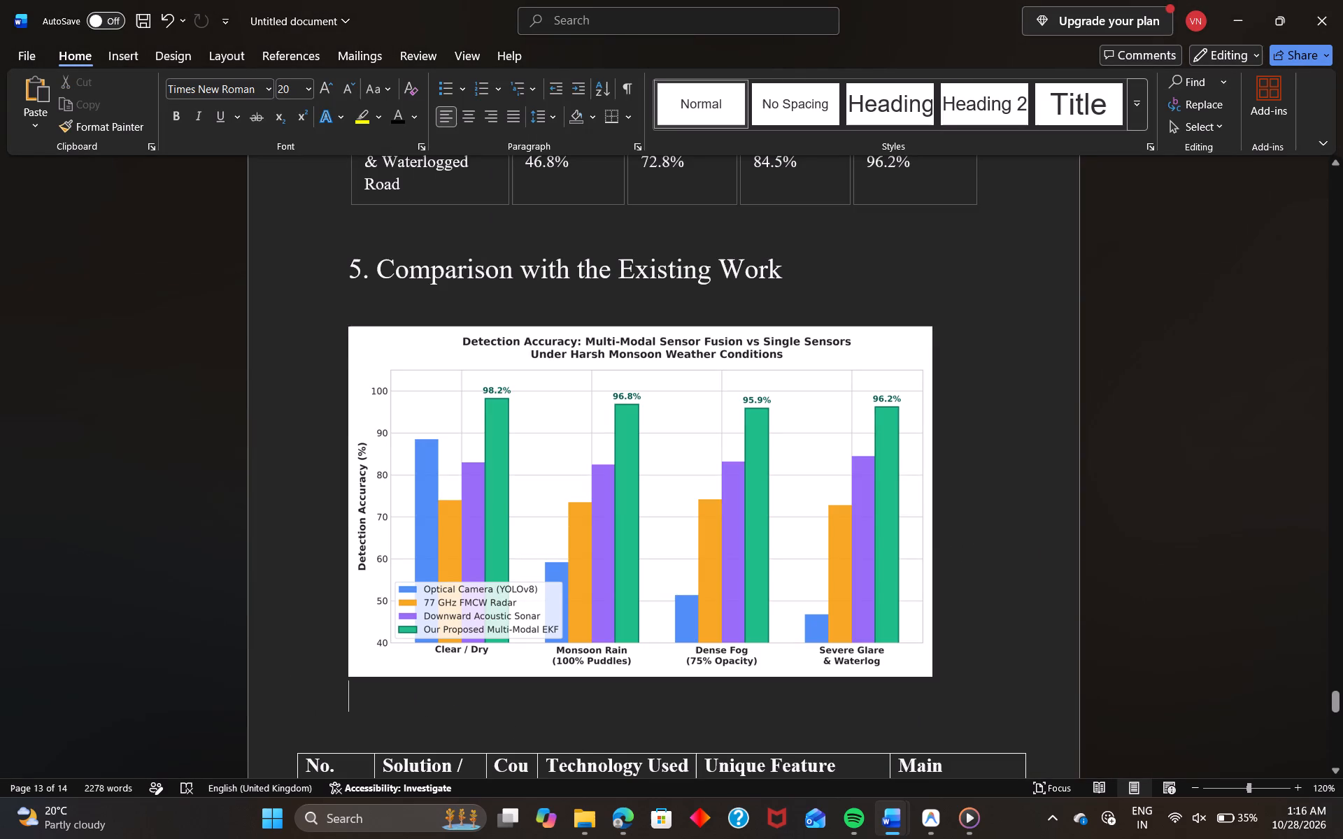
key("ctrl+v")
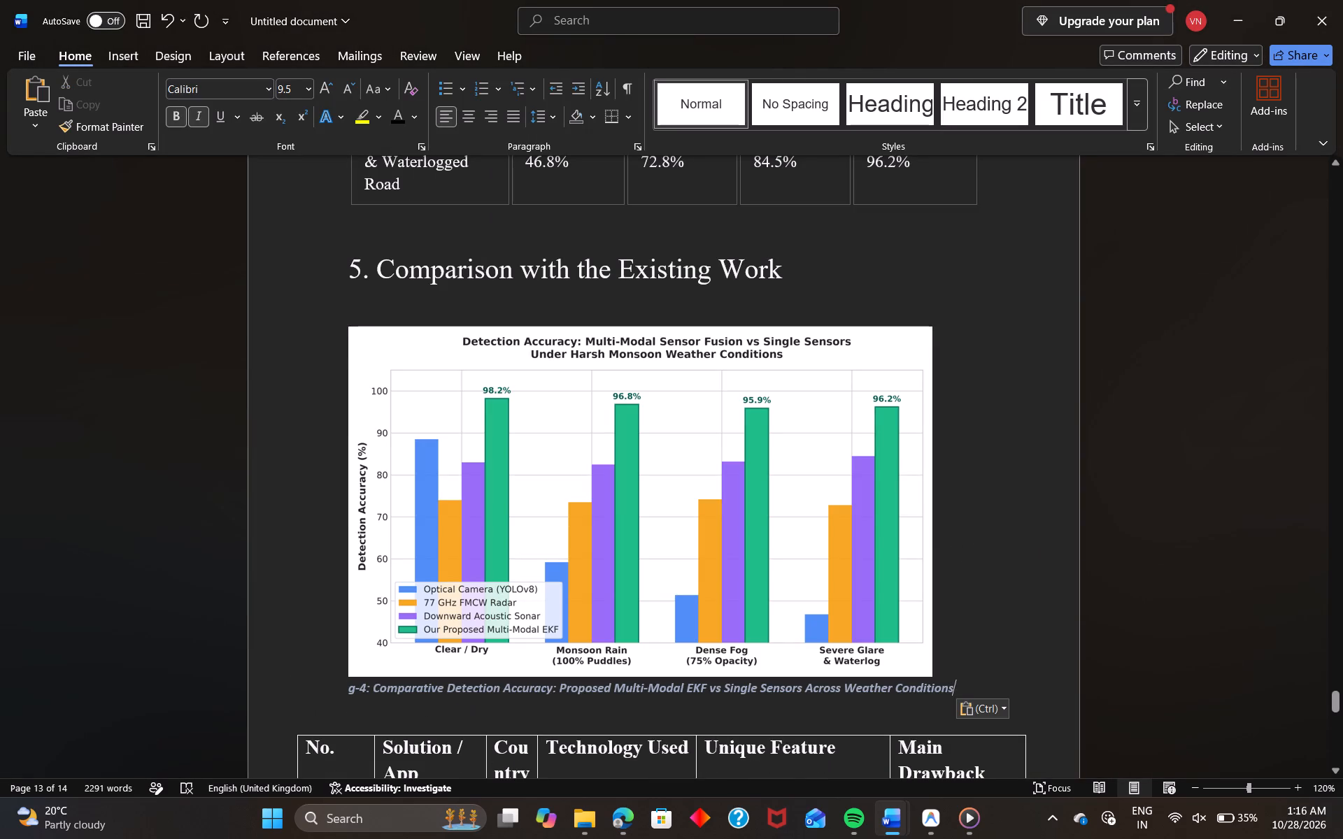
Recolour the pasted caption under the bar chart to match the report's body text colour.
left_click_drag(345, 691, 952, 684)
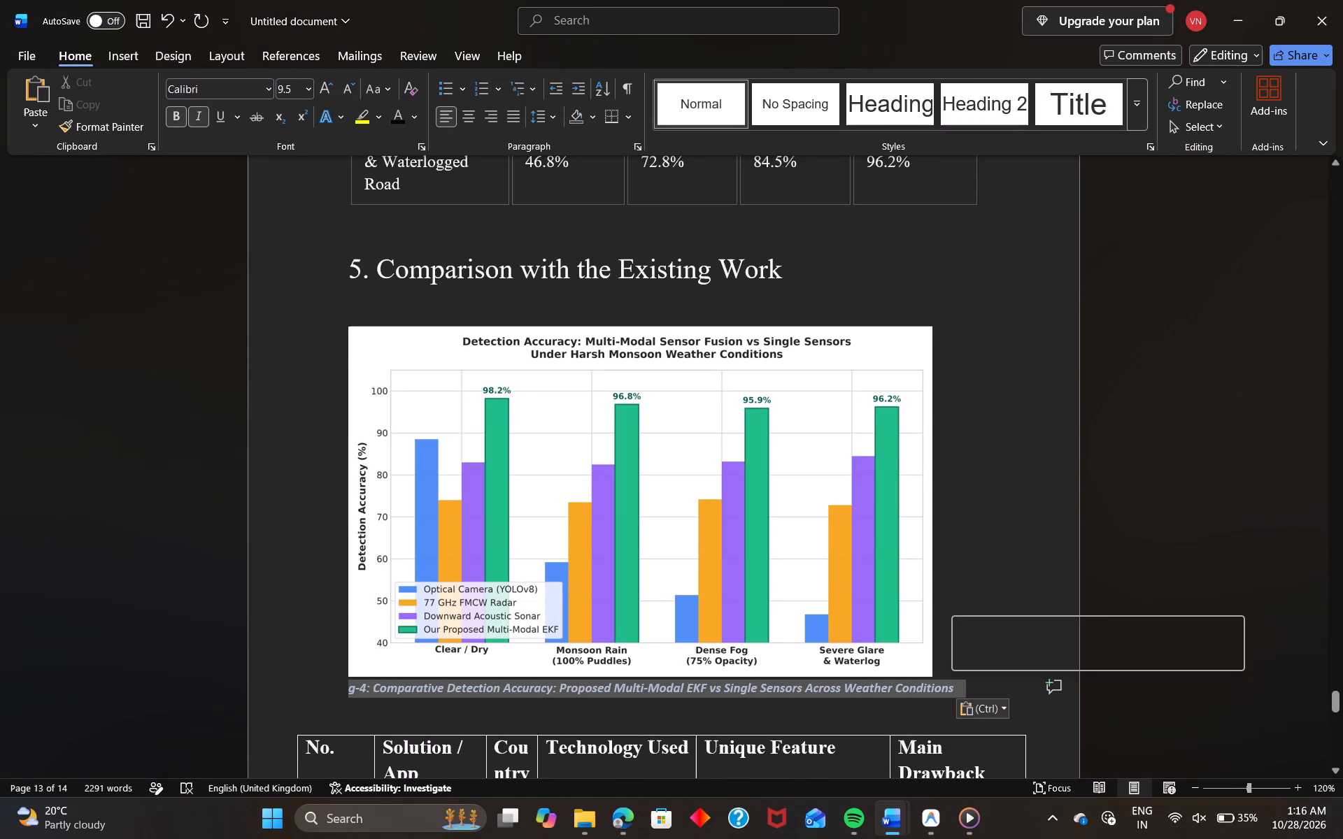
left_click(173, 117)
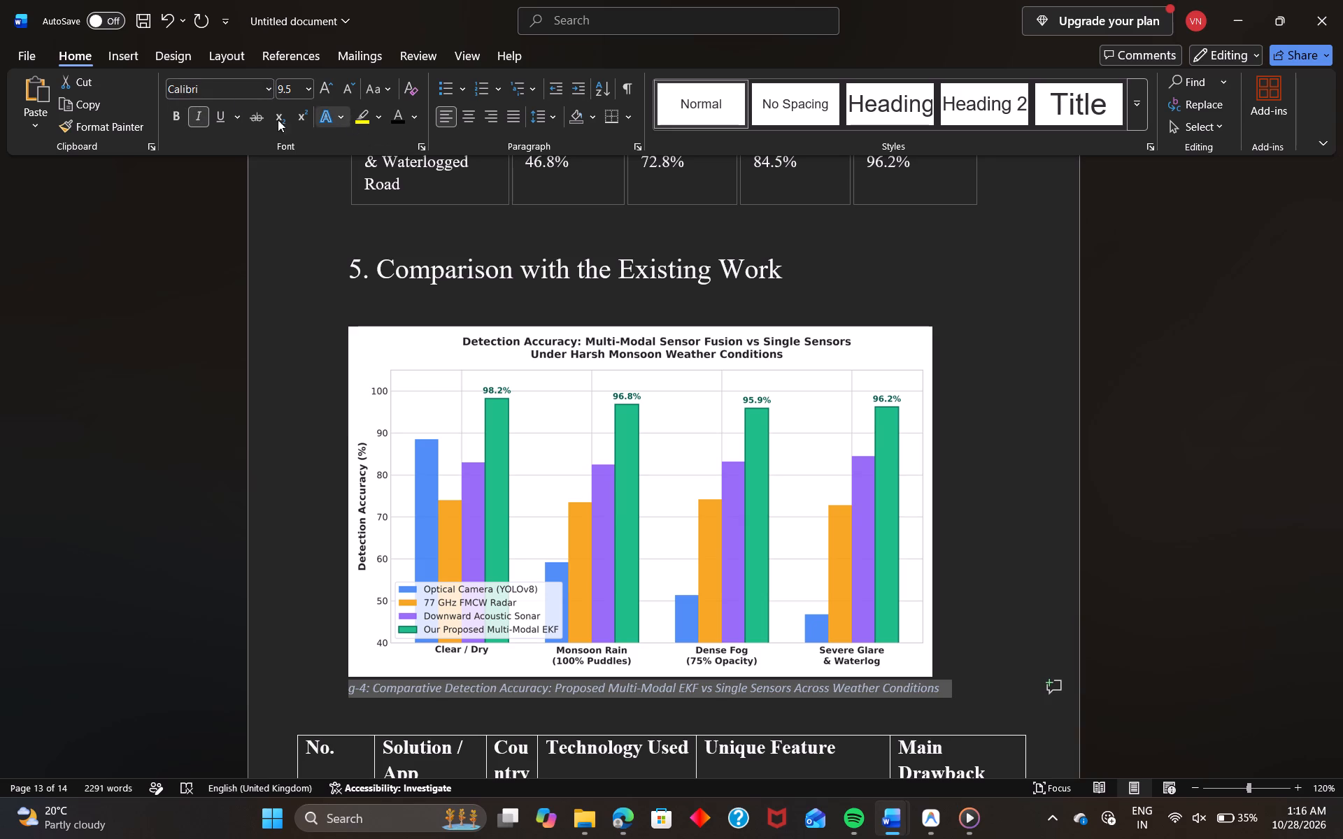
left_click(177, 112)
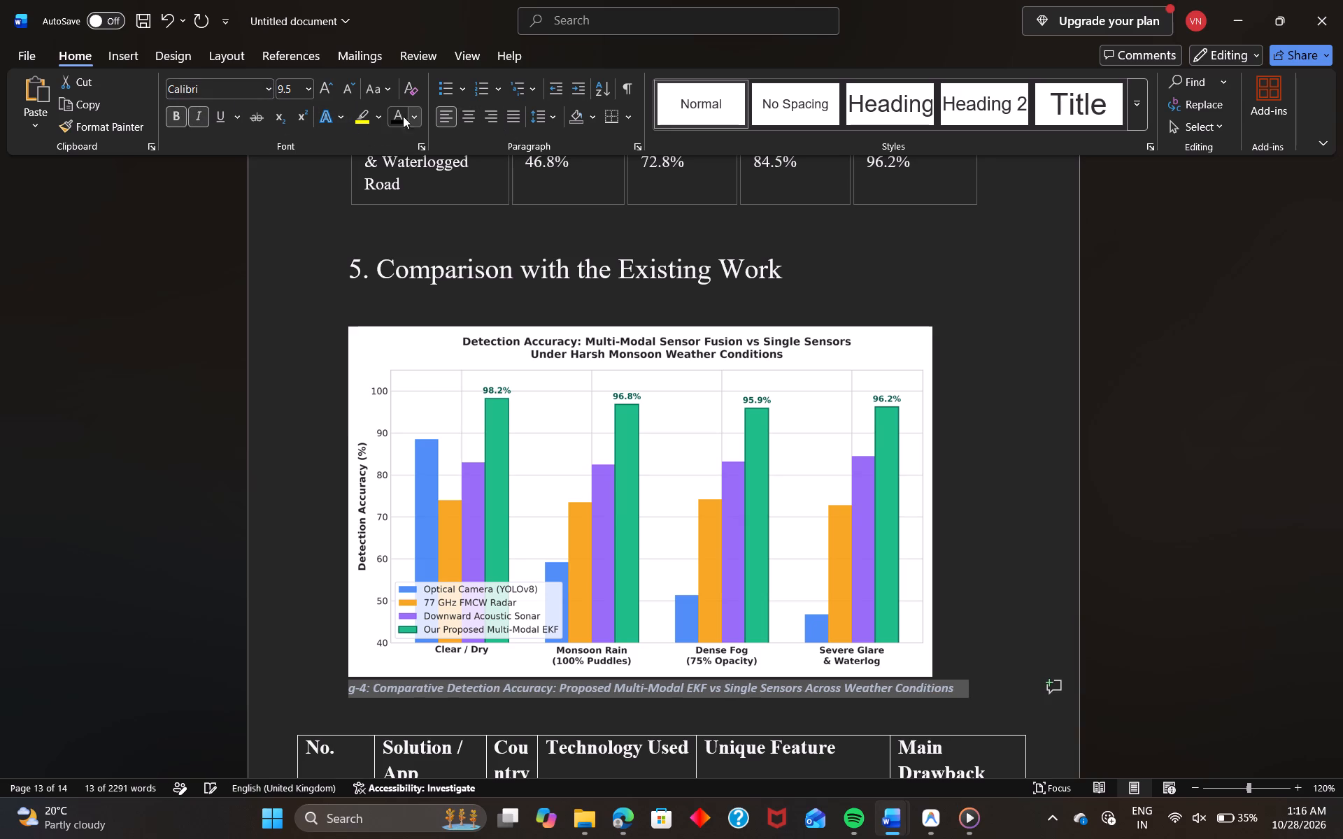
left_click(390, 110)
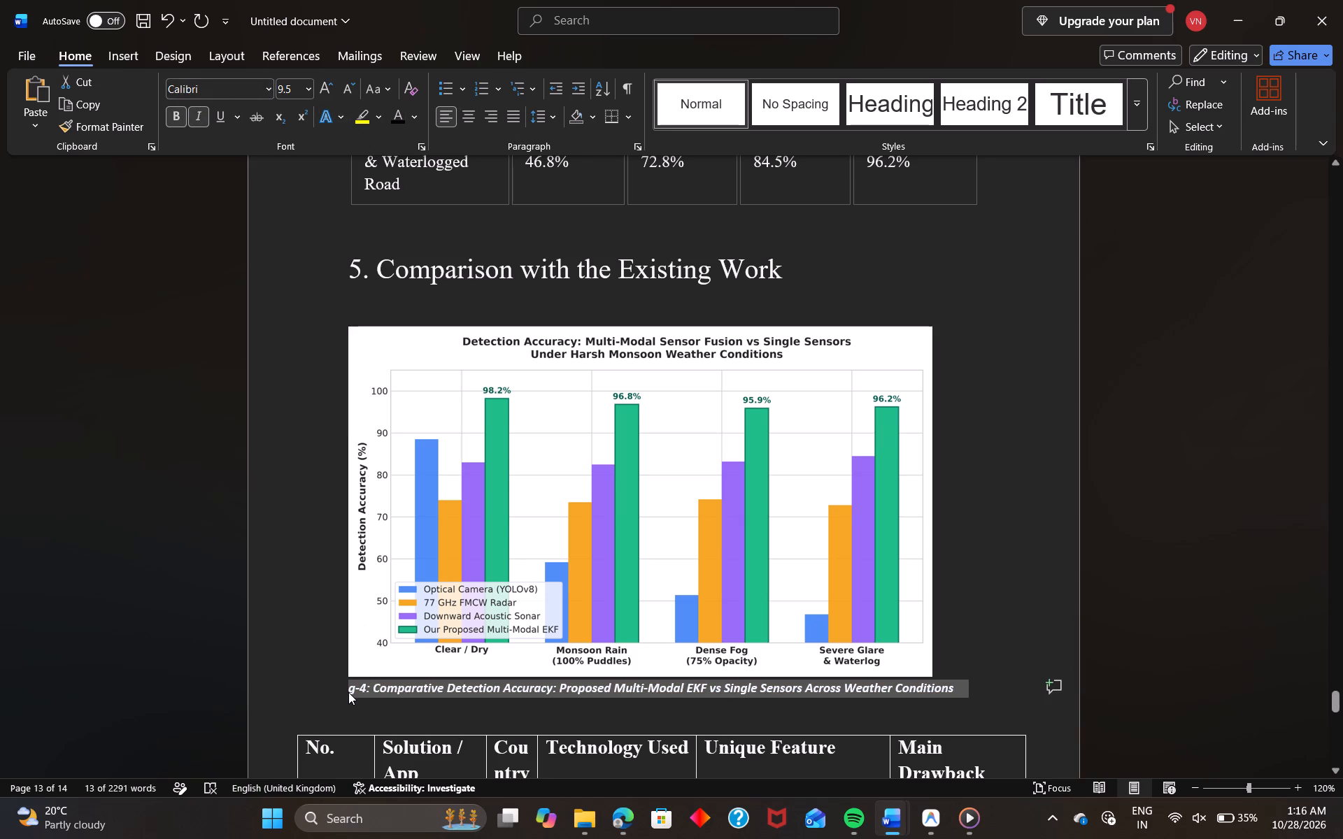
Add the missing letters "Fi" at the start of the chart caption so that it begins with "Fig-4".
left_click(348, 692)
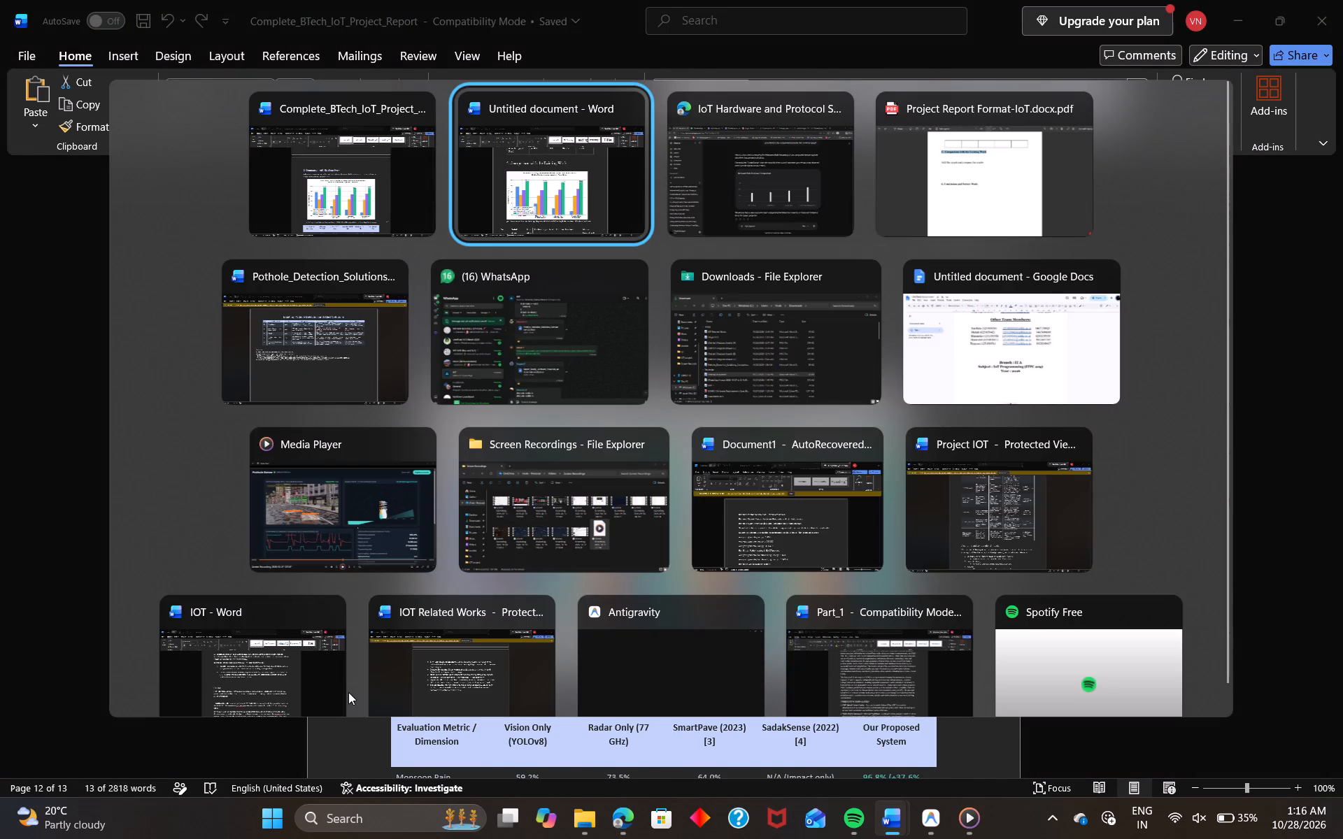
key("f")
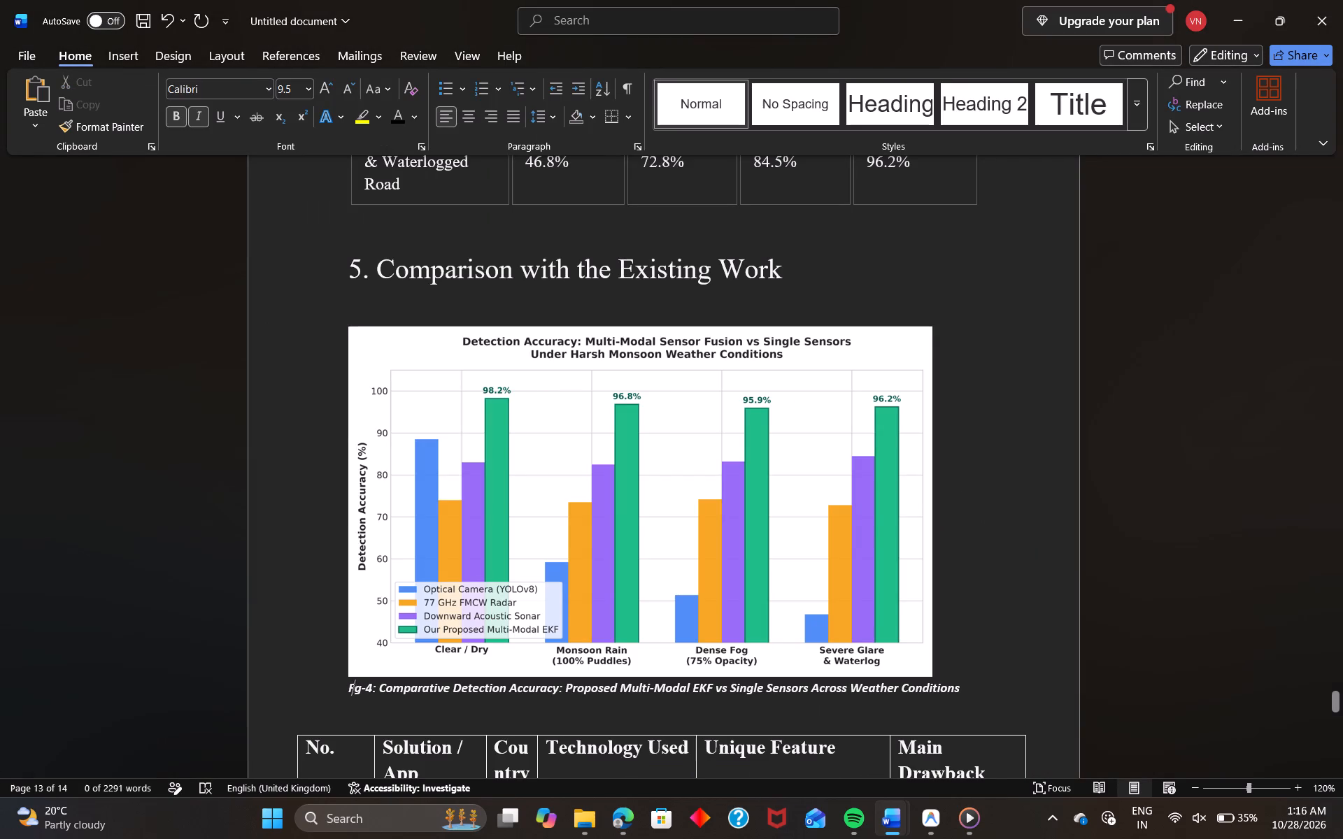
key("i")
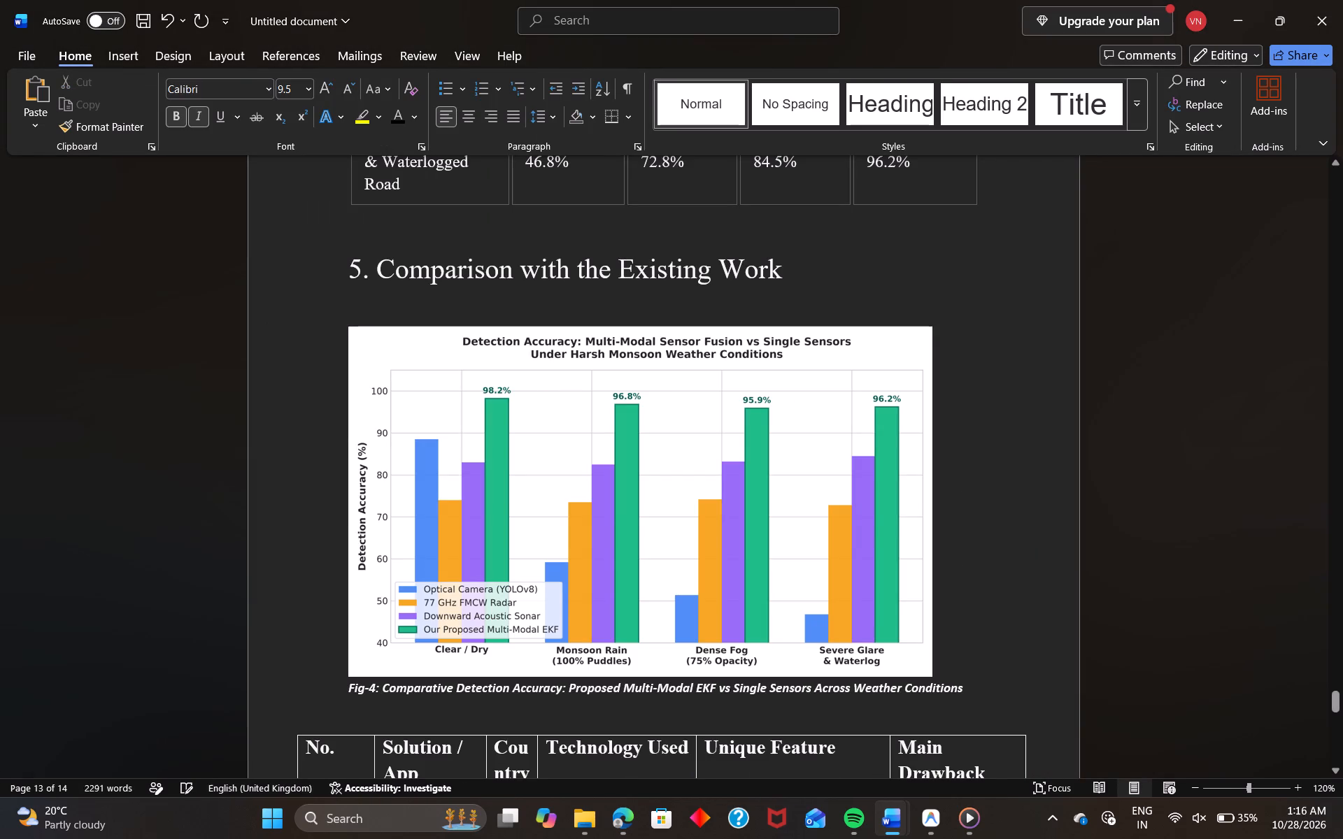
left_click(130, 698)
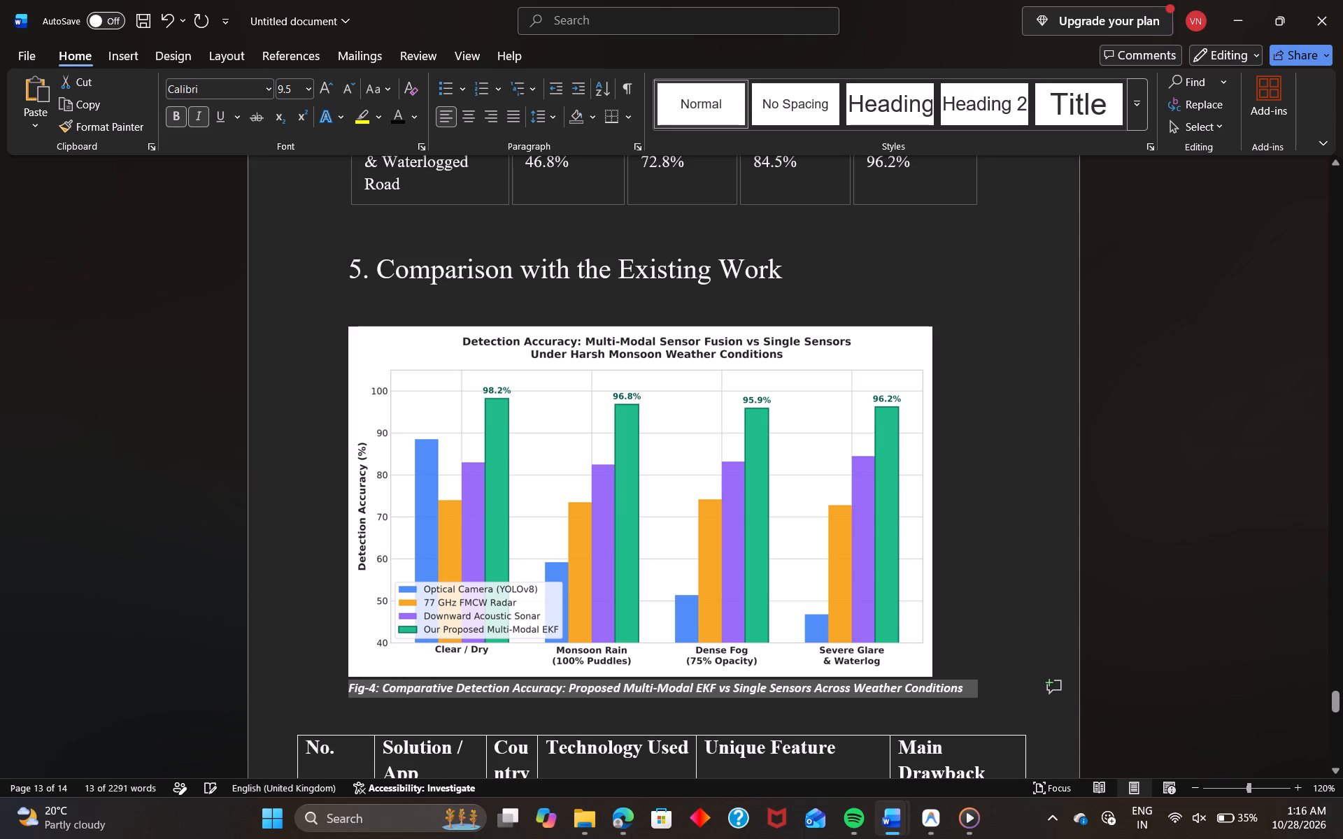
left_click(1160, 644)
Go to Complete_BTech_IoT_Project_Report and examine its section 6, Conclusion and Future Work.
scroll(1066, 679, "down", 2)
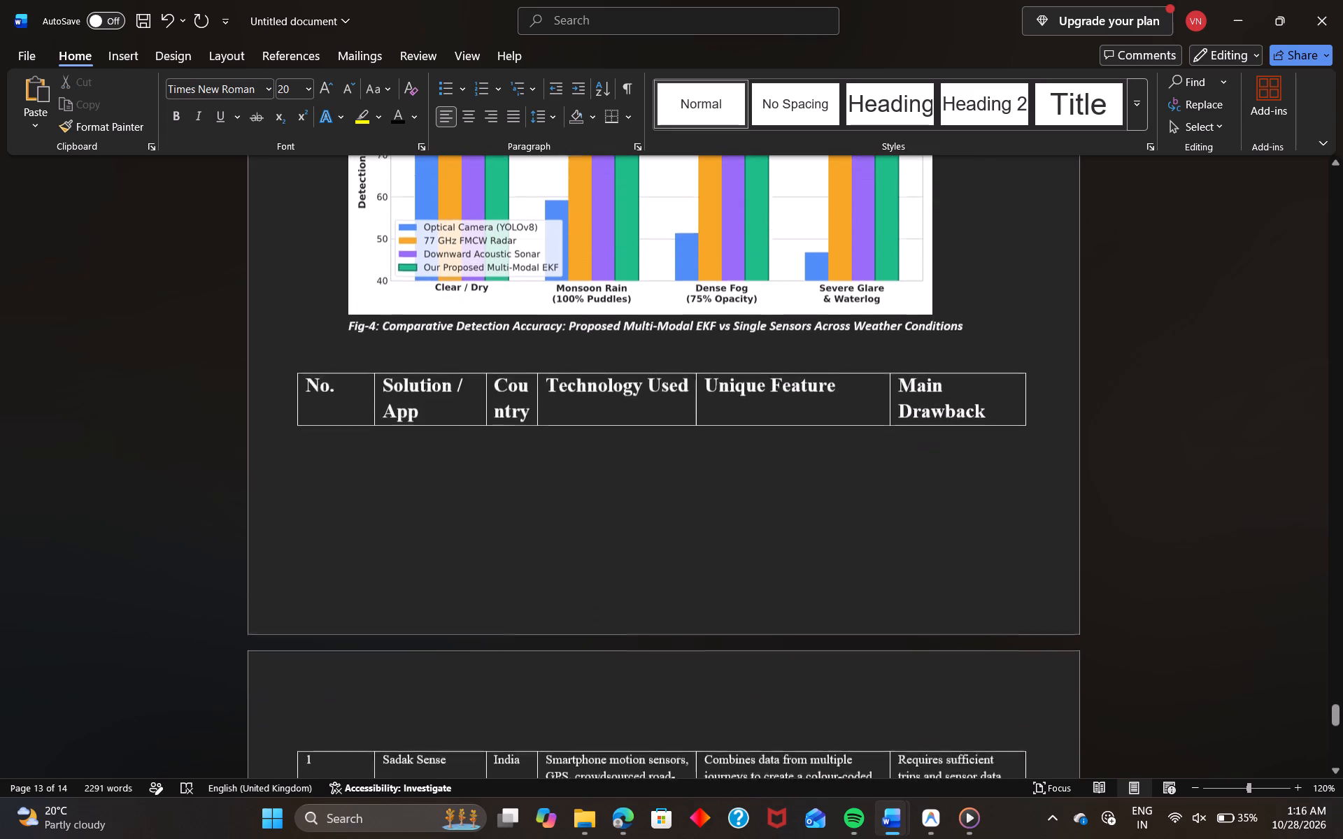
scroll(1066, 679, "down", 4)
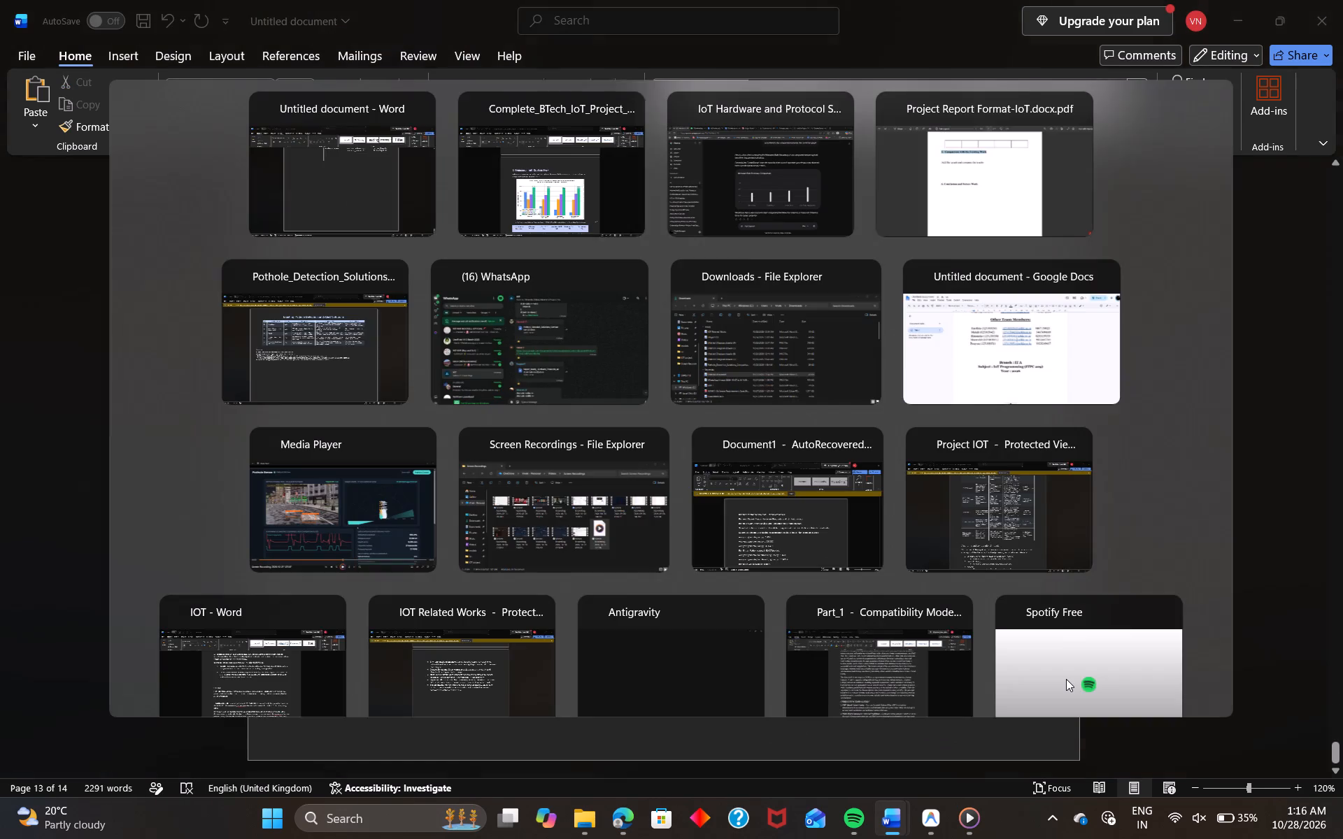
scroll(962, 710, "down", 2)
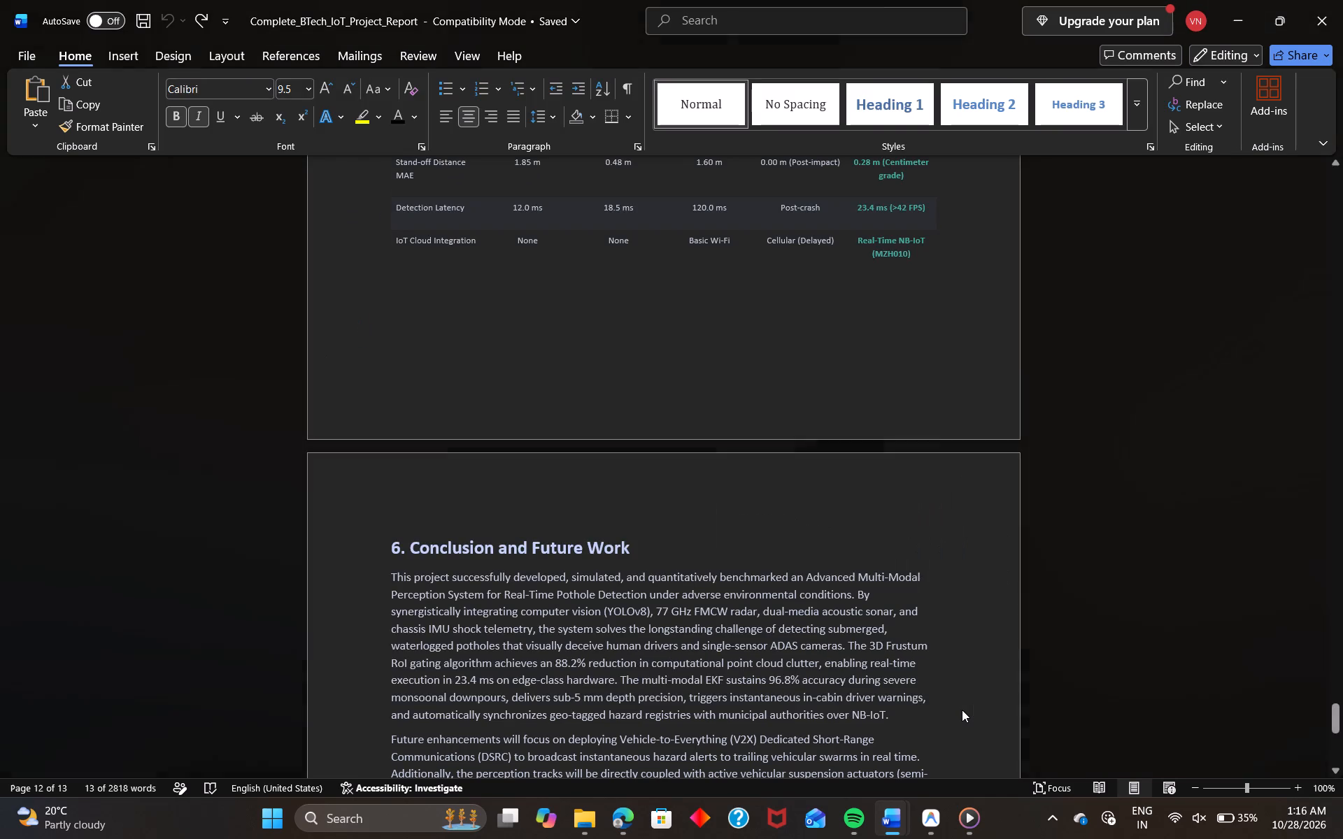
scroll(962, 710, "down", 2)
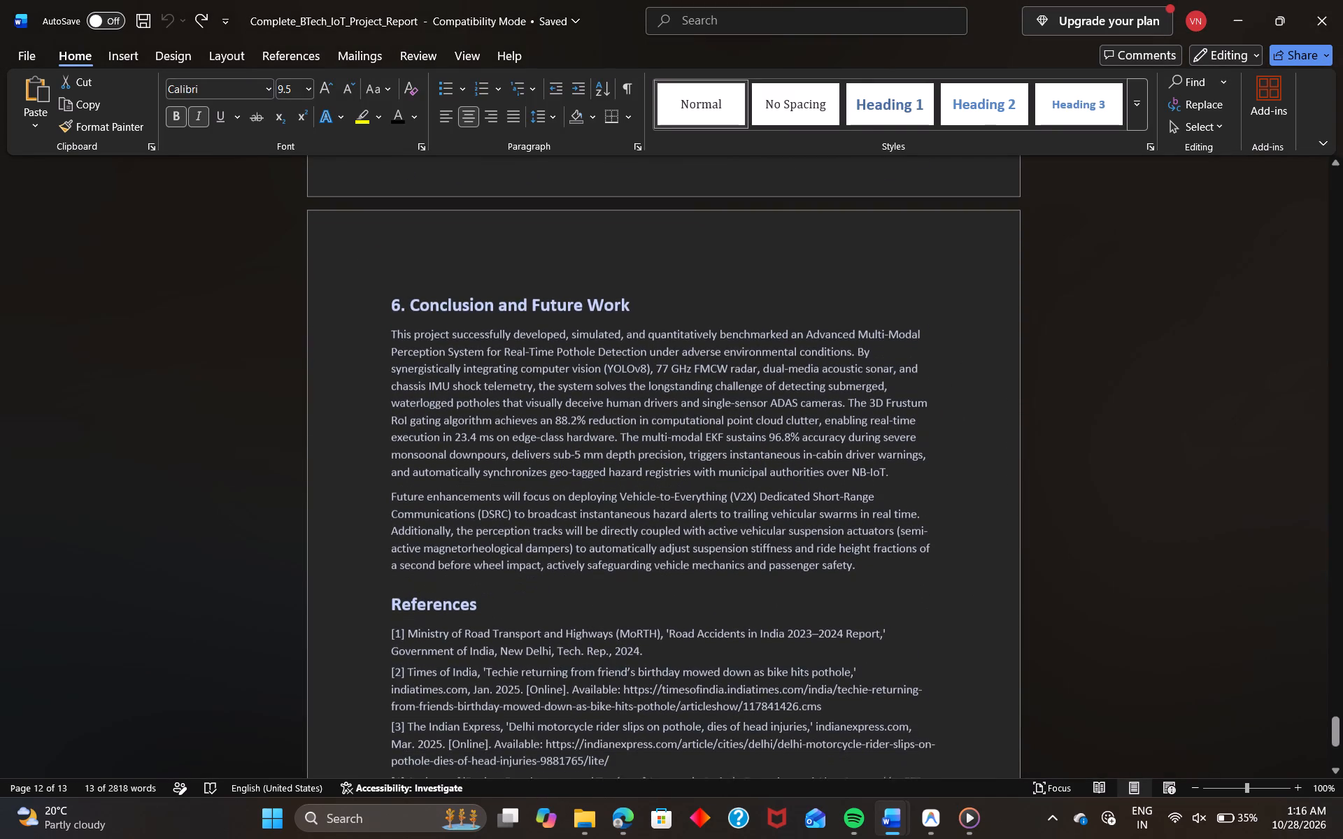
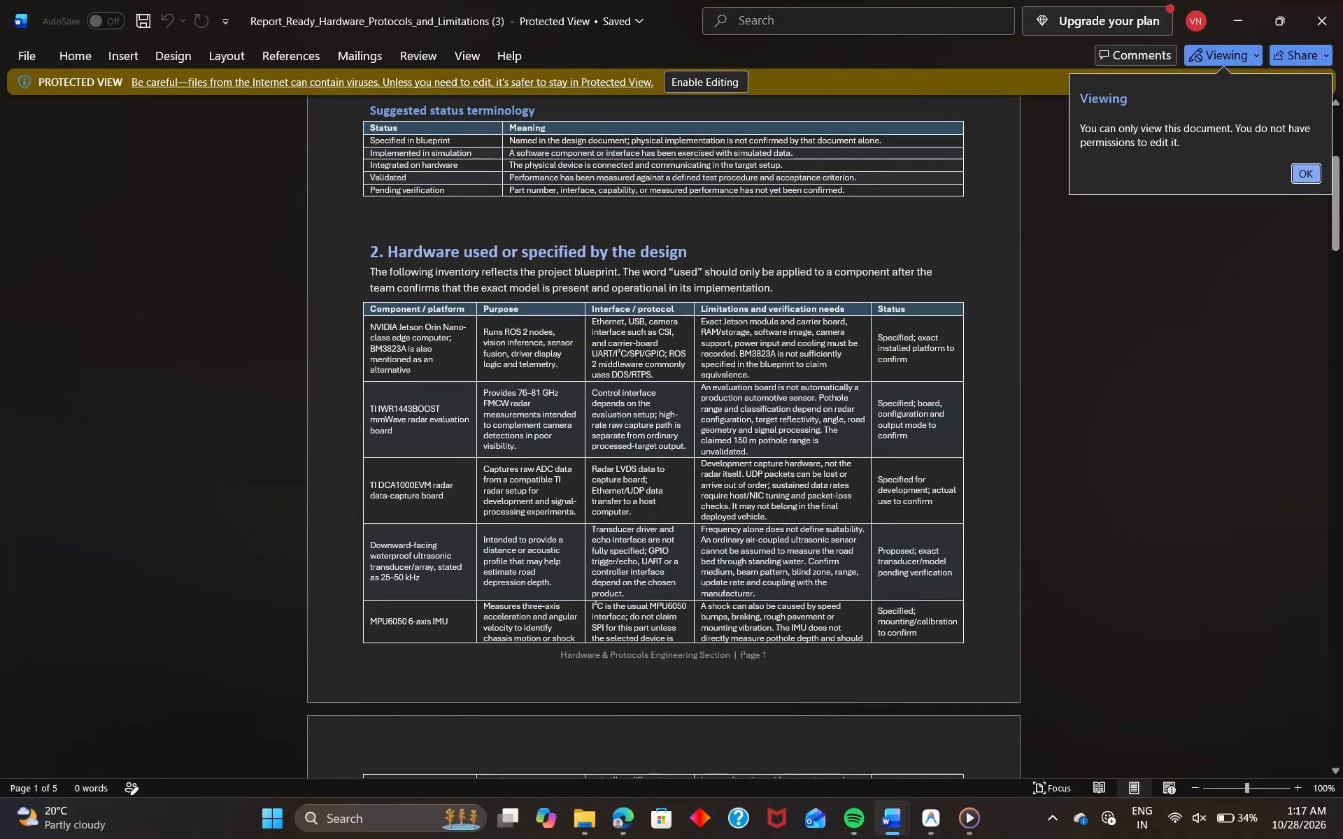
Read through Report_Ready_Hardware_Protocols_and_Limitations (3), from the hardware inventory and communication protocols to the implementation wording and references.
scroll(858, 316, "down", 2)
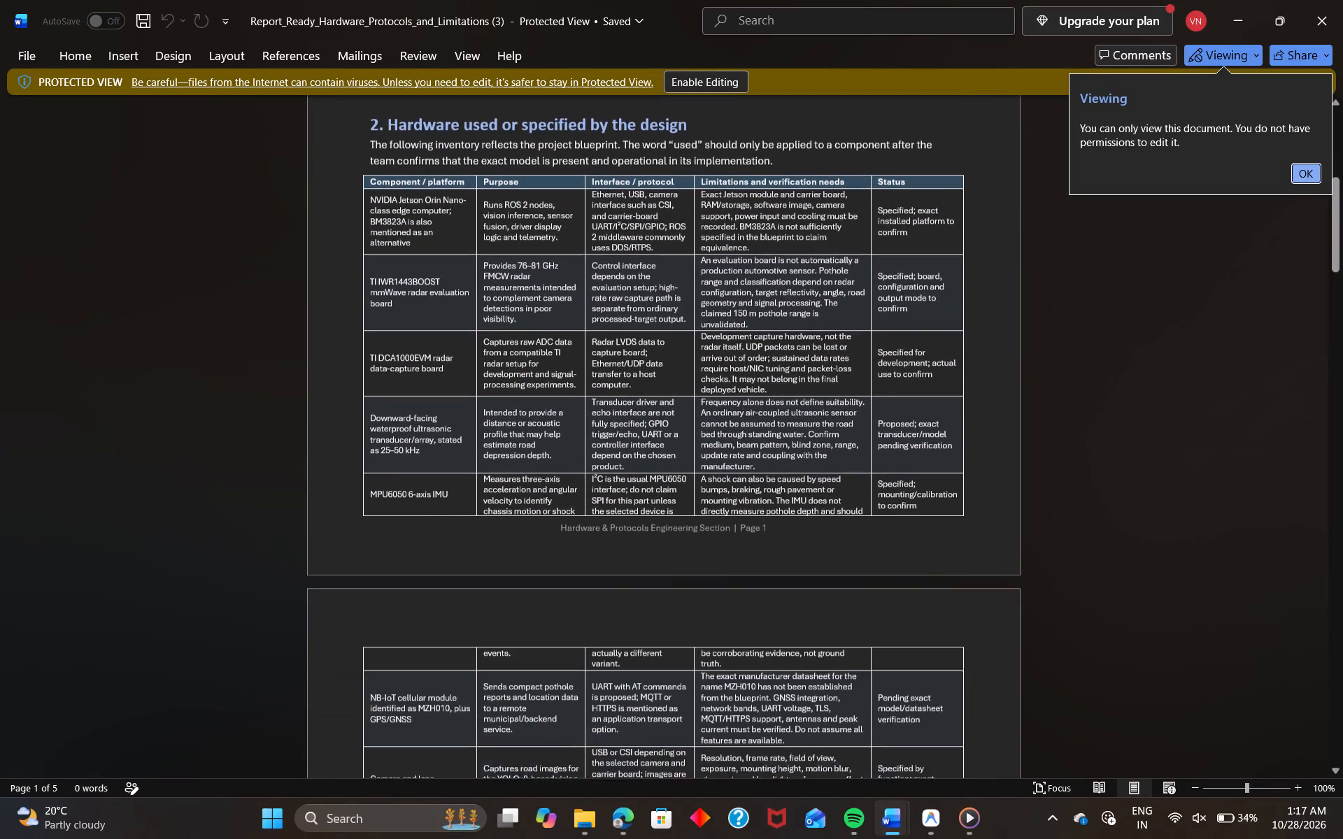
scroll(858, 316, "down", 3)
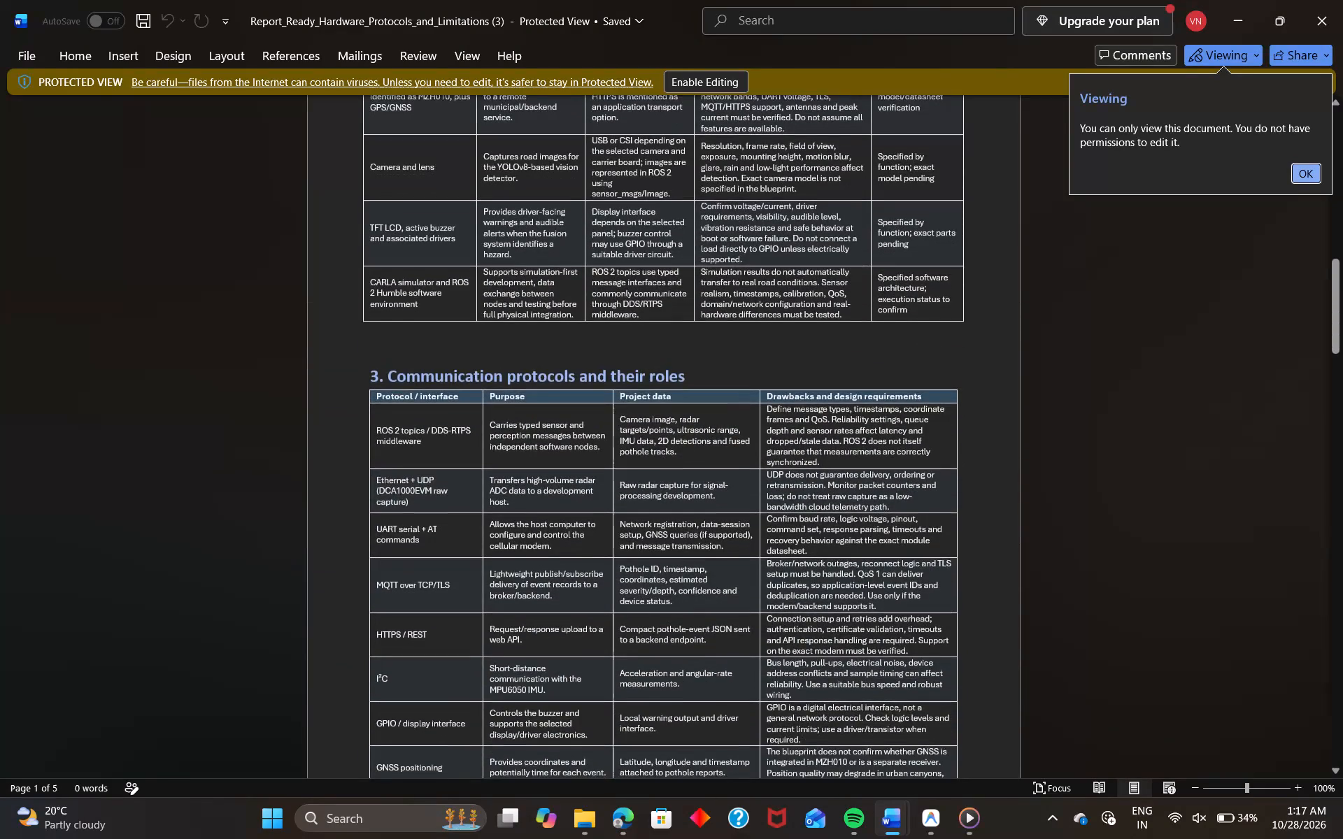
scroll(858, 316, "down", 2)
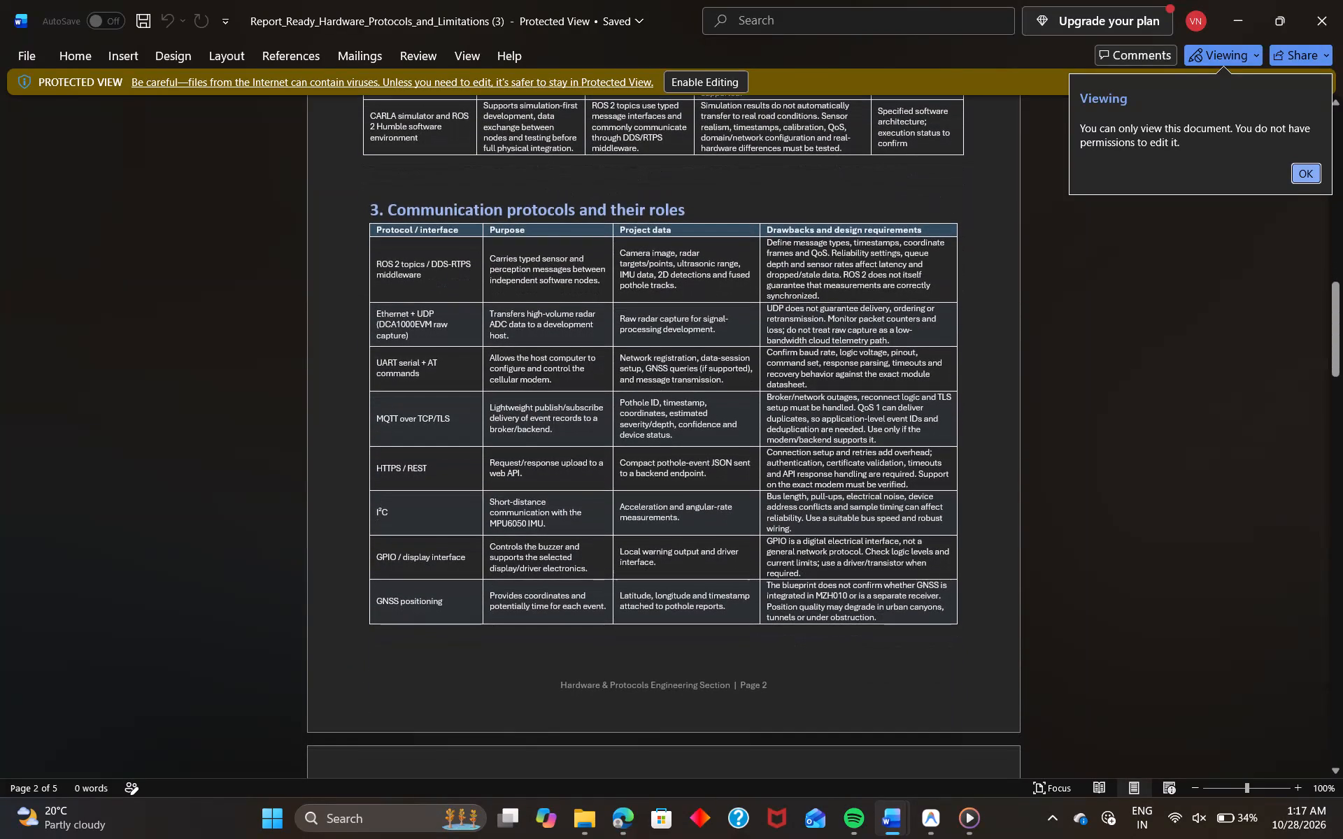
scroll(858, 316, "up", 2)
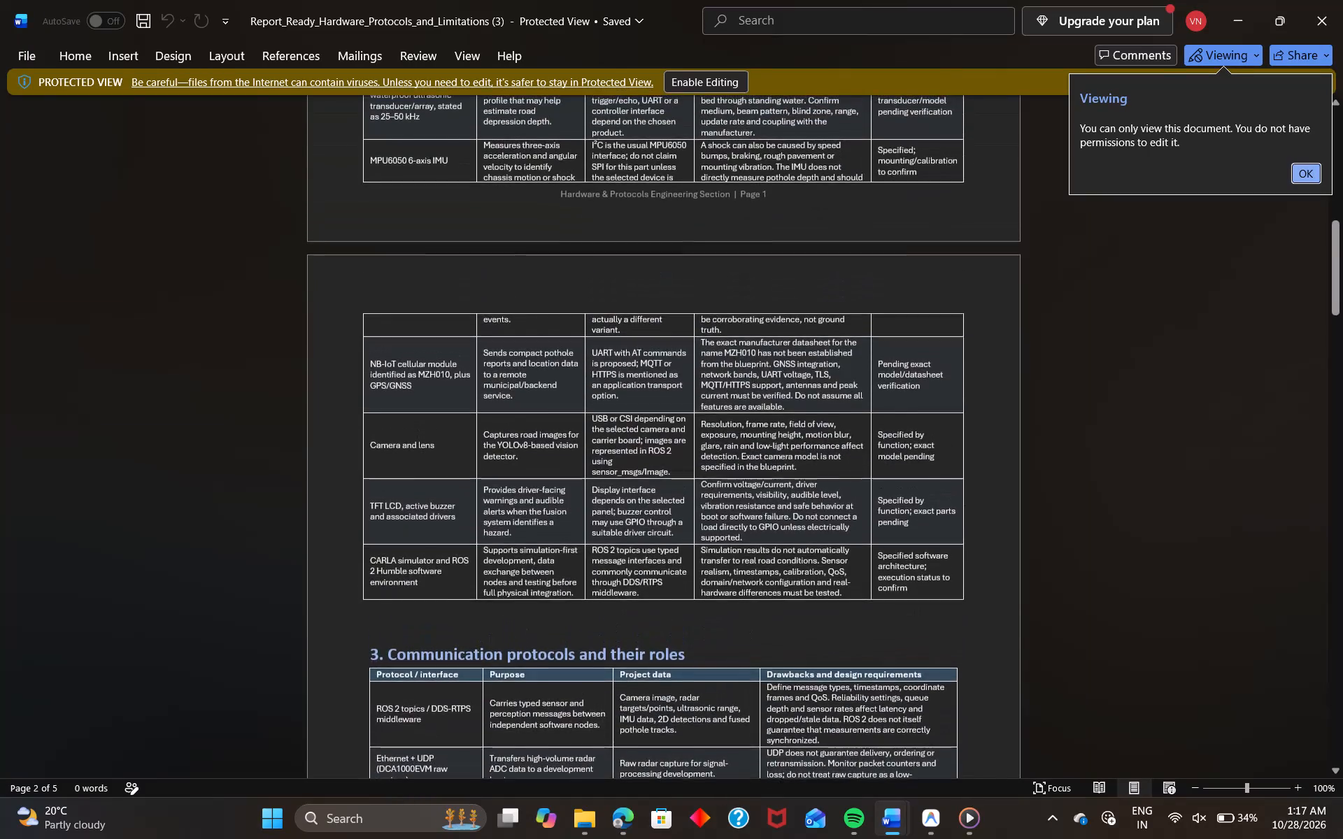
scroll(858, 316, "up", 1)
scroll(858, 316, "down", 6)
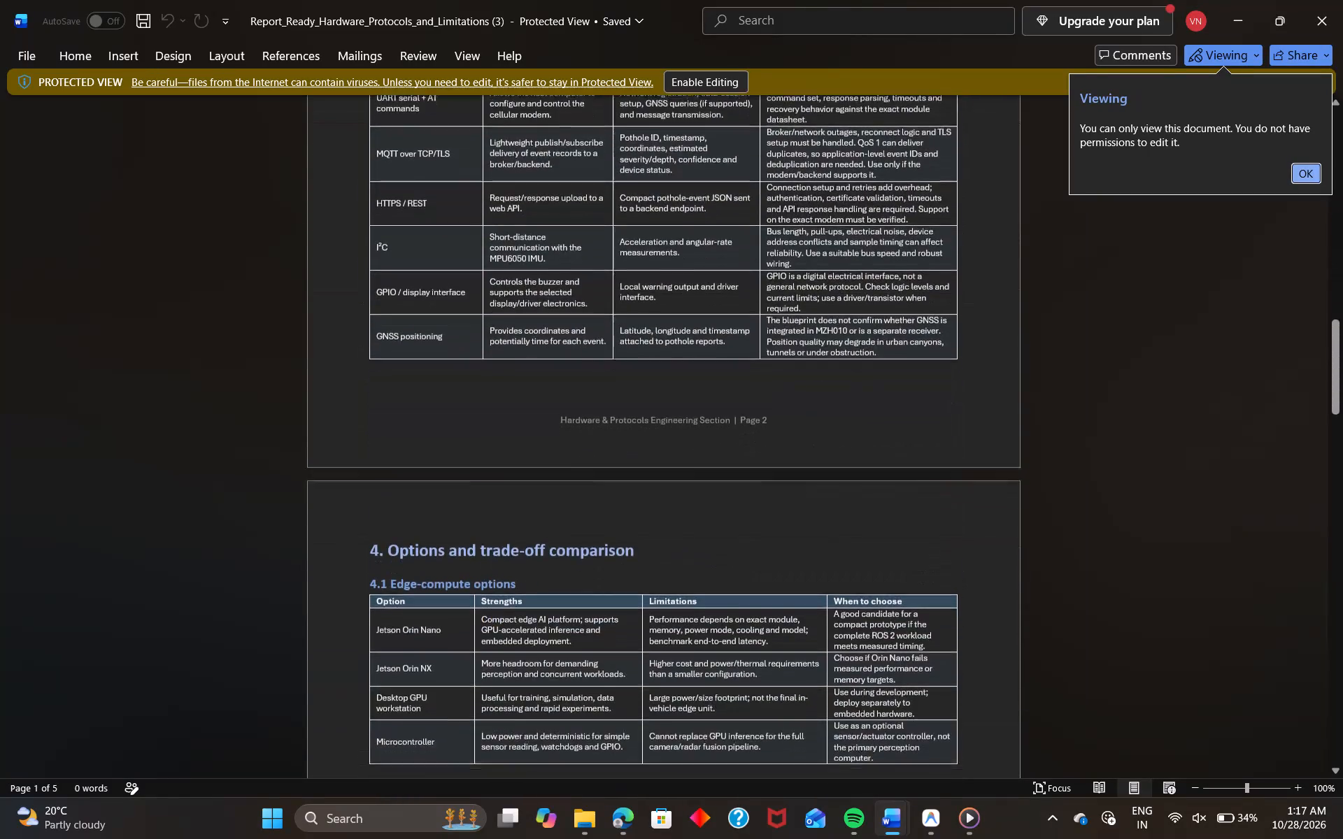
scroll(858, 316, "down", 3)
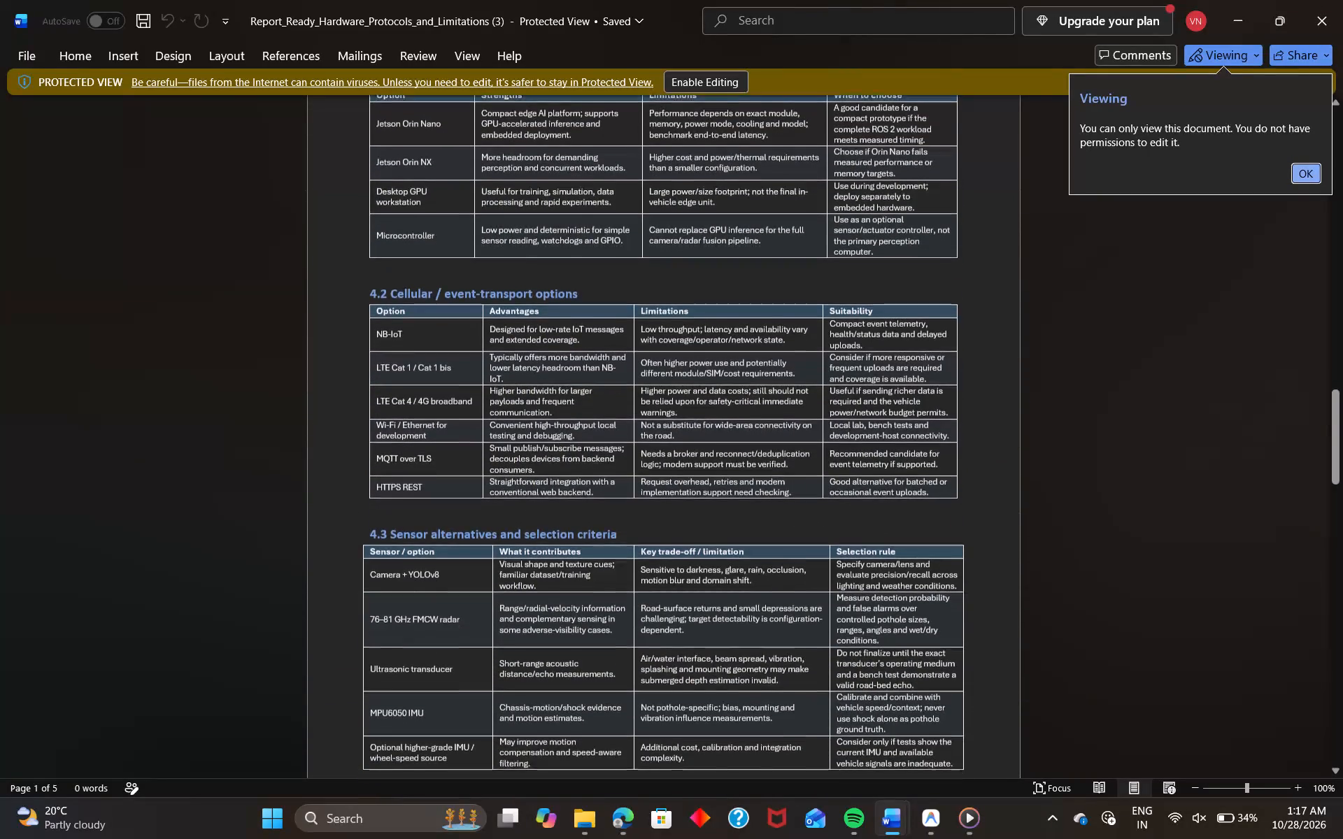
scroll(858, 316, "down", 2)
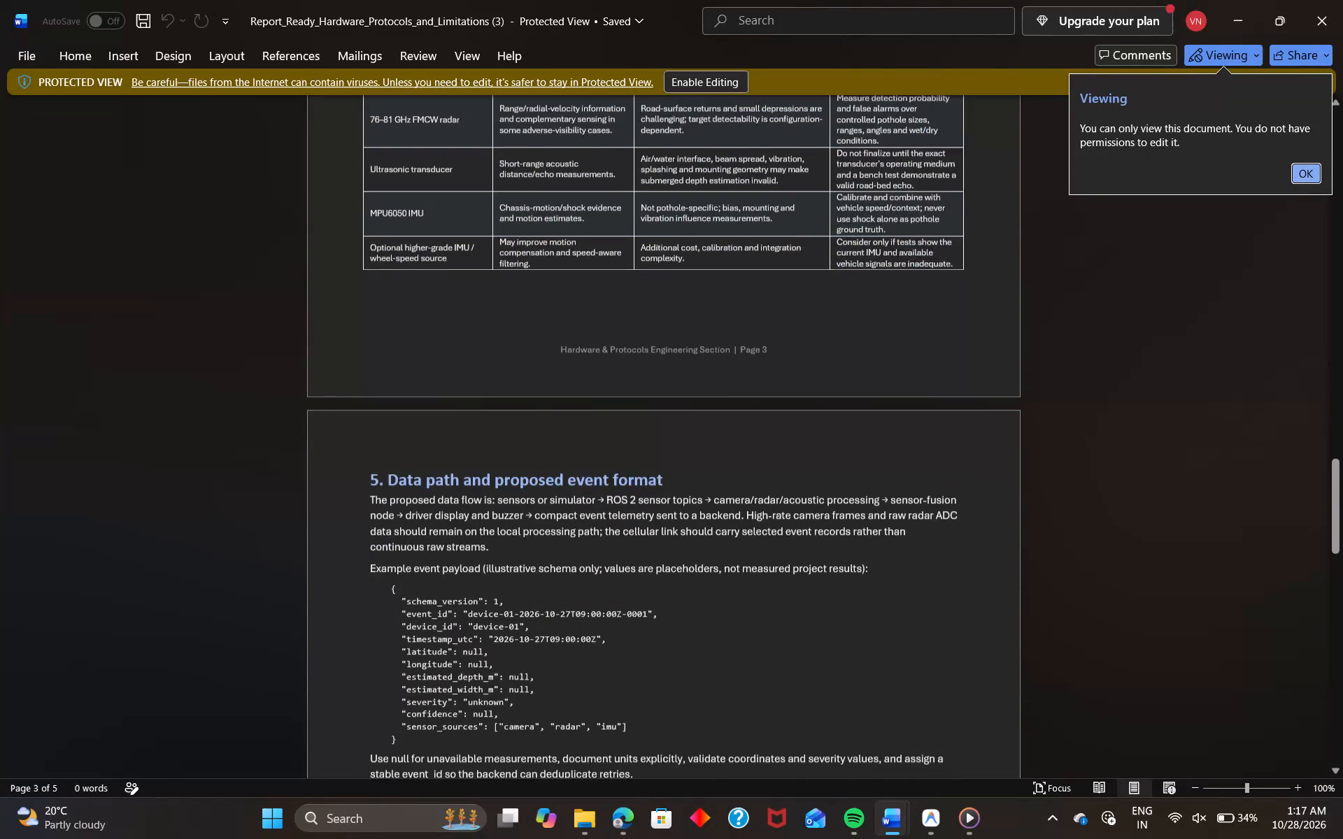
scroll(858, 316, "down", 1)
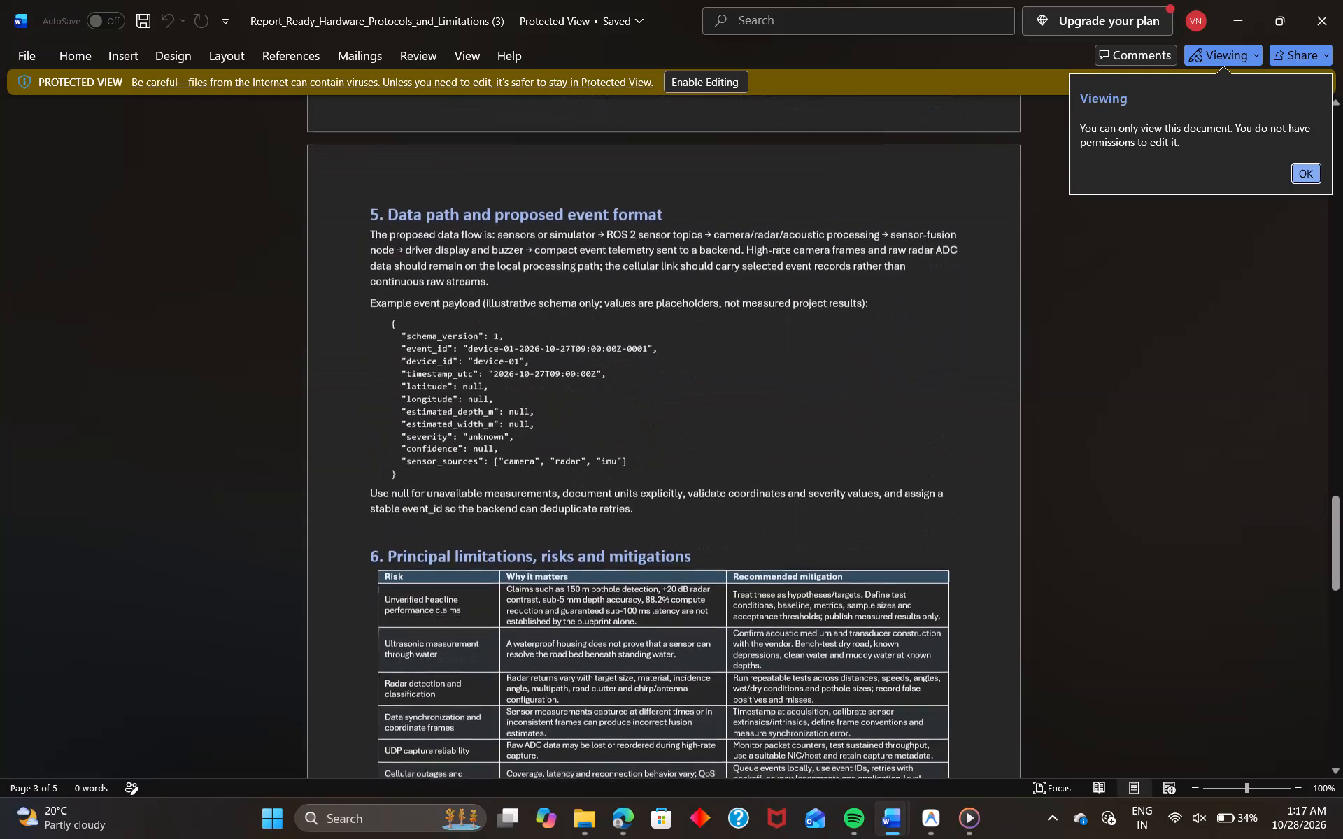
scroll(858, 316, "down", 6)
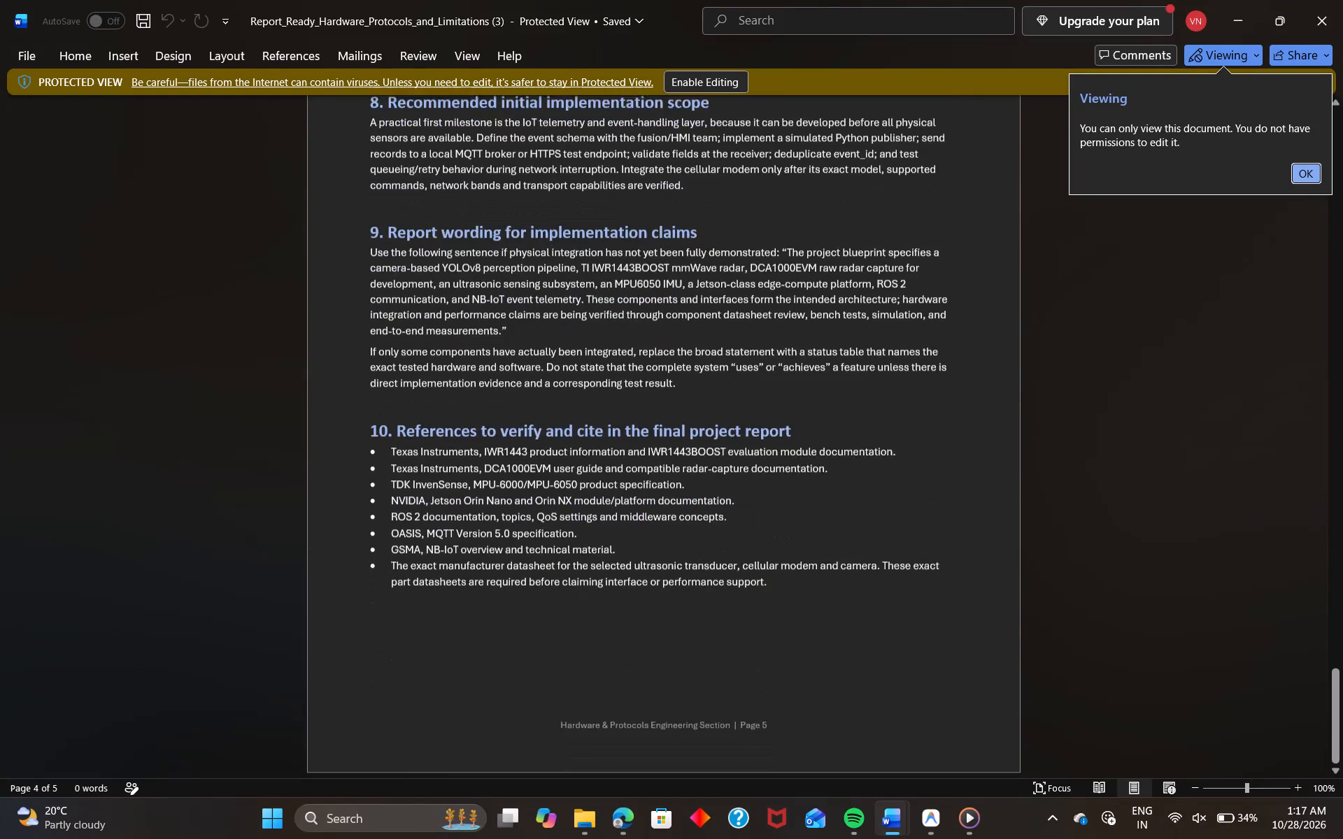
scroll(858, 316, "up", 16)
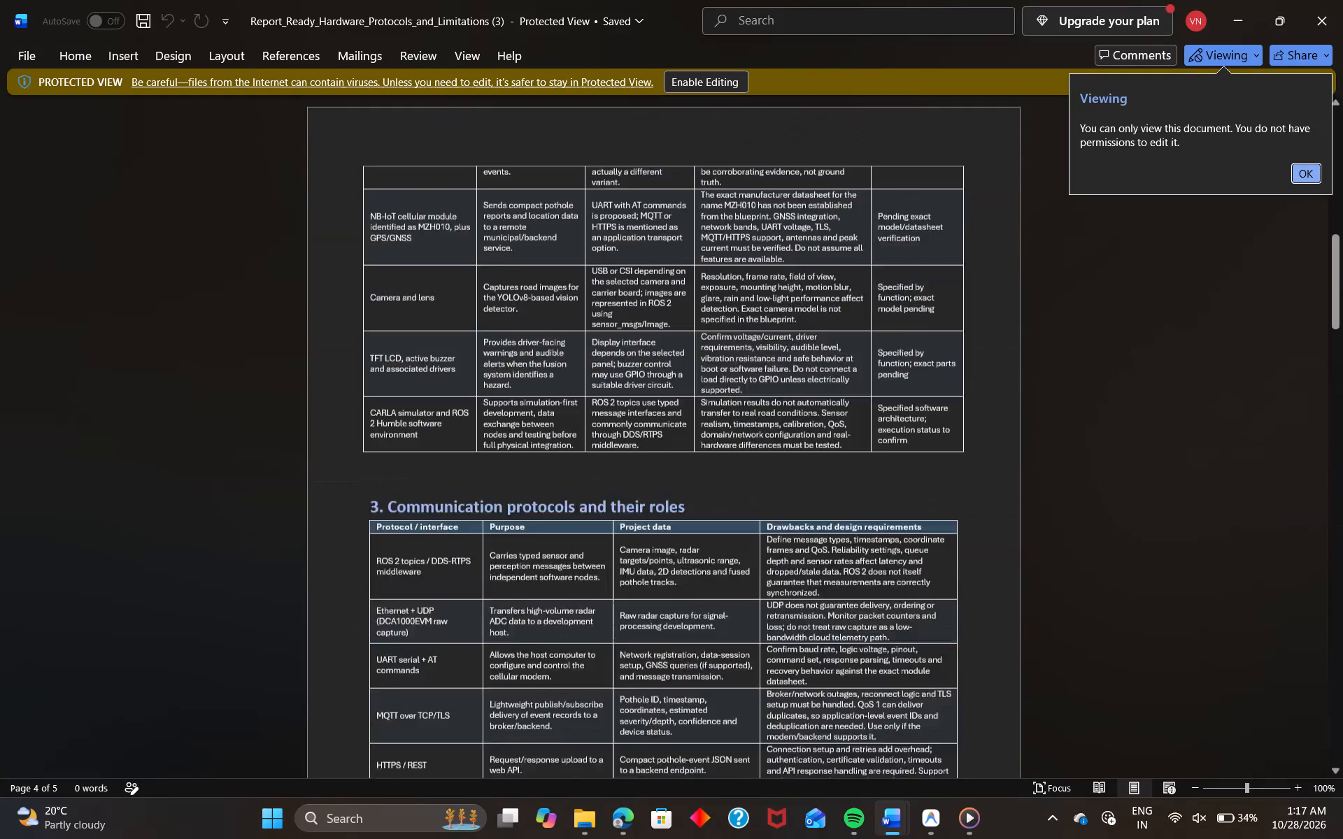
scroll(858, 316, "up", 5)
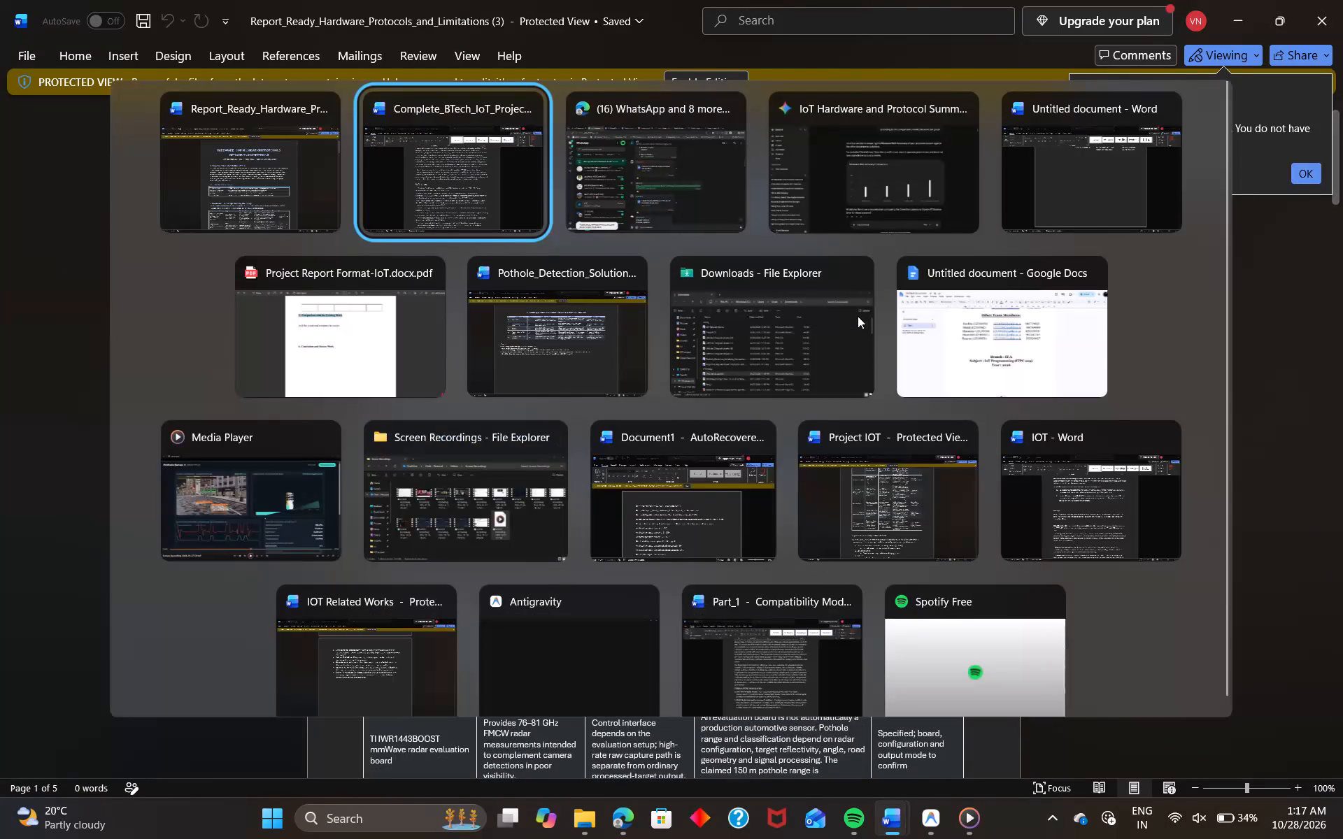
Return to Complete_BTech_IoT_Project_Report and review its section 6, Conclusion and Future Work.
scroll(702, 401, "up", 1)
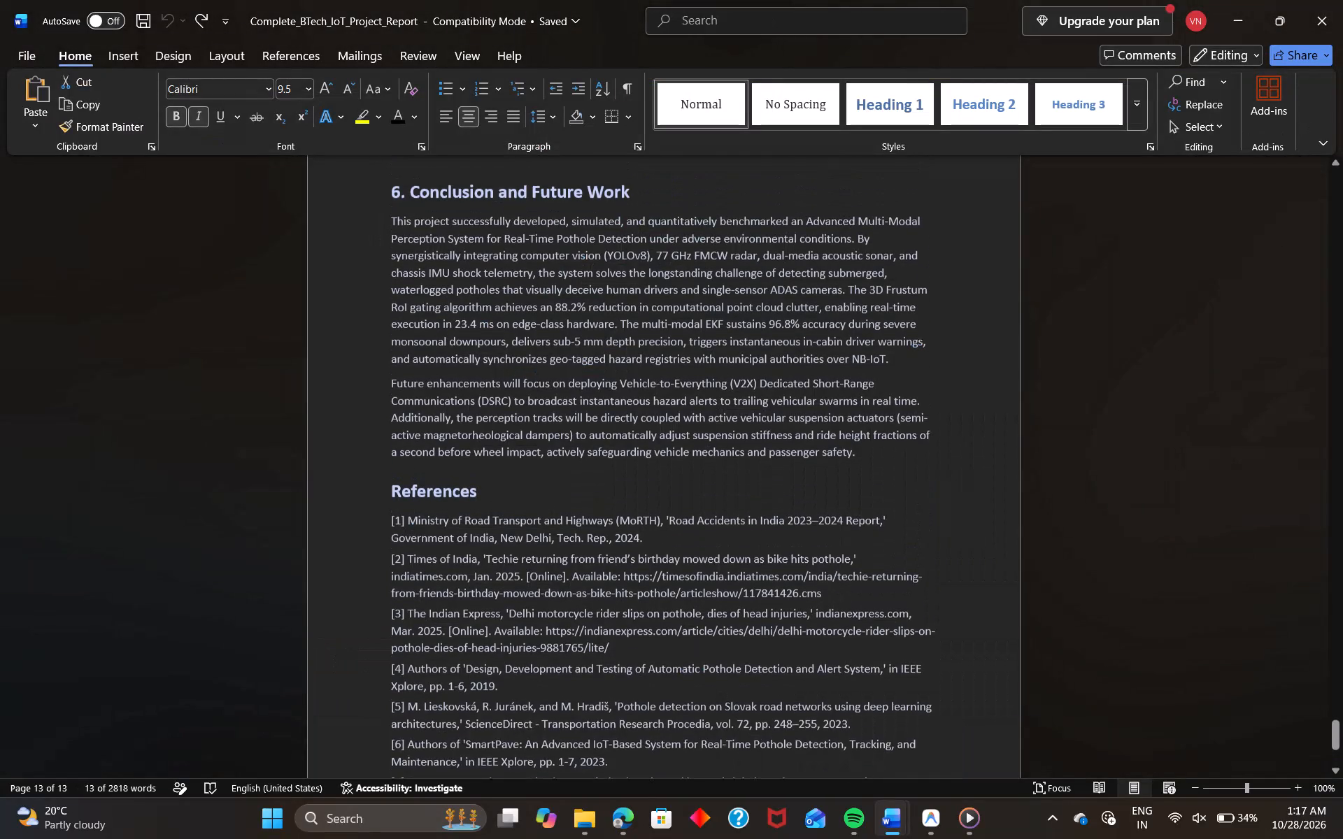
scroll(702, 401, "up", 1)
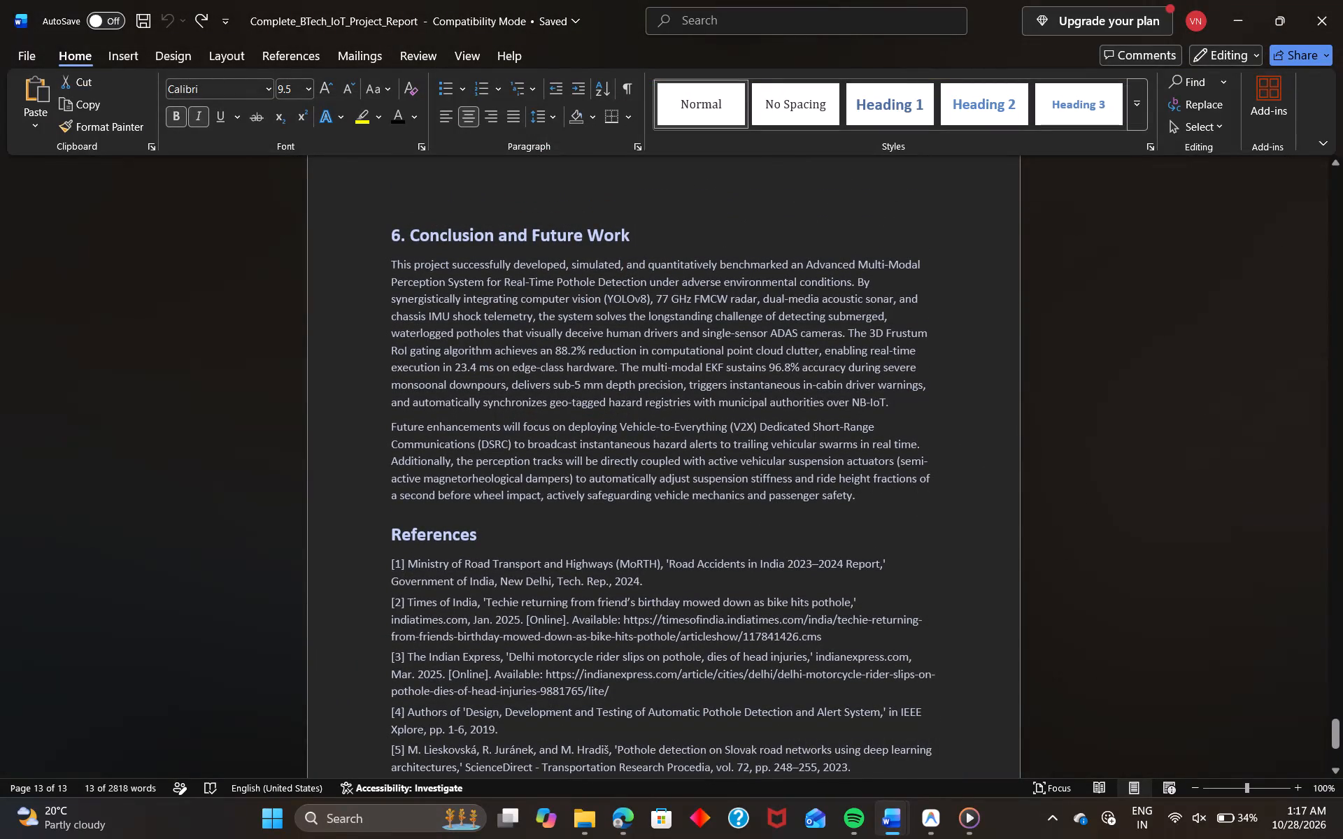
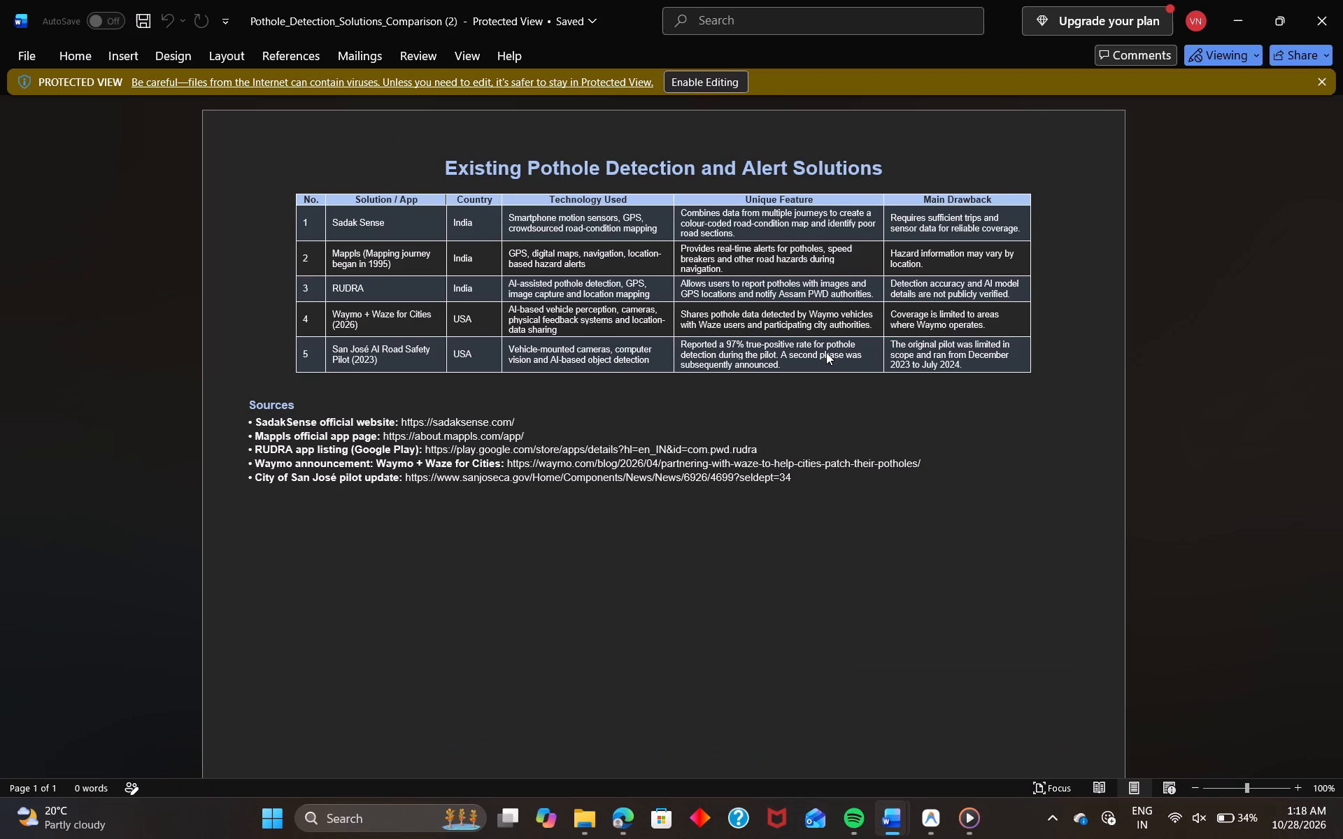
In Complete_BTech_IoT_Project_Report, select the whole section 6, Conclusion and Future Work, from its heading through the future enhancements paragraph.
scroll(692, 510, "down", 3)
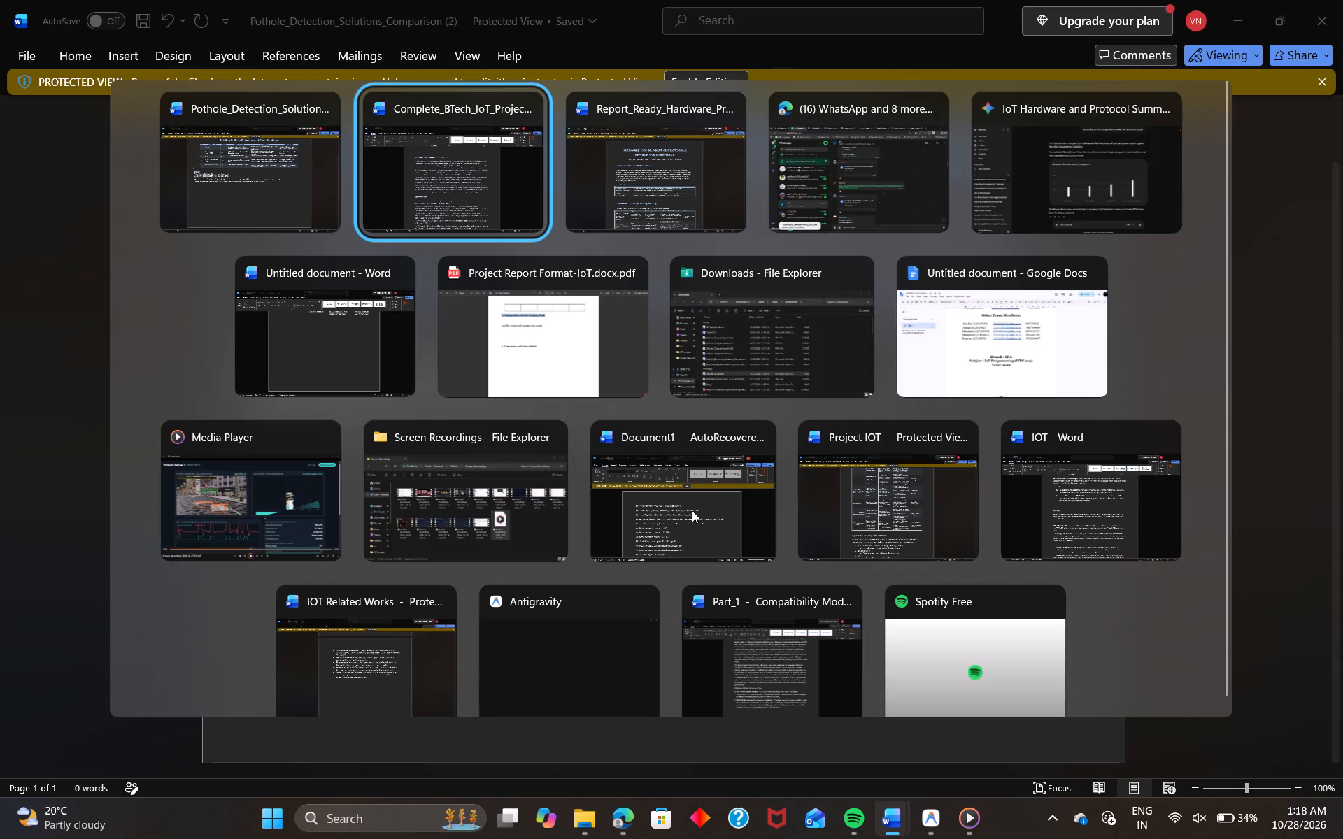
scroll(691, 503, "down", 1)
scroll(691, 503, "up", 1)
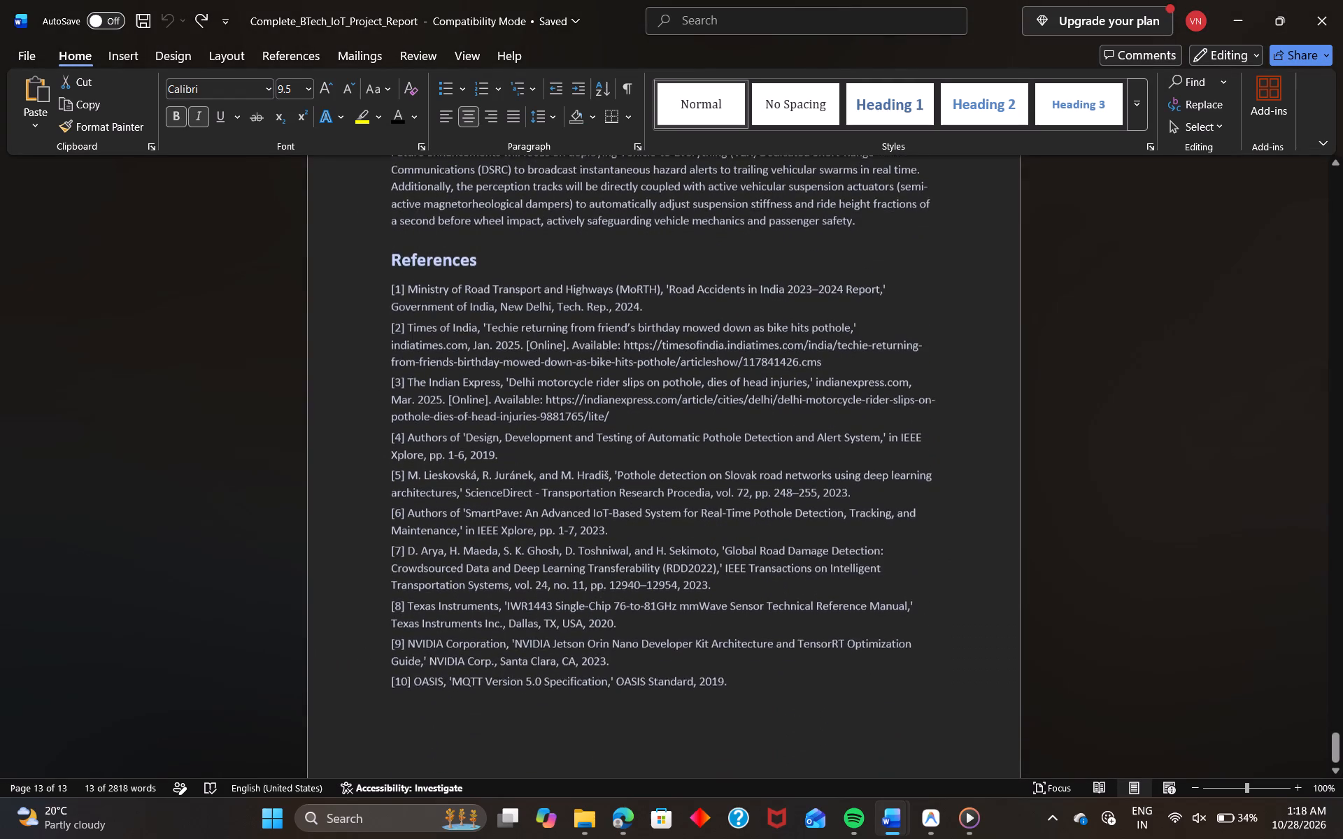
scroll(691, 503, "up", 1)
scroll(711, 439, "up", 1)
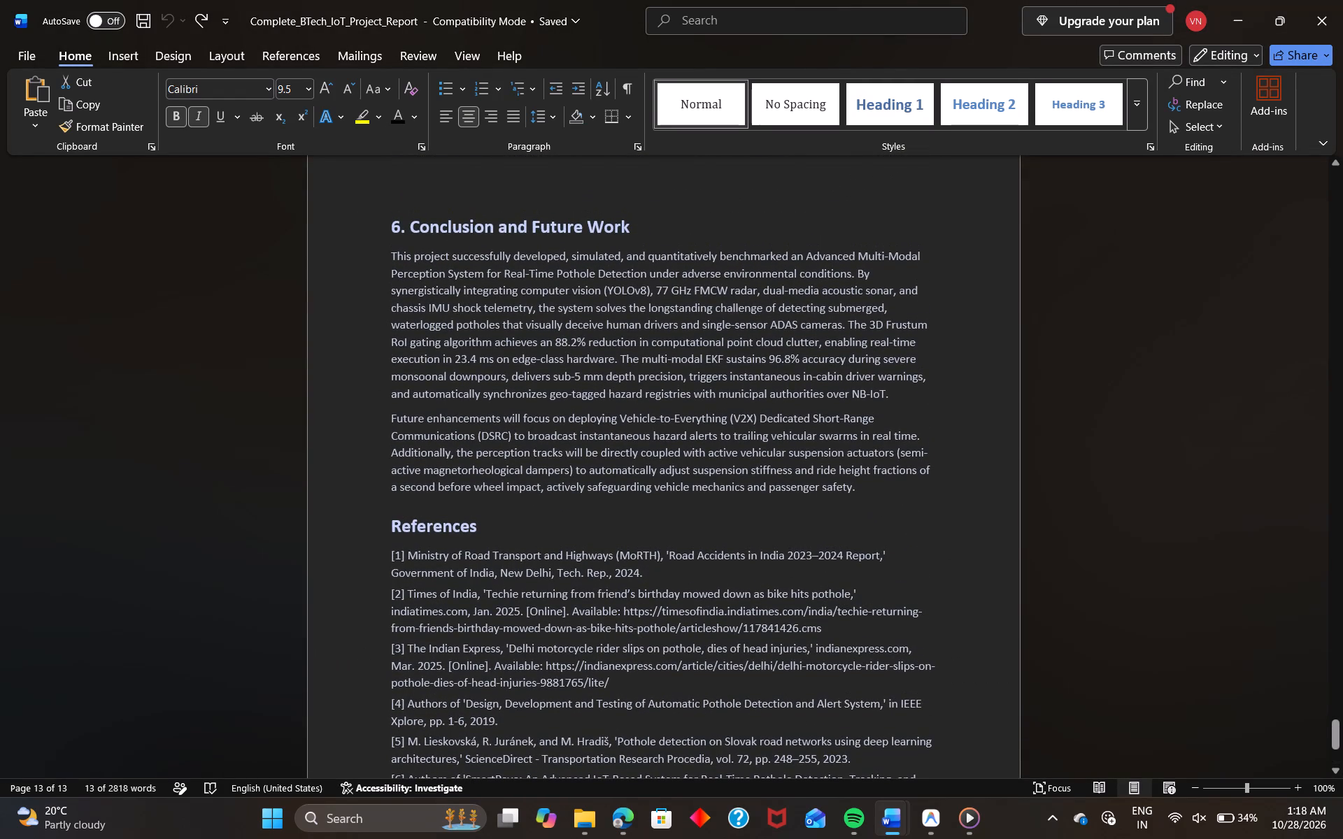
left_click(655, 227)
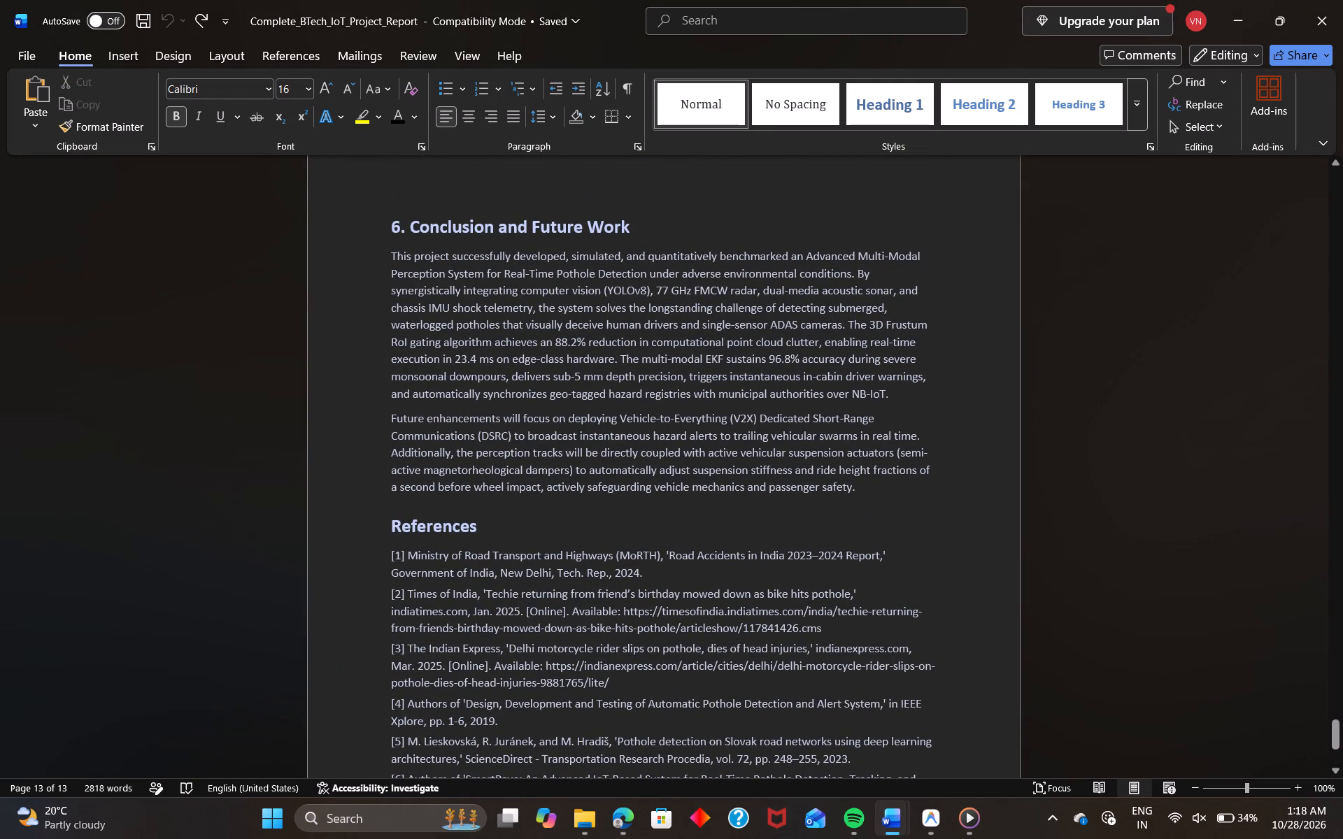
left_click_drag(924, 494, 392, 206)
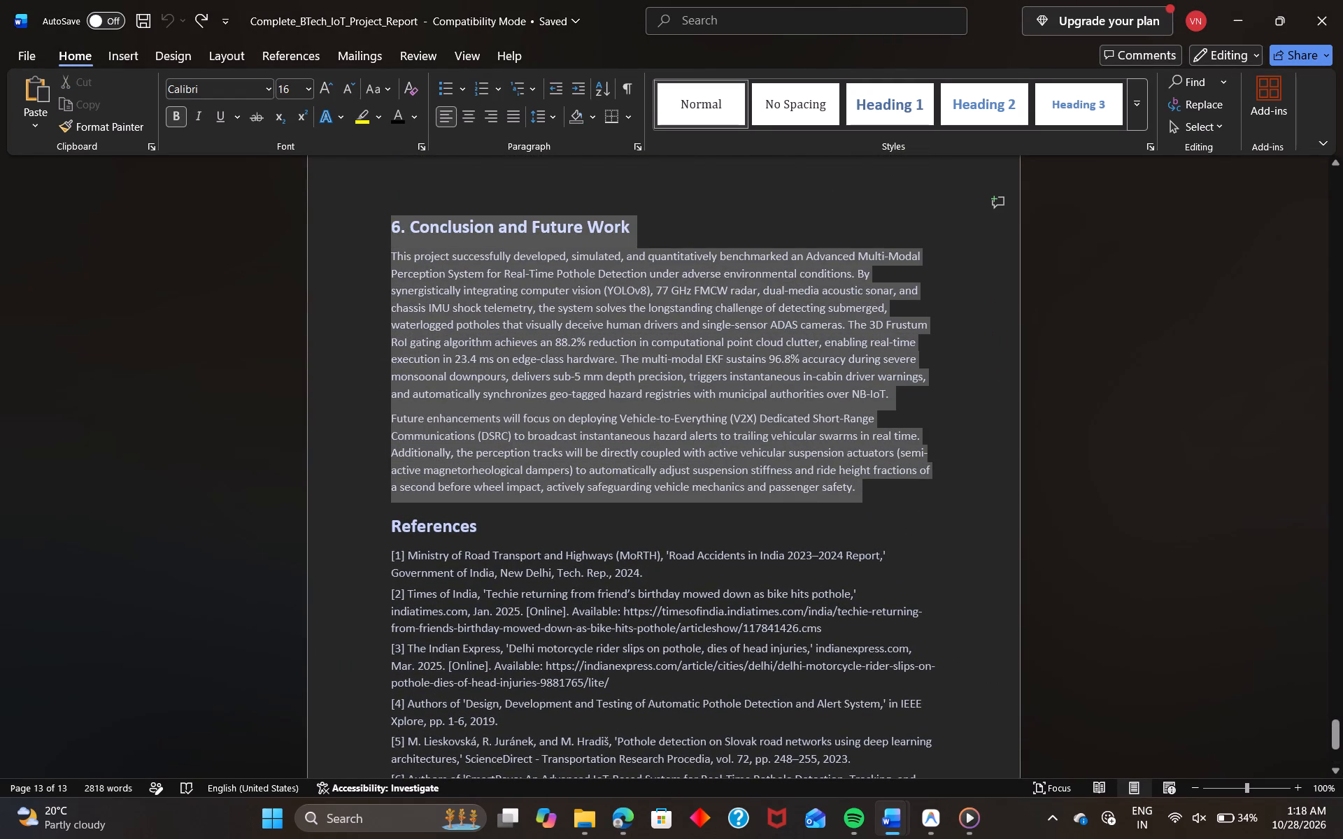
Select the two body paragraphs of section 6, Conclusion and Future Work, leaving out the heading.
left_click_drag(392, 206, 407, 221)
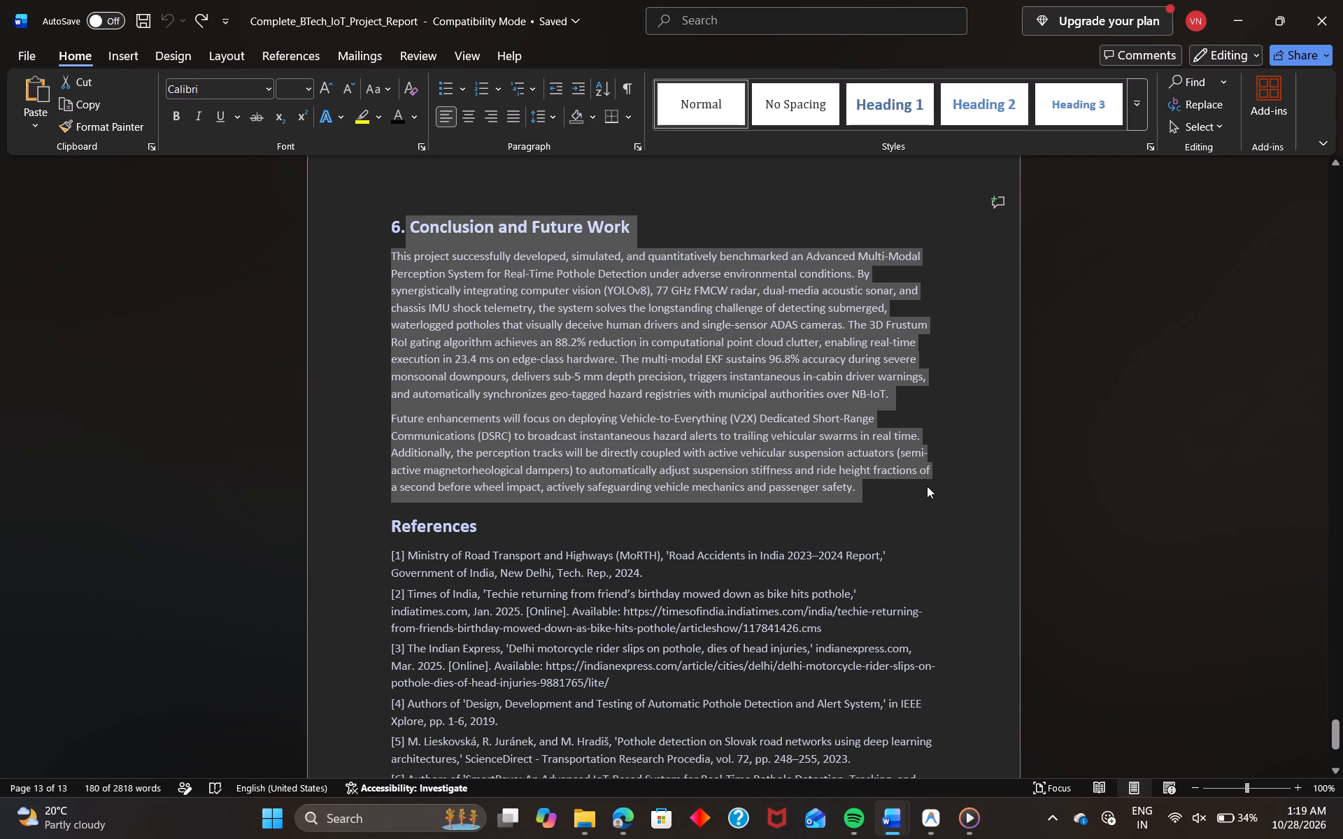
left_click(927, 486)
left_click_drag(893, 478, 885, 483)
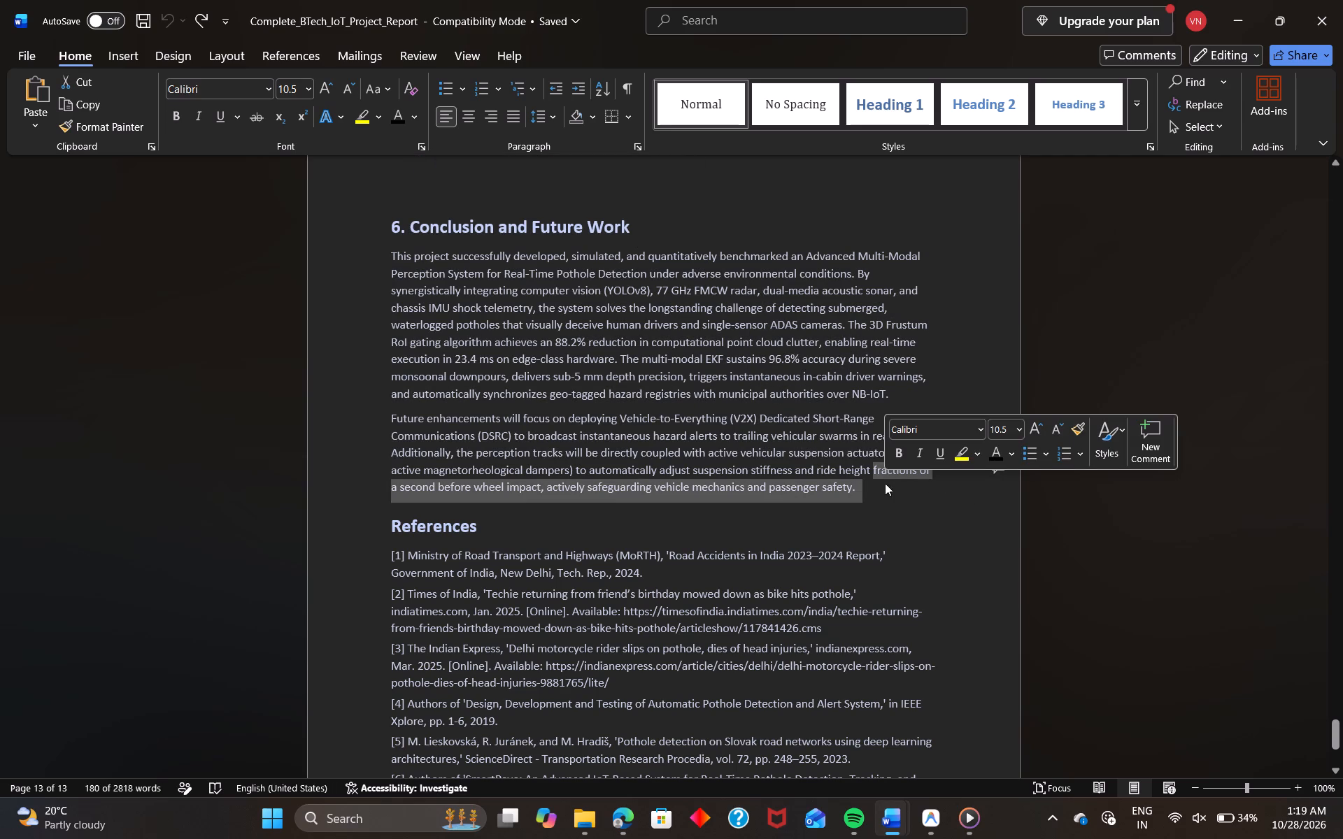
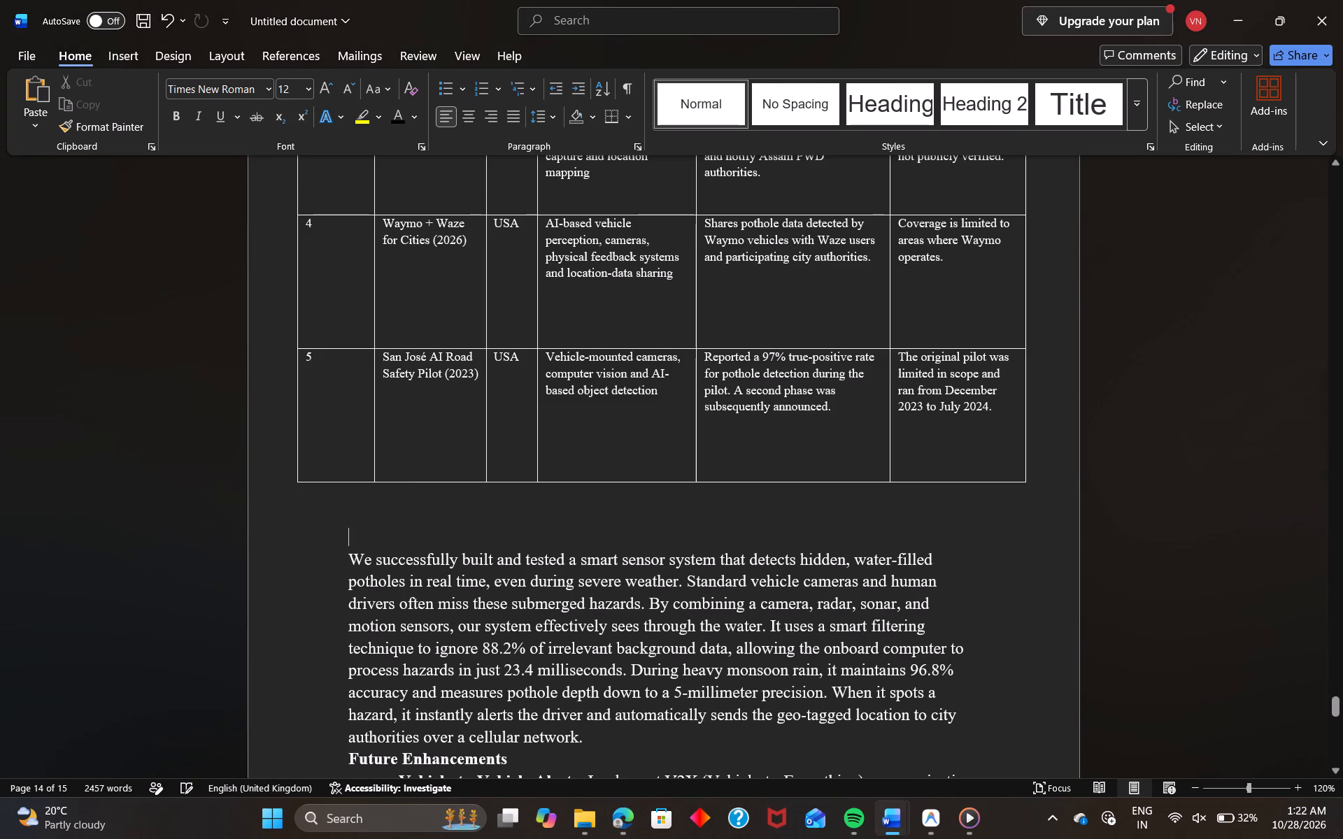
key("ctrl+v")
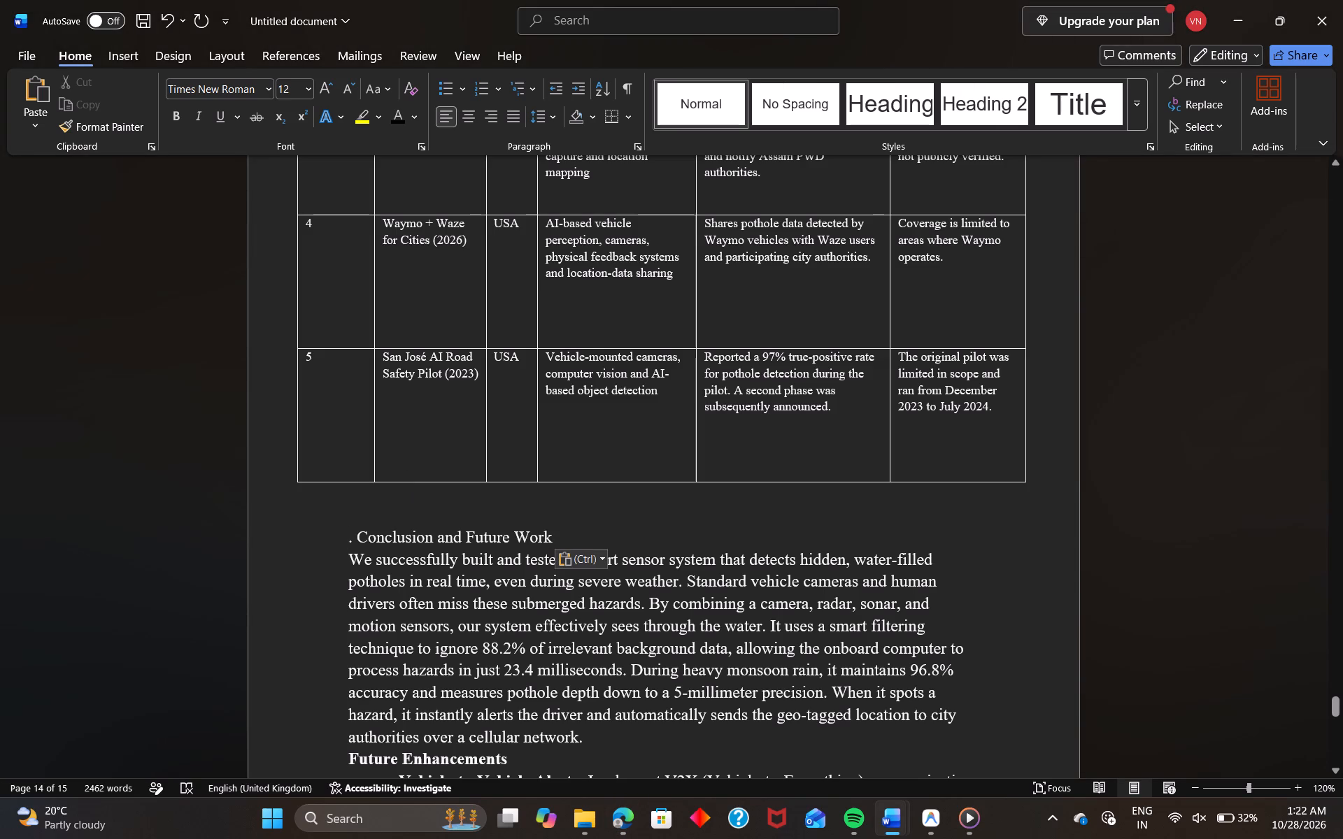
left_click(350, 542)
key("Left")
key("6")
Format the "6. Conclusion and Future Work" heading in font size 20 and bold.
left_click_drag(585, 540, 343, 533)
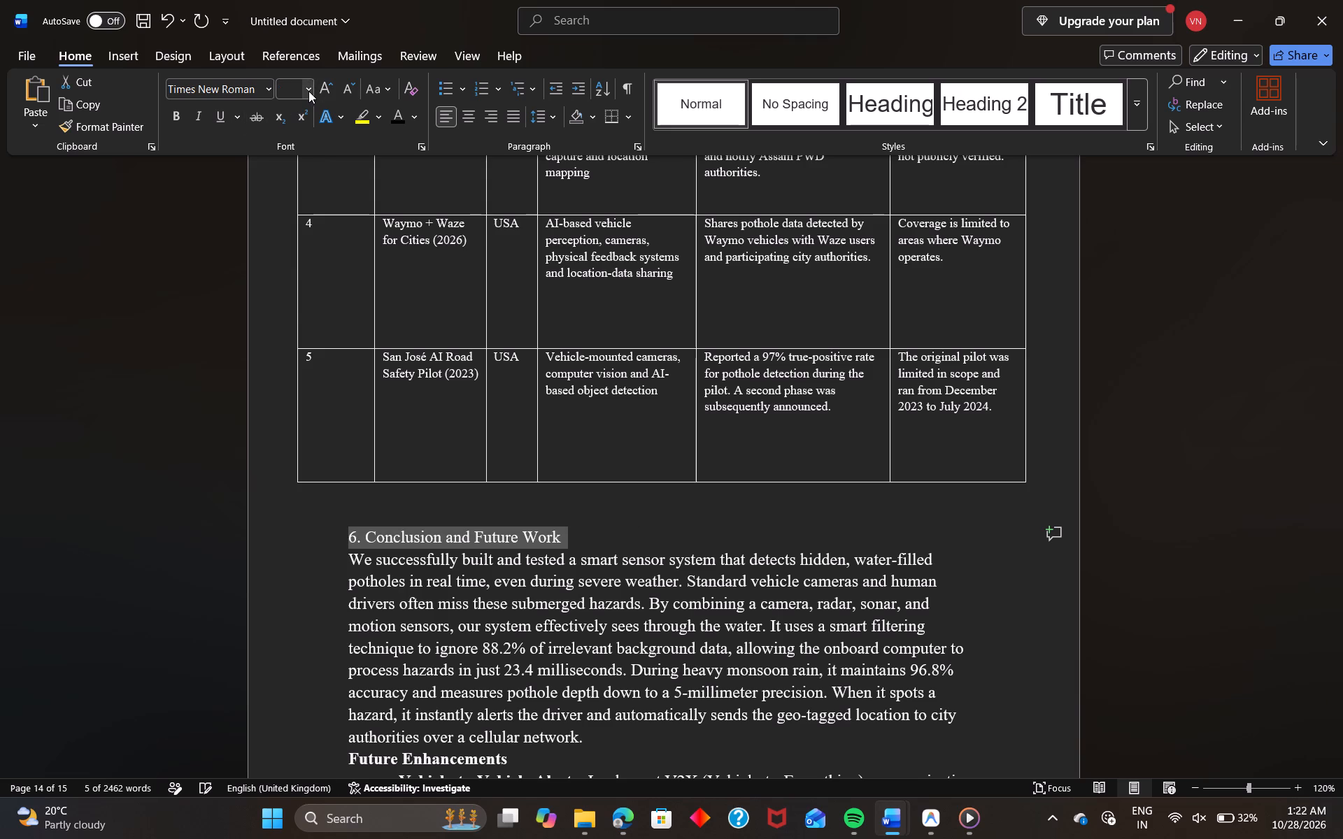
left_click_drag(308, 91, 294, 282)
left_click(294, 282)
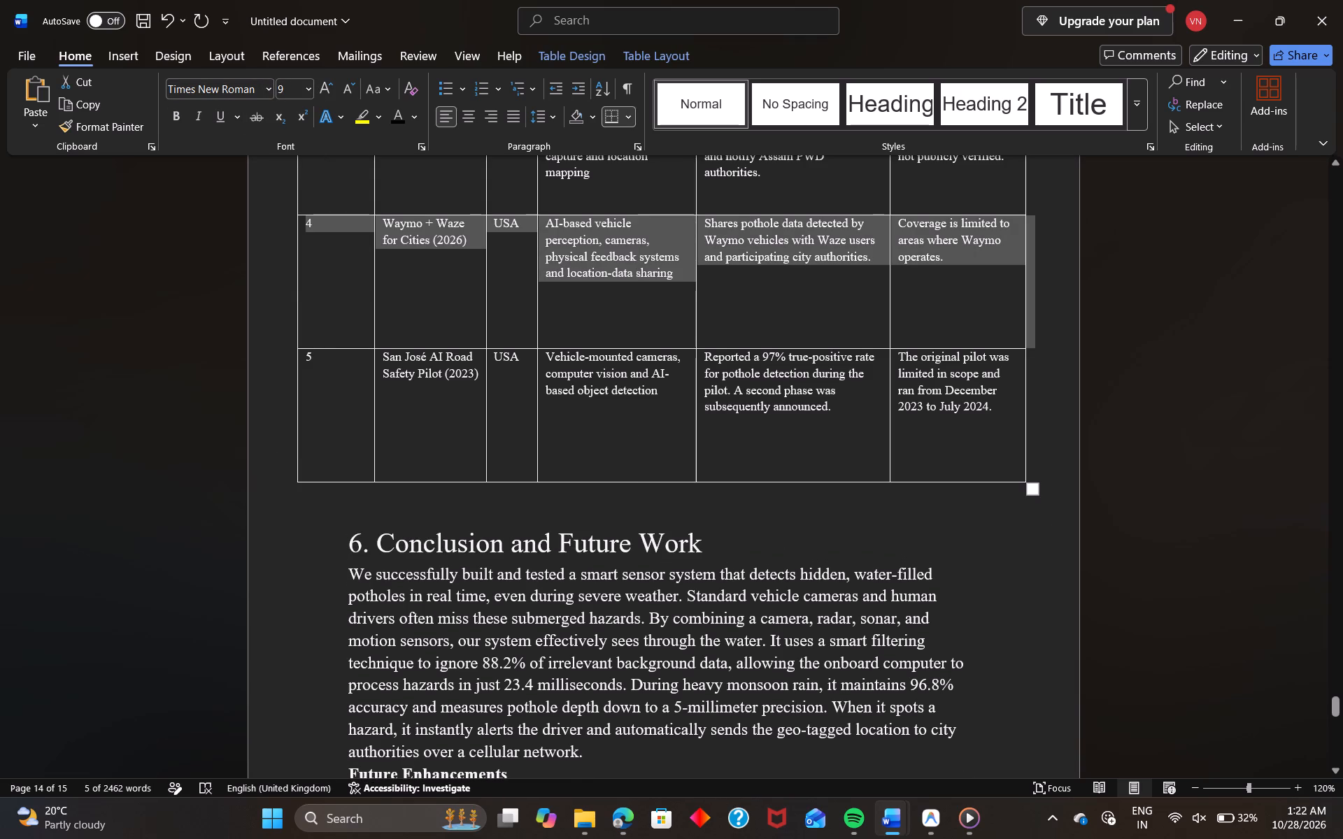
left_click_drag(713, 545, 350, 543)
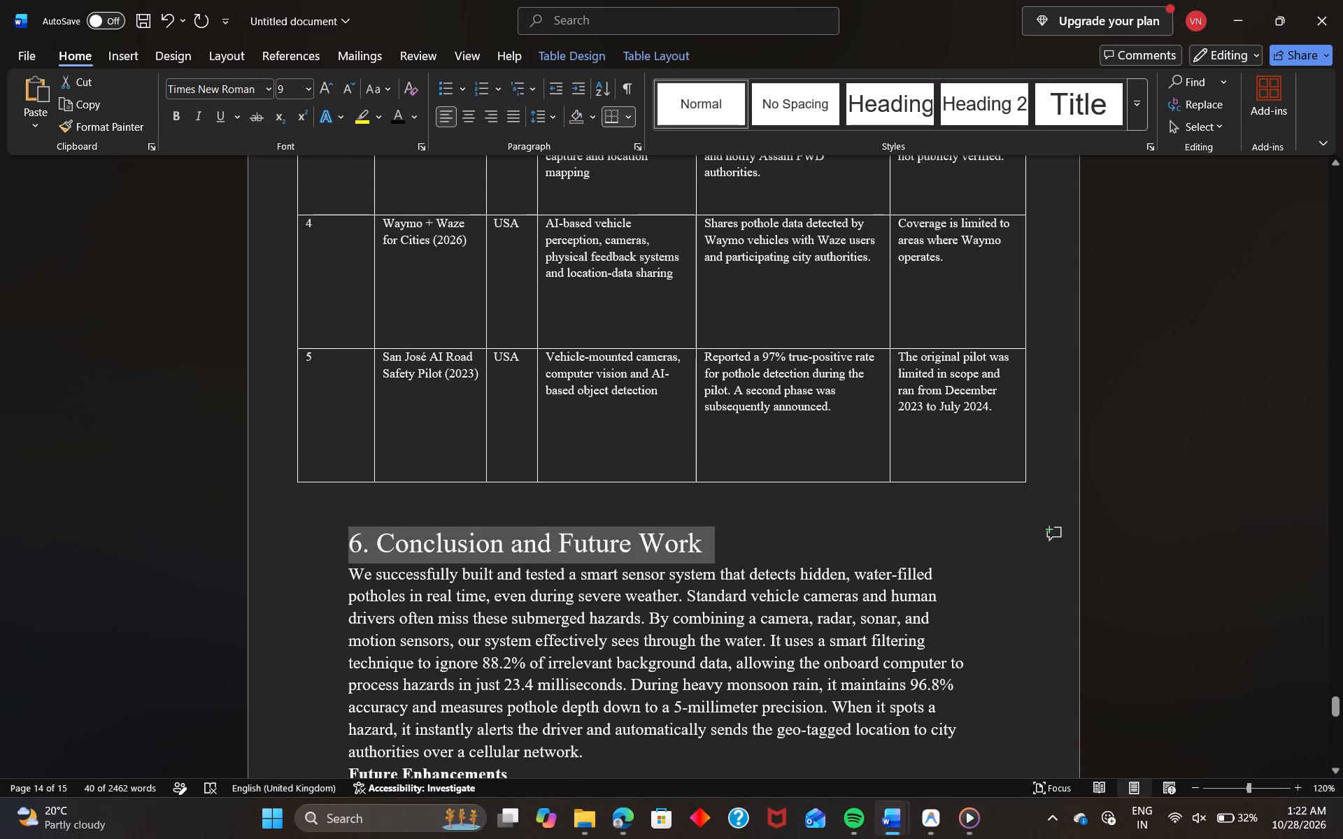
left_click(180, 112)
left_click(779, 543)
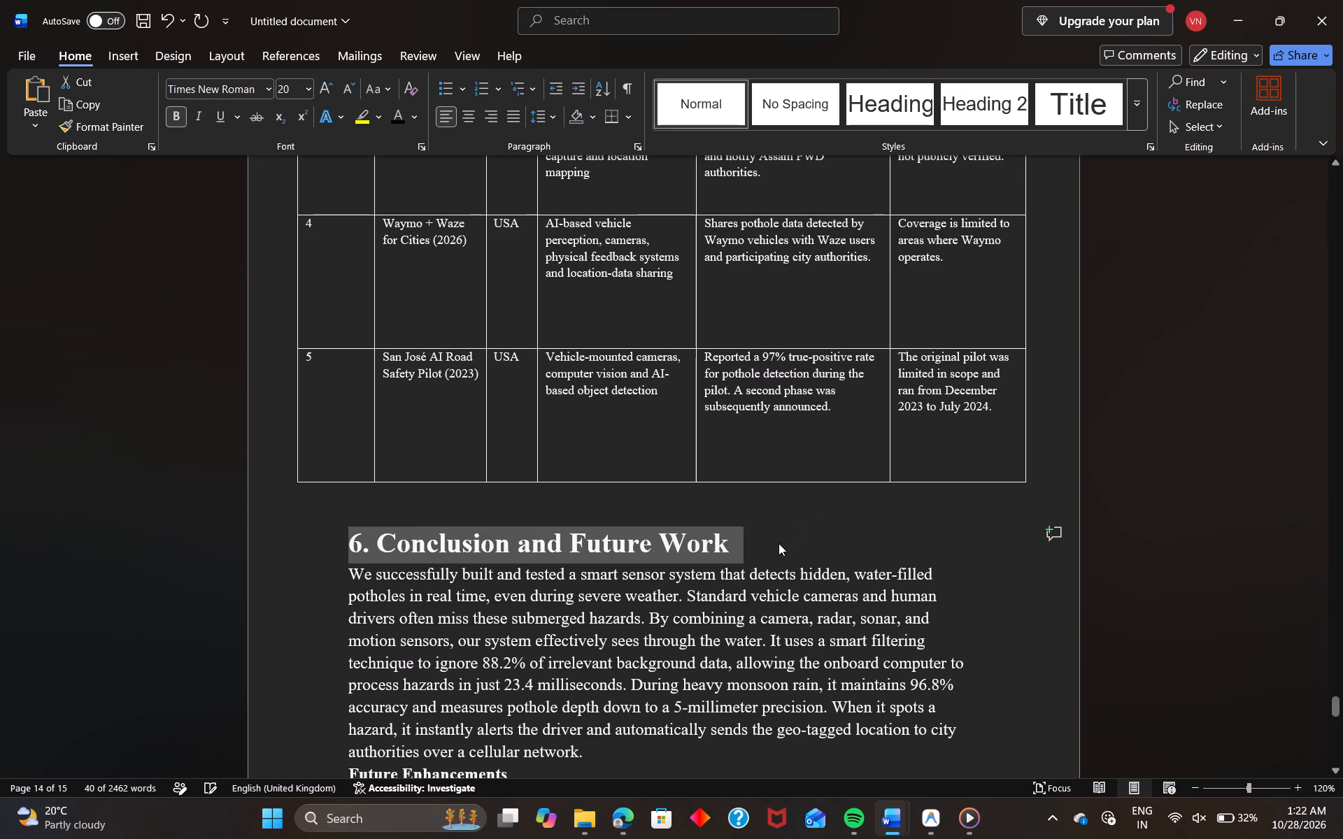
Look back through the report's earlier sections, examining headings such as "Drawbacks in These Existing Projects" and the layout.
scroll(779, 543, "up", 12)
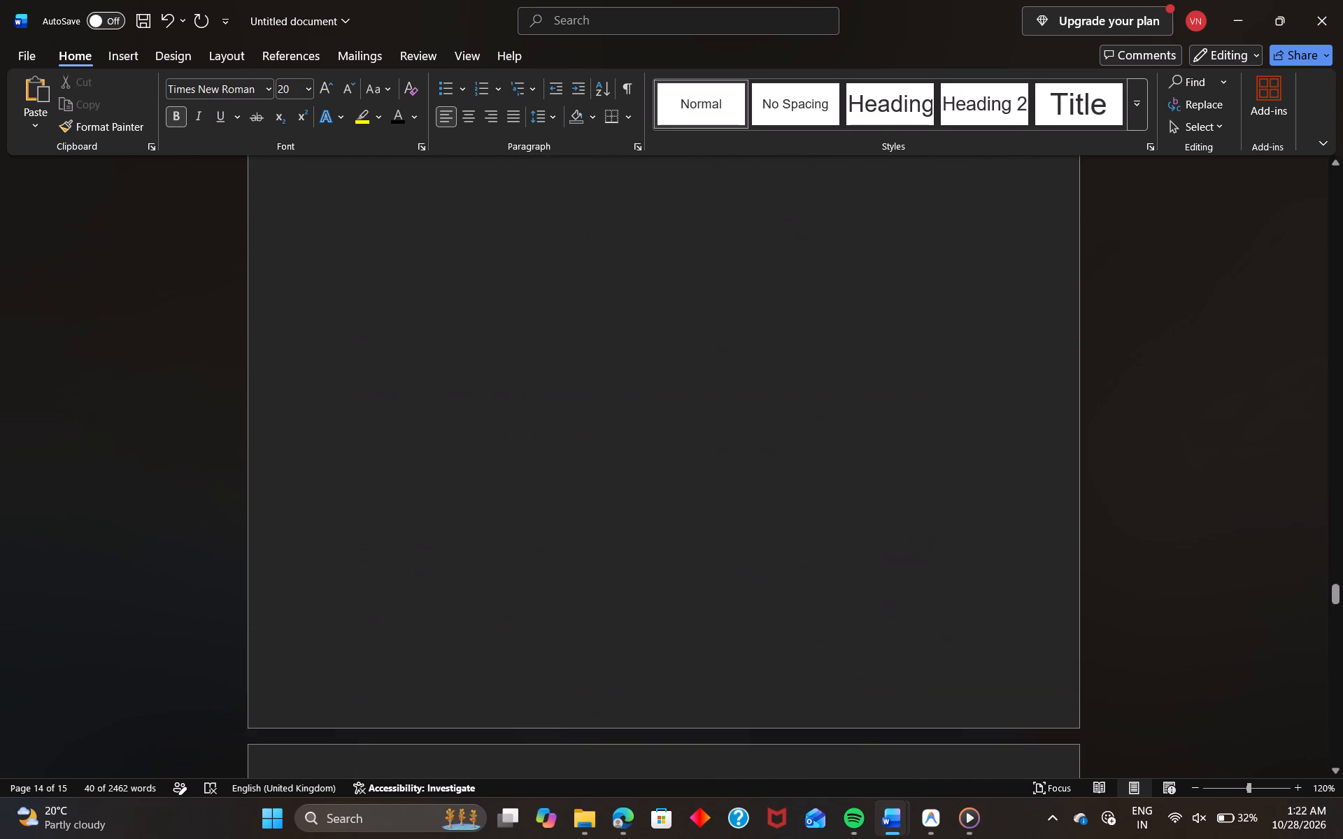
scroll(779, 543, "up", 9)
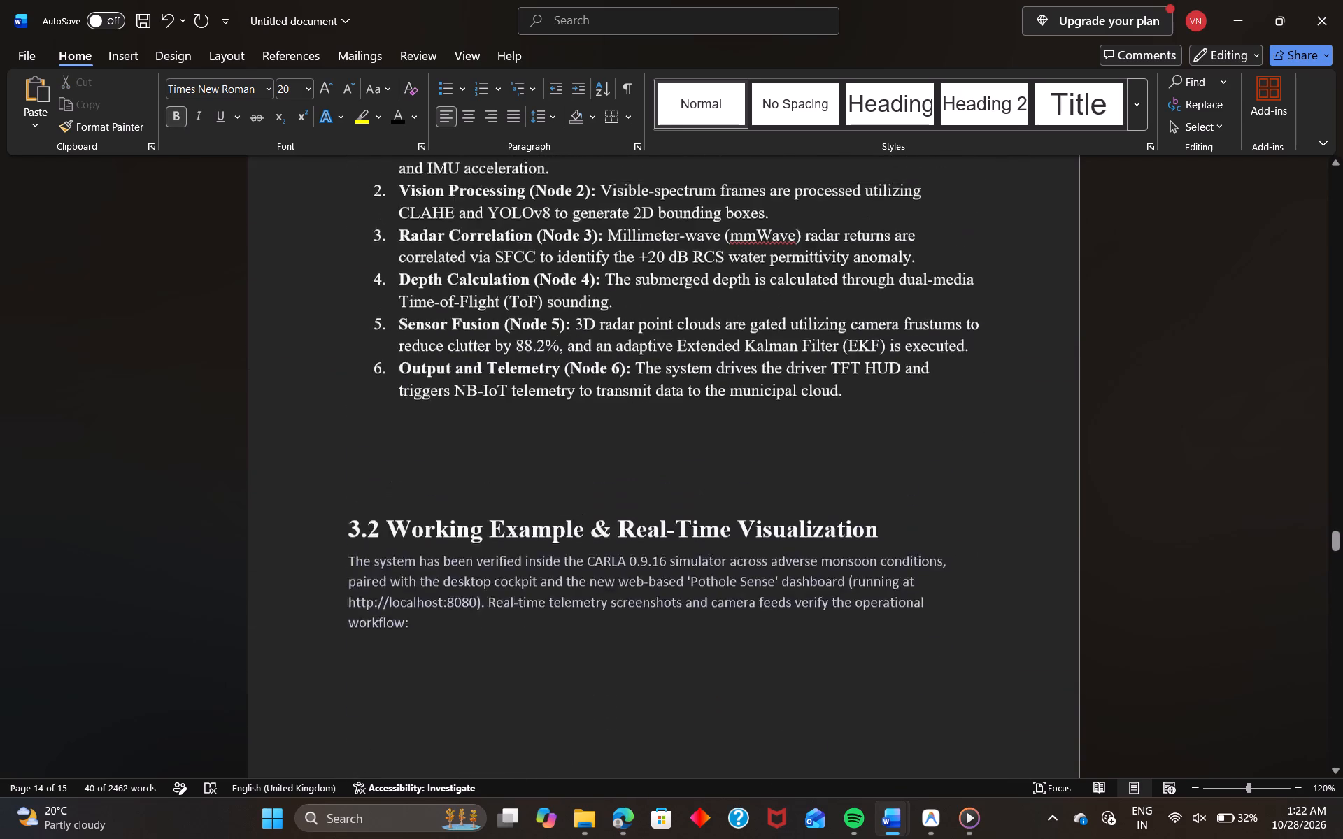
scroll(779, 543, "up", 6)
scroll(779, 543, "down", 1)
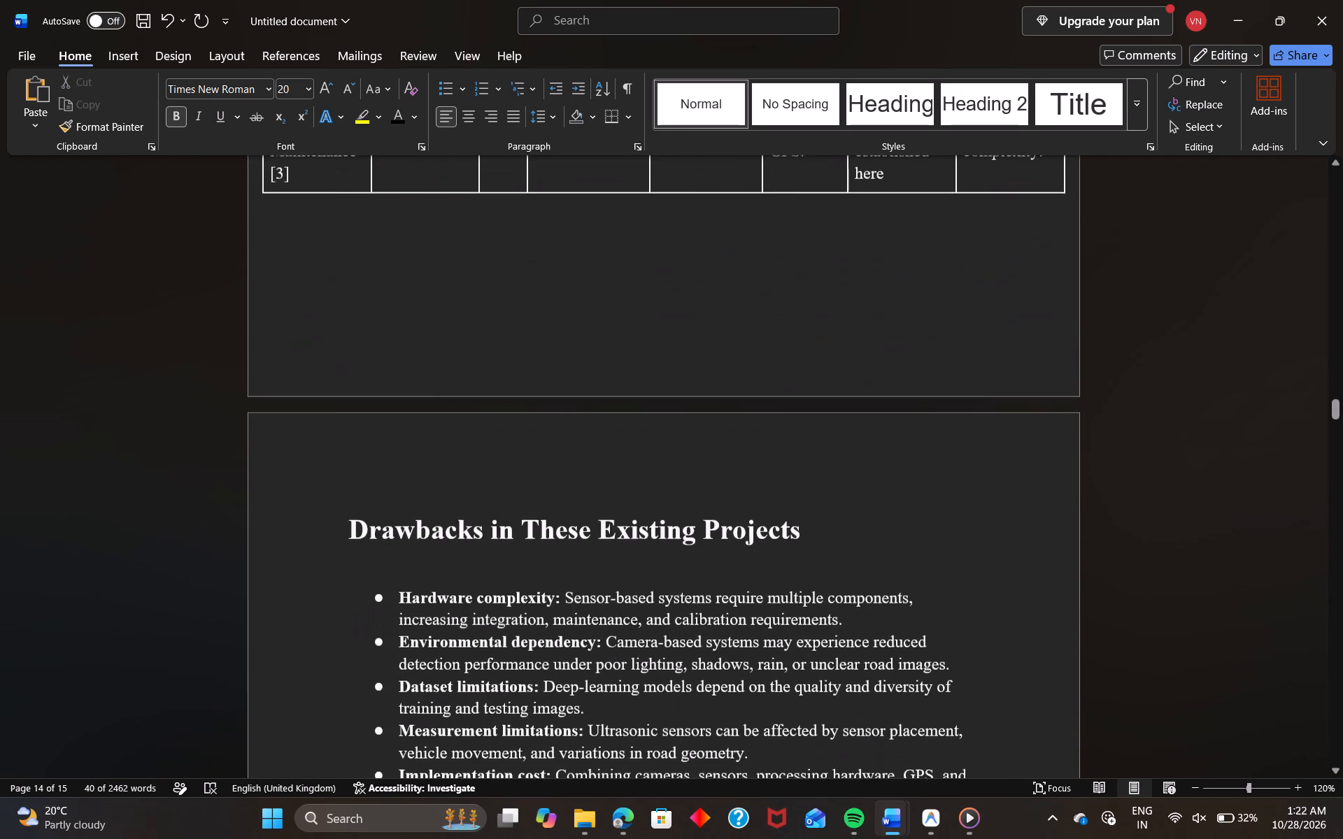
left_click(648, 528)
scroll(648, 528, "up", 8)
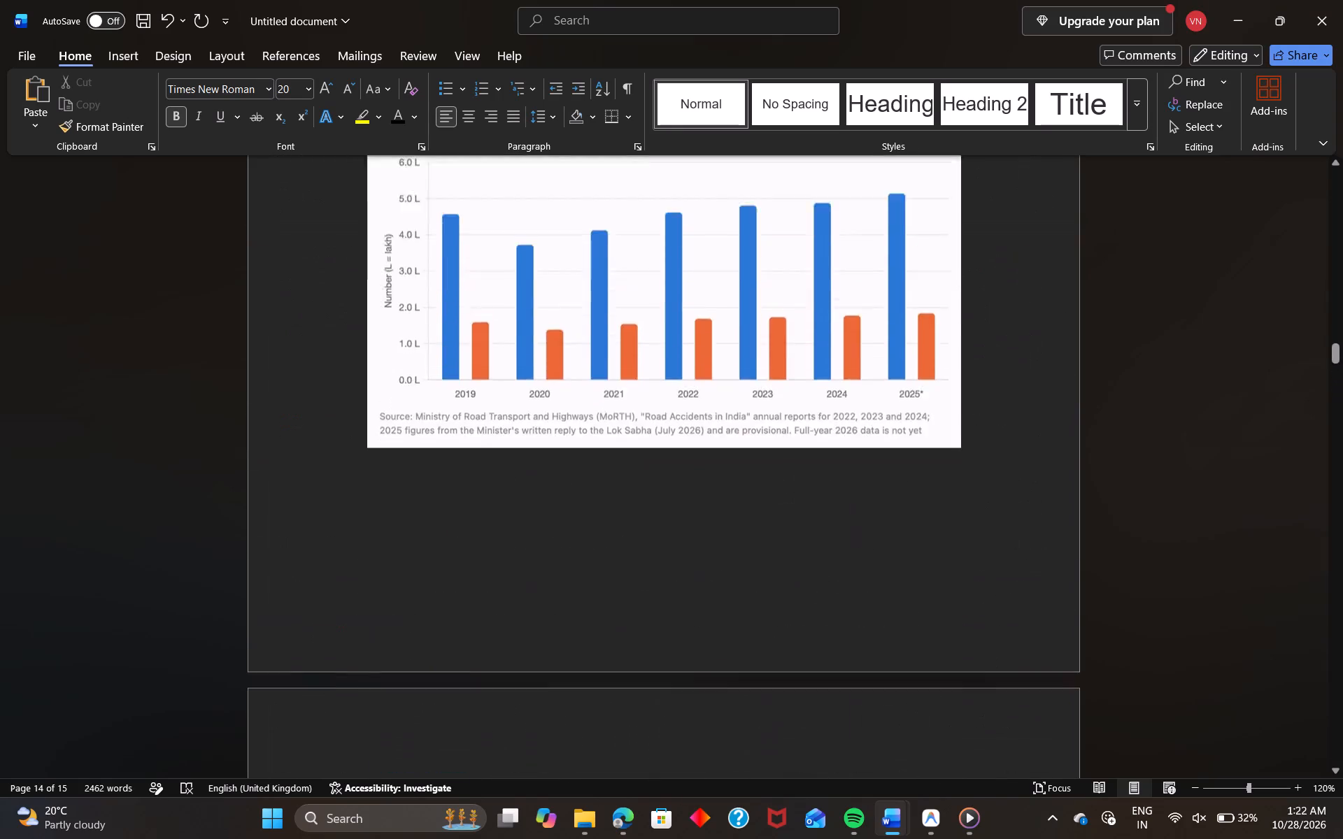
scroll(648, 528, "up", 1)
scroll(648, 528, "down", 20)
scroll(648, 528, "down", 2)
scroll(648, 528, "up", 7)
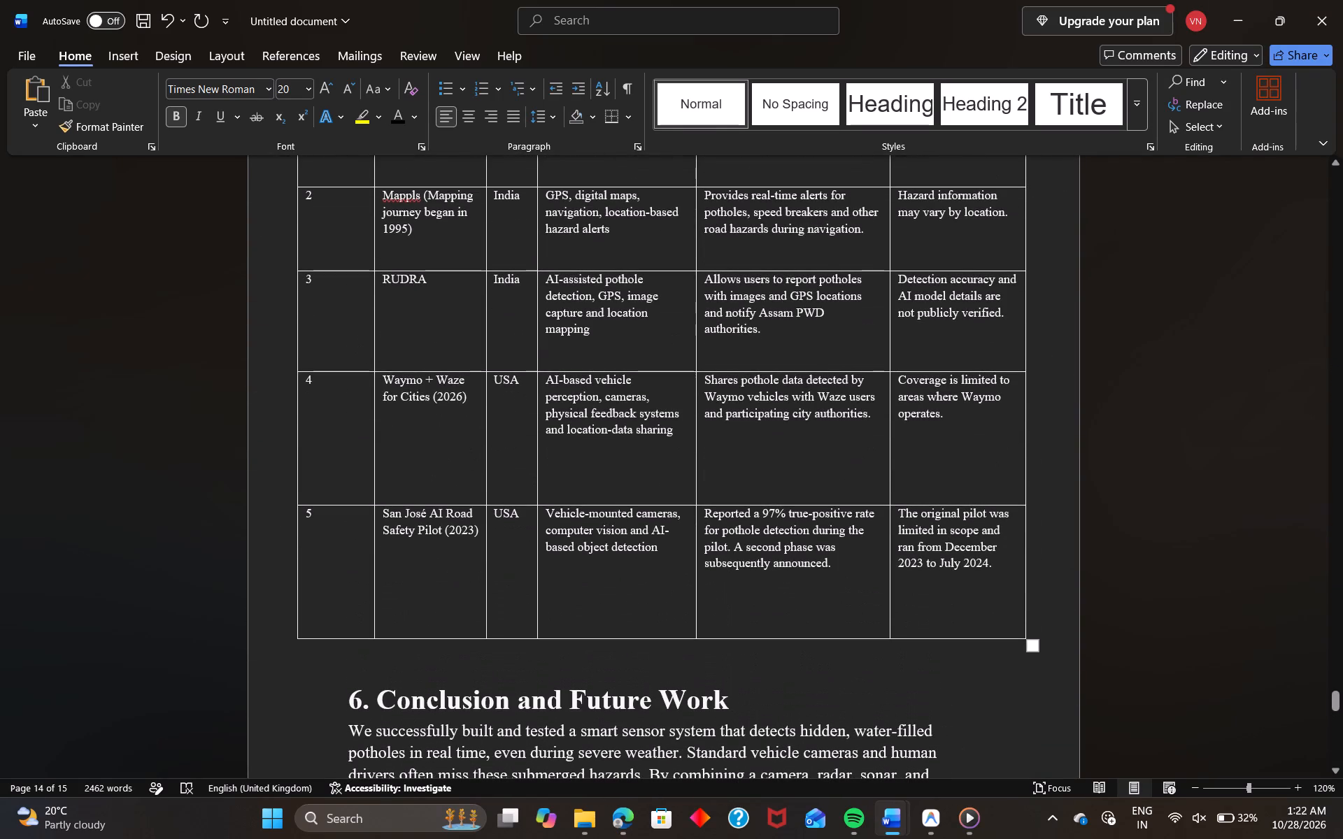
Insert a blank line below the "6. Conclusion and Future Work" heading and undo the automatic list numbering applied to it.
scroll(748, 705, "down", 1)
left_click(749, 534)
key("Return")
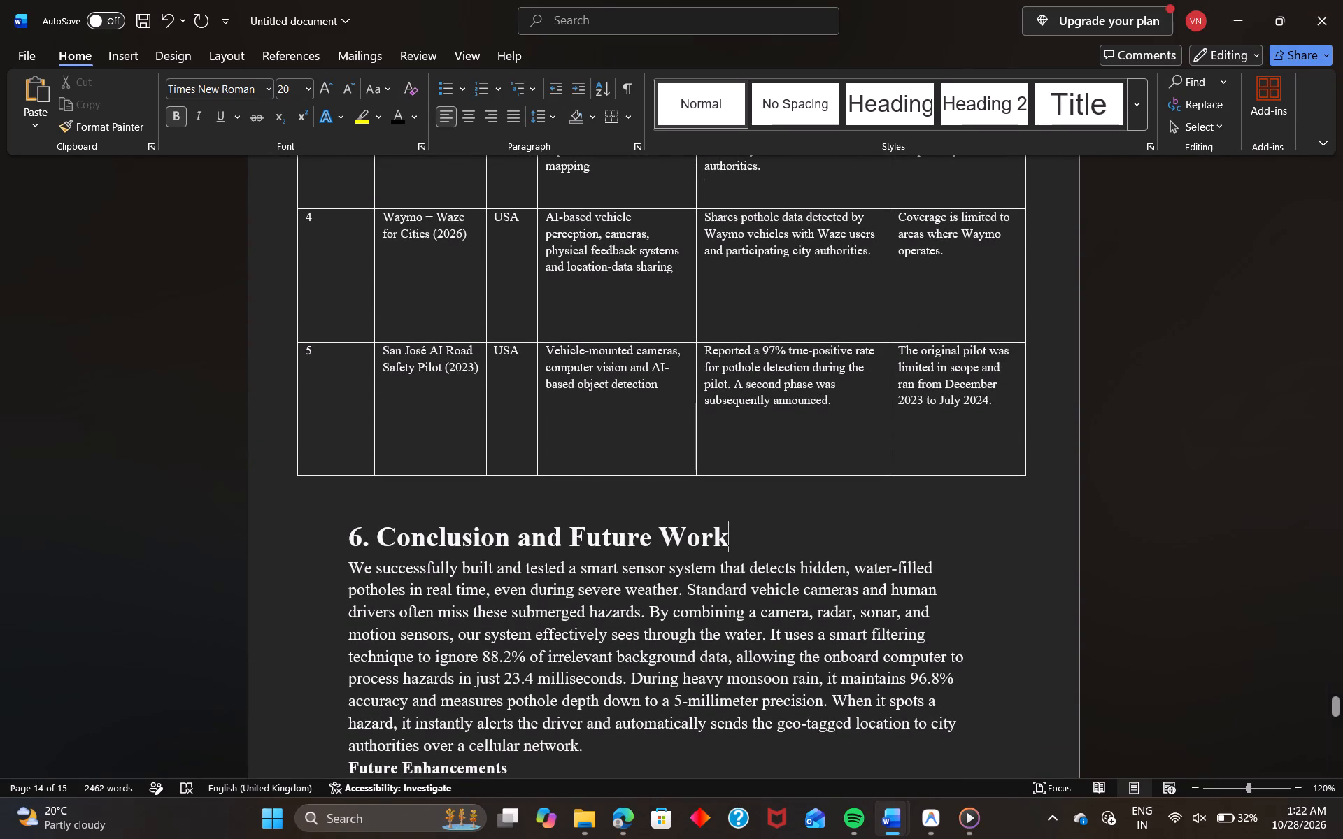
scroll(749, 534, "right", 1)
key("BackSpace")
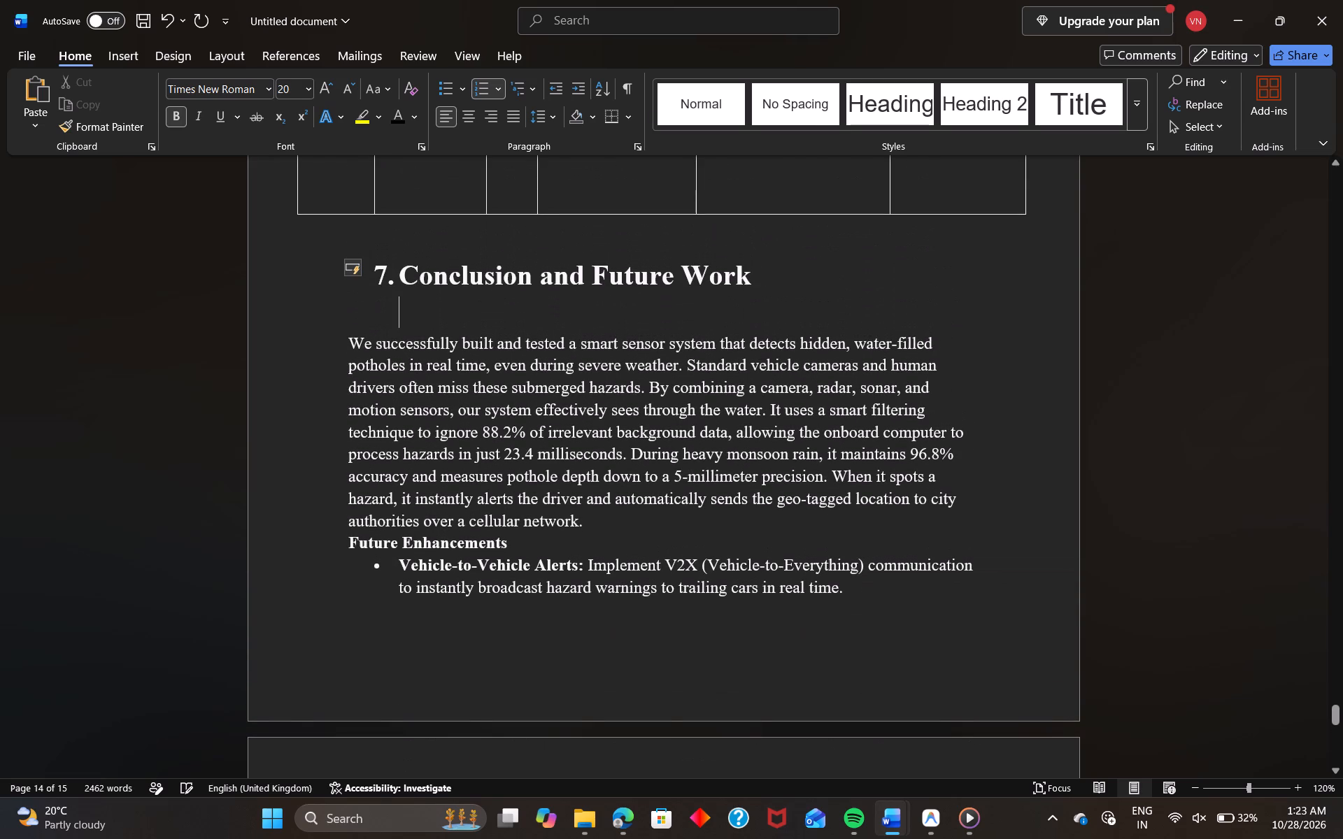
key("ctrl+z")
key("ctrl+z")
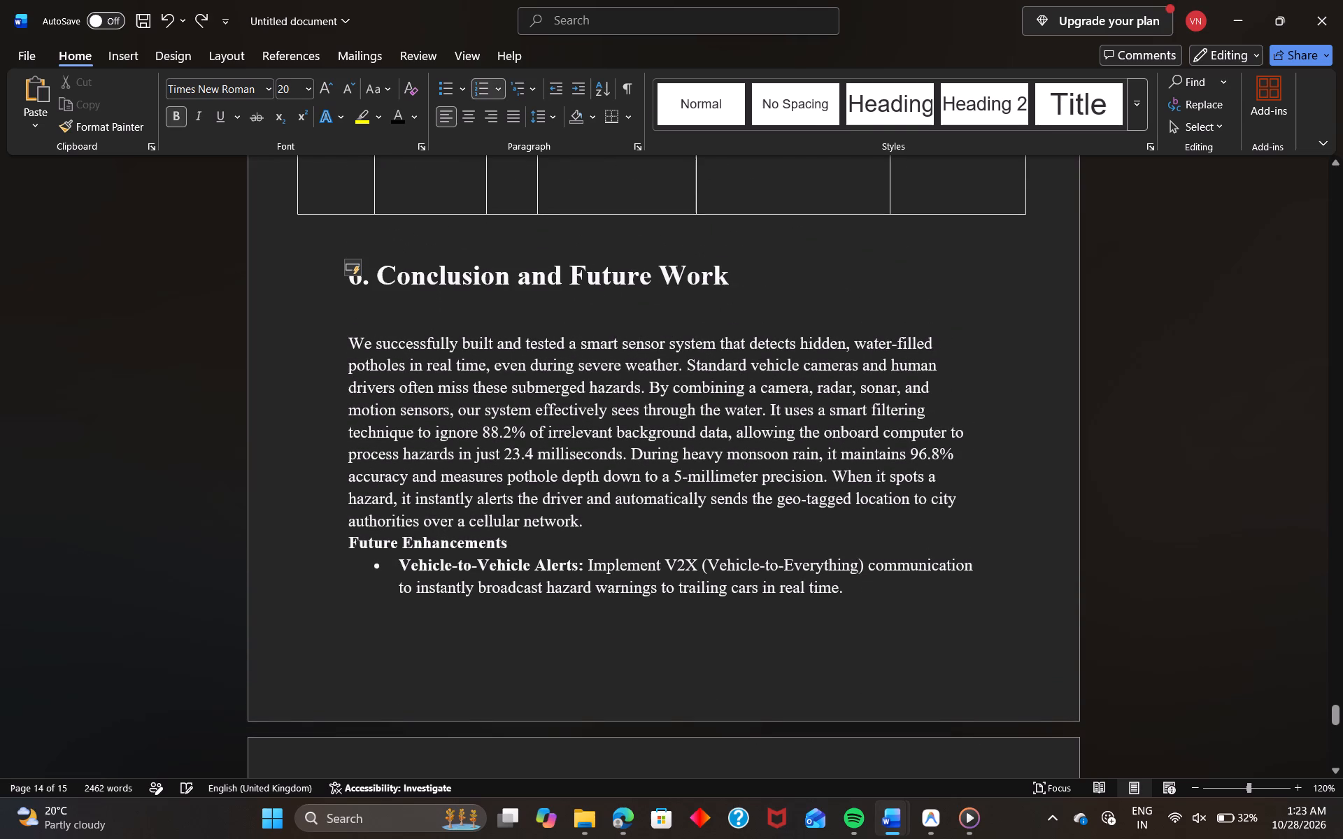
Remove bold from the "6. Conclusion and Future Work" heading.
left_click(745, 275)
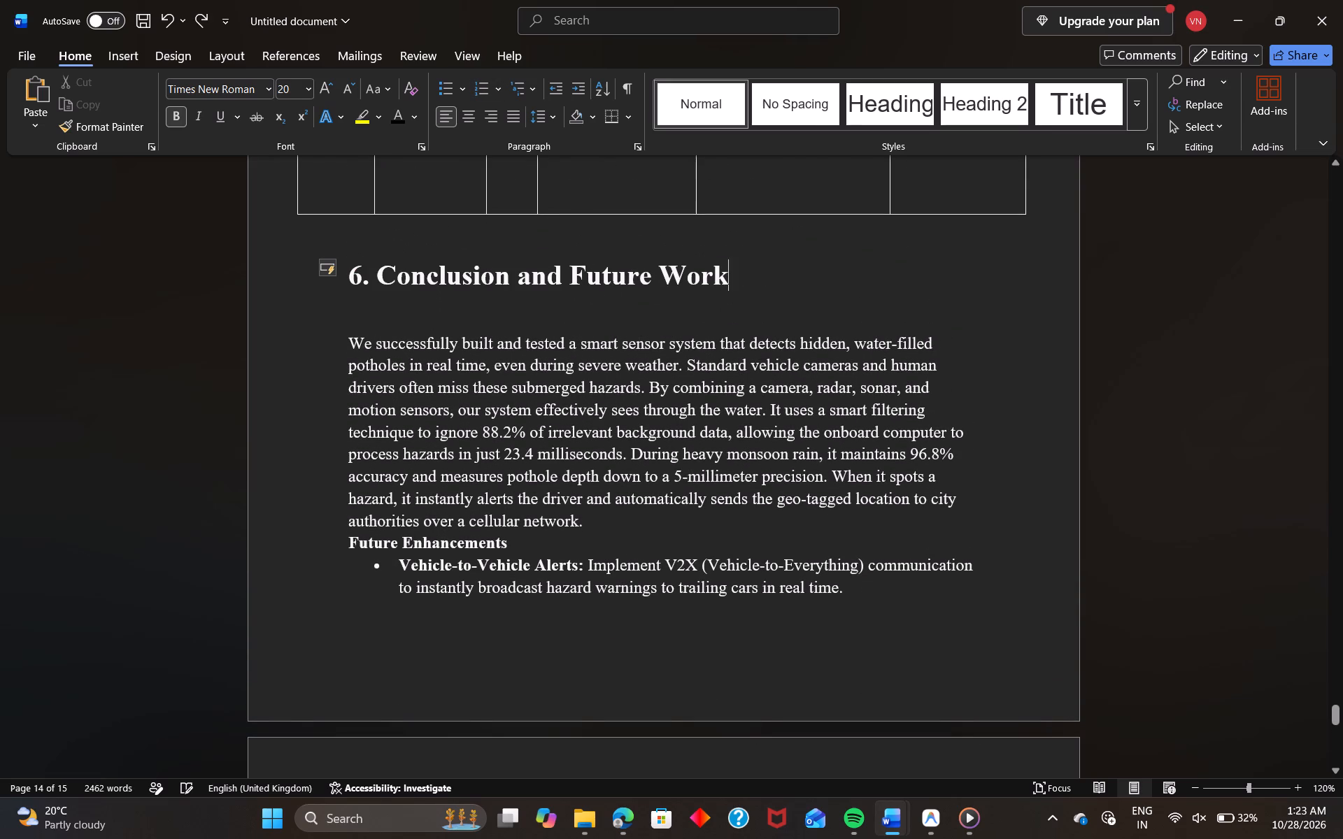
left_click_drag(739, 280, 348, 264)
left_click(176, 116)
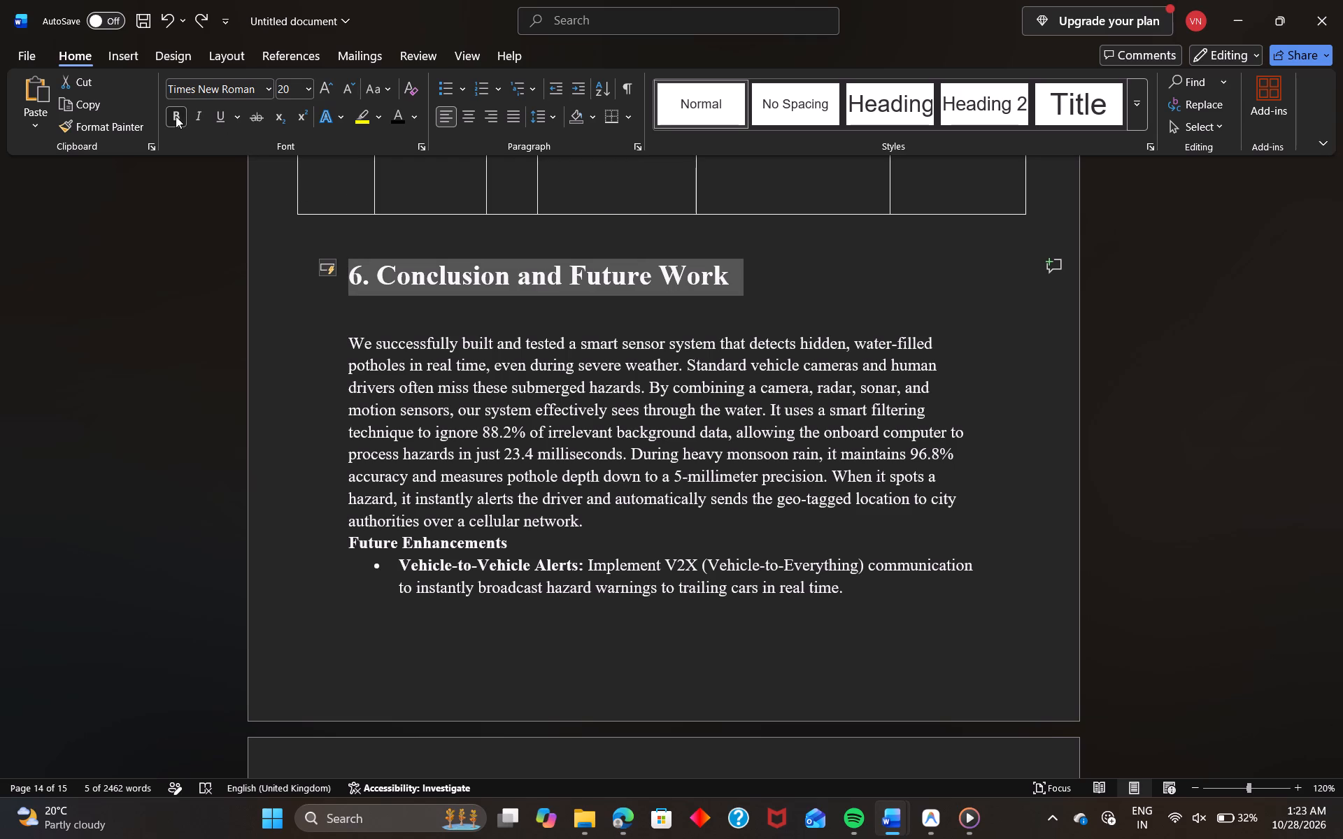
left_click(101, 508)
Copy the "References" heading from the report format PDF and paste it below the Smart Suspension Integration point in the Word report.
scroll(660, 566, "down", 1)
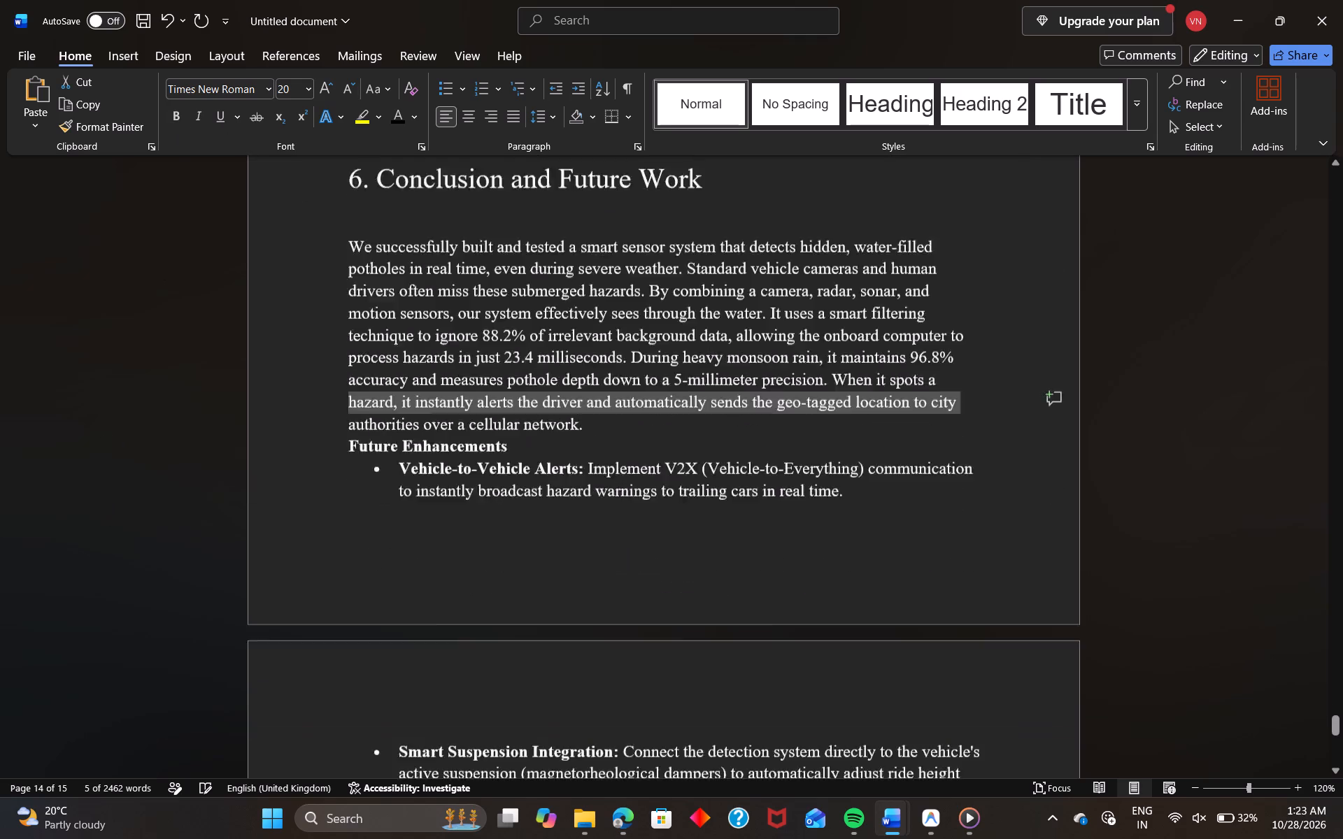
scroll(660, 566, "down", 1)
left_click(660, 566)
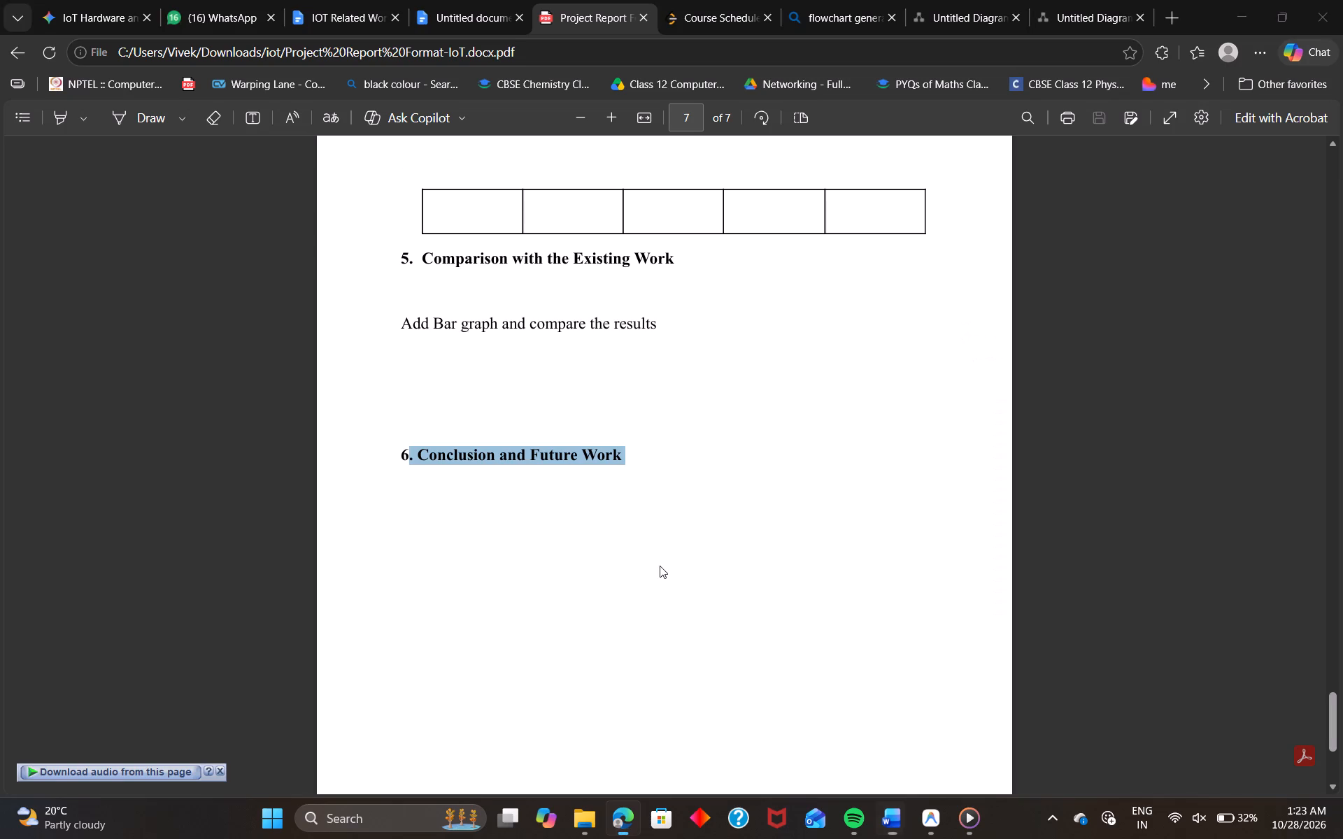
scroll(623, 564, "down", 2)
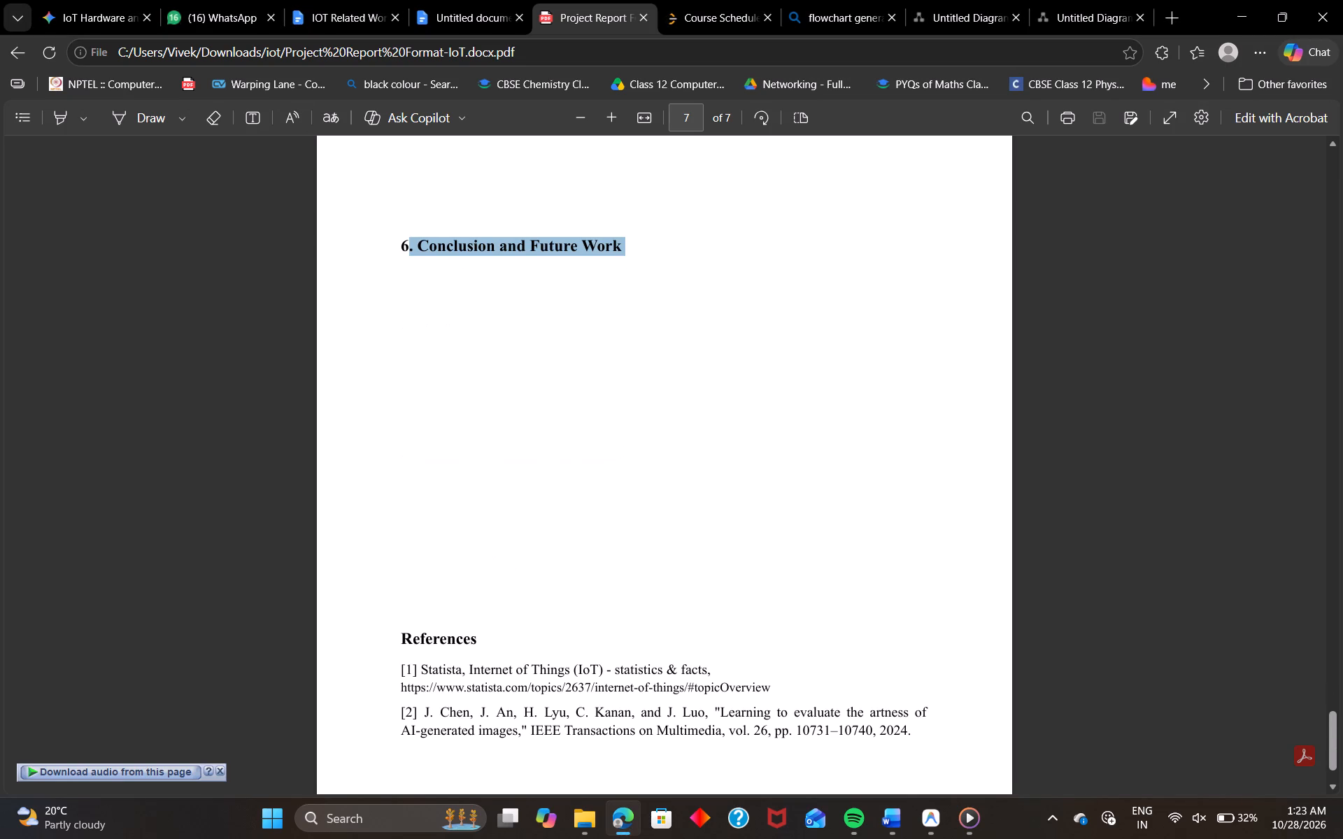
left_click_drag(476, 551, 376, 558)
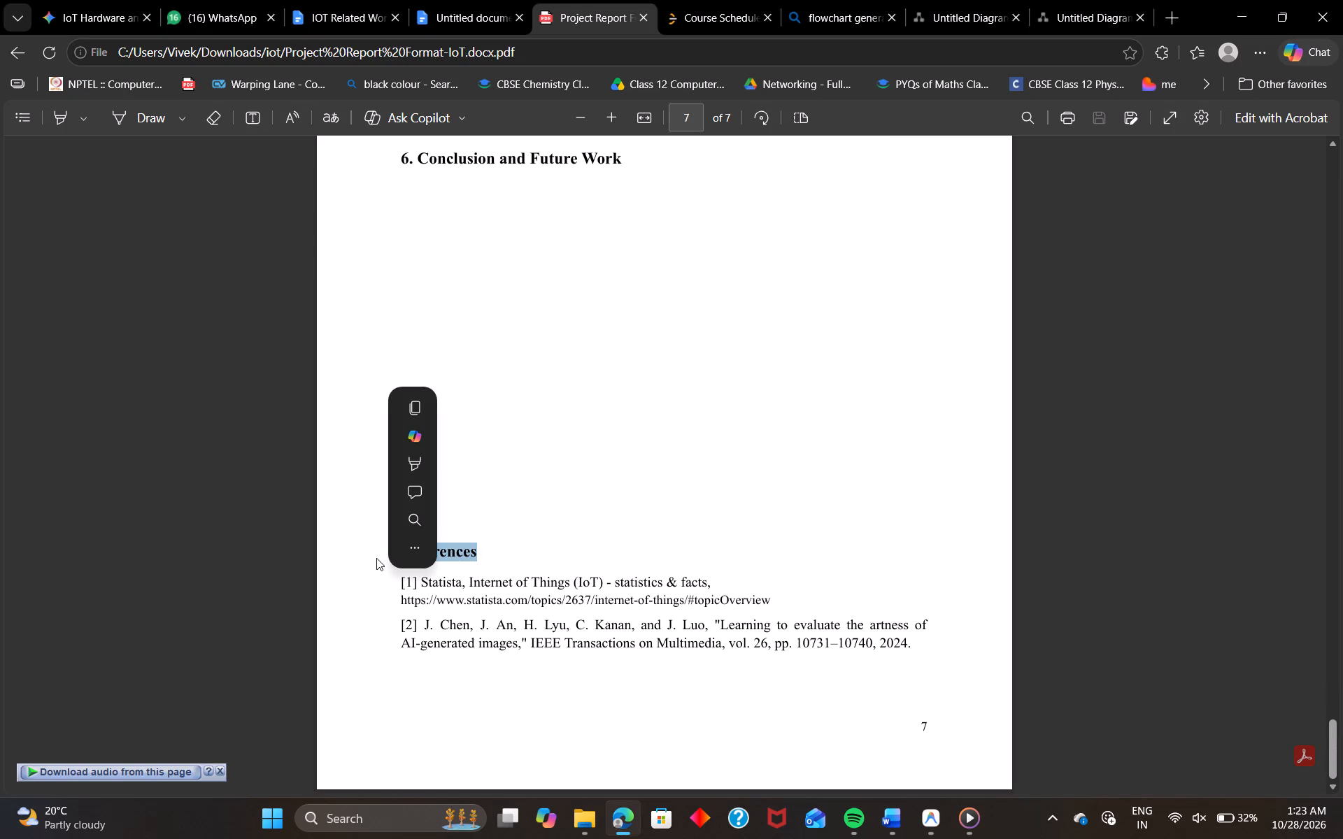
key("ctrl+c")
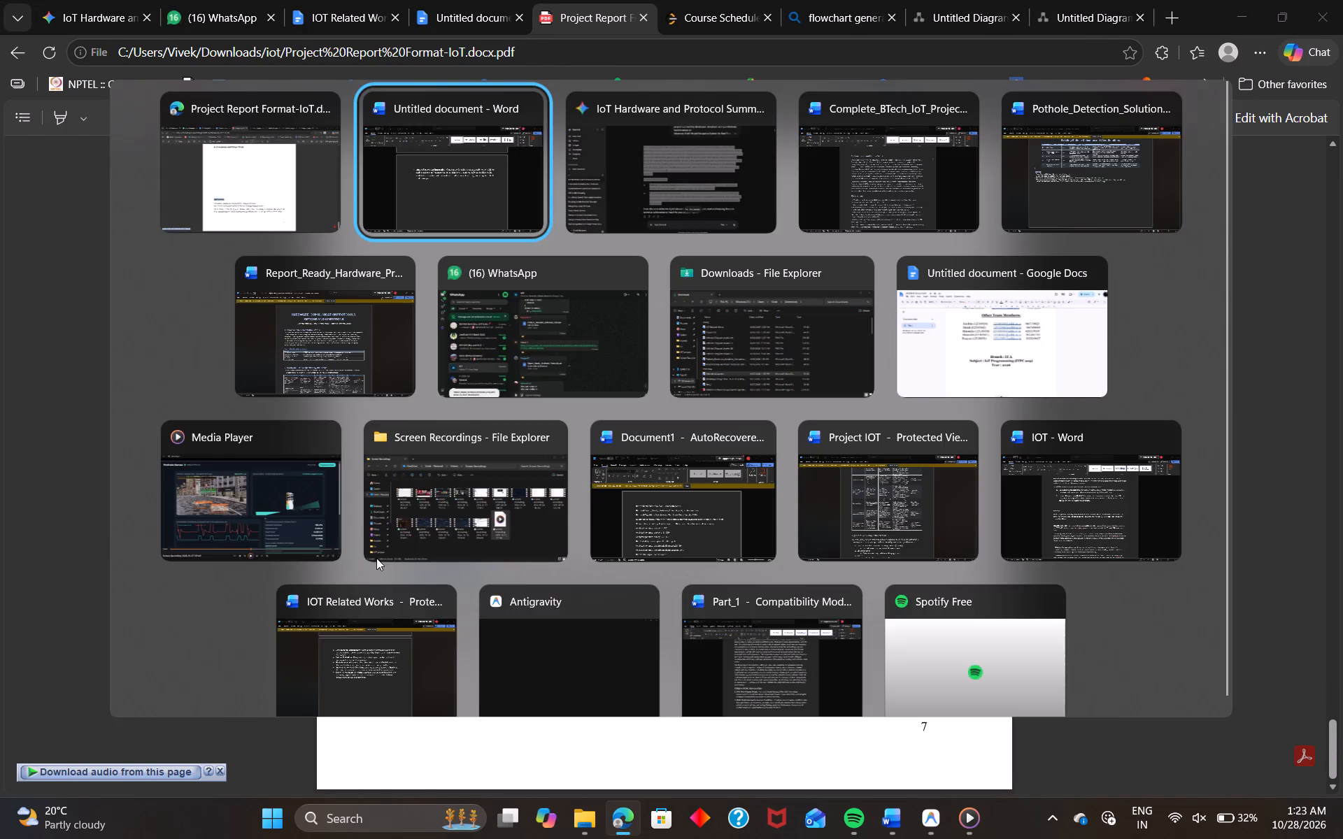
left_click(465, 475)
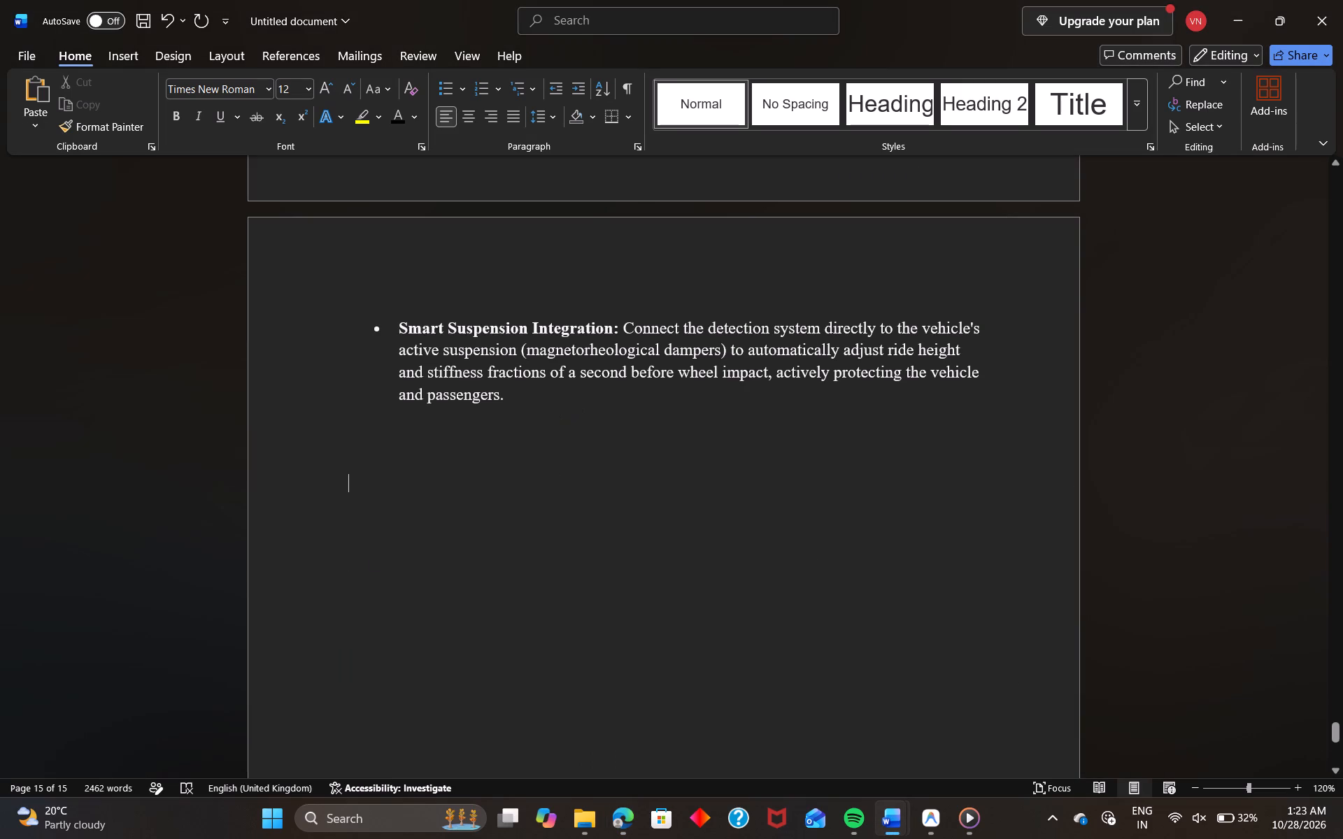
key("ctrl+v")
Set the "References" heading to font size 20 without bold.
left_click_drag(435, 482, 342, 475)
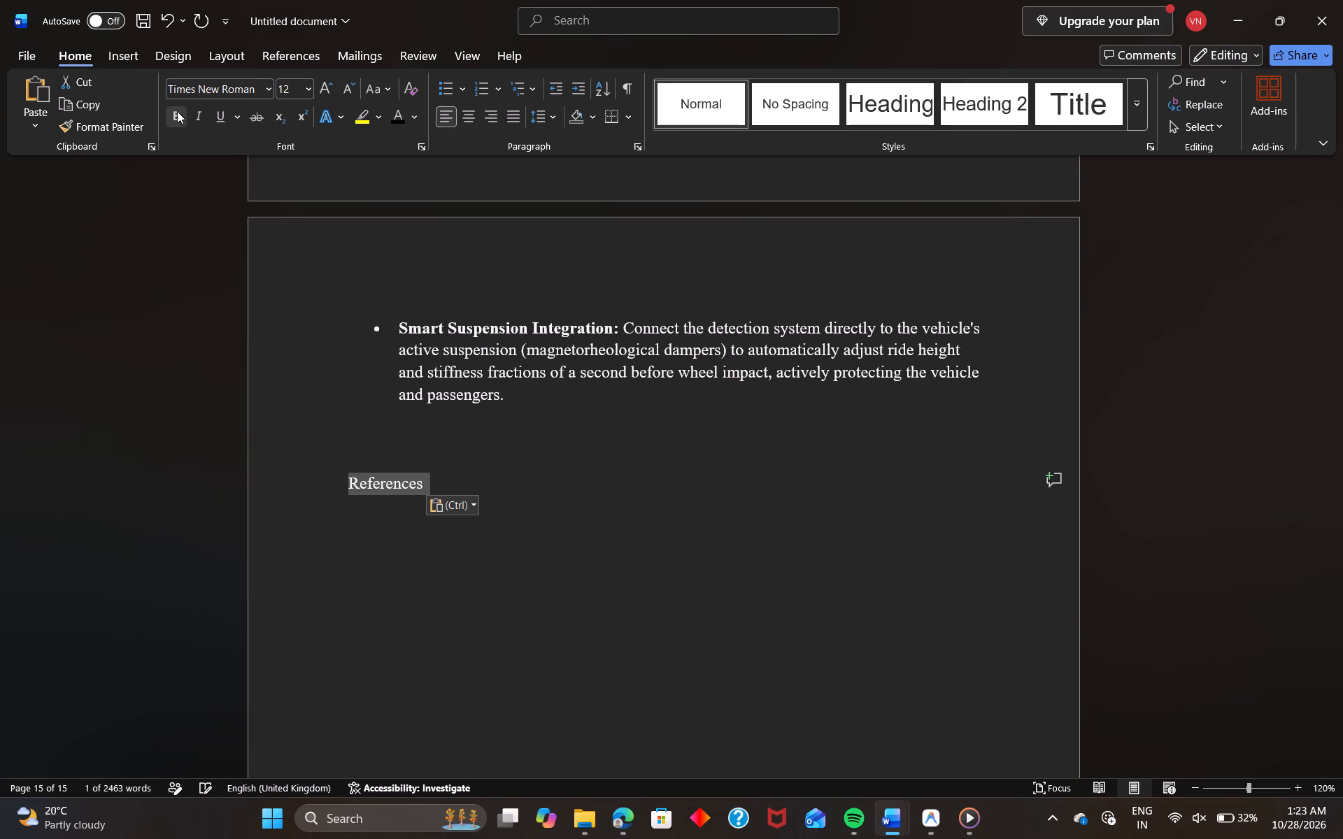
left_click(177, 111)
left_click(313, 87)
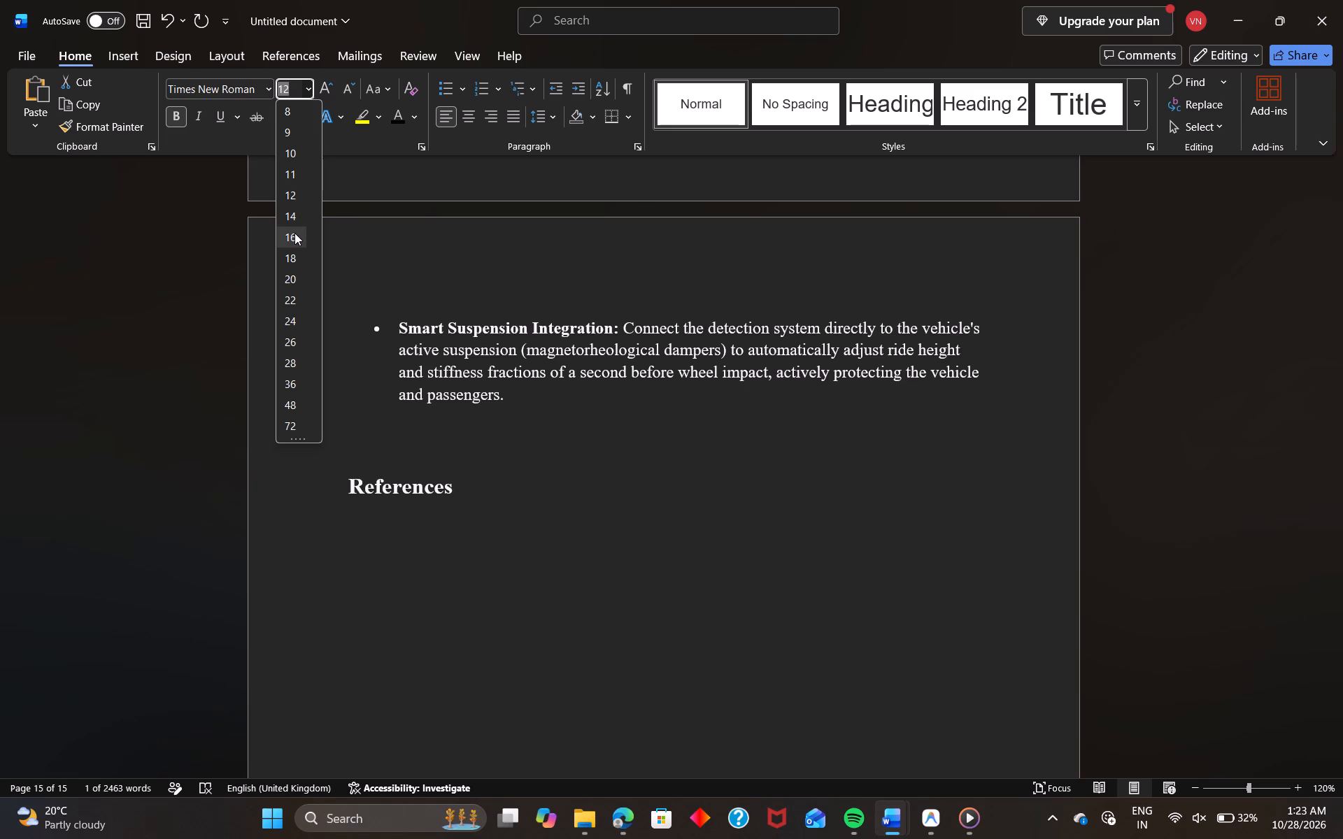
left_click(288, 282)
left_click(176, 122)
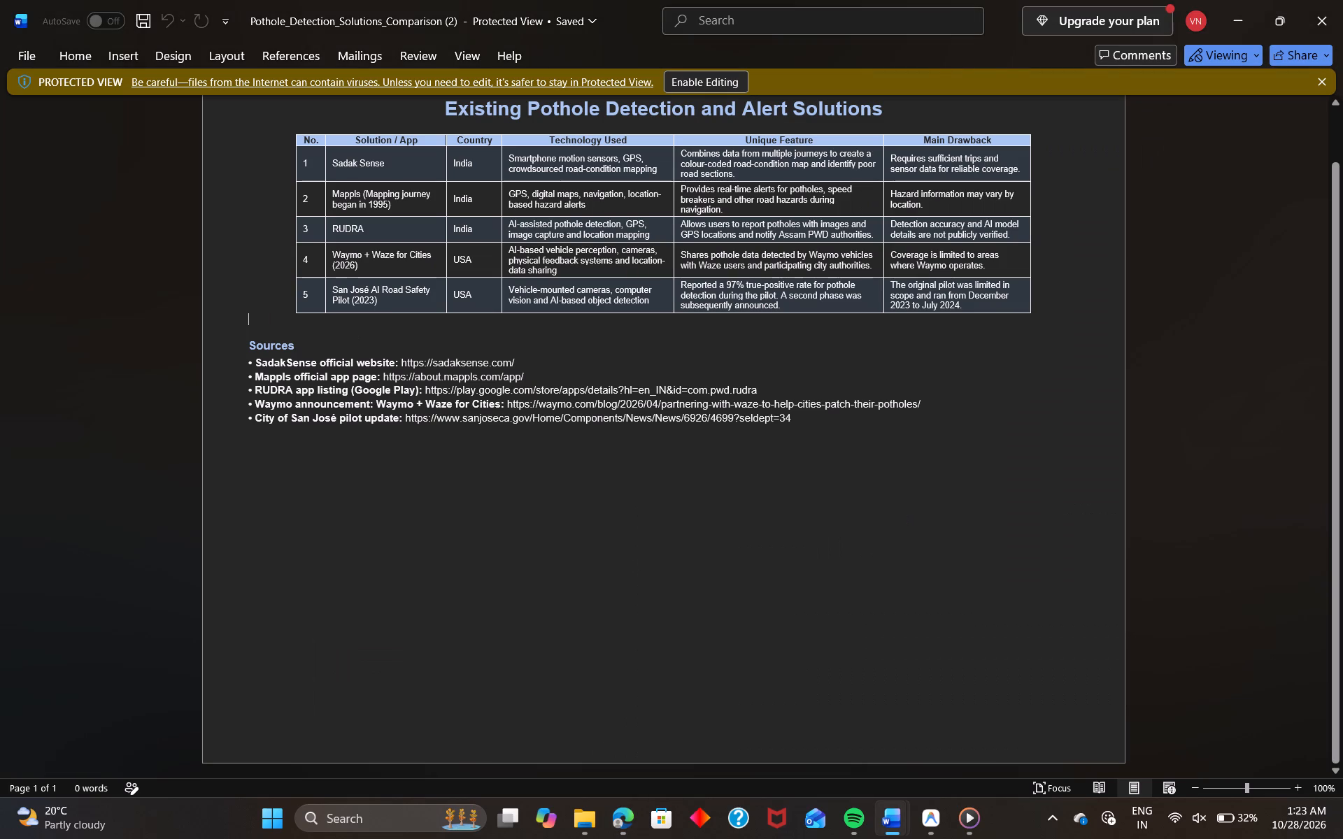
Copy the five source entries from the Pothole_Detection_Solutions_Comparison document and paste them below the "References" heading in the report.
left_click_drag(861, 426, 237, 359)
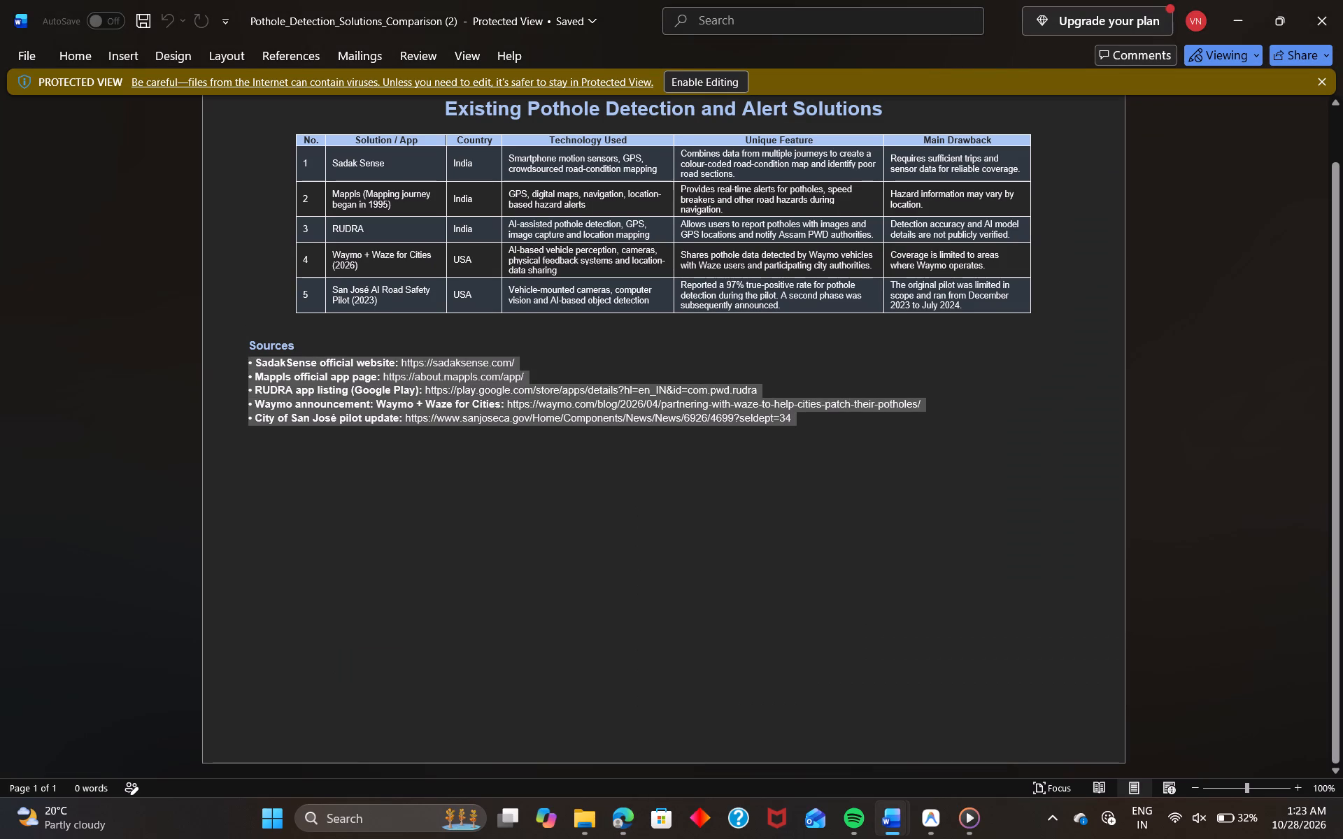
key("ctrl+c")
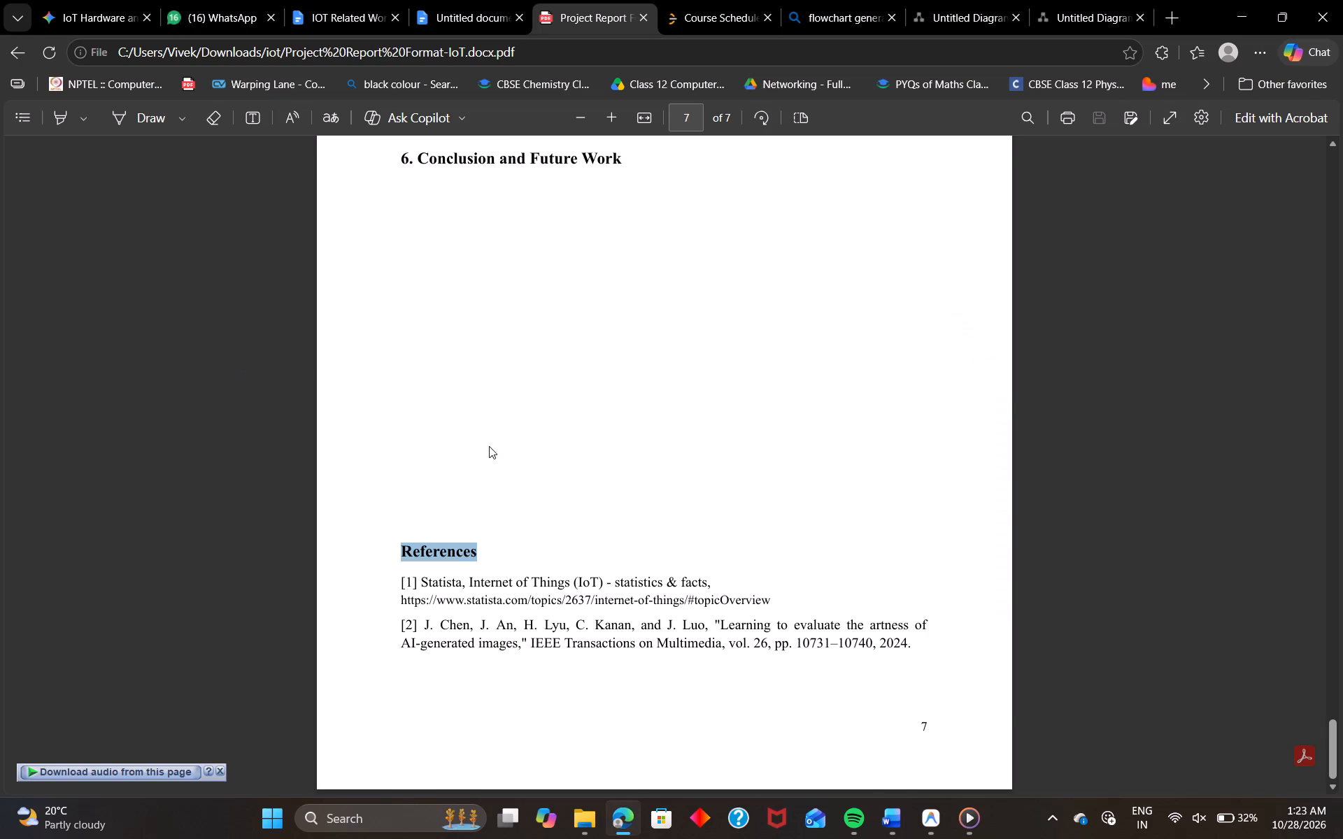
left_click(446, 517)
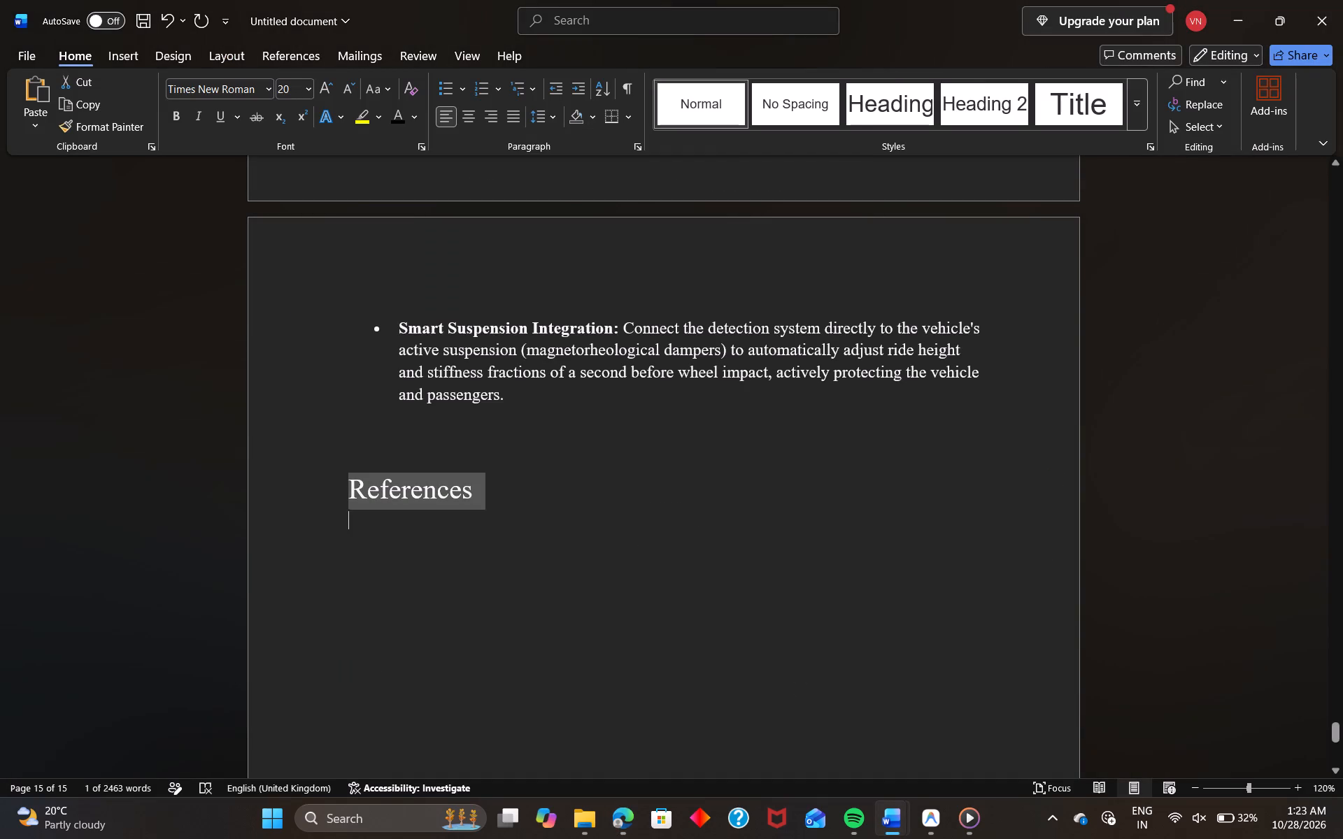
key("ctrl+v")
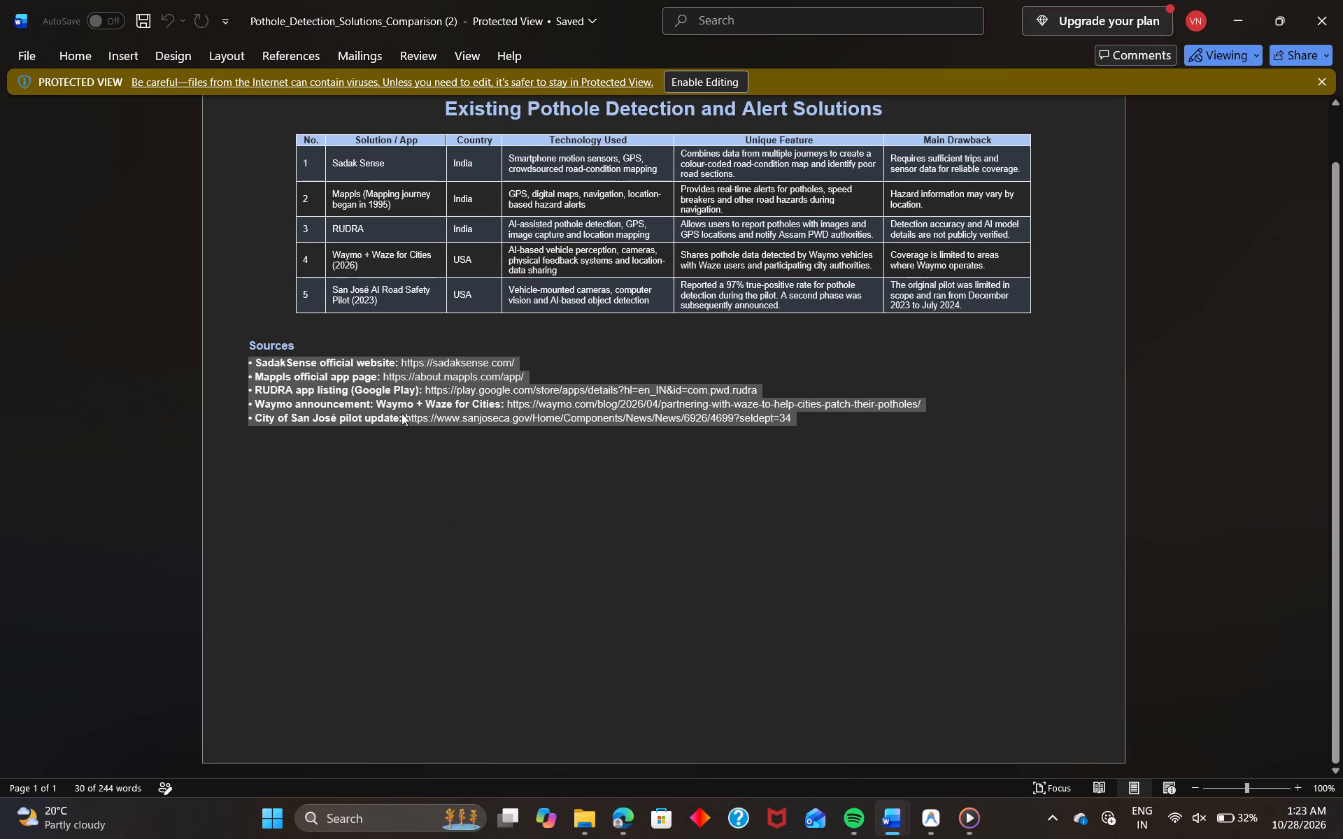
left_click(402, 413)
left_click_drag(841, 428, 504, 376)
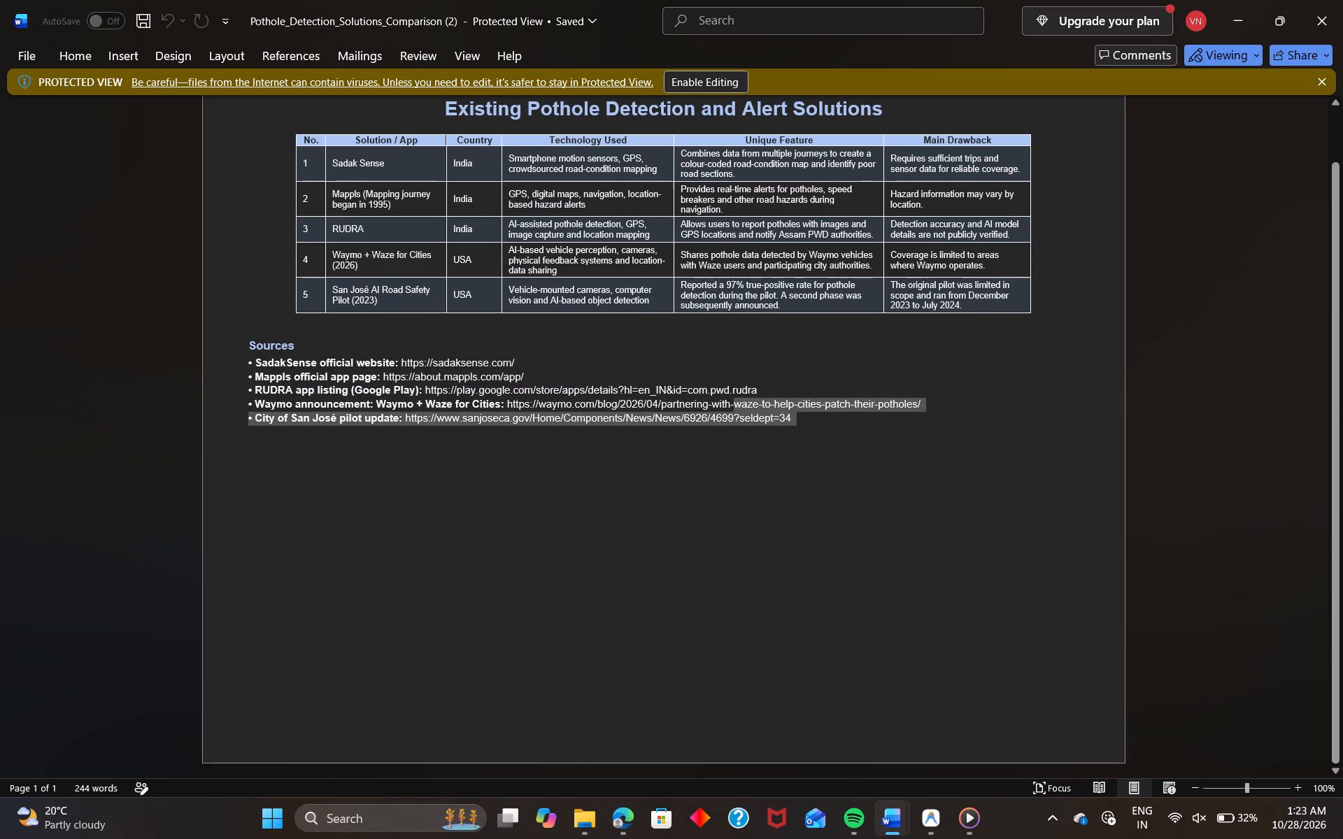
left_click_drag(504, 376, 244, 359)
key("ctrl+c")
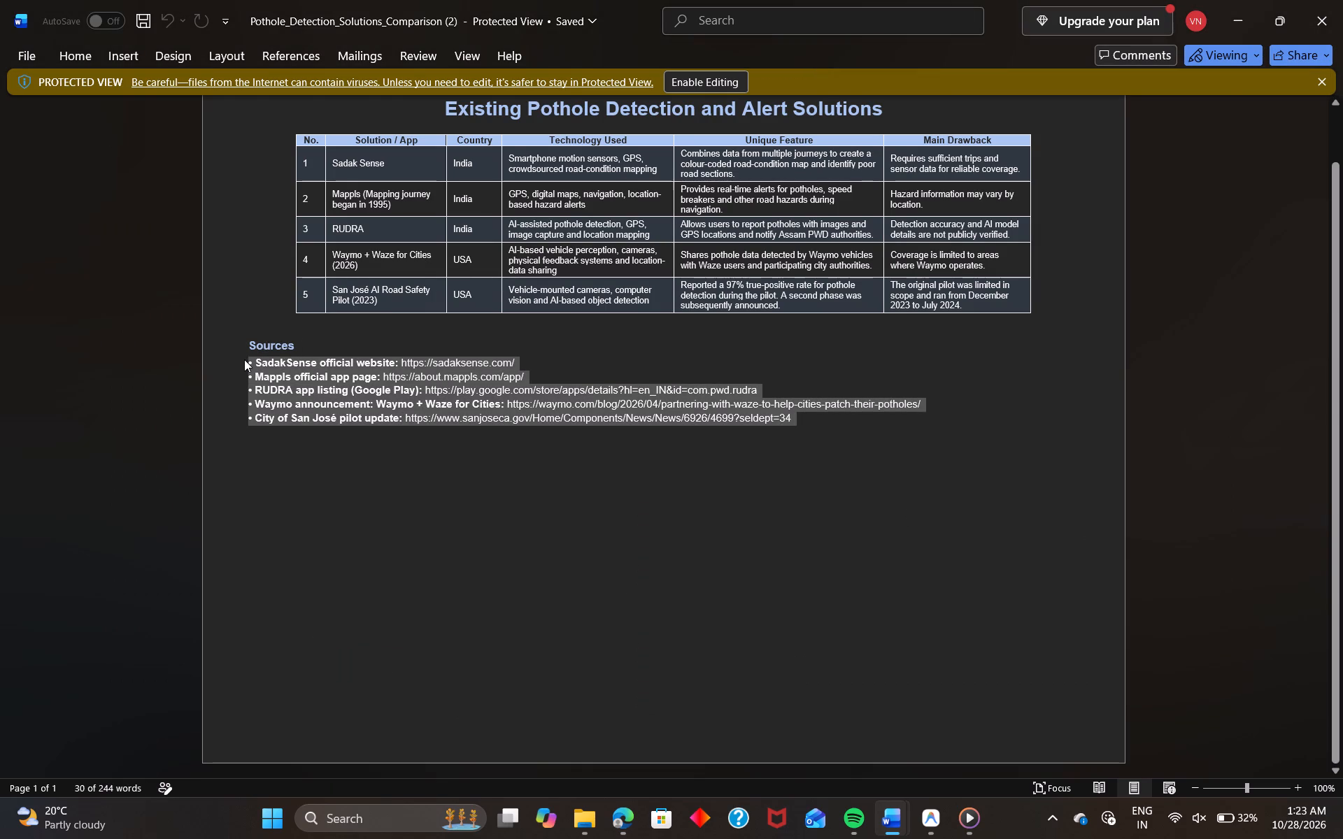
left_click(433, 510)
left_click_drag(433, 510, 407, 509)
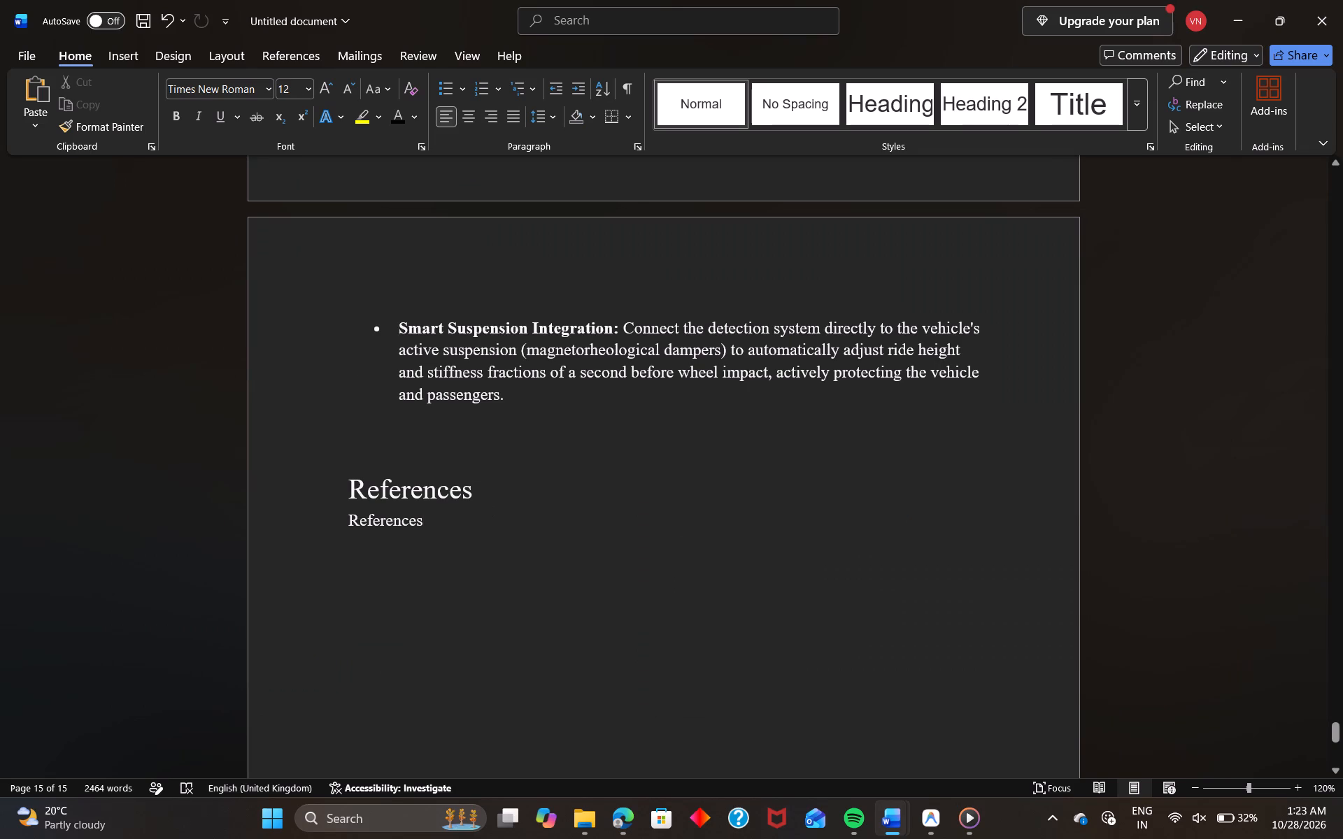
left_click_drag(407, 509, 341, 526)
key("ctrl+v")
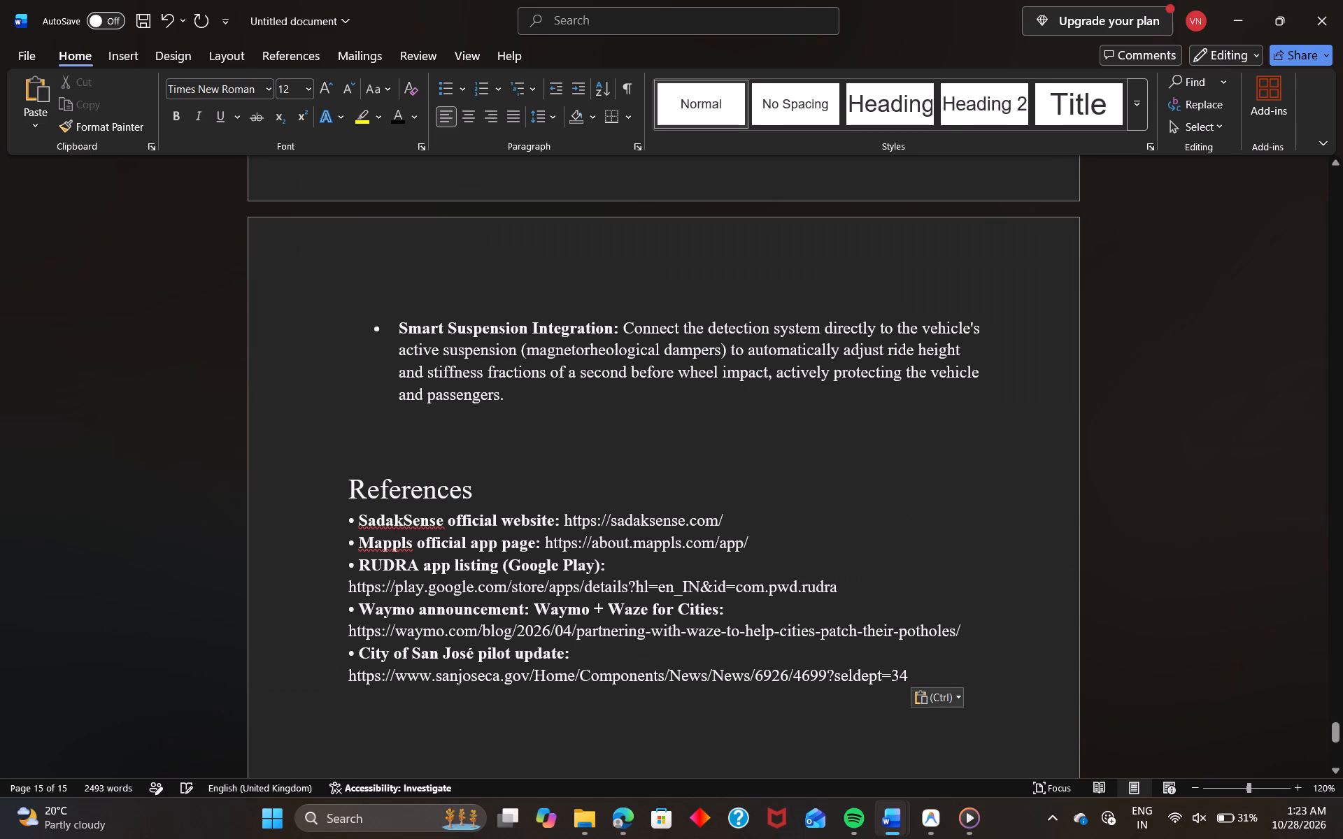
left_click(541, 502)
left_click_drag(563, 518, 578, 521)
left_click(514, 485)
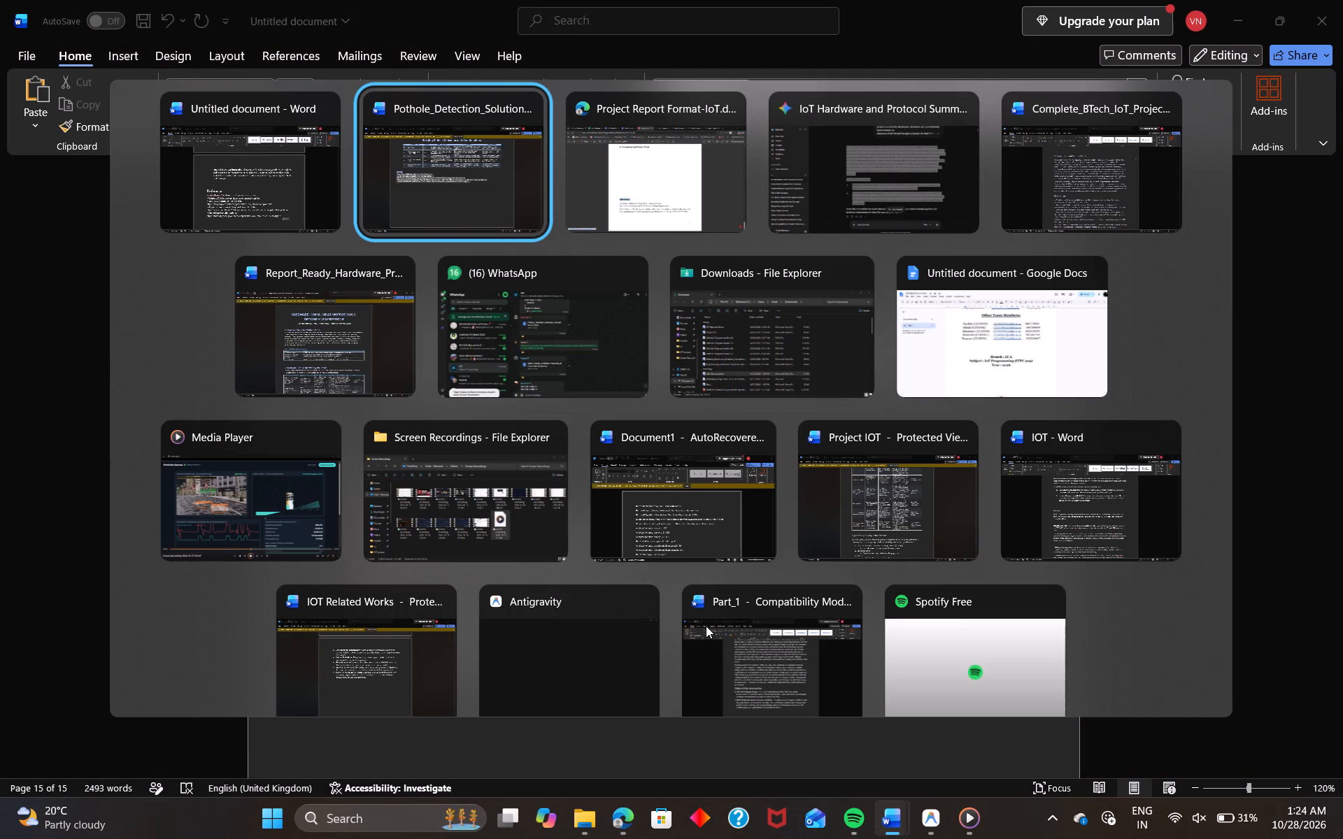
Examine the References list at the end of the Complete_BTech_IoT_Project_Report document.
scroll(534, 618, "down", 1)
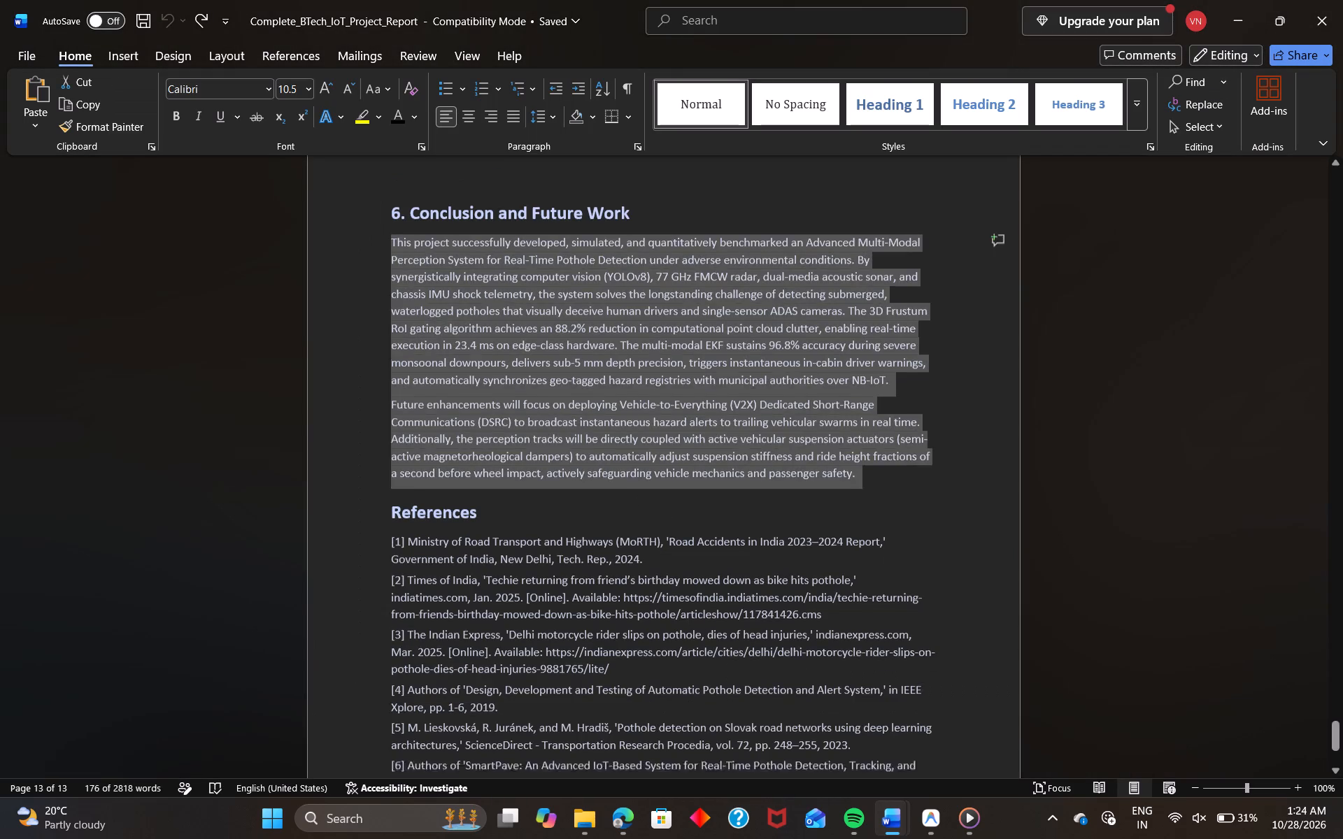
scroll(534, 618, "down", 1)
left_click(534, 618)
scroll(534, 618, "down", 1)
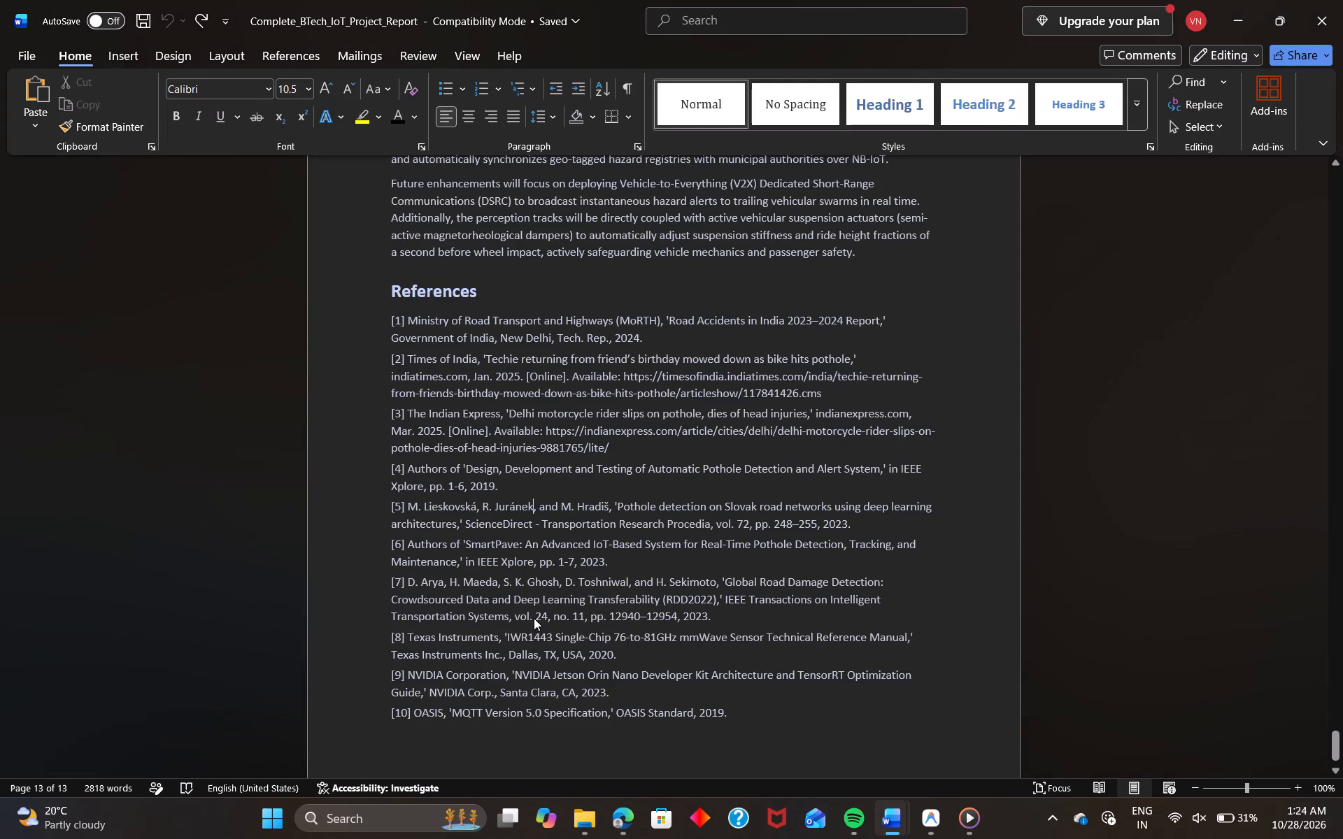
scroll(534, 618, "down", 3)
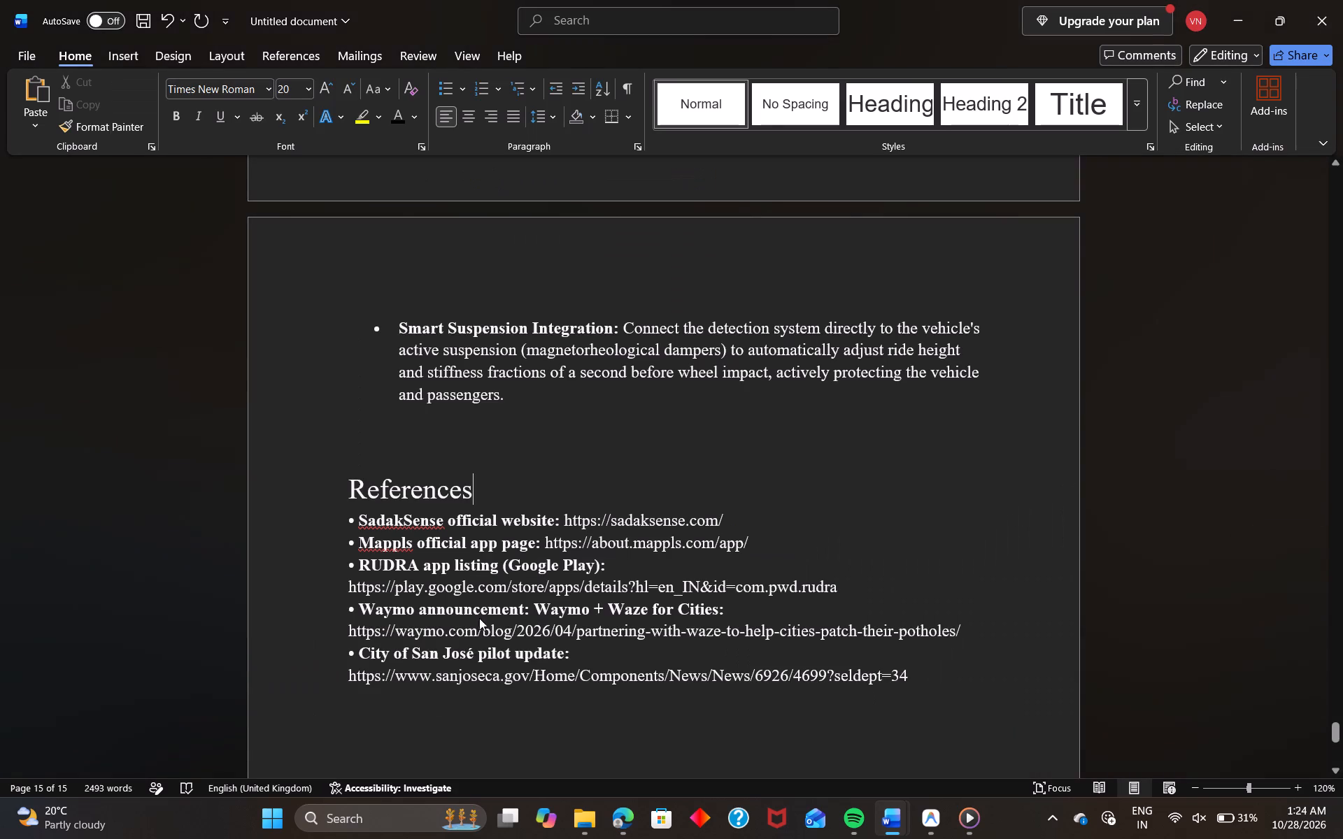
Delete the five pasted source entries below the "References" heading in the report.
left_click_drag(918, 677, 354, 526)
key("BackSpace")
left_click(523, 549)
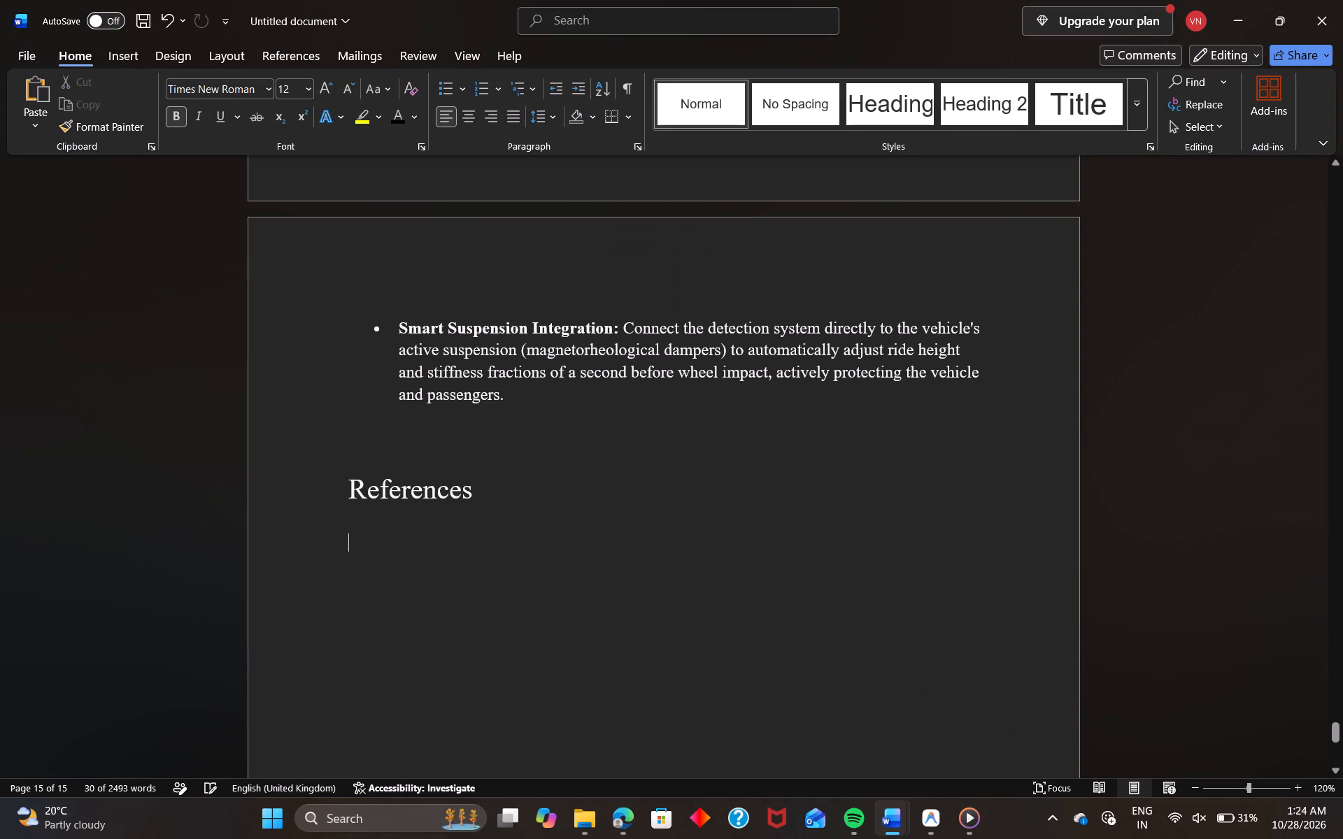
Save the report as IOTREPORT in the Documents folder.
left_click(31, 52)
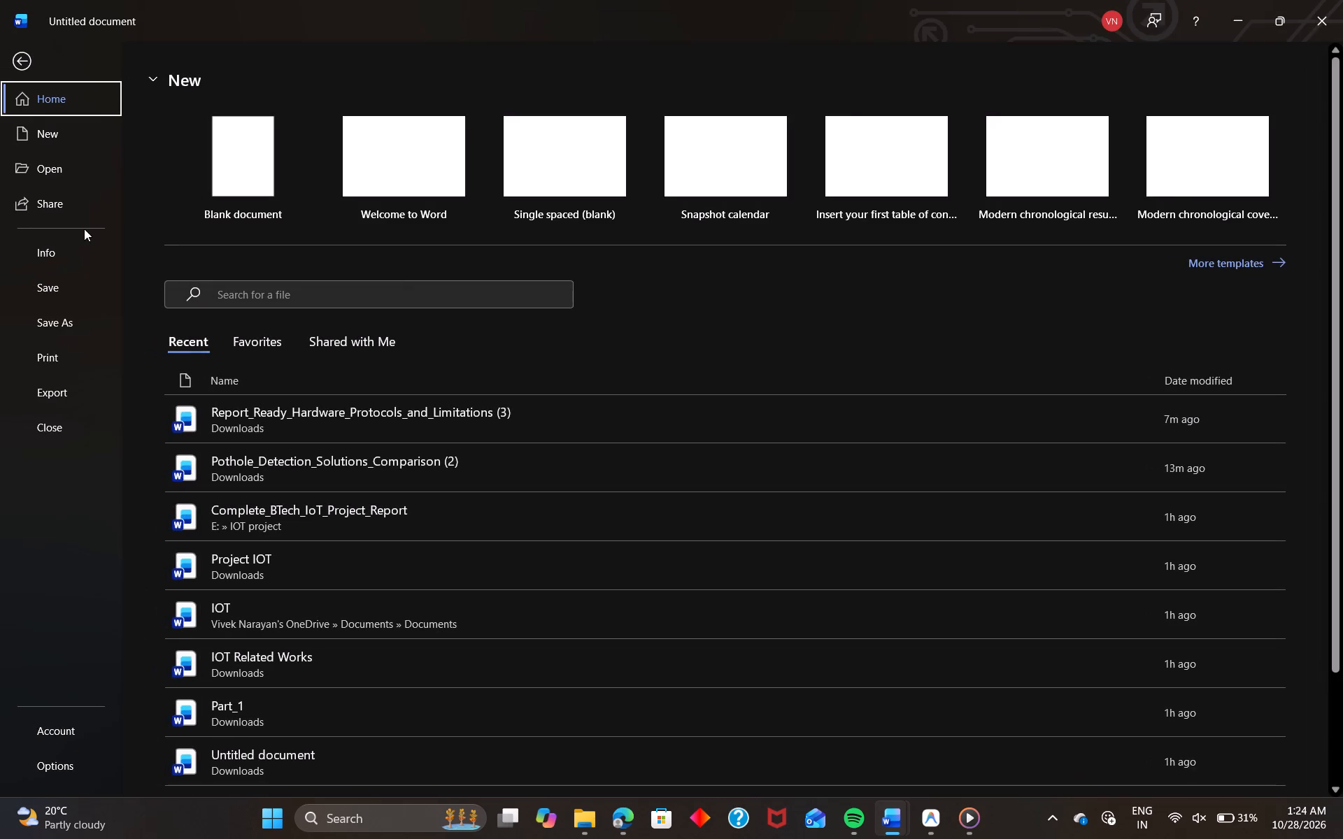
left_click(50, 322)
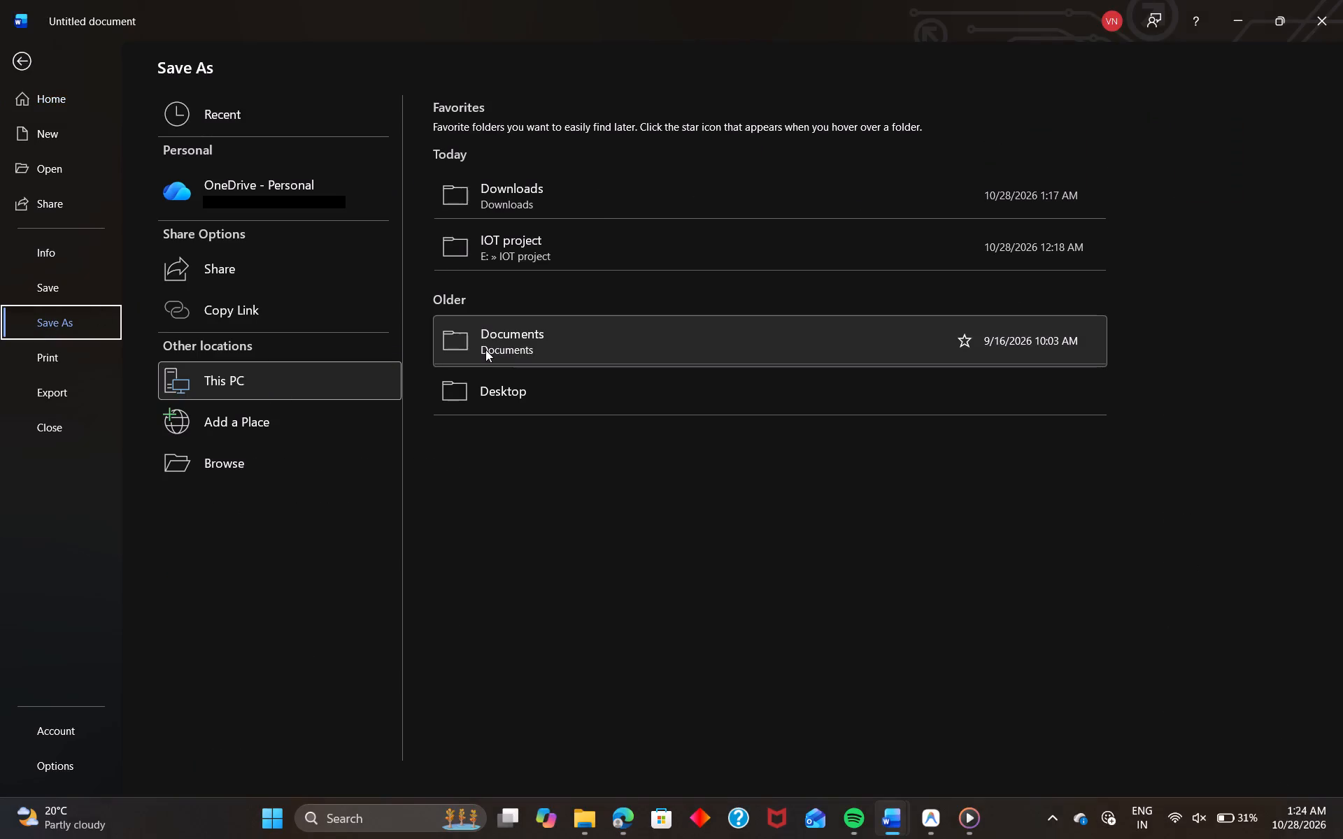
left_click(485, 350)
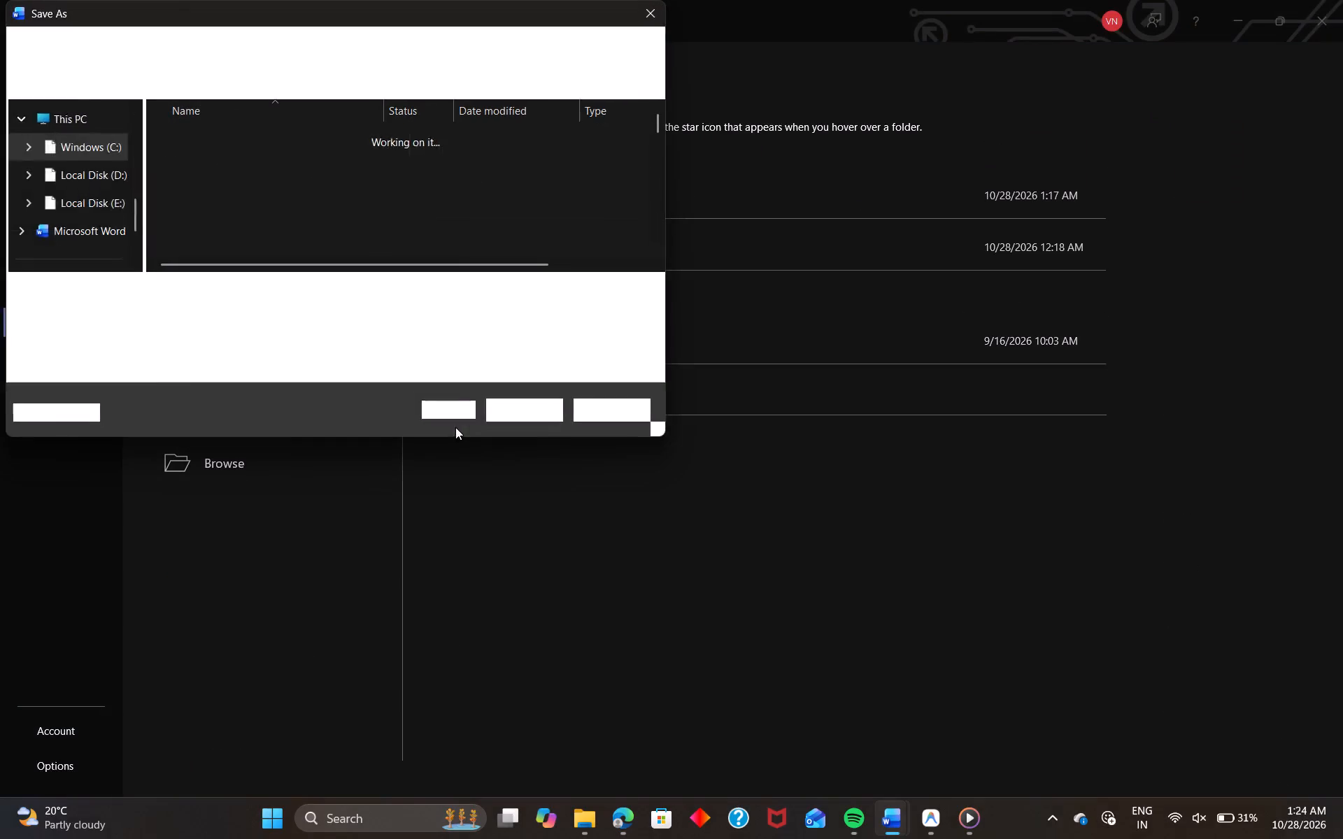
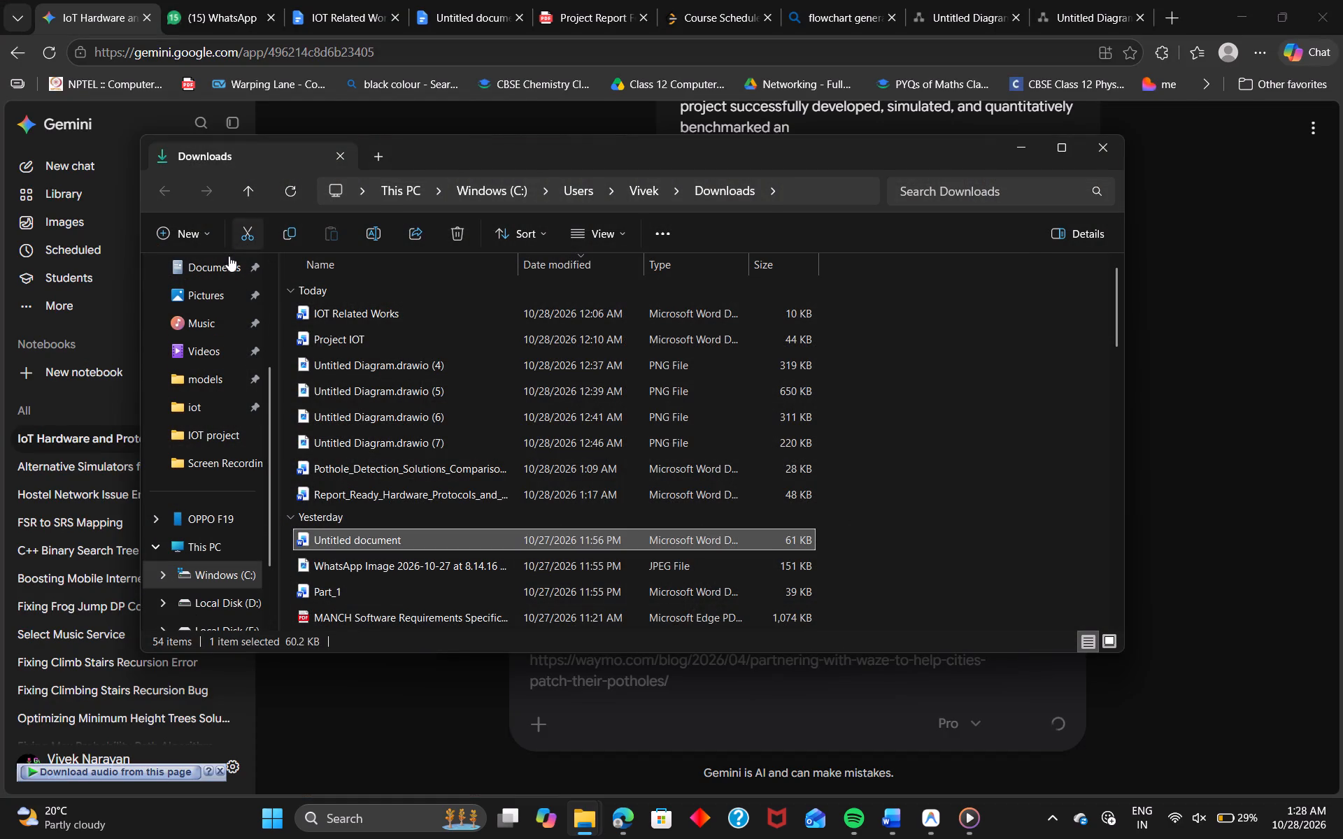
left_click(224, 264)
scroll(376, 528, "down", 1)
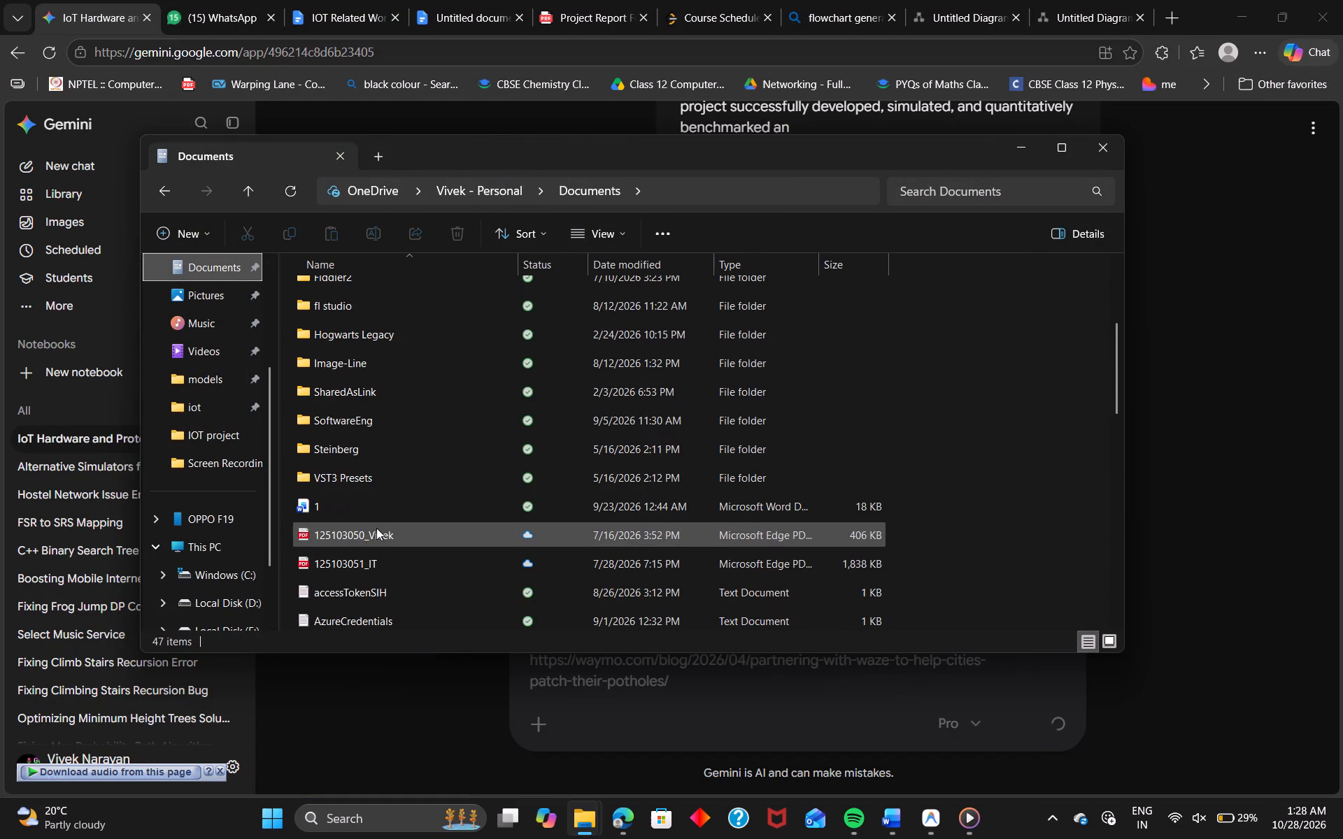
scroll(390, 546, "down", 2)
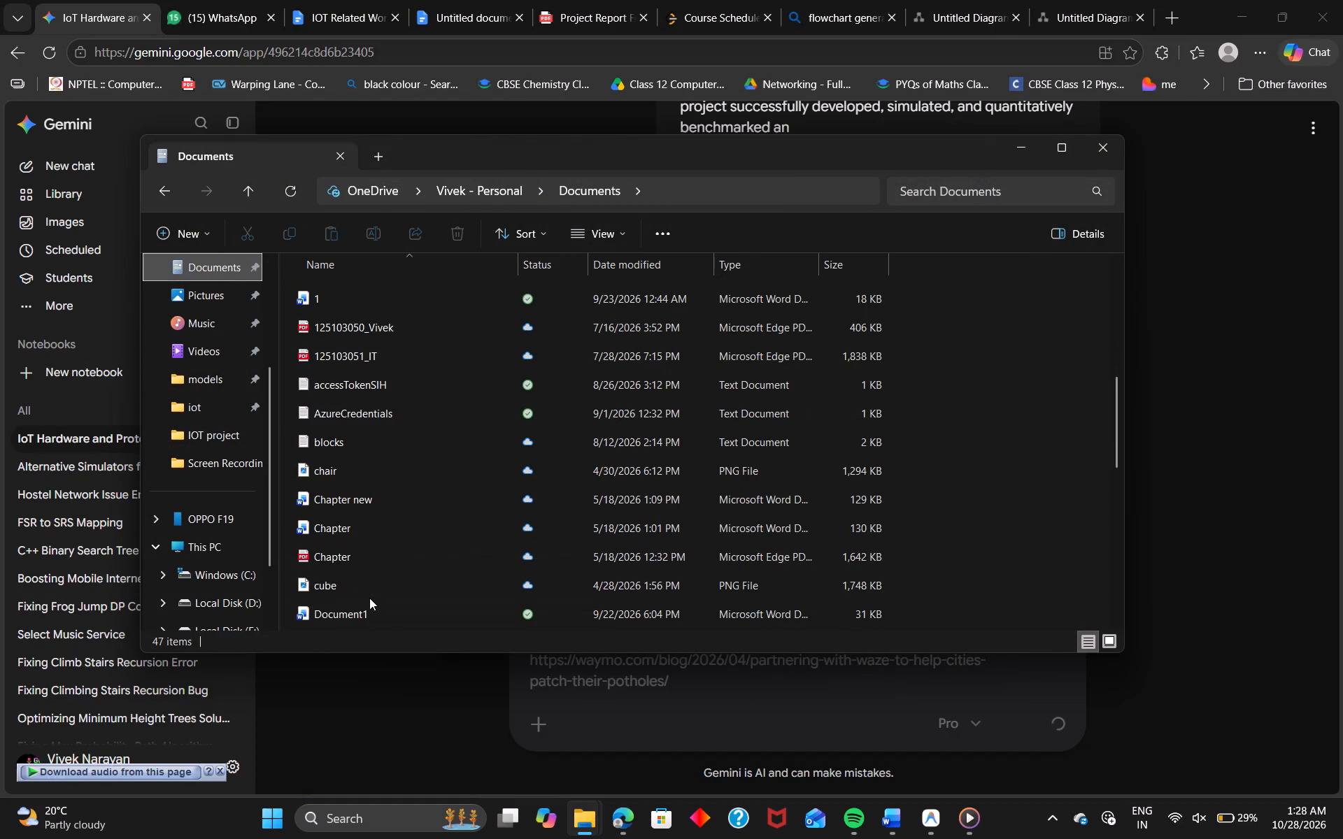
scroll(376, 590, "down", 3)
double_click(374, 603)
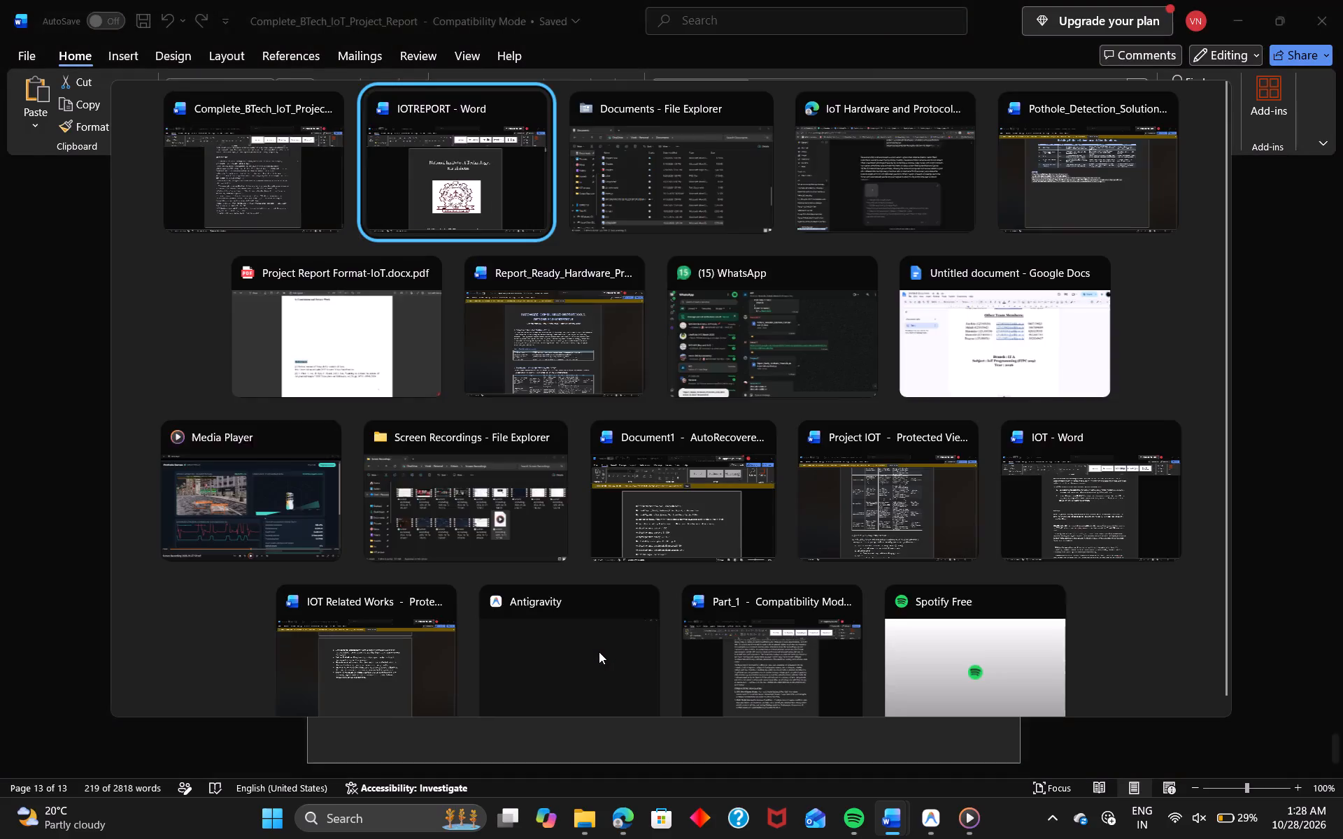
Start exporting the IOTREPORT document as a PDF.
scroll(637, 613, "down", 4)
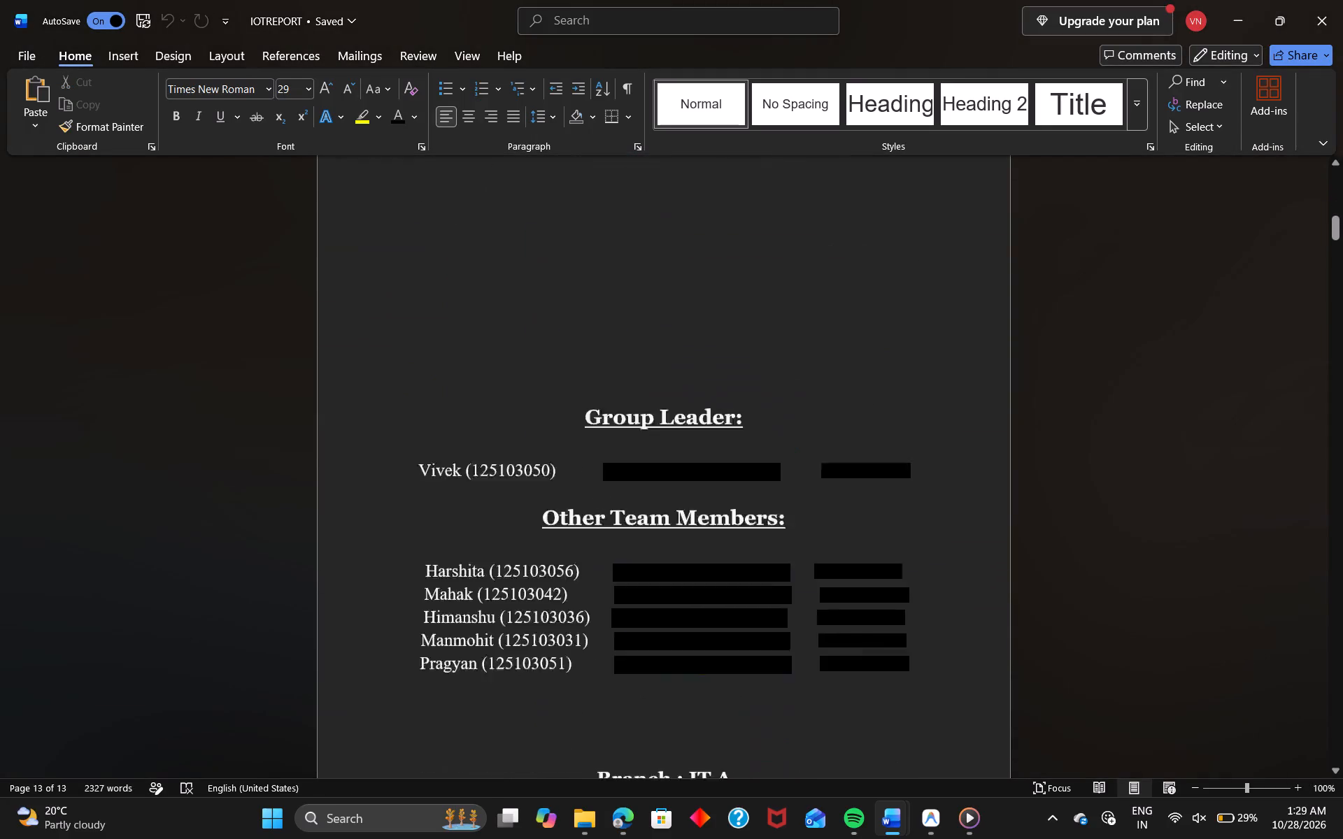
scroll(637, 613, "down", 5)
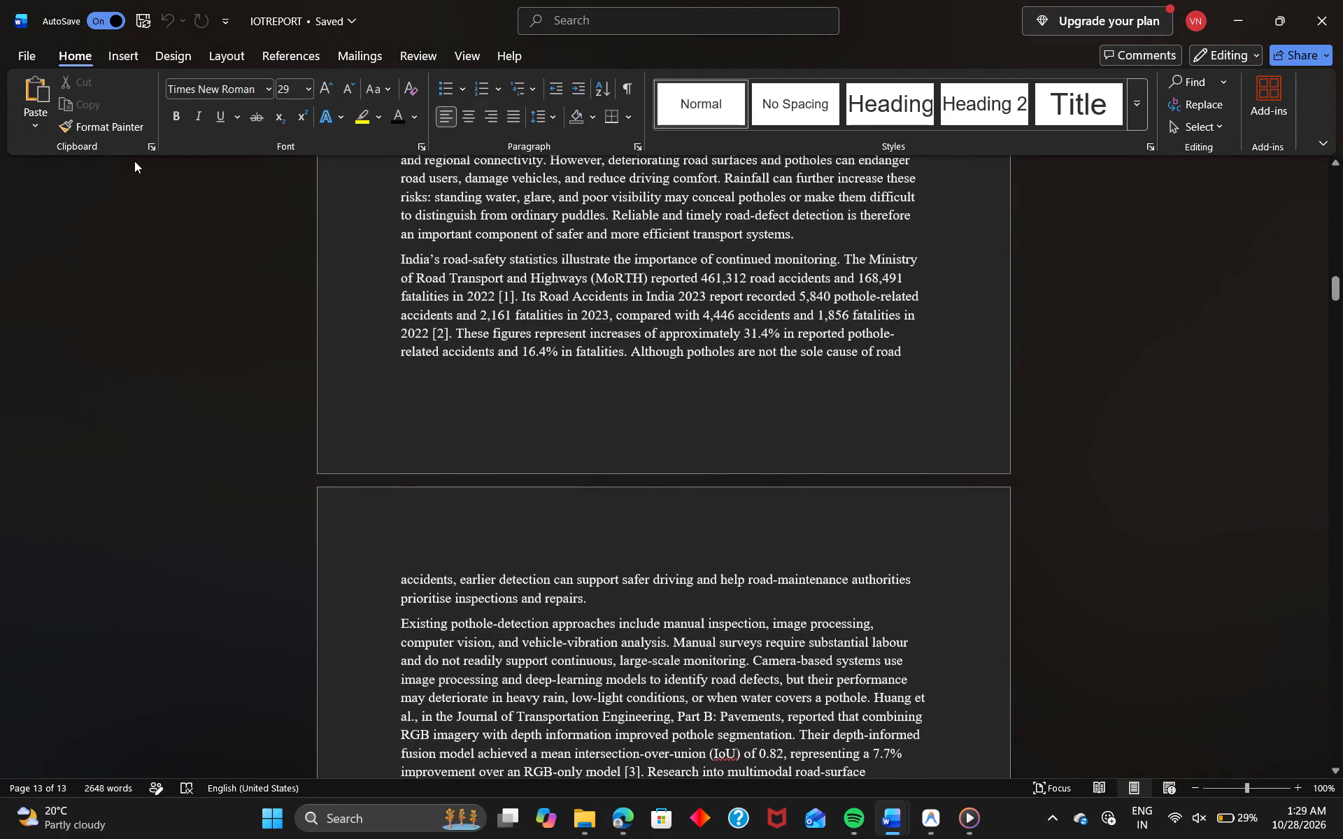
left_click(46, 50)
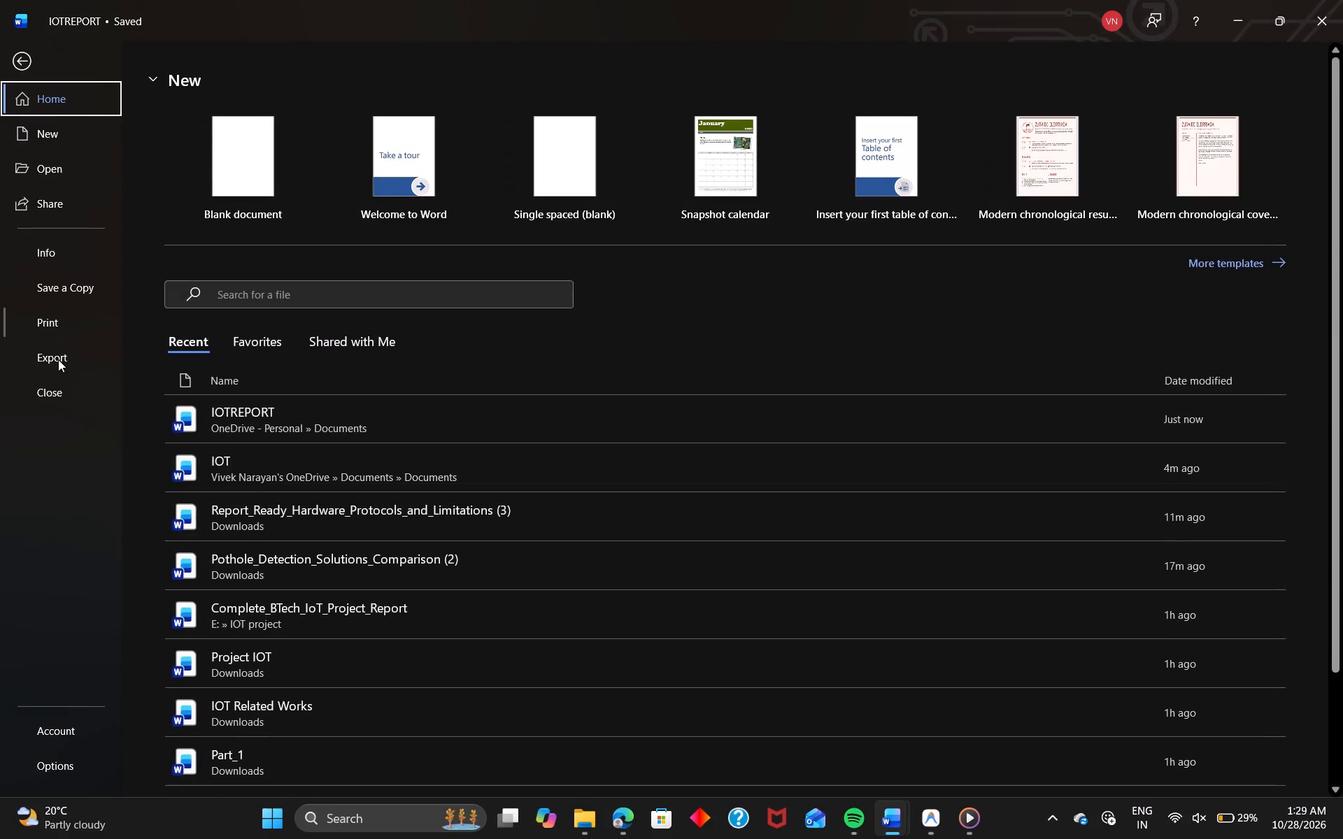
left_click(59, 359)
left_click(510, 228)
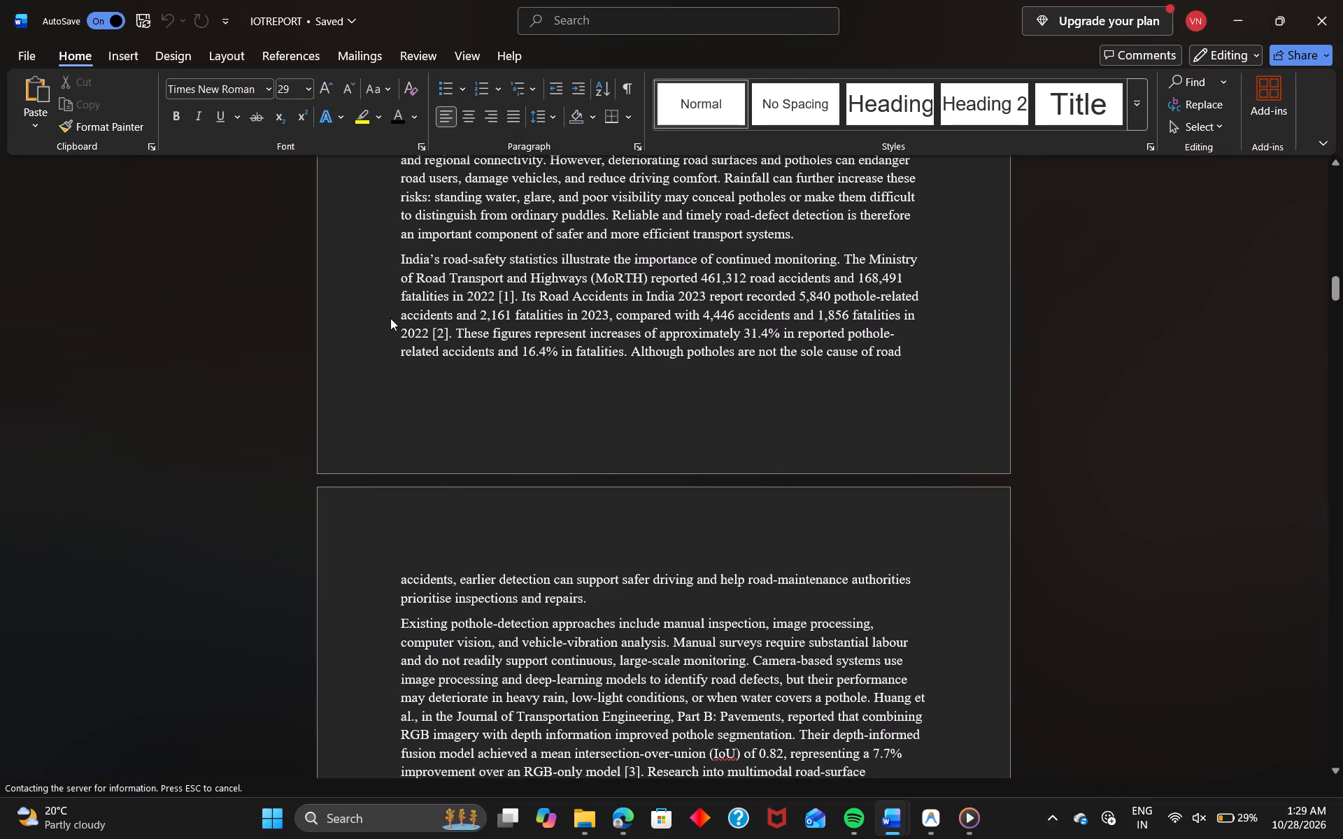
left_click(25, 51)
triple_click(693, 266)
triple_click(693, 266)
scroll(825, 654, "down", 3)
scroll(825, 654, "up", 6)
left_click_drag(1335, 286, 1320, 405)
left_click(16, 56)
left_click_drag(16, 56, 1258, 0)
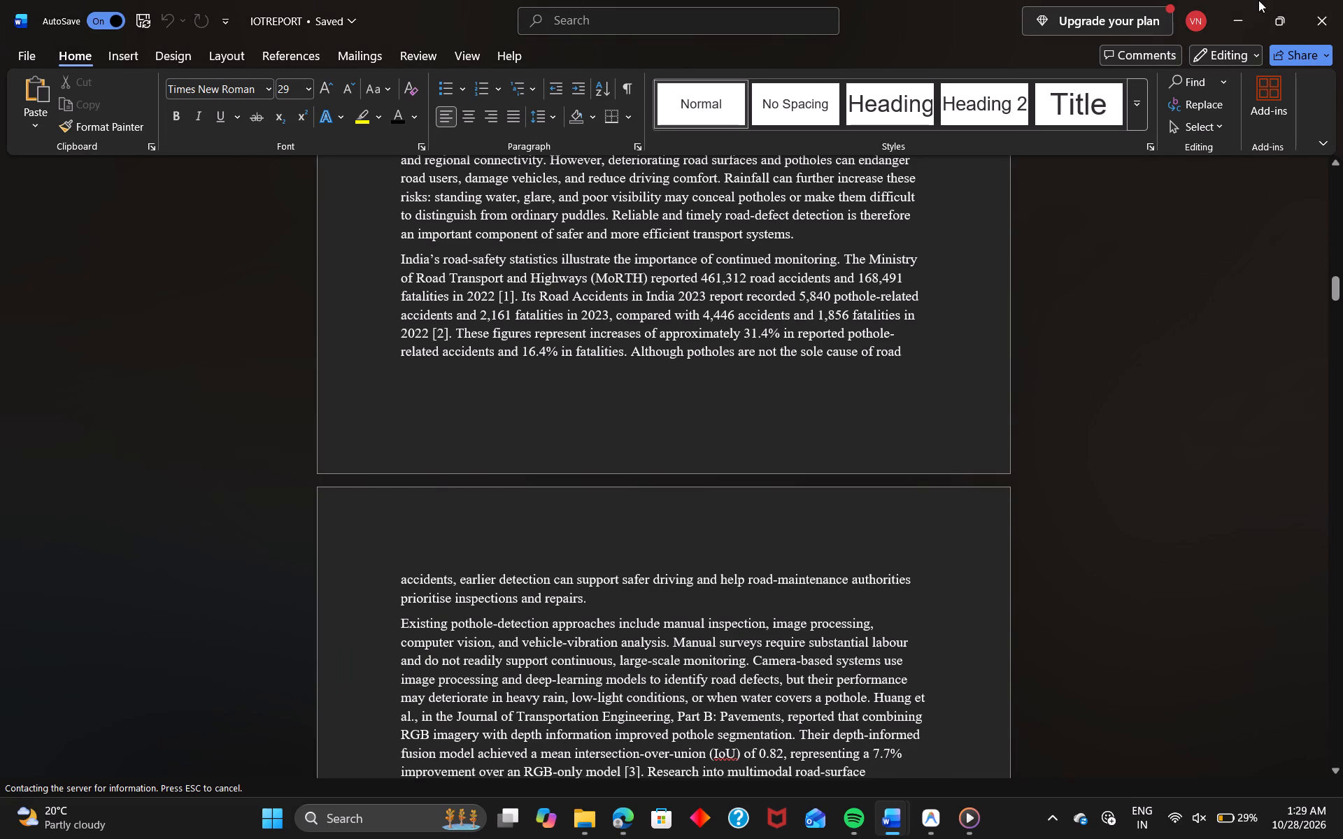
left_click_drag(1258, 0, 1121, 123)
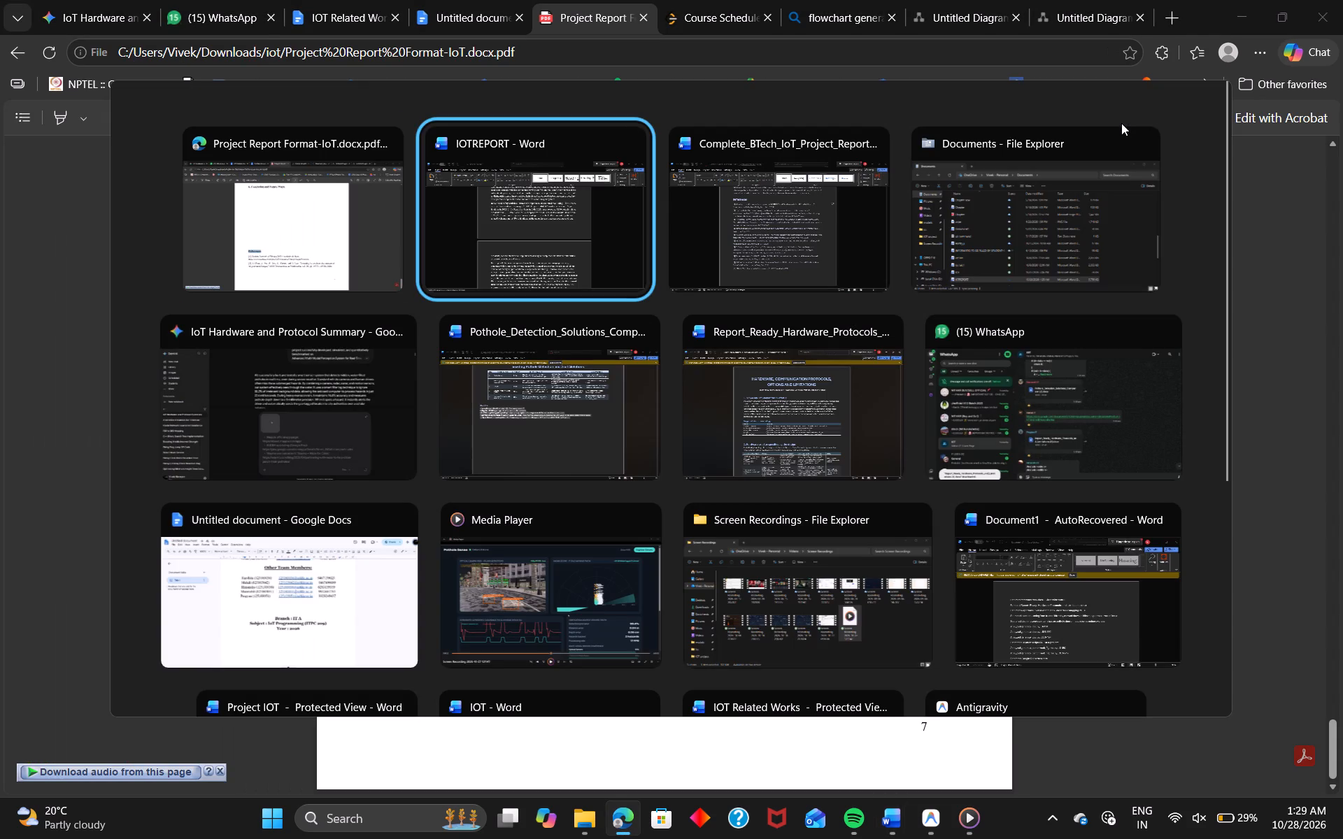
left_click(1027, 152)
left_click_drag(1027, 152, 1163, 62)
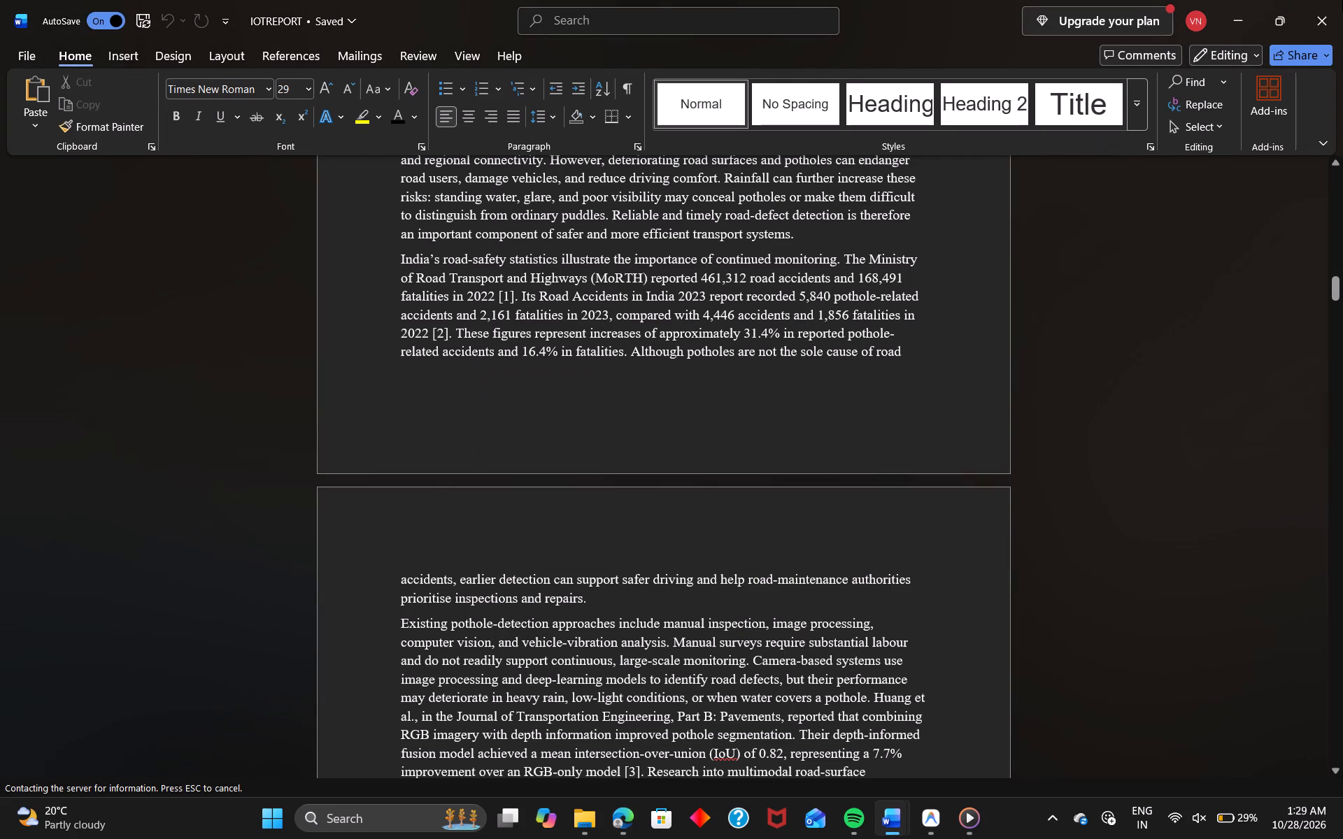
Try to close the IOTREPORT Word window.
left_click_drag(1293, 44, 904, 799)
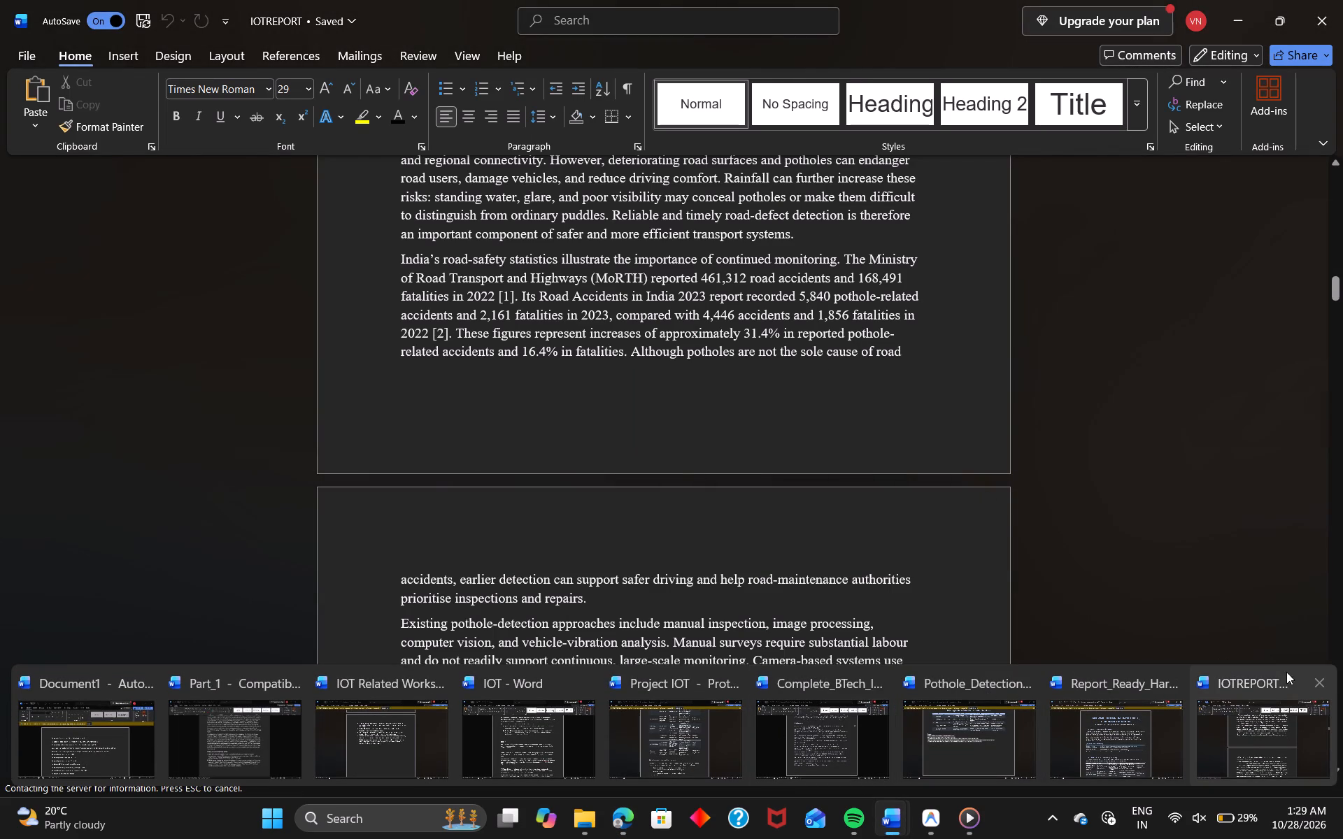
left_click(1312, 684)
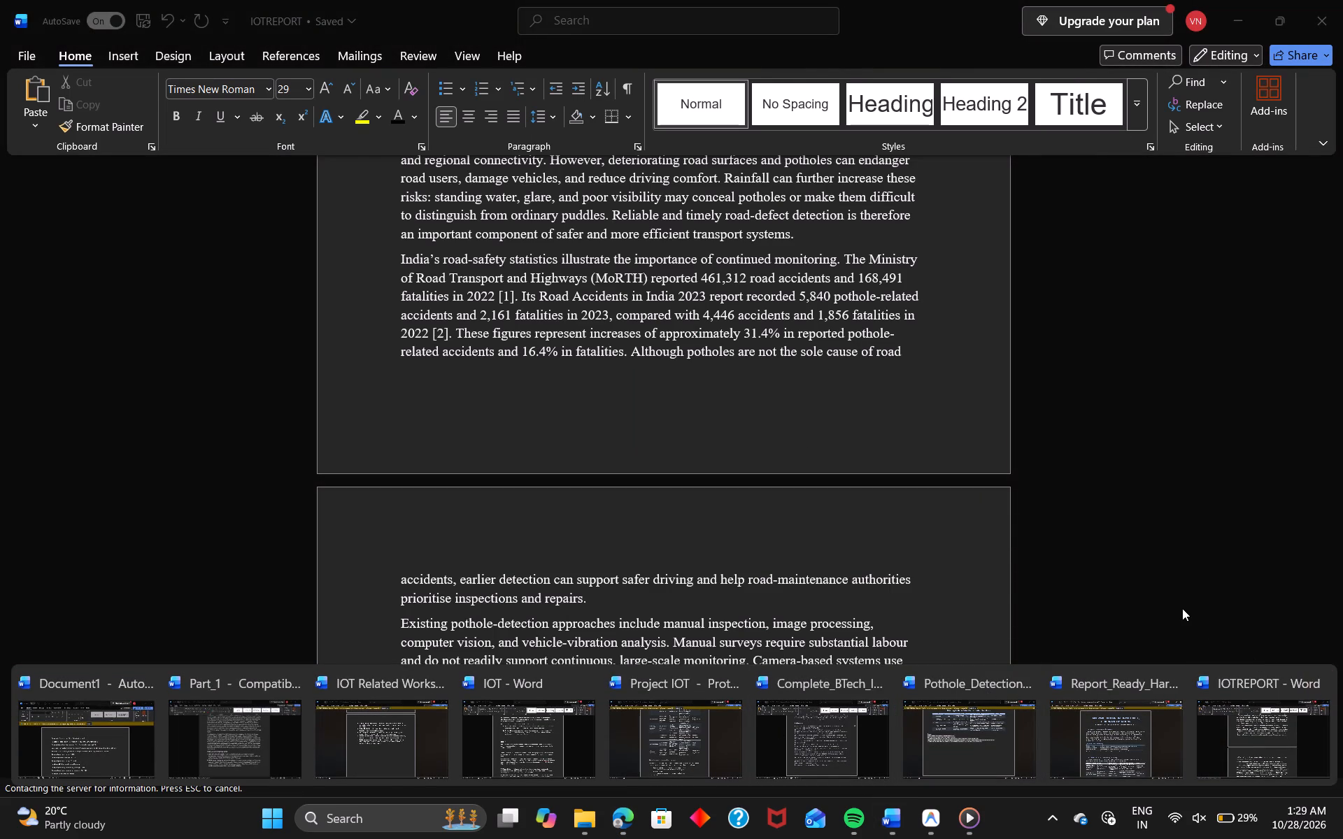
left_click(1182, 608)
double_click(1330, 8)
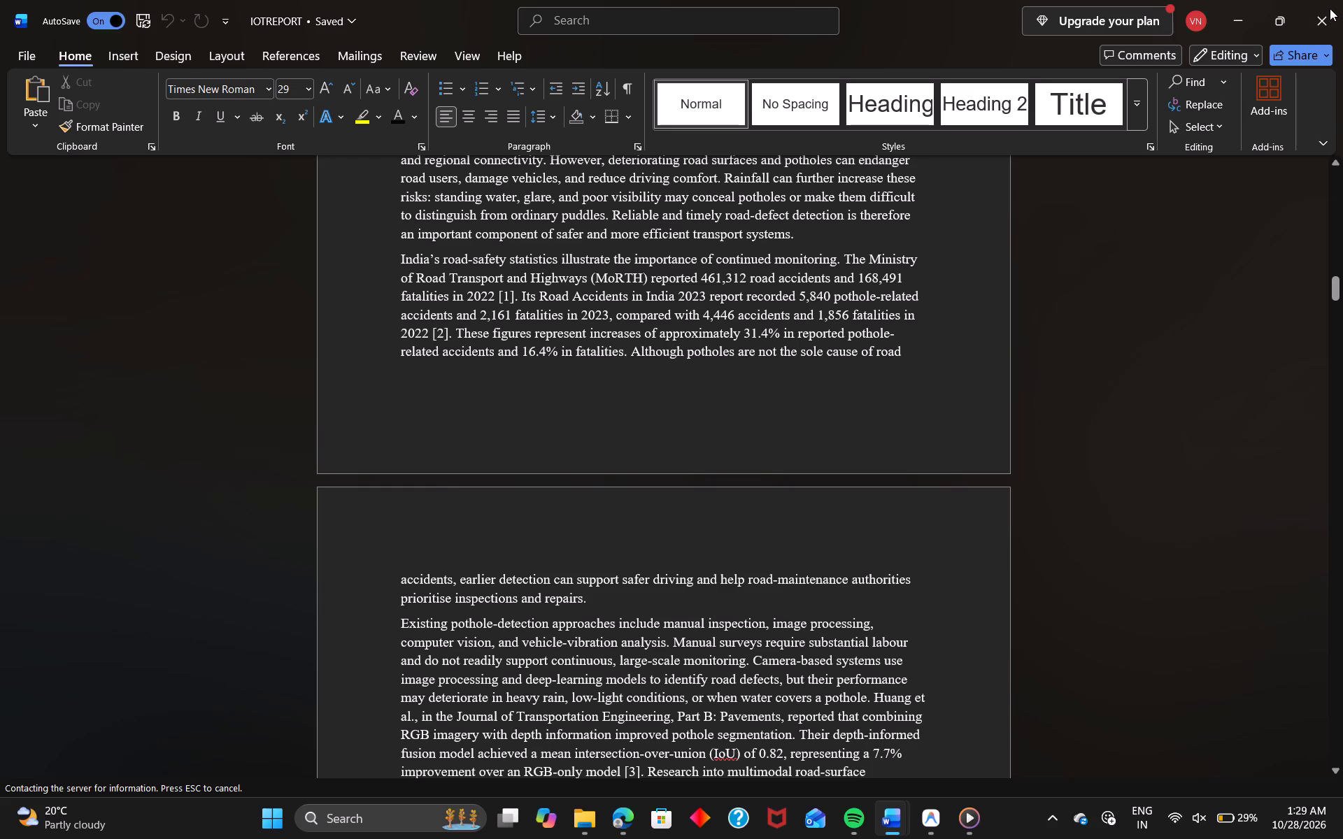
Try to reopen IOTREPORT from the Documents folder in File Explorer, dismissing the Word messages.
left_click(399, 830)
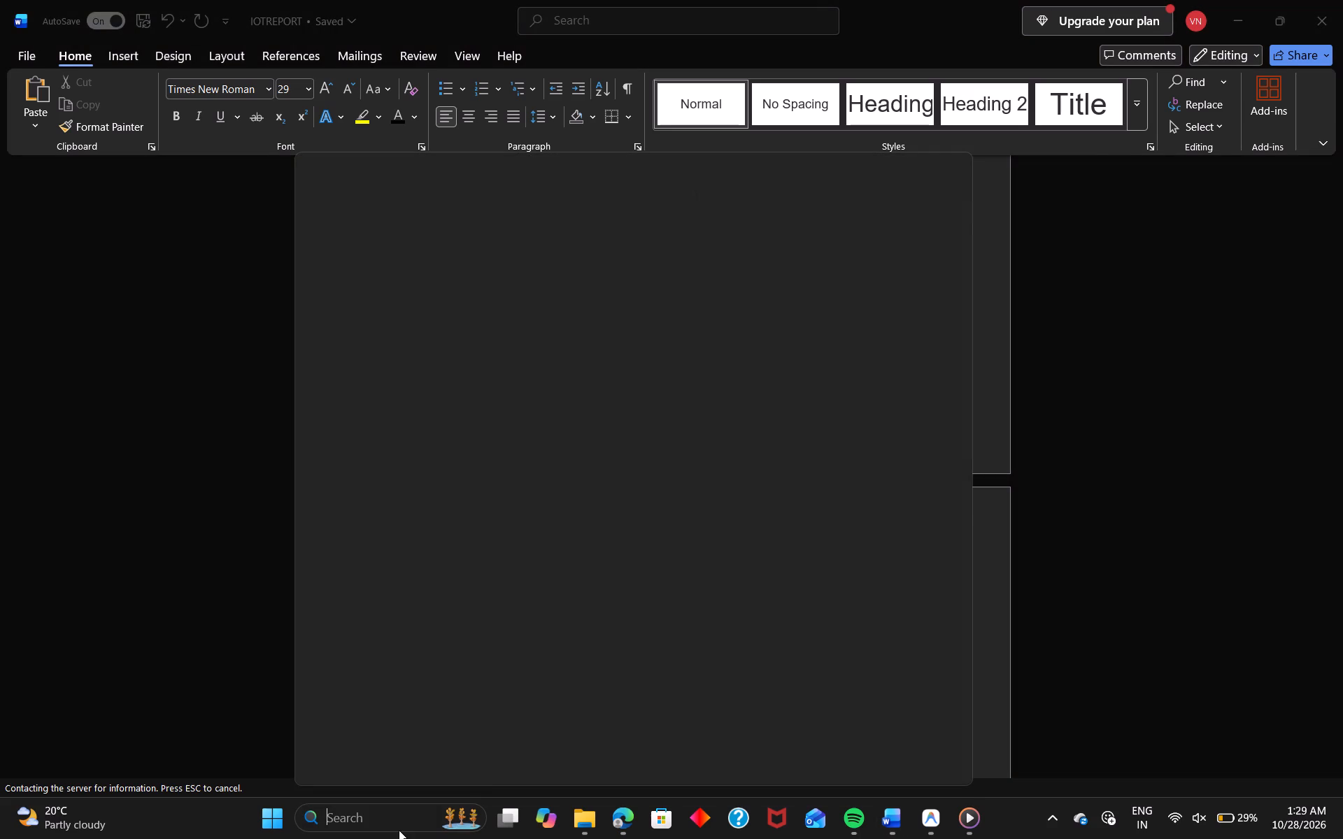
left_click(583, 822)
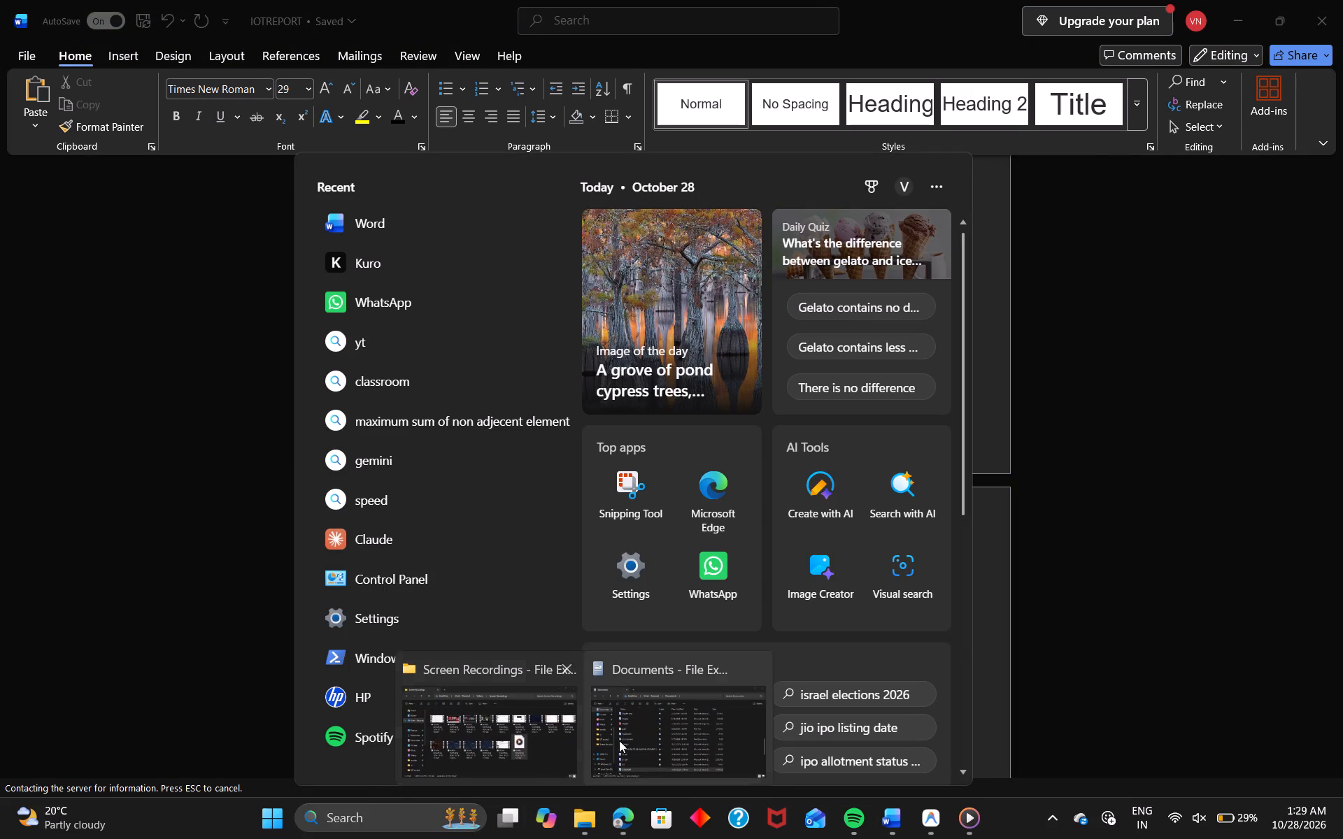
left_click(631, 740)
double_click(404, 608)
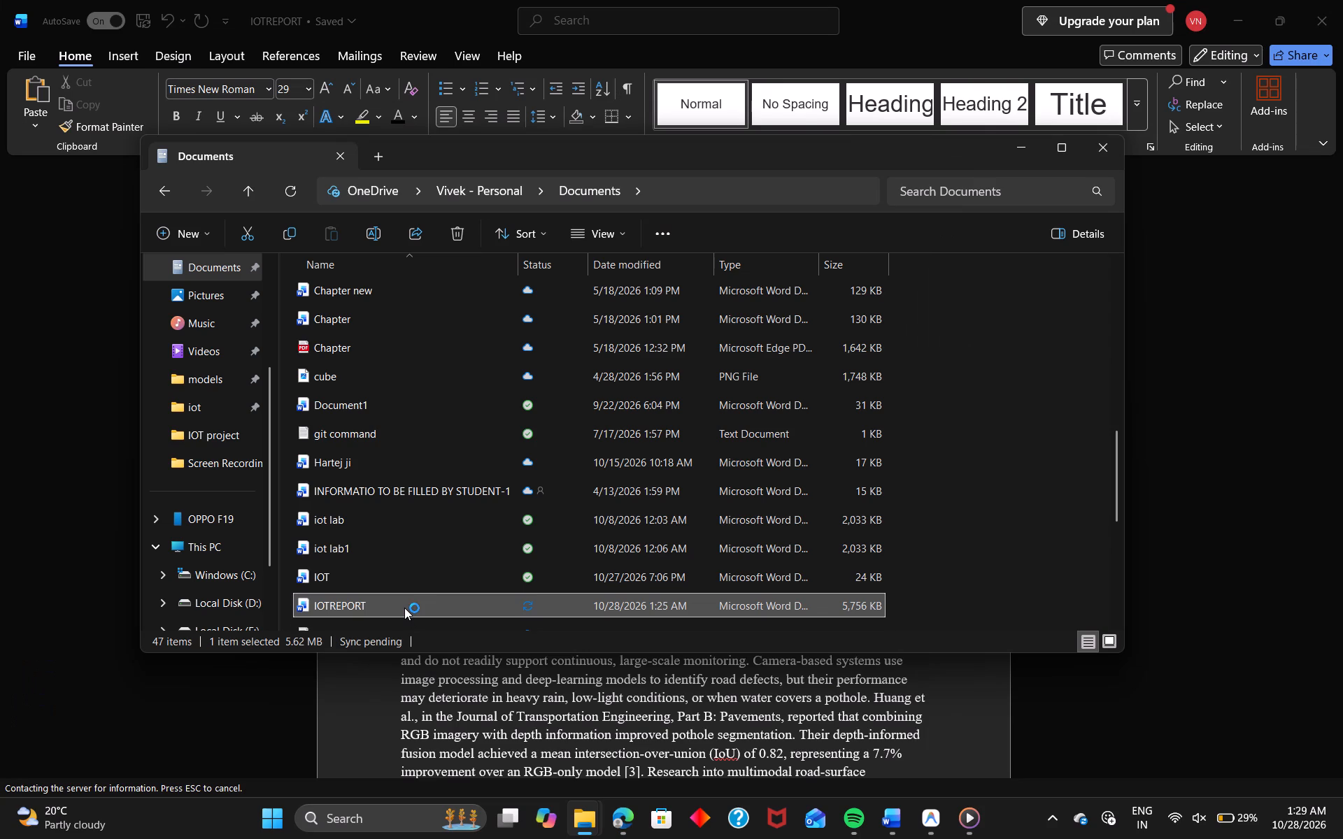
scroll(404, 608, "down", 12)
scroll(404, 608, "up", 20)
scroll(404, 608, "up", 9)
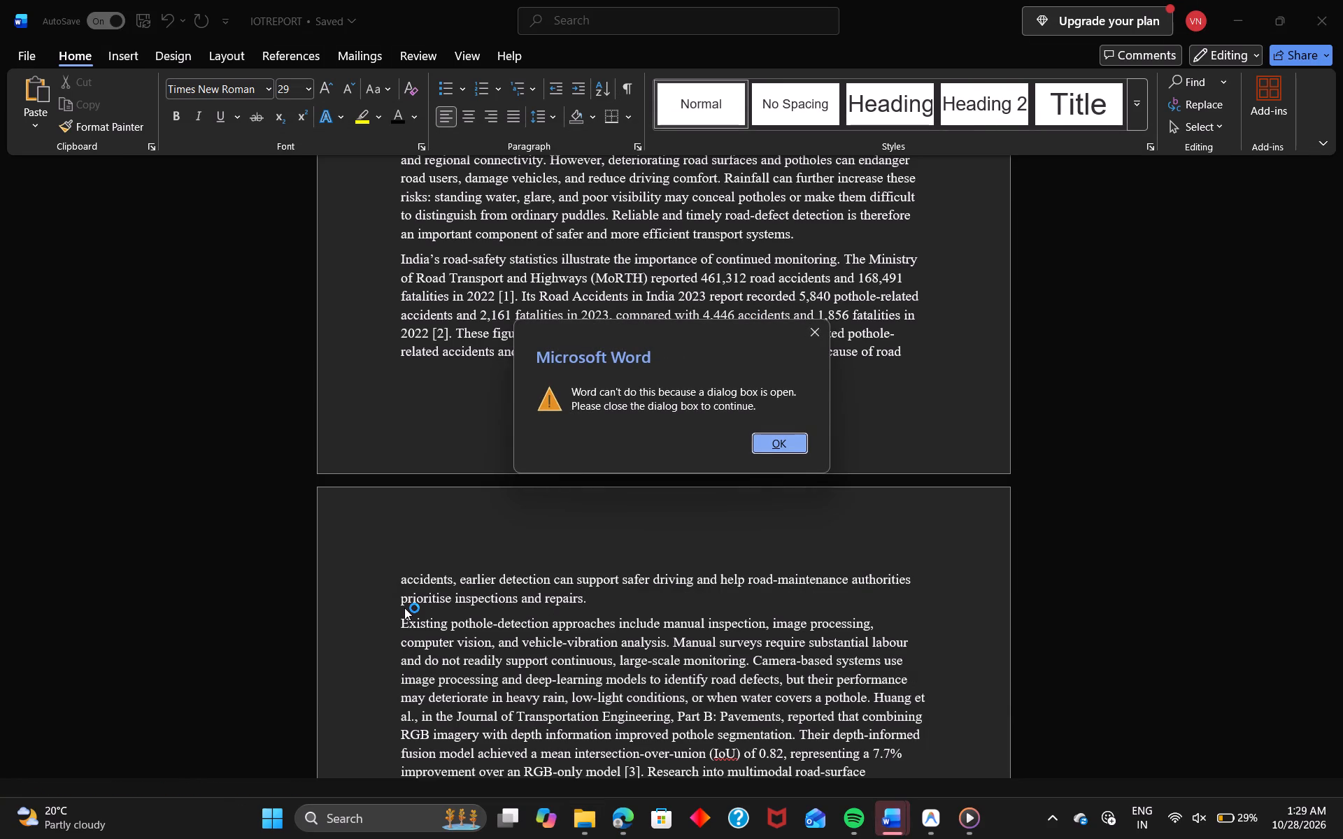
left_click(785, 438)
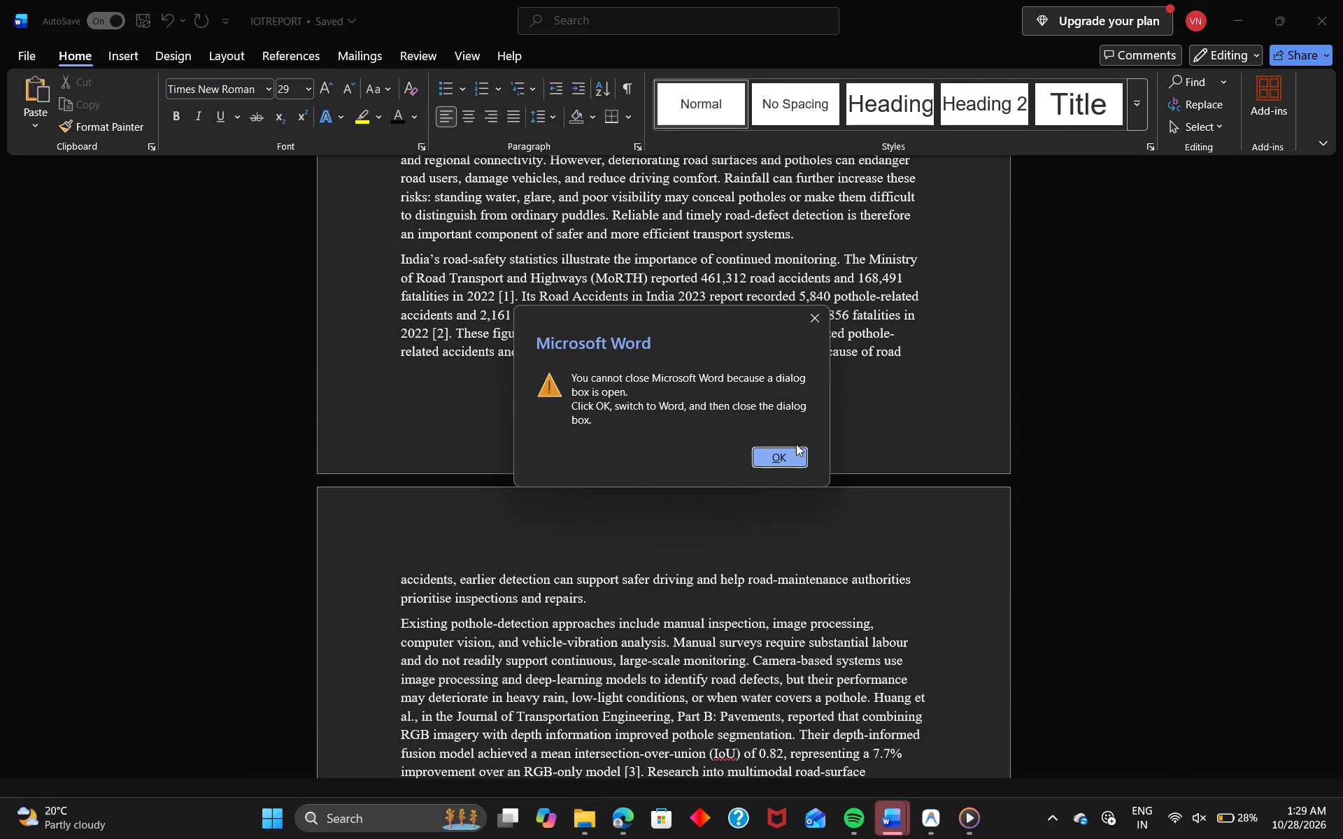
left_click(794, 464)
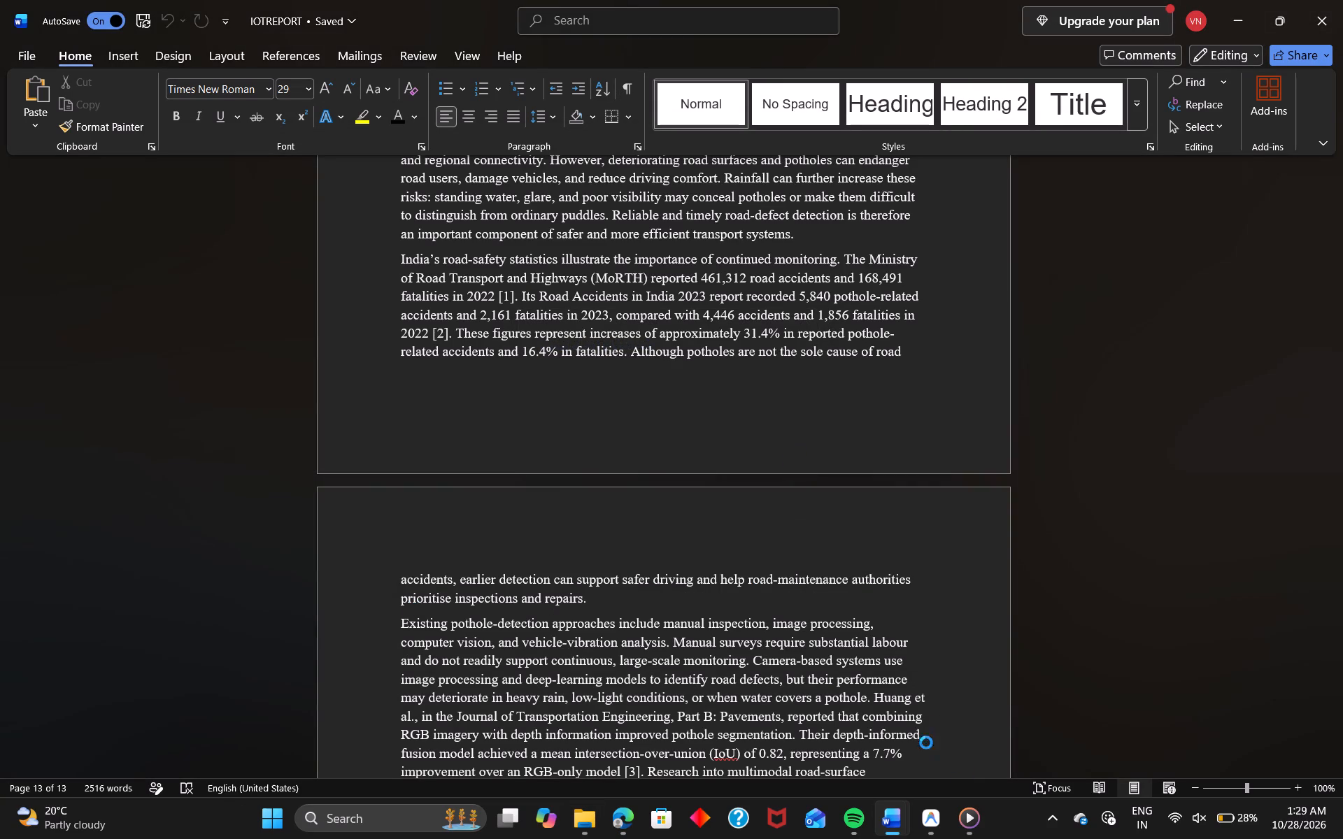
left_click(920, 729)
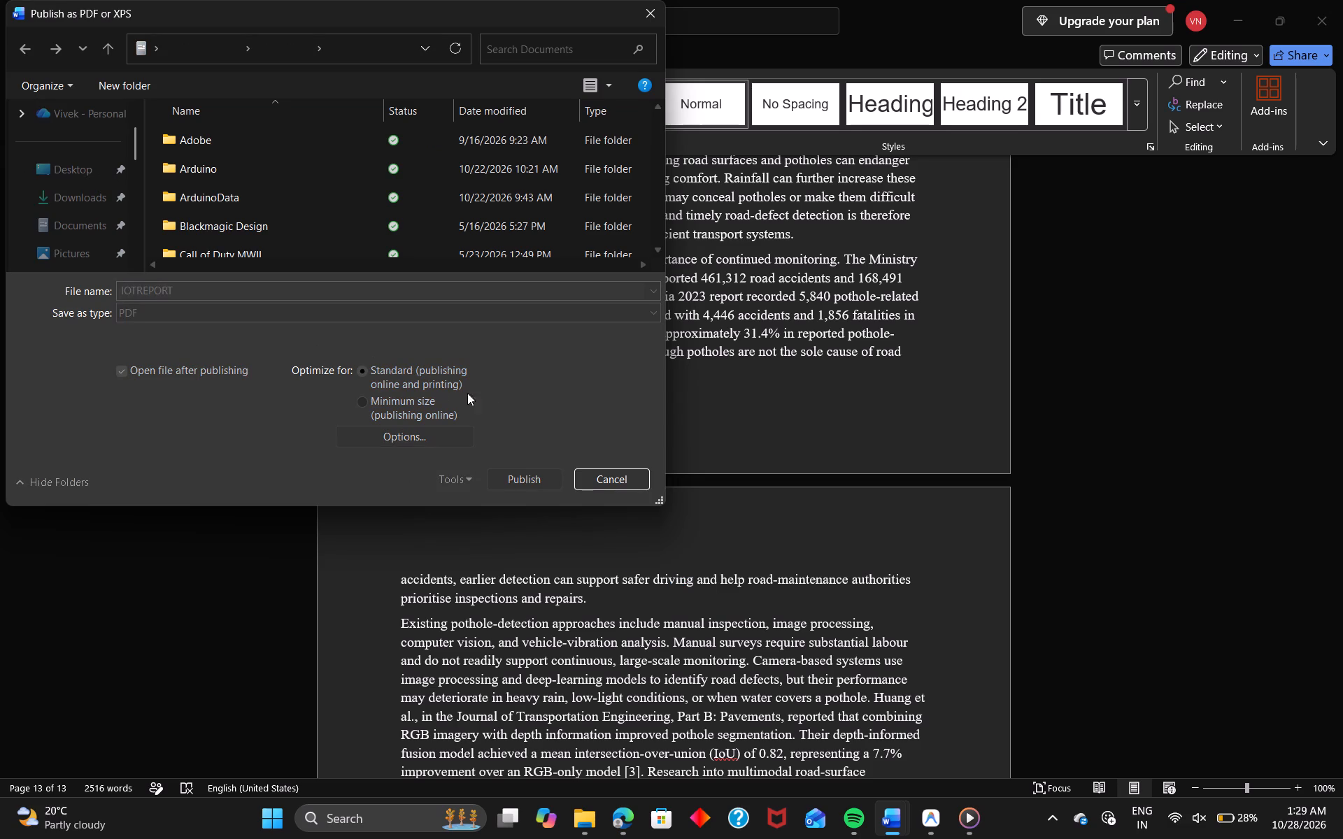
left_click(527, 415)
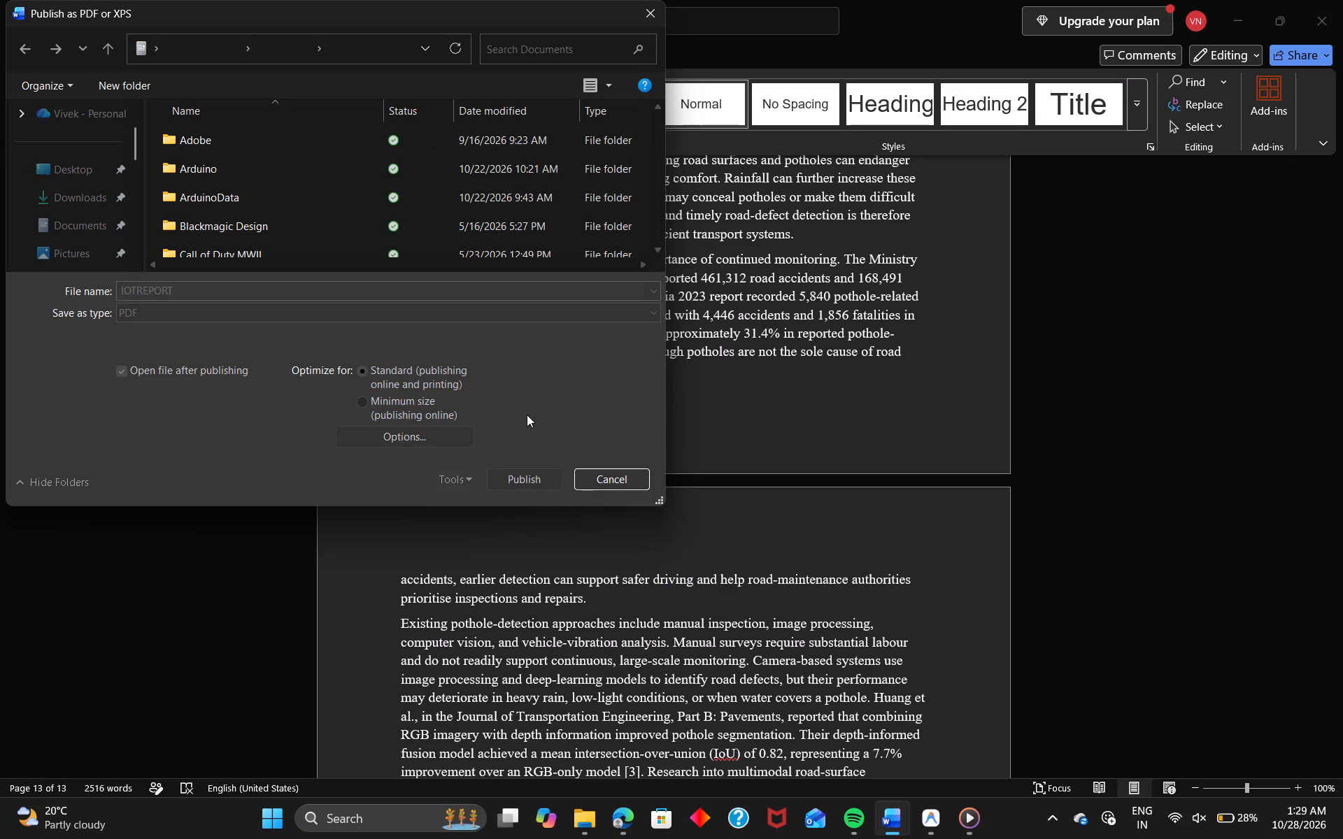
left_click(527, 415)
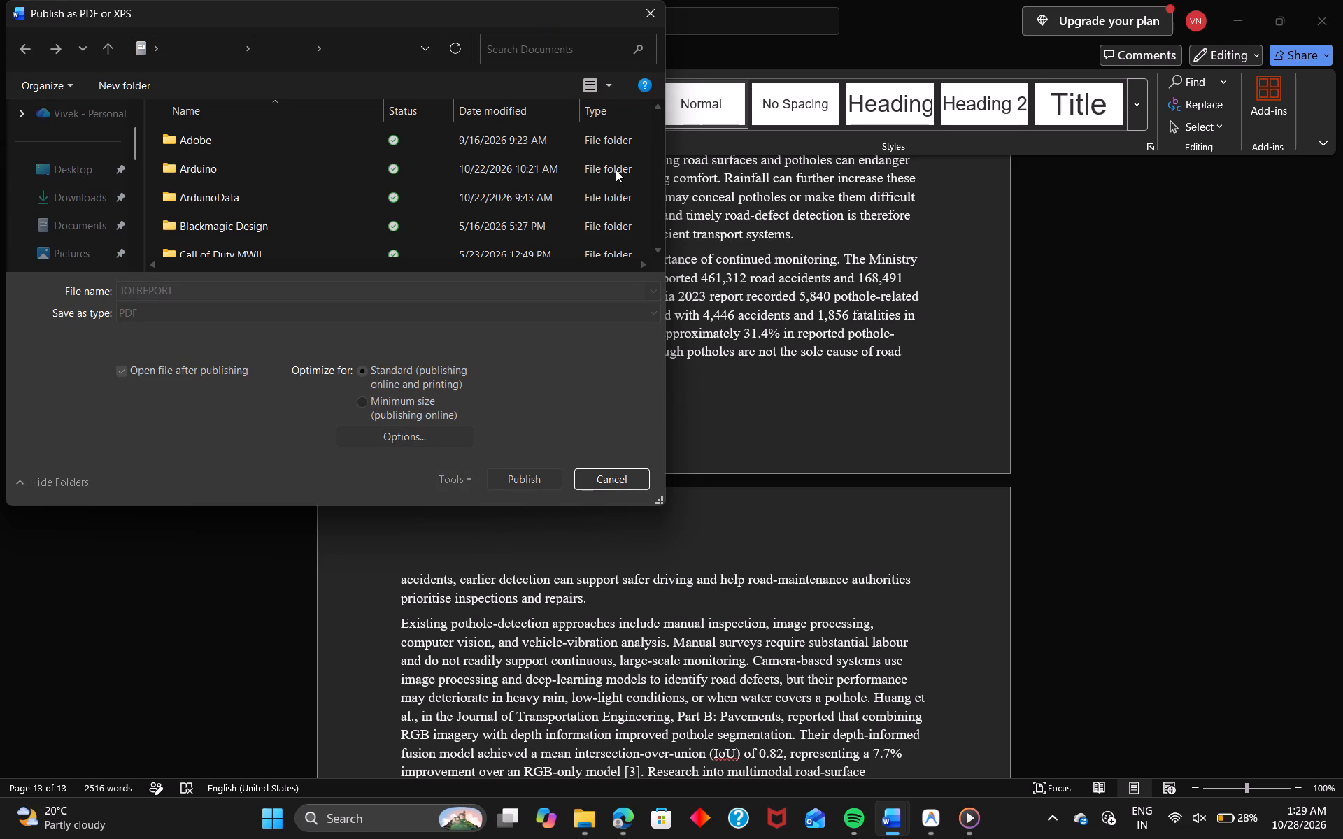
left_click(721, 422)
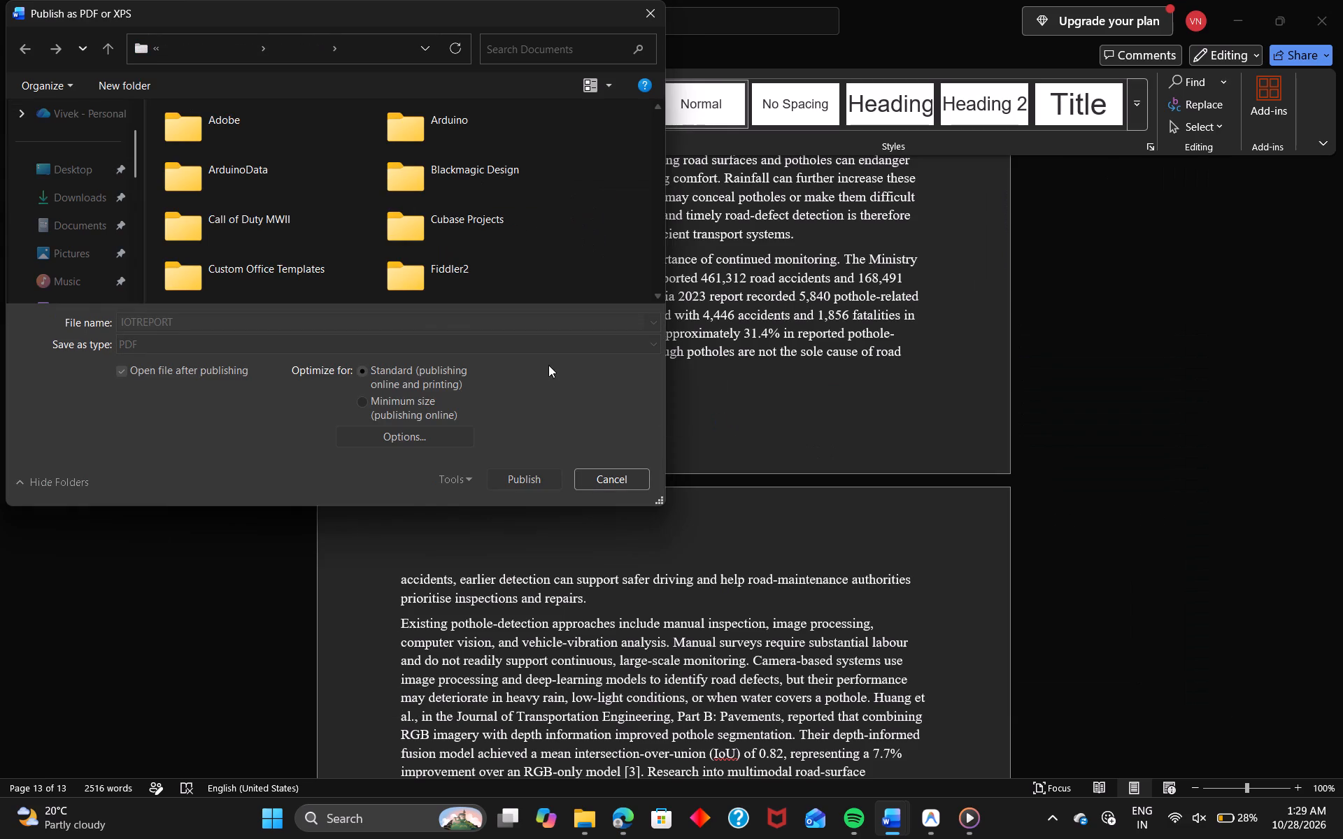
left_click(612, 816)
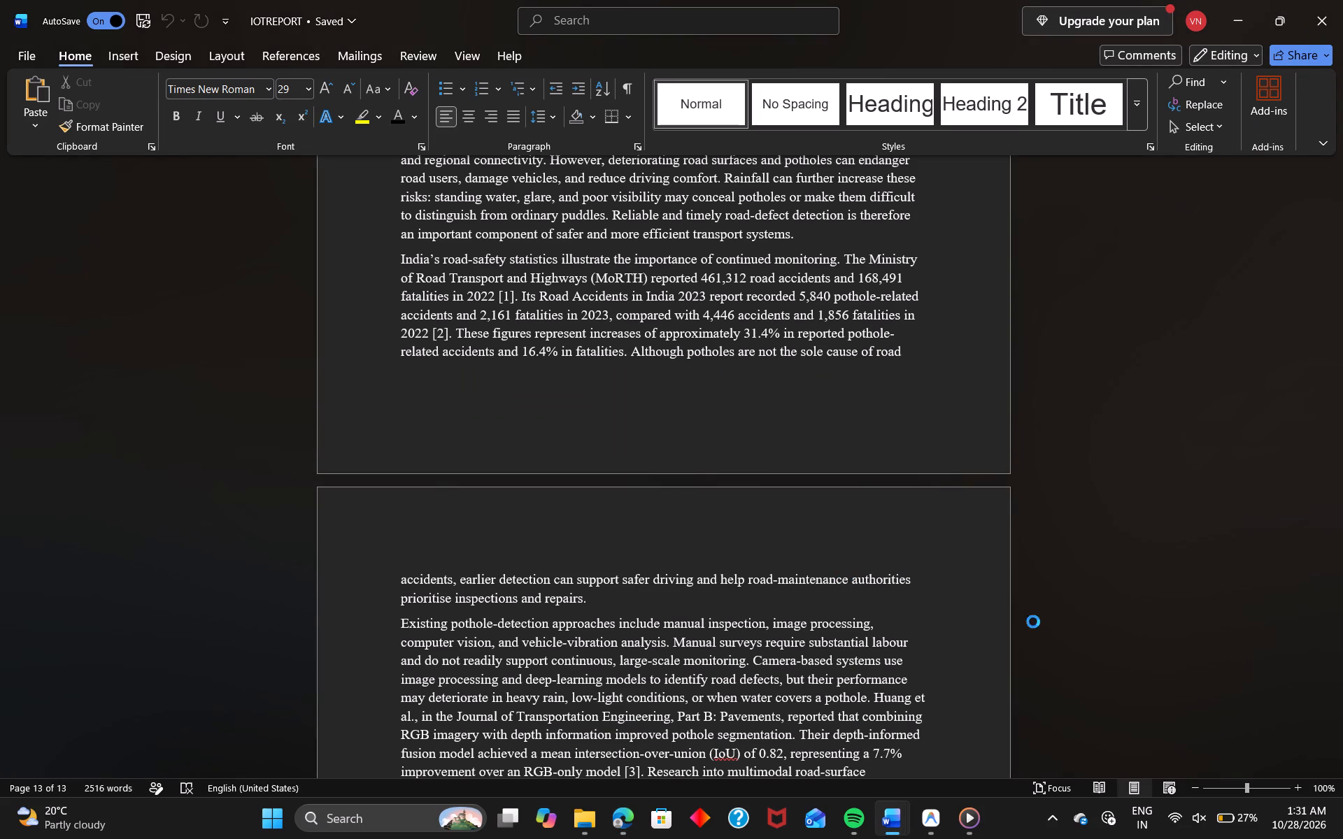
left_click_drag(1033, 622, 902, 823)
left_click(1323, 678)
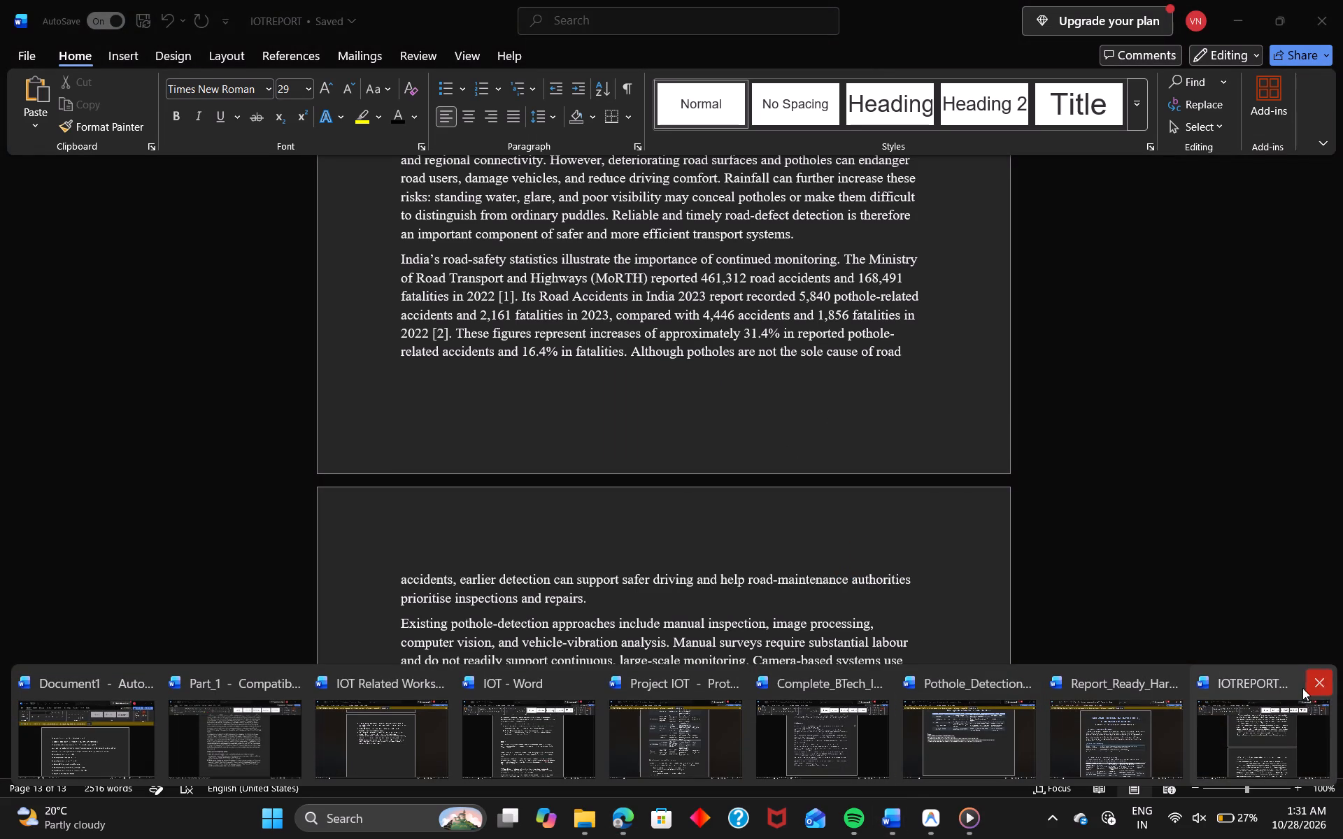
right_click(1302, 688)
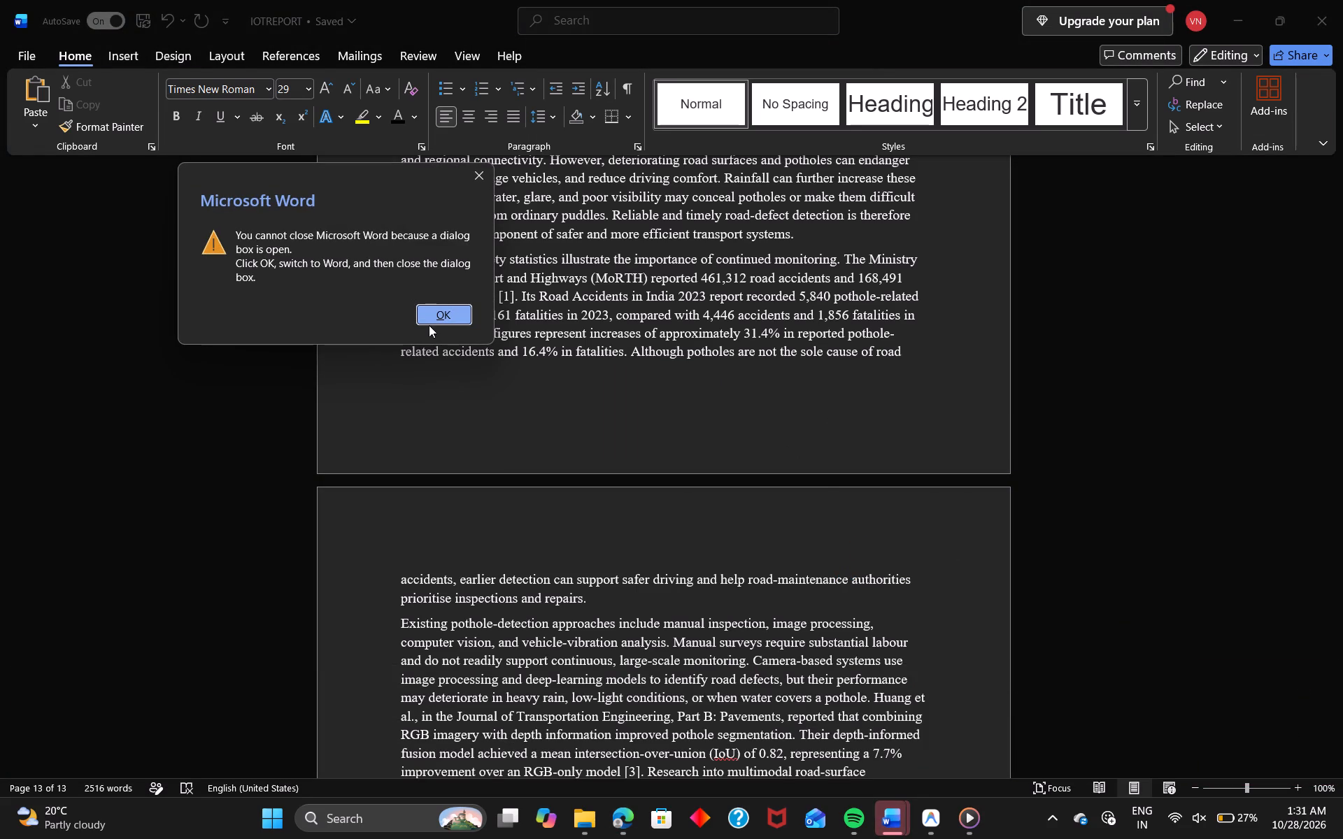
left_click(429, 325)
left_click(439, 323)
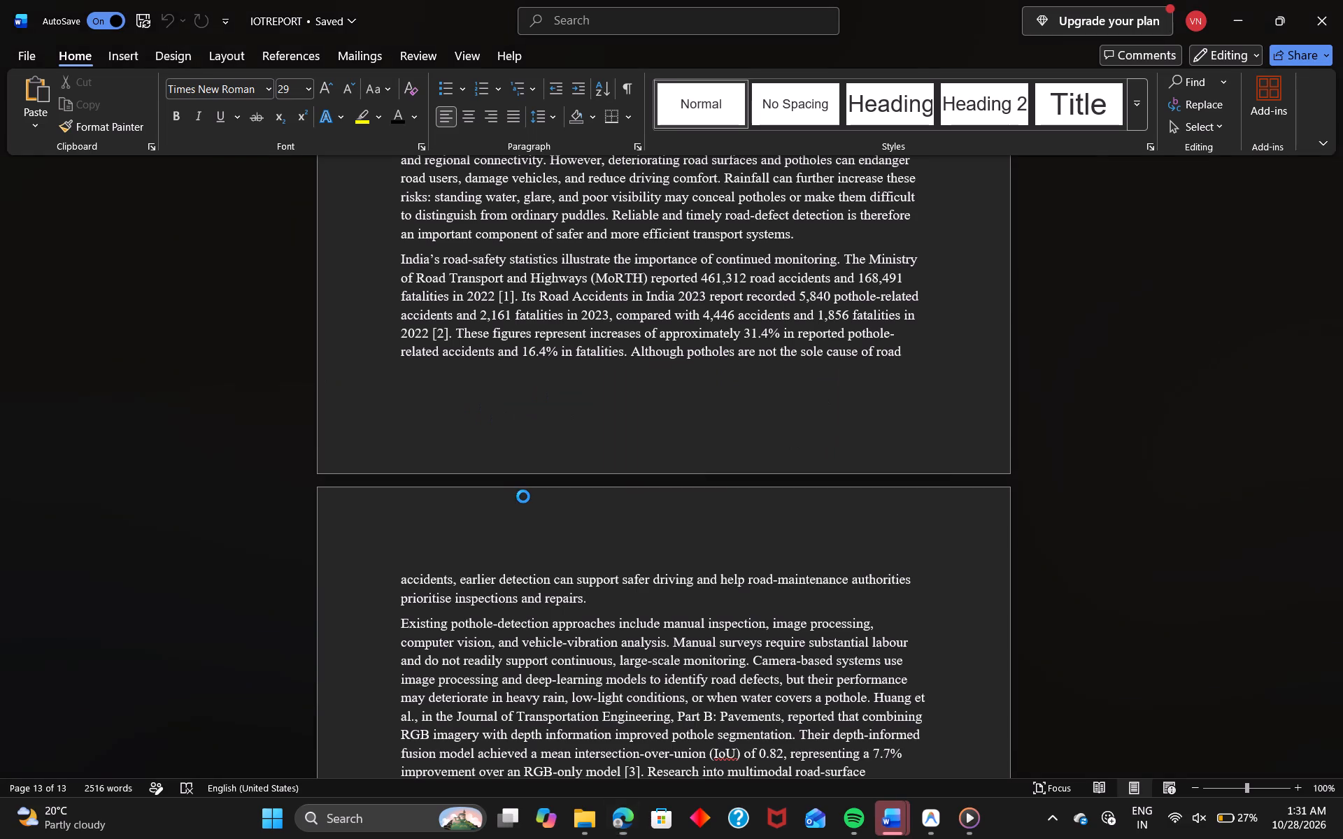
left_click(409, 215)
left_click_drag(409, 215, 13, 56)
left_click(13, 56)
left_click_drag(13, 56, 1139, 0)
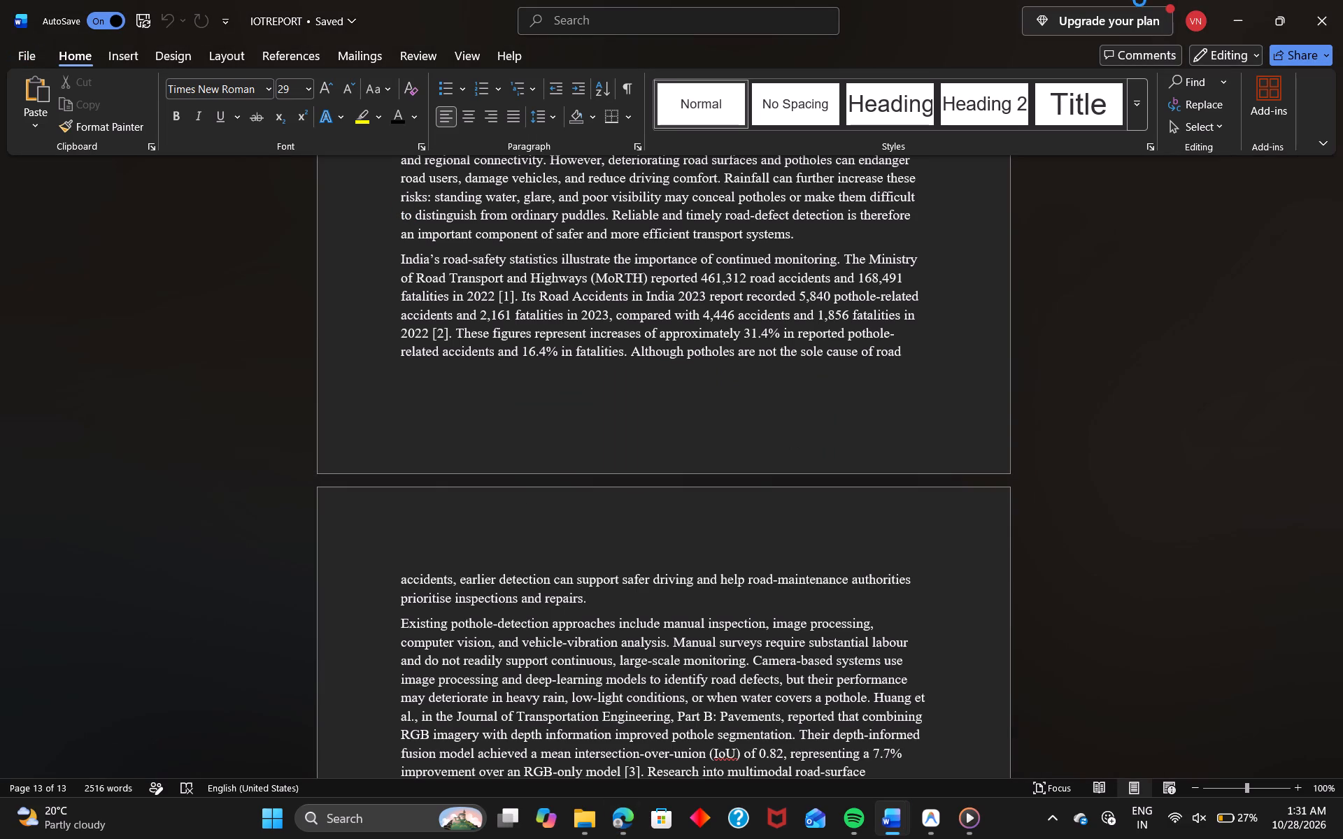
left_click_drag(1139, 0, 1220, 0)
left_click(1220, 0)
Open Task Manager.
right_click(1015, 822)
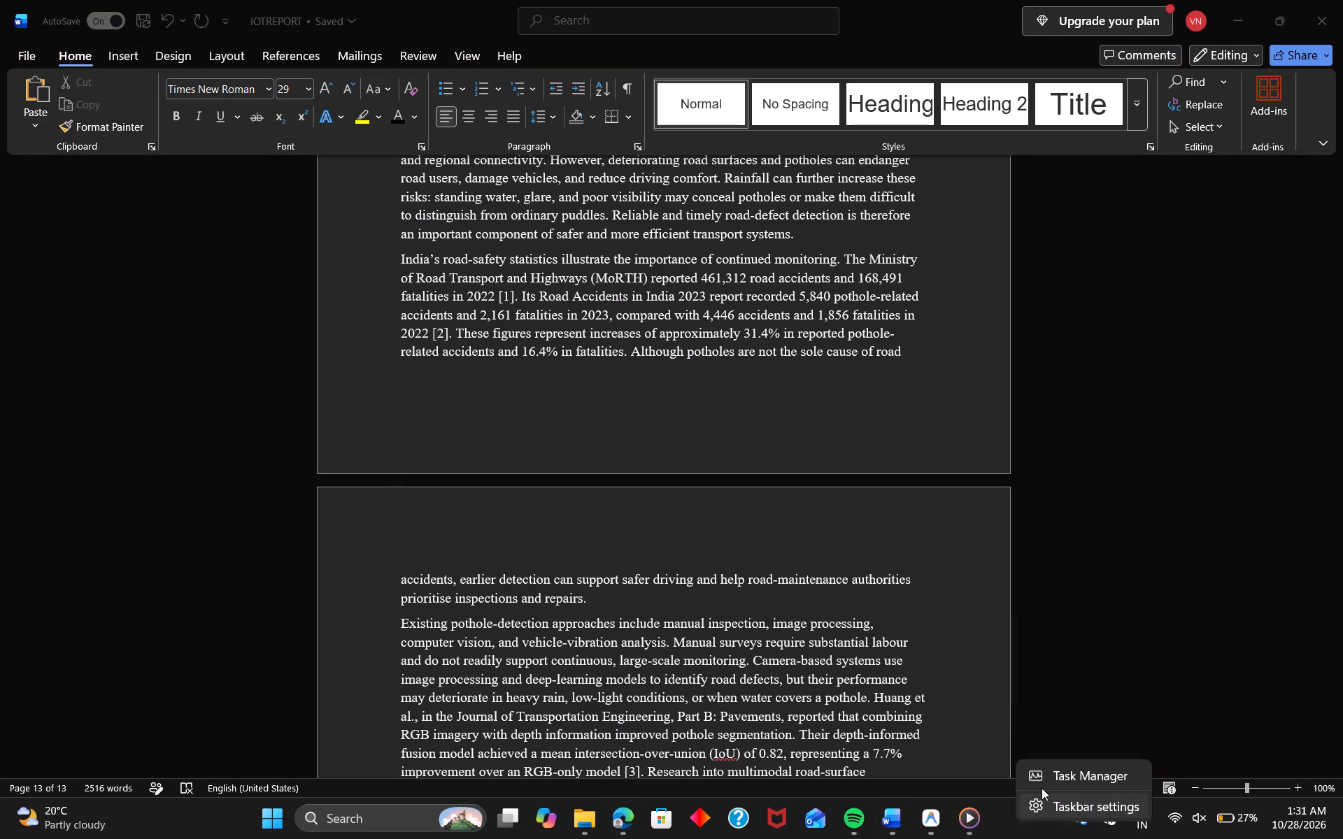
left_click(1046, 775)
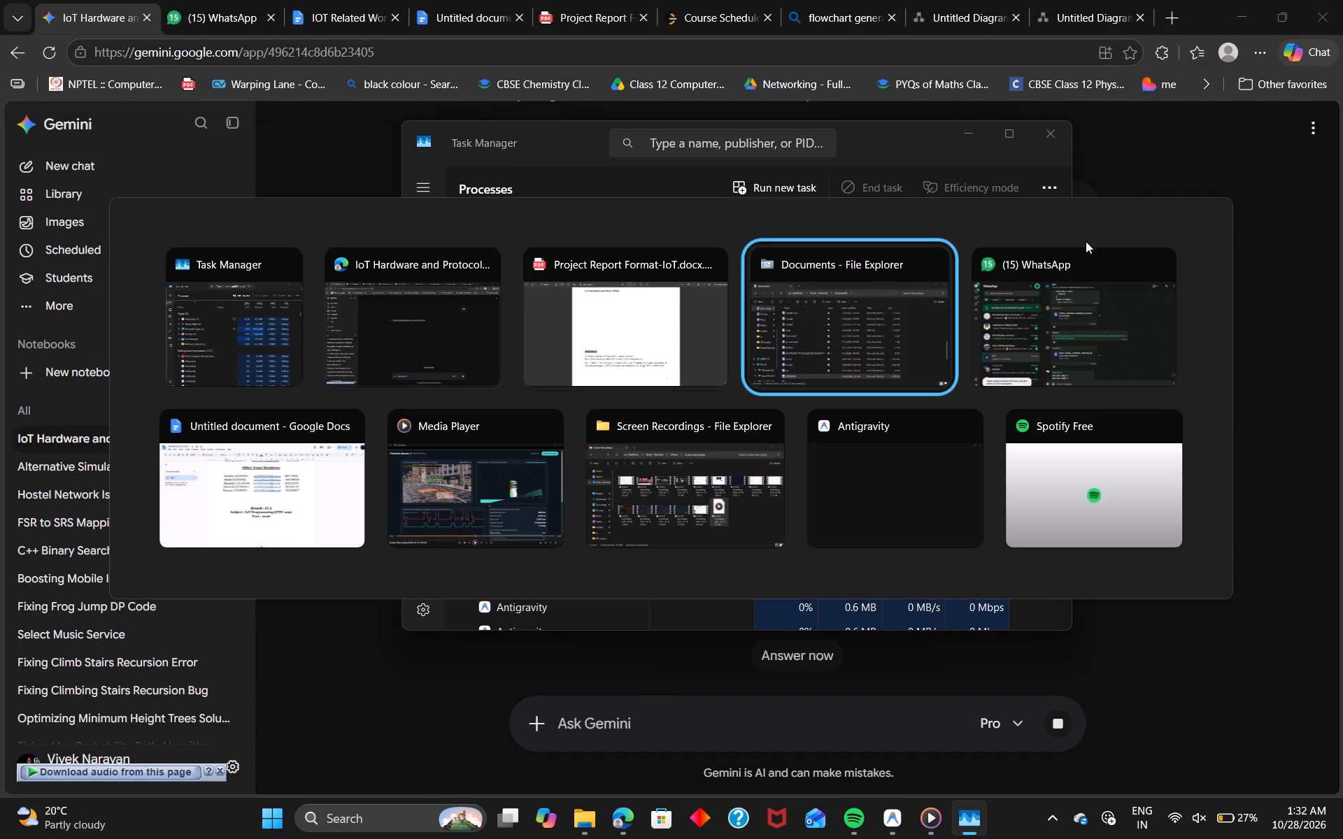
Switch to the Documents folder in File Explorer and open the report document in Word.
double_click(415, 598)
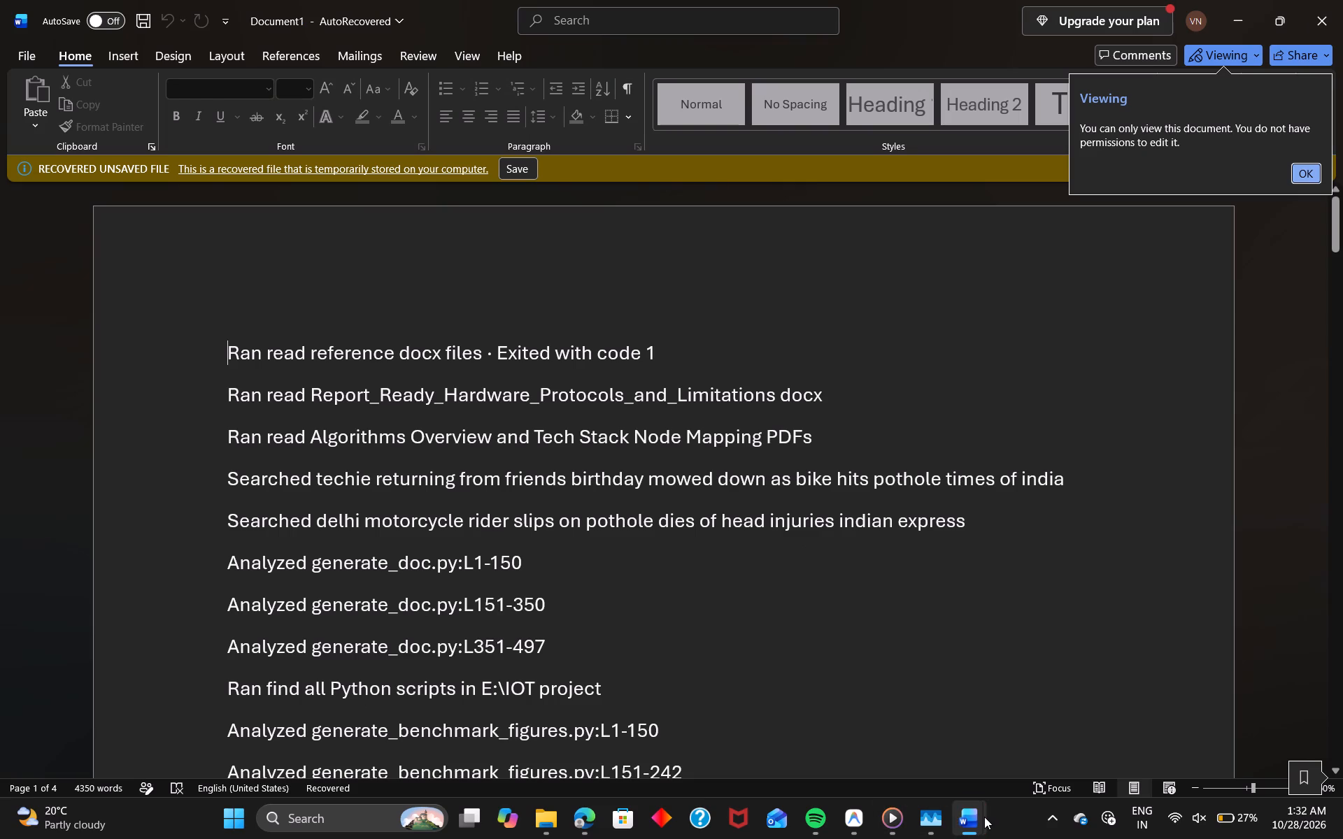
Switch to the reopened IOTREPORT document in Word and open its export options.
left_click(390, 729)
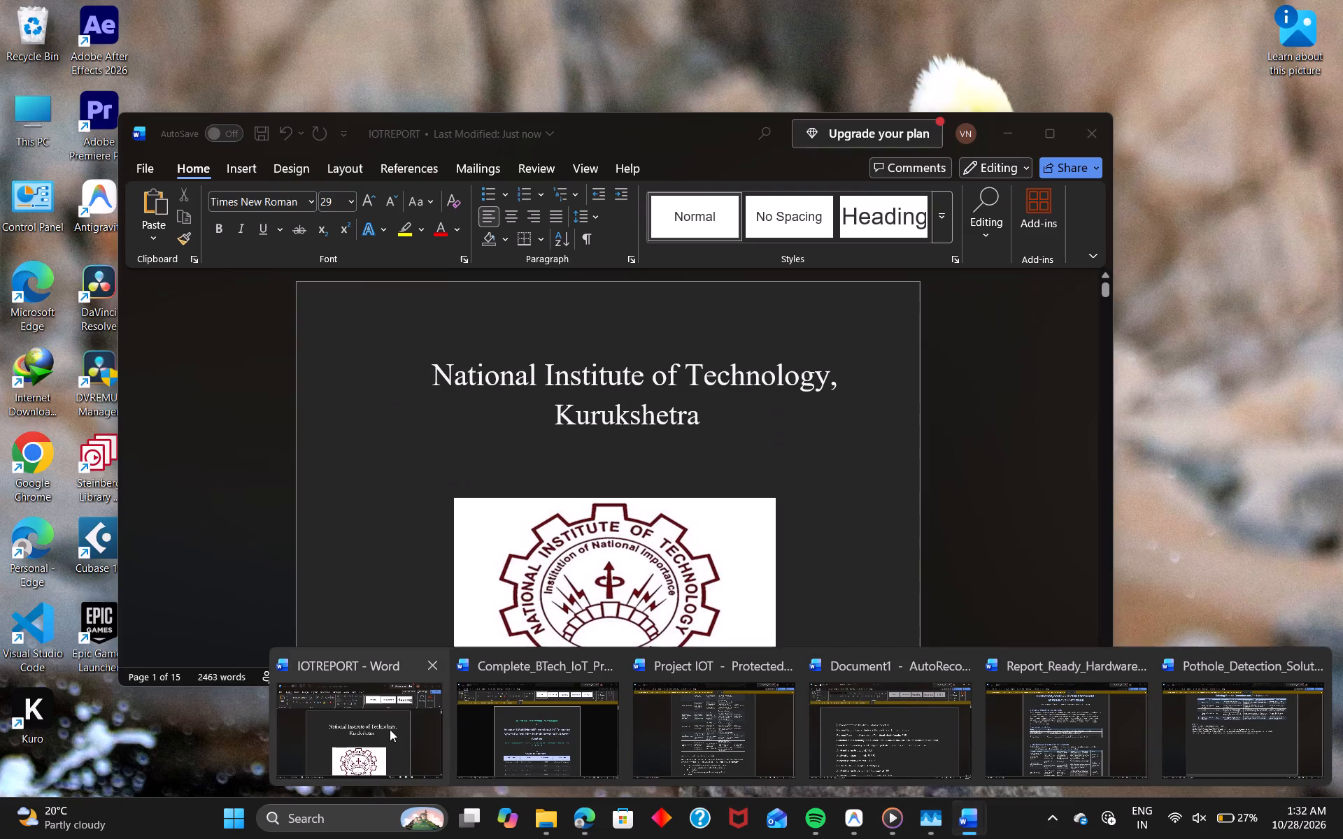
left_click(148, 172)
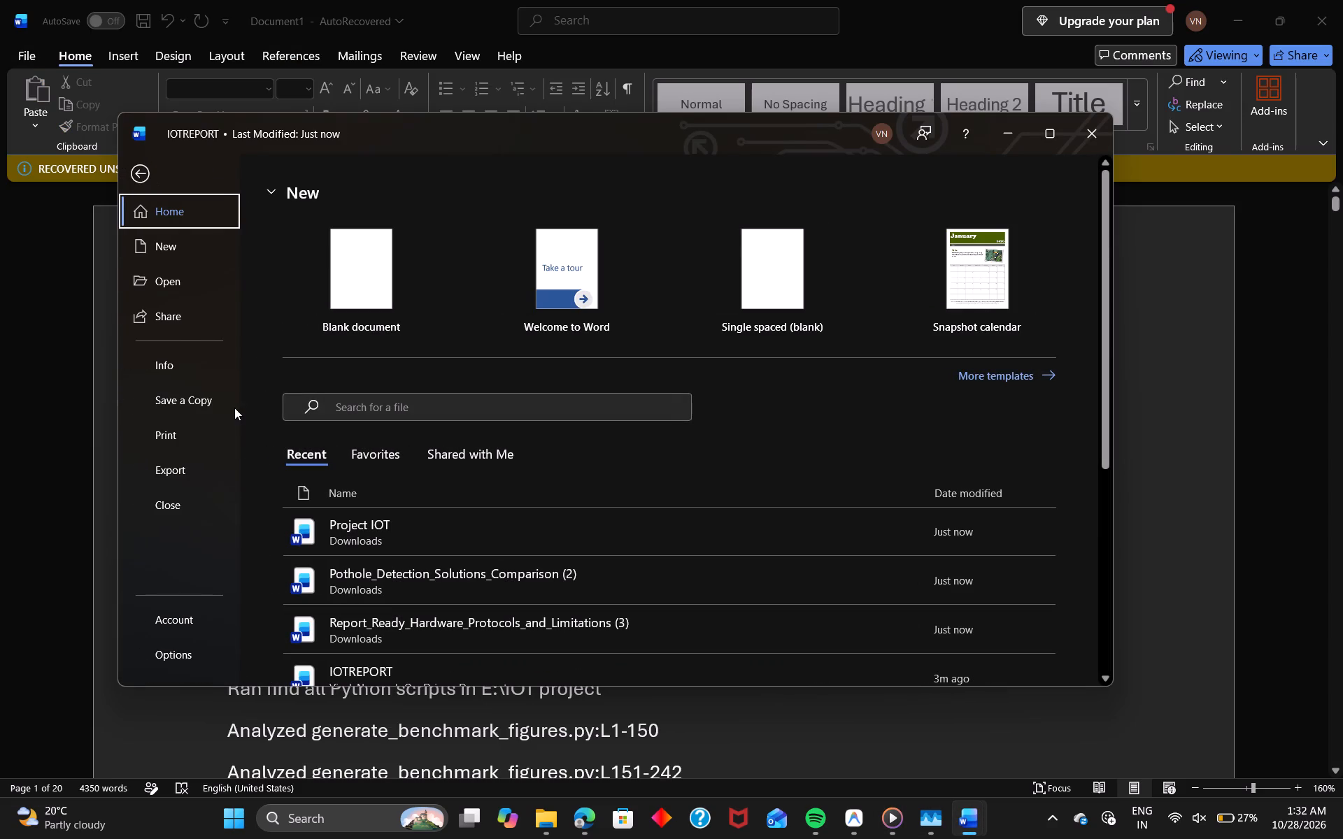
left_click(185, 478)
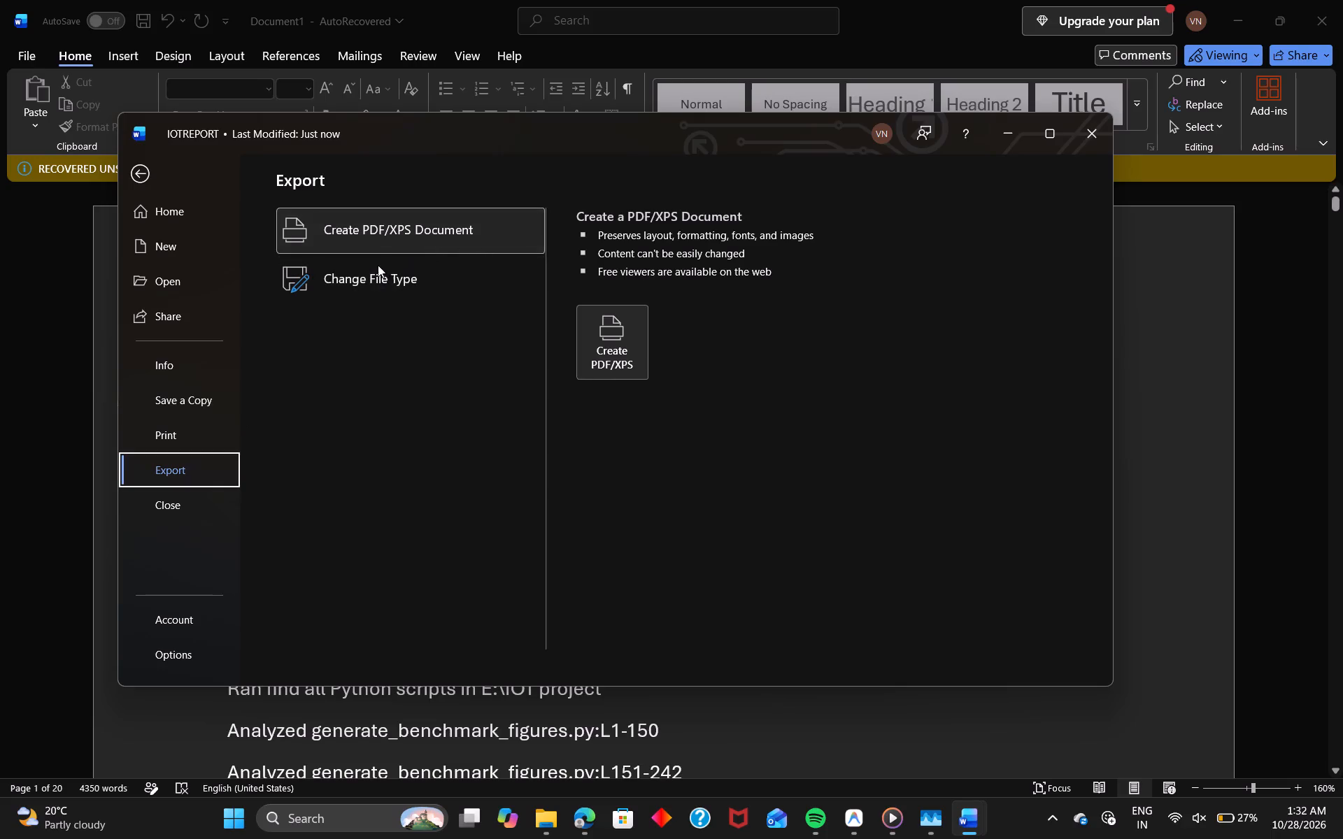
Save a copy of IOTREPORT as a PDF named IOTPDF in the OneDrive Documents folder.
left_click(176, 397)
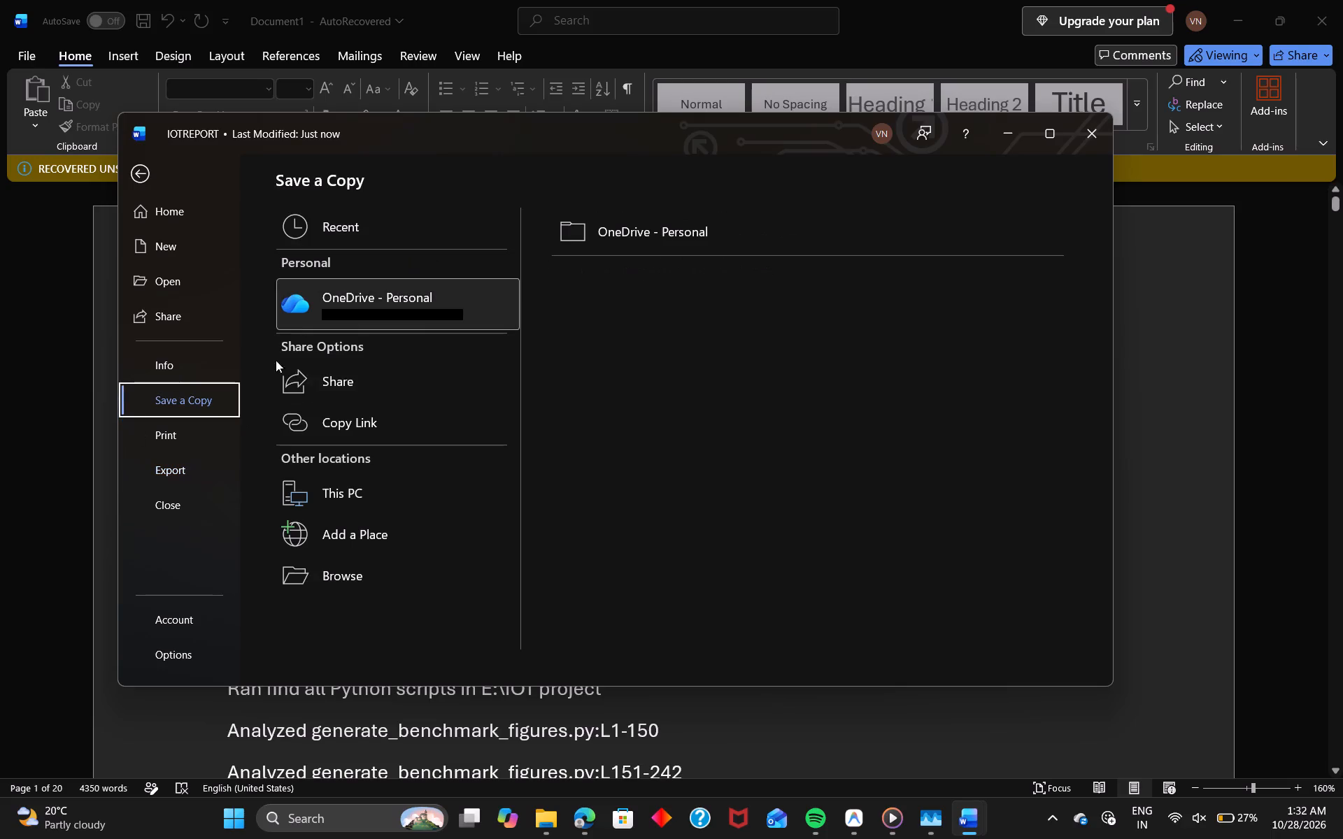
left_click(334, 581)
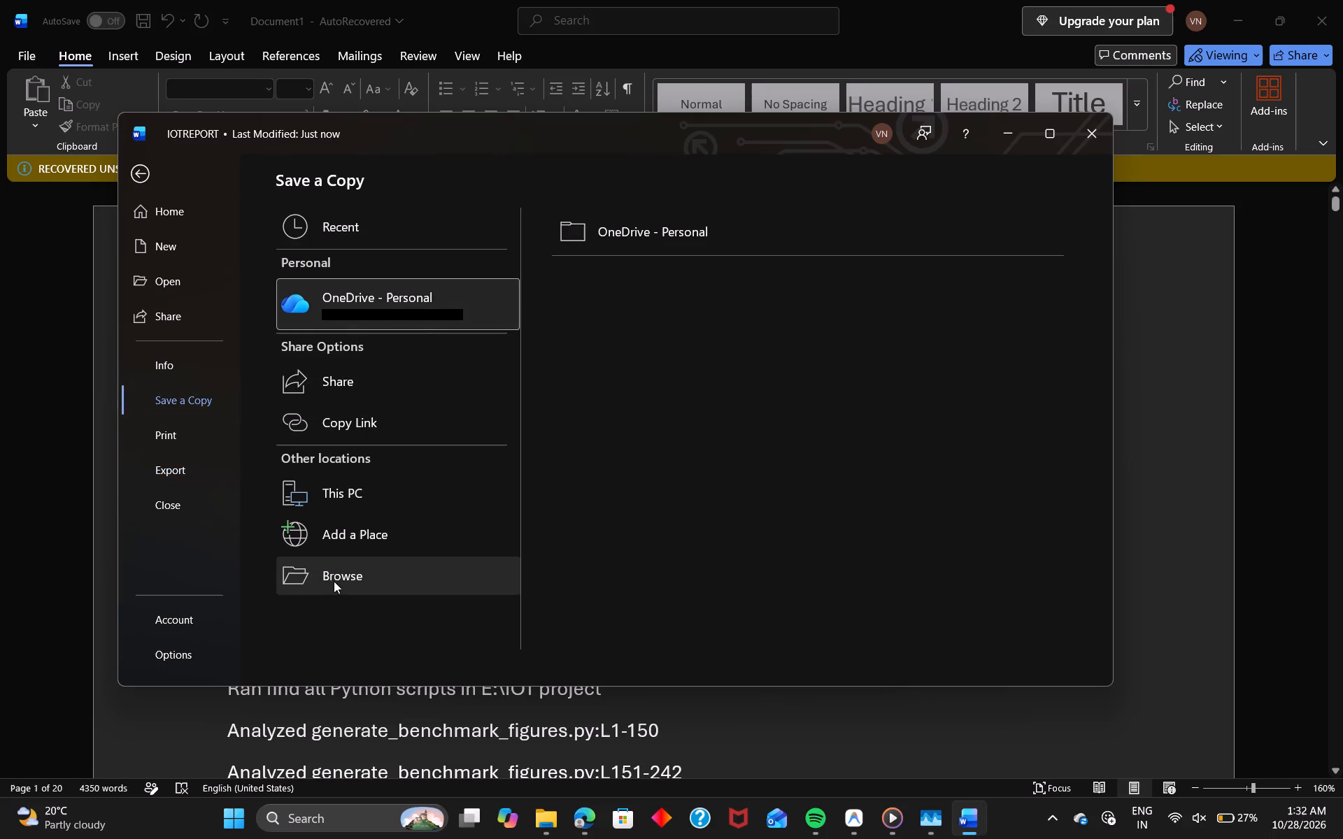
double_click(367, 584)
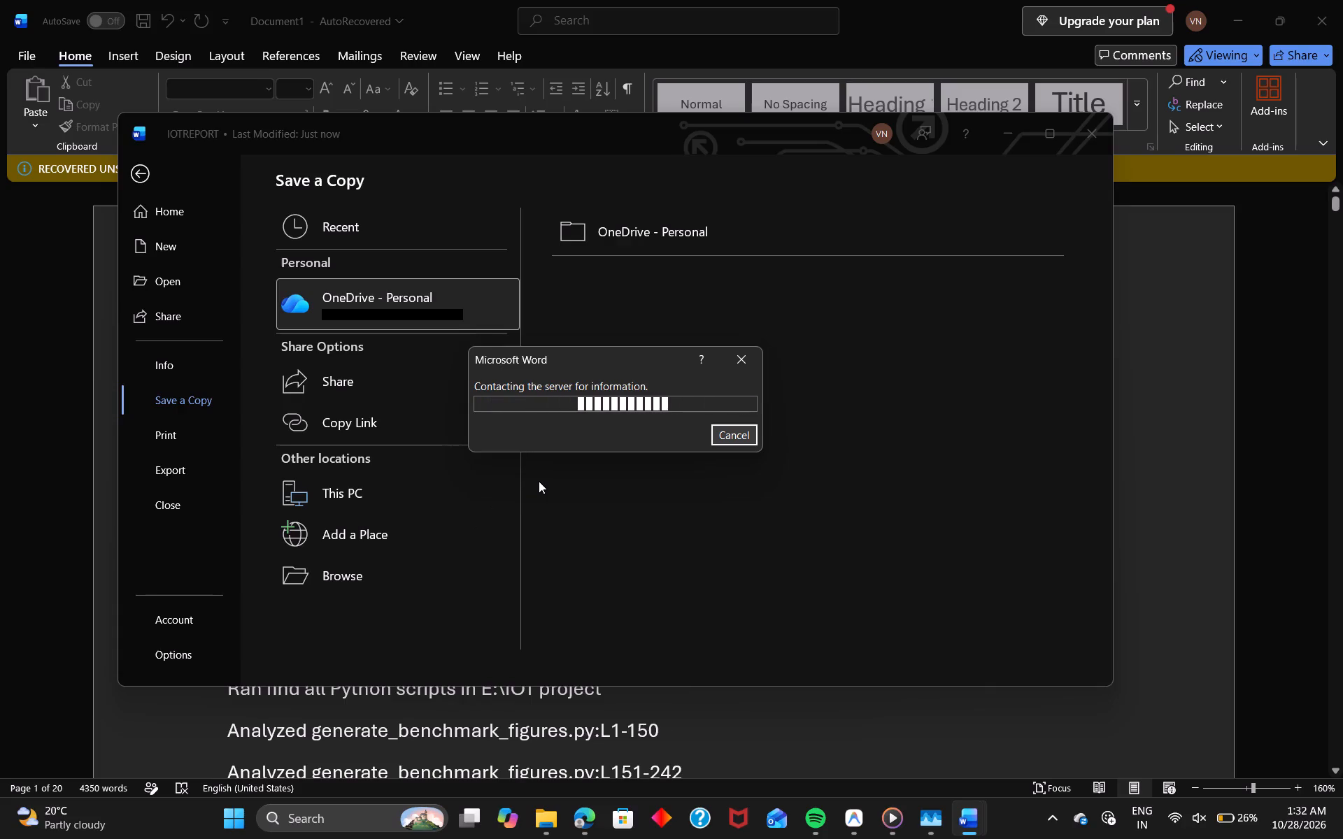
left_click(739, 443)
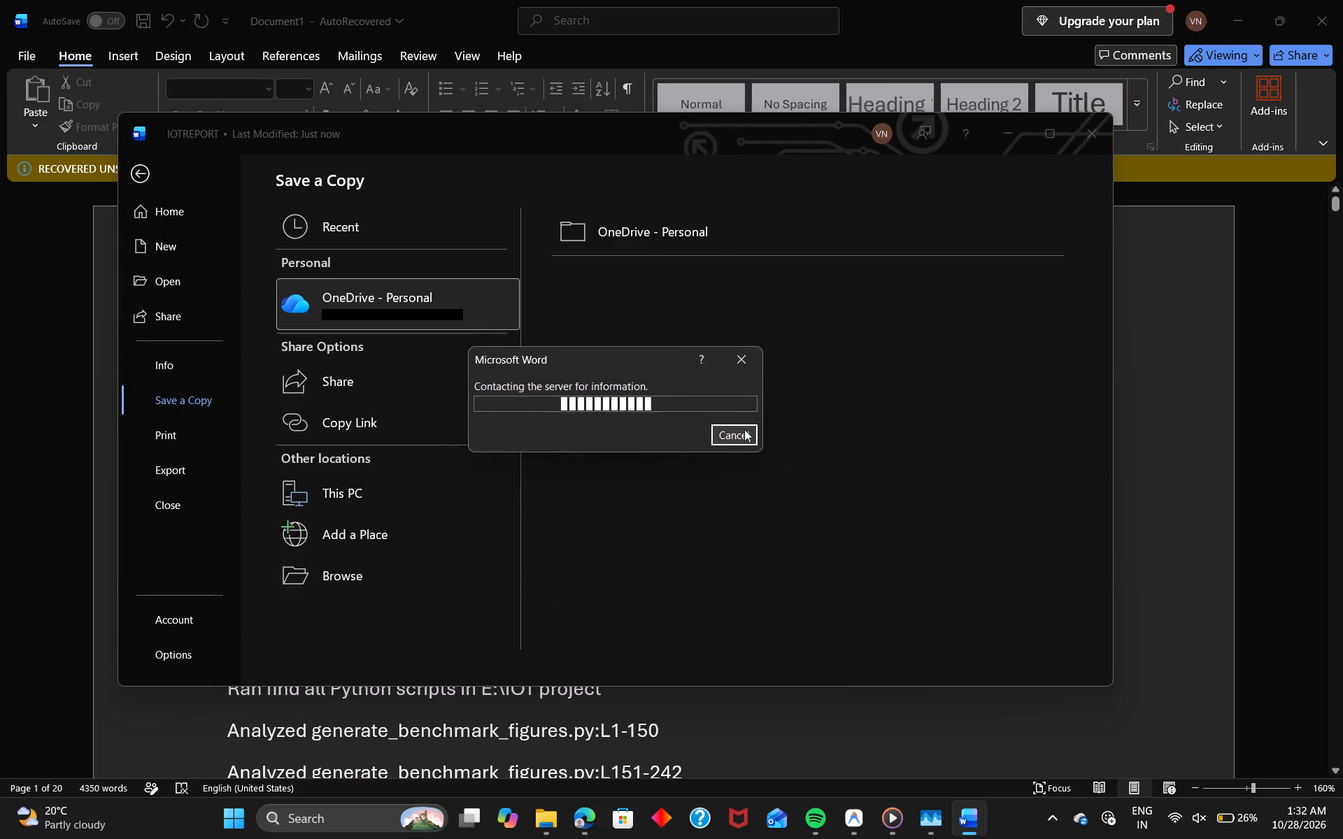
left_click(744, 431)
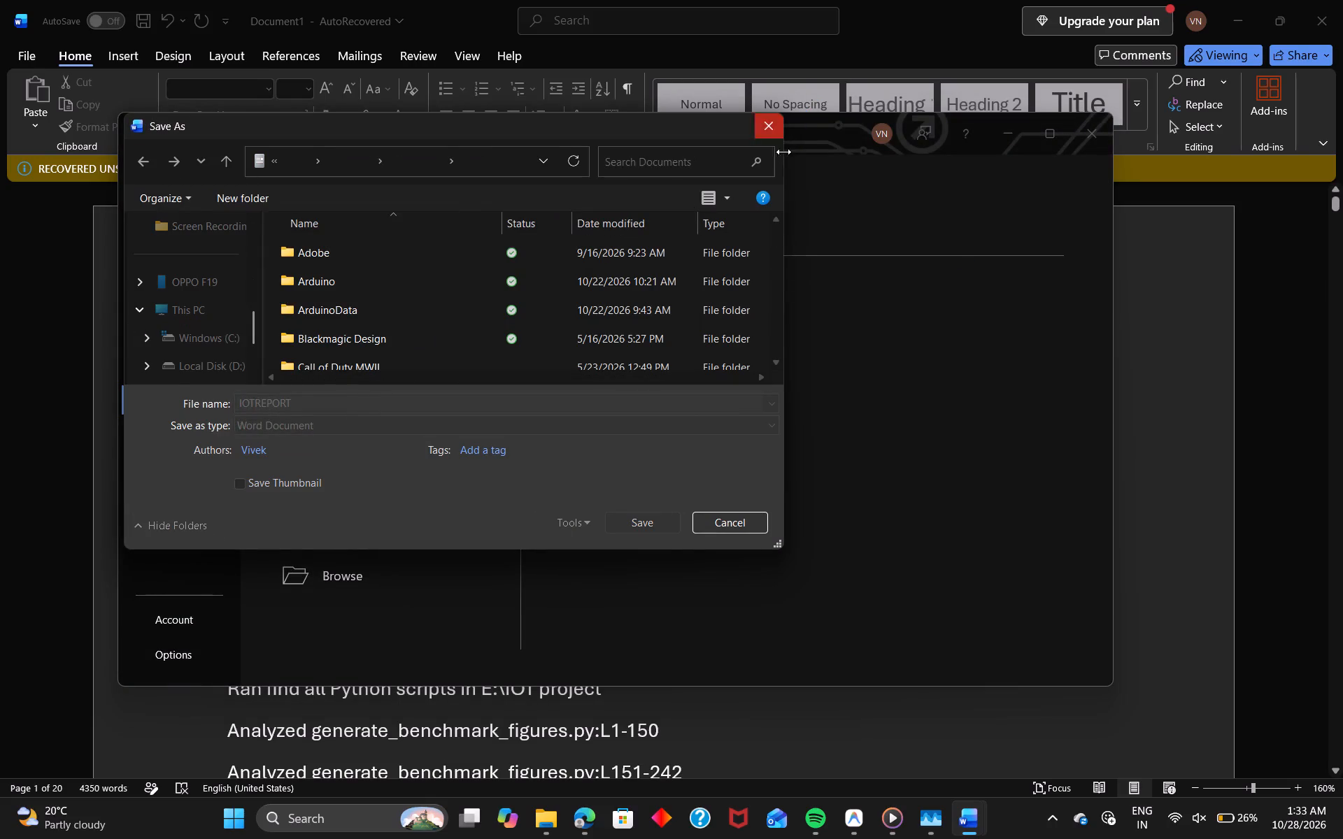
left_click(744, 532)
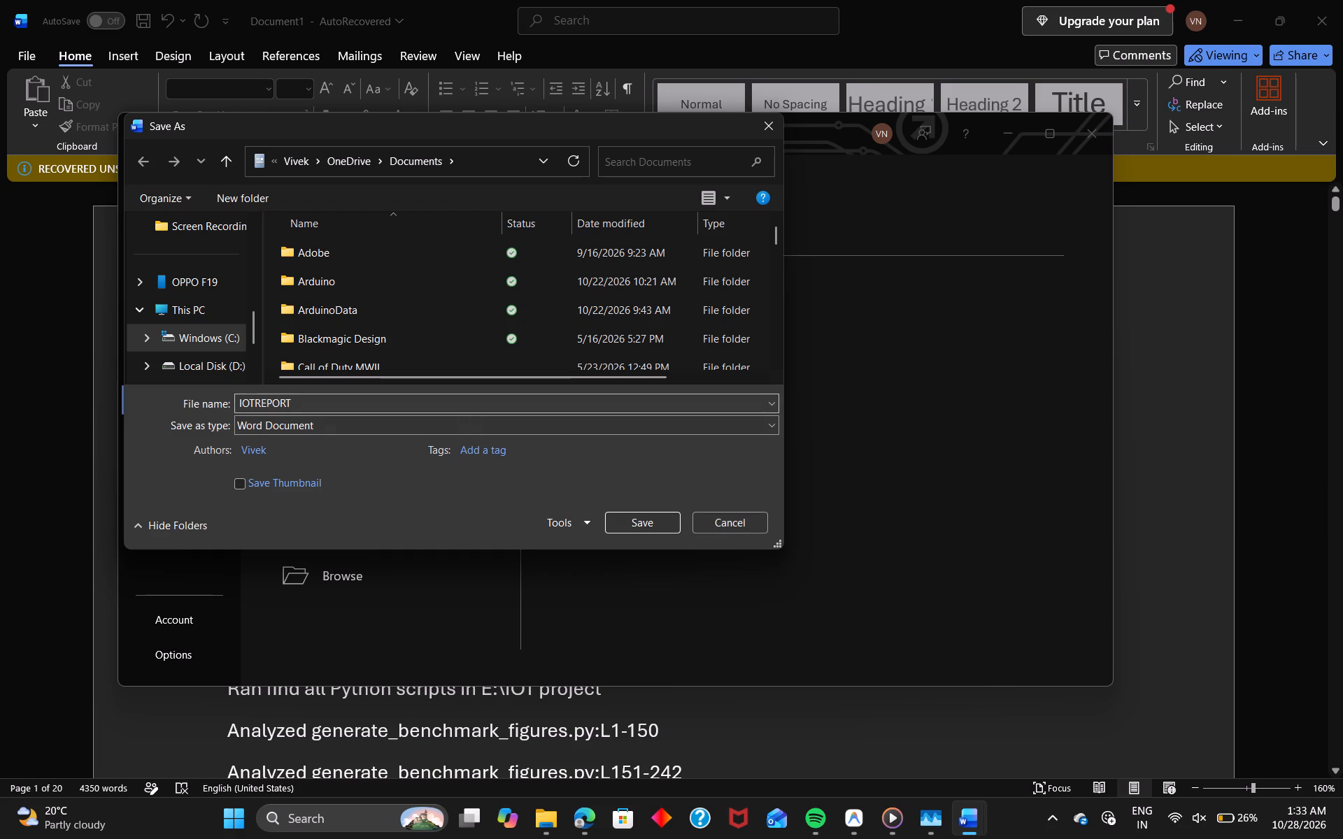
left_click(381, 403)
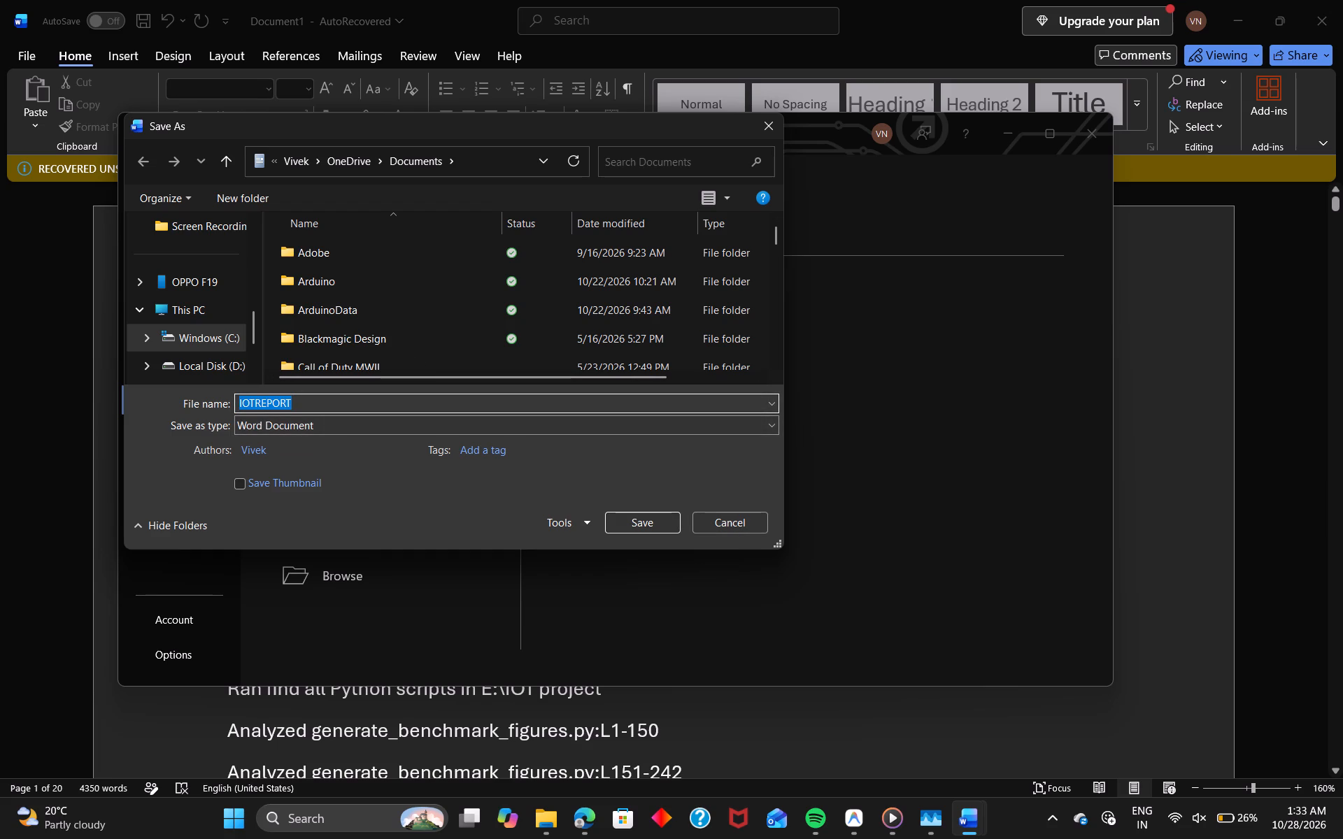
type("IO")
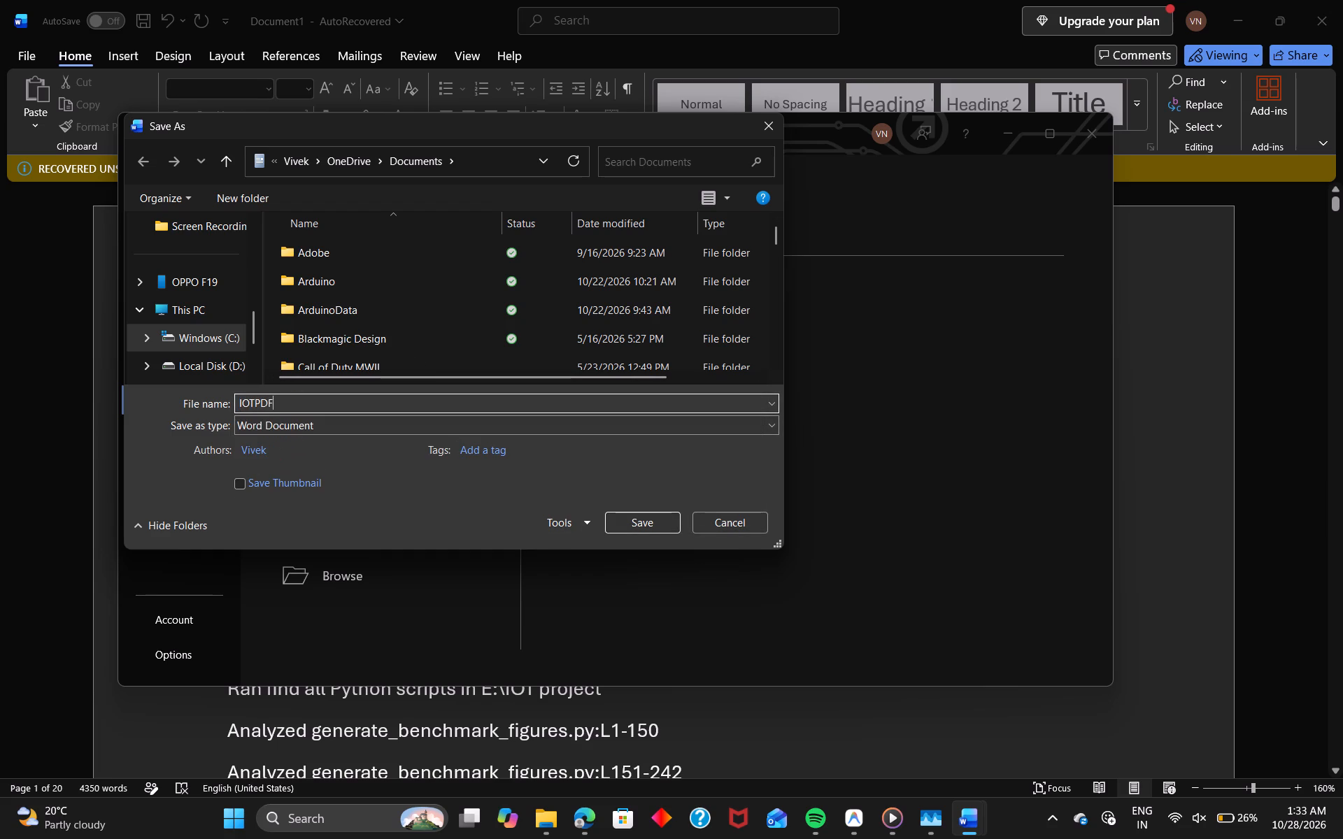
left_click(348, 431)
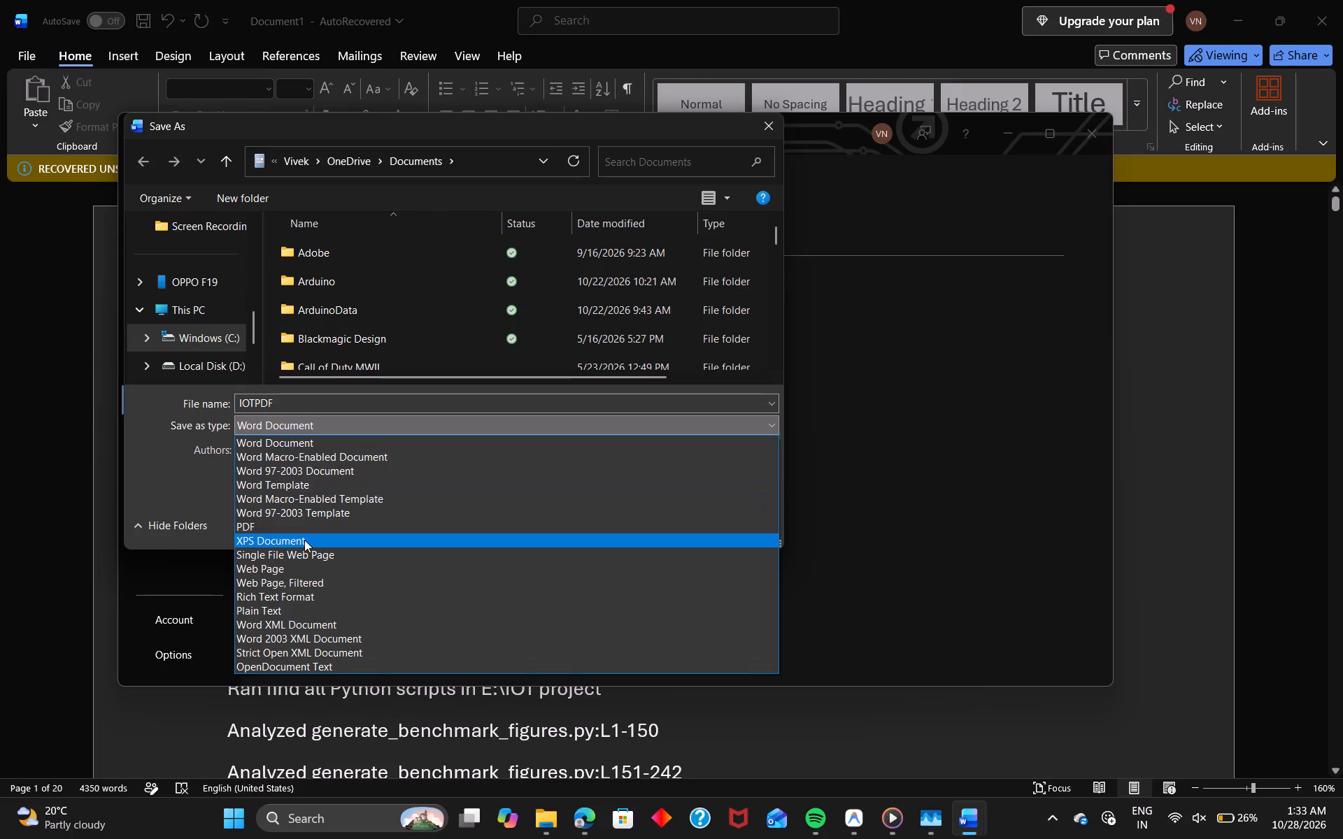
left_click(314, 533)
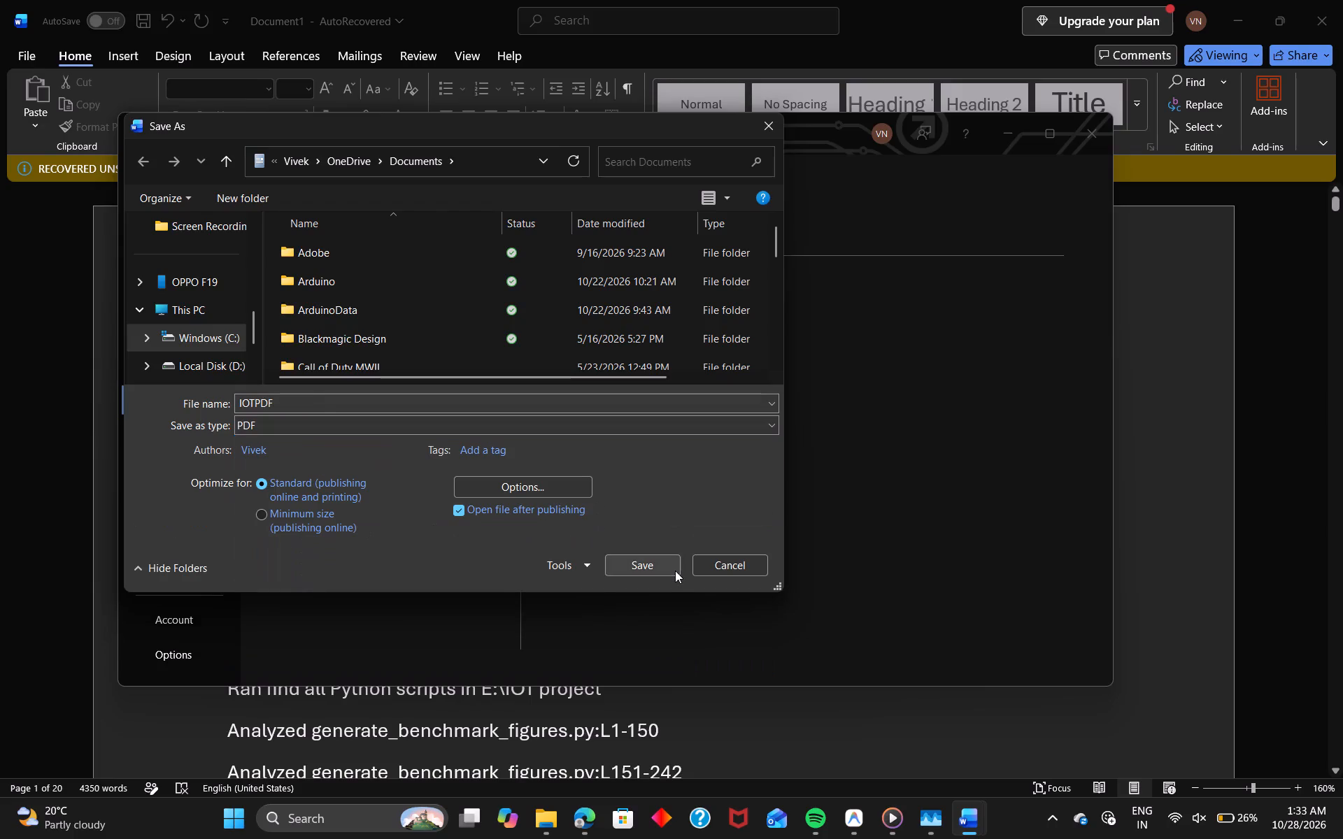
left_click(675, 571)
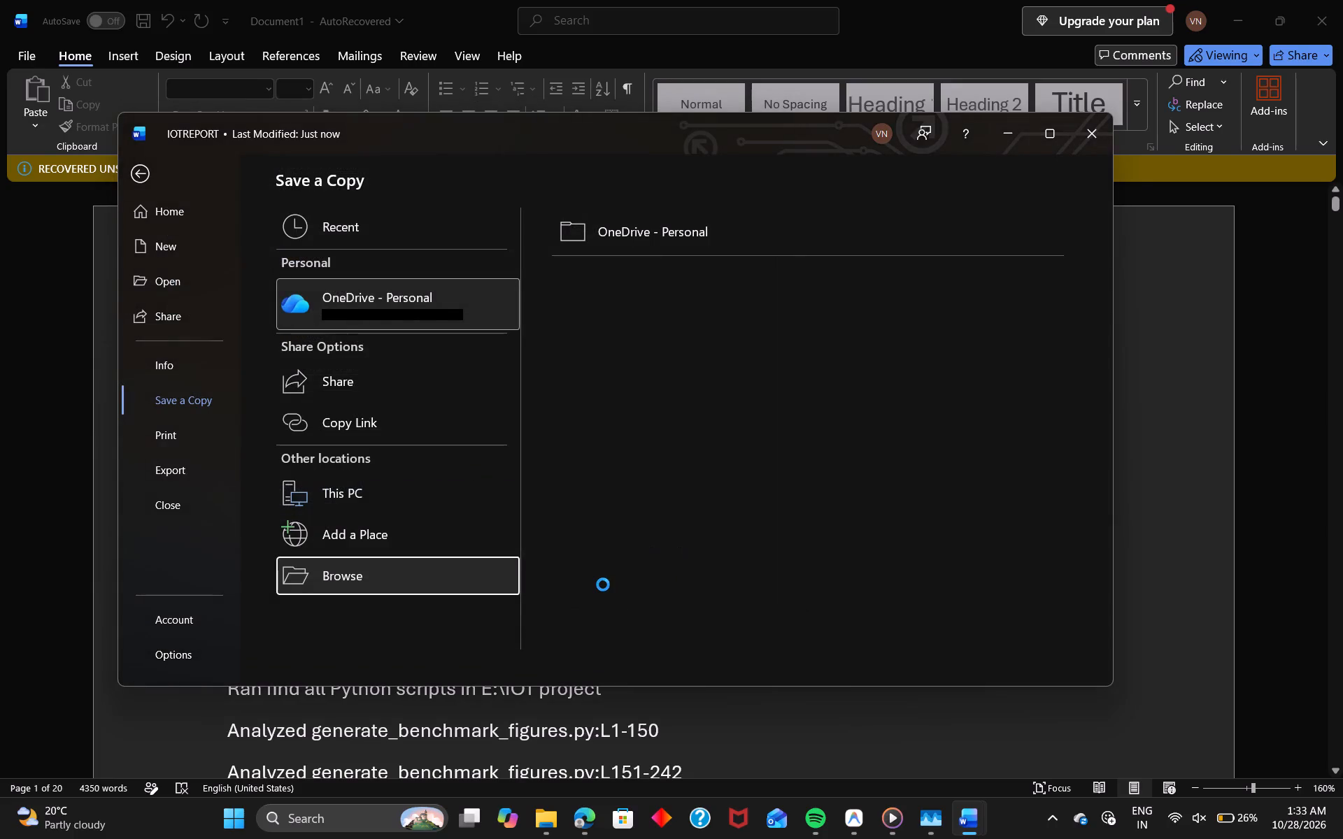
left_click(547, 817)
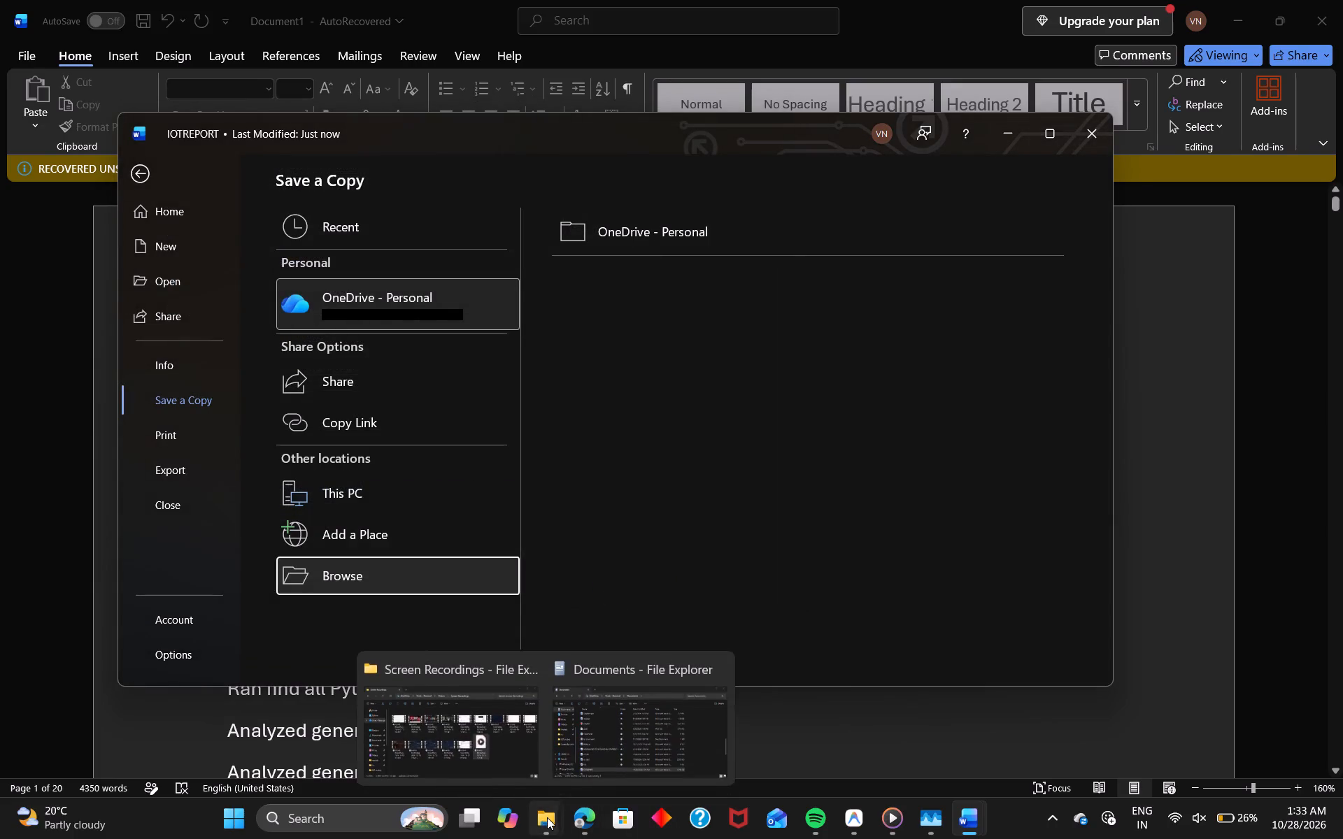
left_click(601, 735)
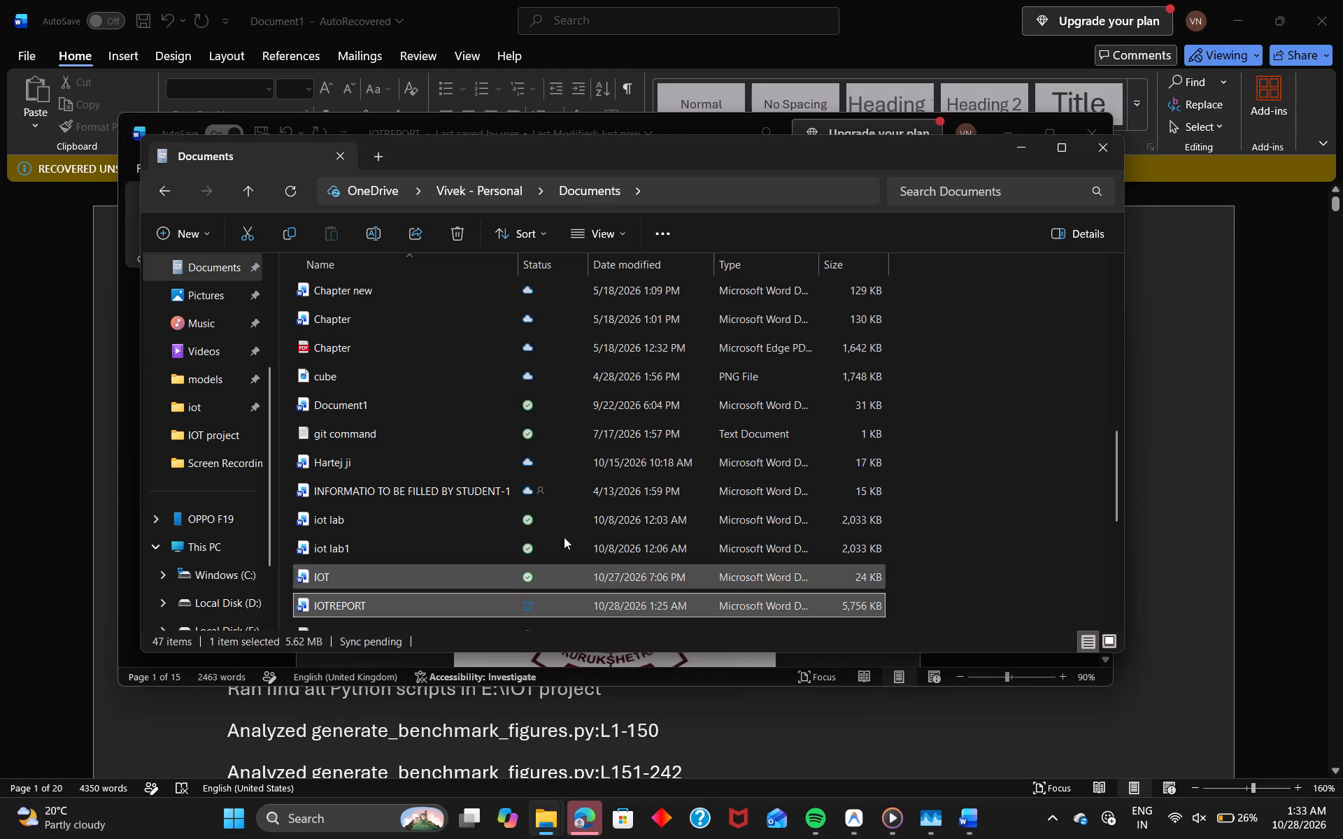
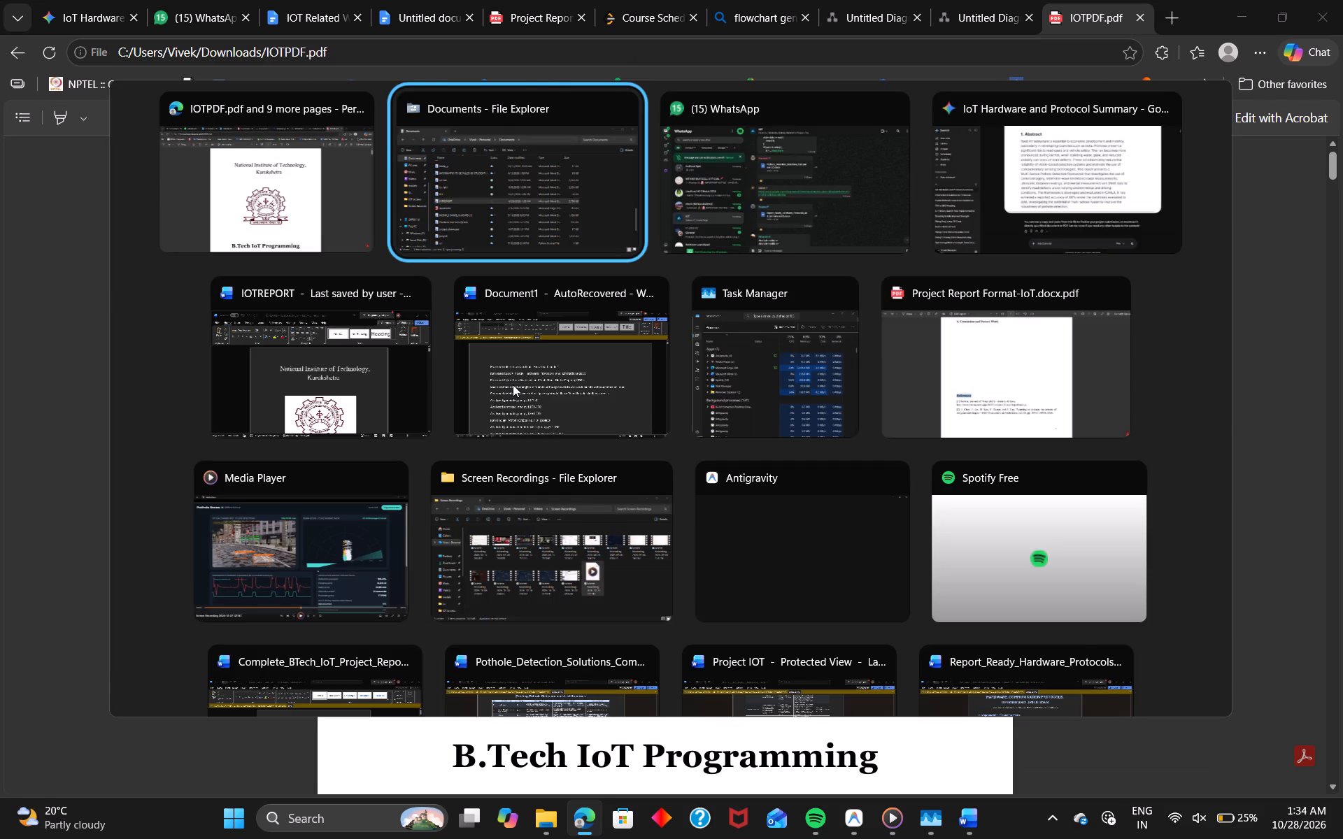
Switch to File Explorer and select the IOTPDF file in the Downloads folder.
scroll(232, 438, "up", 1)
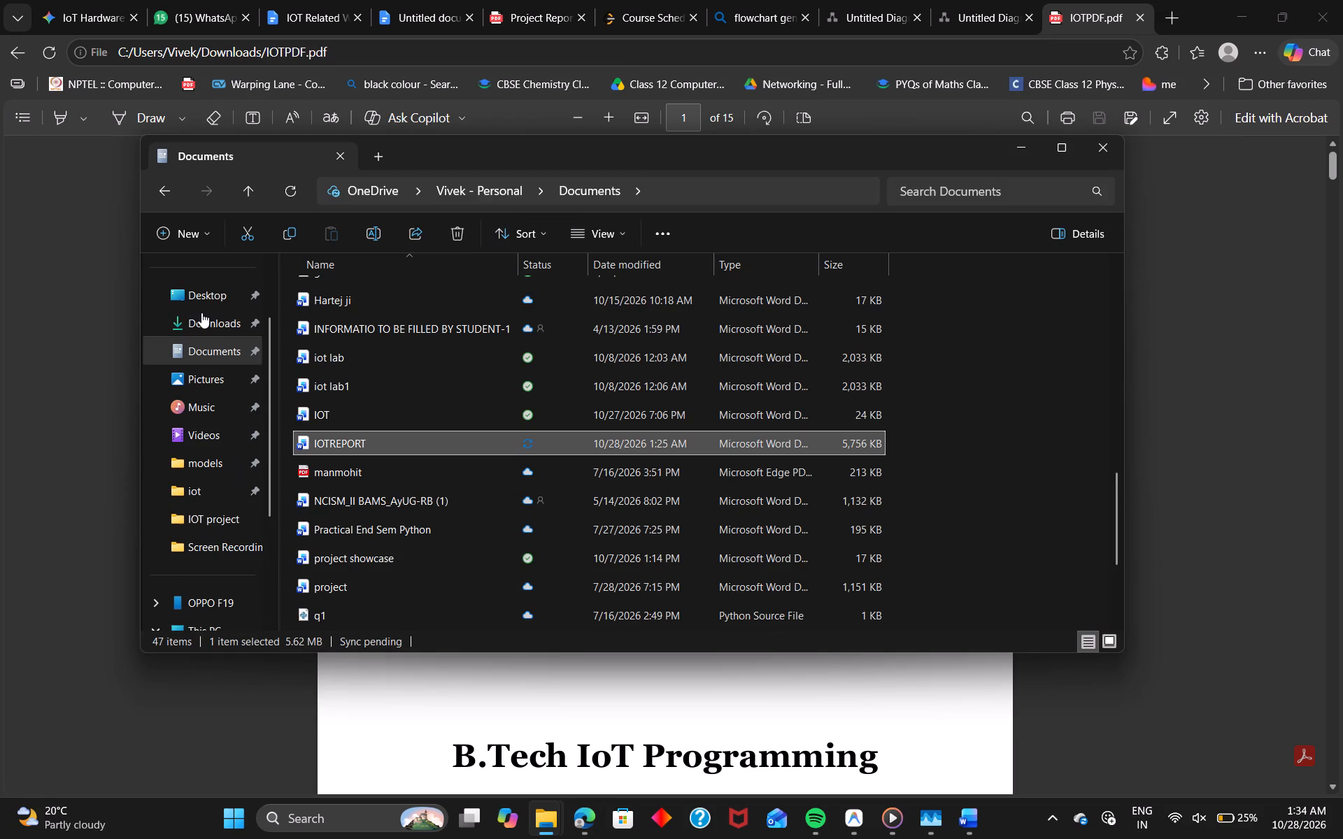
left_click(201, 313)
left_click_drag(329, 322, 427, 306)
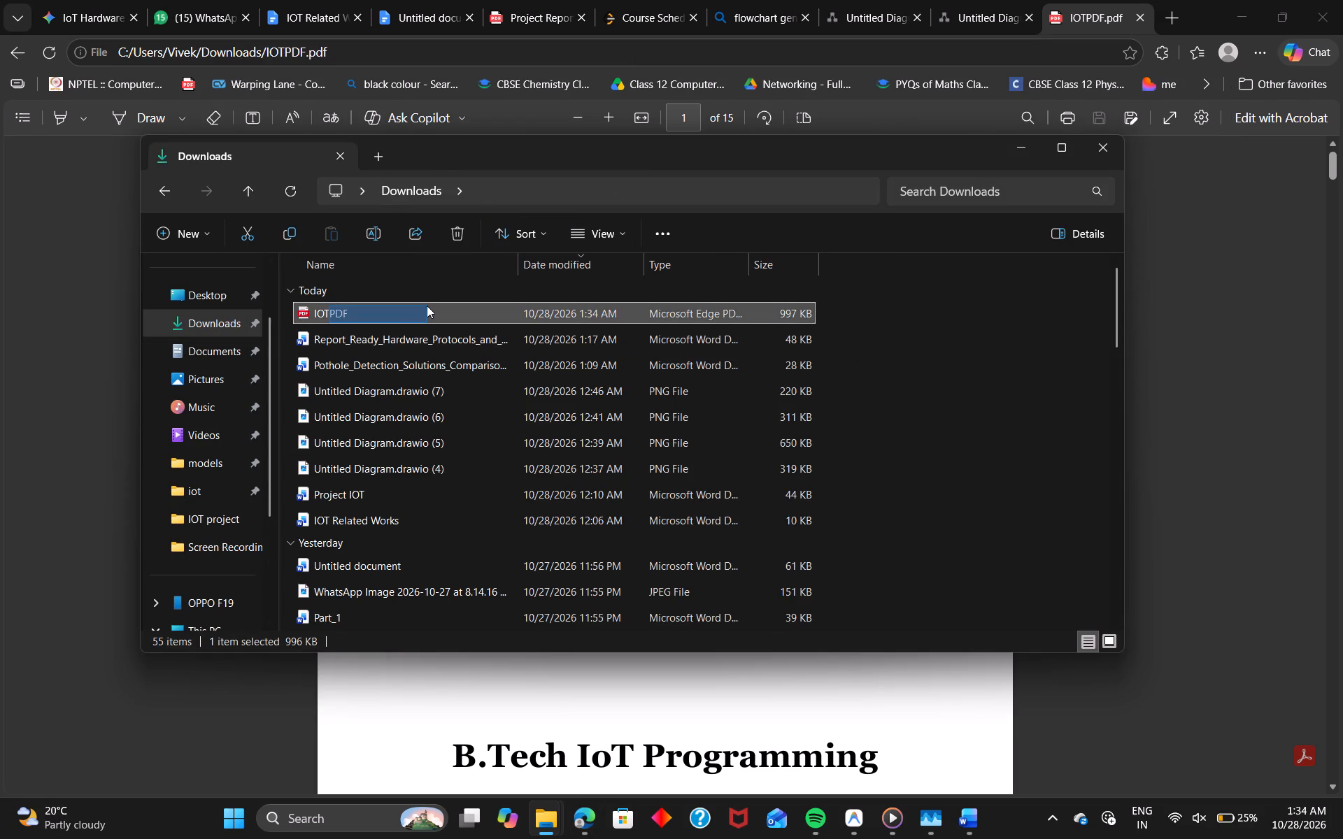
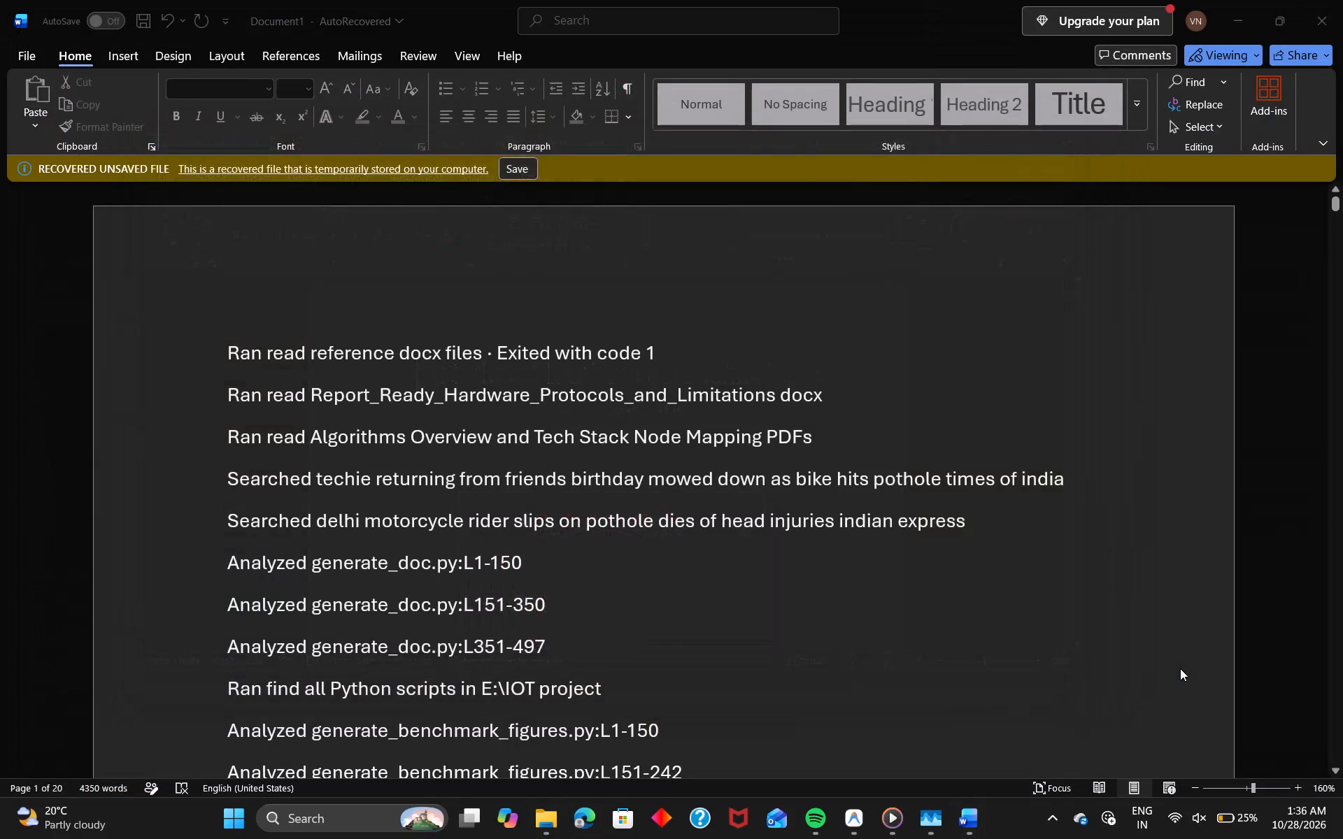
Close the open windows and save the recovered Document1 as Ran read reference docx files in the OneDrive Documents folder.
key("alt+F4")
key("alt+F4")
key("alt+F4")
key("alt+F4")
key("alt+F4")
key("alt+F4")
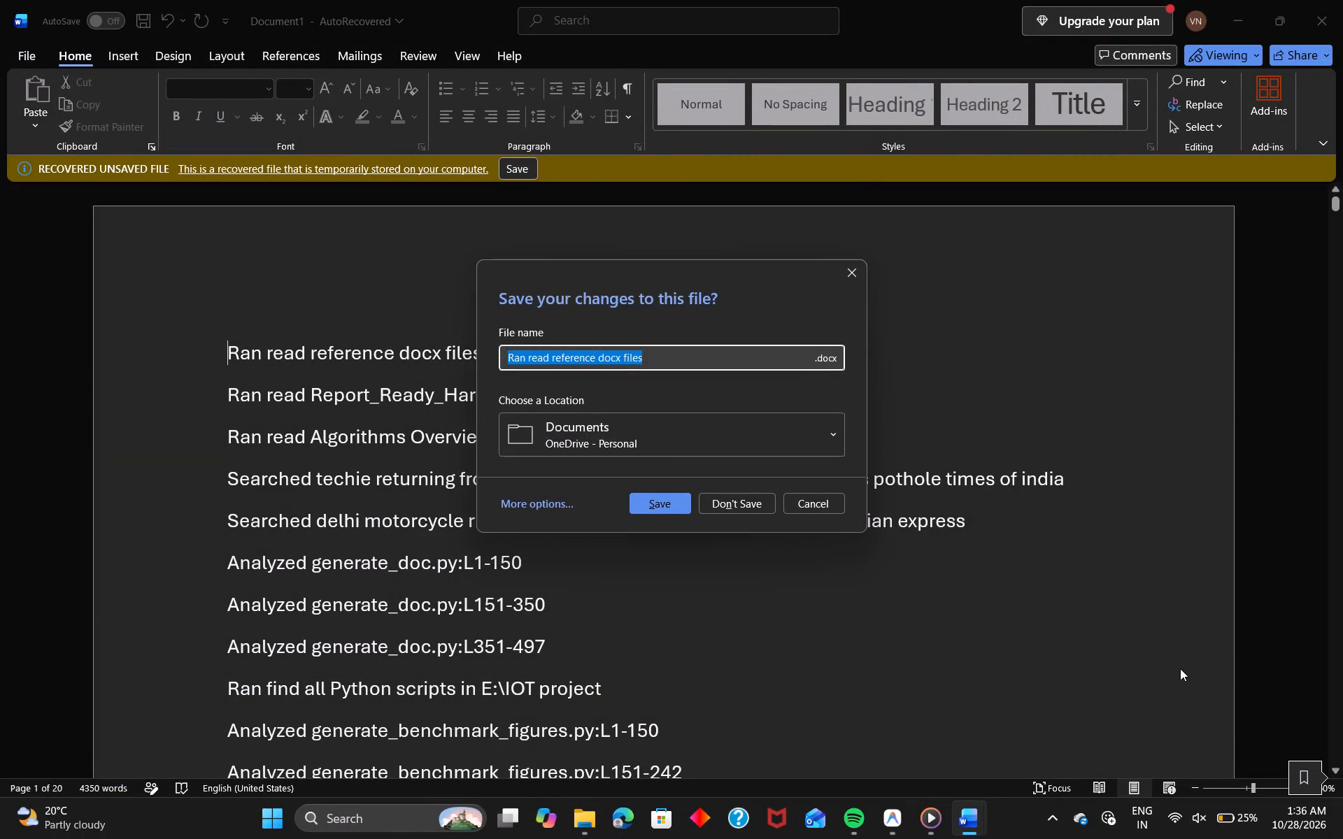
left_click(665, 499)
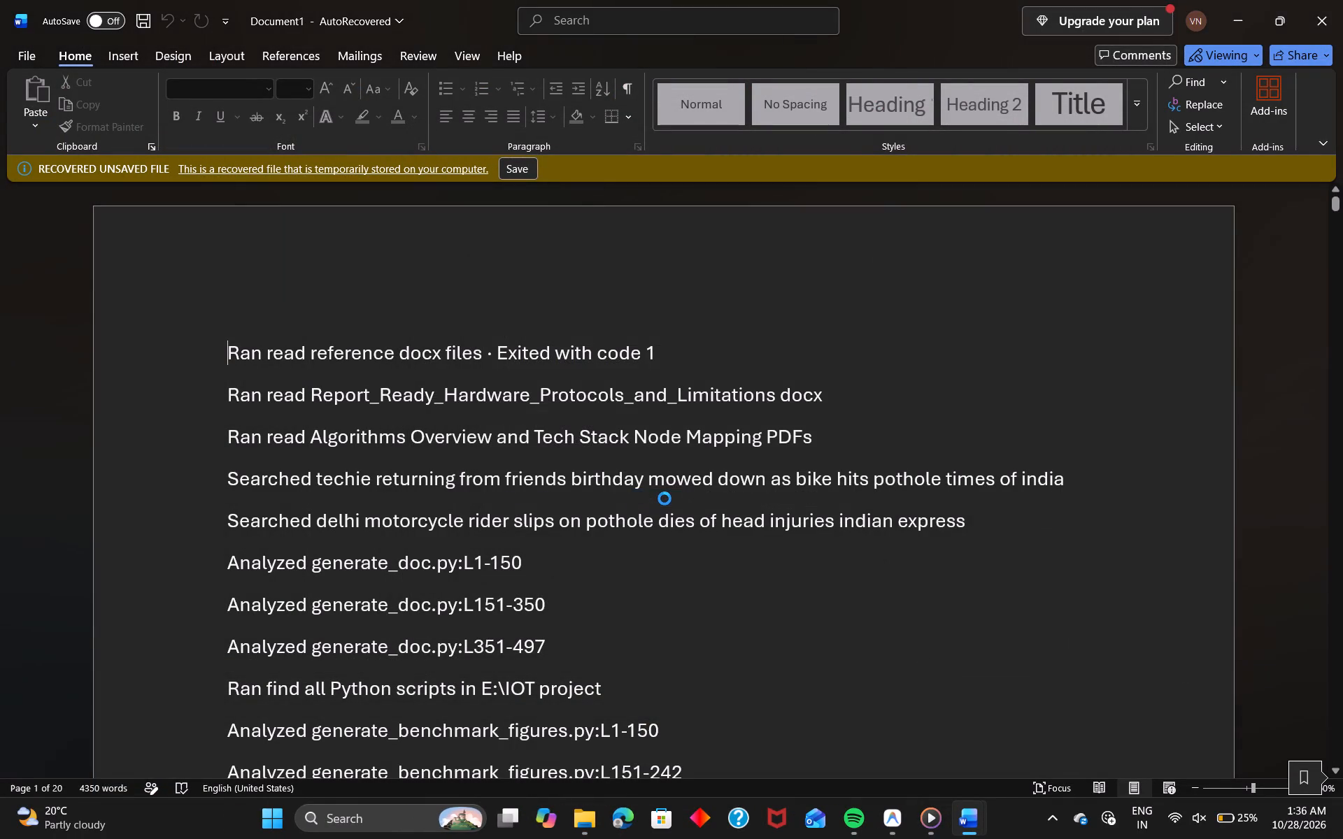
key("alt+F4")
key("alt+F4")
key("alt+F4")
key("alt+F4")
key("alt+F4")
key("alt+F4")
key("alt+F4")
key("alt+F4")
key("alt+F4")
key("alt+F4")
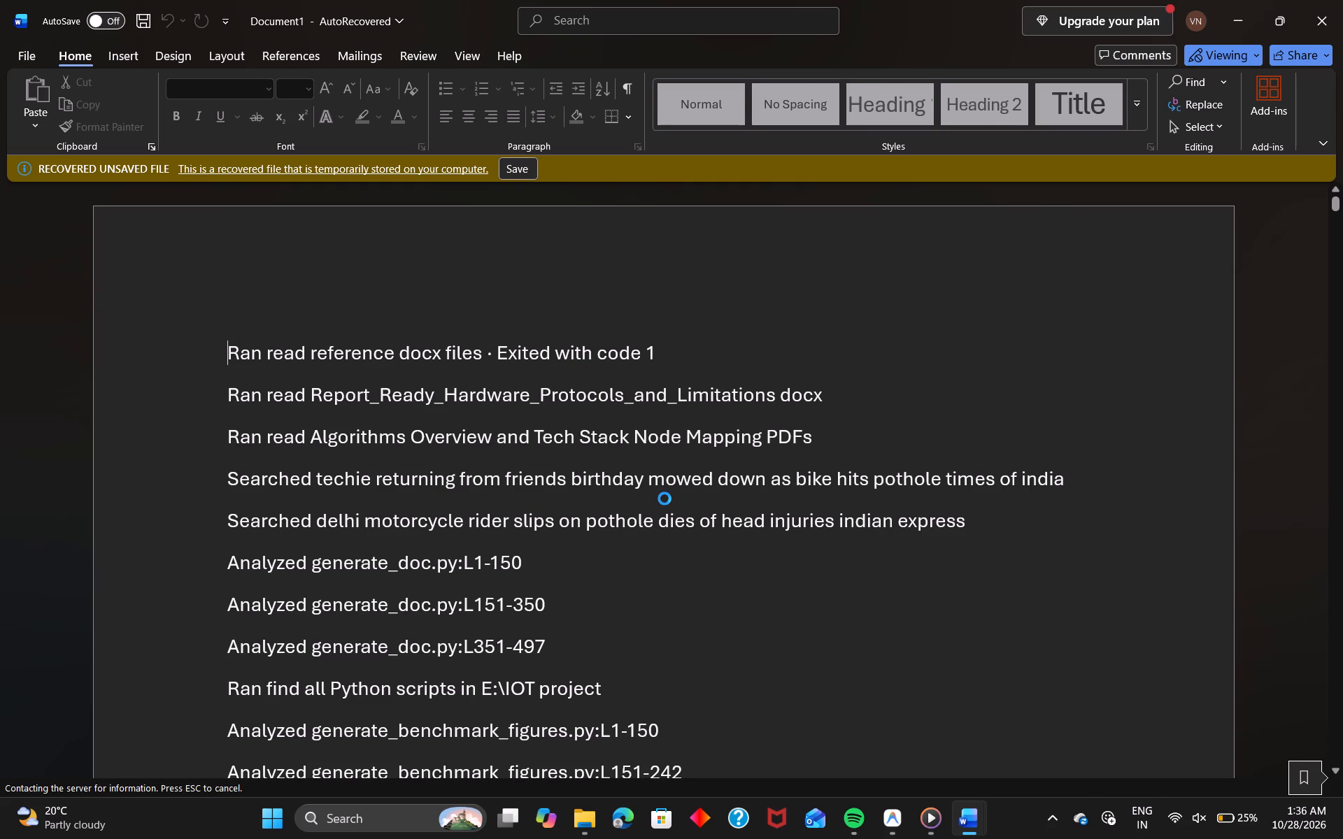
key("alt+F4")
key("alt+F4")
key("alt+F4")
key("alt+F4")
Close the Antigravity, Media Player and Screen Recordings File Explorer windows.
scroll(1097, 354, "down", 2)
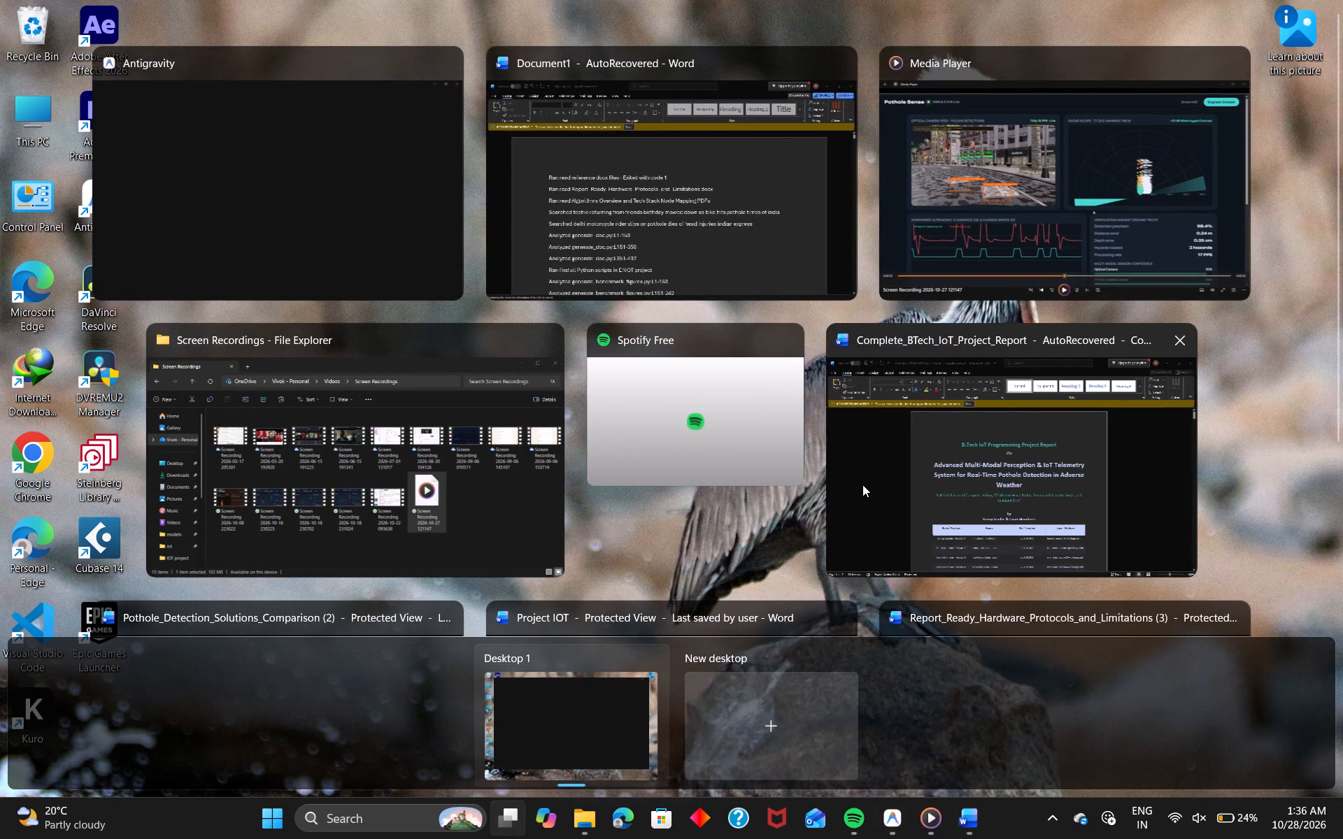
key("alt+F4")
key("alt+F4")
key("alt+F4")
key("alt+F4")
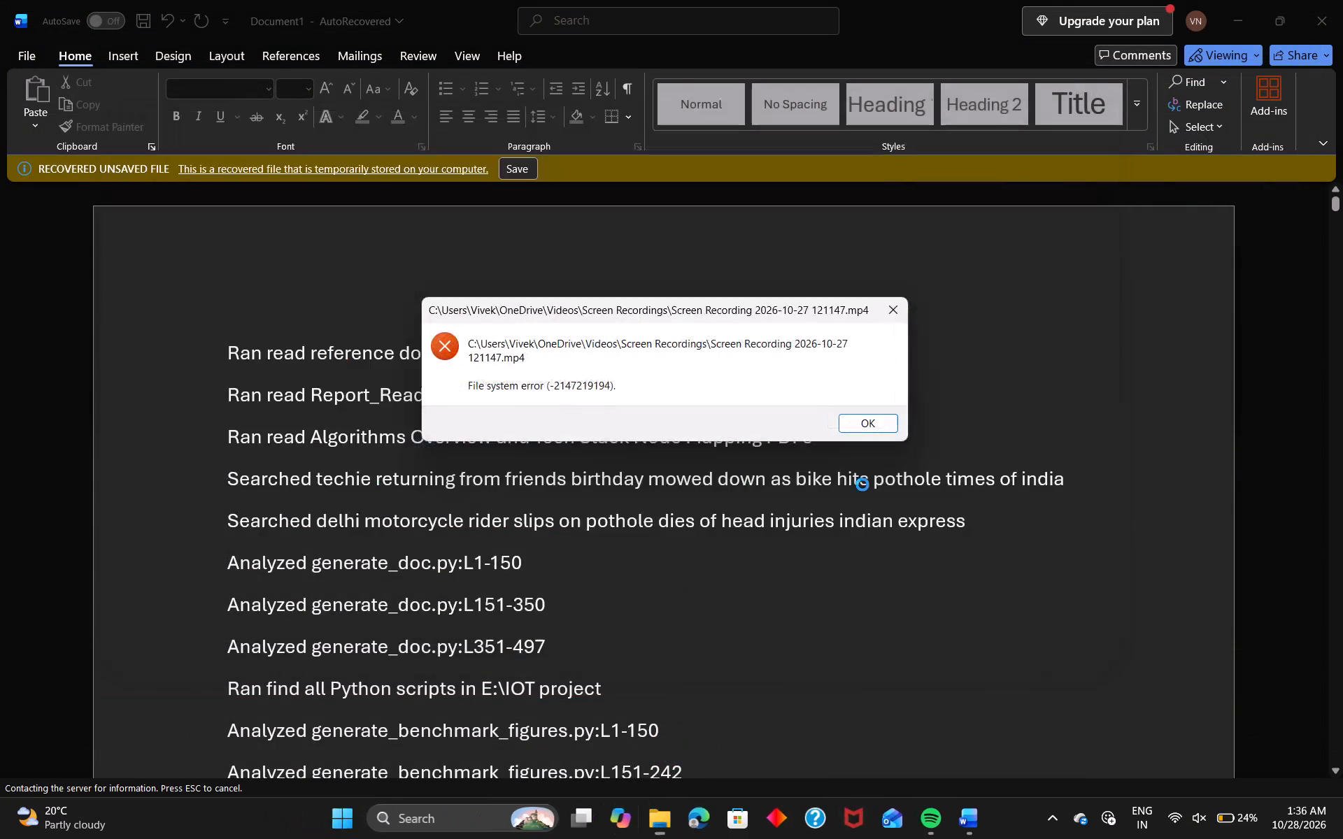
Shut down the computer with the Shut down option in the Shut Down Windows dialog.
key("alt+F4")
key("alt+F4")
key("alt+F4")
key("alt+F4")
key("Return")
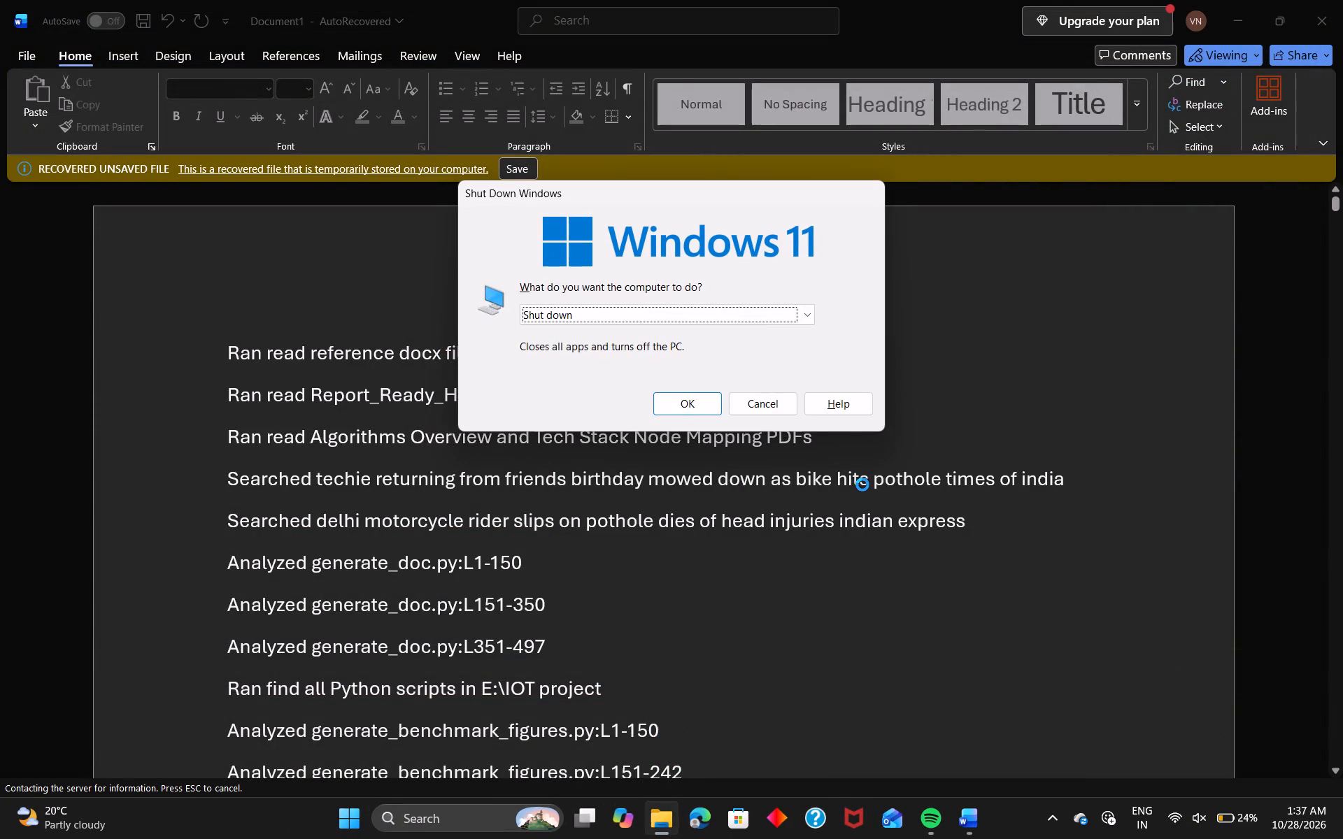